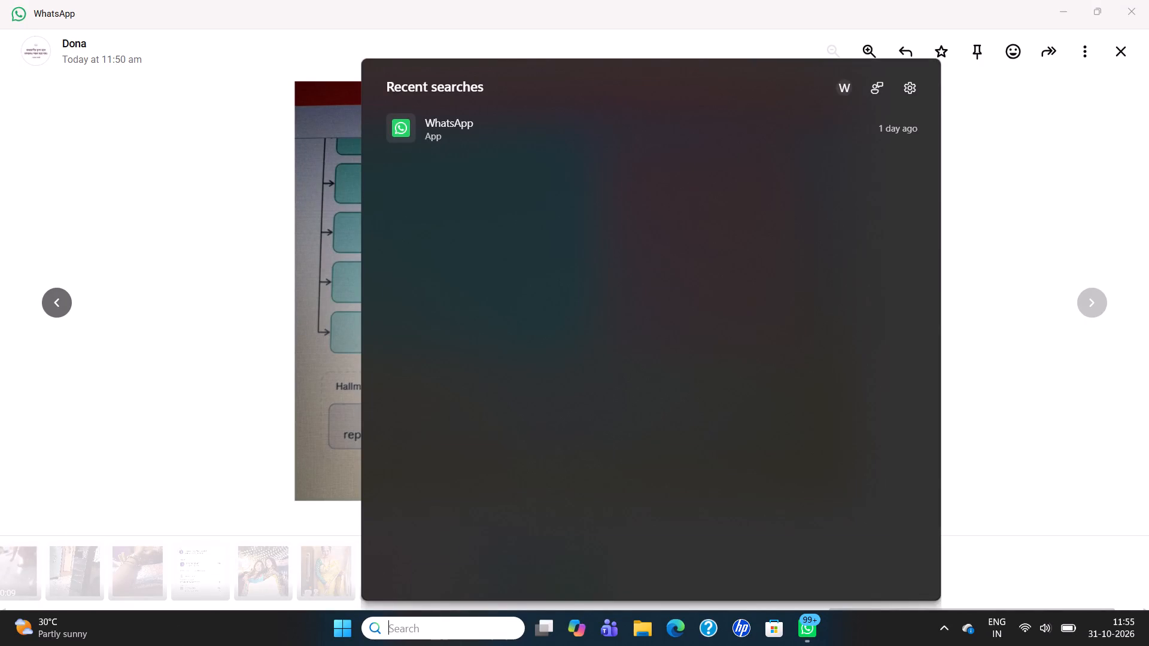
Open PowerPoint and create a new blank presentation.
text(po)
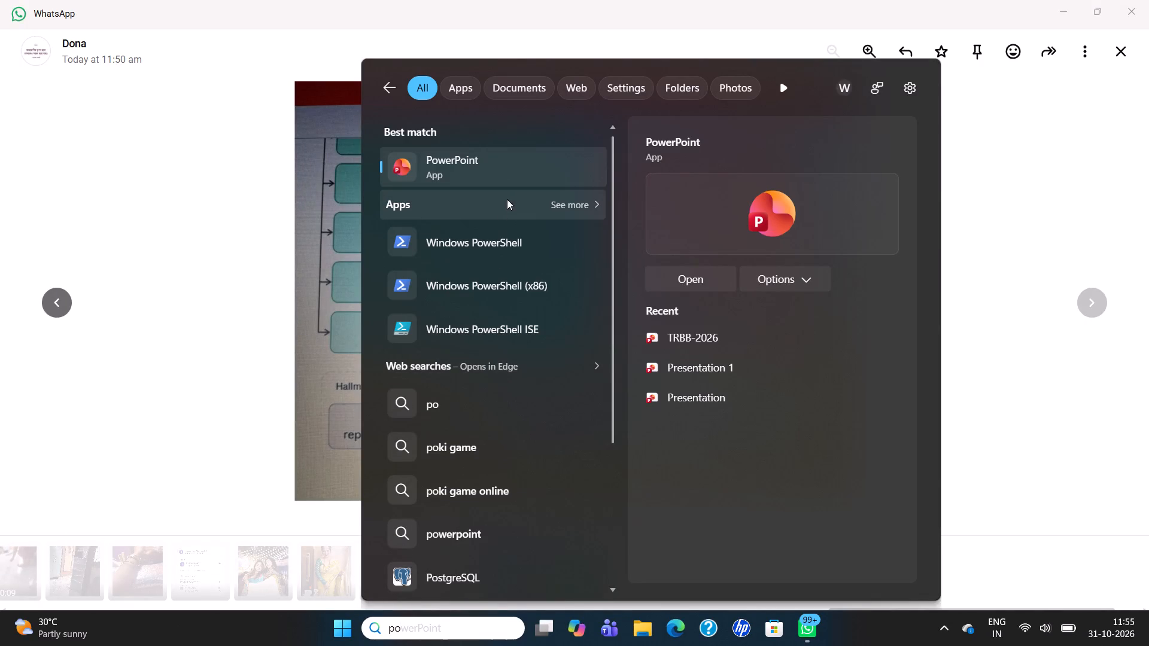
double_click(539, 172)
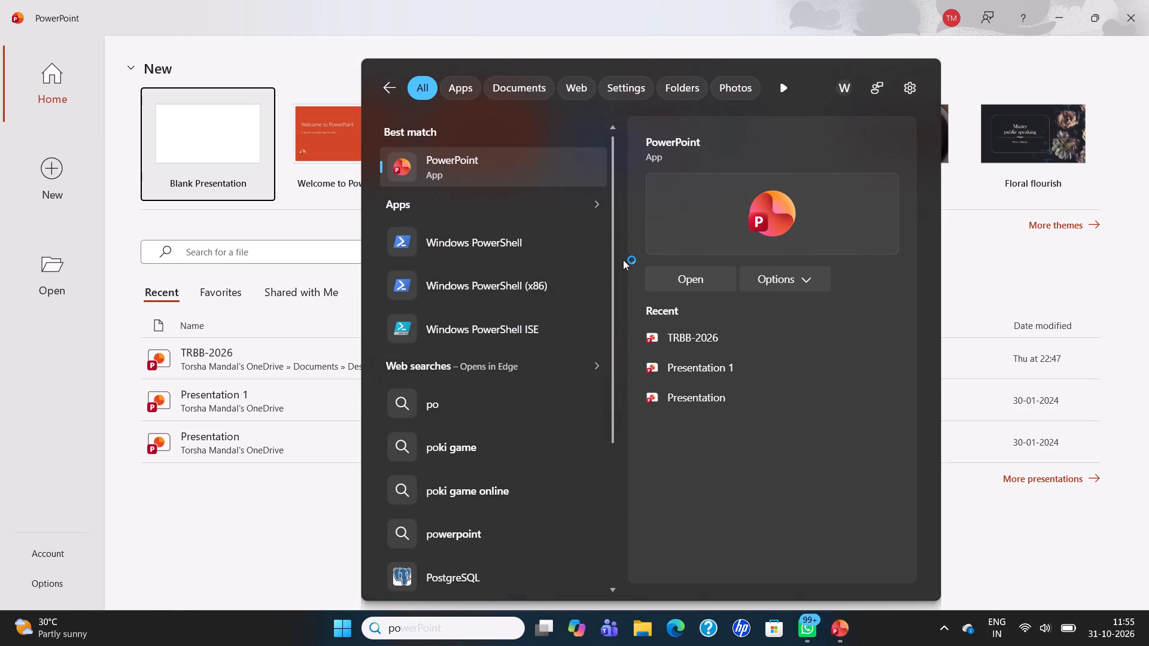
click(685, 267)
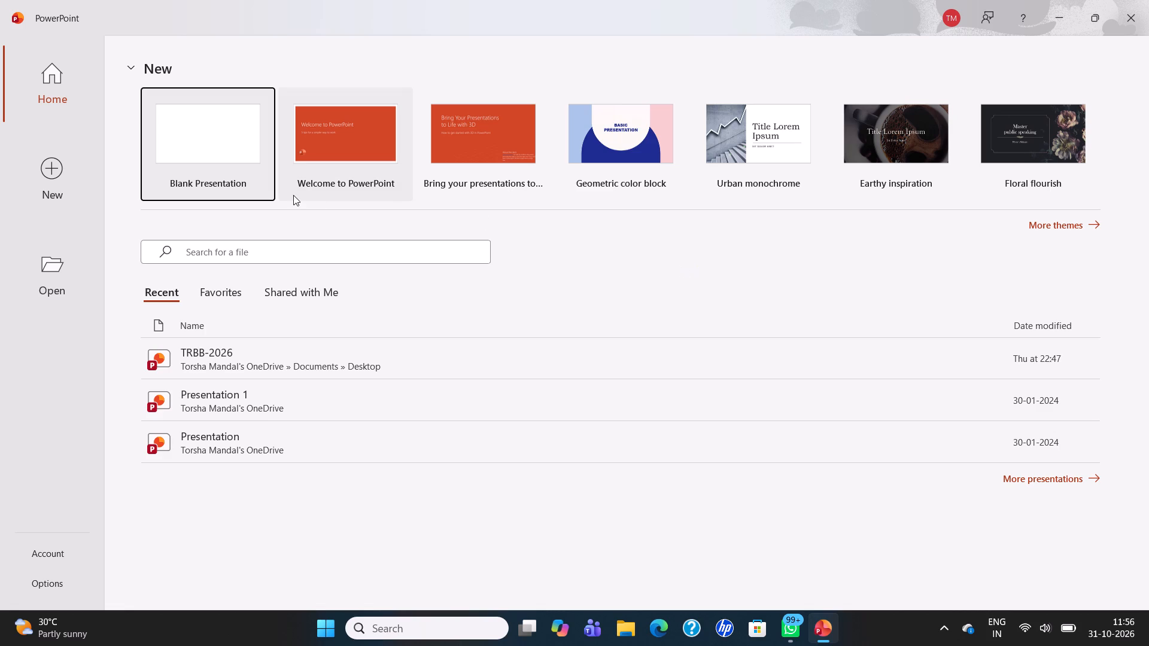
click(201, 138)
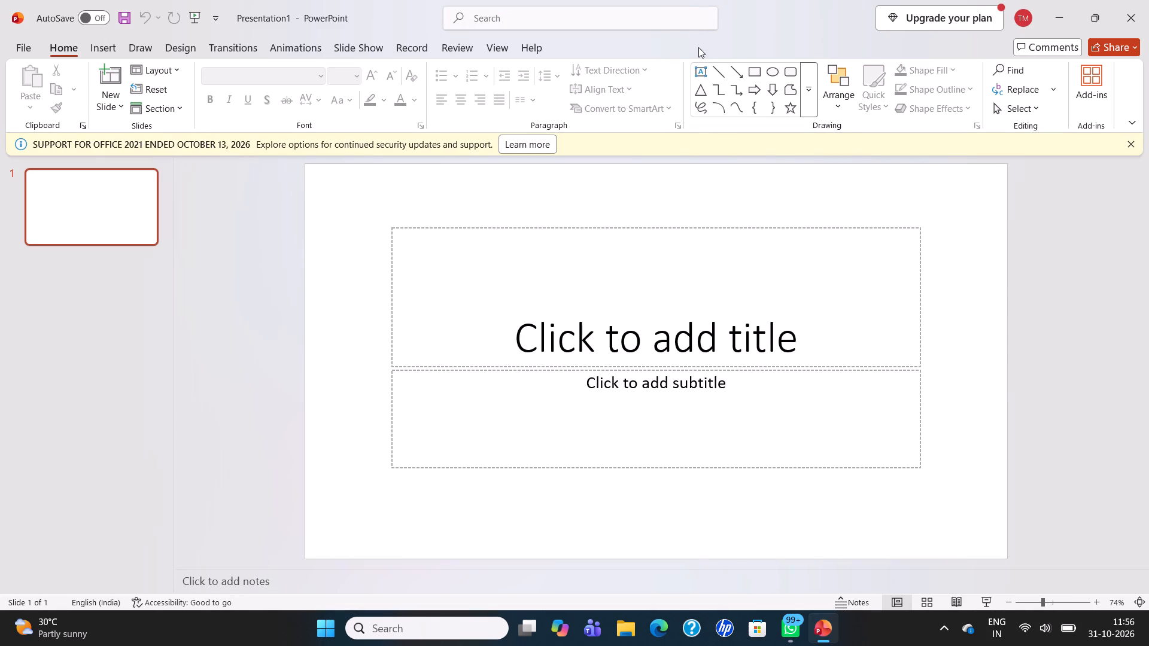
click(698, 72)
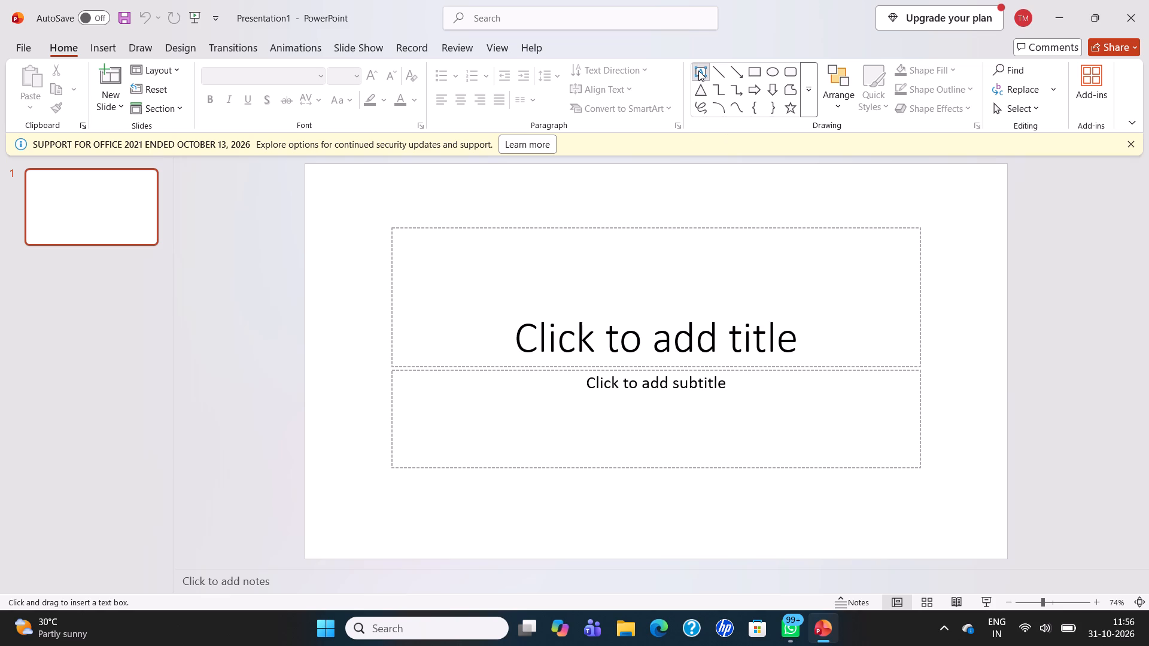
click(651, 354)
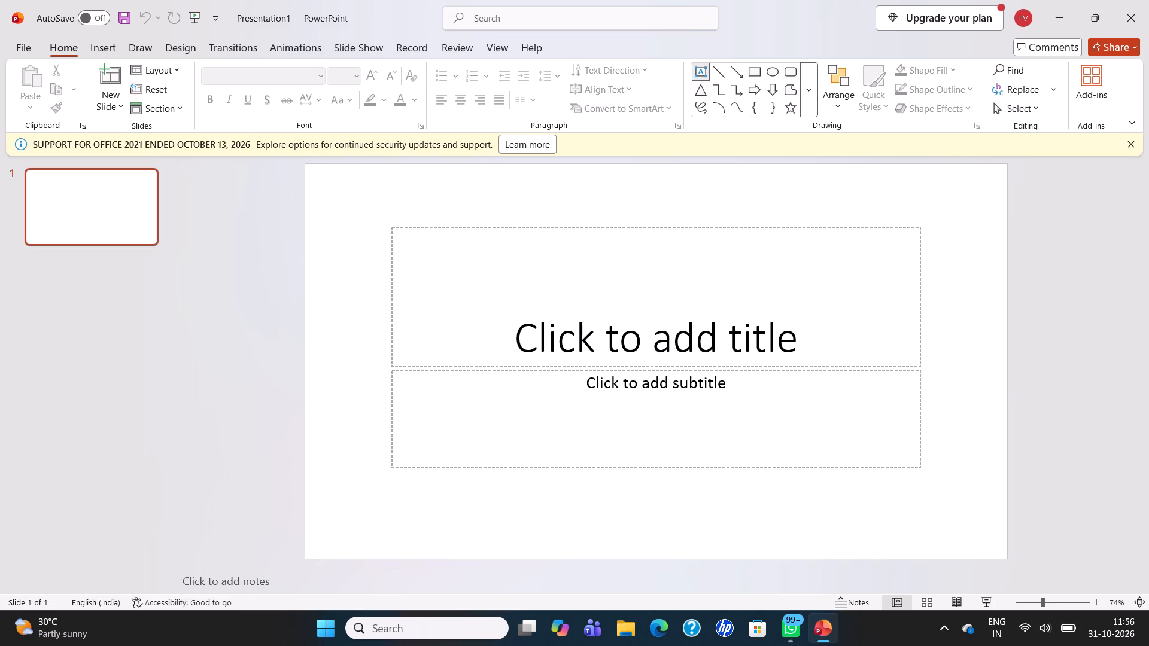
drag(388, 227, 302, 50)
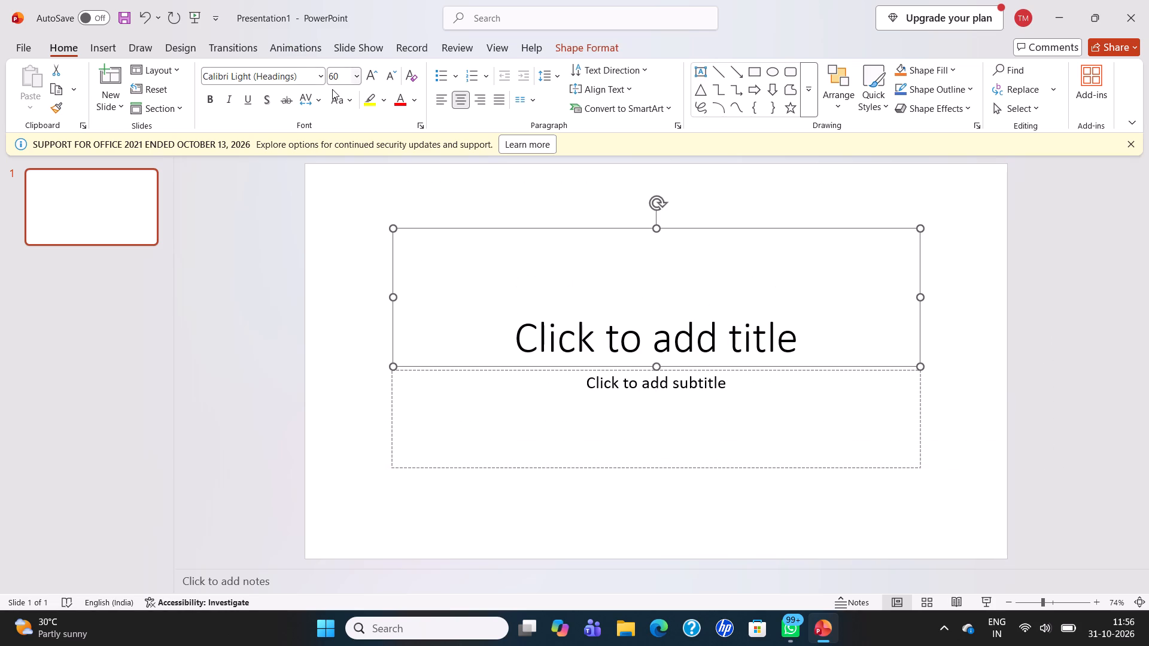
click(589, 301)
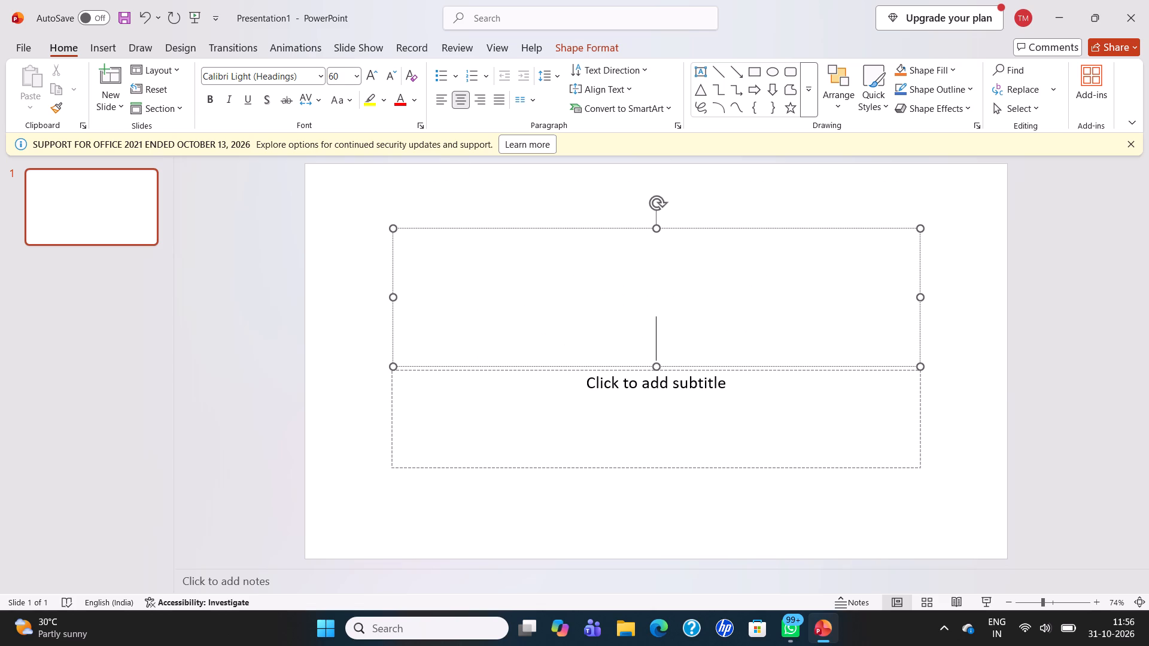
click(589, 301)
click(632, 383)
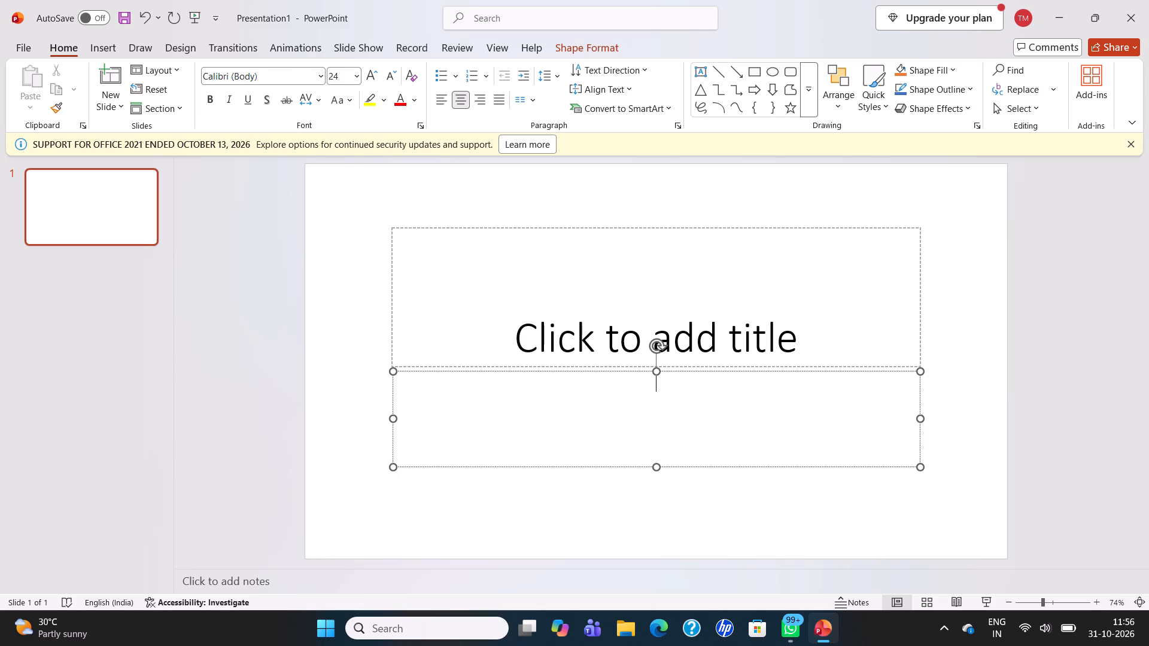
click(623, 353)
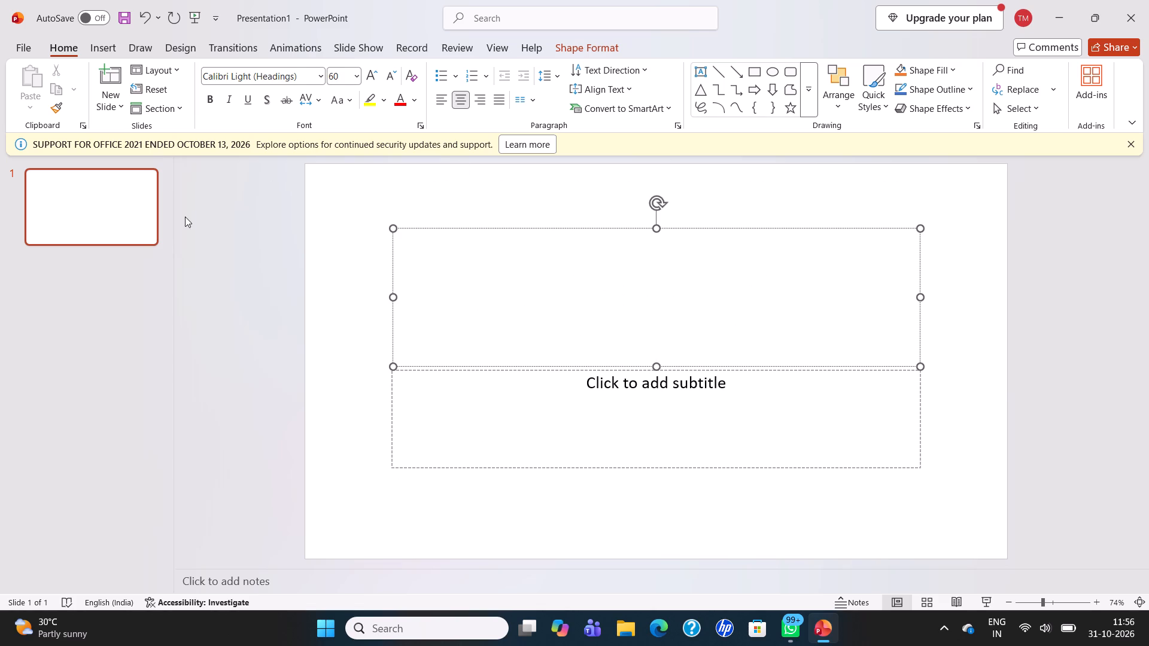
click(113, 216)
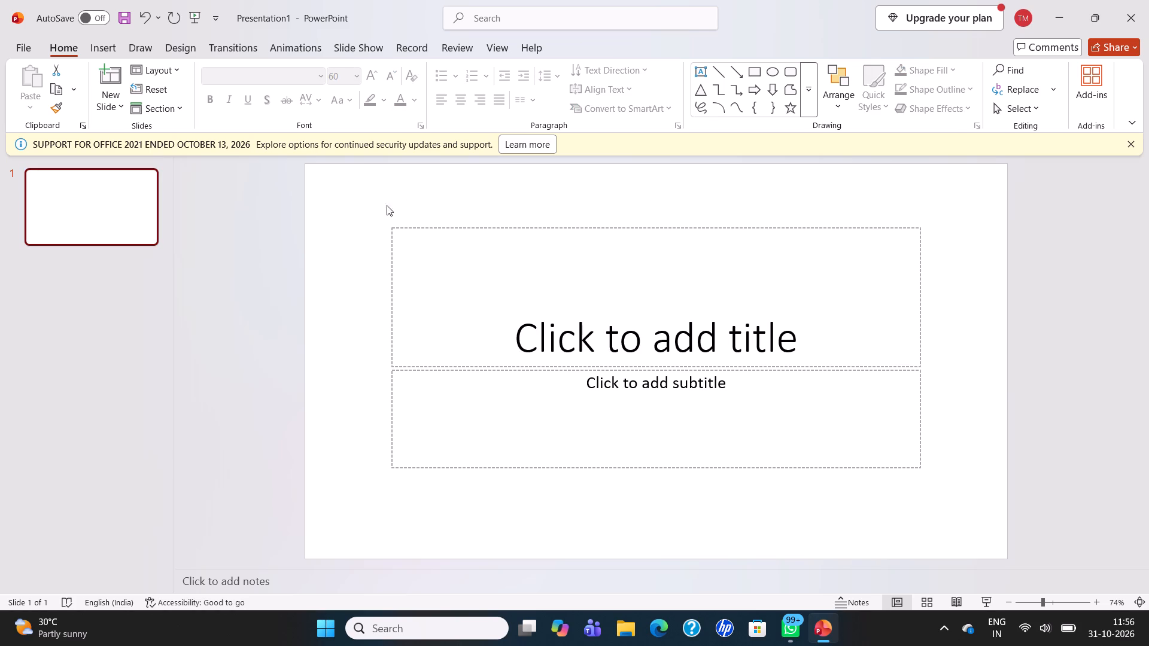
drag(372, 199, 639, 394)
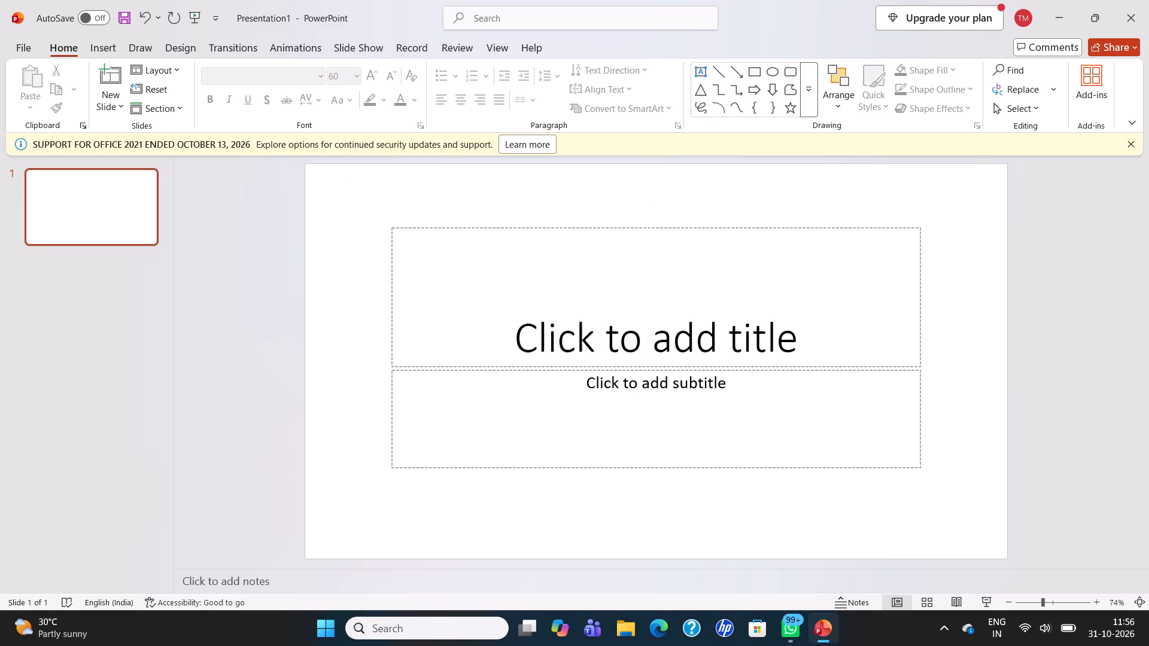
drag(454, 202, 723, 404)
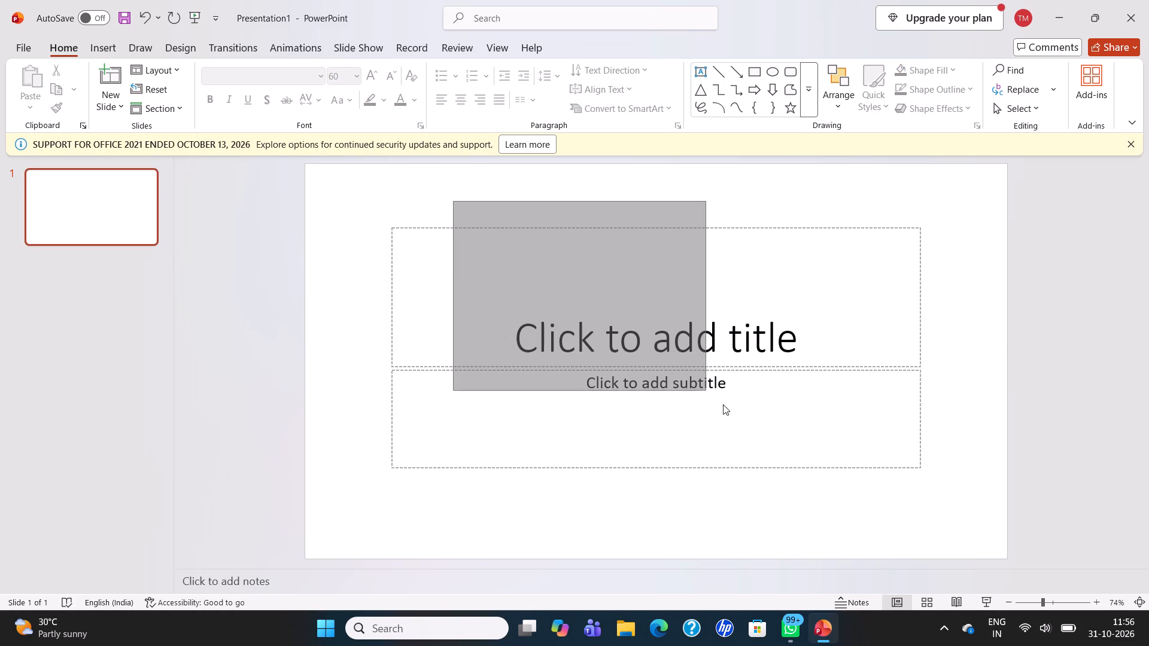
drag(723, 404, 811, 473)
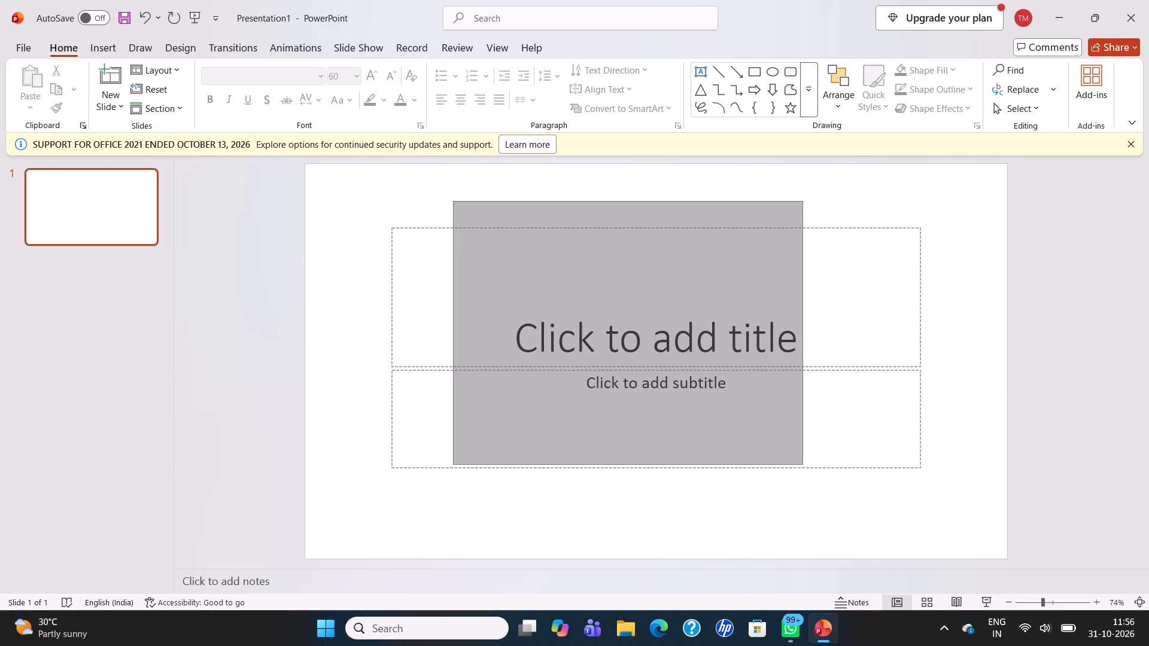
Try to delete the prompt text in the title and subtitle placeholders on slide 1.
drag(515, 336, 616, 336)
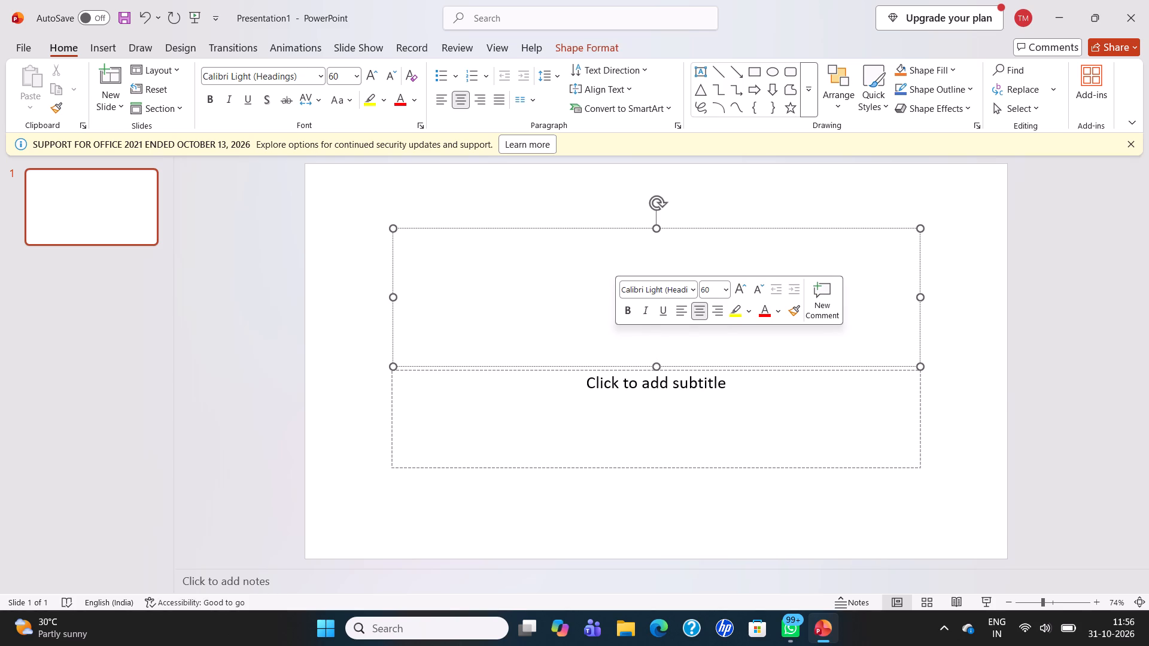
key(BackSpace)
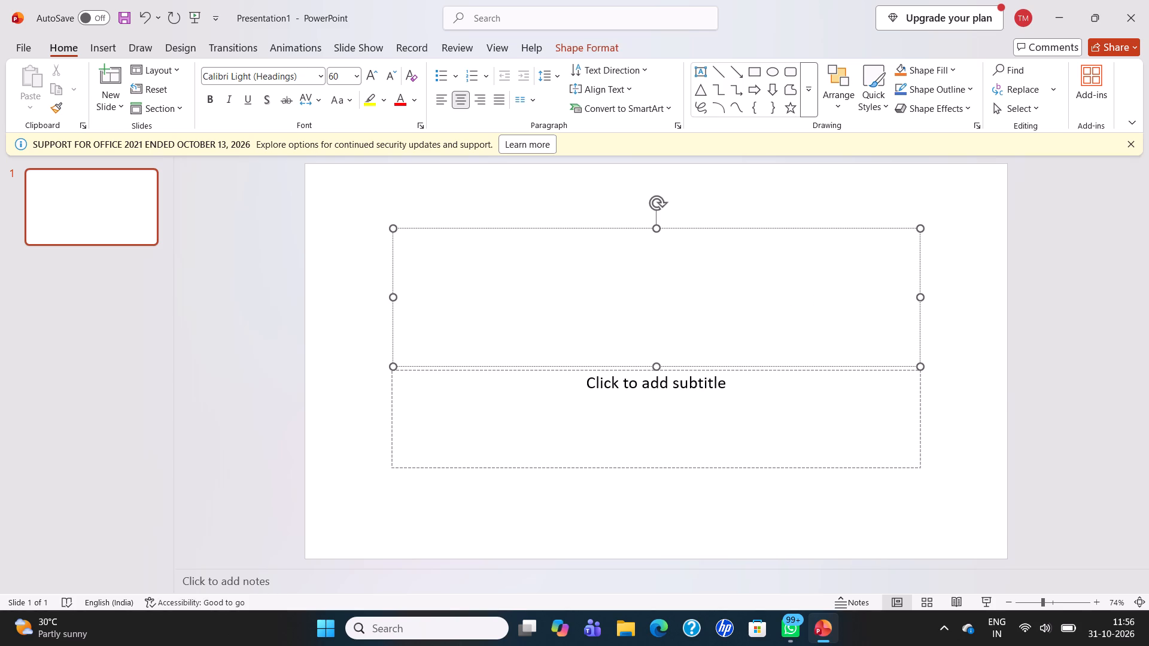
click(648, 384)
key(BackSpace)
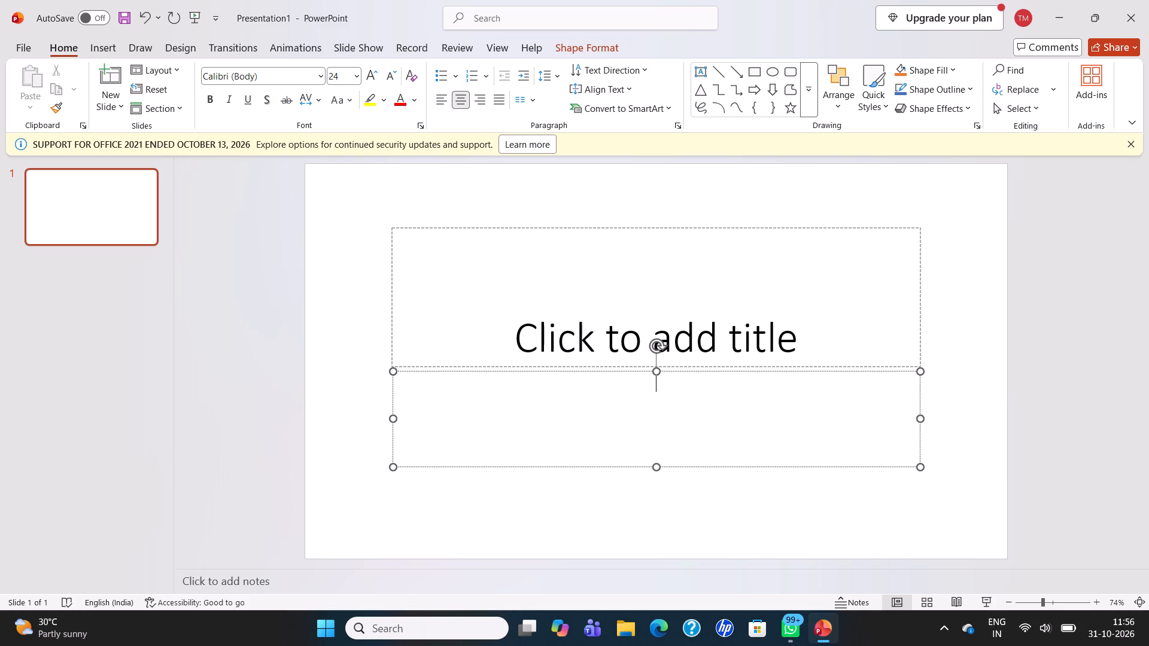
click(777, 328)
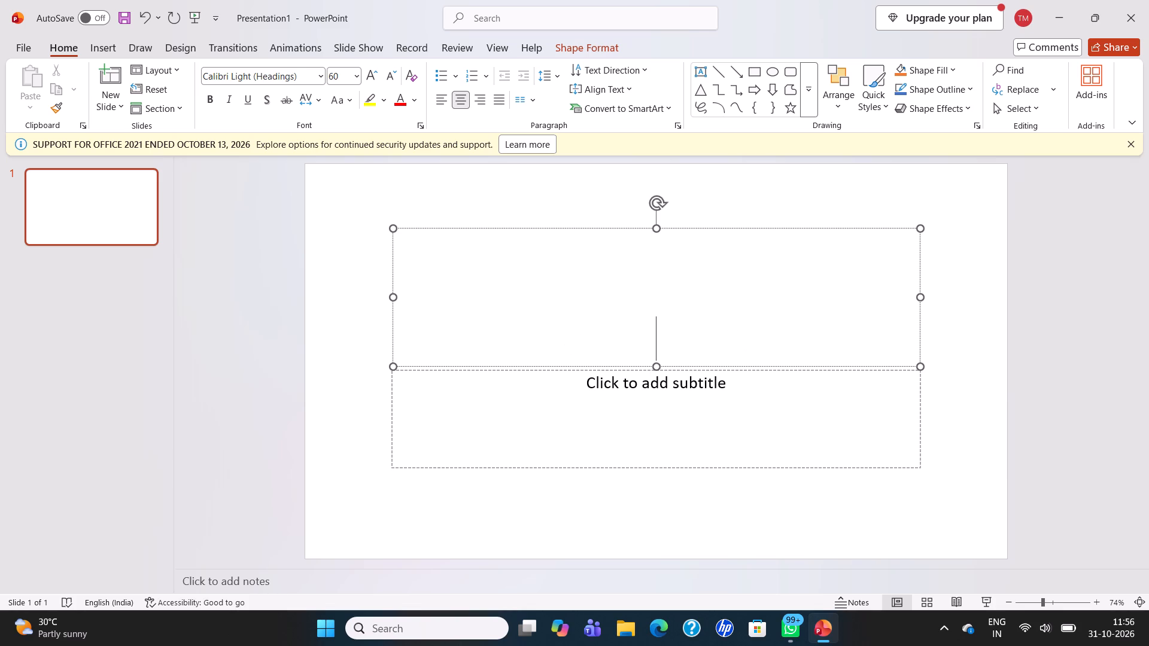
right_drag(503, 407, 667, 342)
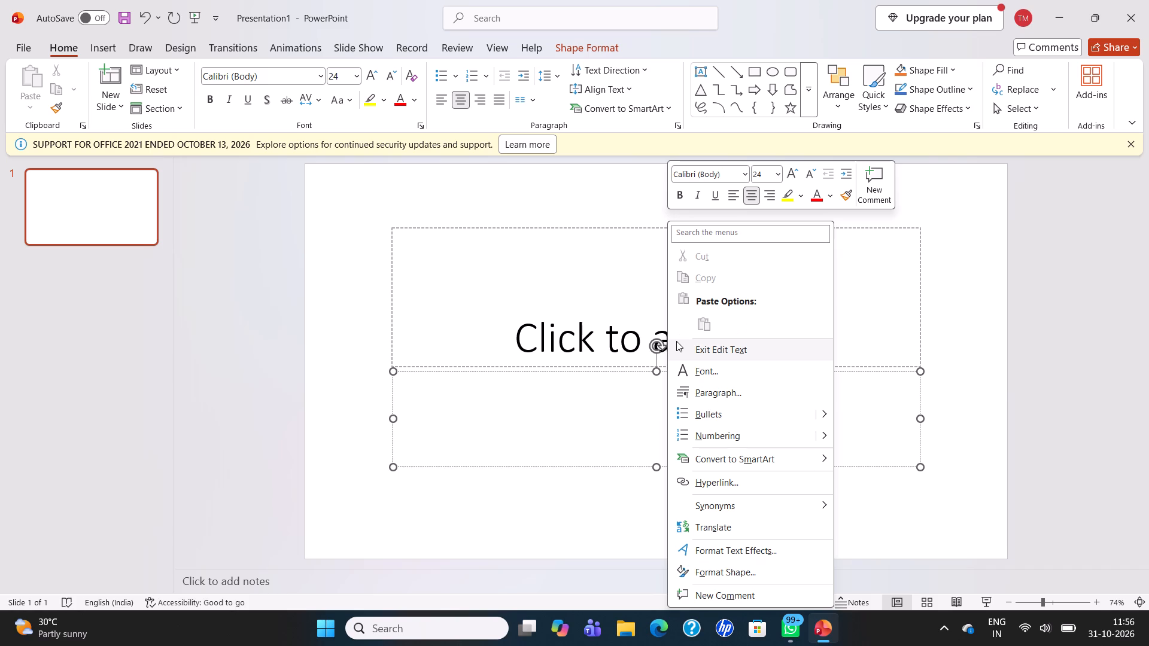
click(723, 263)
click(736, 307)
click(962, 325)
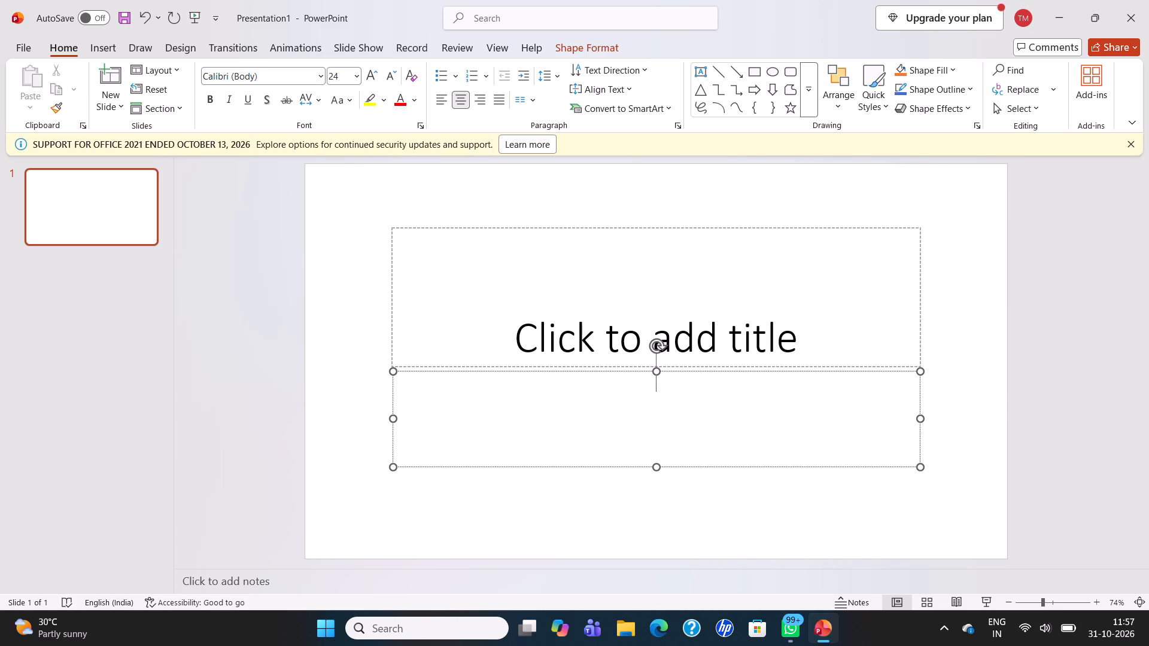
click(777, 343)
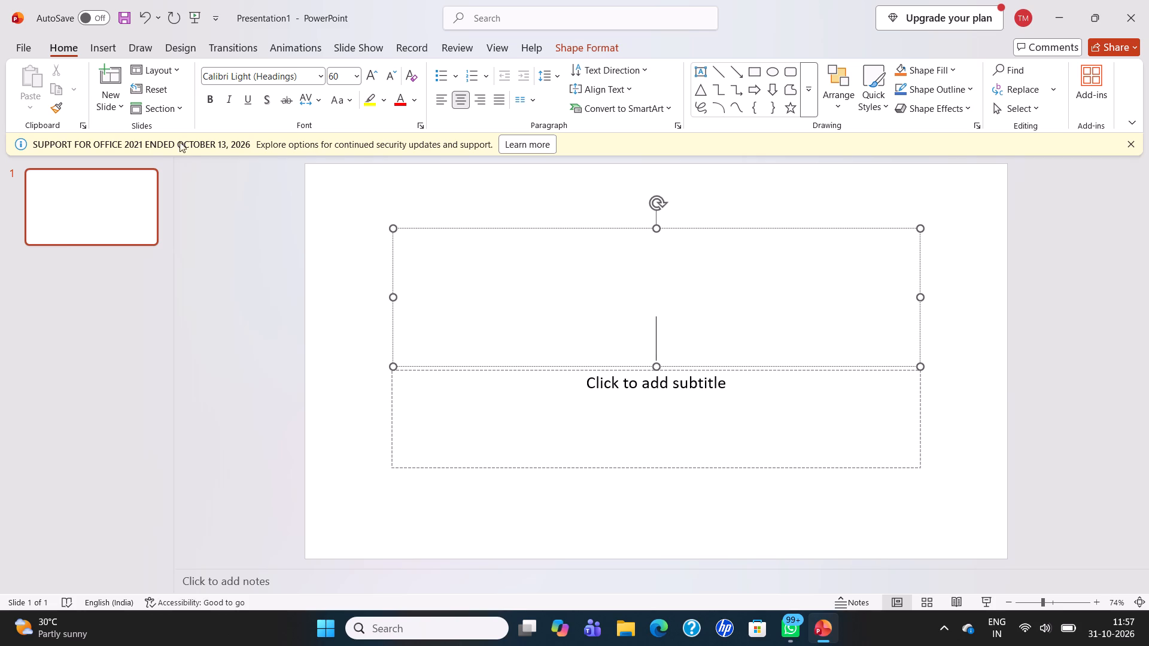
Add a second slide with the Title Only layout.
click(116, 102)
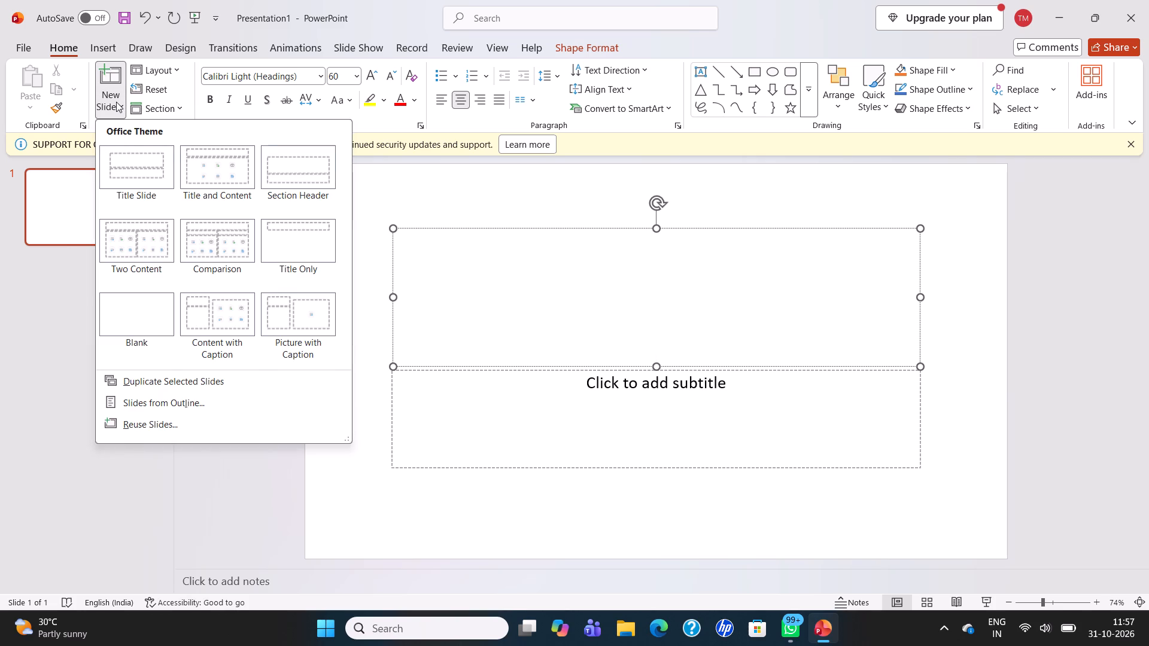
click(306, 257)
click(298, 239)
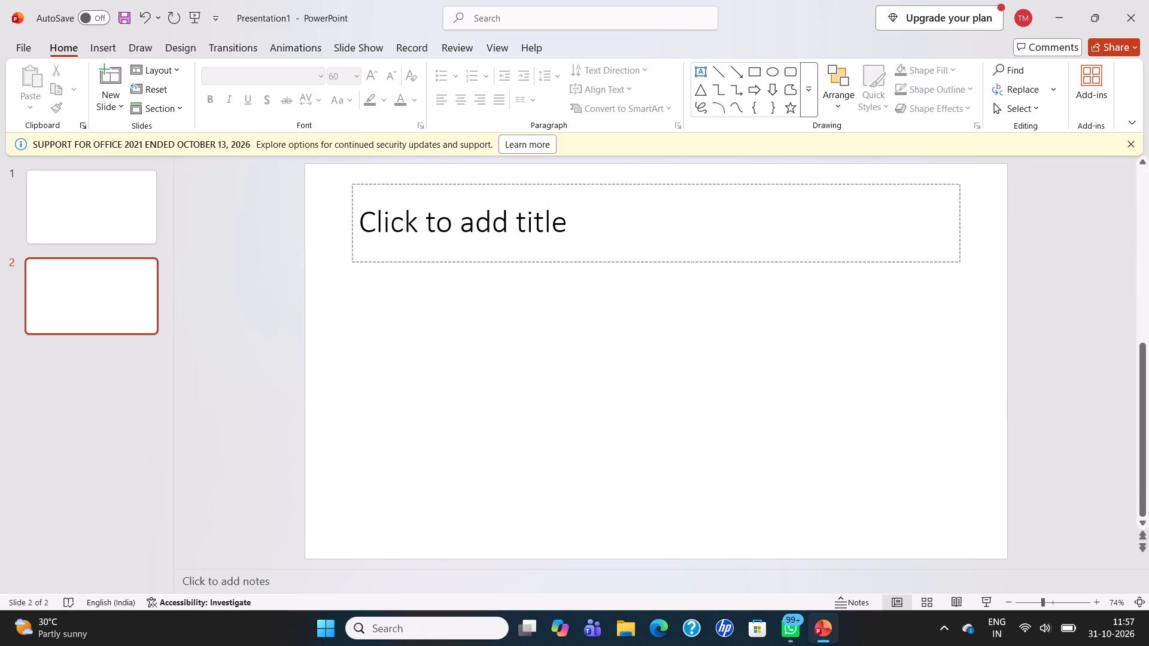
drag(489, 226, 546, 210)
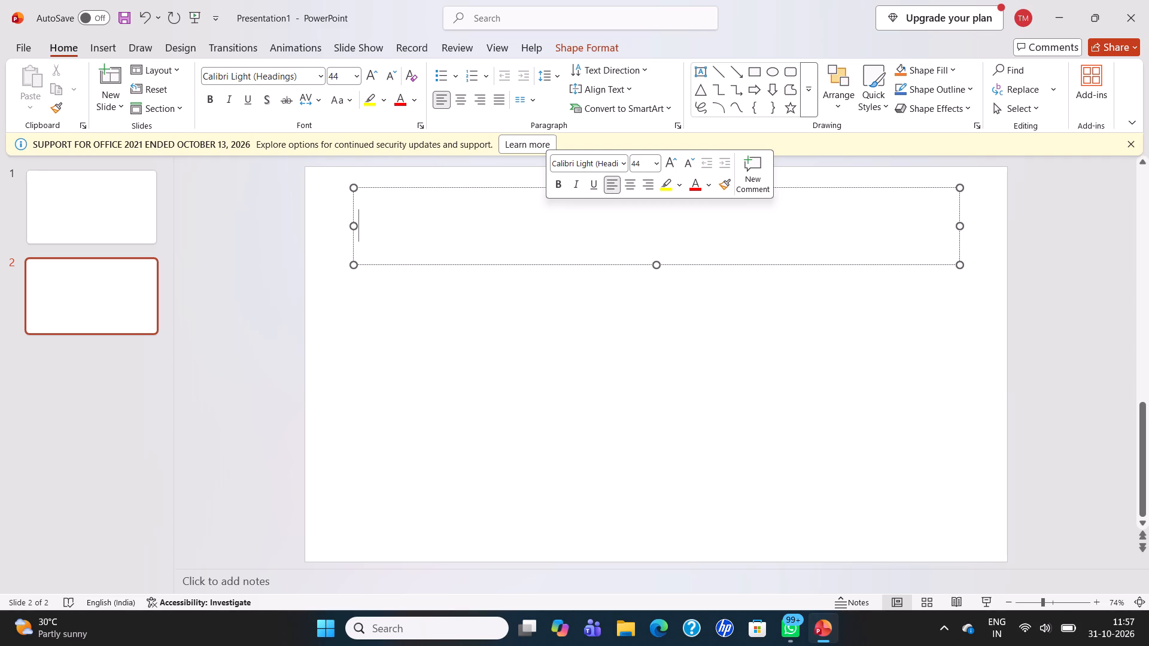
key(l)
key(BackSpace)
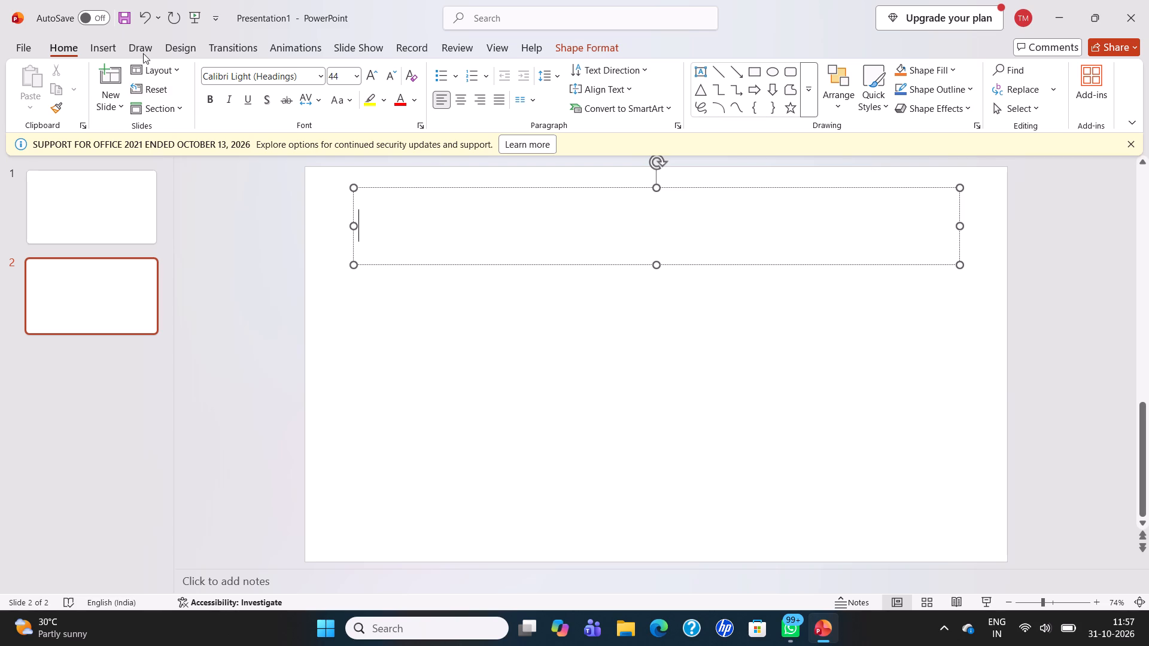
Enter "Lipid" as the title on slide 1.
click(148, 208)
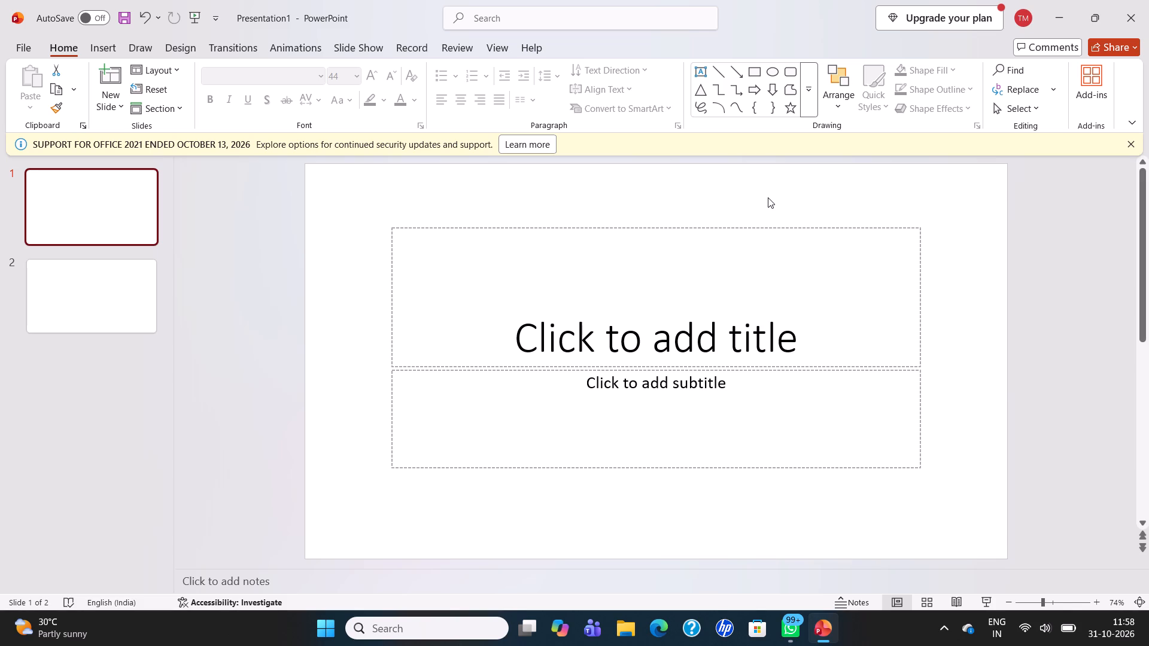
text(Li)
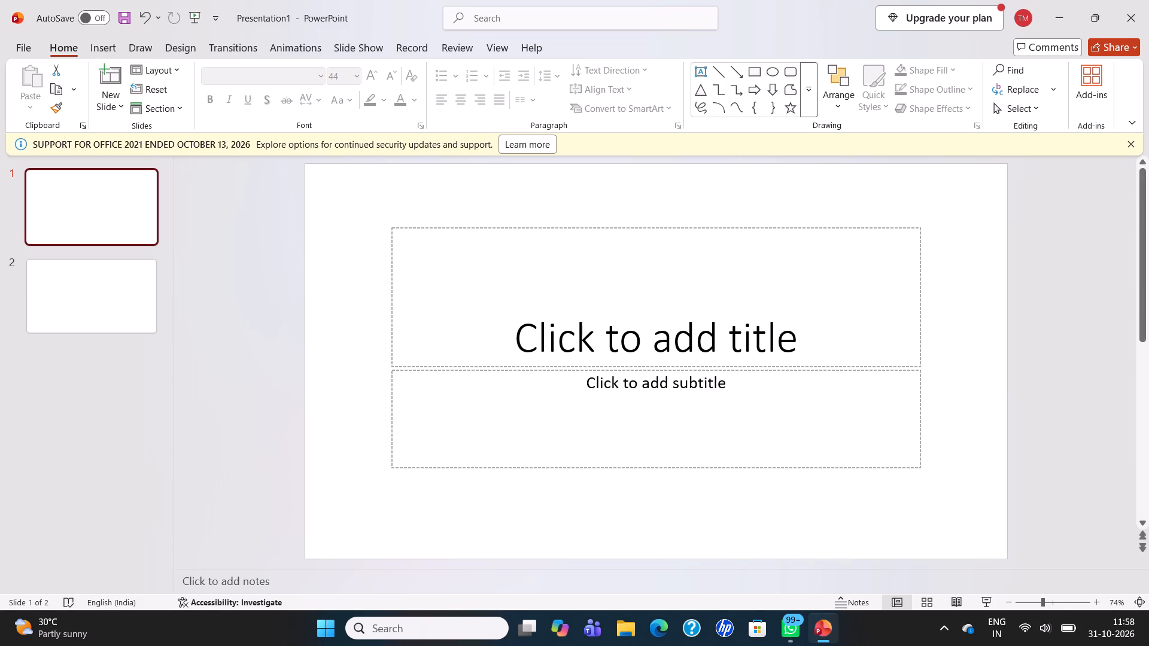
click(744, 294)
text(Li)
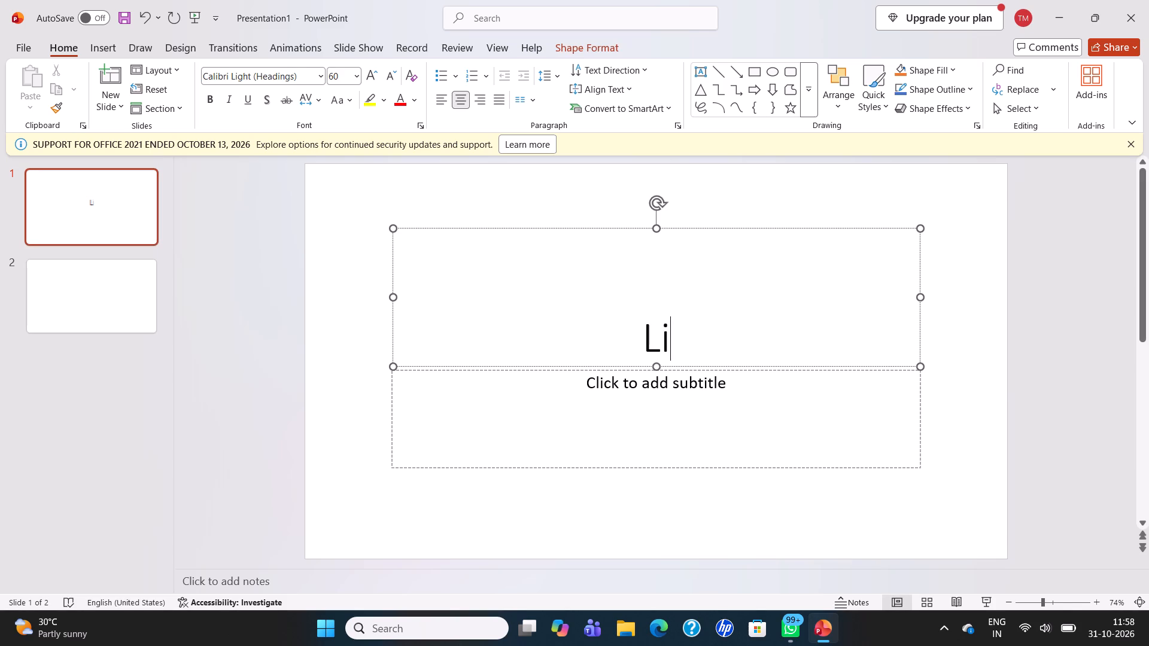
text(pid)
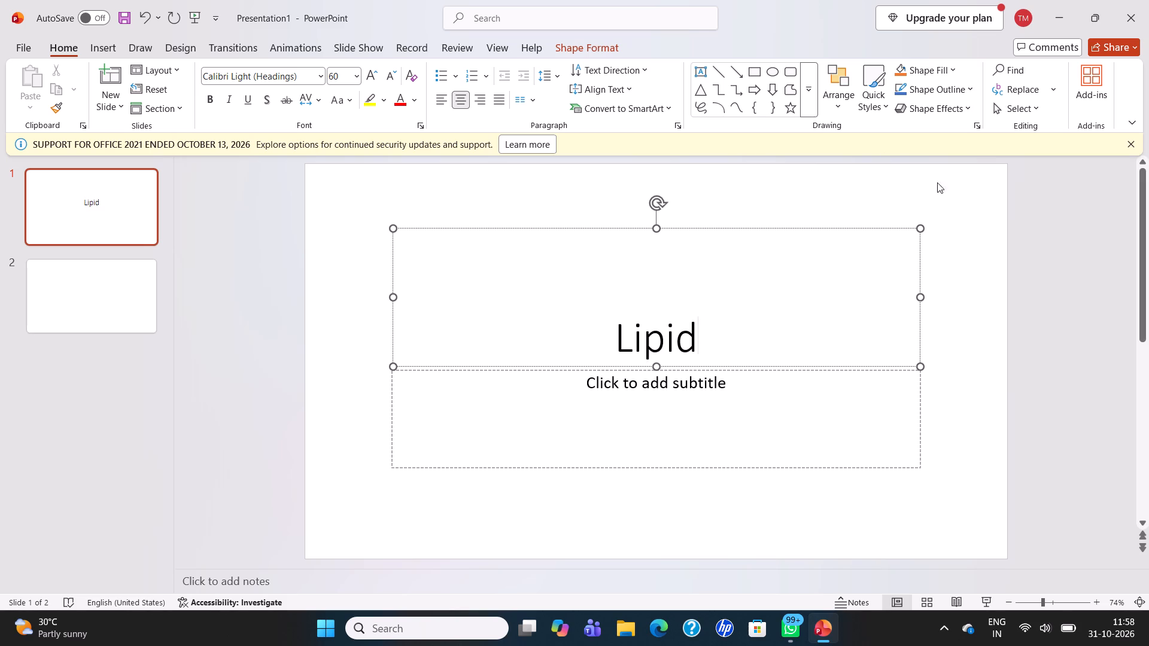
Resize the title placeholder on slide 1 to a slightly narrower, single-line-high box, raising the title well above the subtitle placeholder.
click(664, 238)
drag(919, 230, 831, 309)
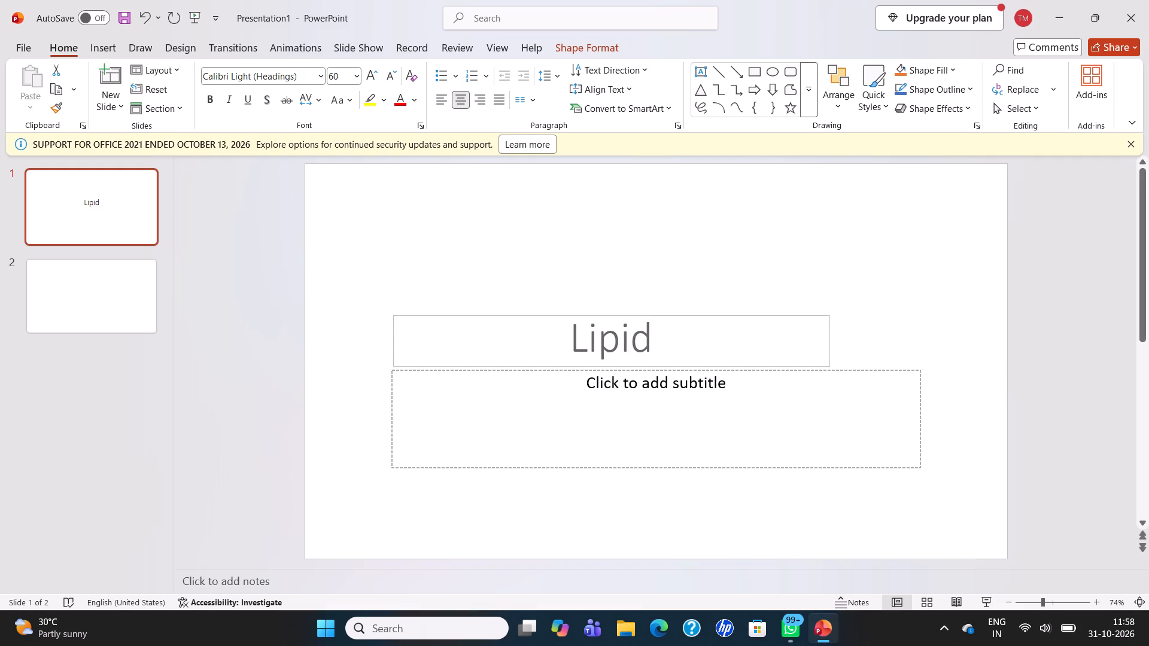
drag(831, 309, 869, 224)
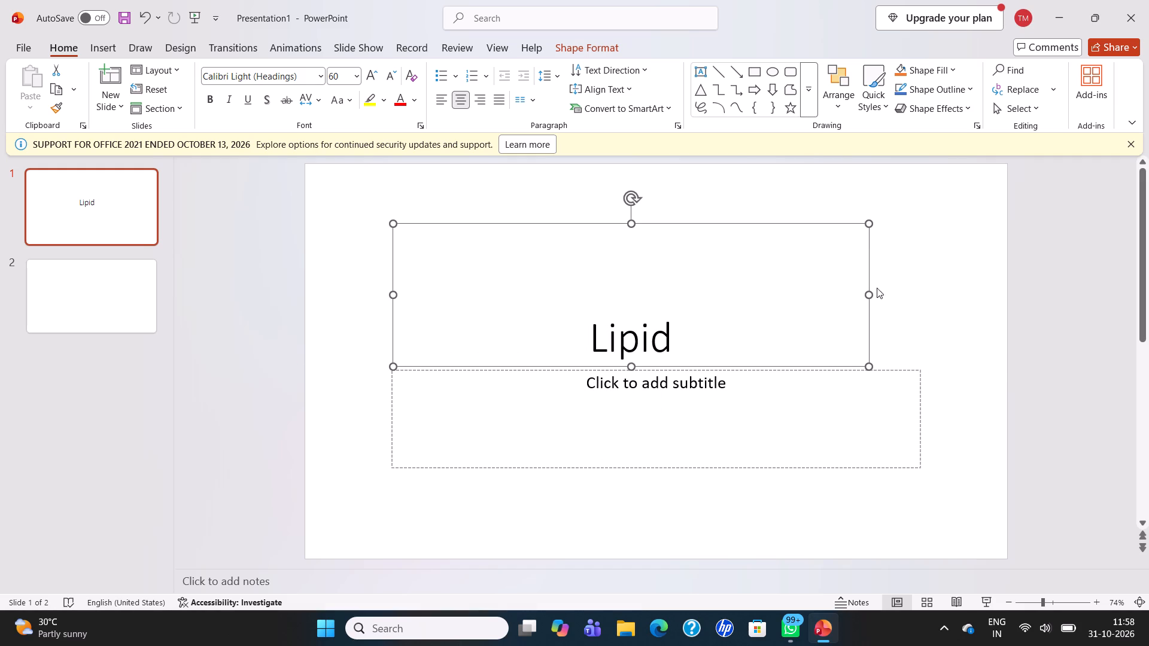
drag(870, 364, 877, 322)
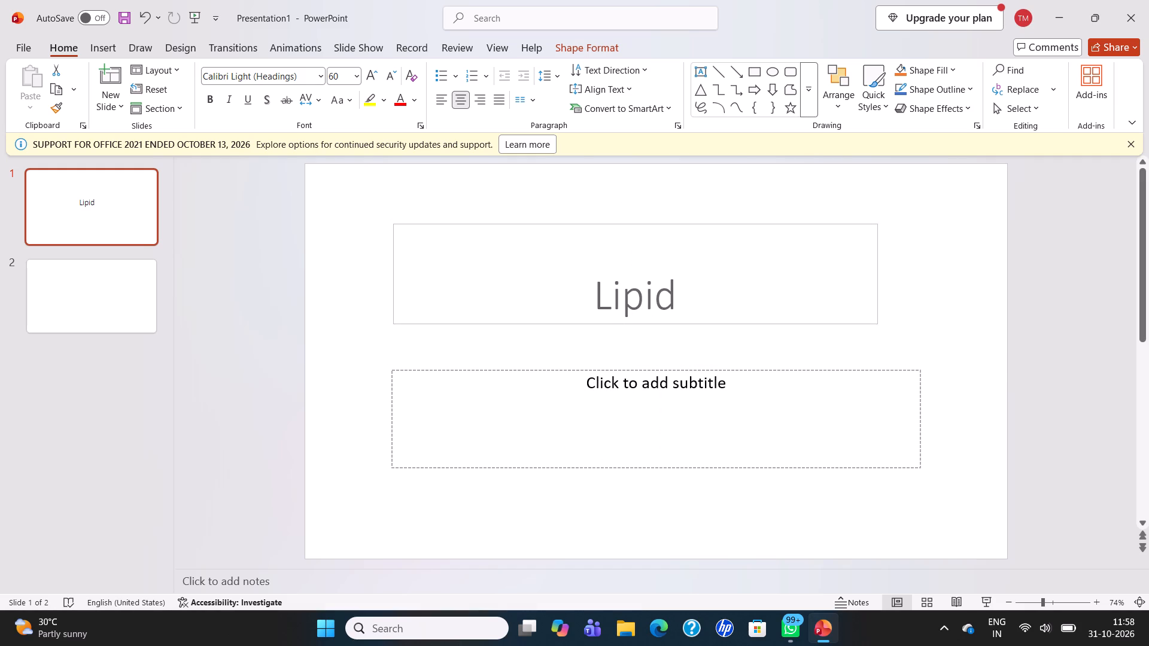
drag(877, 322, 890, 276)
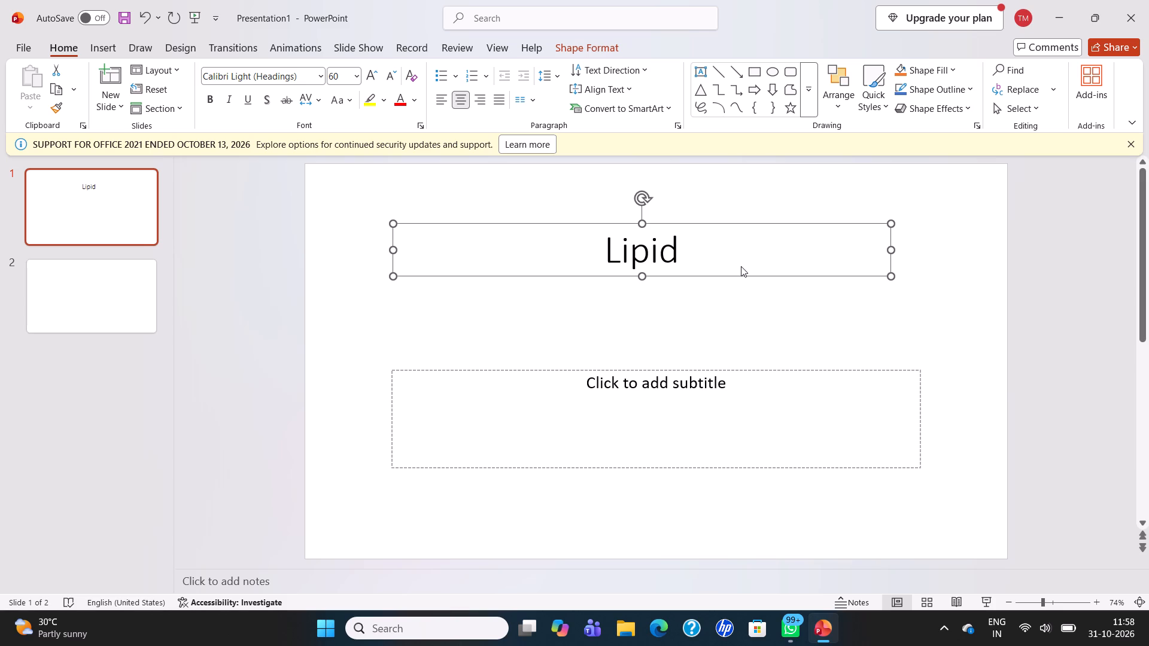
Extend the slide 1 title to read "Lipid droplets".
click(718, 238)
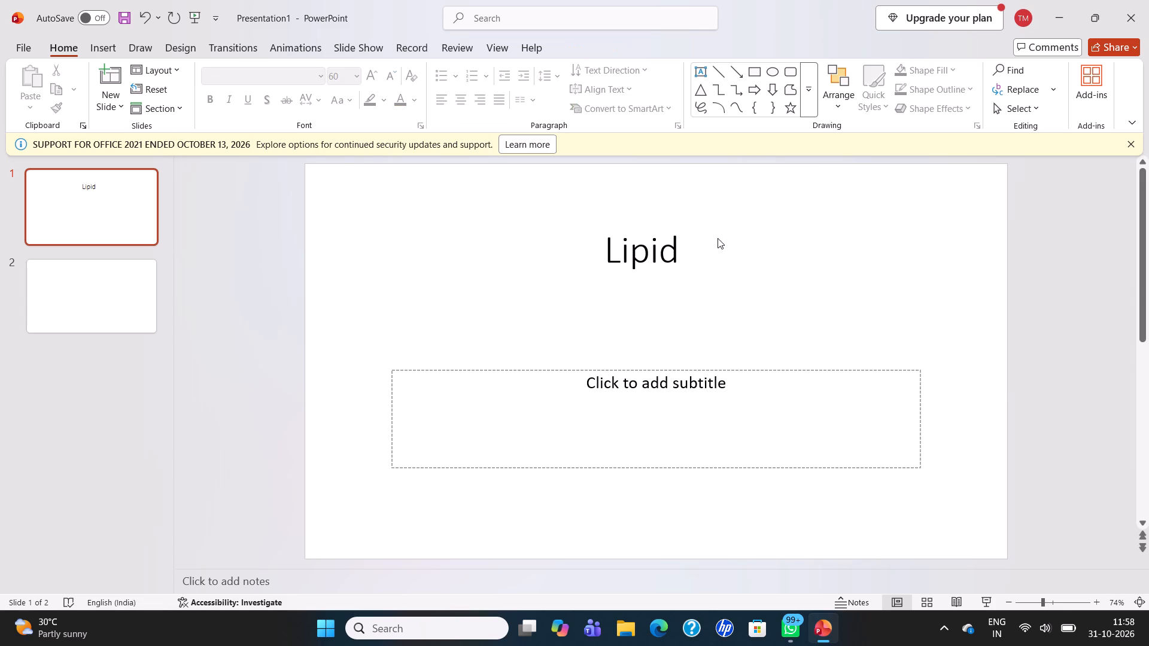
click(683, 252)
key(space)
click(653, 248)
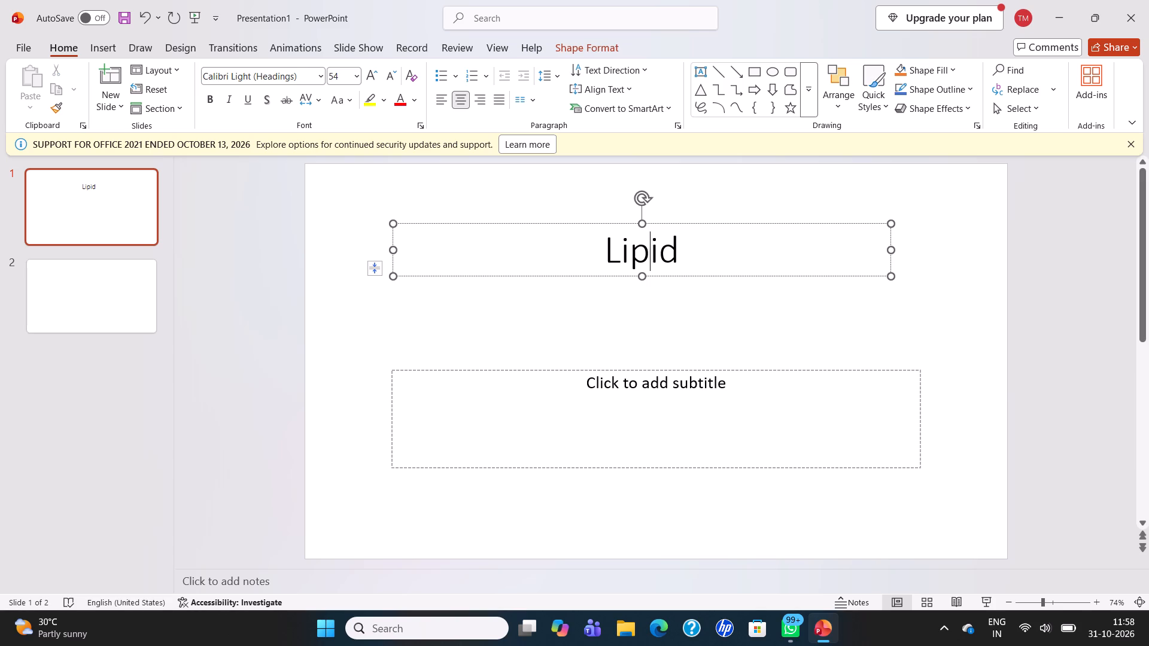
click(700, 248)
key(space)
text(de)
key(BackSpace)
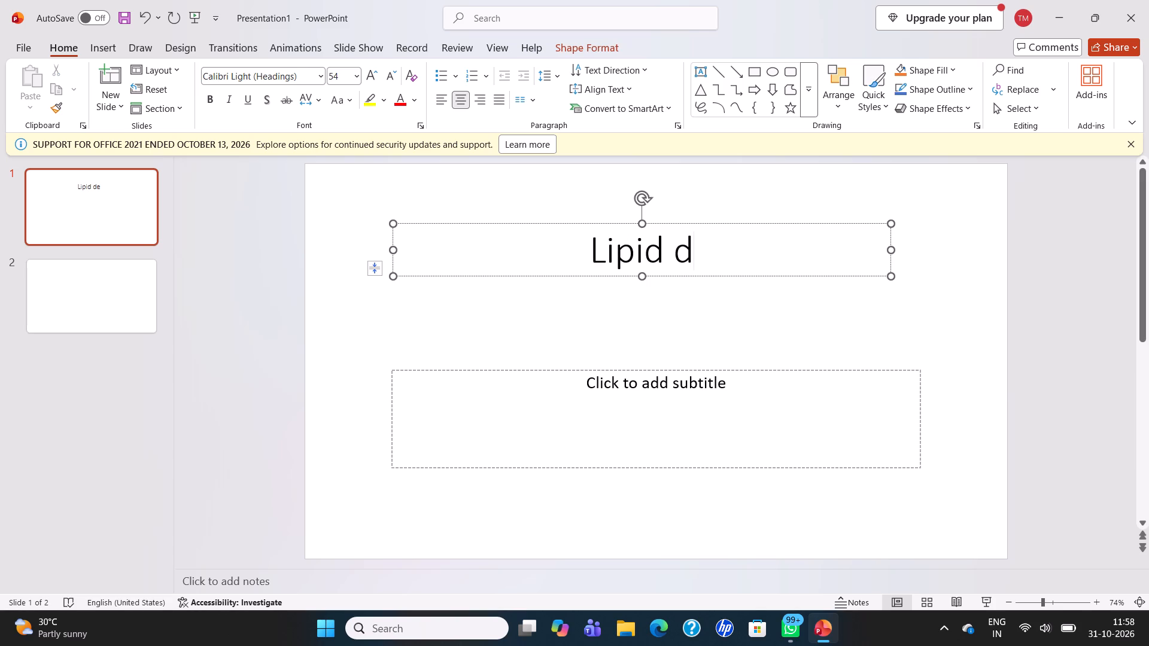
text(rop)
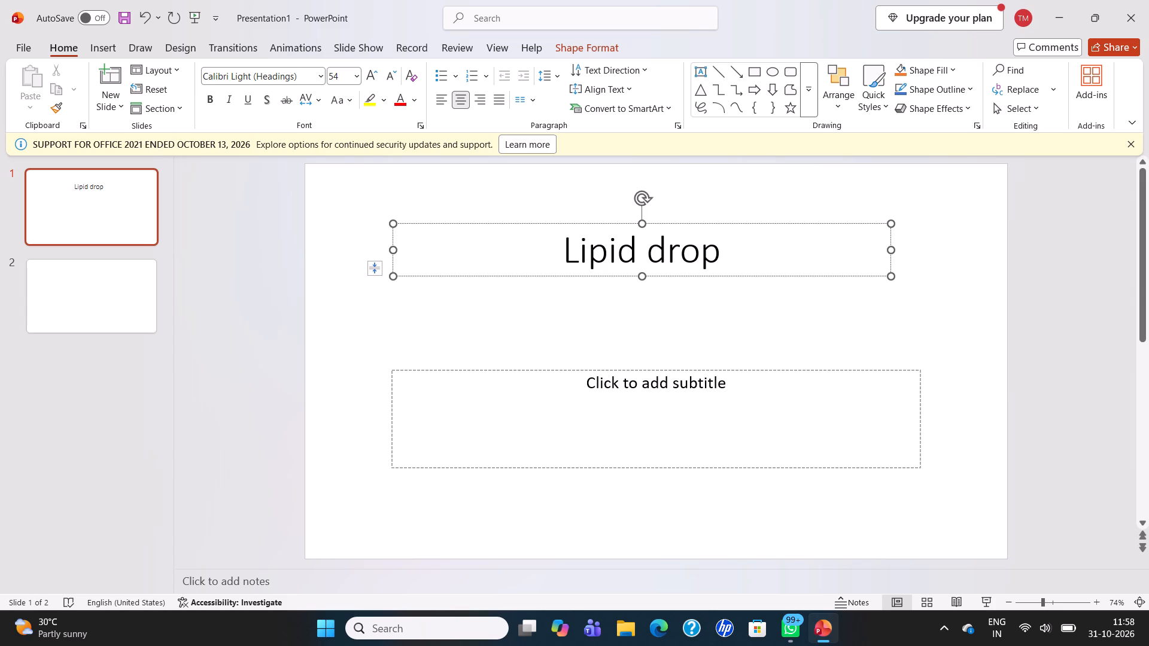
text(le)
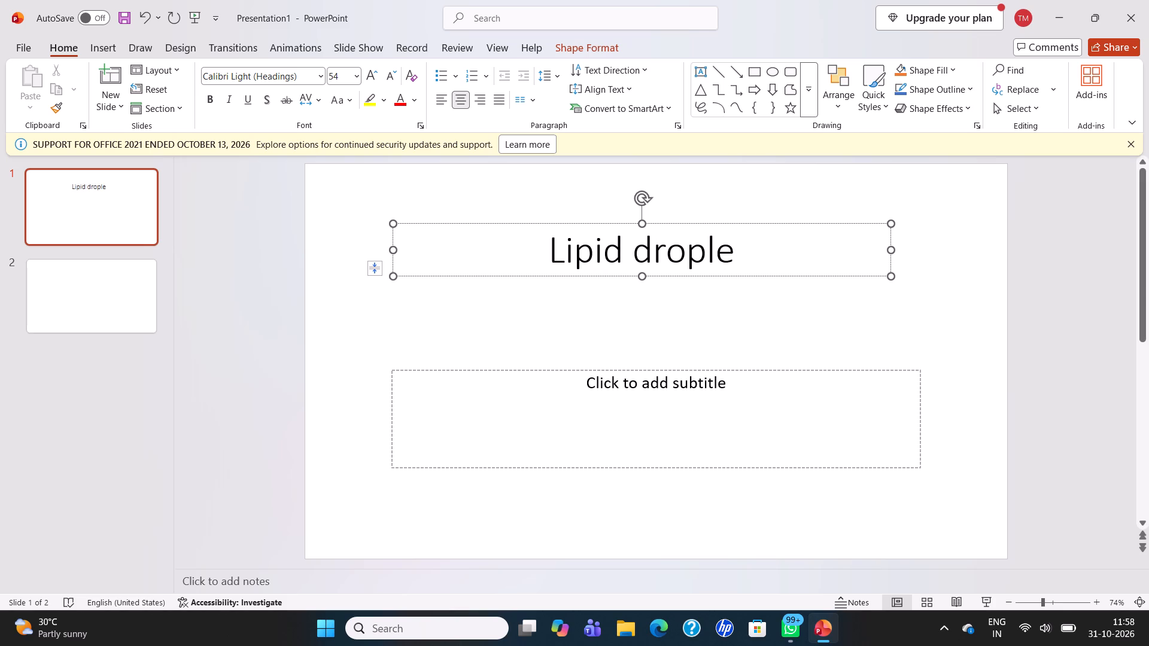
text(ta)
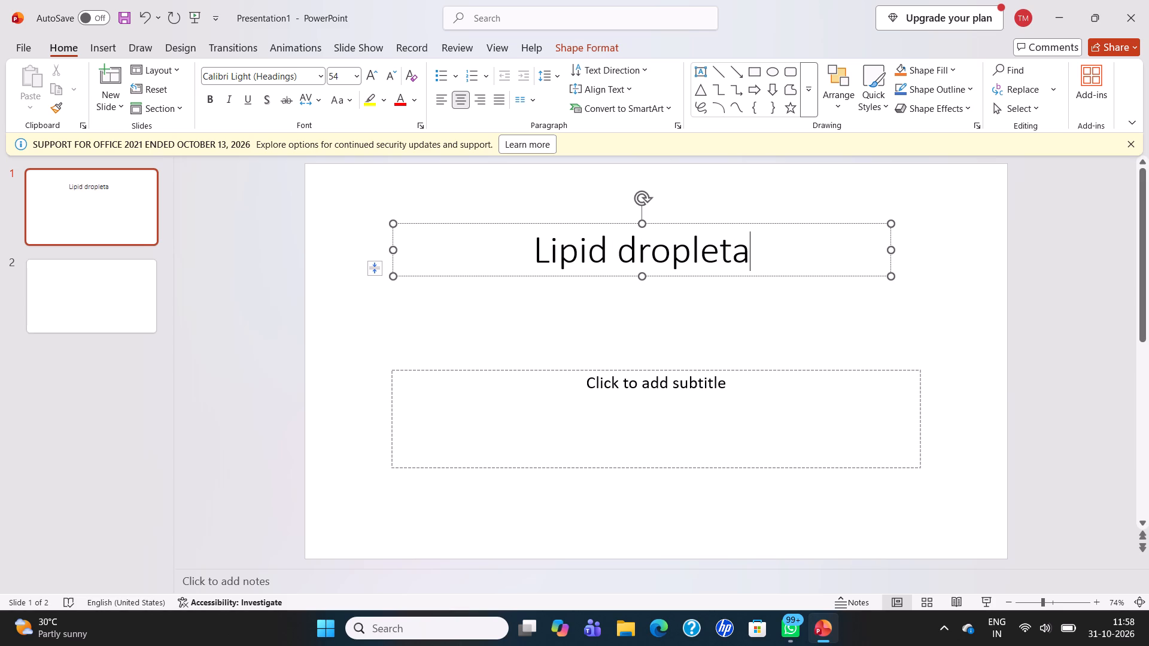
key(BackSpace)
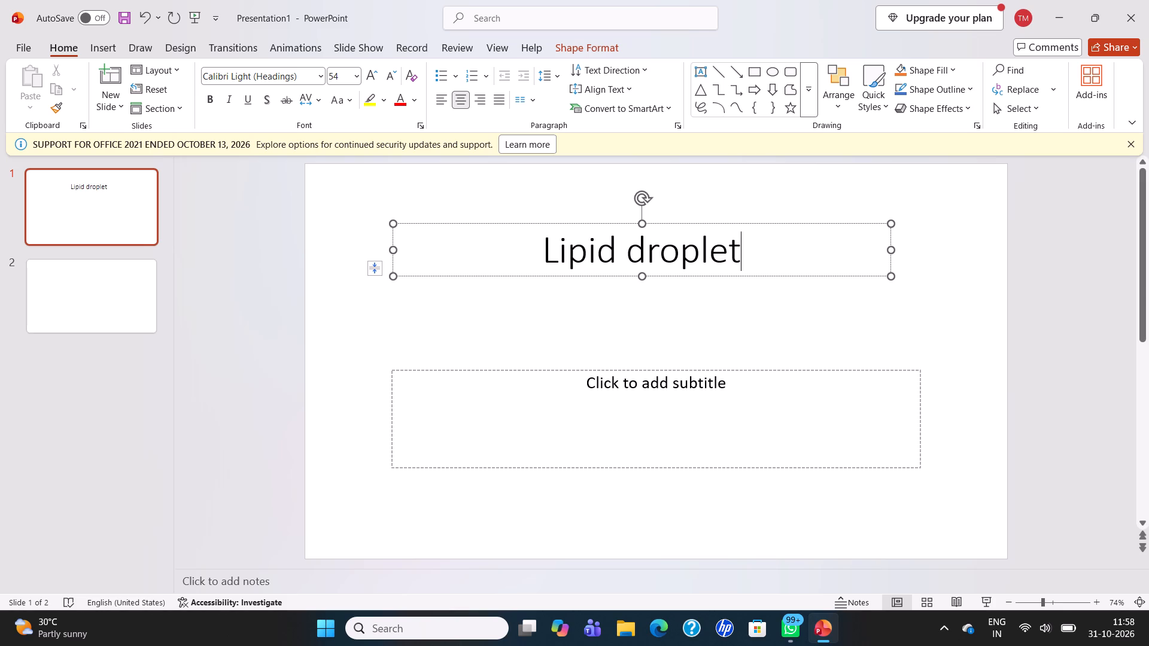
key(s)
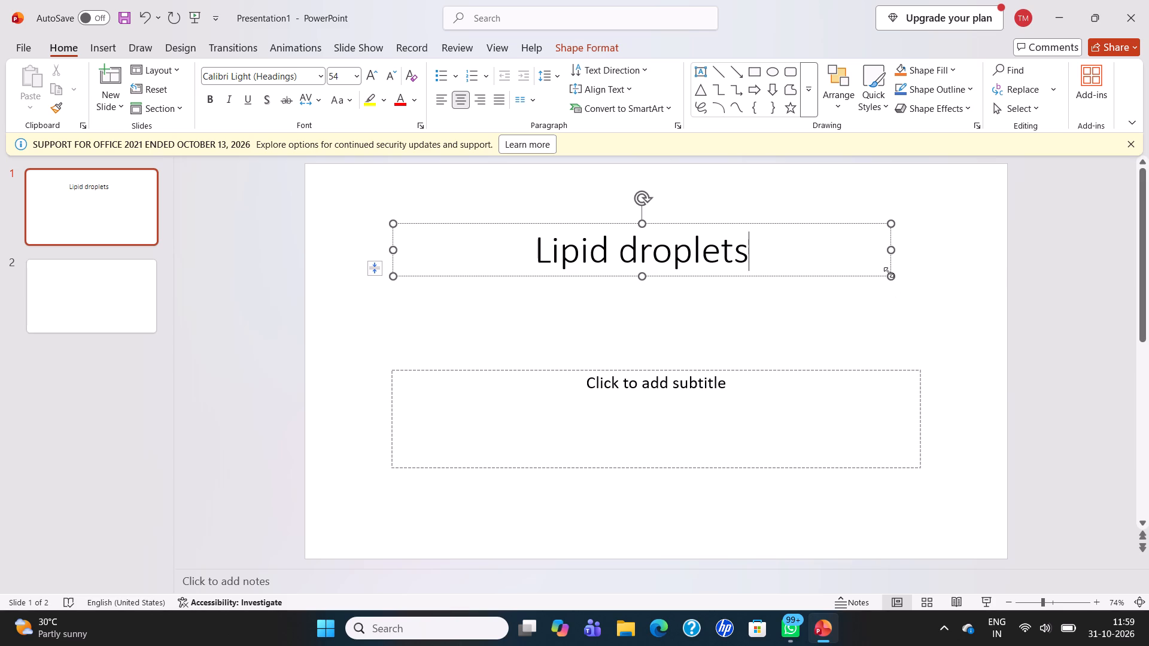
Resize the title placeholder upward so "Lipid droplets" sits in a single-line box near the top edge of the slide.
drag(887, 276, 886, 275)
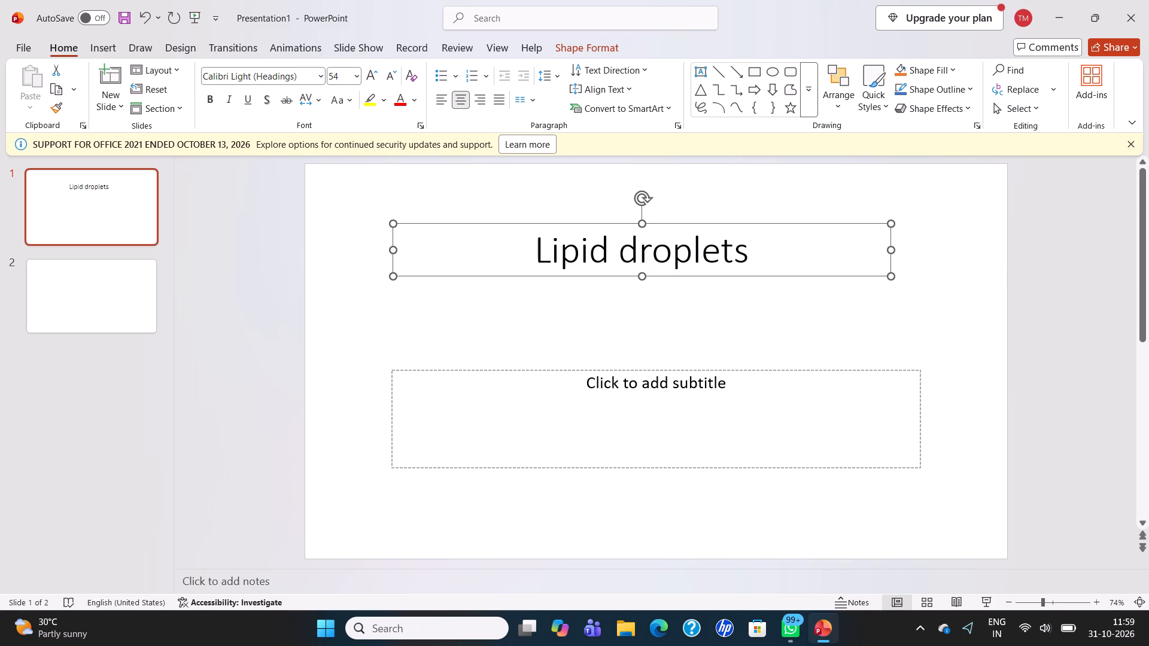
drag(886, 275, 888, 266)
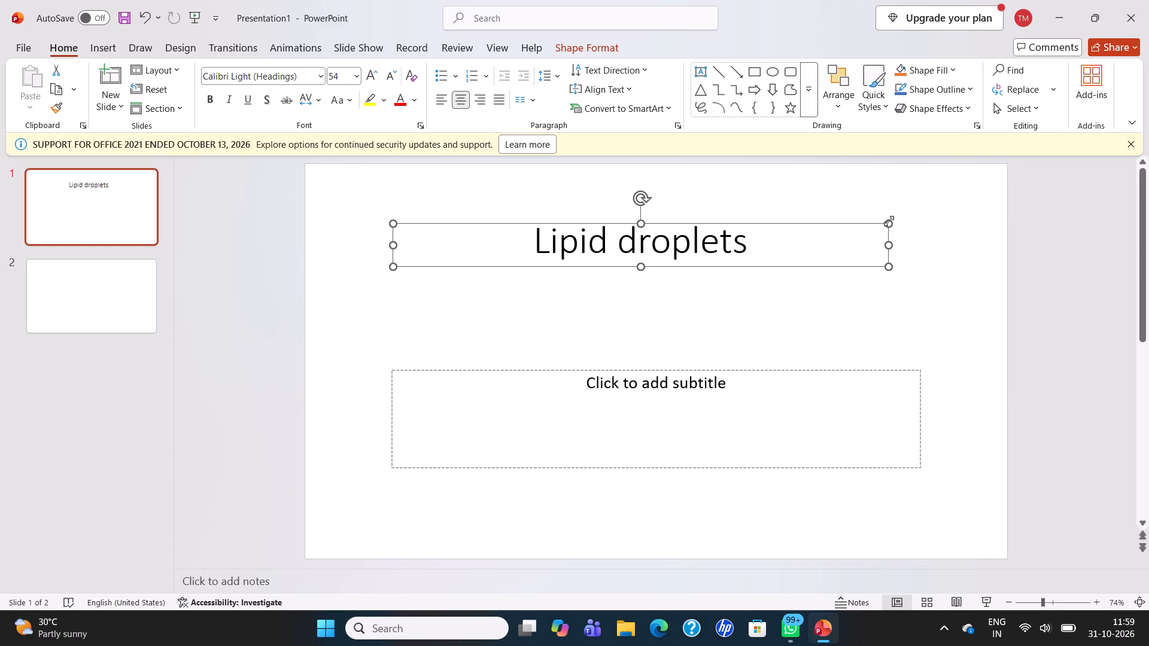
drag(890, 221, 894, 195)
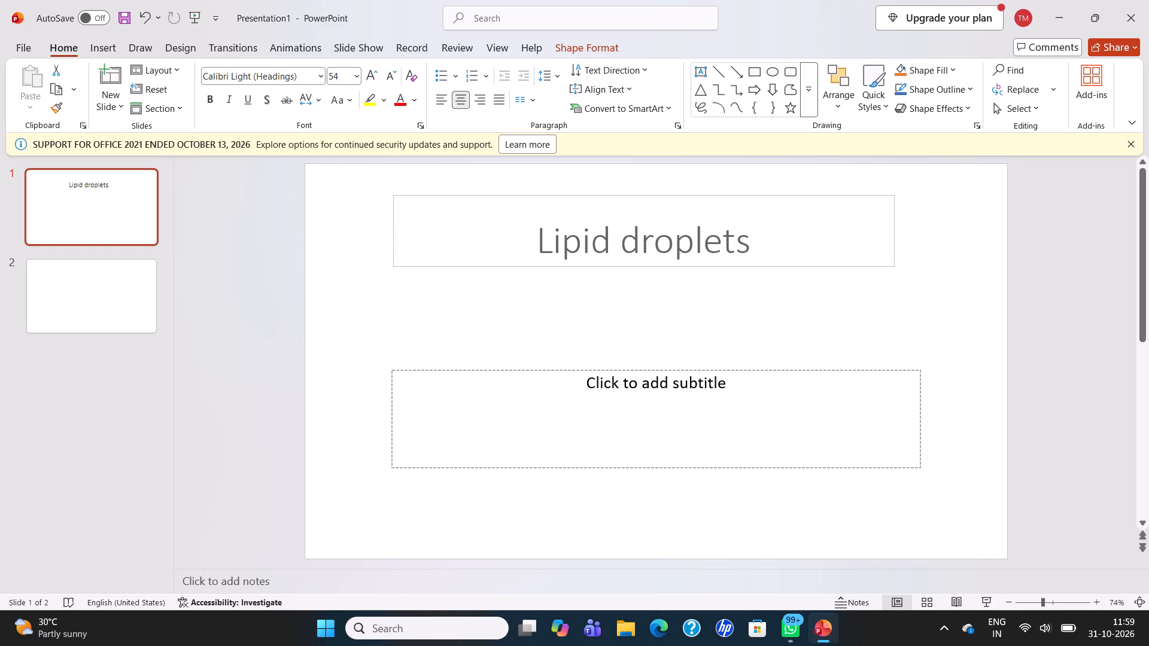
drag(894, 195, 893, 183)
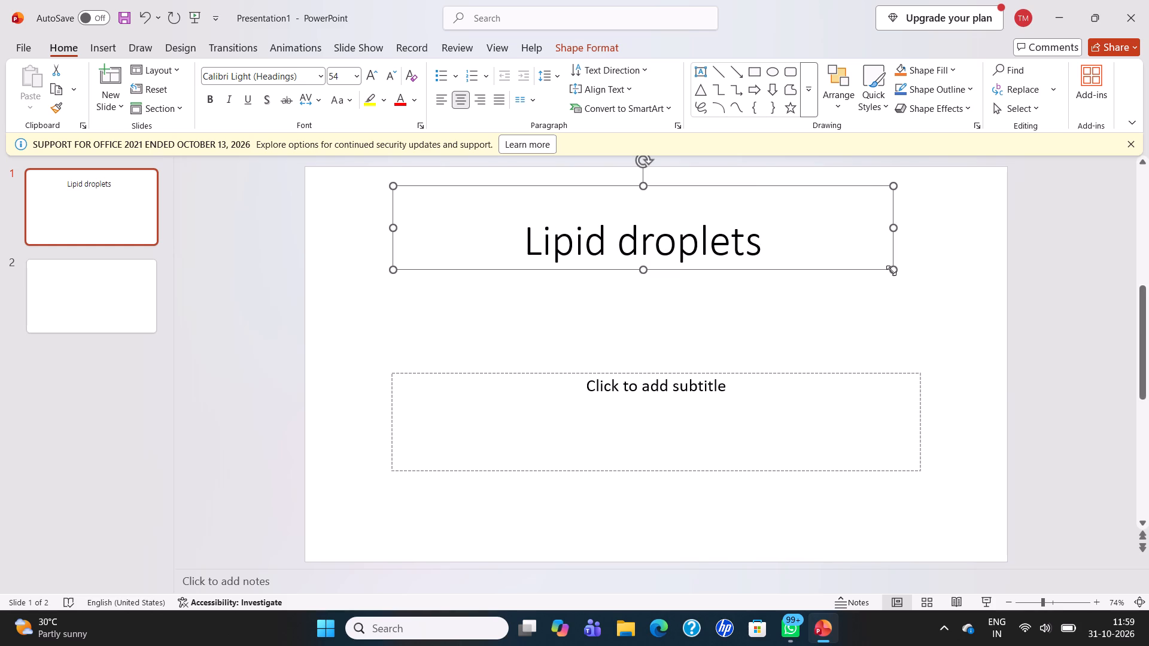
drag(893, 271, 889, 229)
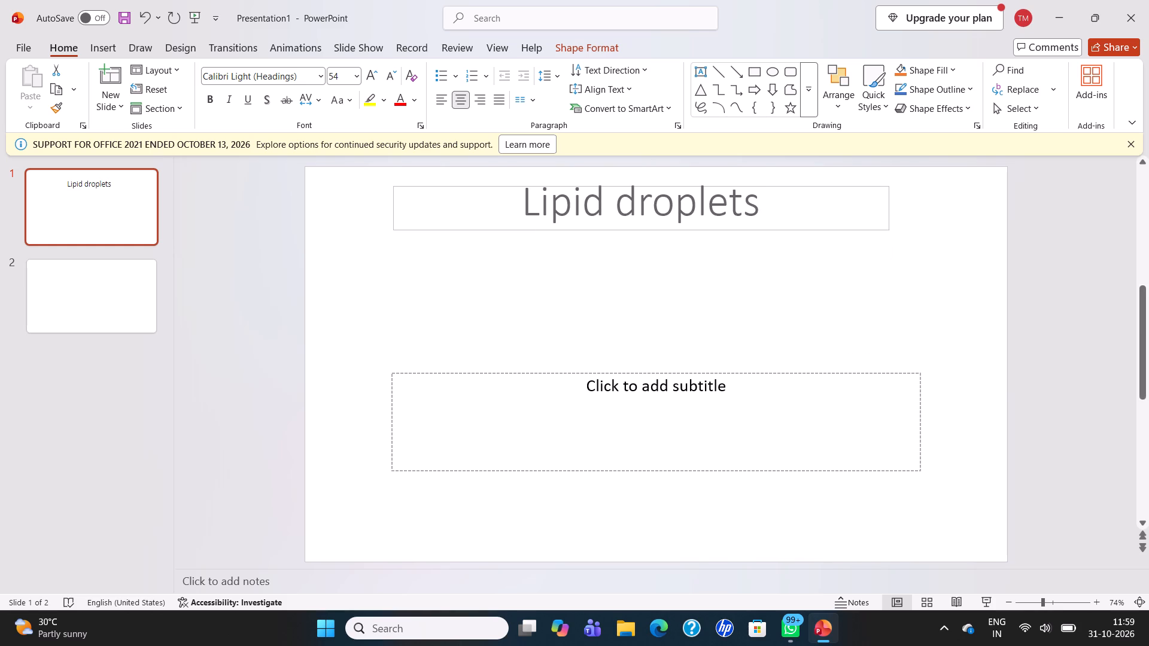
drag(889, 229, 894, 239)
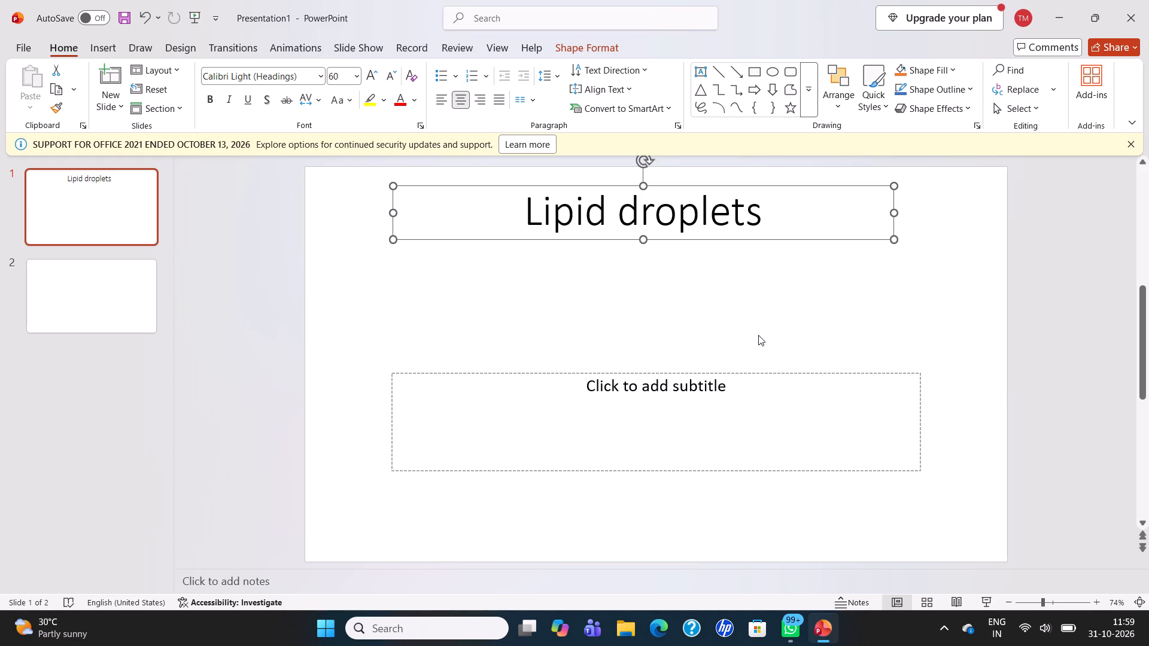
click(728, 318)
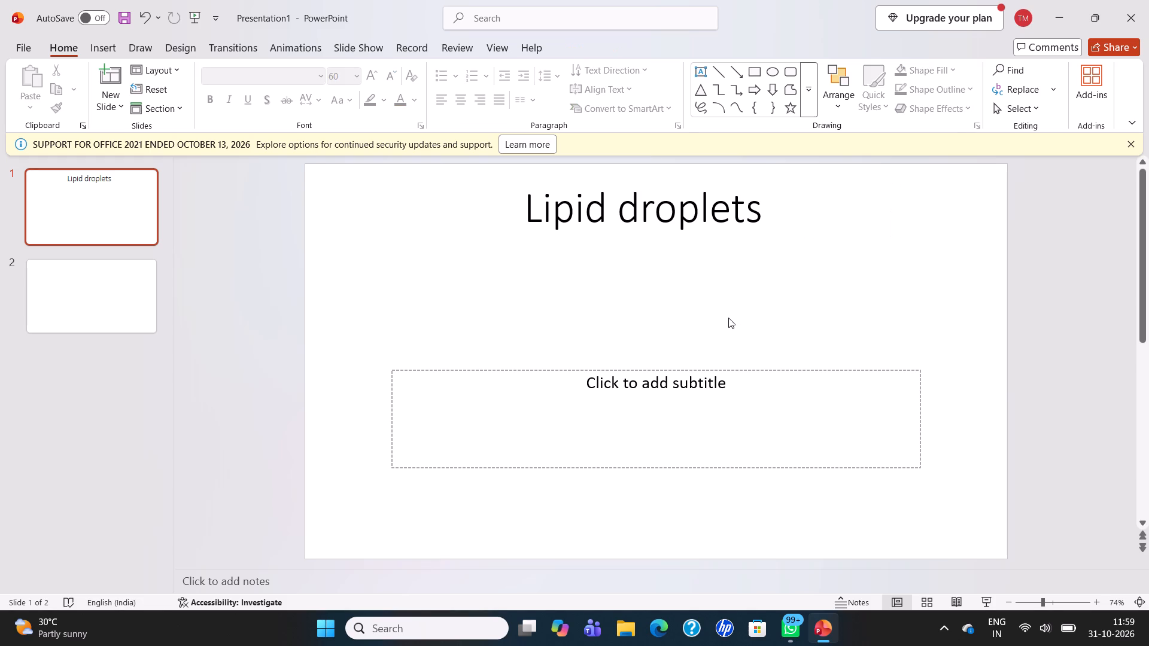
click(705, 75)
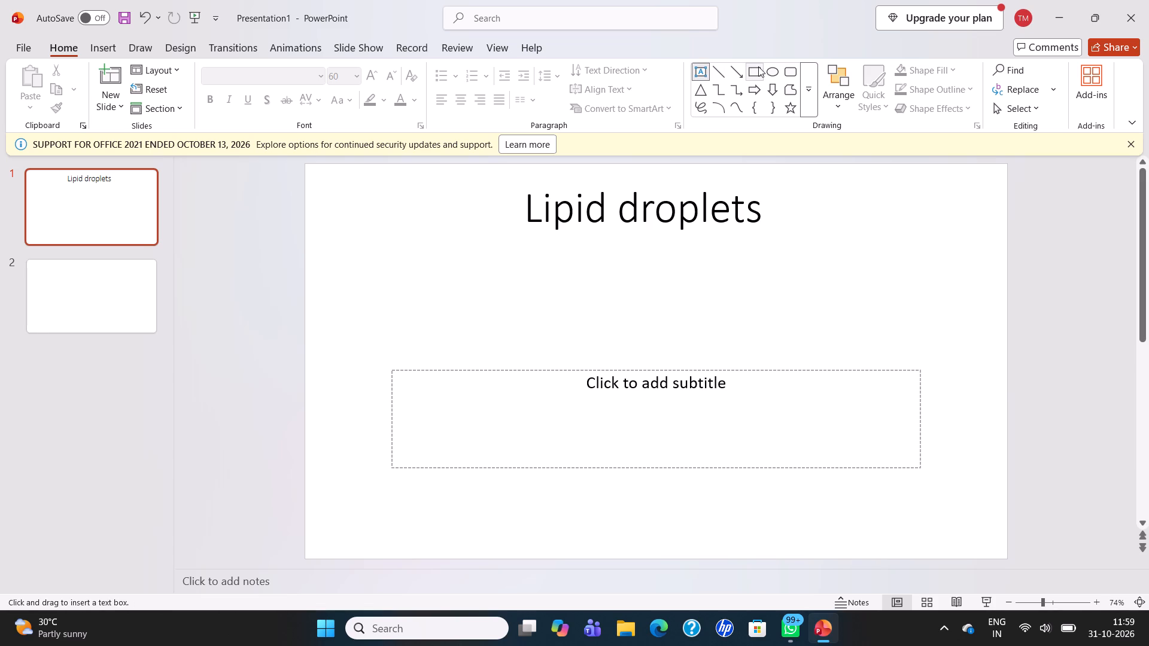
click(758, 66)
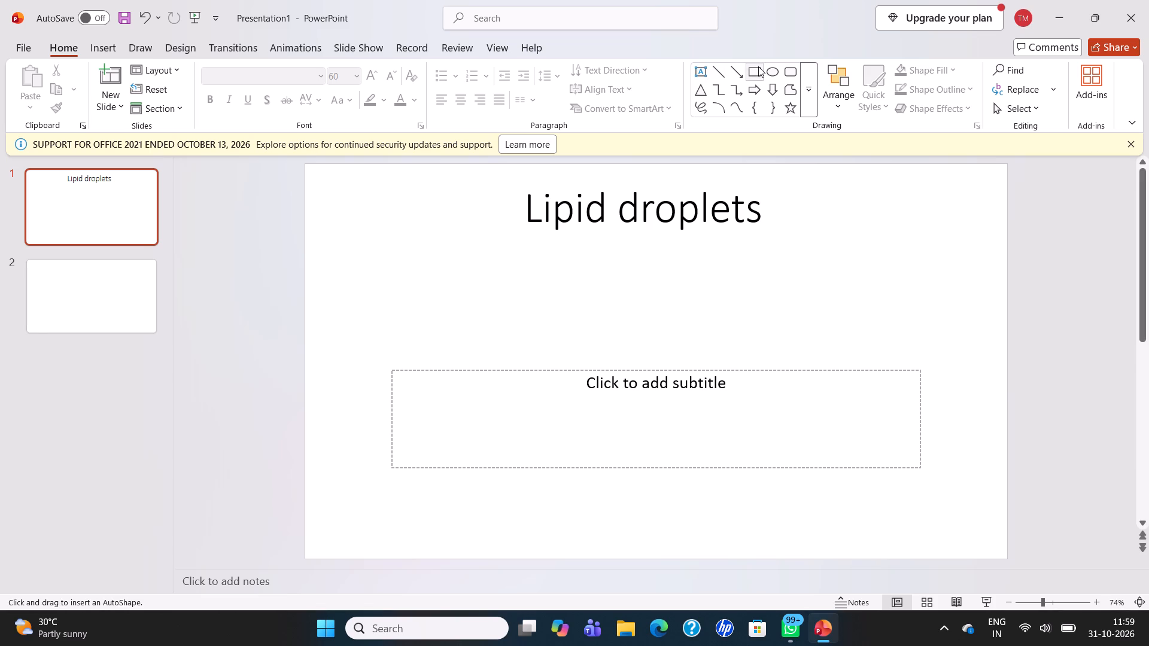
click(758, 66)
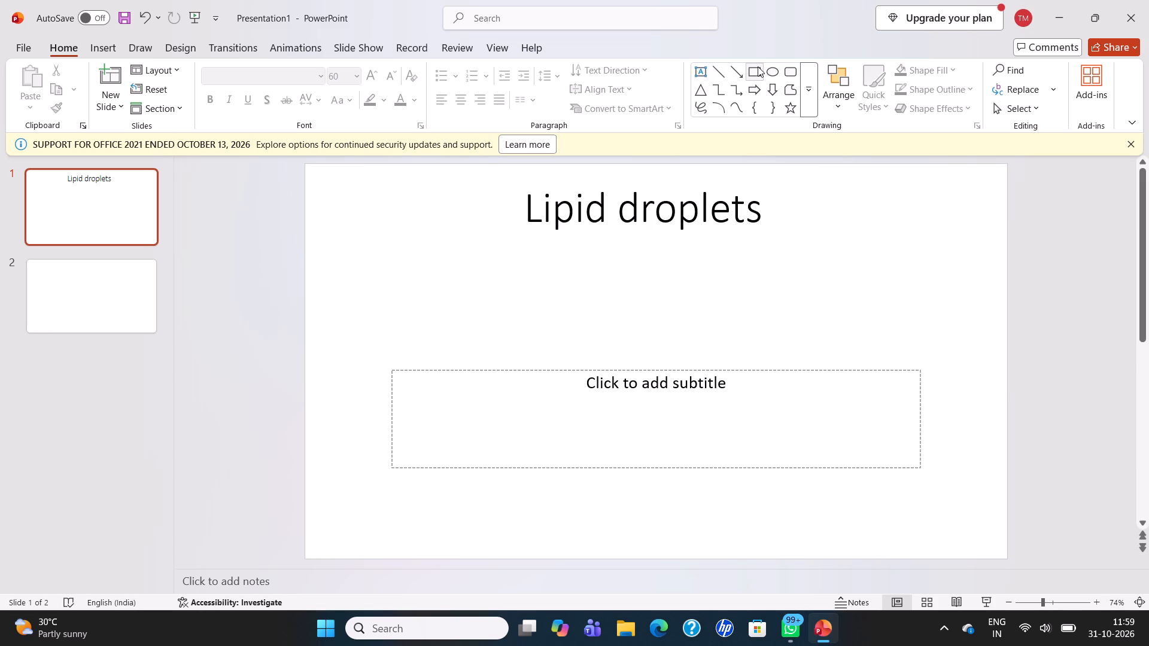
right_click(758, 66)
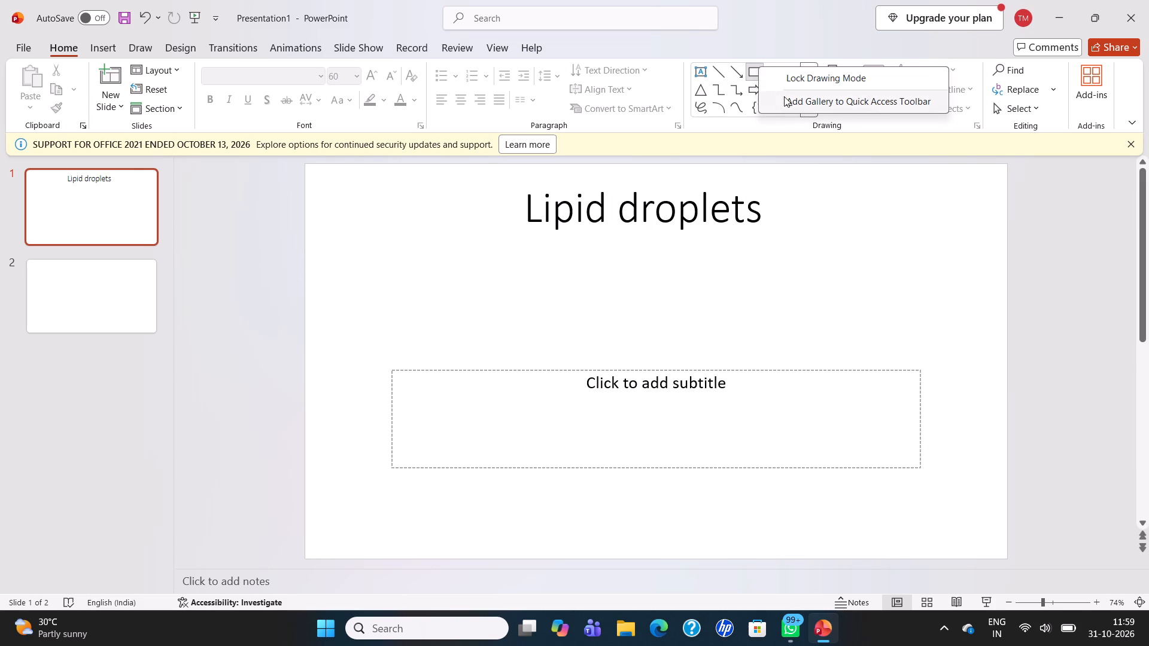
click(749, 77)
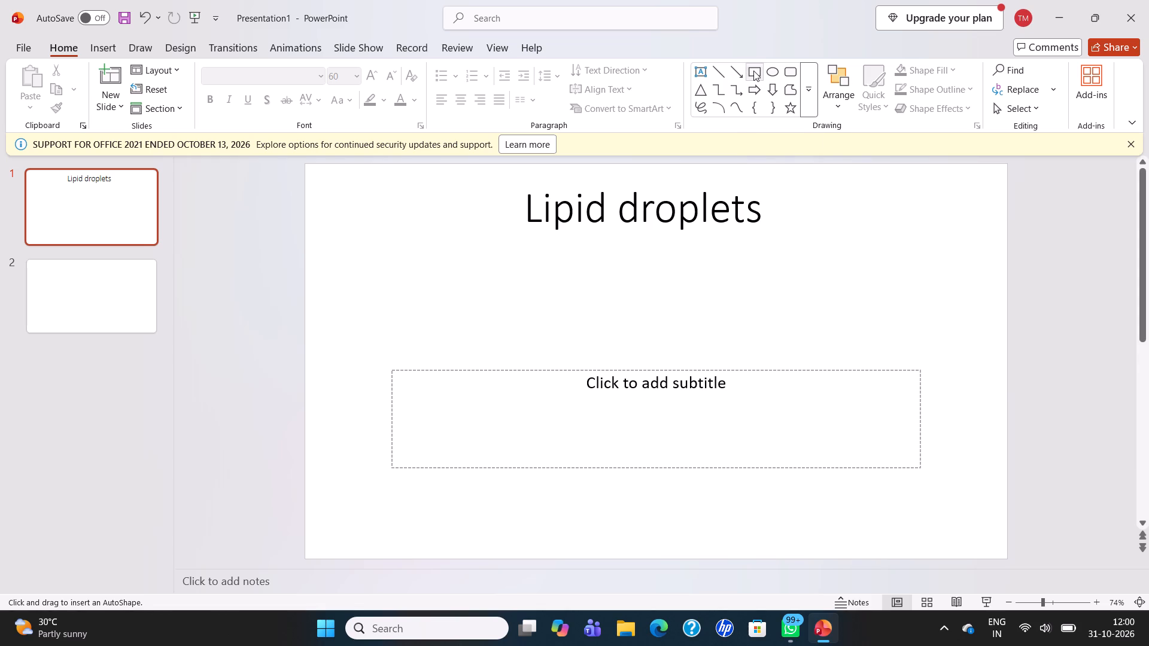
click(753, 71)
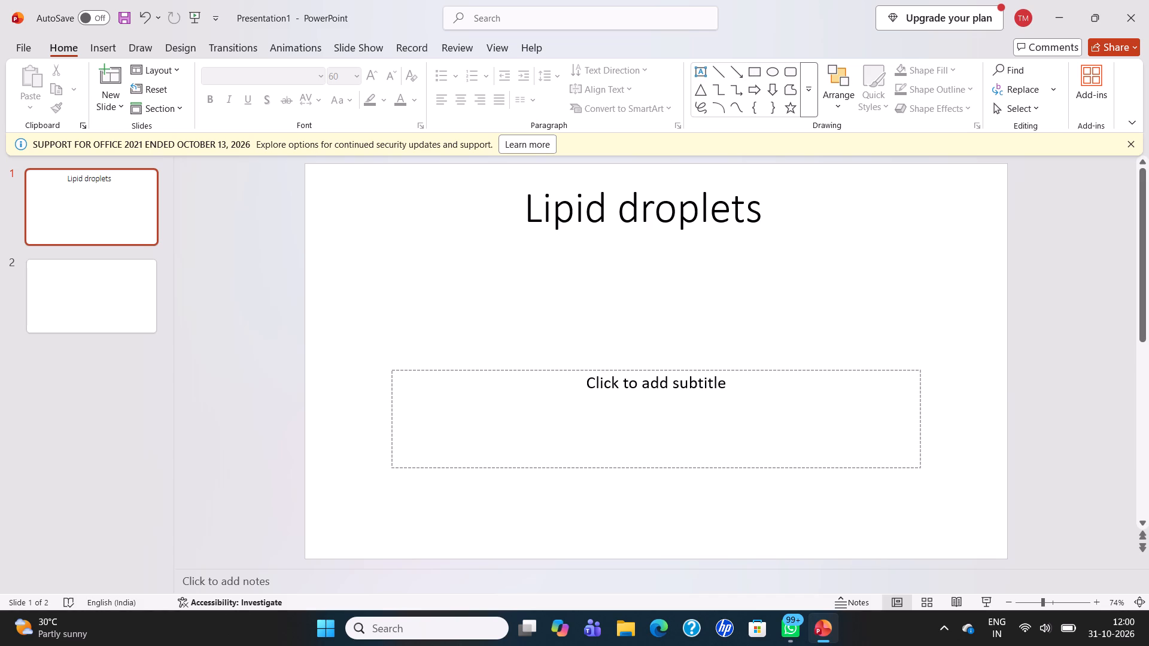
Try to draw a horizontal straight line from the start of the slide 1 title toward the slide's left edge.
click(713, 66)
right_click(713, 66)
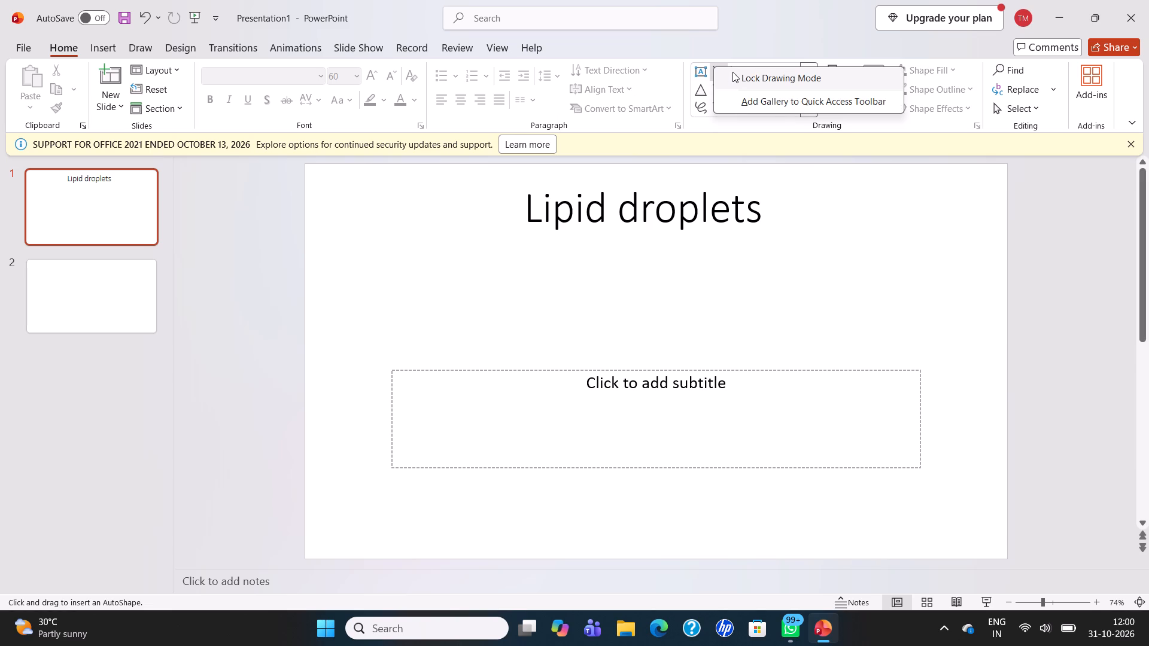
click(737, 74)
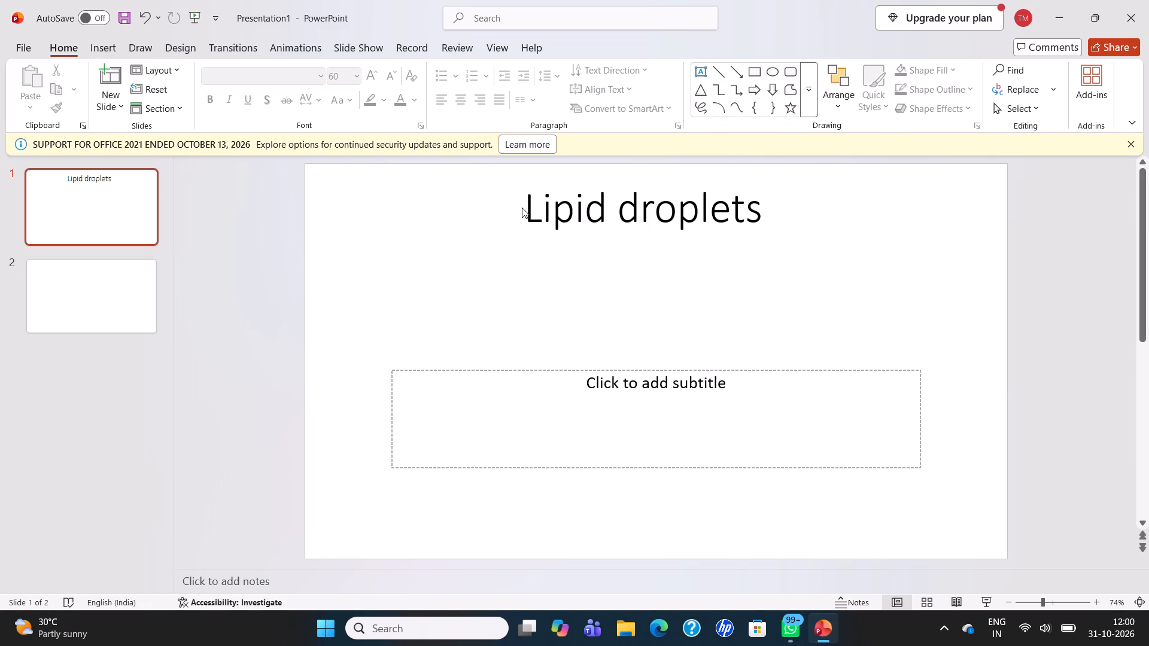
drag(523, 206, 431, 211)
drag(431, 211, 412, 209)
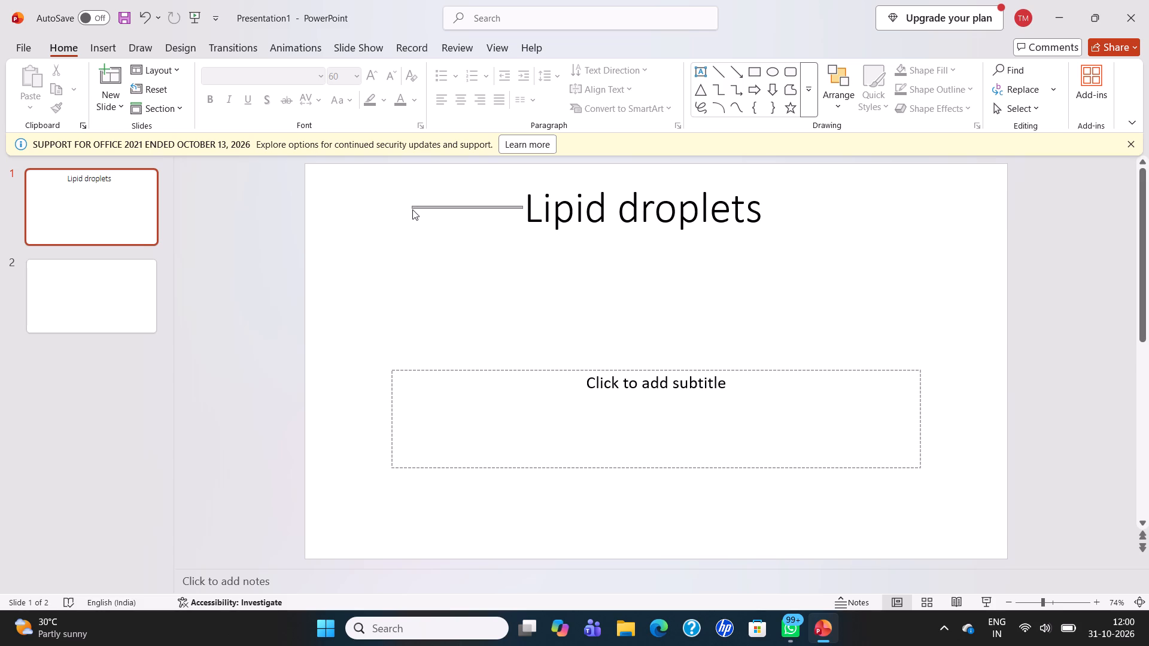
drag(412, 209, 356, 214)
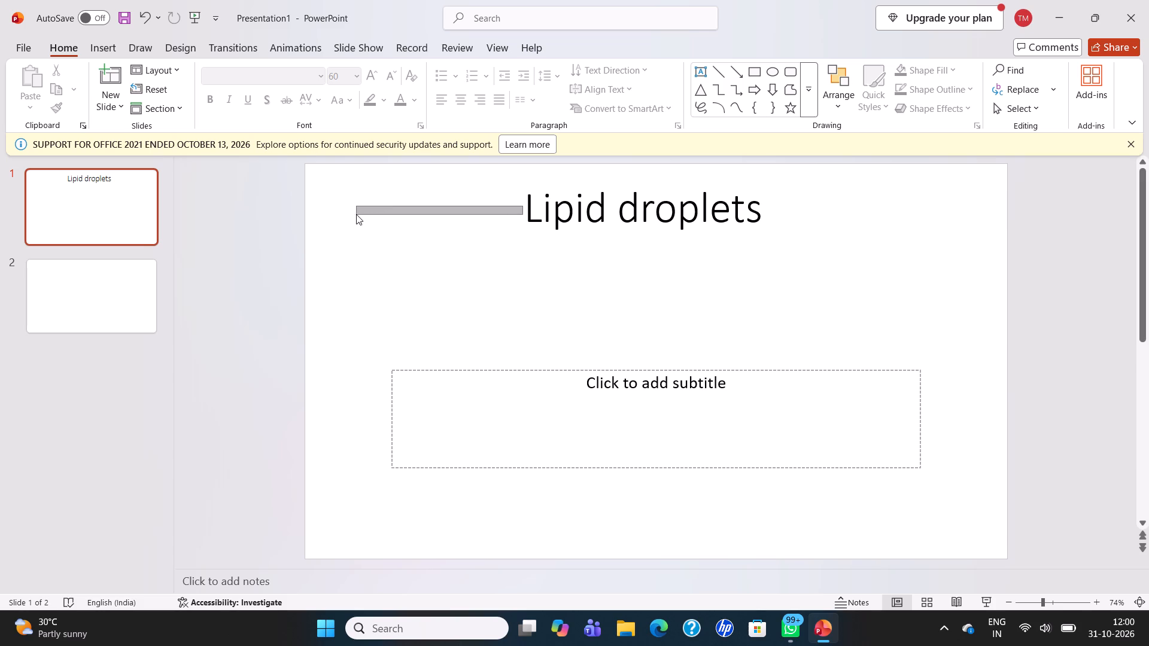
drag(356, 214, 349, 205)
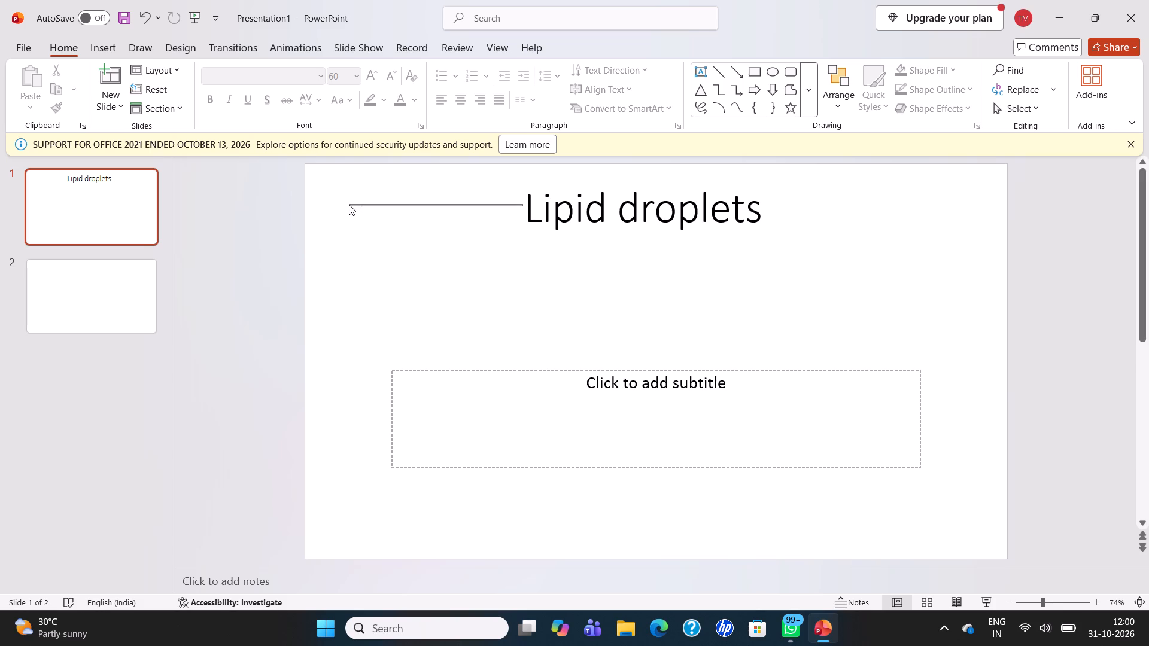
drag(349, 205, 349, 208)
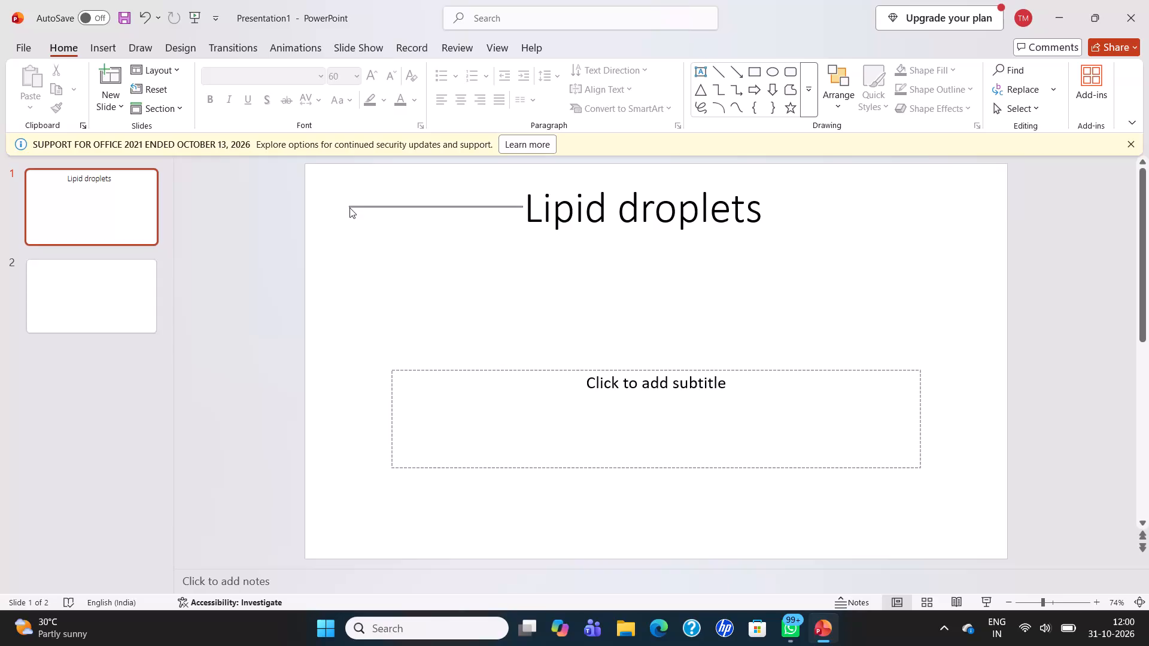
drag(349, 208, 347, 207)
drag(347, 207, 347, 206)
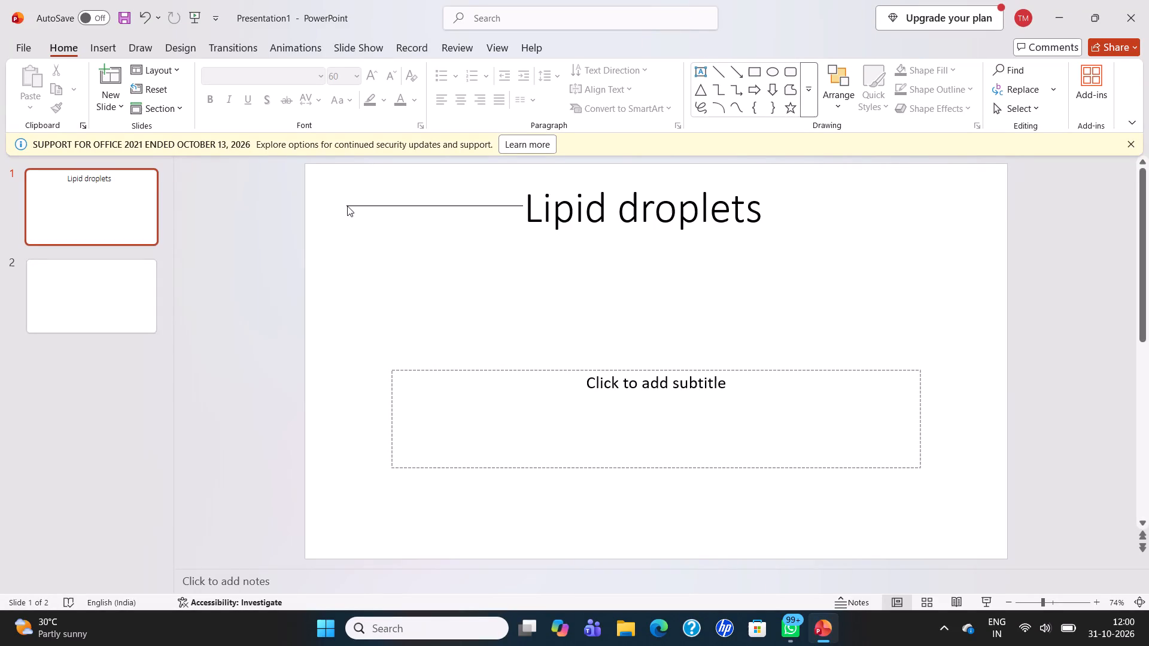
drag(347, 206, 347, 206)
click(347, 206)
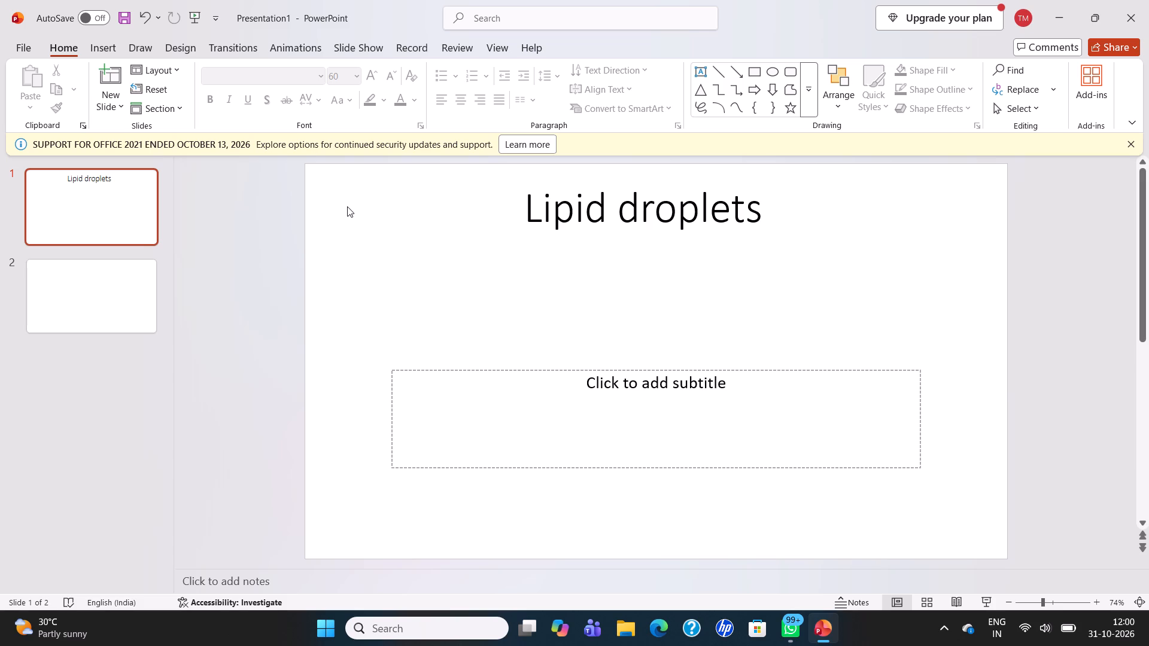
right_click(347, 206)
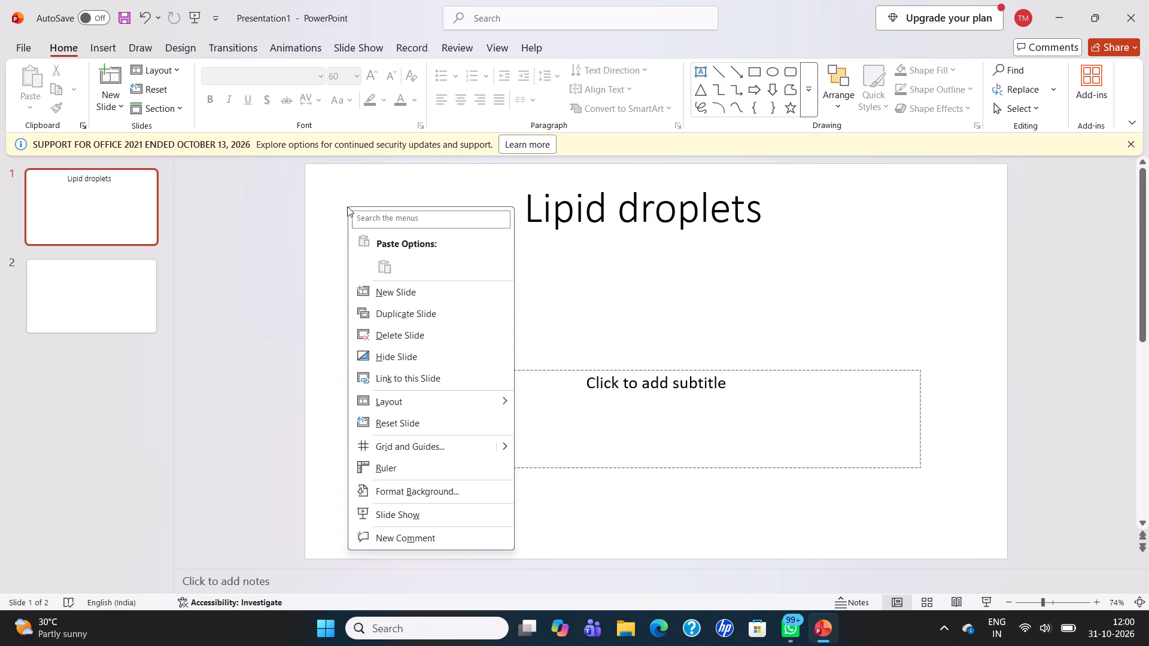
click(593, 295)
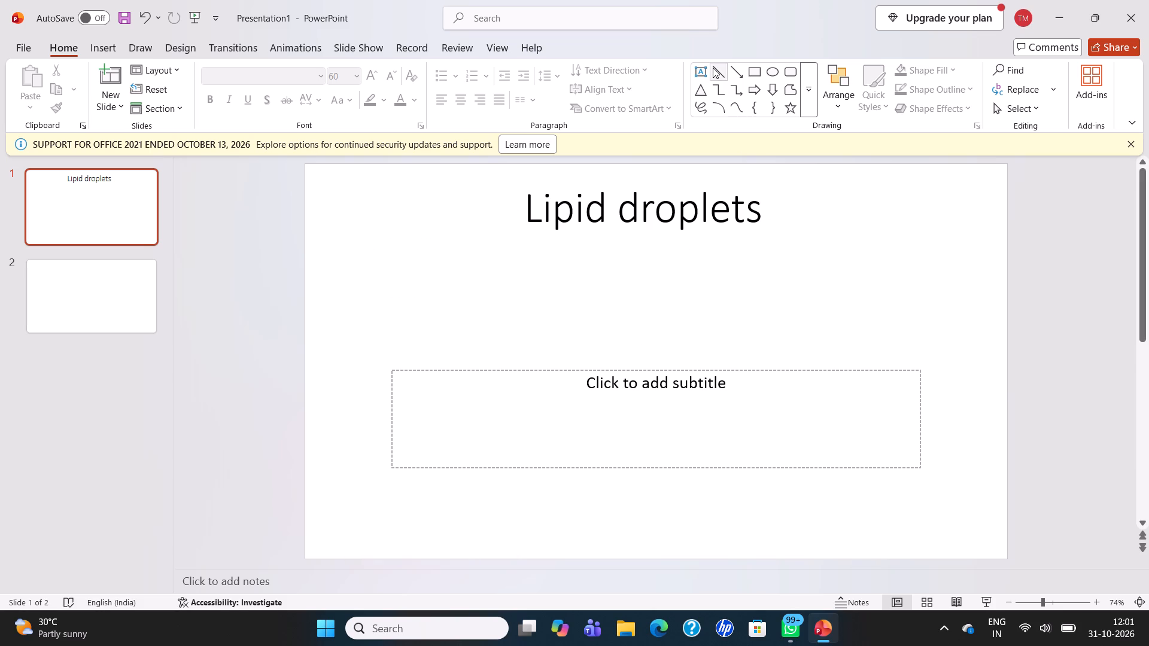
Draw a horizontal straight line about 8.3 cm long from the start of the slide 1 title toward the slide's left edge.
click(713, 69)
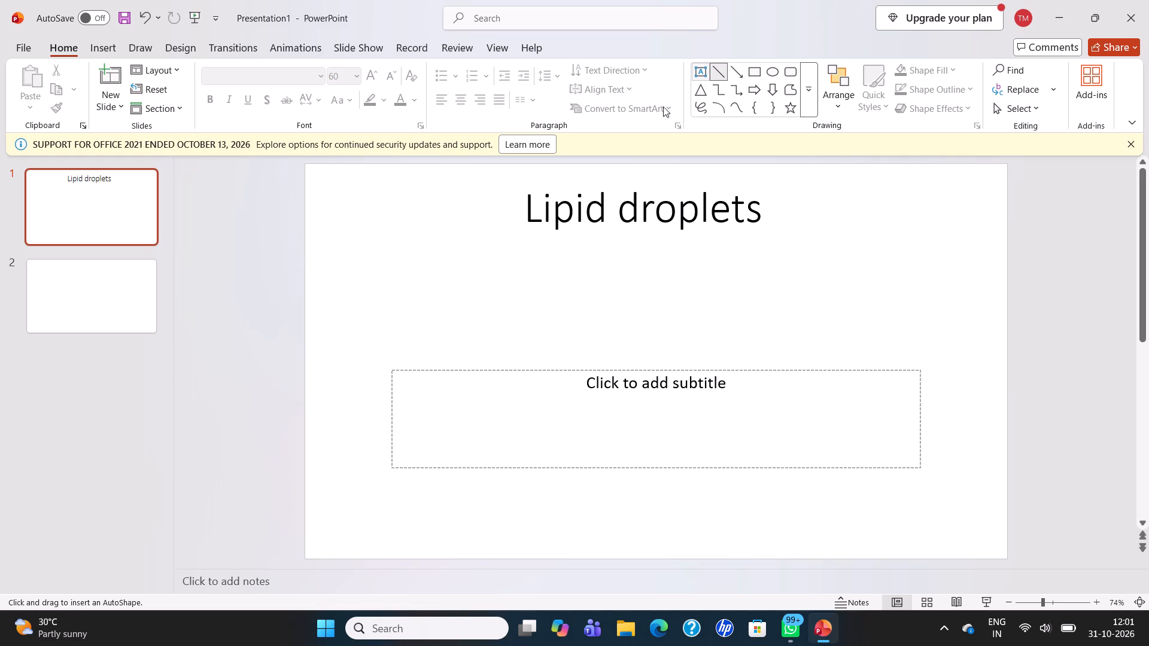
drag(526, 209, 375, 212)
drag(375, 212, 353, 211)
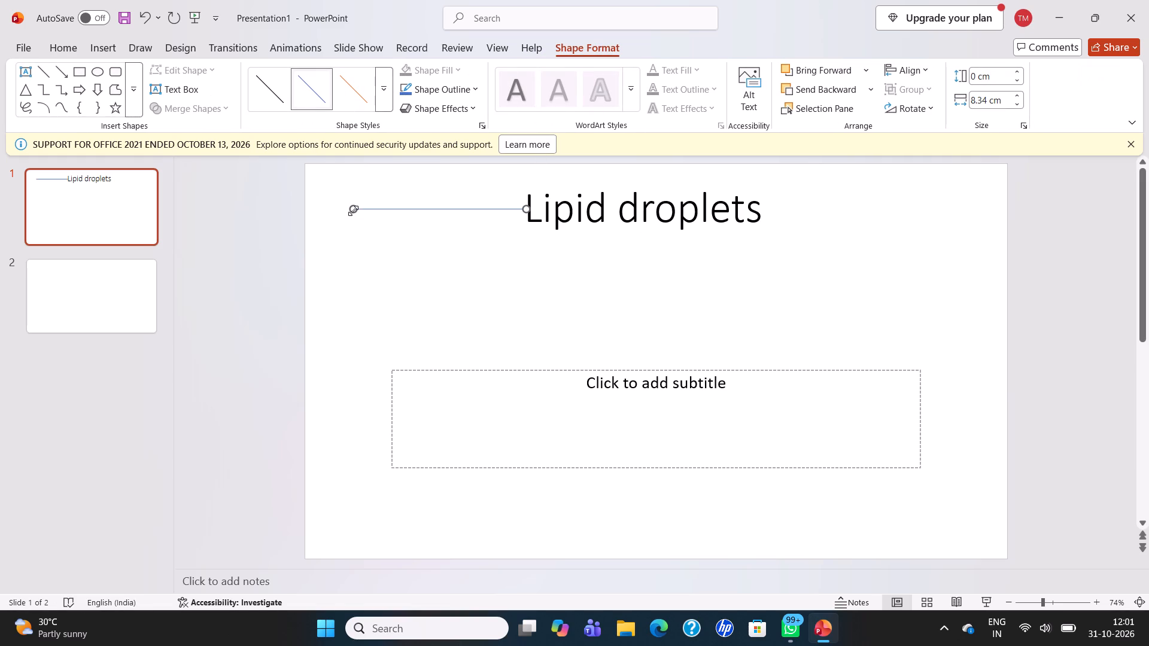
click(449, 258)
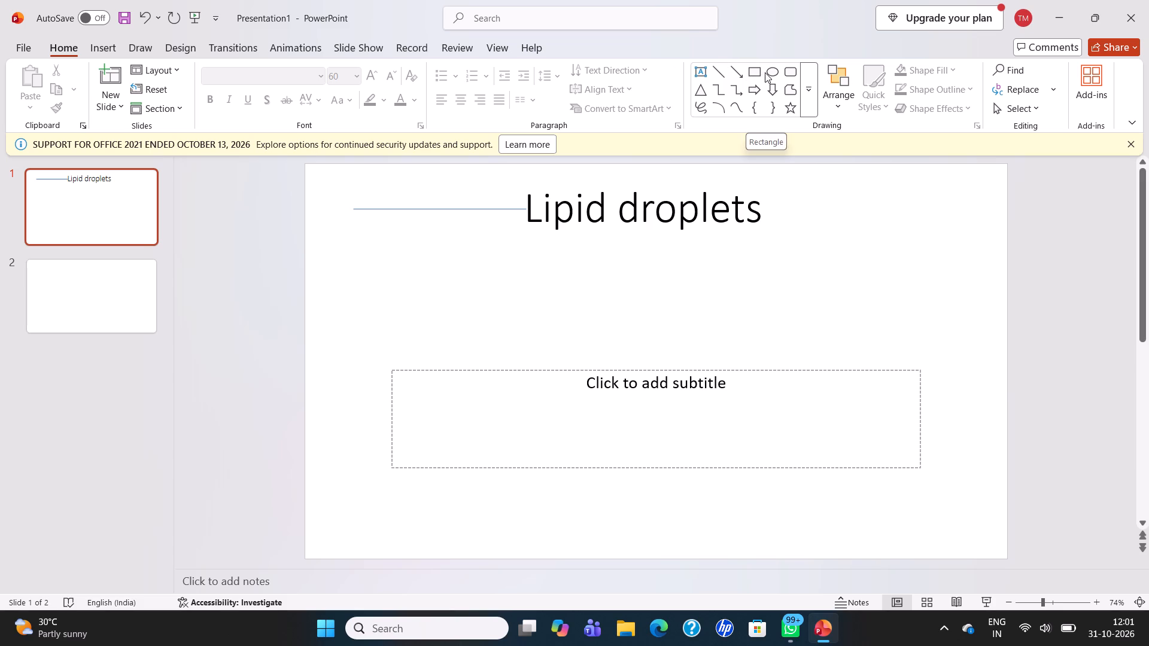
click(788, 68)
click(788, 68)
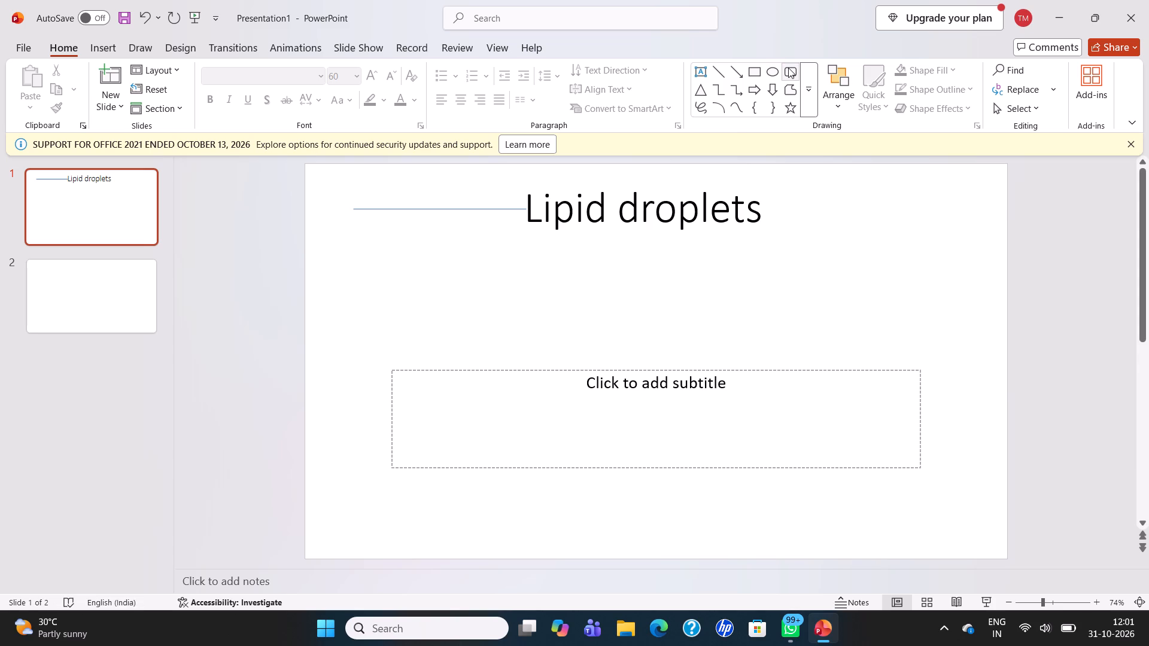
Narrow the slide 1 title placeholder on both sides so its left edge meets the line's right end, keeping it one line high.
click(524, 197)
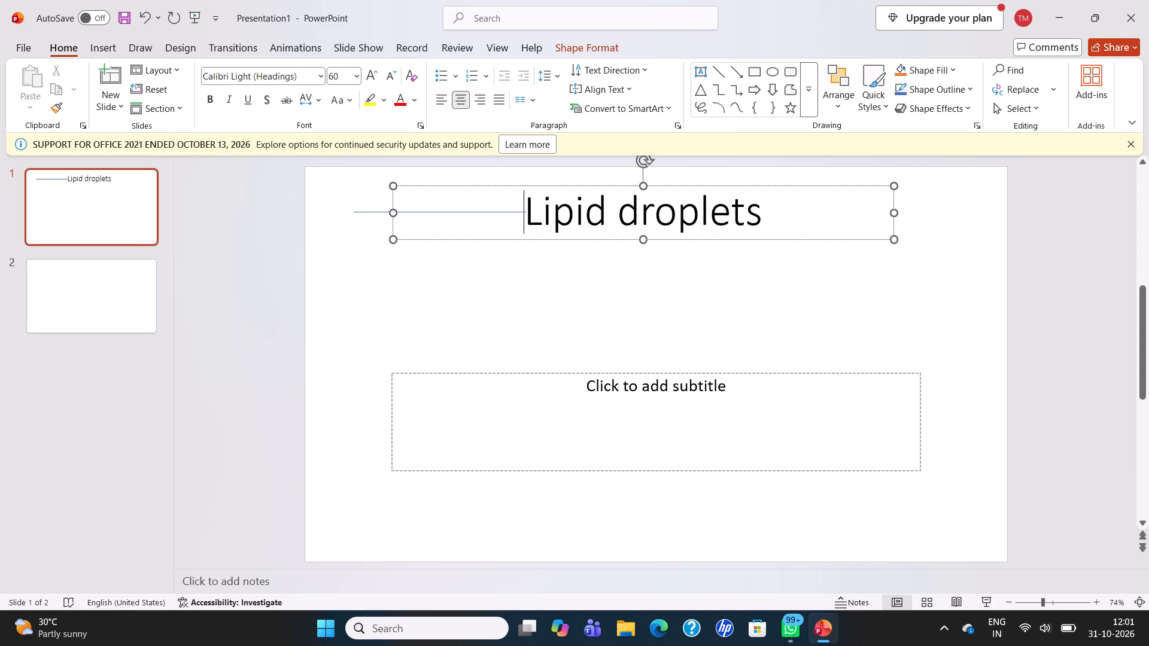
drag(394, 242, 440, 234)
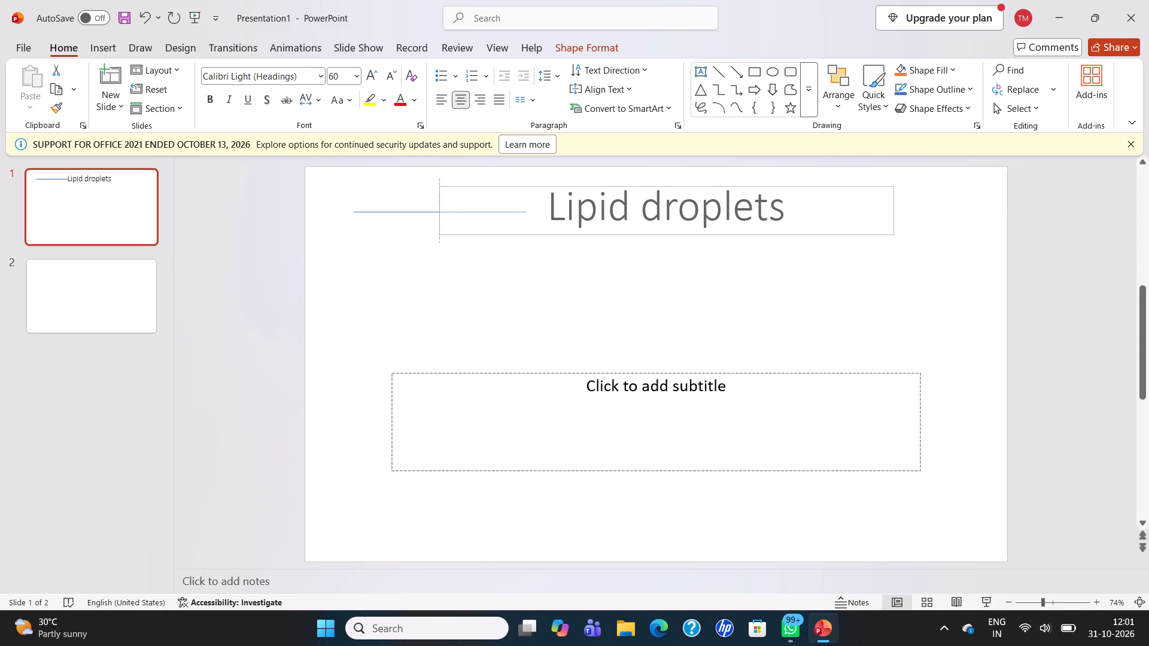
drag(440, 234, 406, 239)
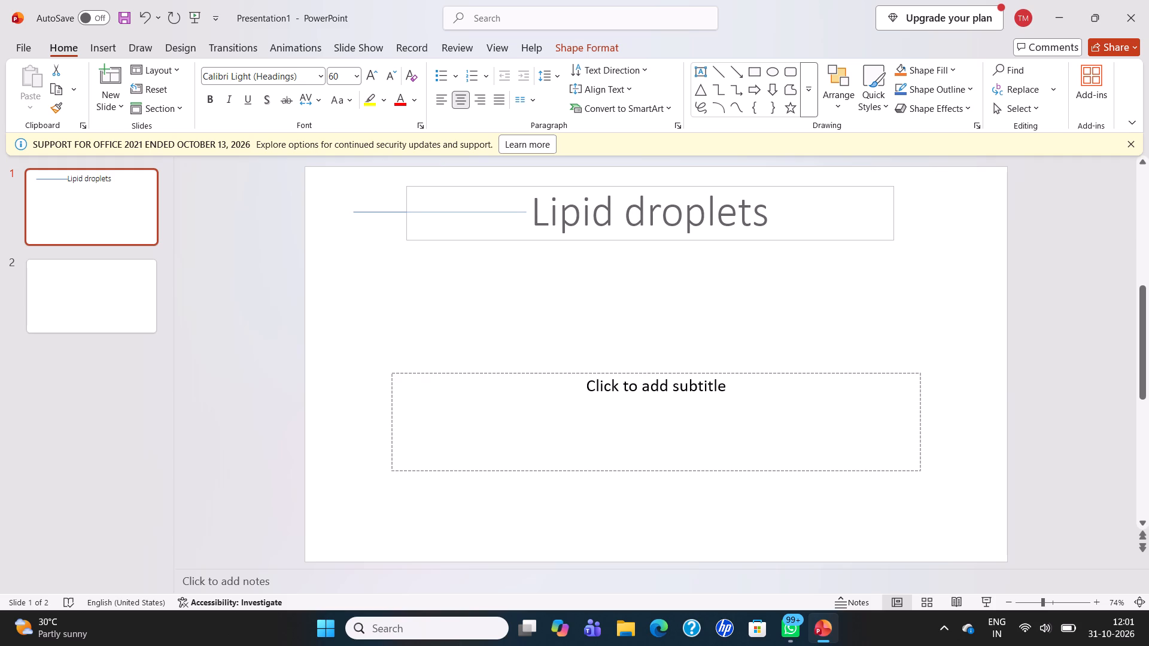
drag(406, 239, 404, 239)
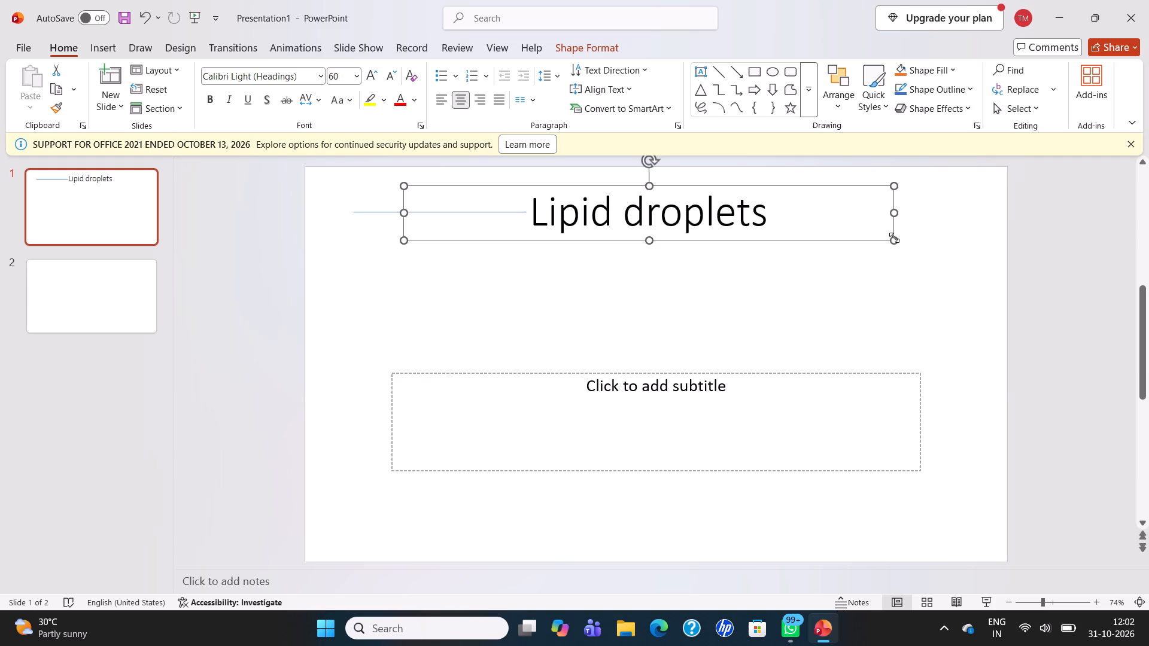
drag(896, 245, 817, 236)
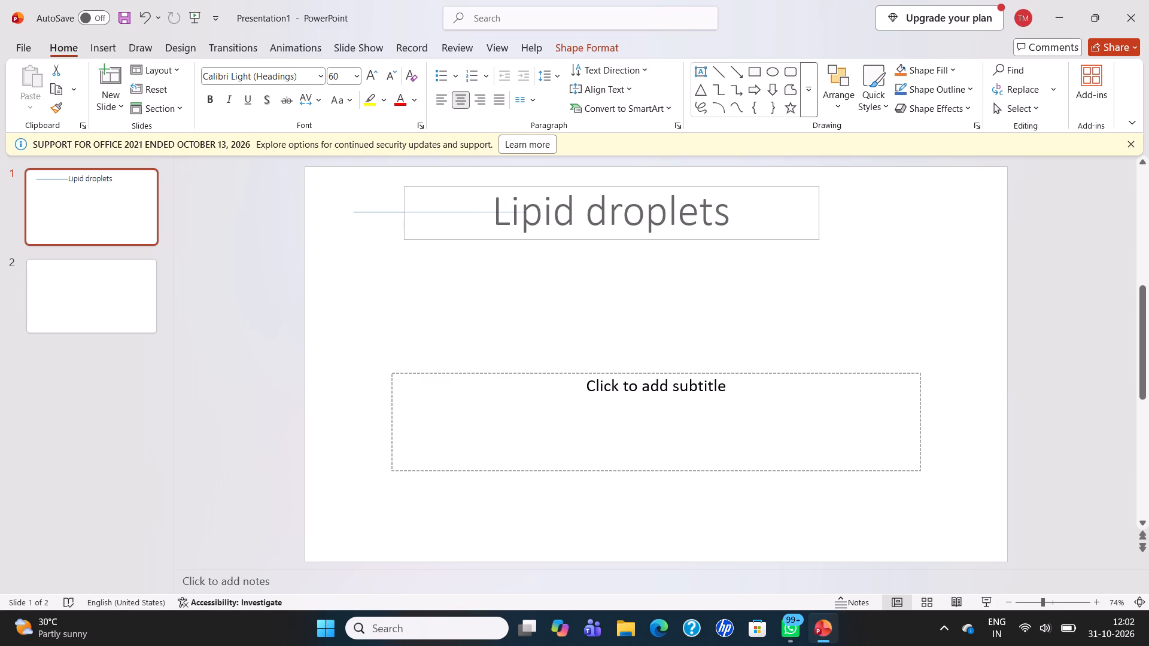
drag(817, 236, 871, 235)
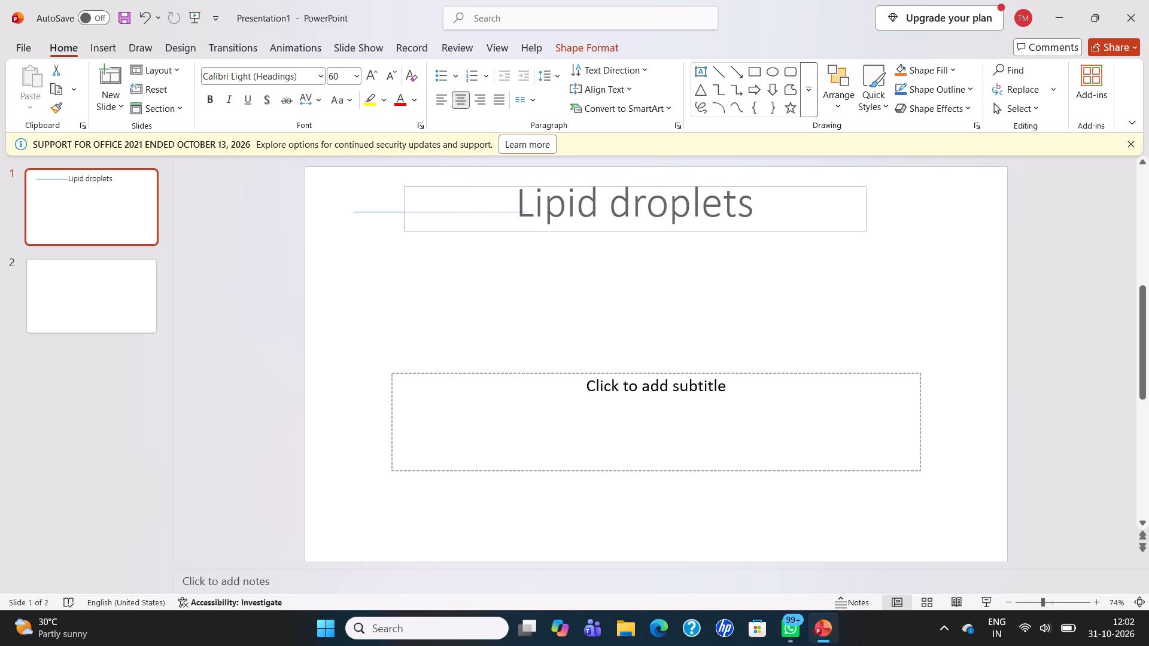
drag(871, 235, 874, 241)
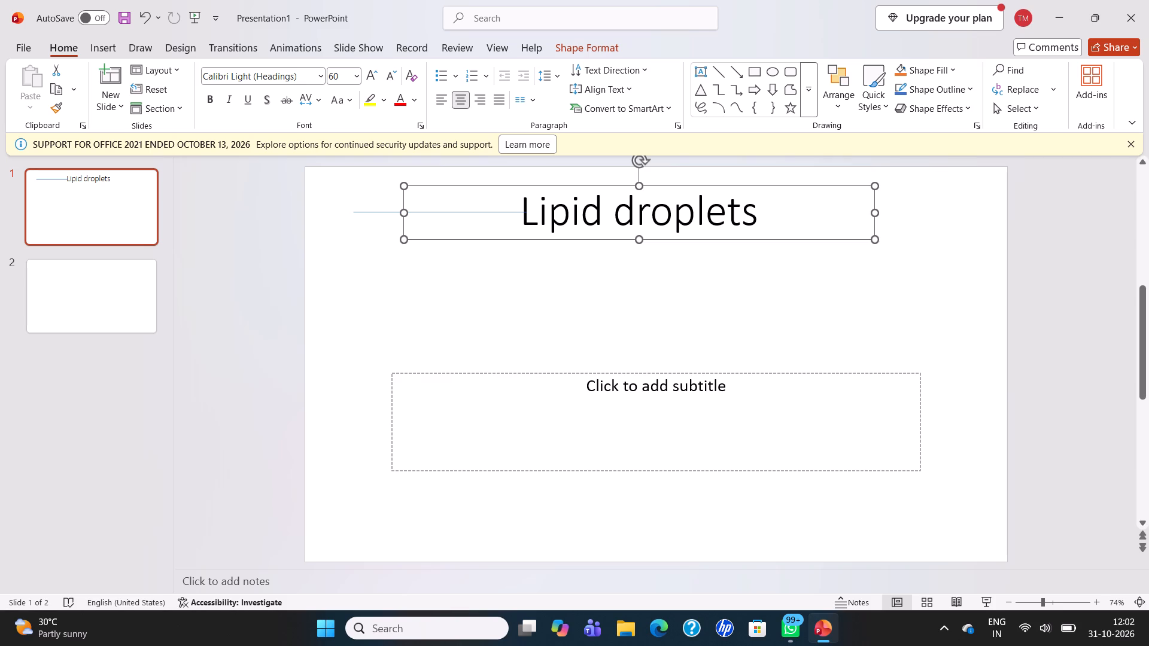
drag(400, 234, 417, 234)
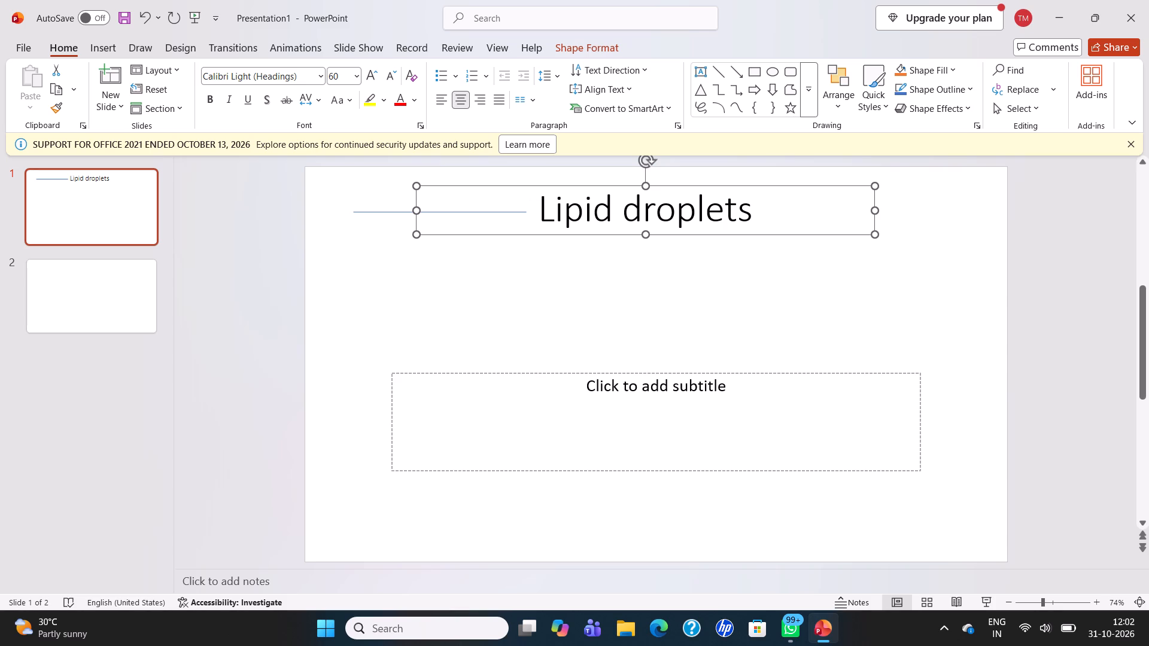
drag(419, 187, 482, 195)
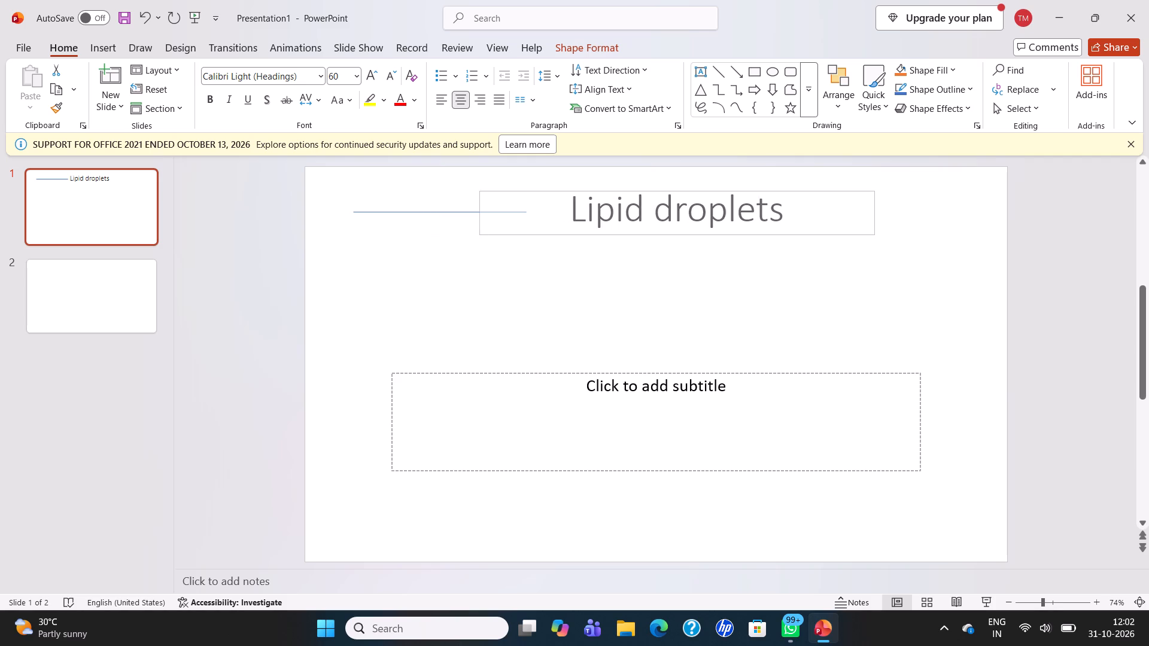
drag(482, 195, 539, 203)
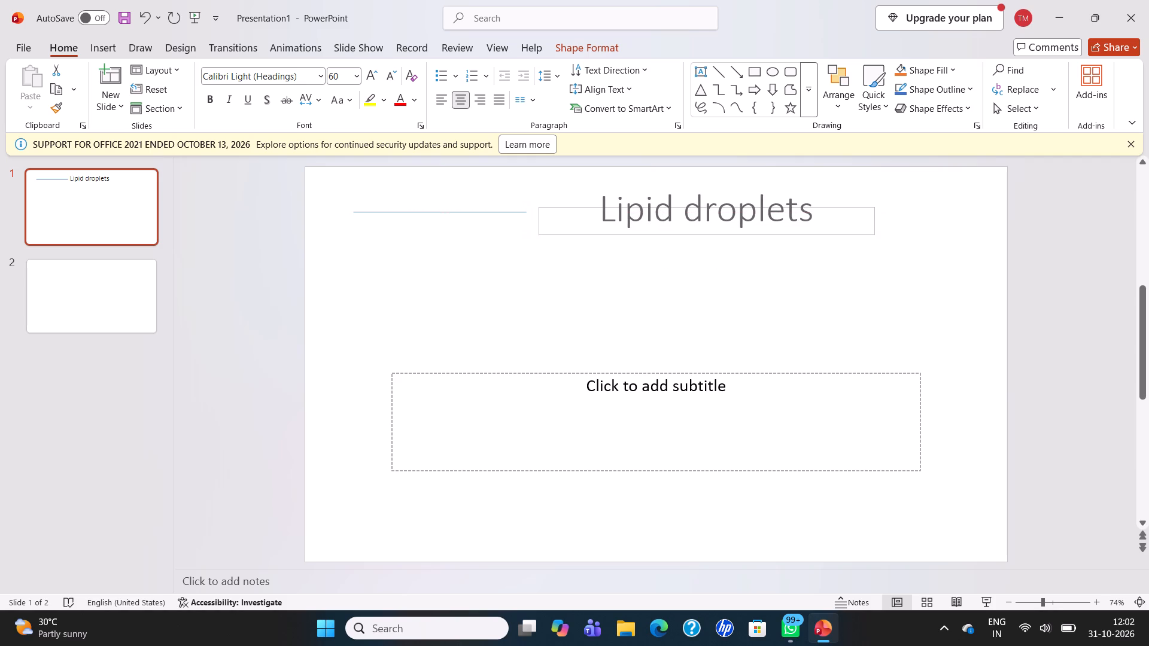
drag(539, 203, 528, 199)
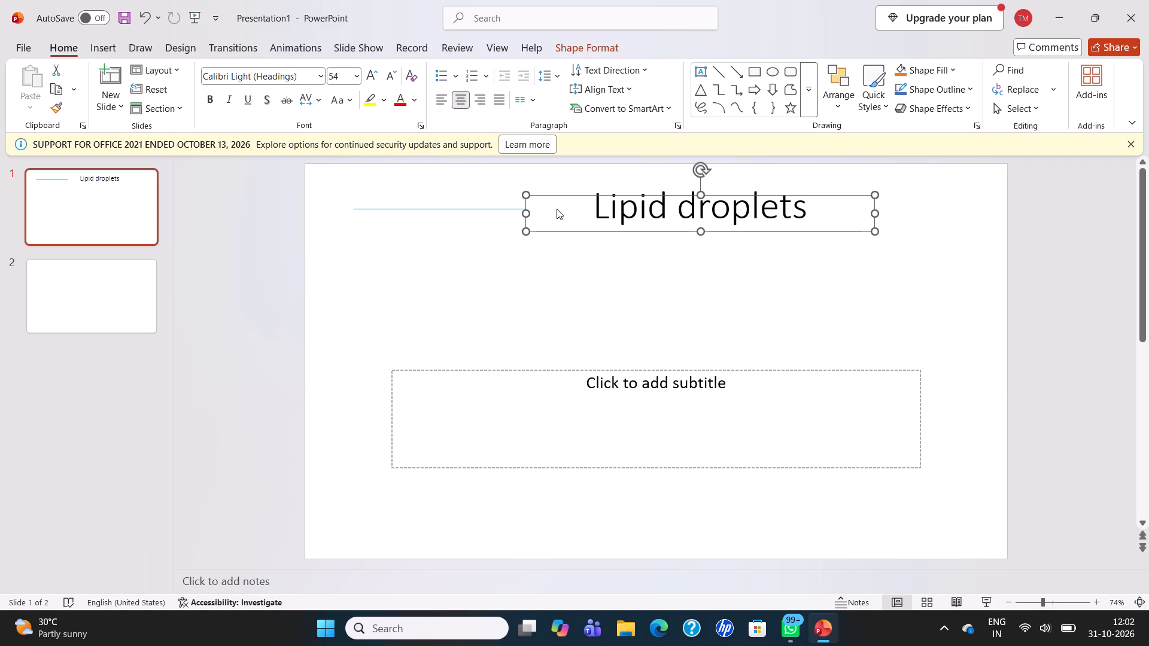
drag(703, 193, 697, 184)
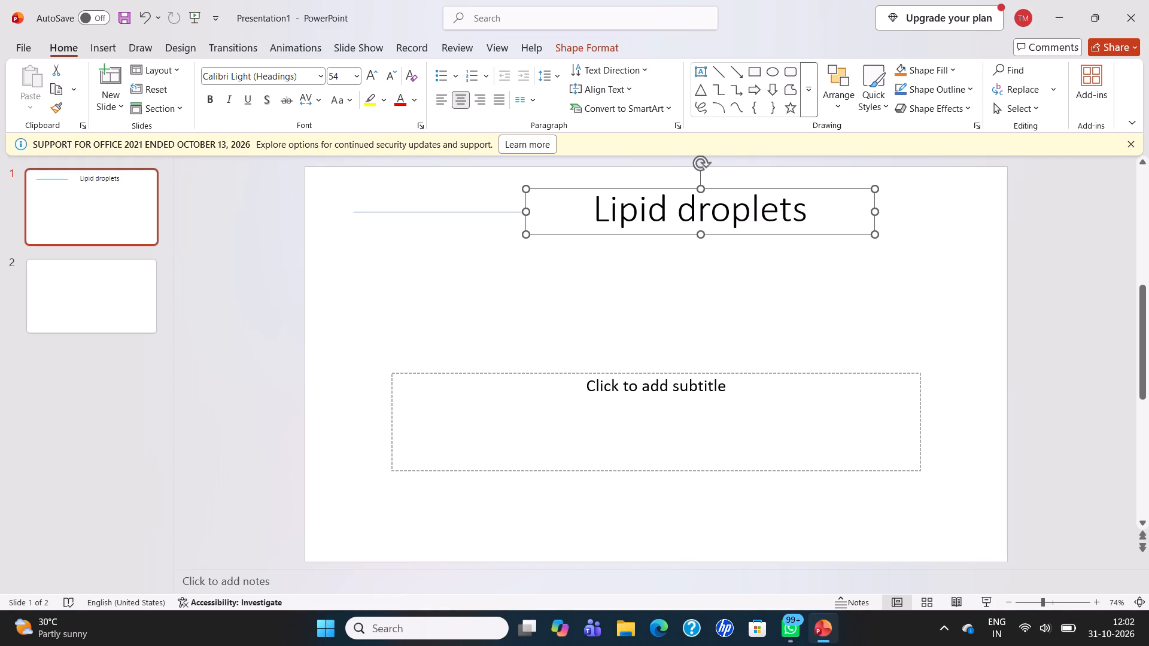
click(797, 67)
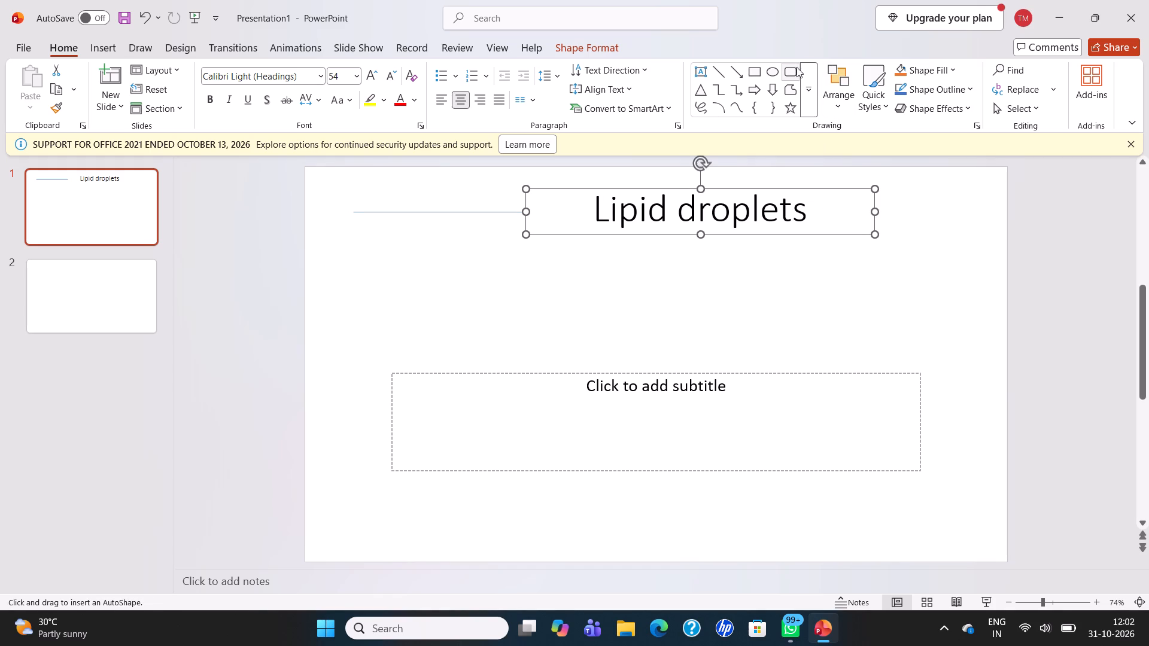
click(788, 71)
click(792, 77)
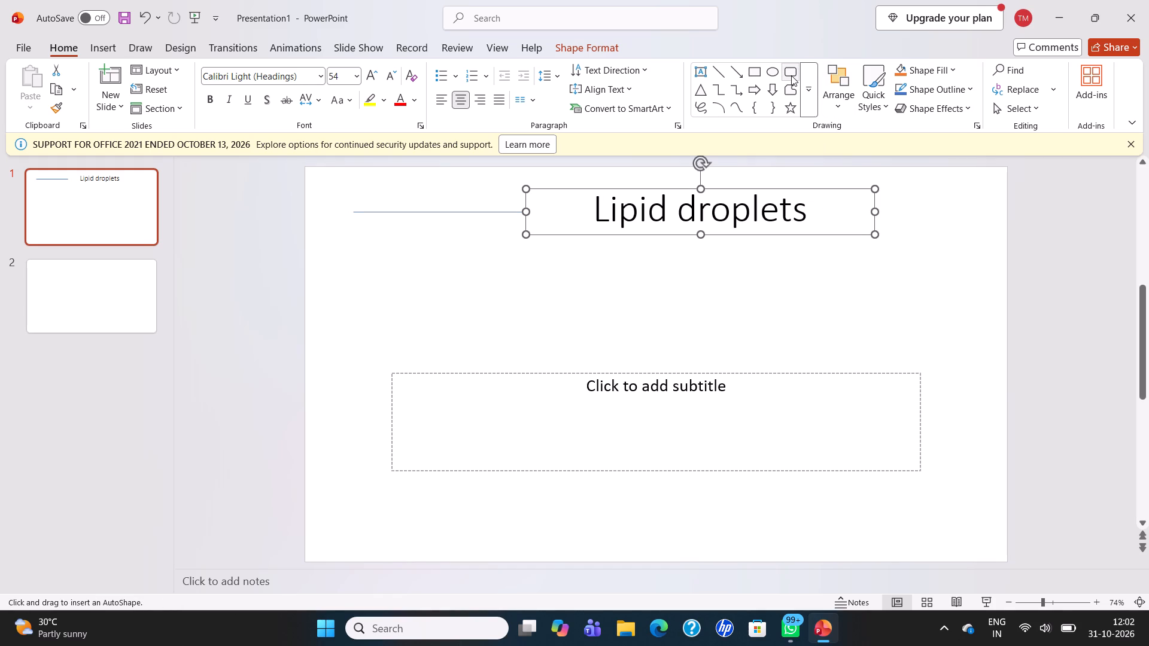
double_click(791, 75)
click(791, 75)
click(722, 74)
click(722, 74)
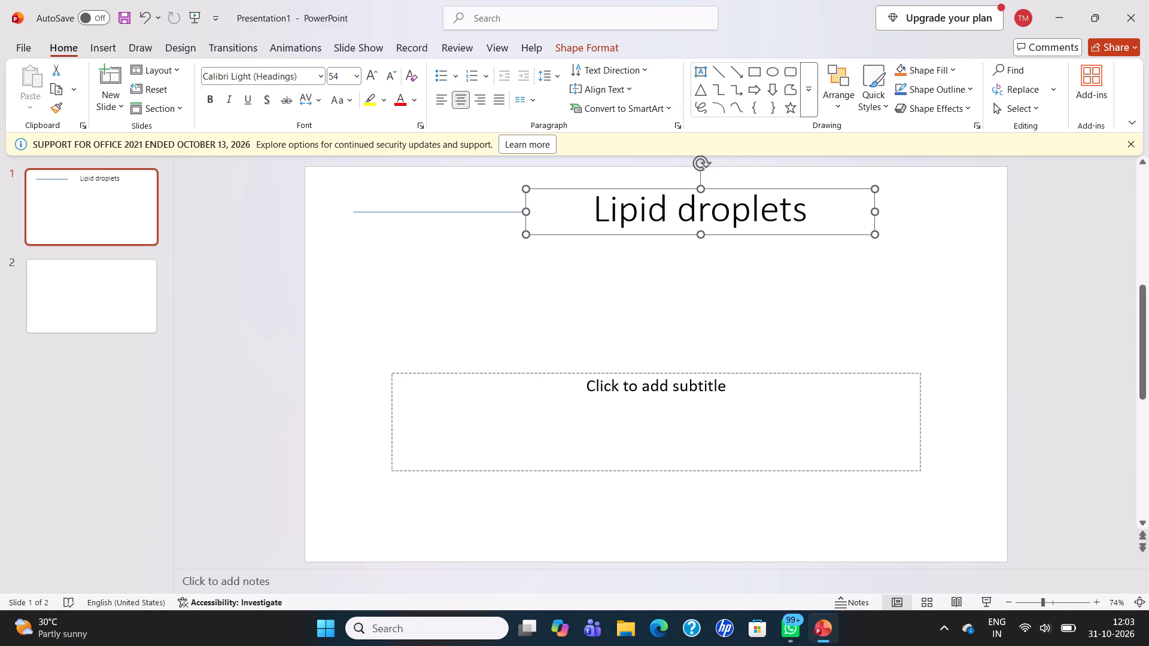
Move the horizontal line on slide 1 slightly closer to the title text, keeping it level with "Lipid droplets".
drag(356, 214, 356, 250)
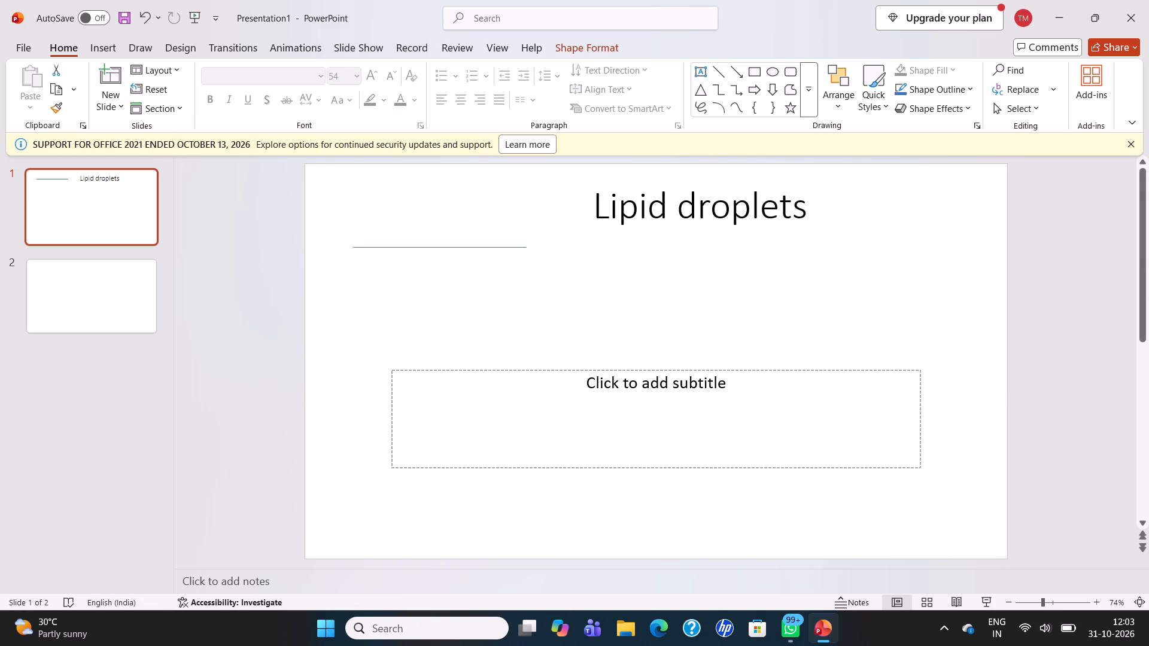
drag(356, 250, 381, 212)
drag(381, 212, 367, 205)
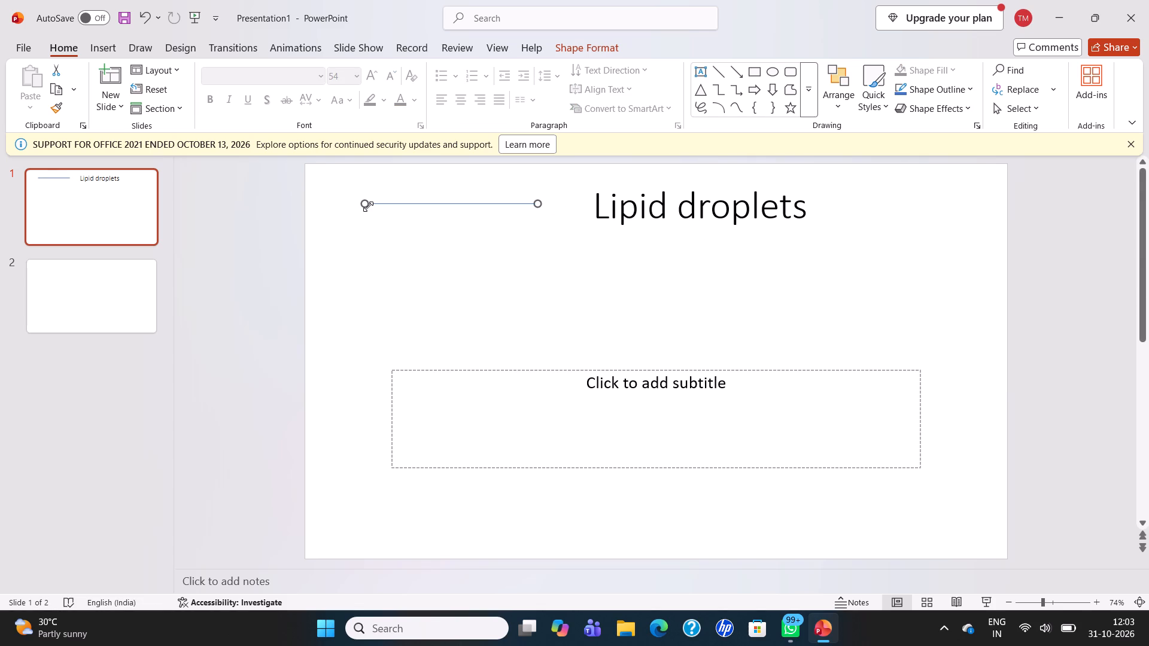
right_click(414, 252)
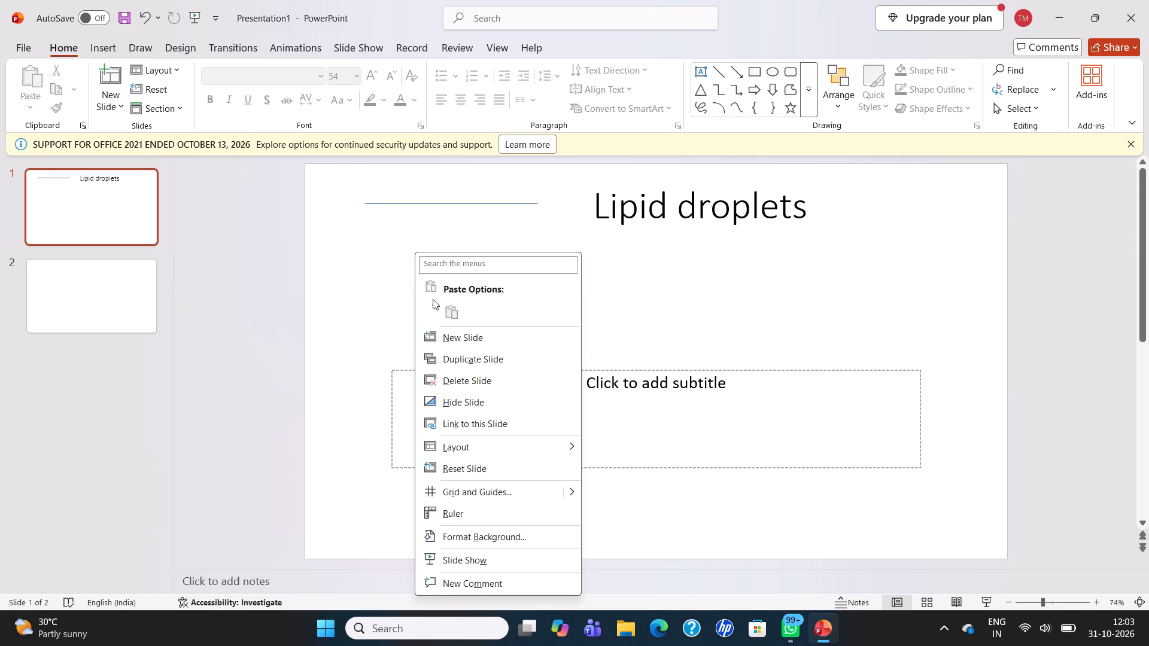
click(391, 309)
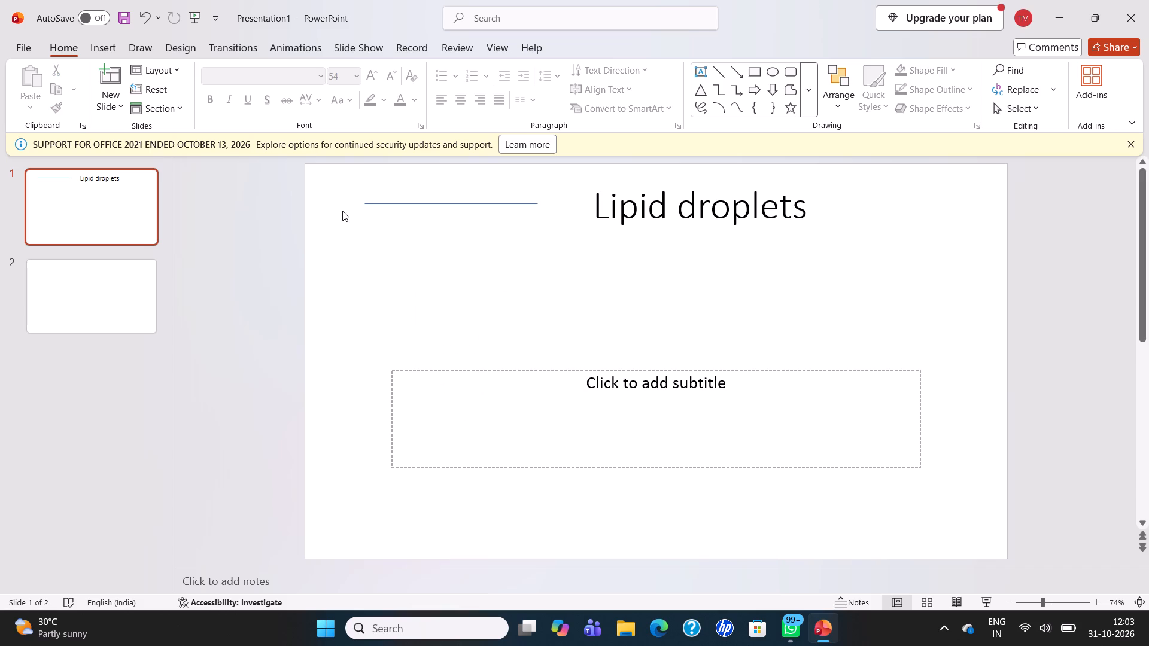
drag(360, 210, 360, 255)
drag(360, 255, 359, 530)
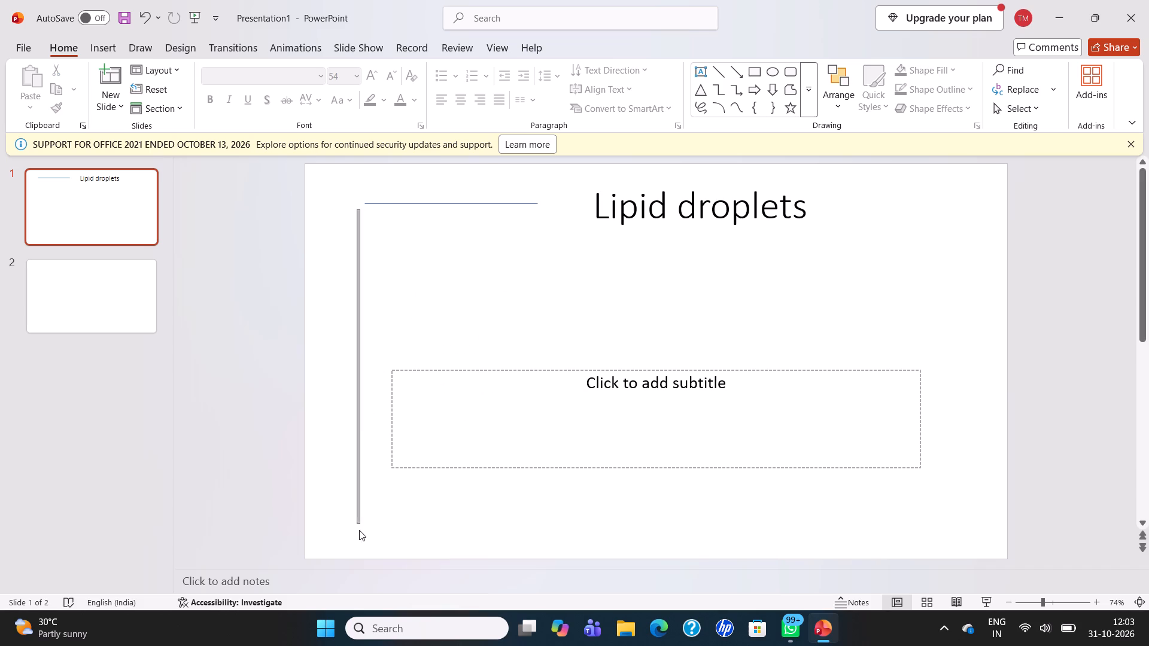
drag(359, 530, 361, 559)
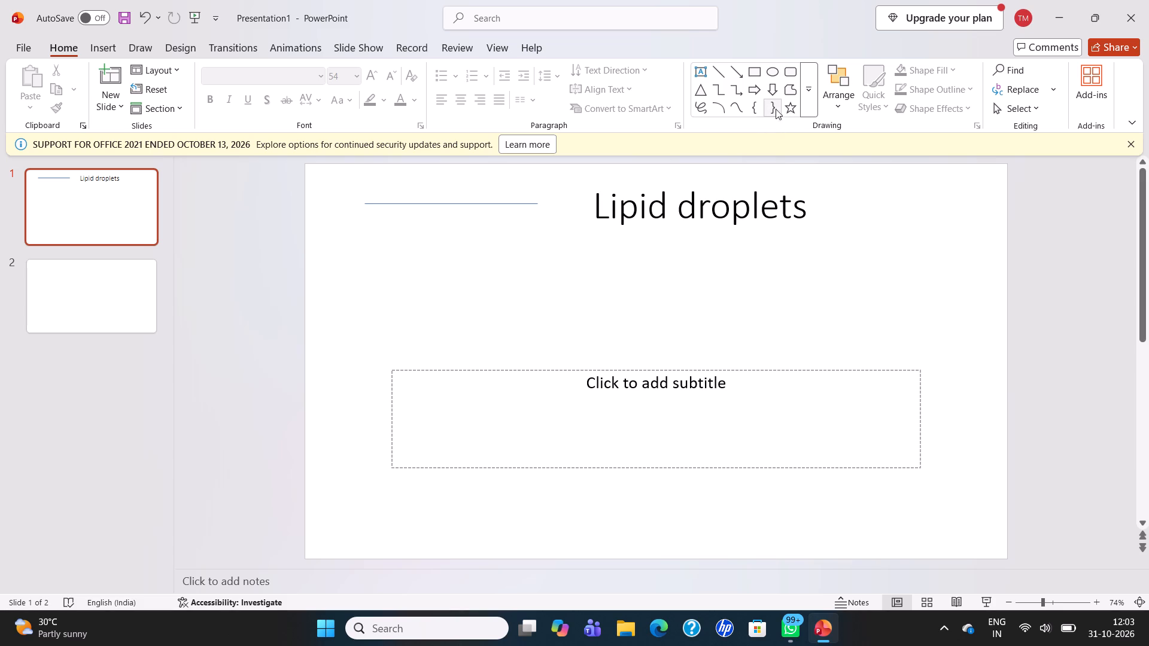
Draw a rounded rectangle about 11.43 cm wide and 1.82 cm high over the slide 1 title, with drawing mode locked.
right_click(786, 76)
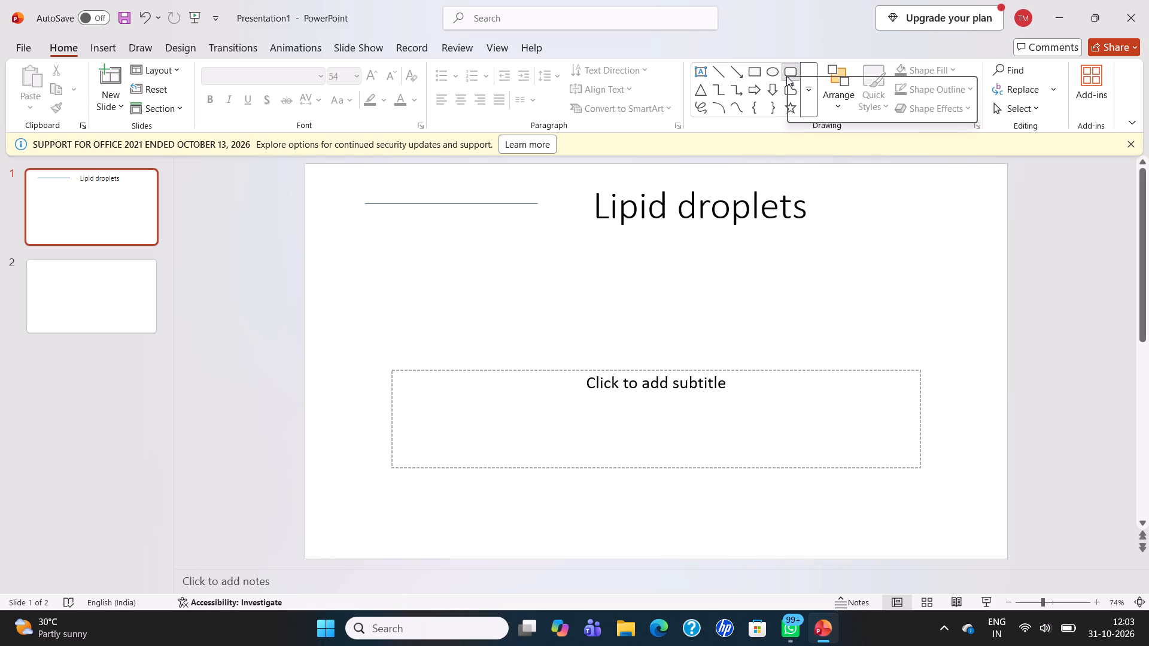
right_click(831, 89)
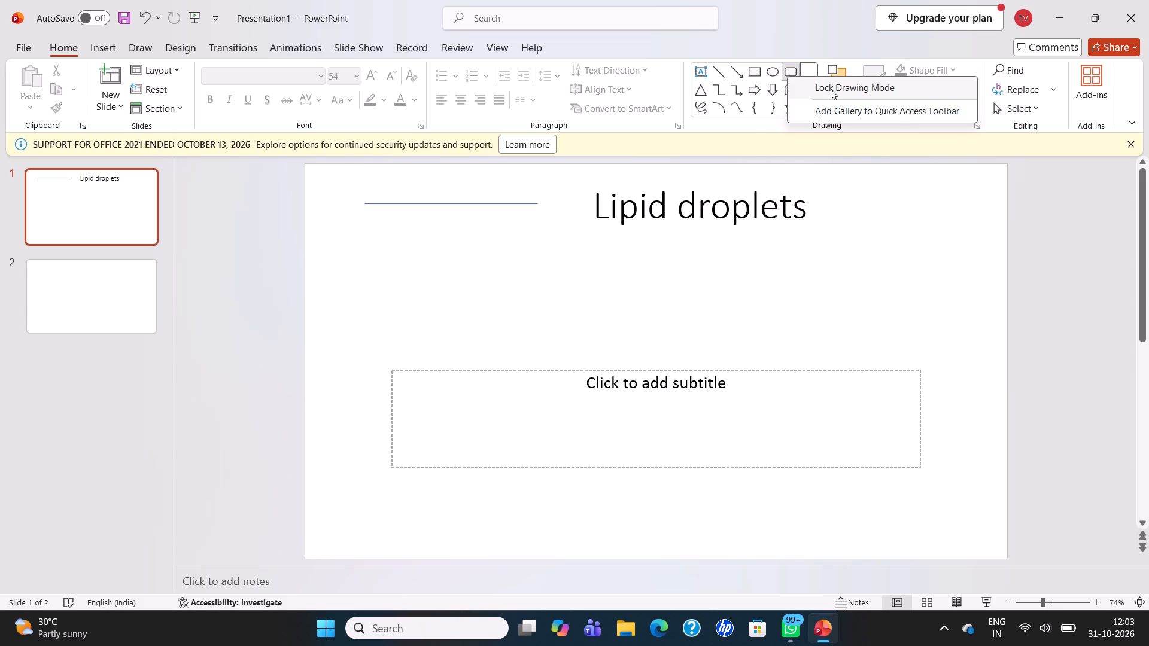
double_click(831, 89)
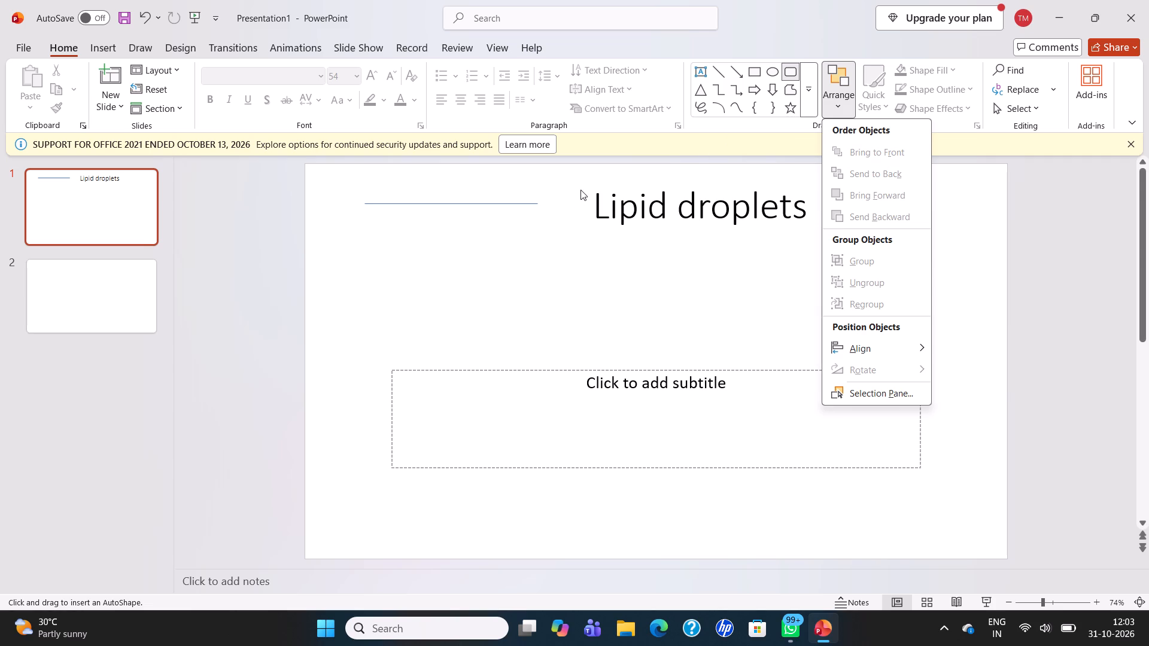
drag(582, 189, 588, 182)
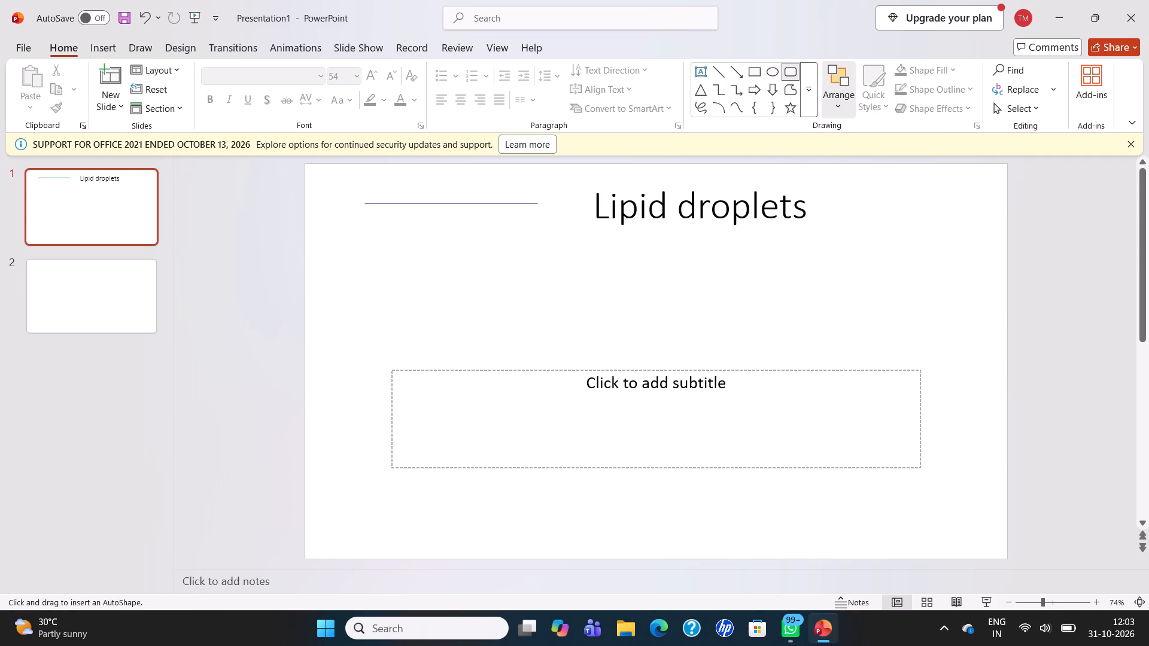
drag(588, 183, 807, 224)
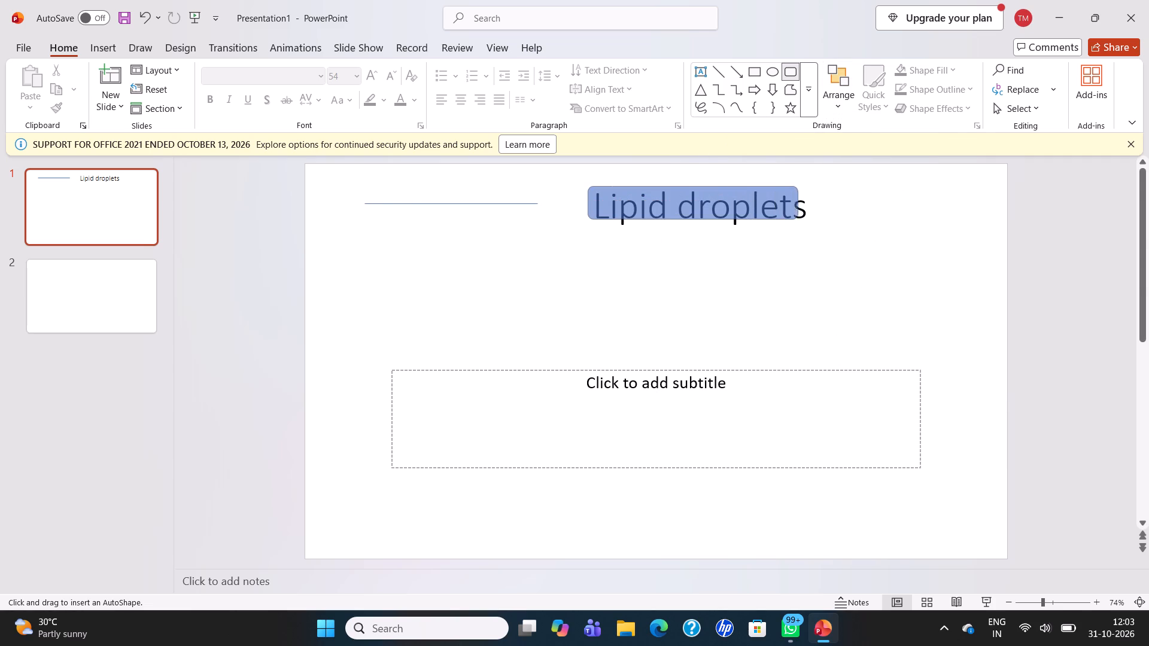
drag(807, 224, 827, 224)
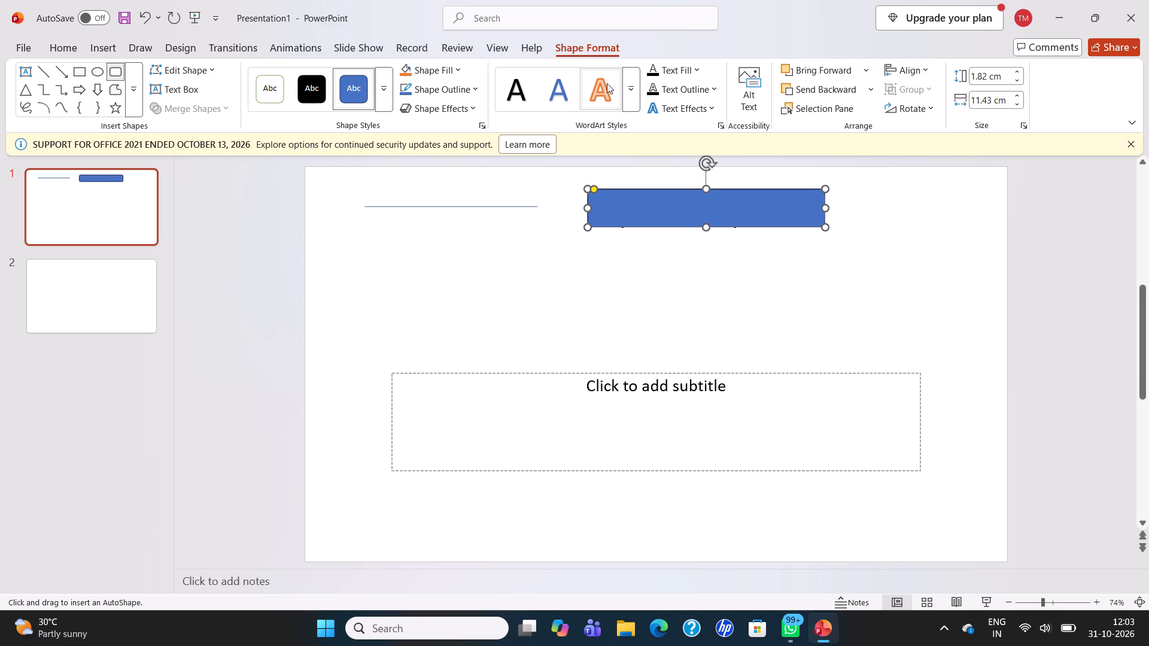
Apply the light grey WordArt style from the third gallery row to the rounded rectangle over the title.
click(558, 99)
click(630, 83)
click(635, 90)
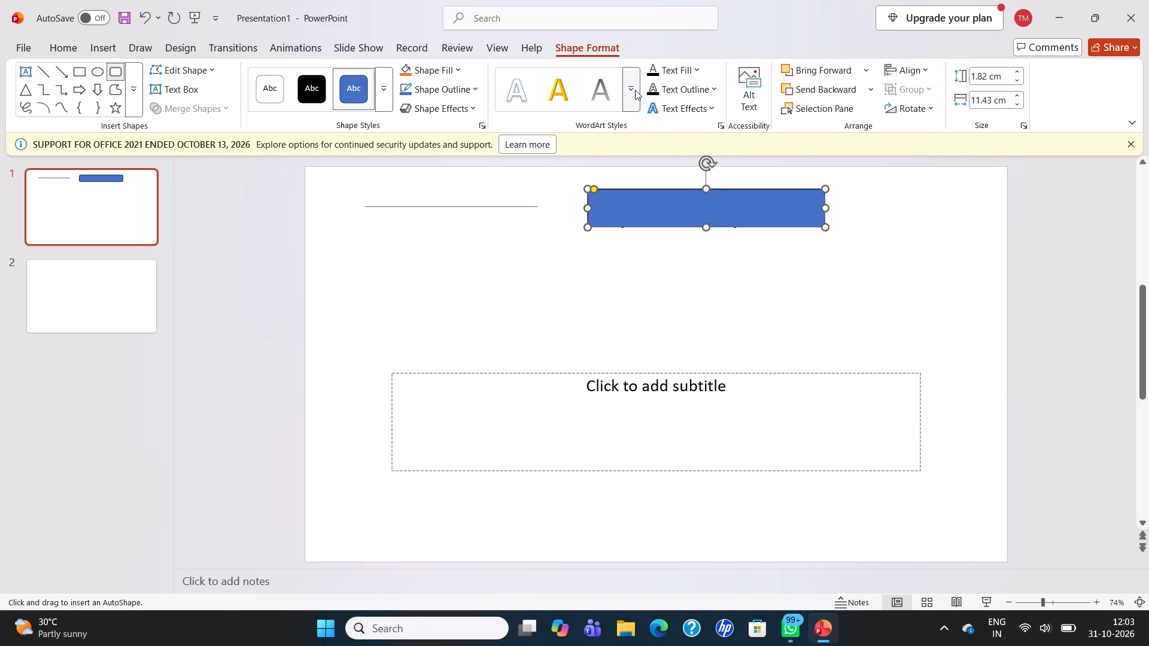
drag(635, 90, 656, 146)
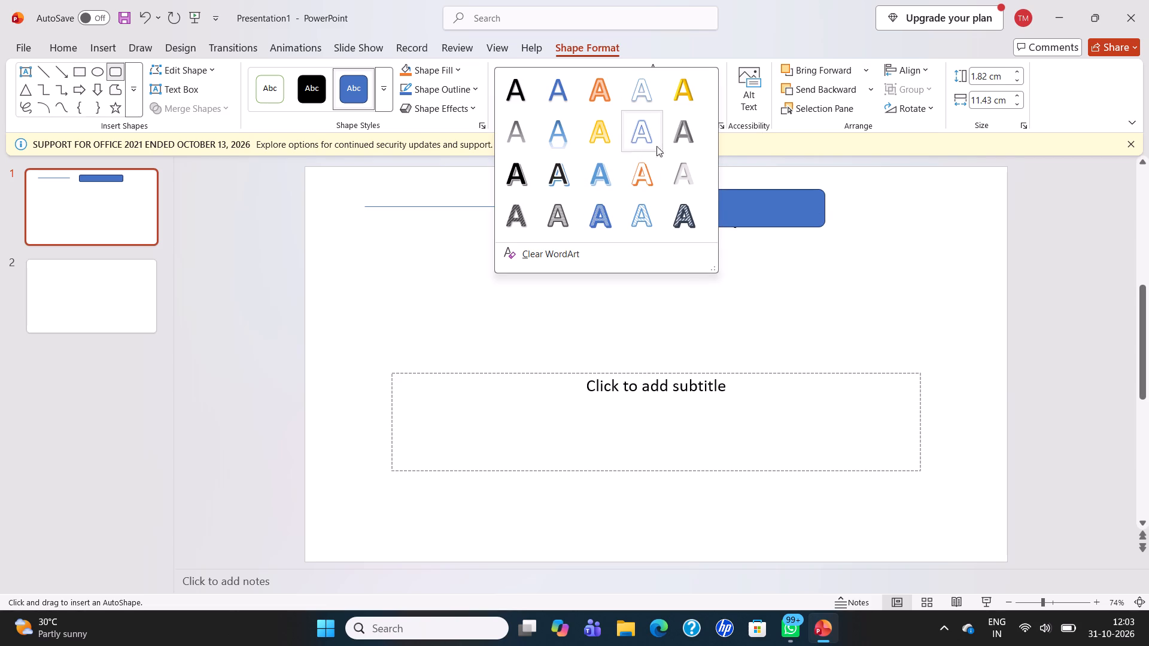
drag(656, 146, 671, 163)
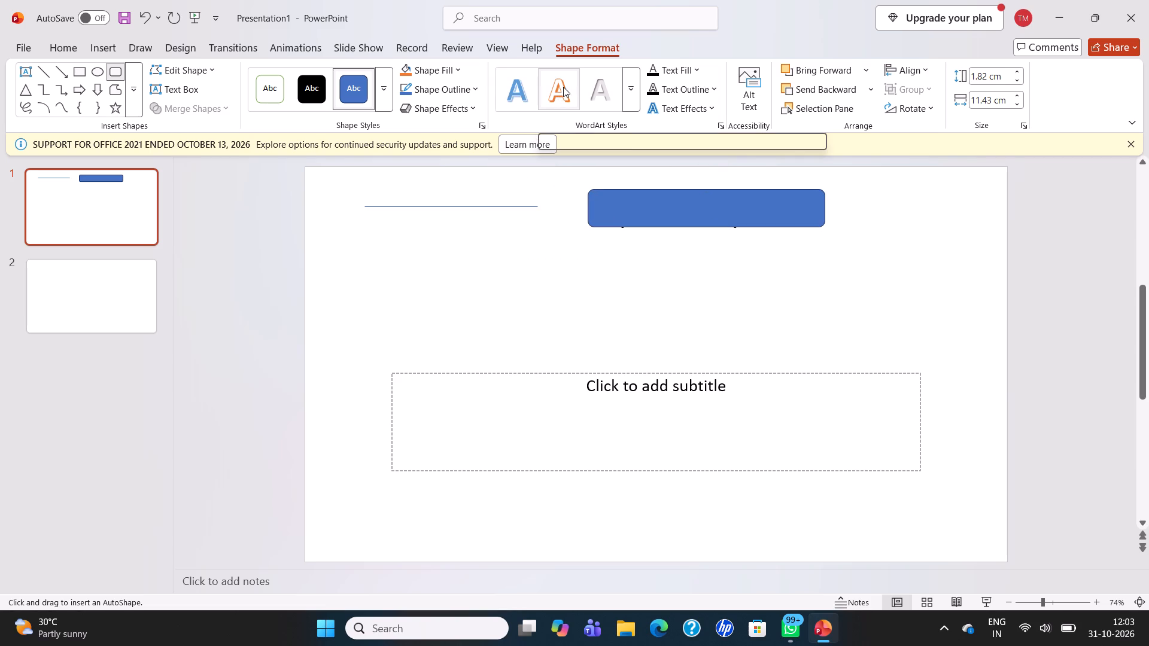
click(605, 97)
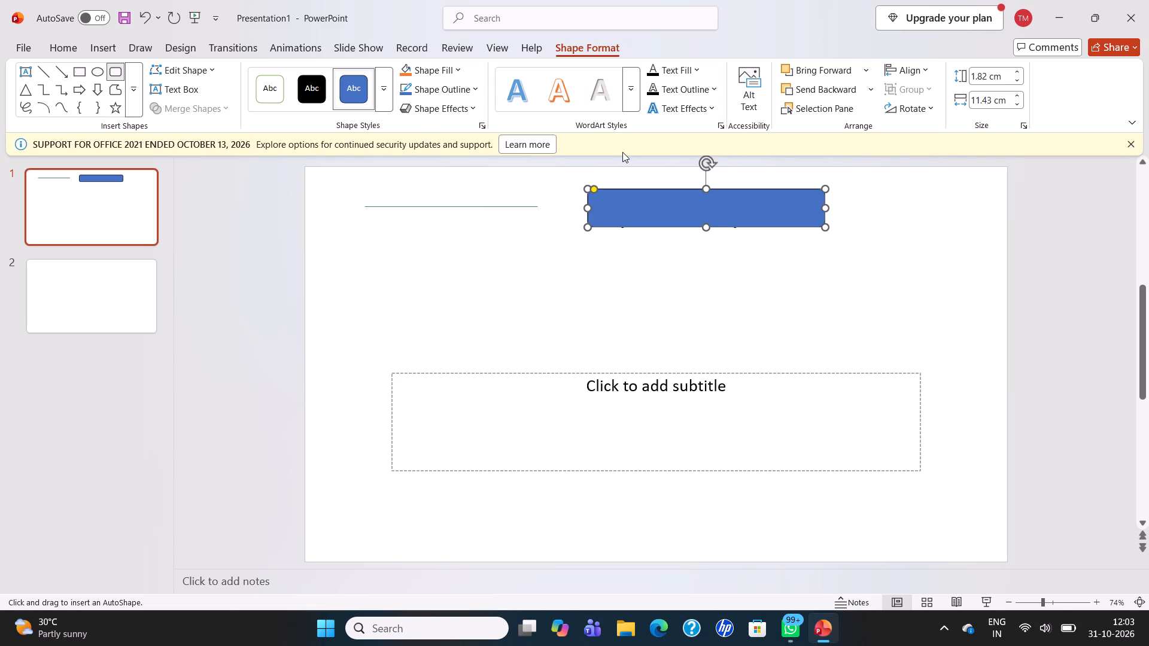
Add two 2.54 cm rounded squares and one rounded rectangle about 1.3 by 1.18 cm overlapping around the title's lower edge.
click(638, 205)
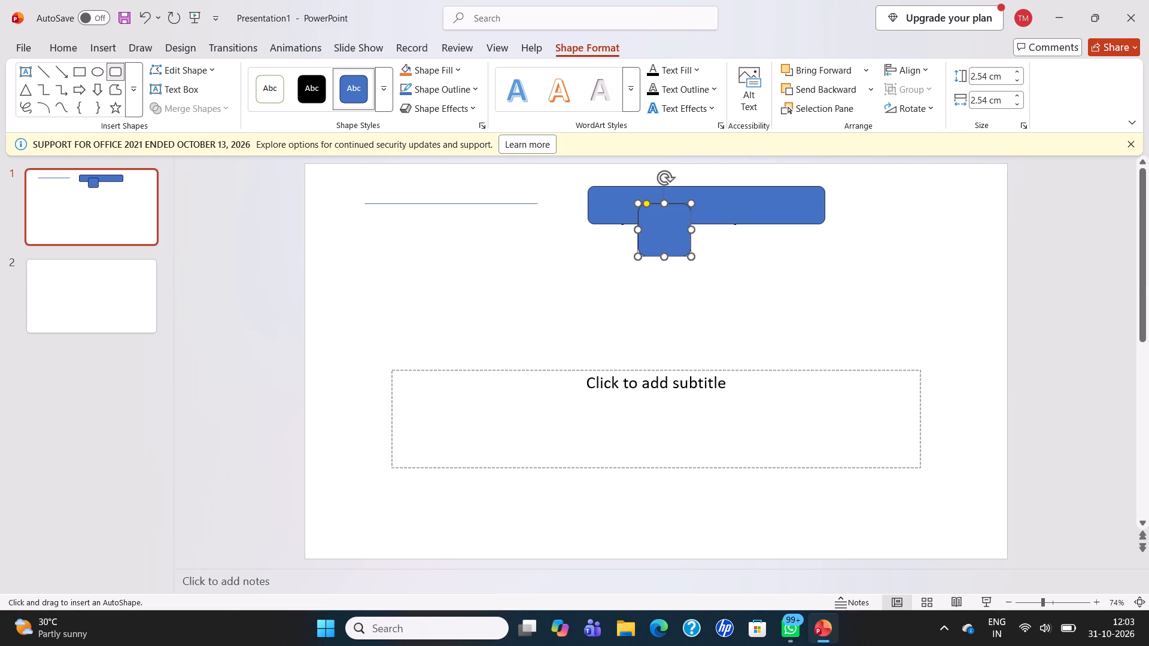
drag(672, 237, 700, 262)
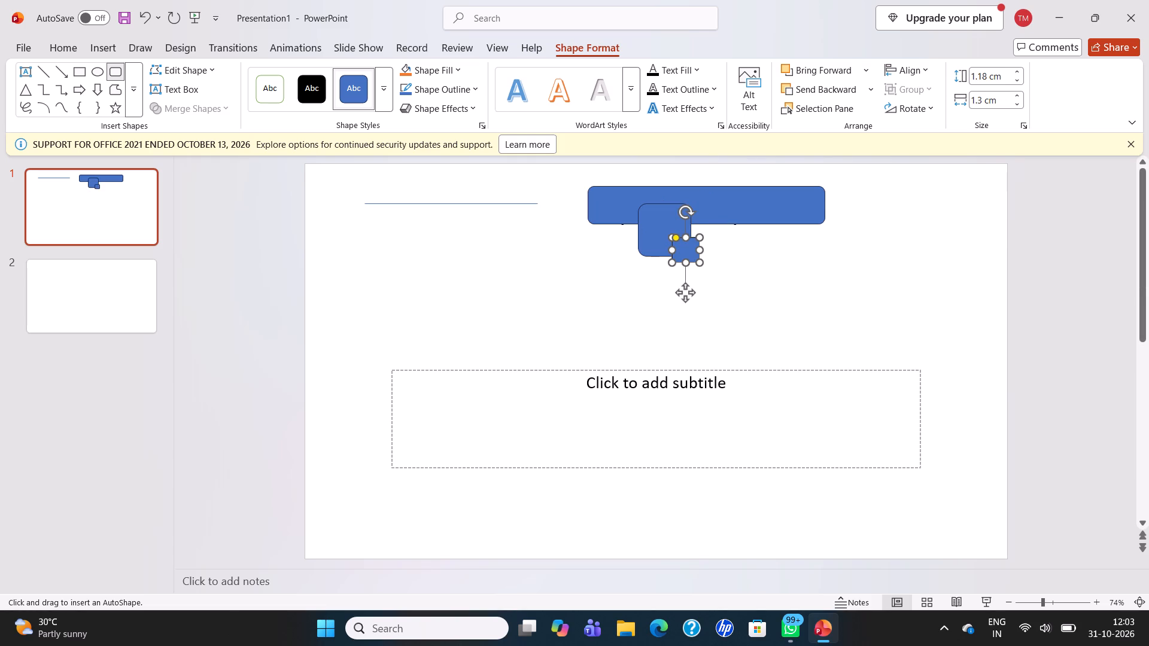
click(690, 247)
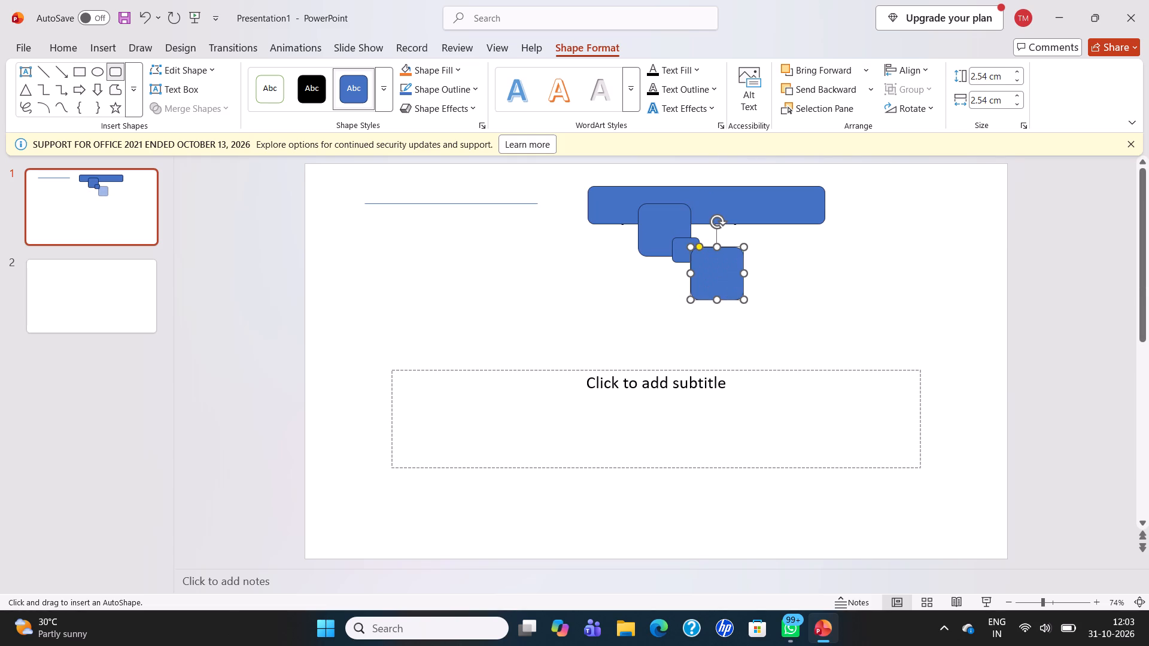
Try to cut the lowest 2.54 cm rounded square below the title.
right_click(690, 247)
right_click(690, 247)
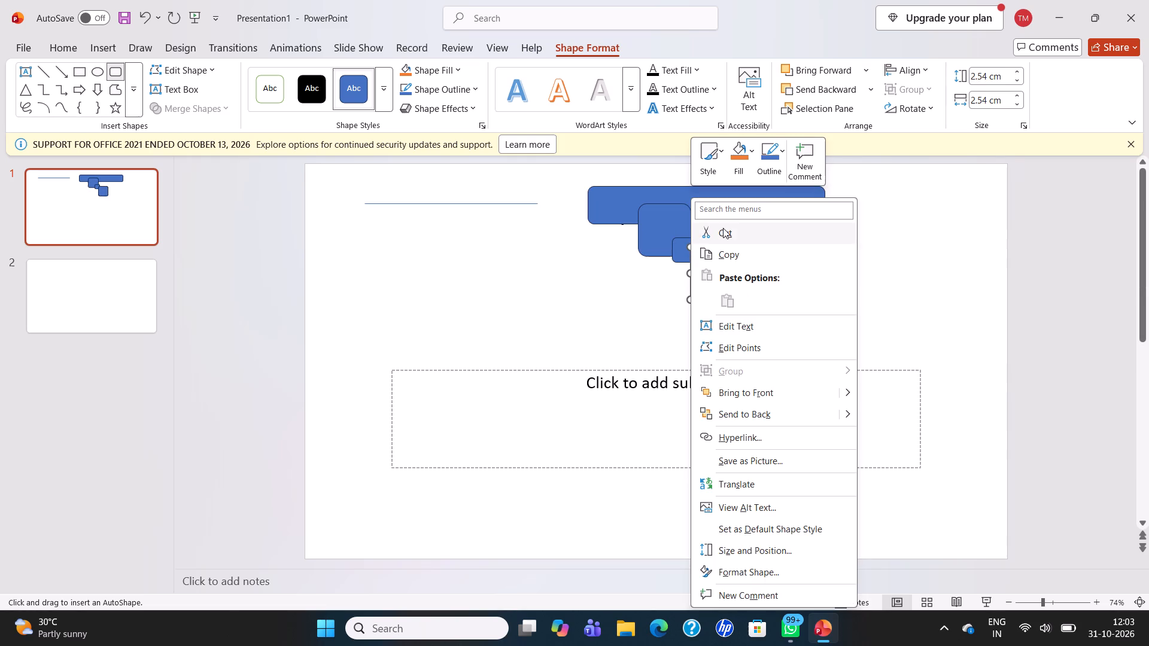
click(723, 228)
Add a rounded rectangle about 1.3 cm wide and 2.54 cm high over the title, plus 2.54 cm rounded squares near the slide's right edge.
drag(710, 194, 716, 207)
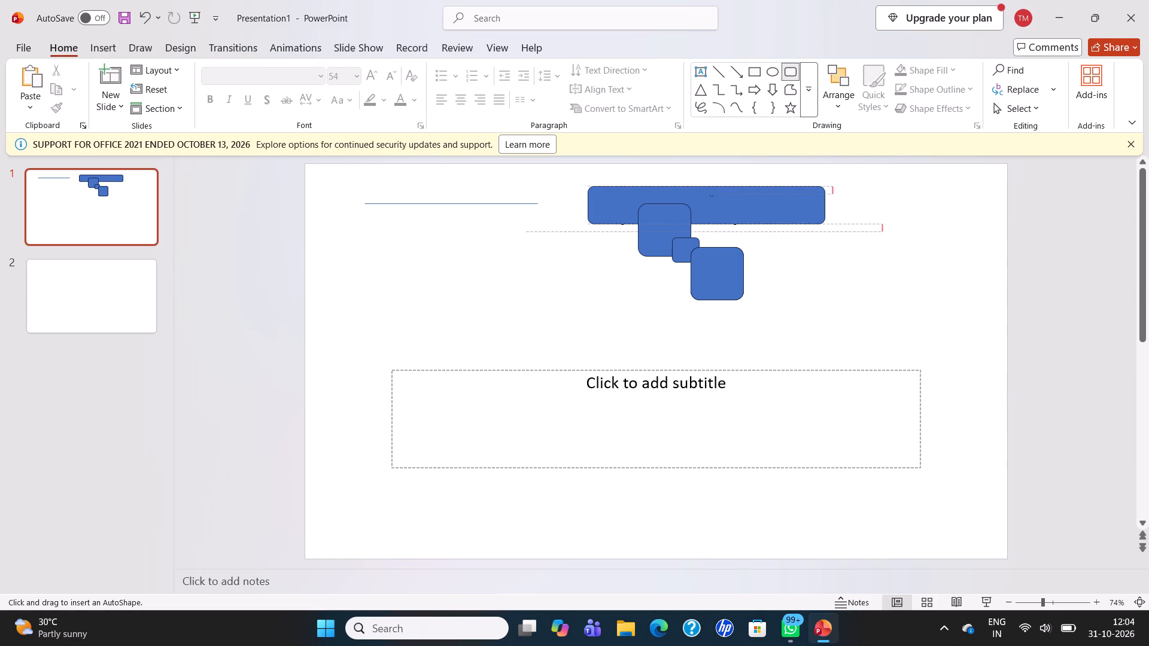
drag(716, 207, 737, 245)
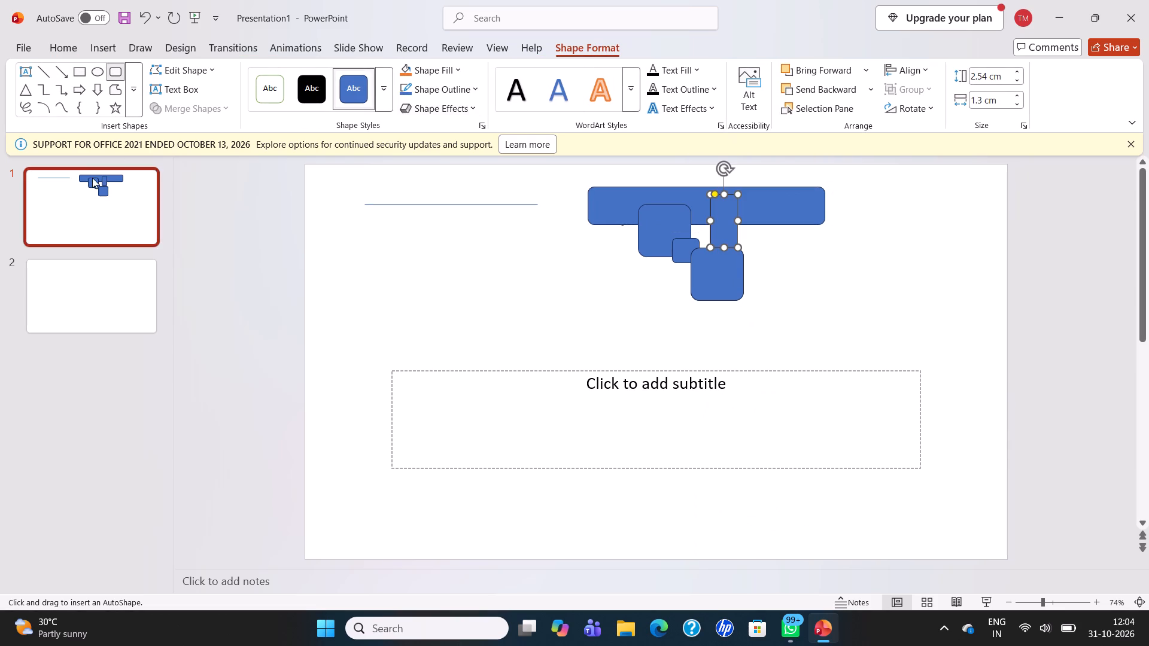
click(890, 282)
click(893, 288)
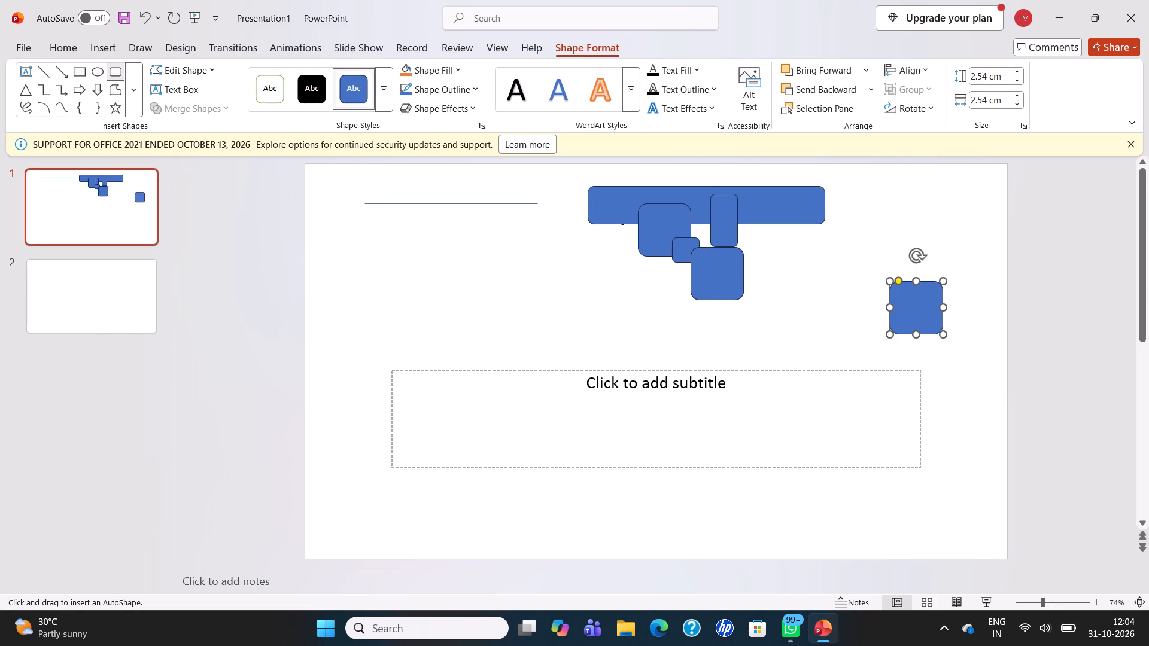
click(926, 182)
click(925, 188)
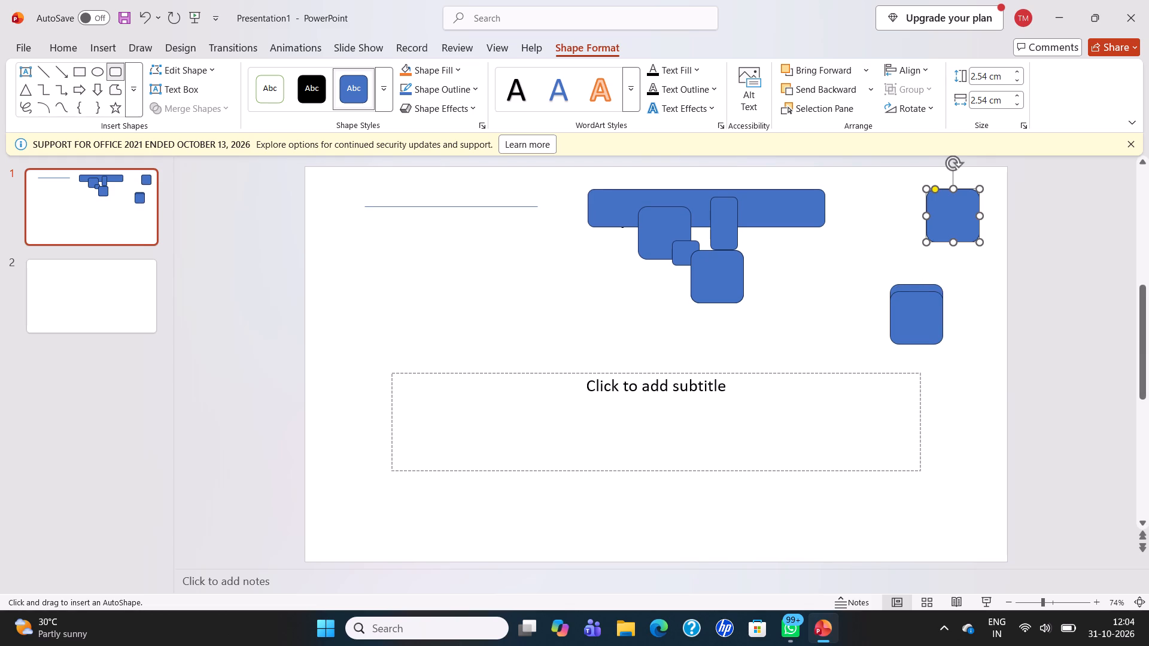
Add overlapping 2.54 cm rounded squares below the title and a rounded rectangle about 4.91 cm wide and 7.33 cm high reaching the subtitle.
click(631, 228)
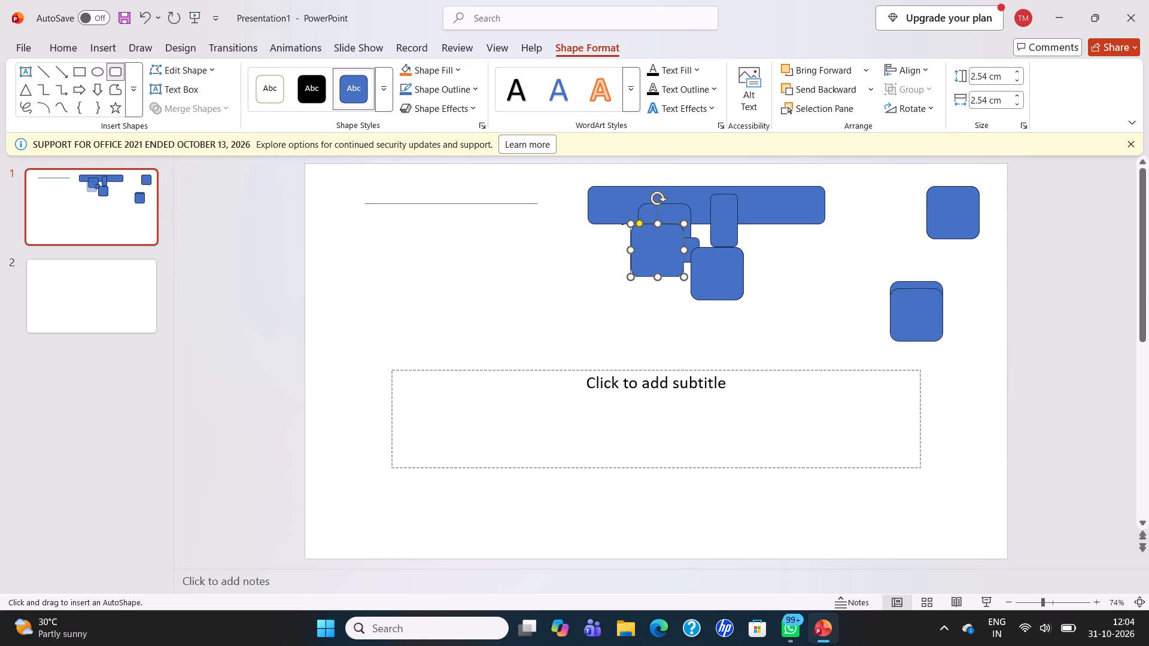
triple_click(631, 228)
click(631, 228)
drag(631, 228, 664, 276)
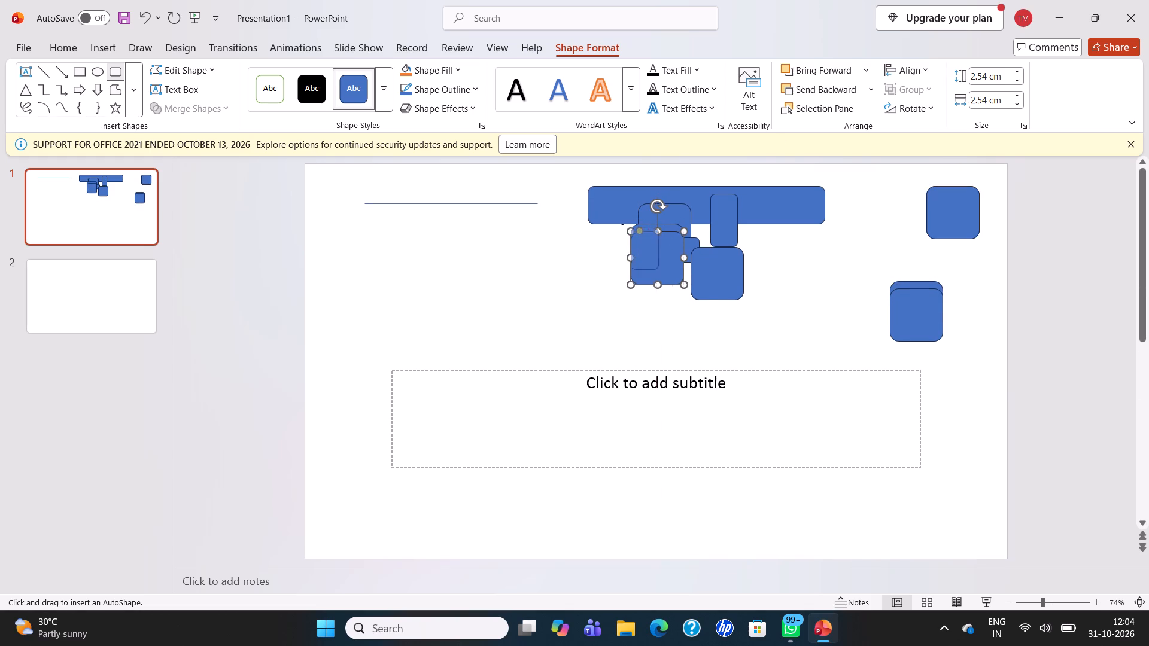
drag(664, 276, 732, 380)
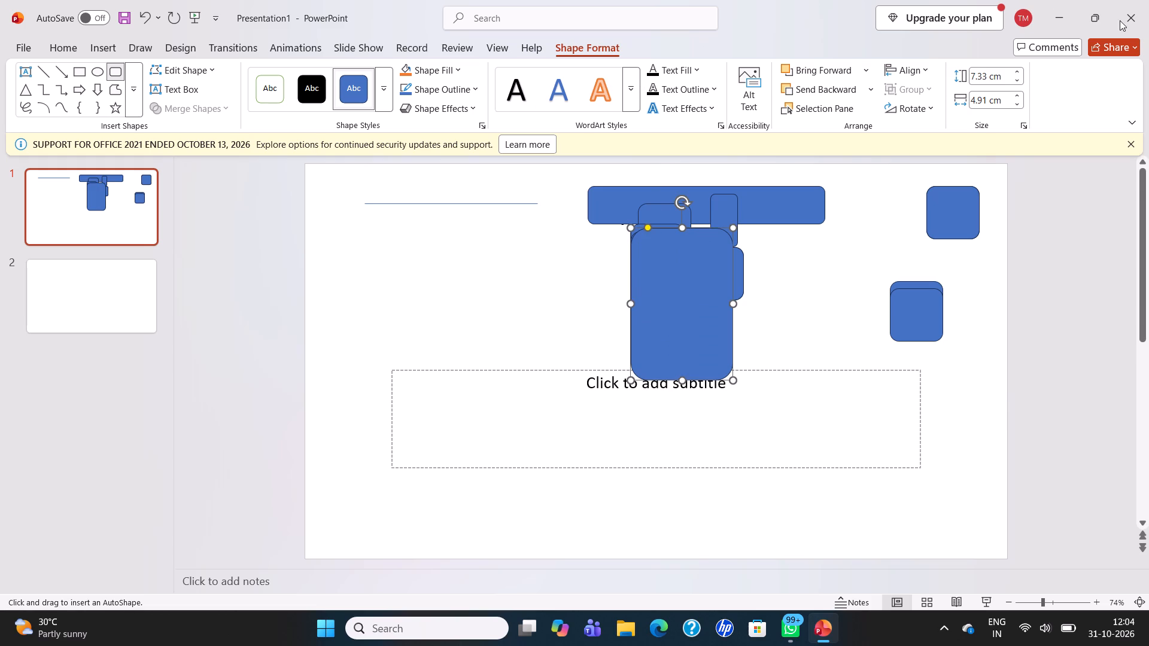
Switch to slide 2.
click(93, 321)
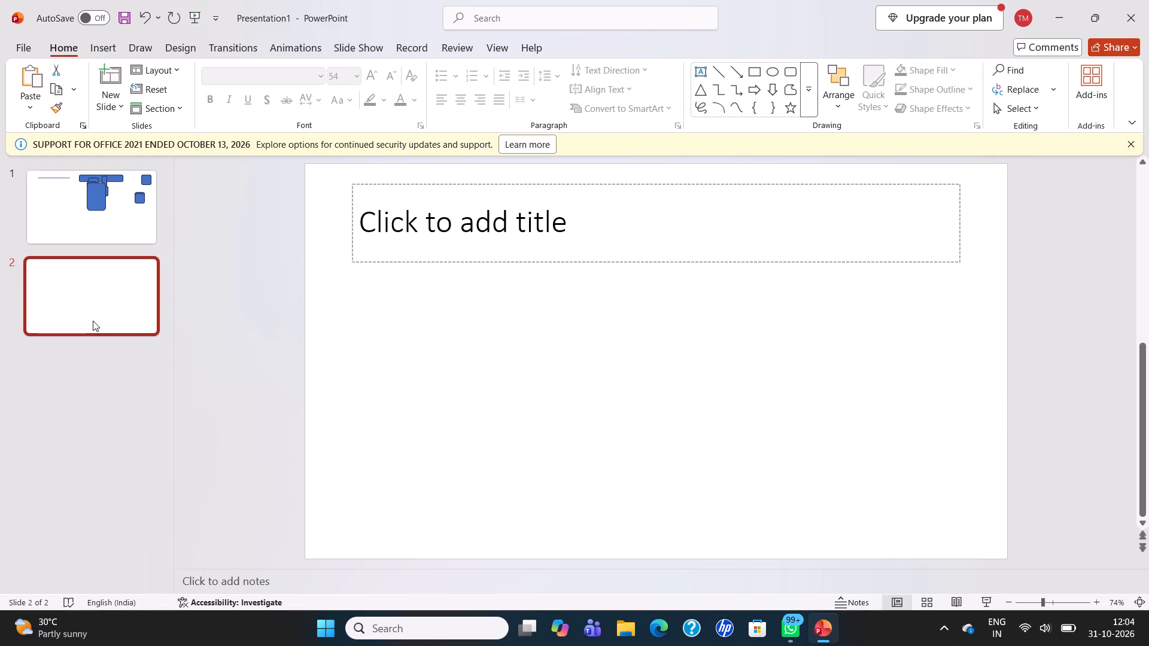
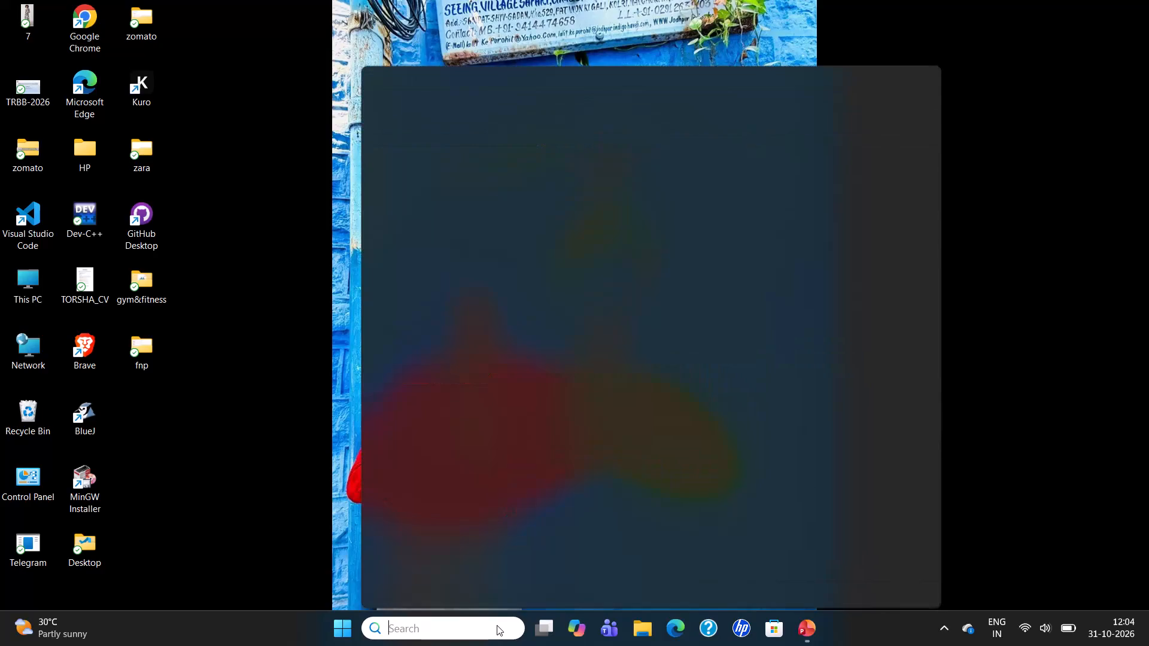
Launch PowerPoint and create a blank presentation.
text(po)
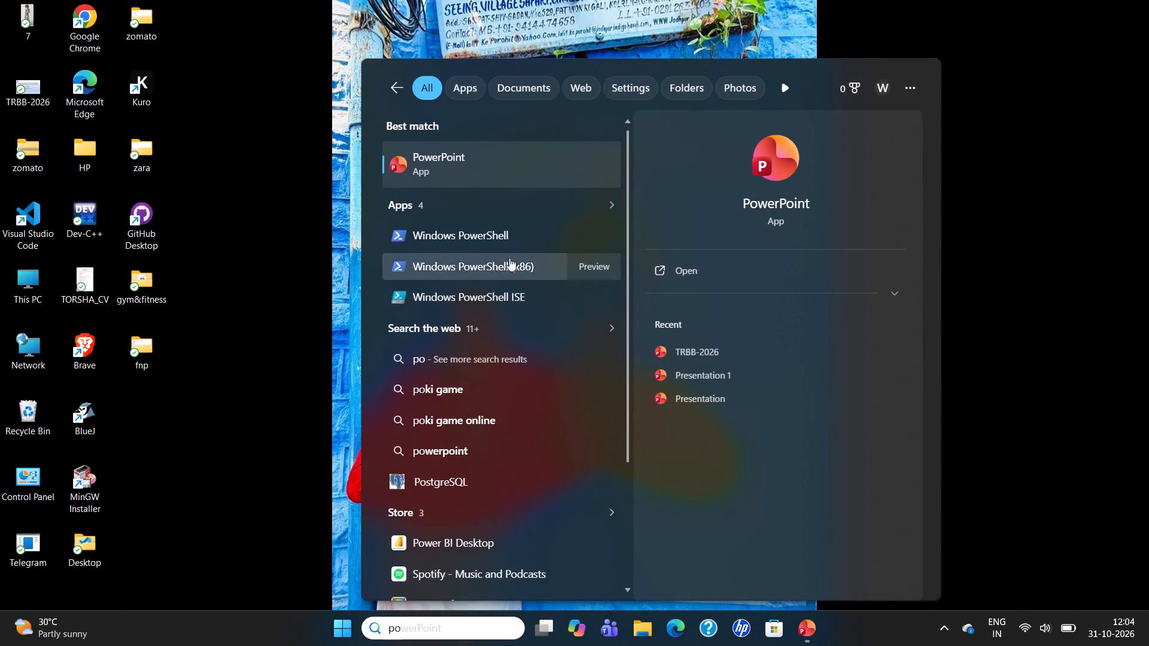
double_click(544, 167)
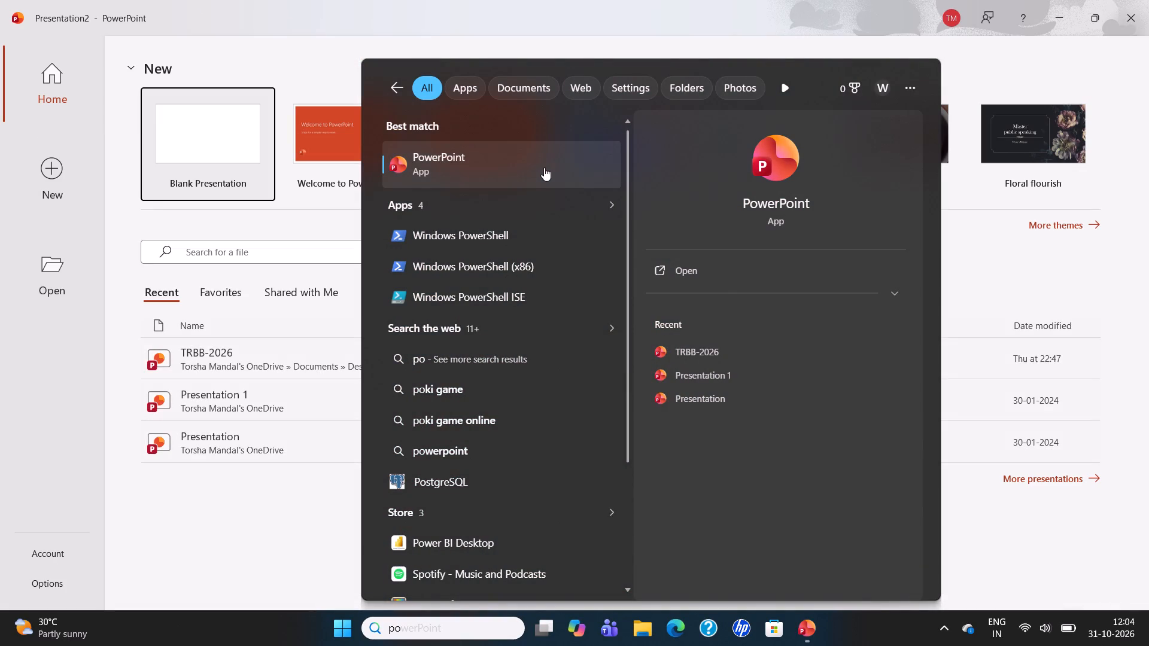
click(244, 155)
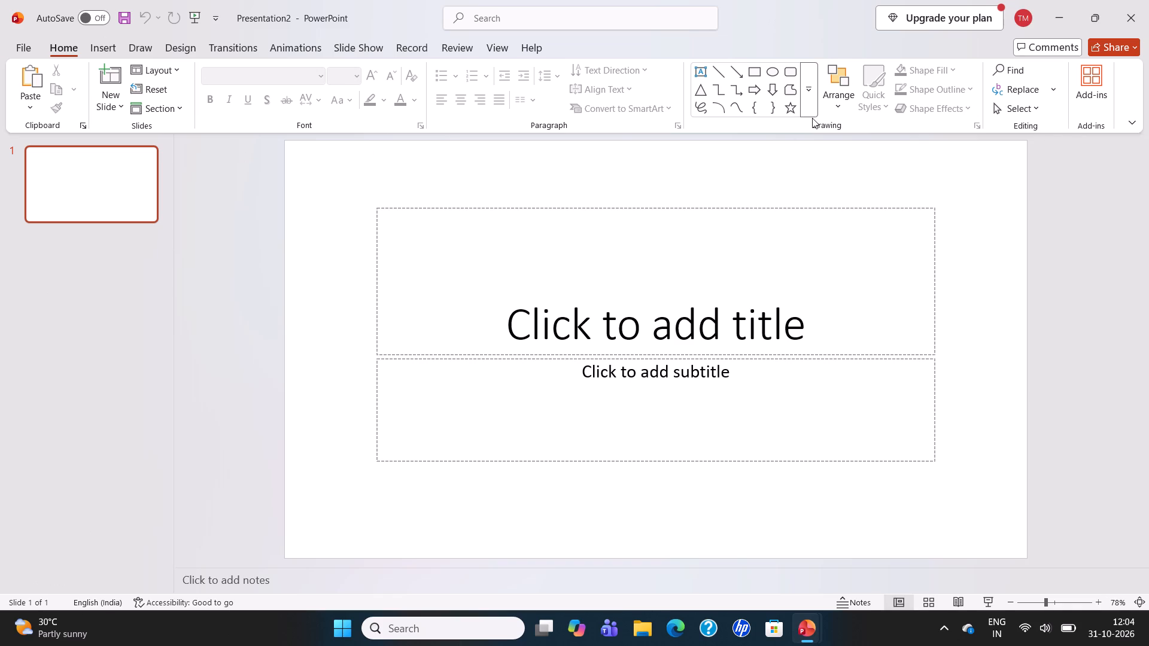
Draw a rounded rectangle about 11.25 cm wide and 2.08 cm high, and centre it near the slide's top edge.
click(788, 78)
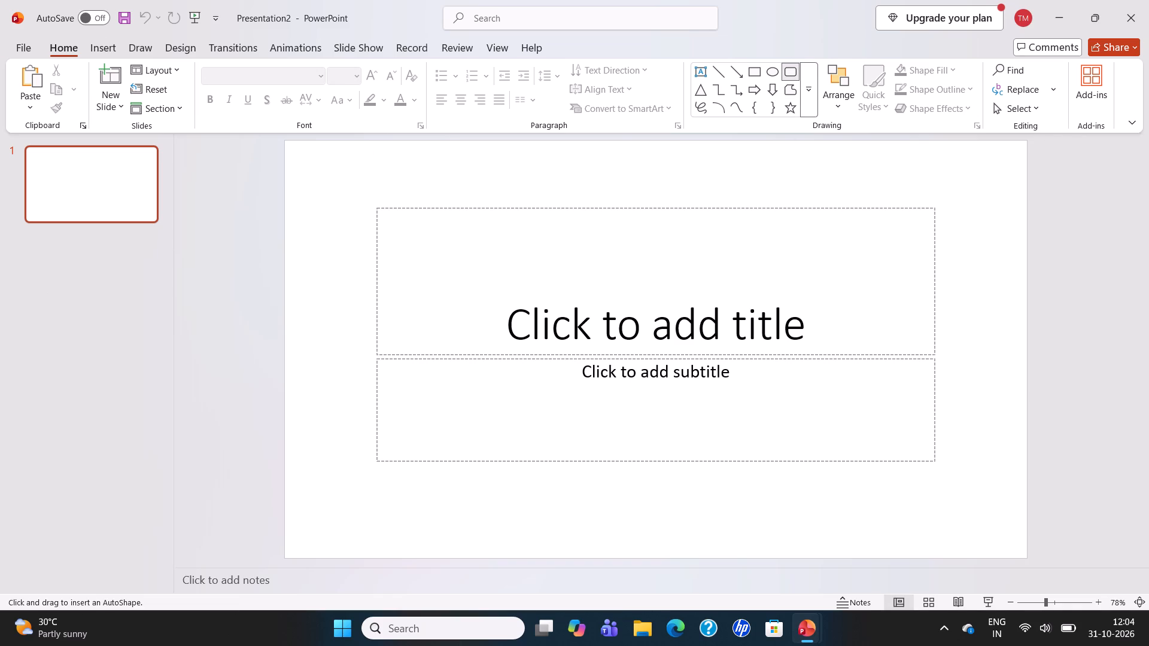
drag(524, 309, 771, 350)
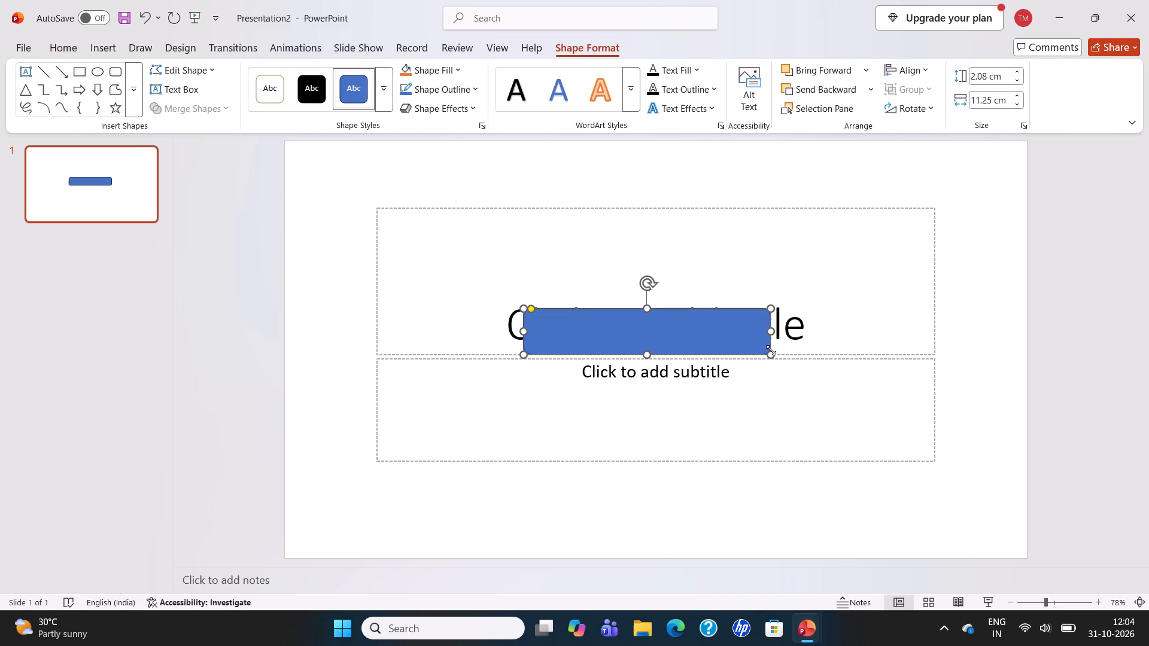
drag(669, 336, 682, 267)
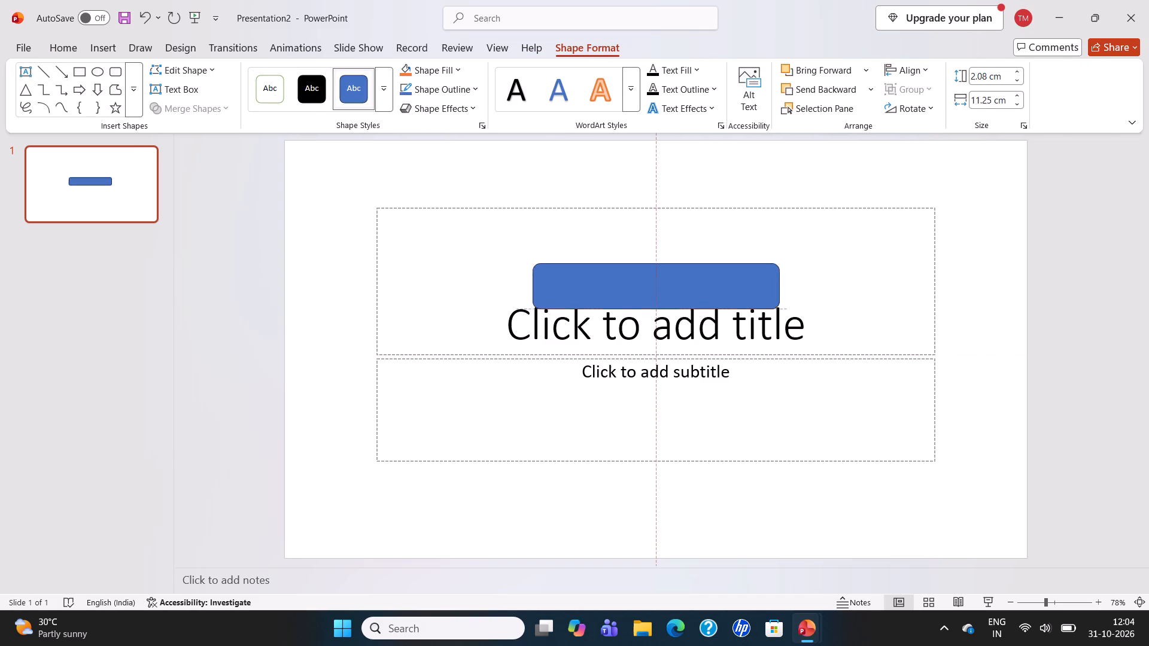
drag(682, 267, 680, 240)
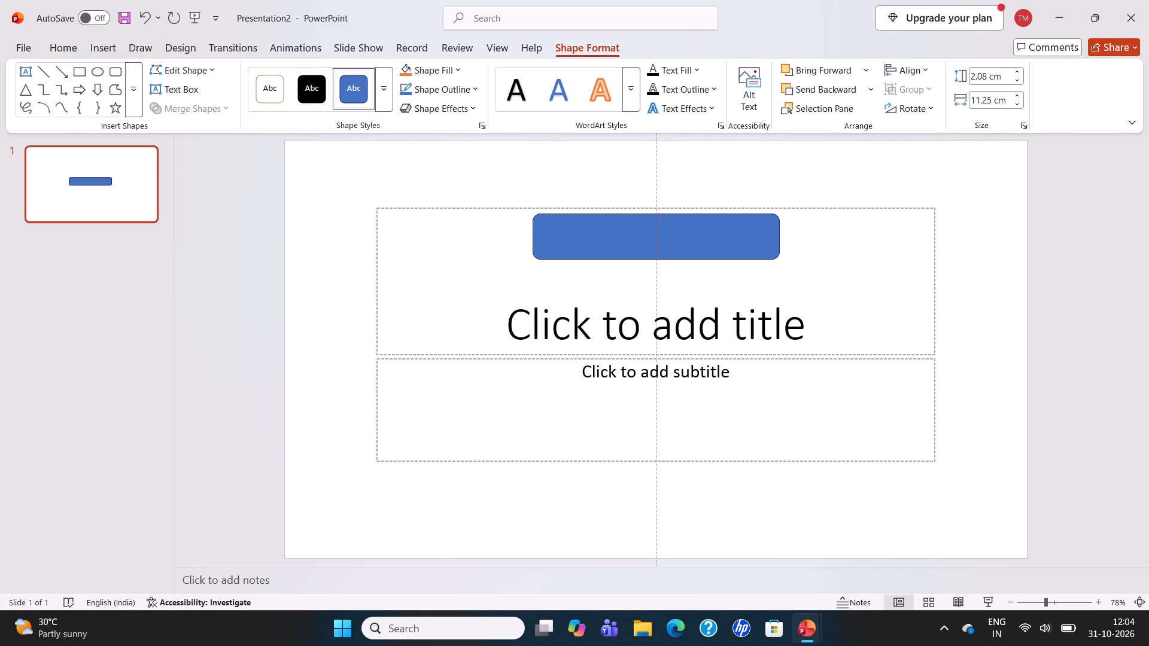
drag(680, 240, 677, 204)
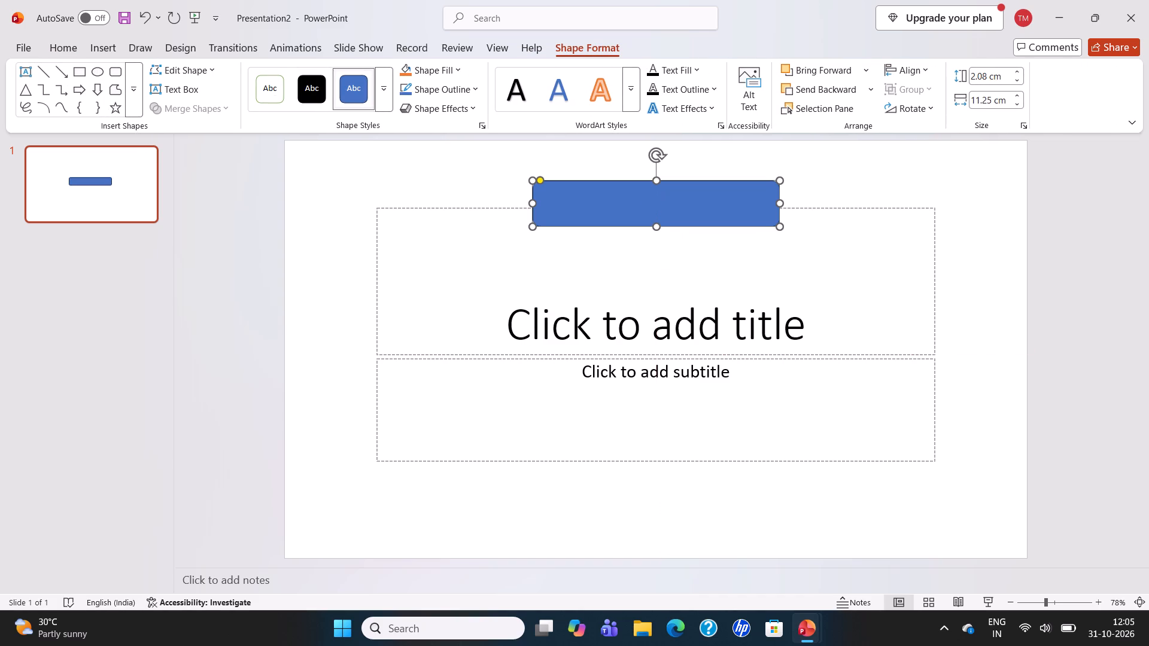
click(677, 204)
click(675, 207)
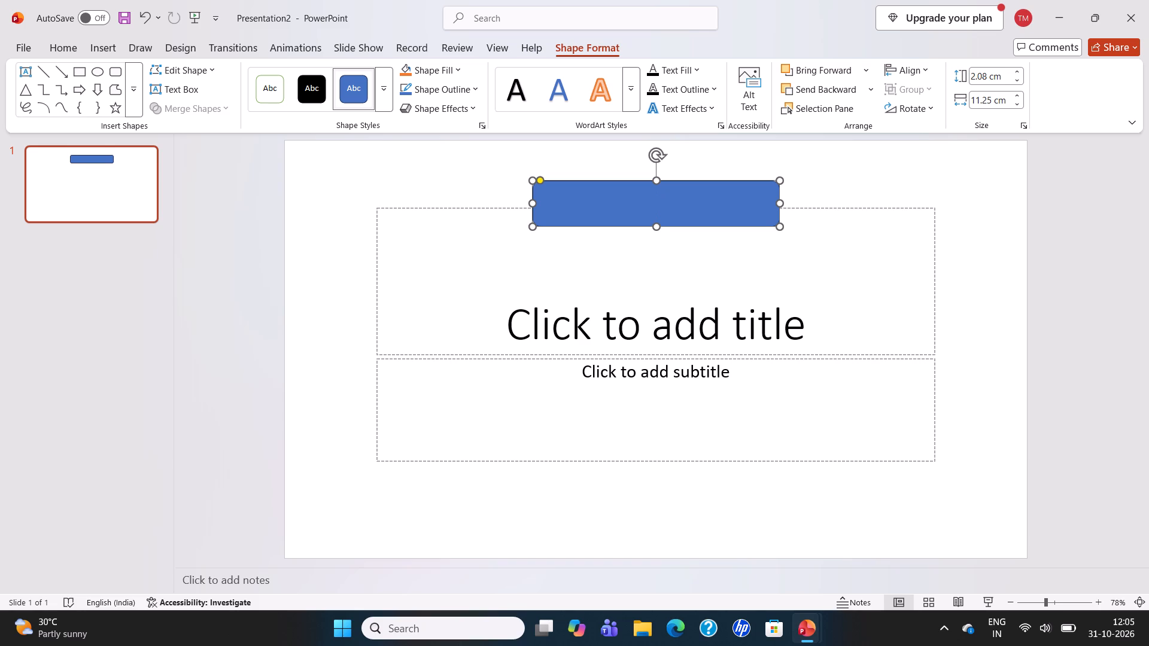
click(508, 95)
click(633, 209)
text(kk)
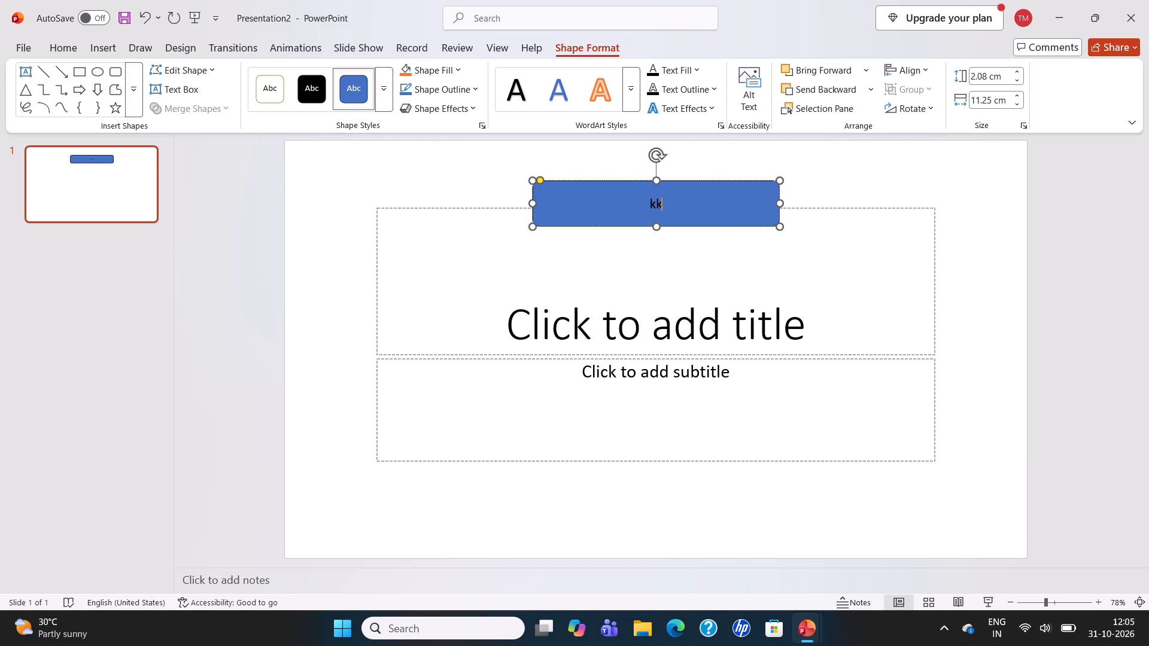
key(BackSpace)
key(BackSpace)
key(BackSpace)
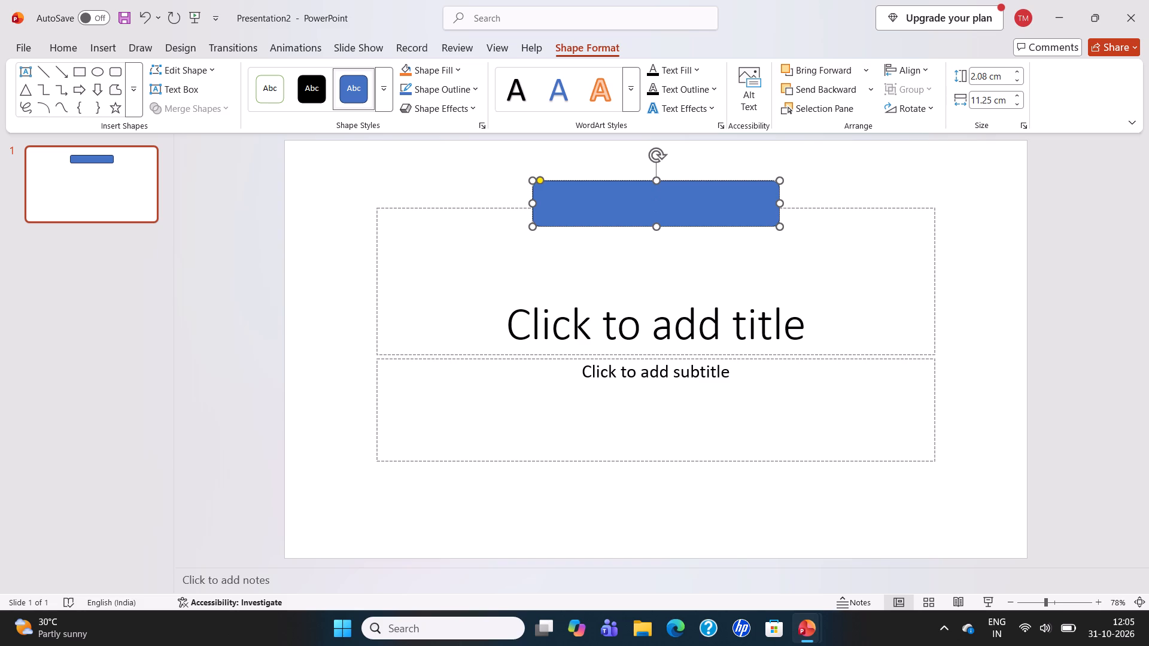
Label the rounded rectangle "Lipid droplets".
click(595, 203)
key(shift+l)
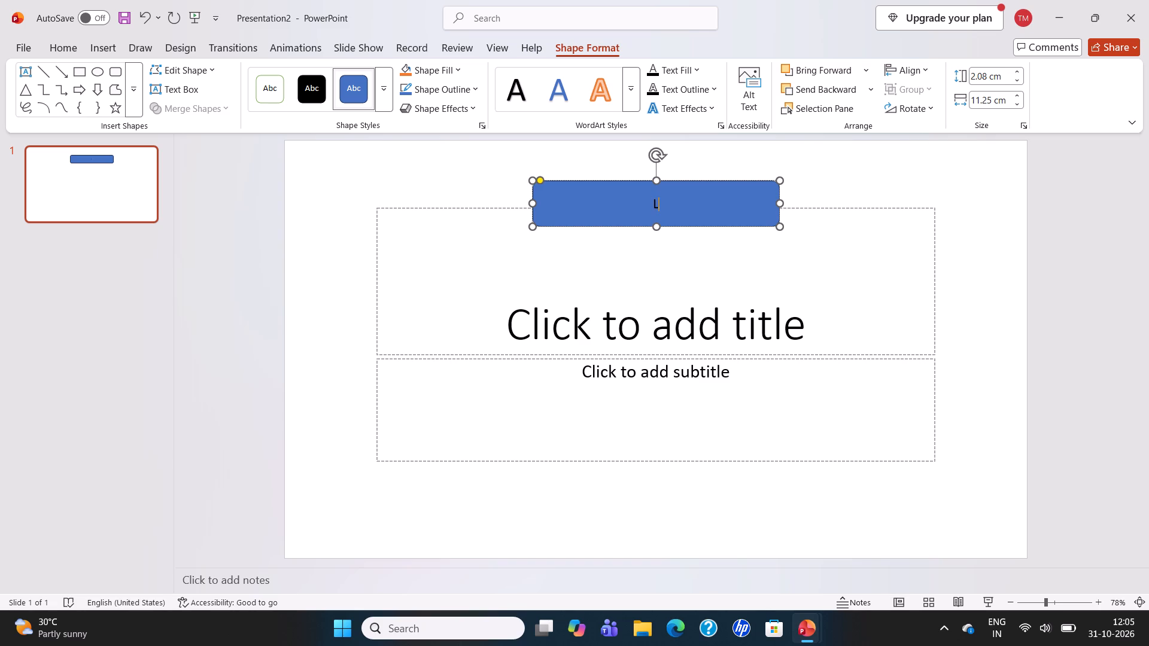
key(i)
key(d)
key(BackSpace)
text(pid)
key(space)
text(de)
key(BackSpace)
text(rop)
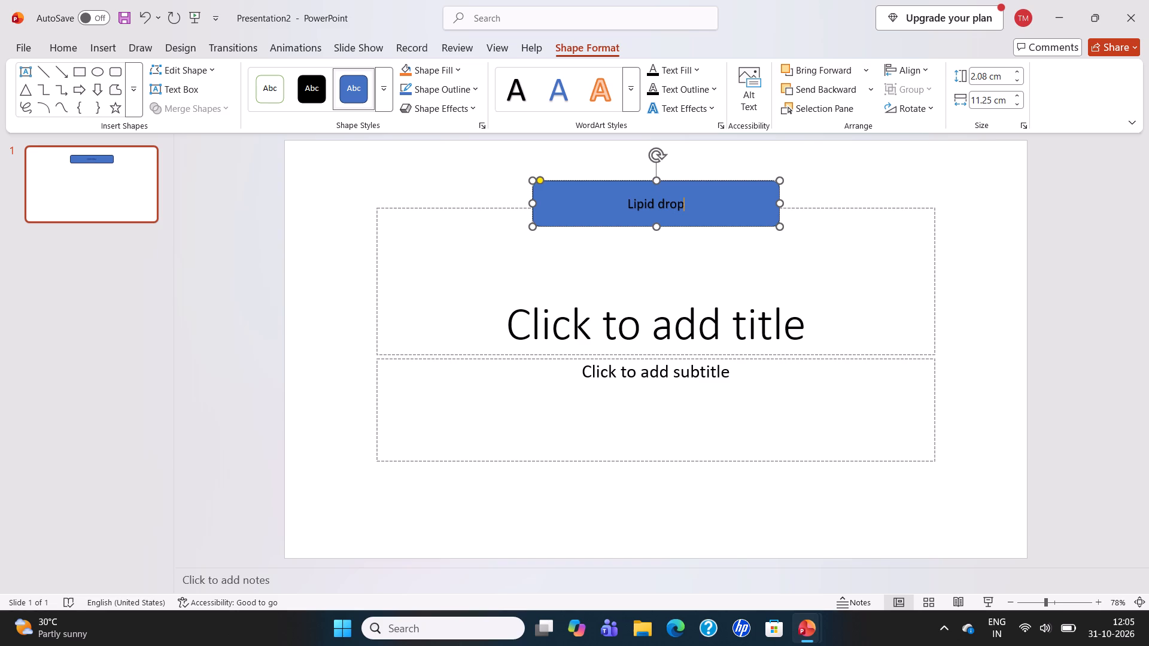
text(lets)
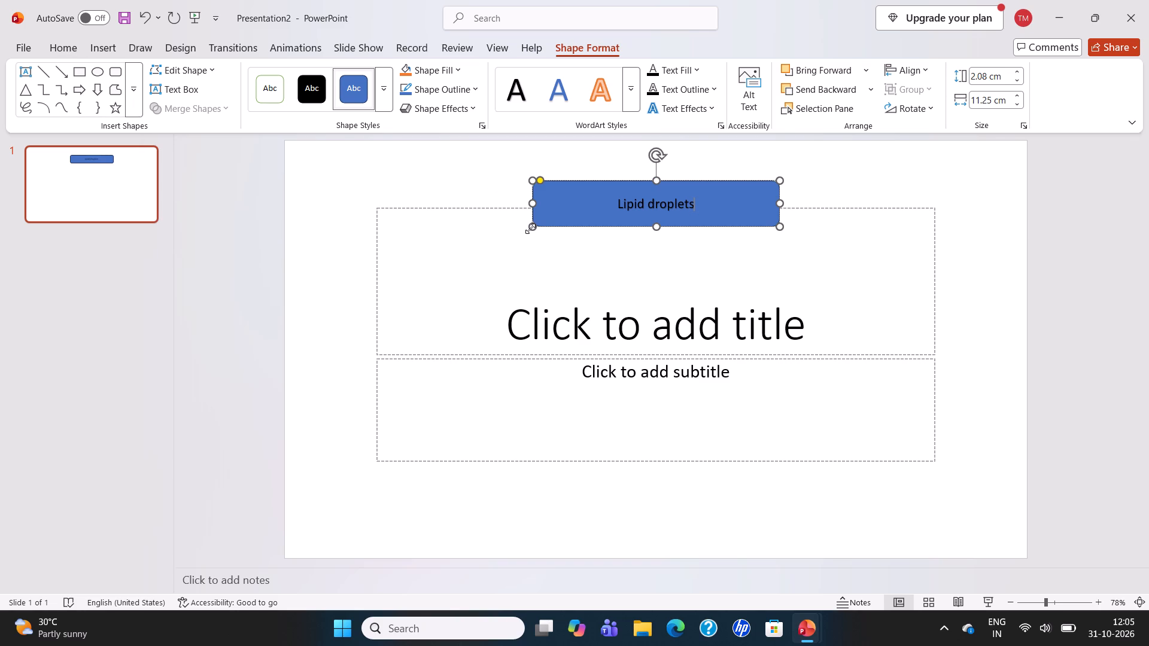
Resize the Lipid droplets rounded rectangle to about 10.73 cm wide and set its height to 1.7 cm.
drag(531, 223, 544, 217)
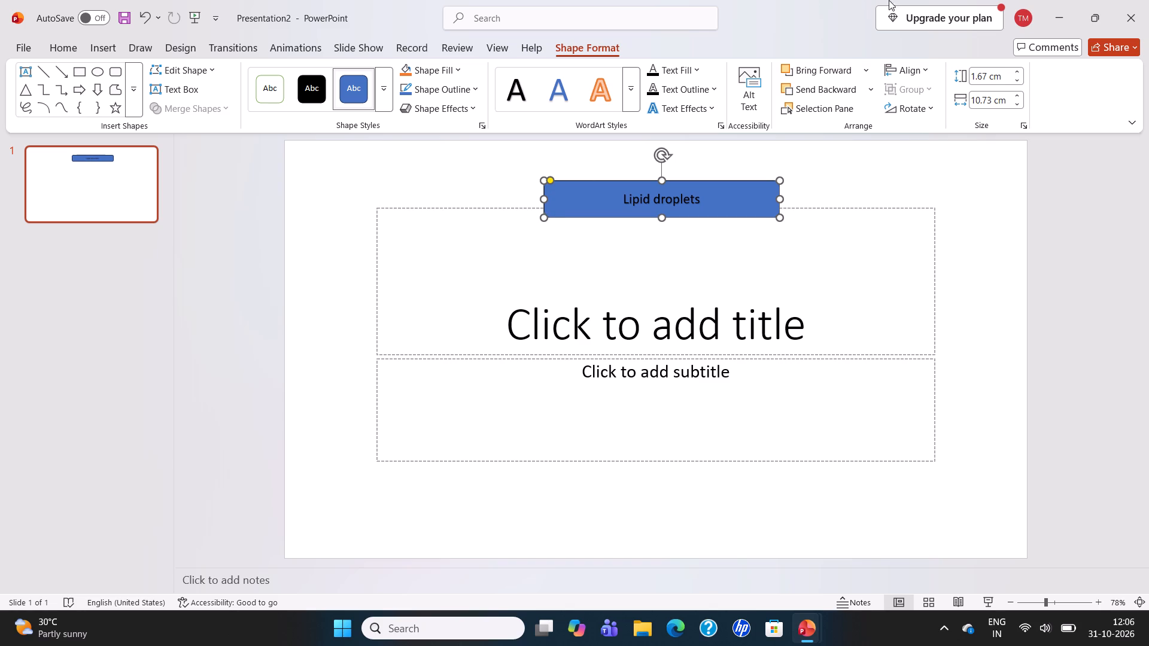
click(1016, 69)
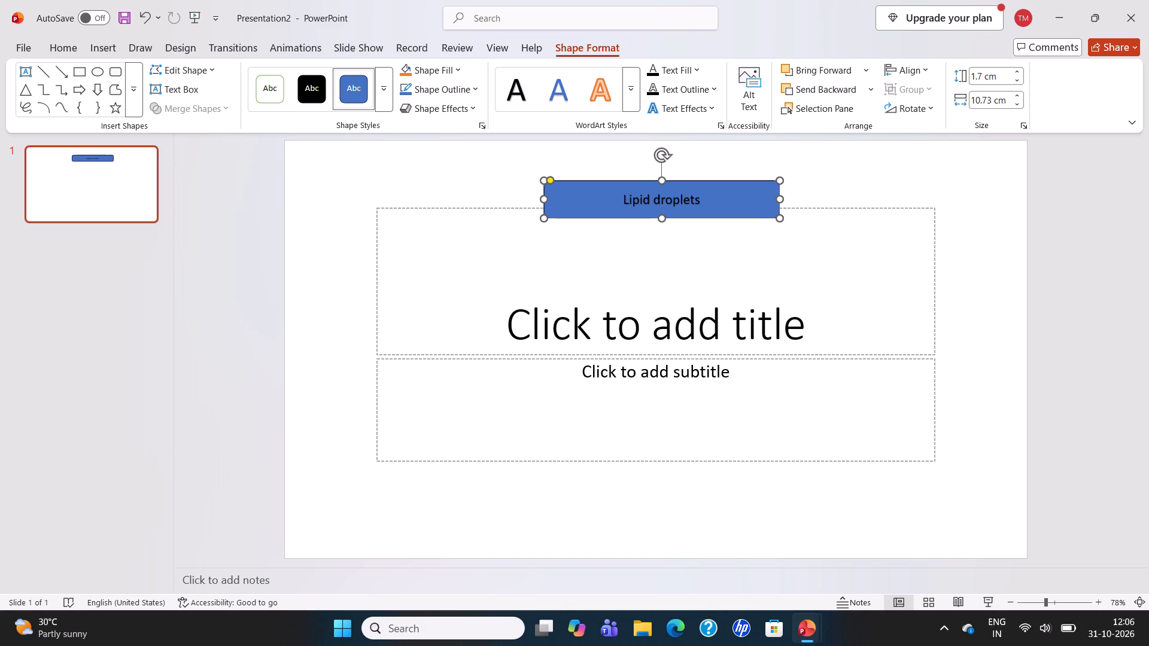
click(507, 313)
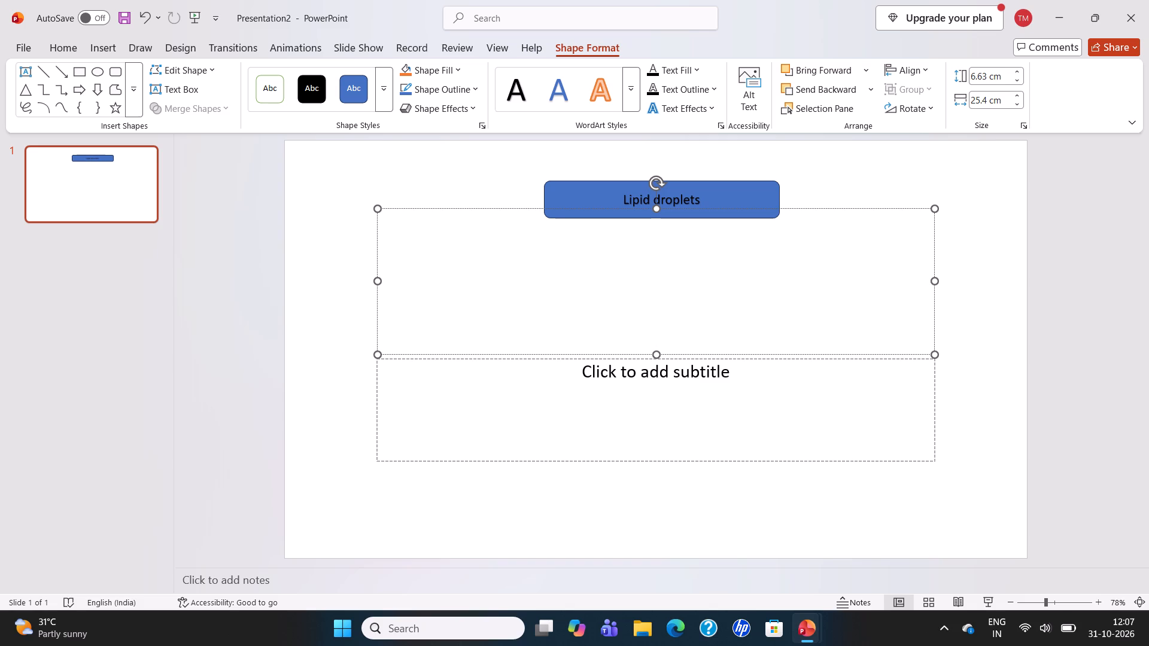
Fill the Lipid droplets rounded rectangle with the third-lightest tint of the lighter blue theme colour.
click(771, 188)
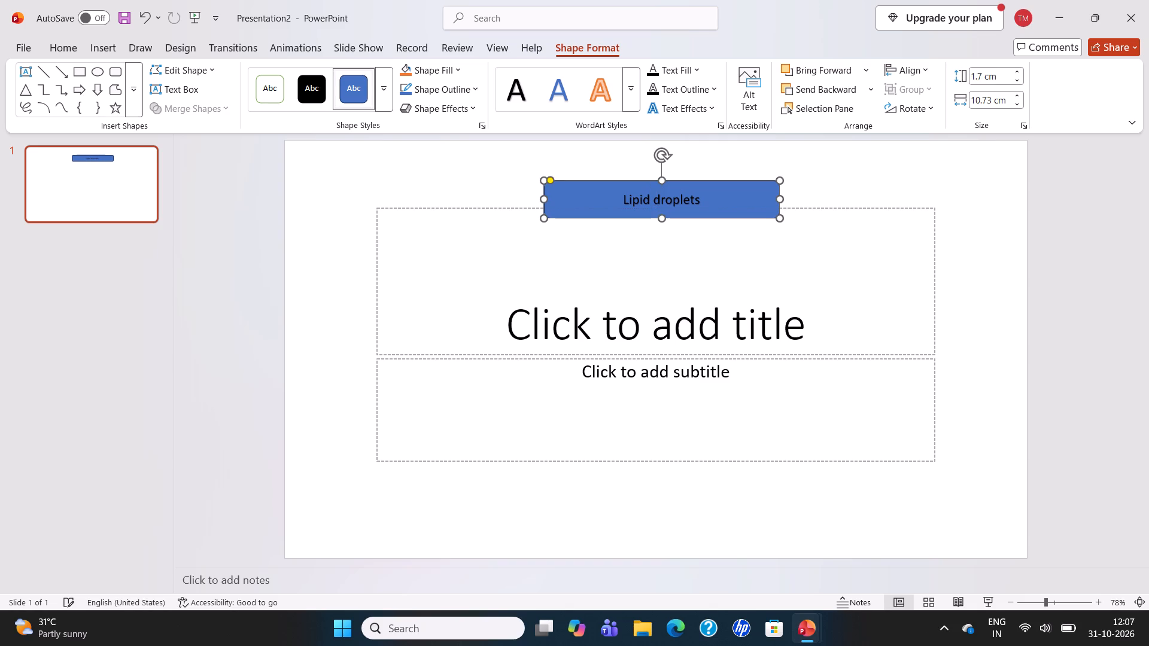
click(417, 77)
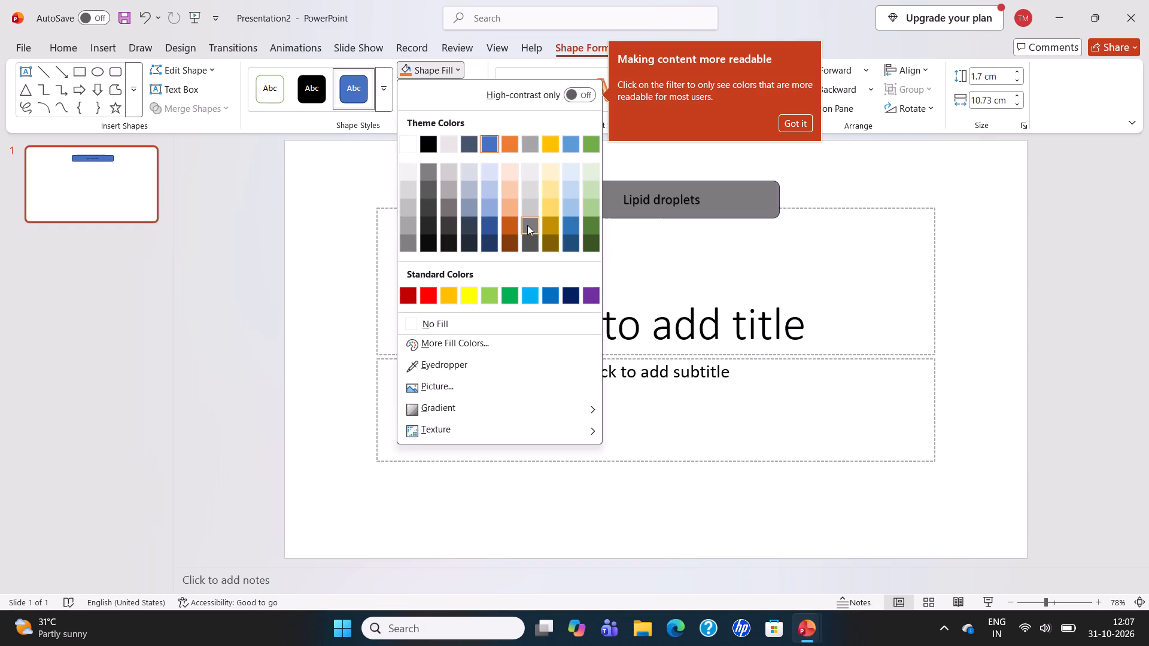
click(580, 192)
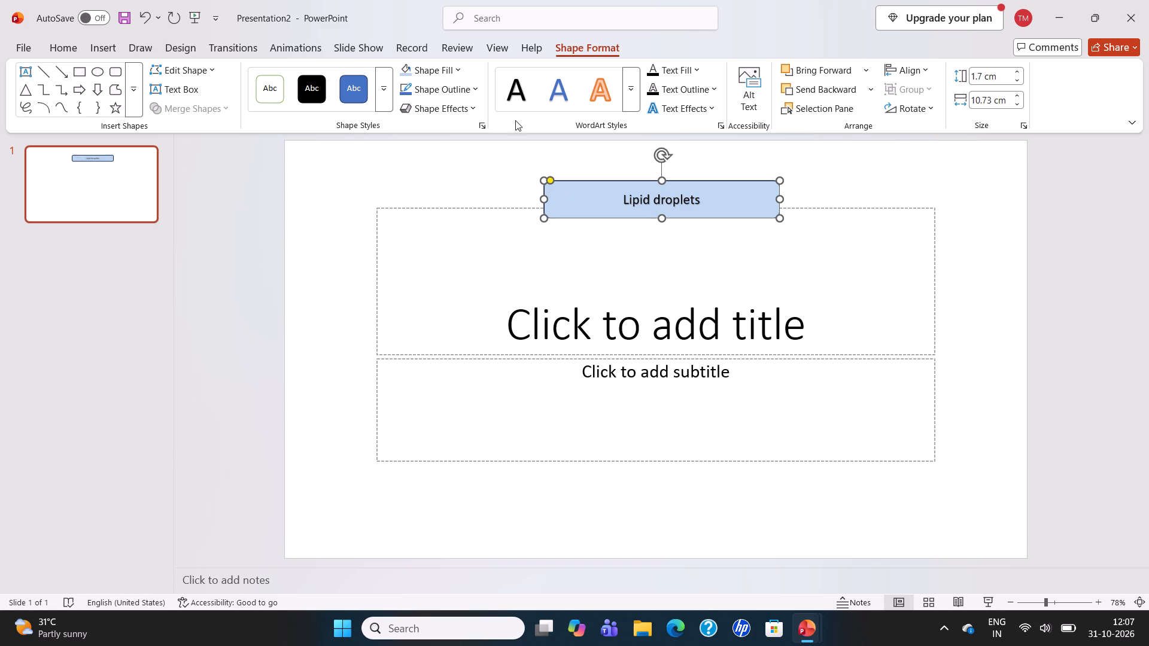
click(450, 68)
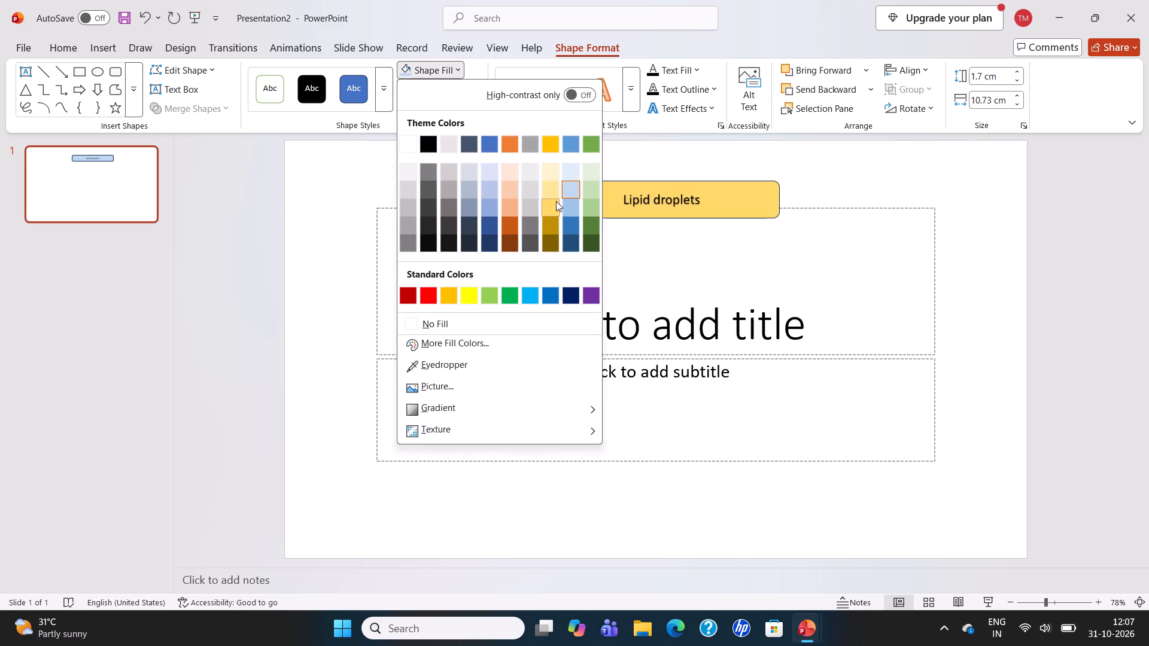
click(564, 203)
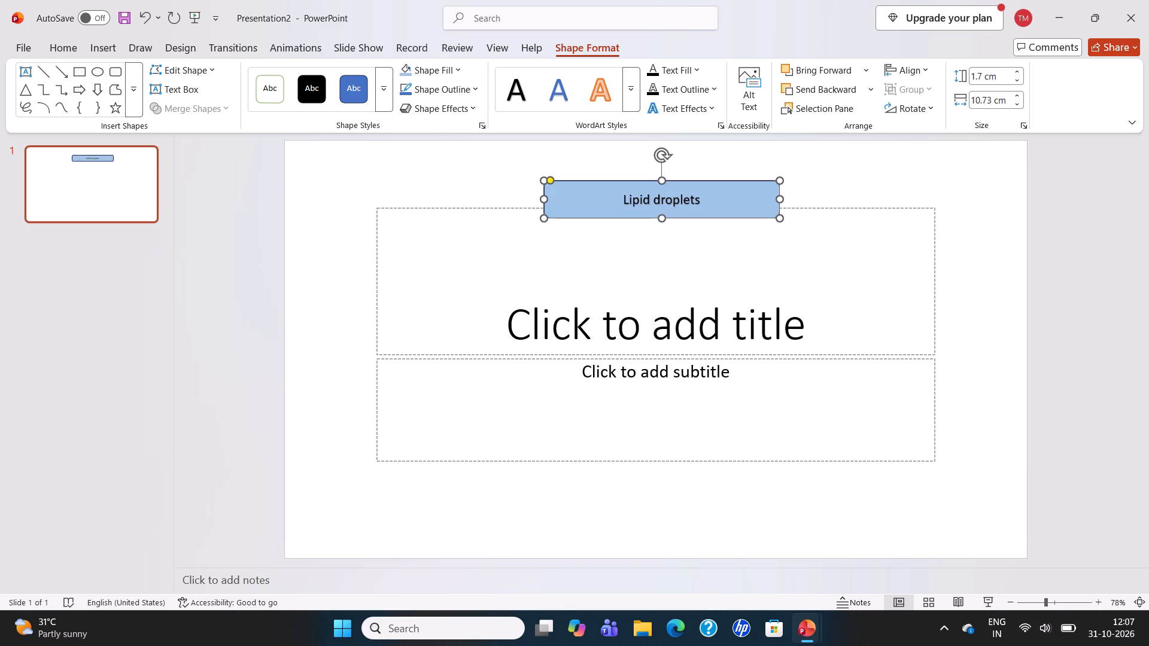
Delete the empty title placeholder above the subtitle.
click(589, 310)
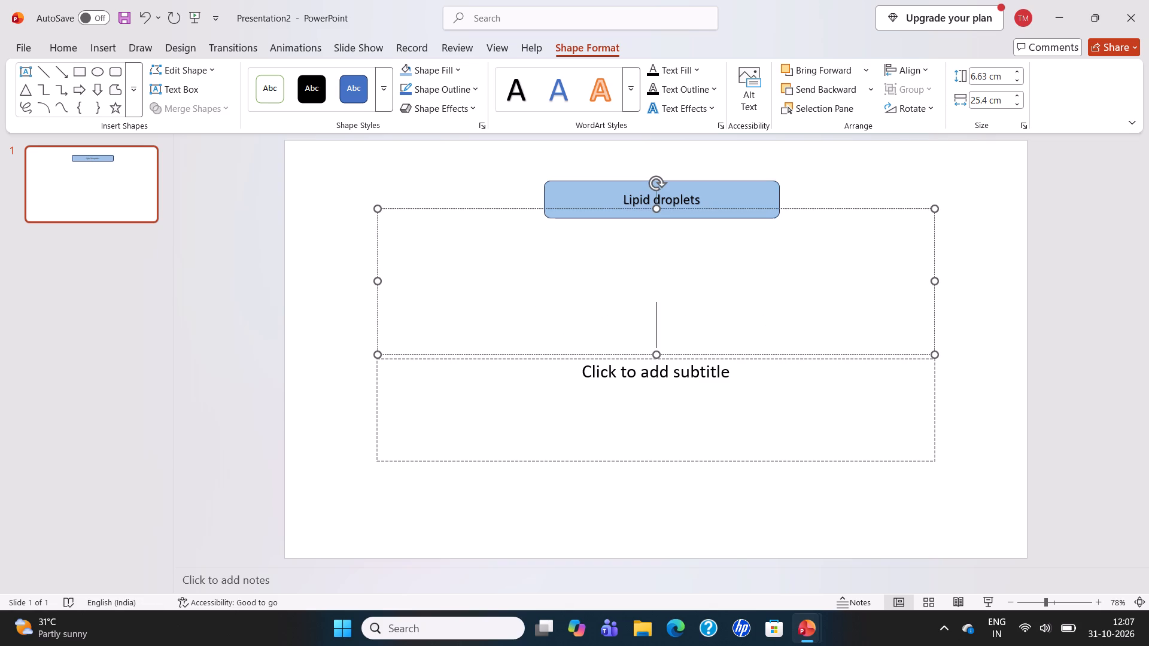
click(600, 252)
drag(375, 204, 463, 325)
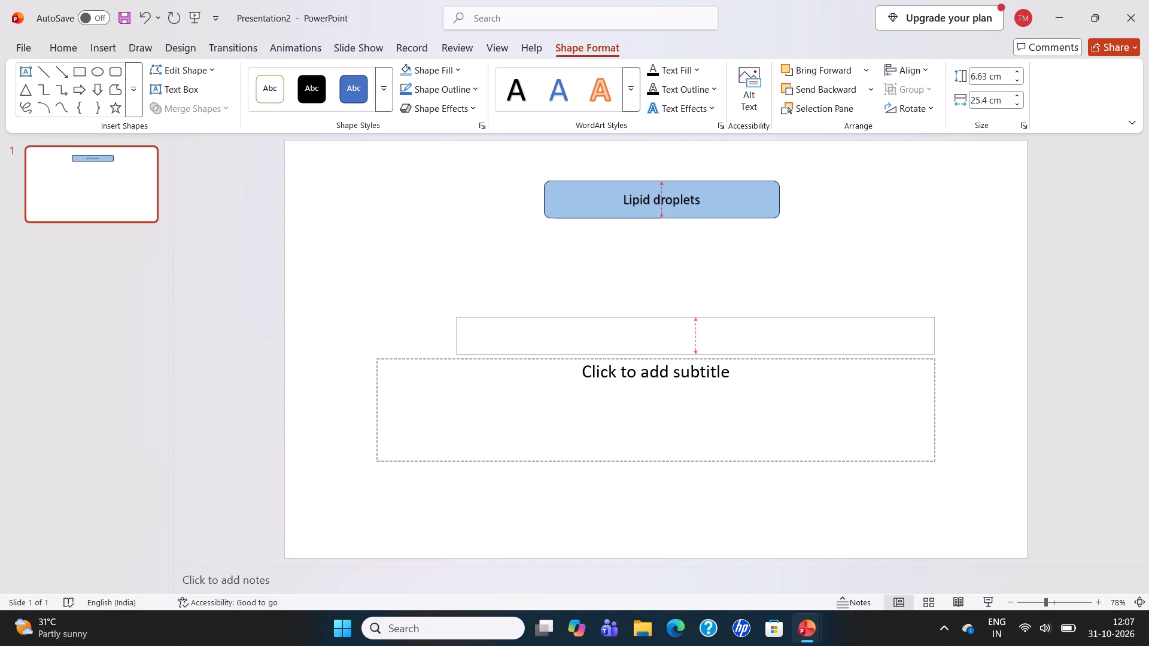
drag(463, 325, 526, 391)
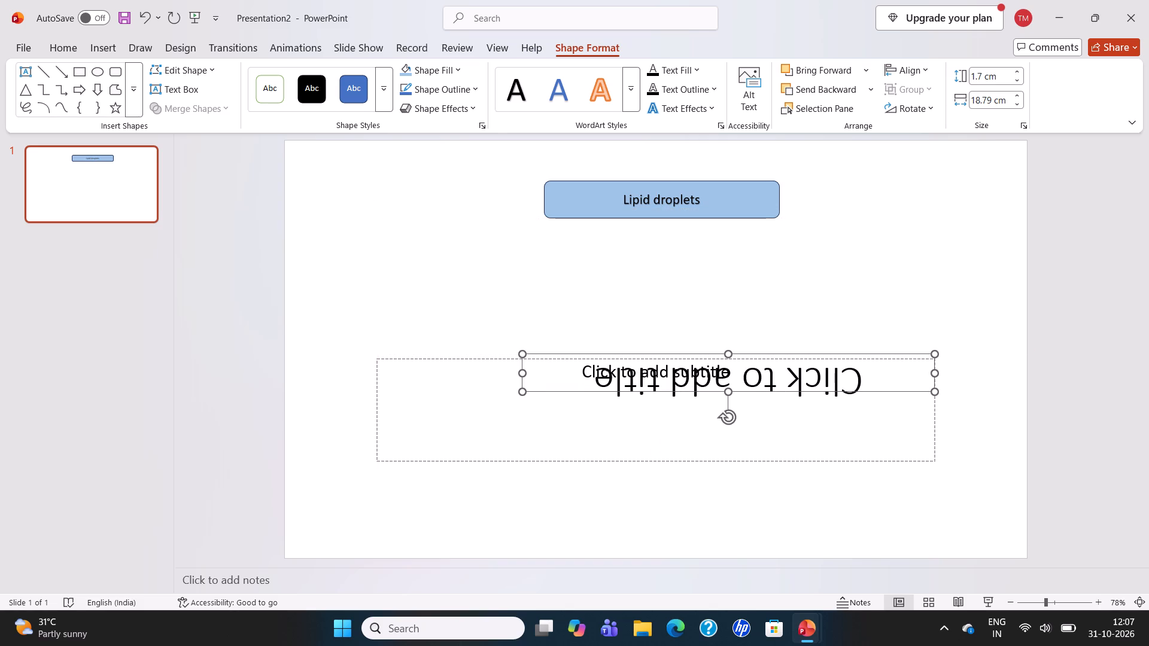
key(BackSpace)
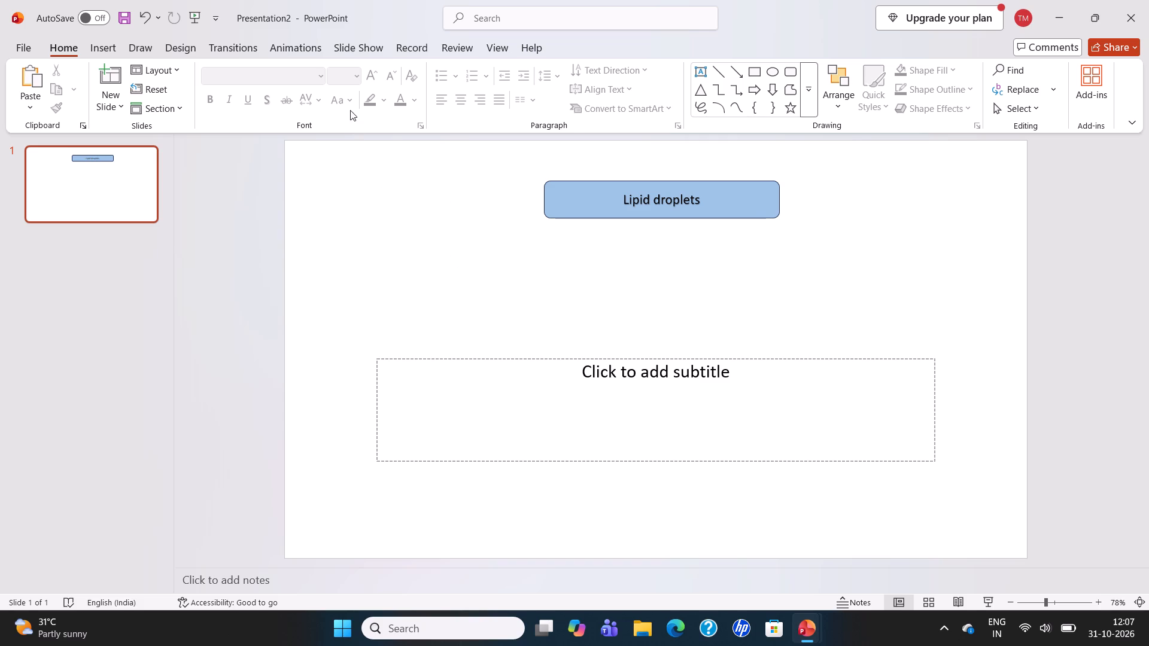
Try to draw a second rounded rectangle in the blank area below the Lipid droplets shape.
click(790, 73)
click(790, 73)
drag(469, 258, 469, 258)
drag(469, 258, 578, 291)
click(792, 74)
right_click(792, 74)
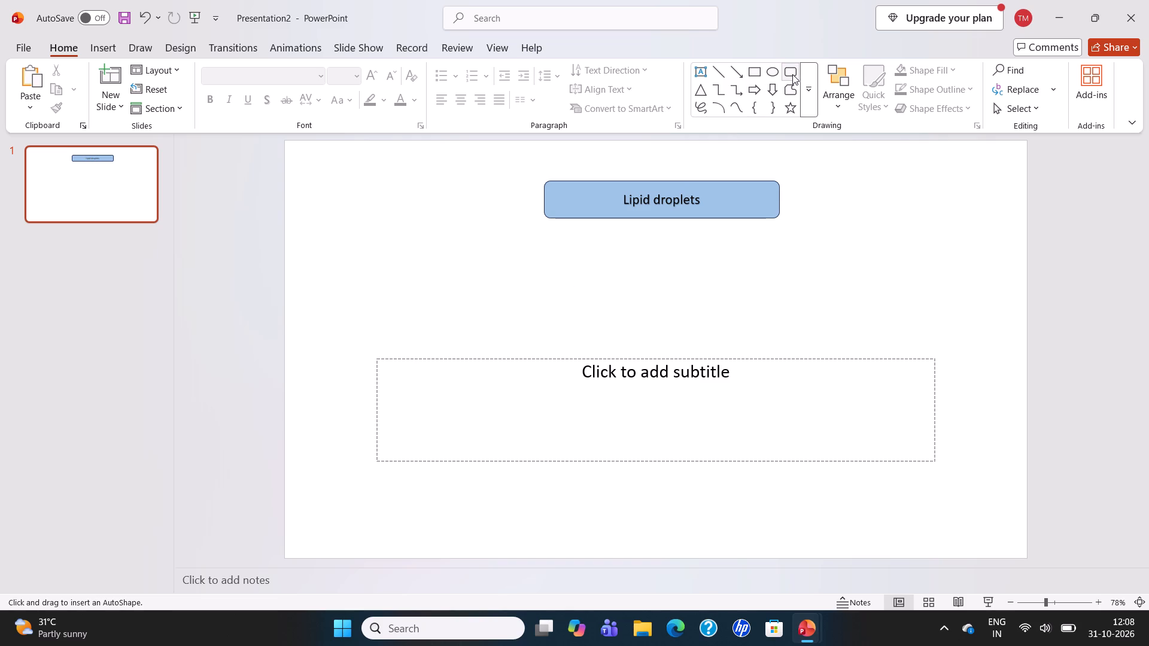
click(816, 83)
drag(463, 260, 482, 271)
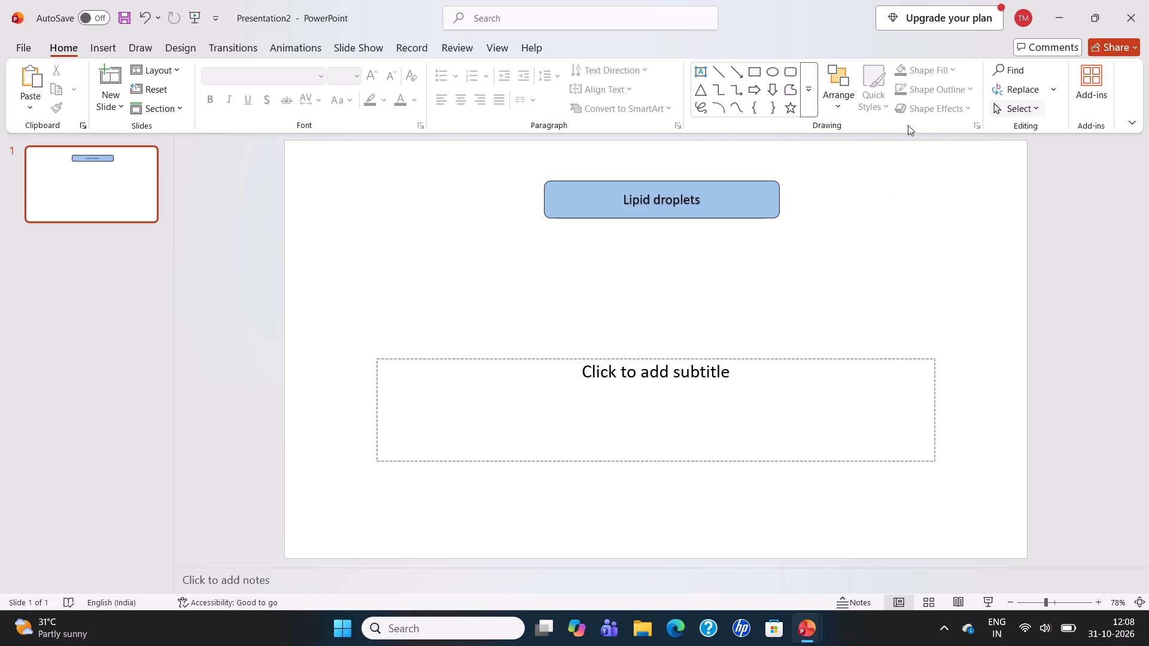
Move the Lipid droplets rounded rectangle up close to the slide's top edge, centred horizontally.
drag(749, 198, 749, 189)
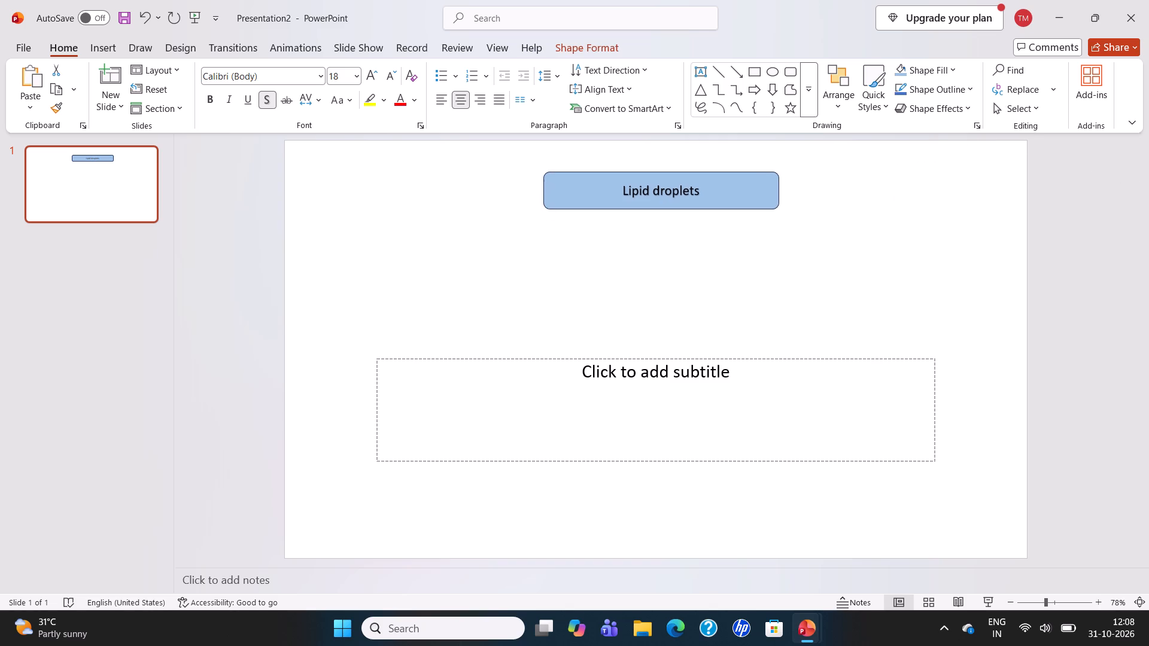
drag(749, 189, 746, 169)
click(746, 169)
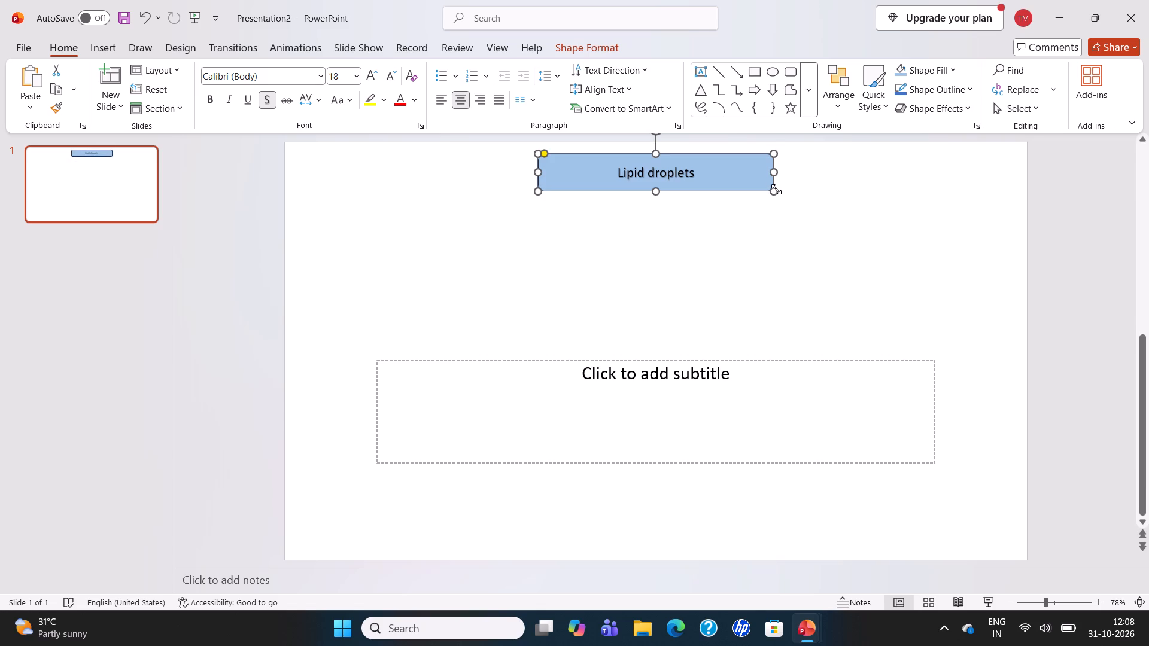
Shrink the Lipid droplets rounded rectangle from its lower corner, making it shorter and slightly narrower.
drag(776, 189, 769, 181)
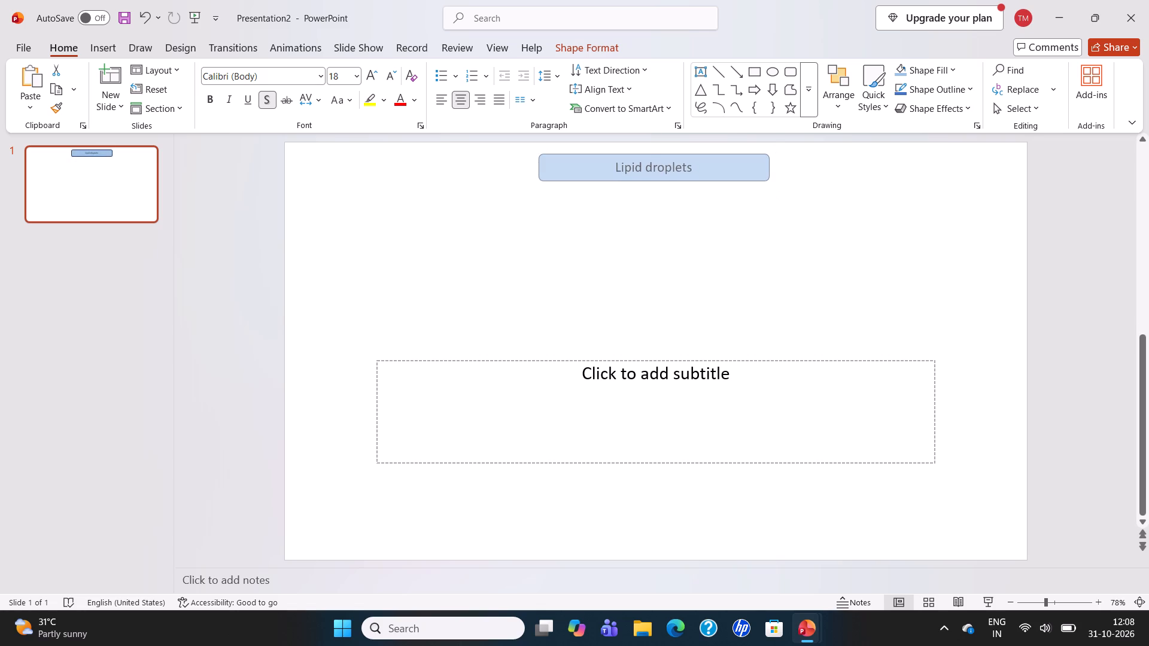
drag(769, 181, 769, 180)
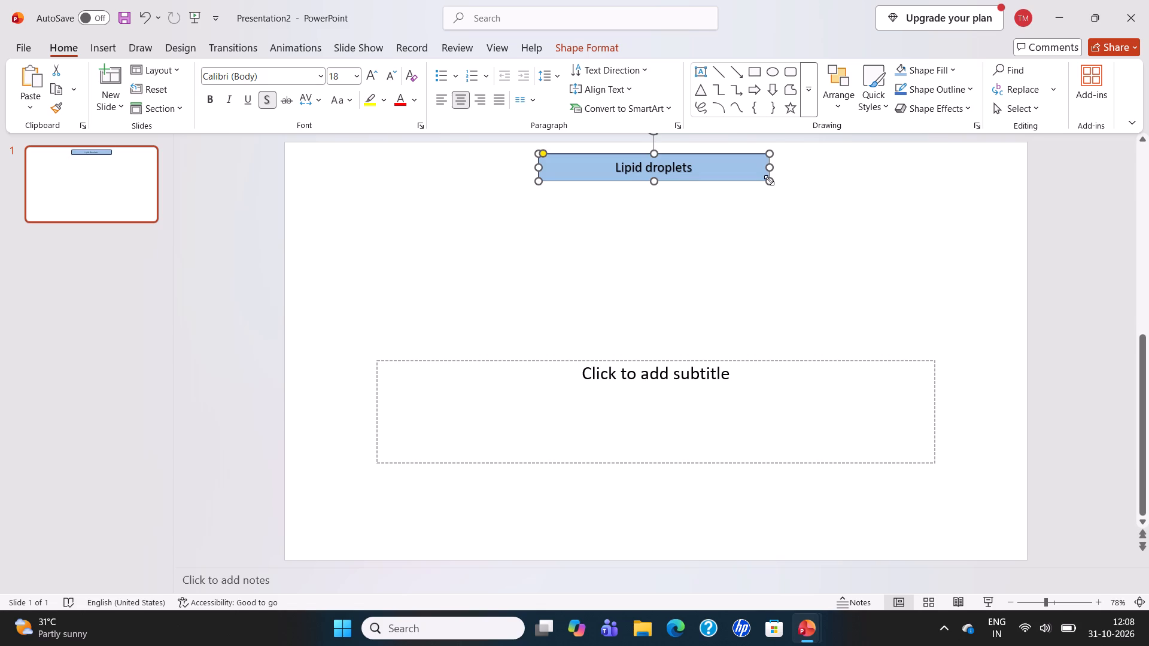
click(780, 220)
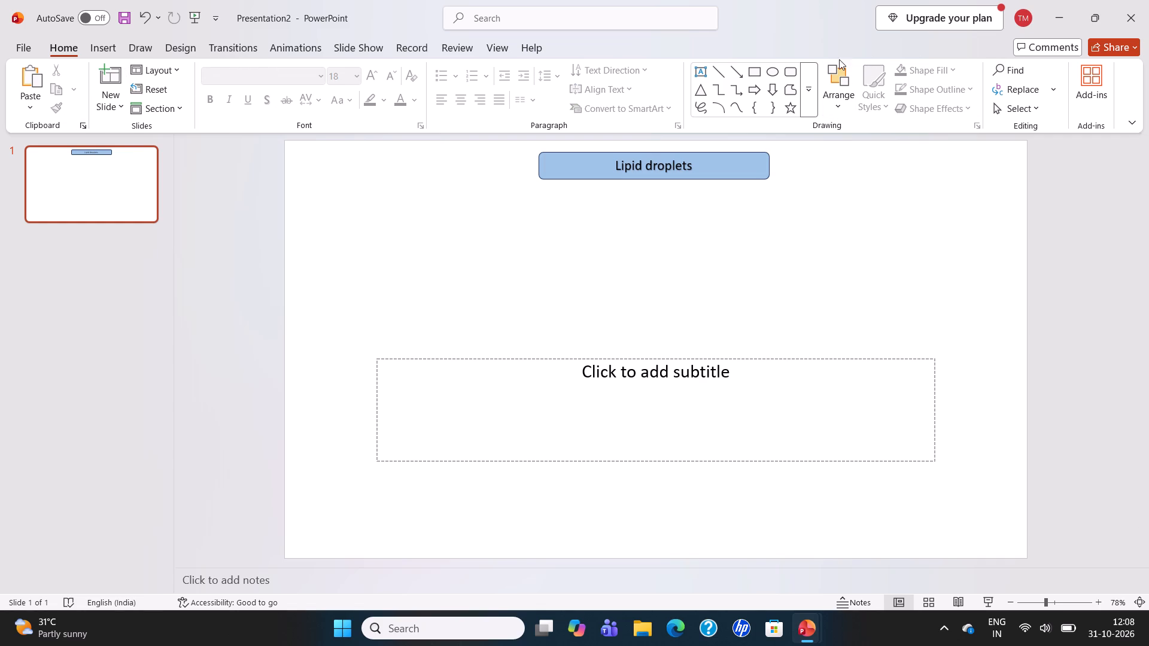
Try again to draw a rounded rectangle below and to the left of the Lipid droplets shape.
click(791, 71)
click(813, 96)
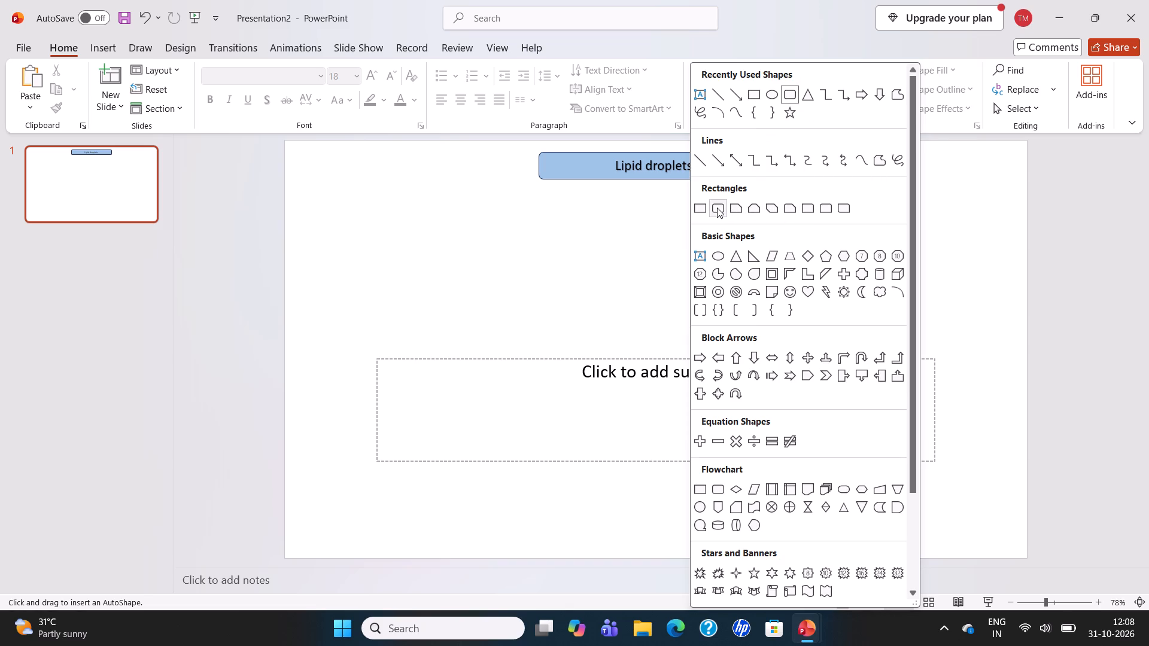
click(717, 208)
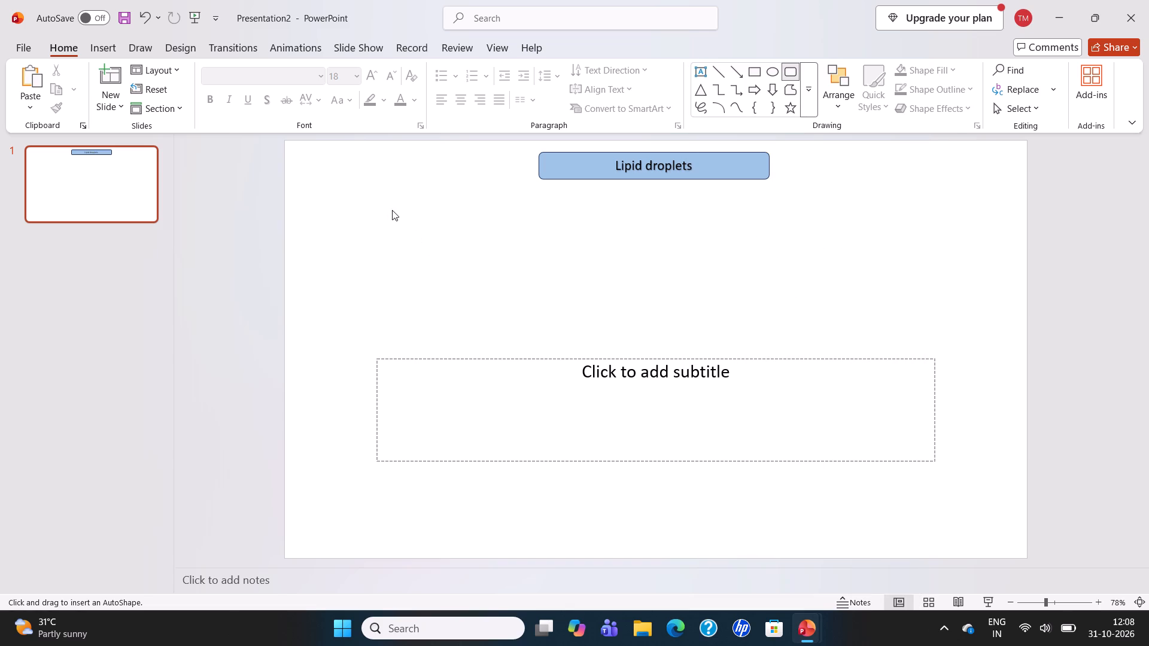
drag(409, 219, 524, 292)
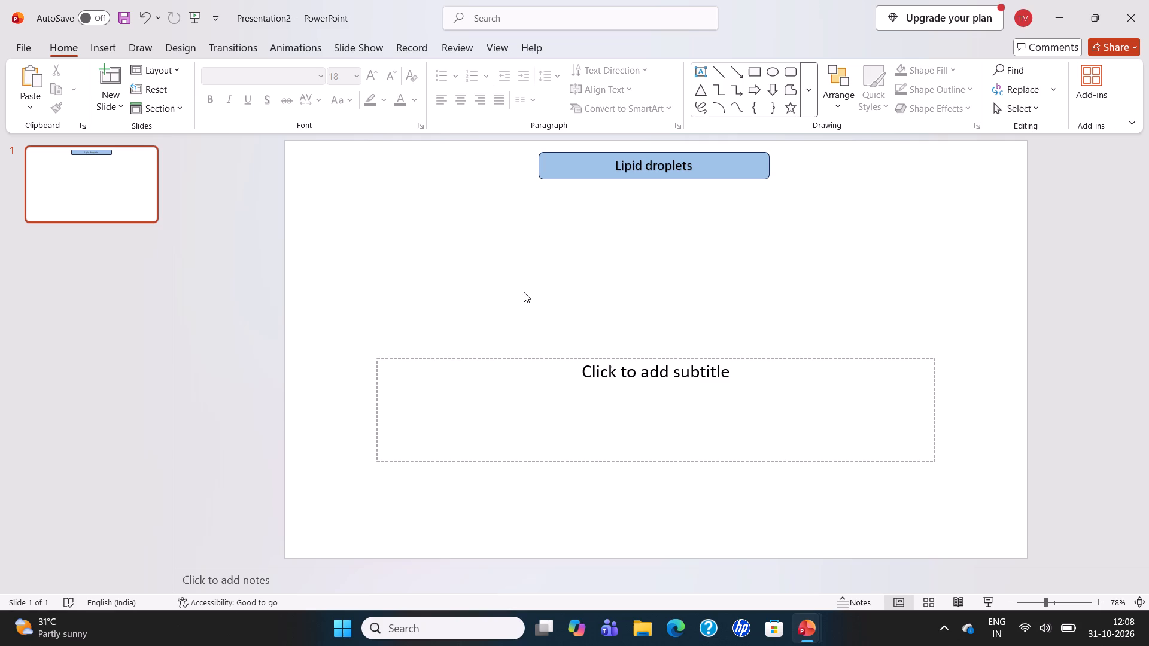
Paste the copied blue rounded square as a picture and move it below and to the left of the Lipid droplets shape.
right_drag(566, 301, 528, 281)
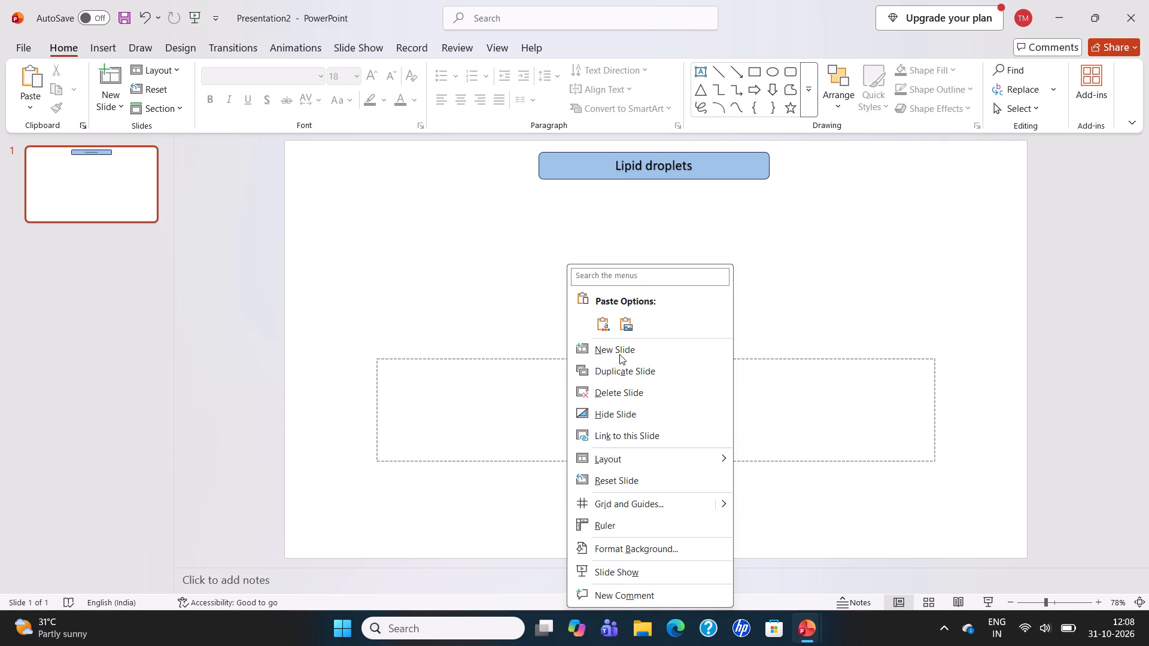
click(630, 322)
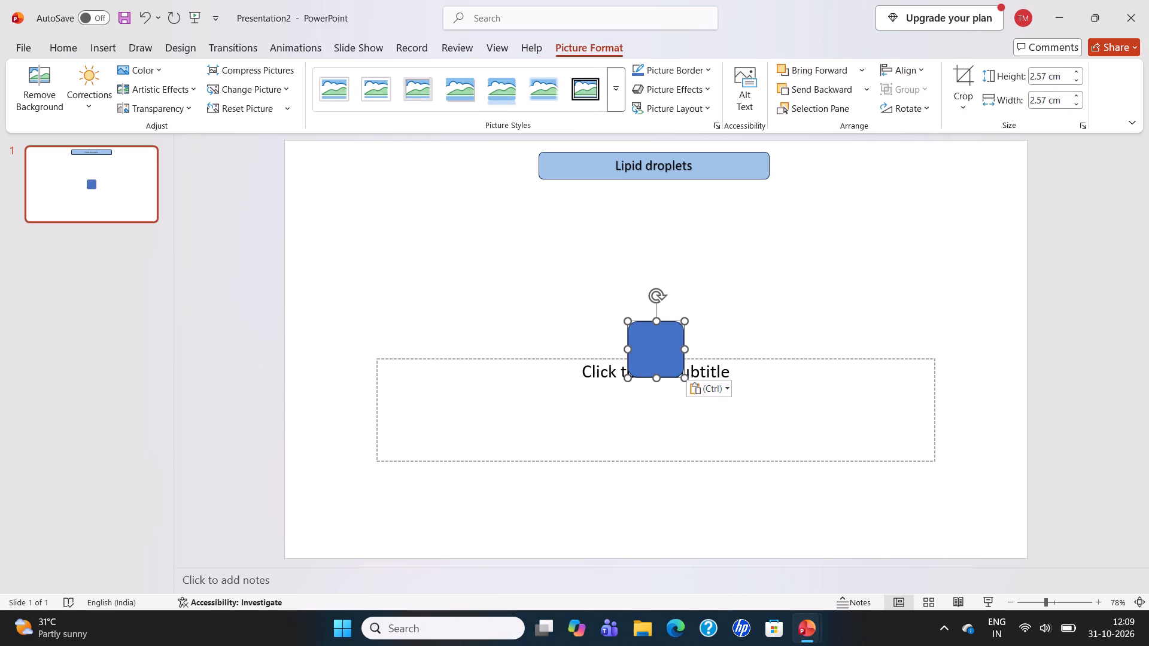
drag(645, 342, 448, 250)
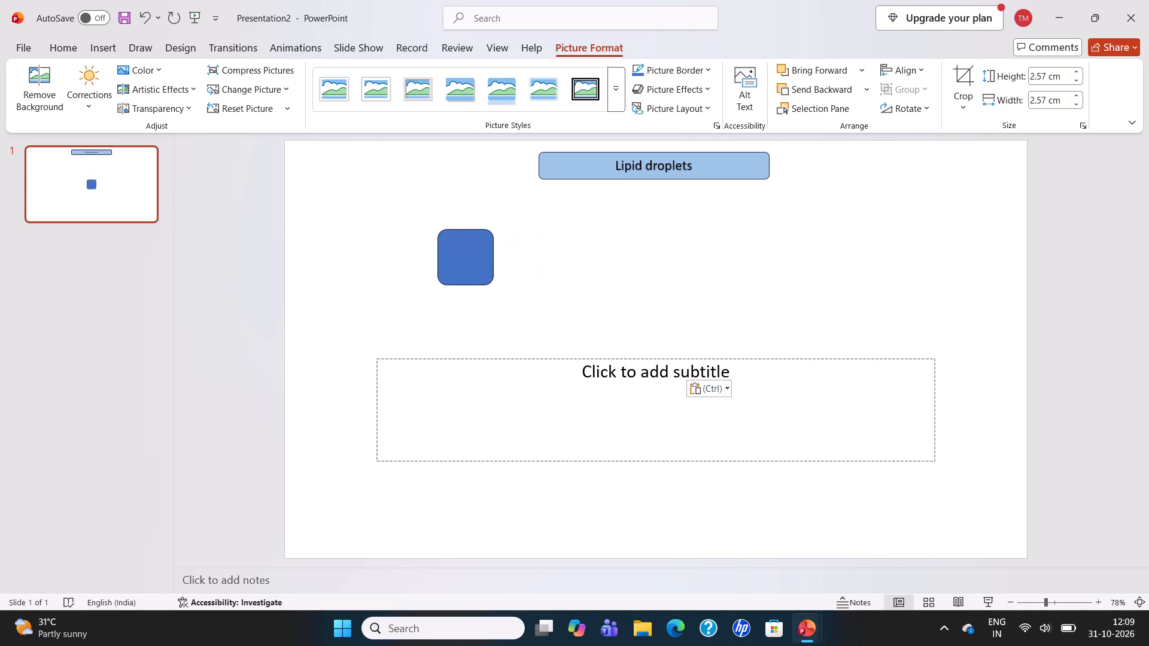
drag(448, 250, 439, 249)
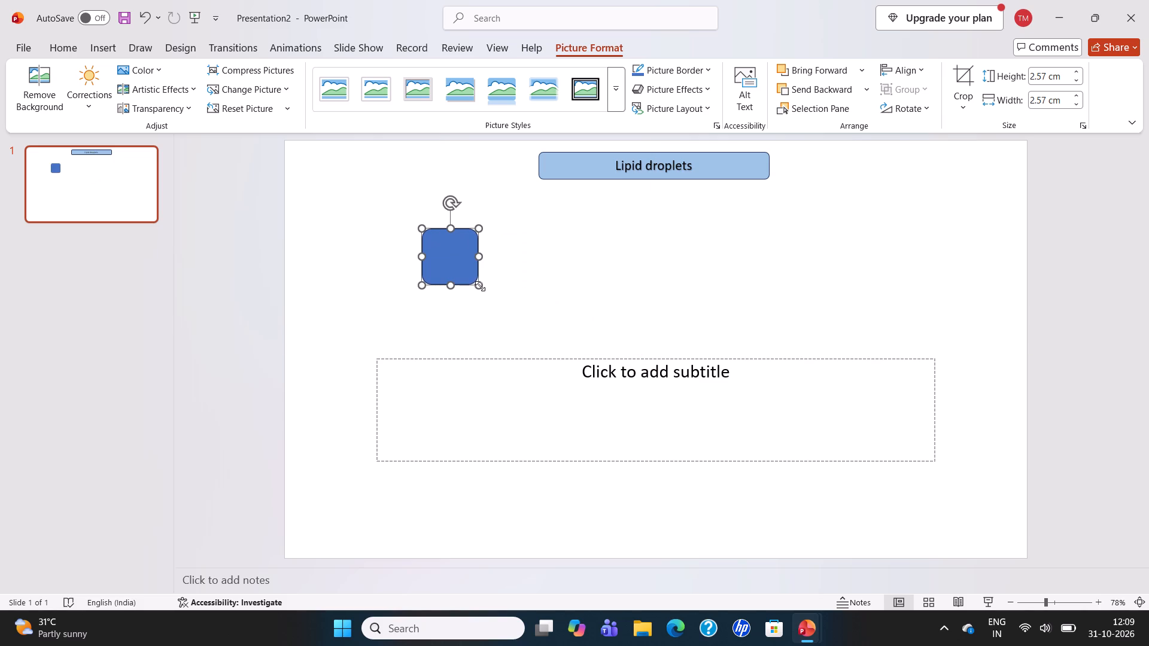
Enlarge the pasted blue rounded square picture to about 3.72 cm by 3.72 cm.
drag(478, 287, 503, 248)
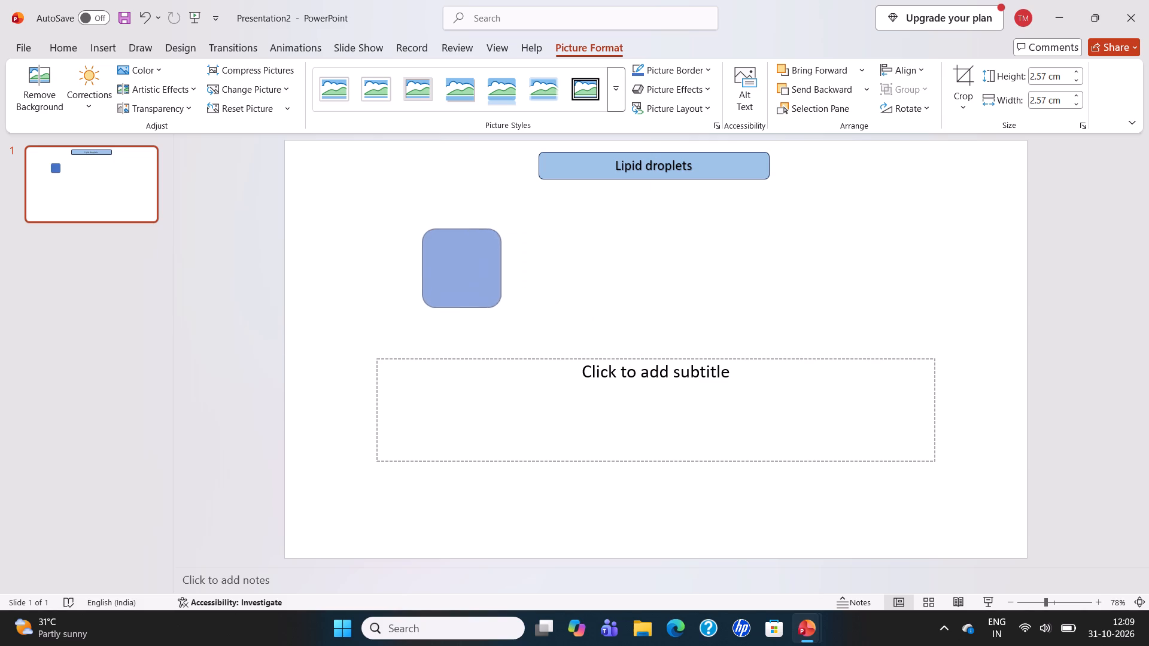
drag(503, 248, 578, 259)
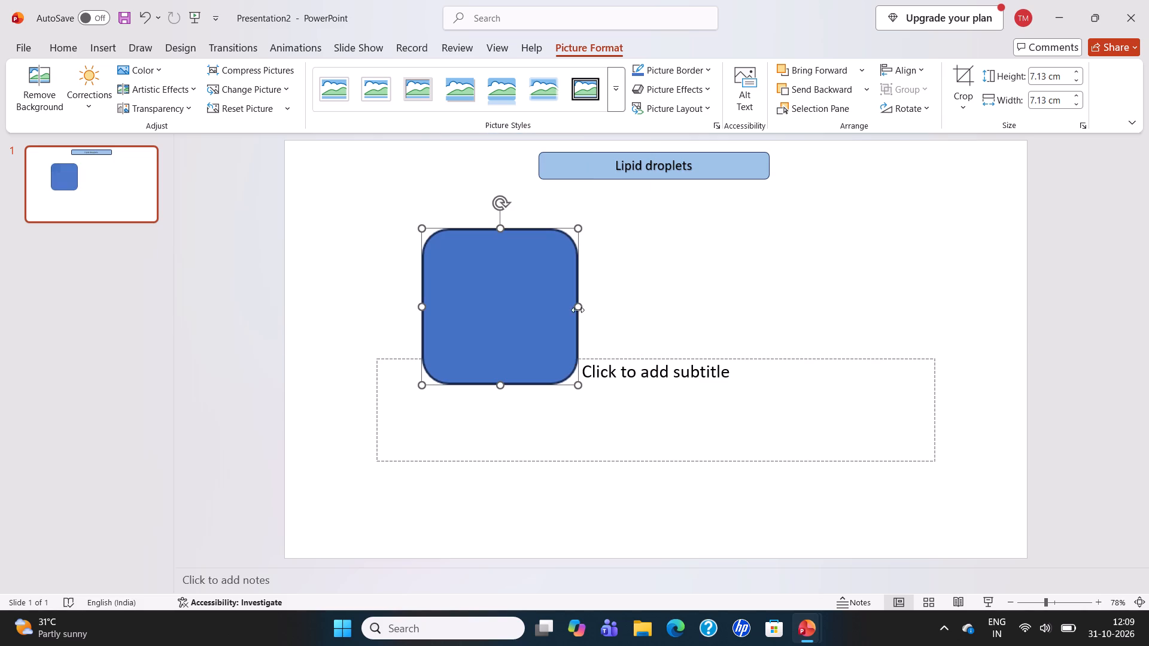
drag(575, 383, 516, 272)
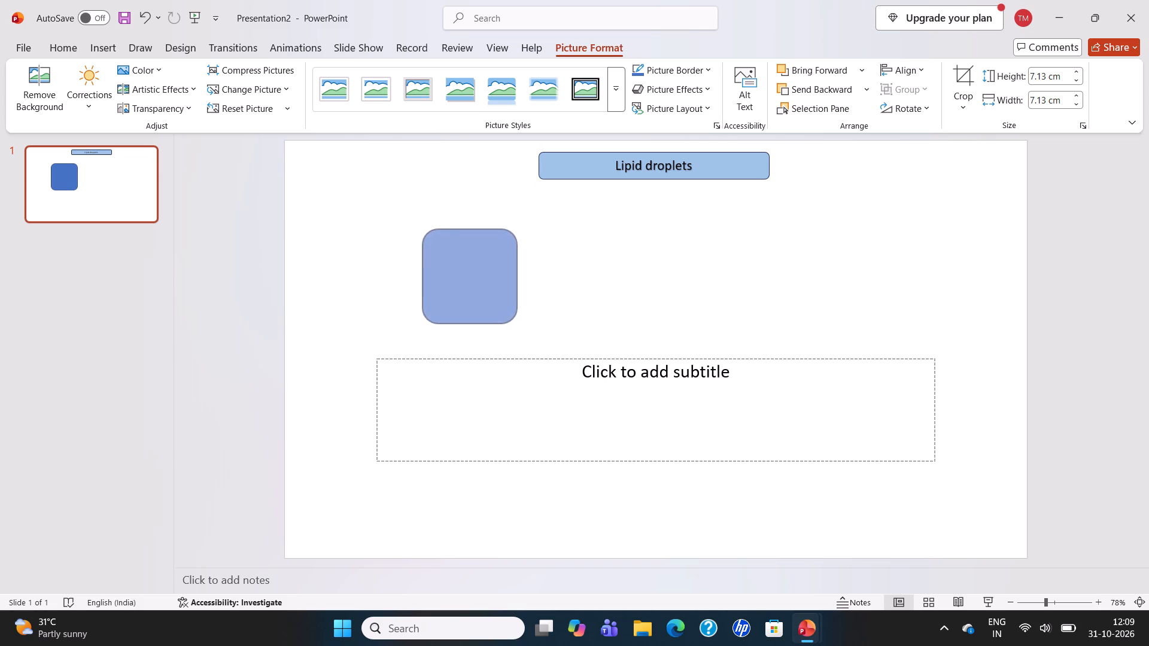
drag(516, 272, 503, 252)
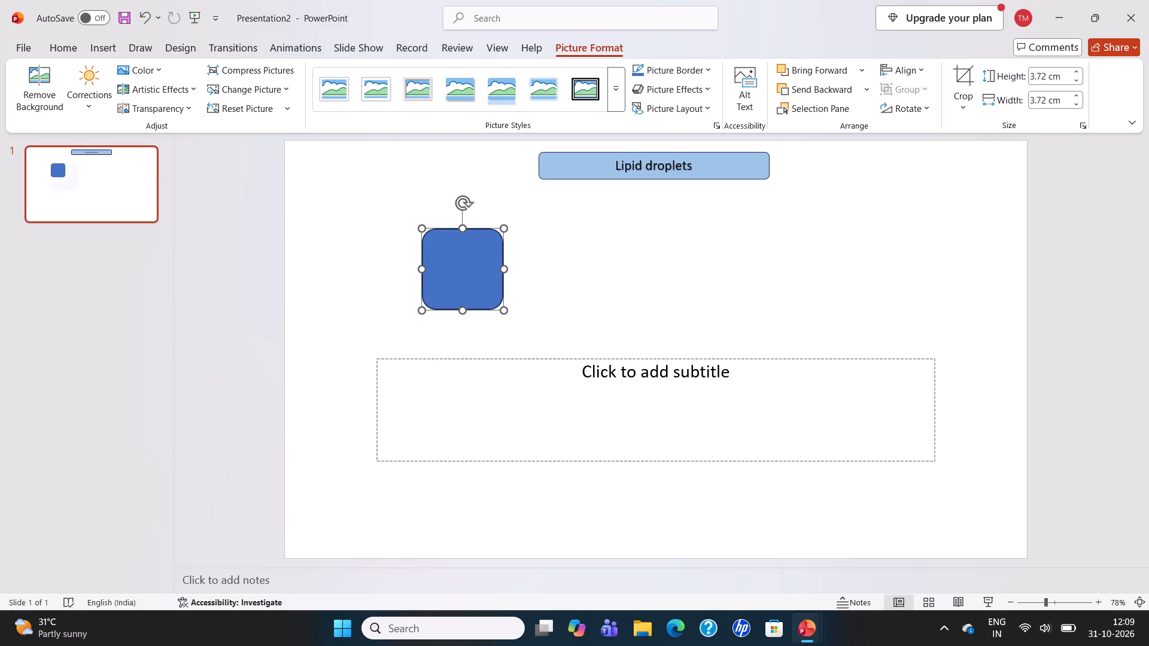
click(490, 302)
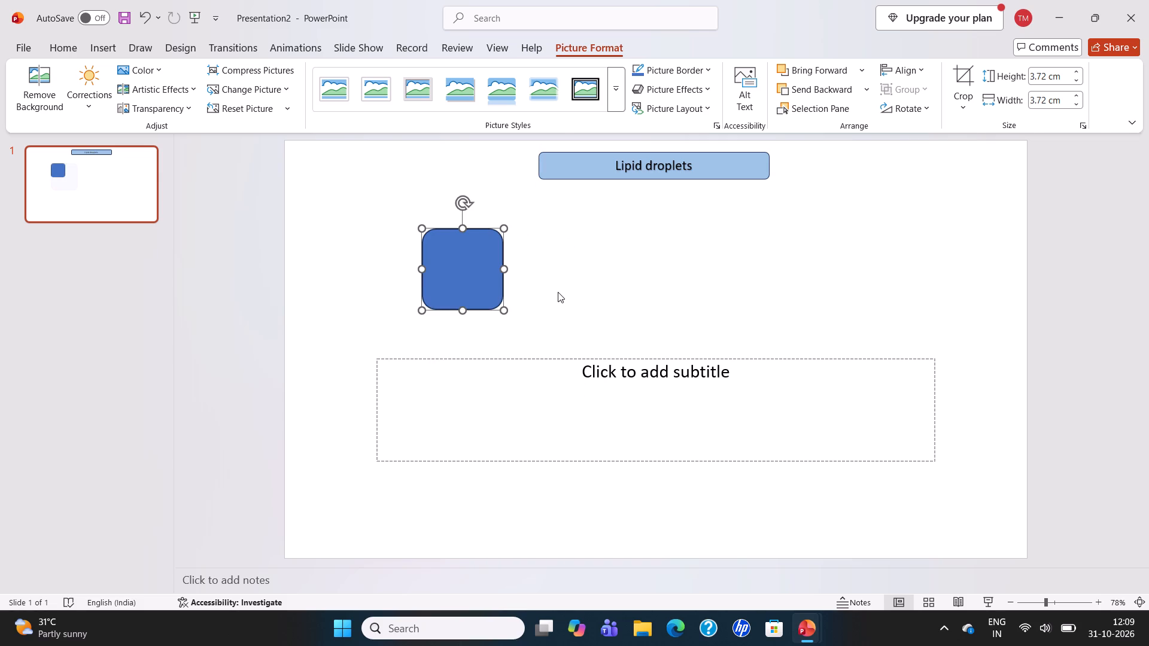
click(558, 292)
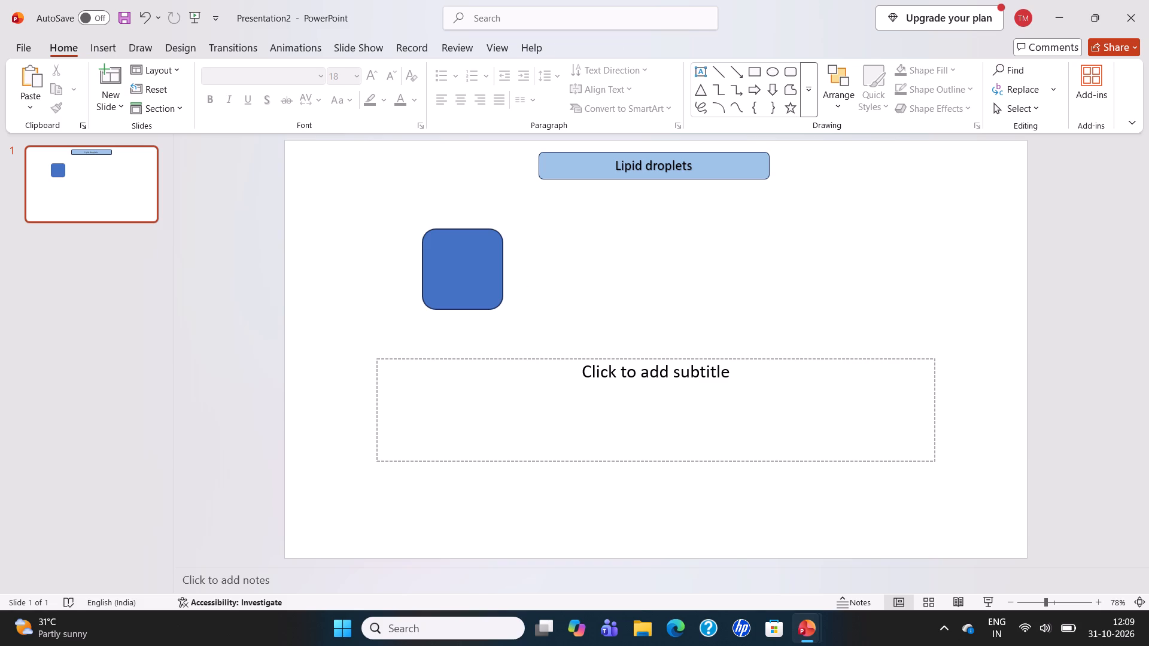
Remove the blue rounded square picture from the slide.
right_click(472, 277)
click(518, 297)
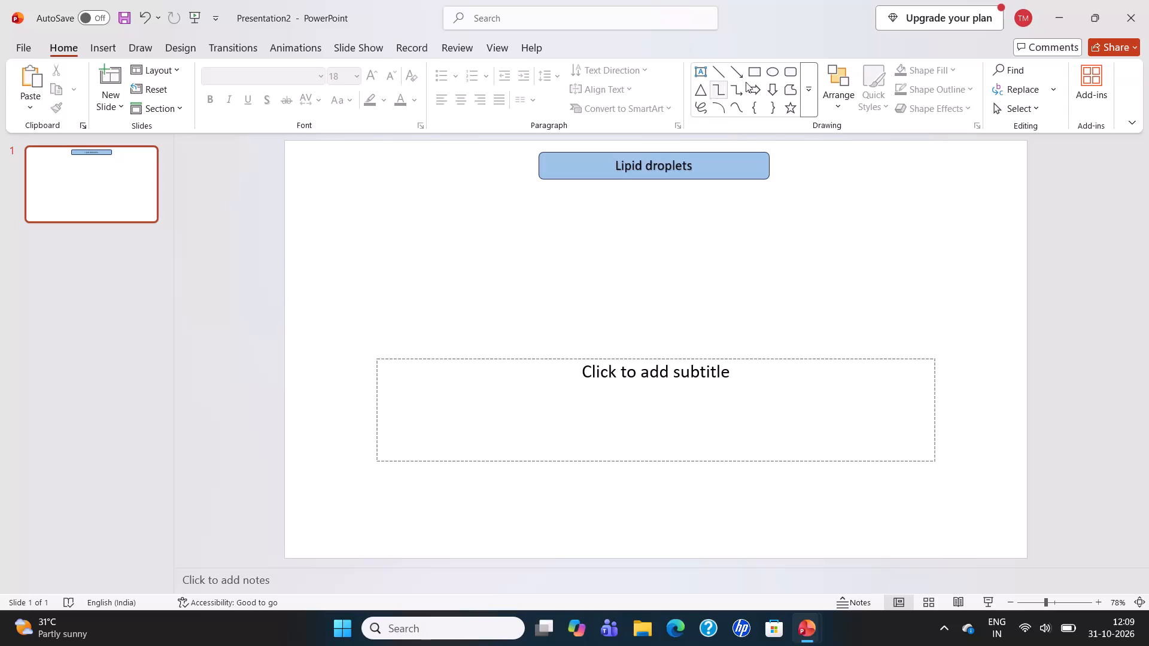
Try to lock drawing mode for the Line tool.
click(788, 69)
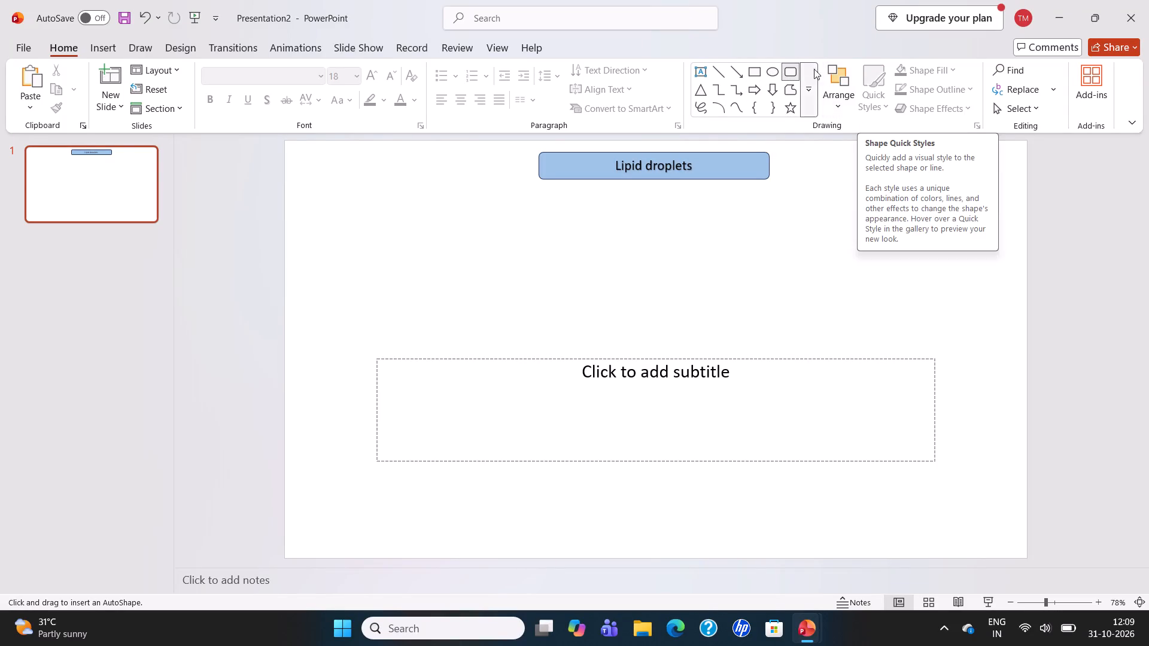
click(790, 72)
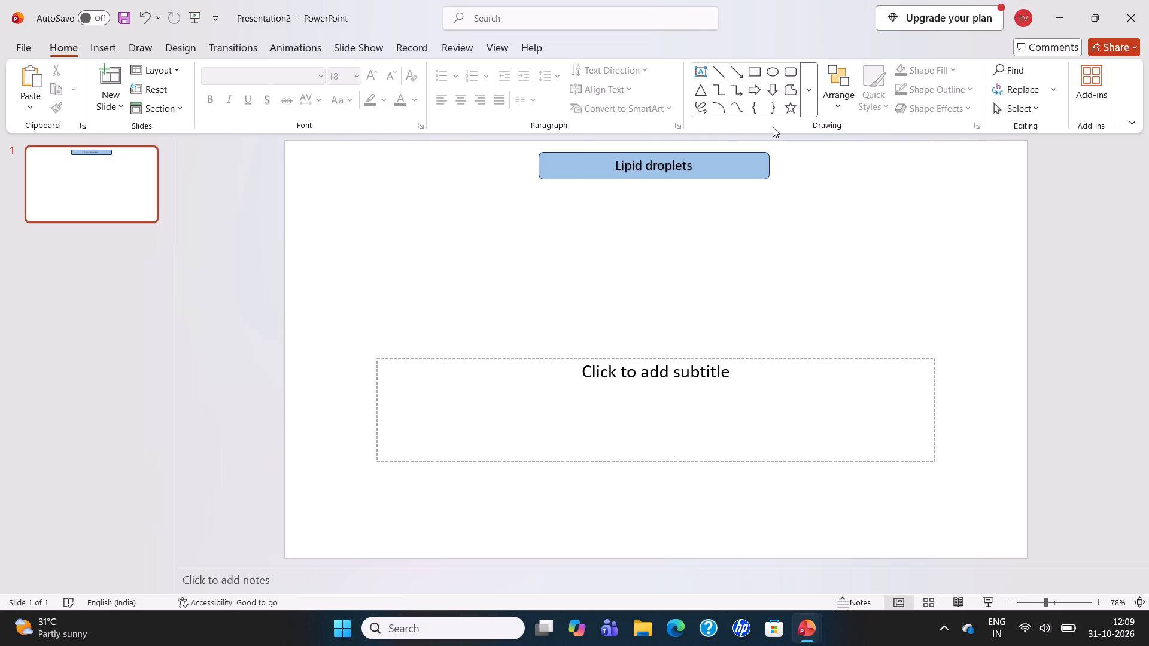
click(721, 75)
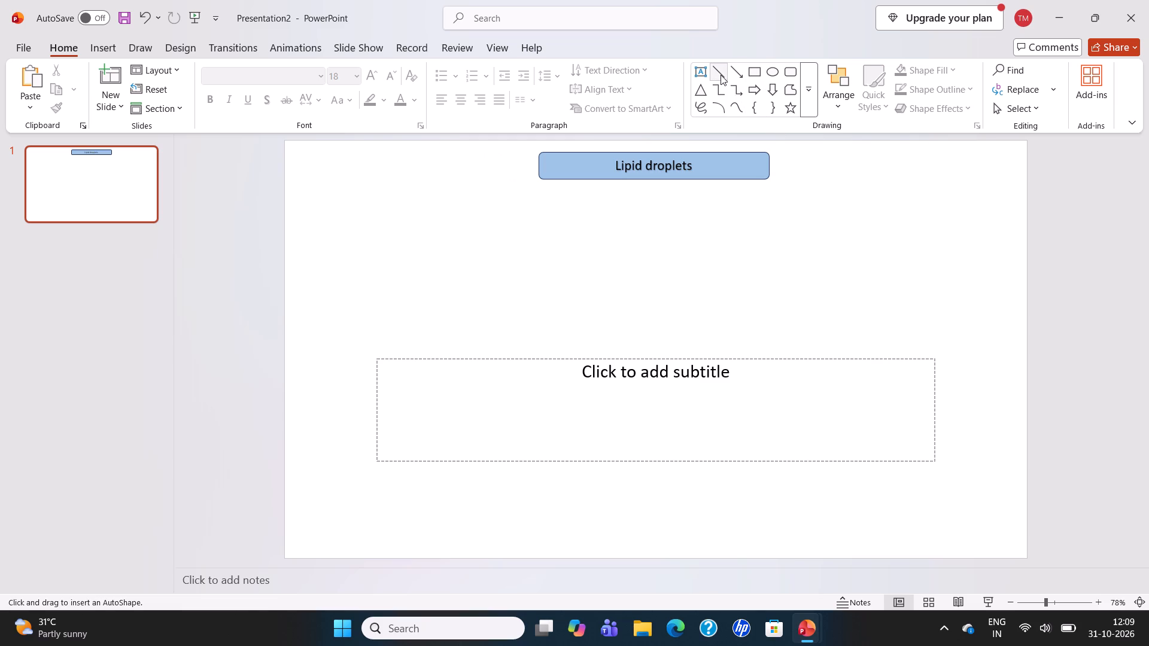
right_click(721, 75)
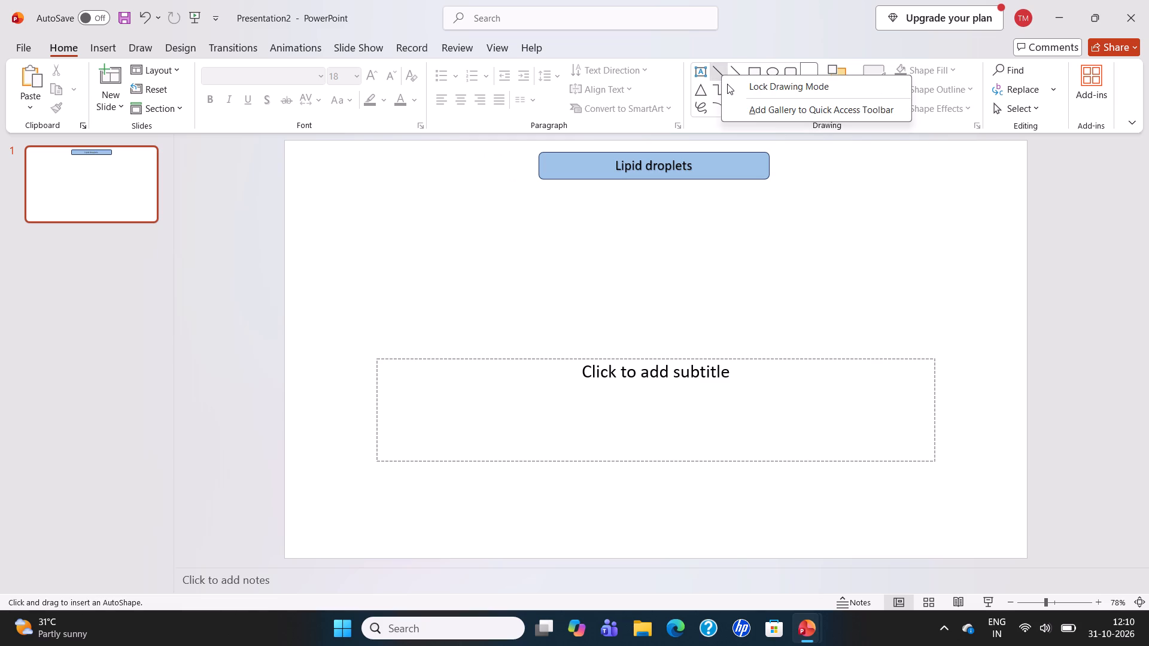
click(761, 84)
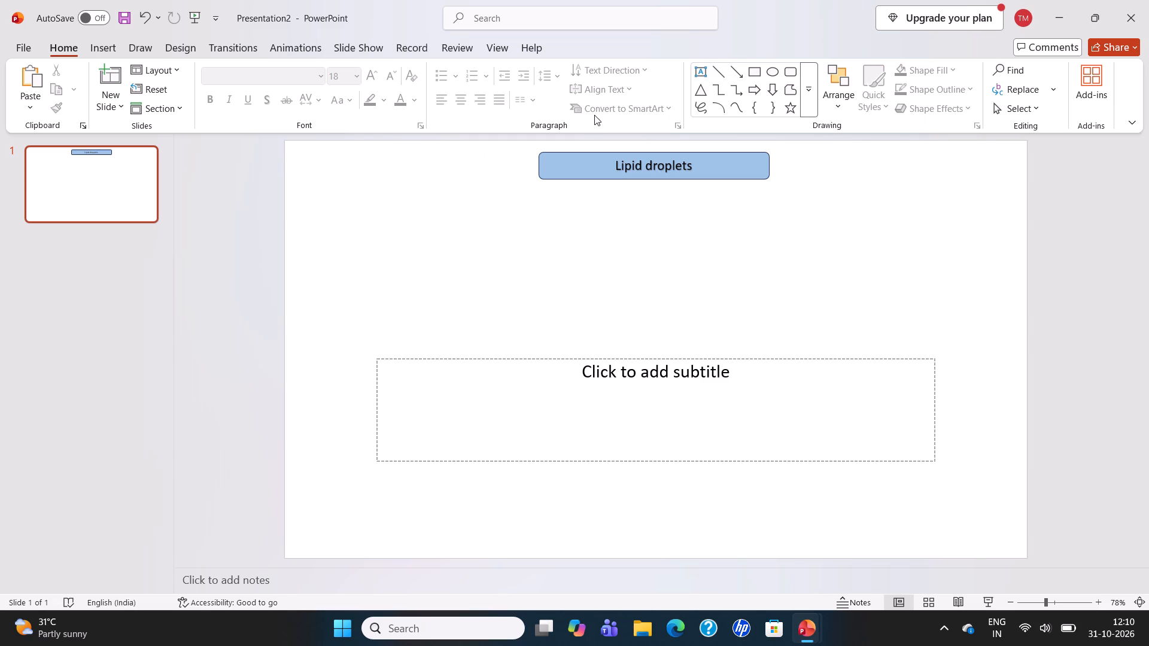
Shift the Lipid droplets rounded rectangle slightly to the left along the slide's top edge.
drag(536, 165, 531, 165)
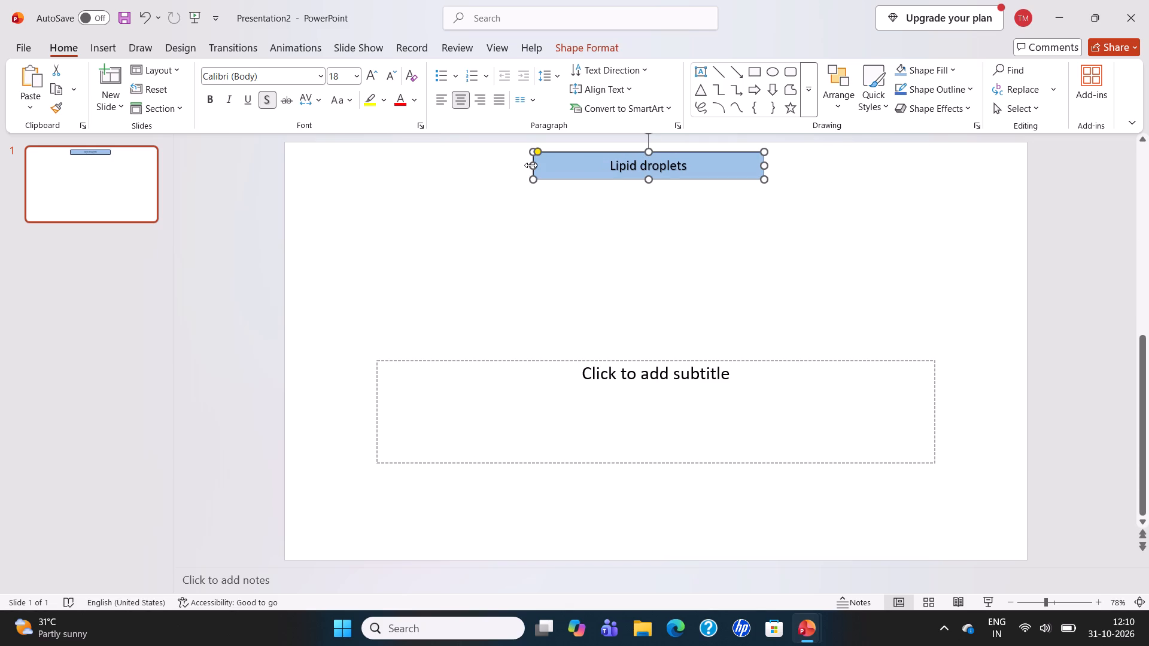
click(523, 166)
right_drag(523, 166, 511, 166)
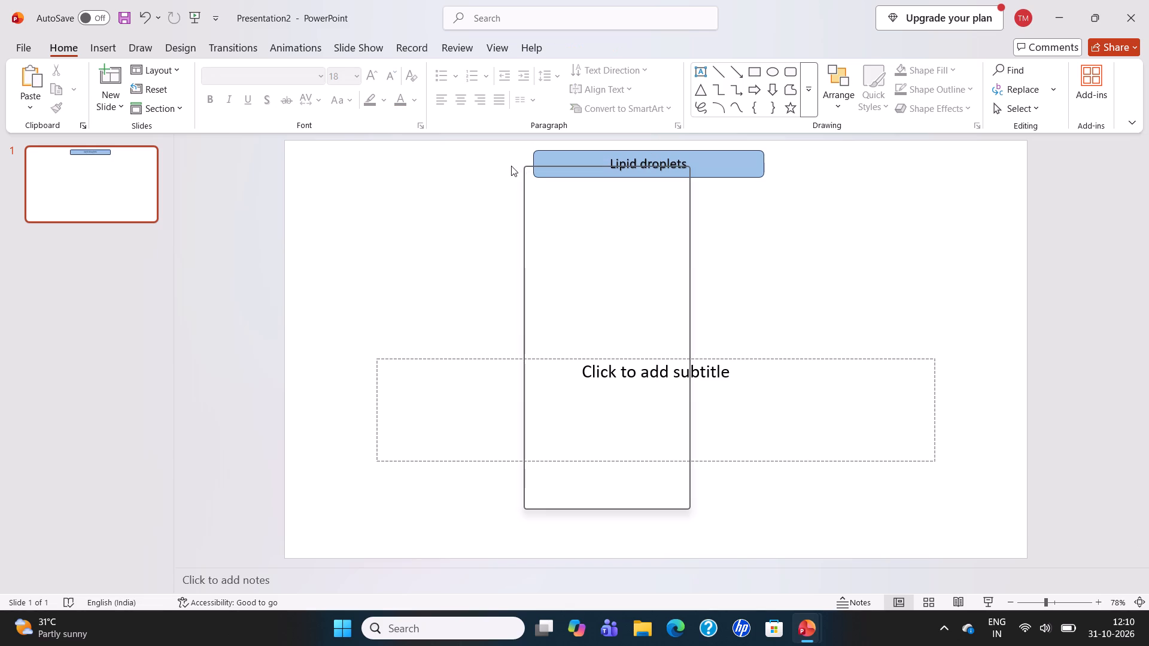
right_drag(511, 166, 502, 166)
click(502, 166)
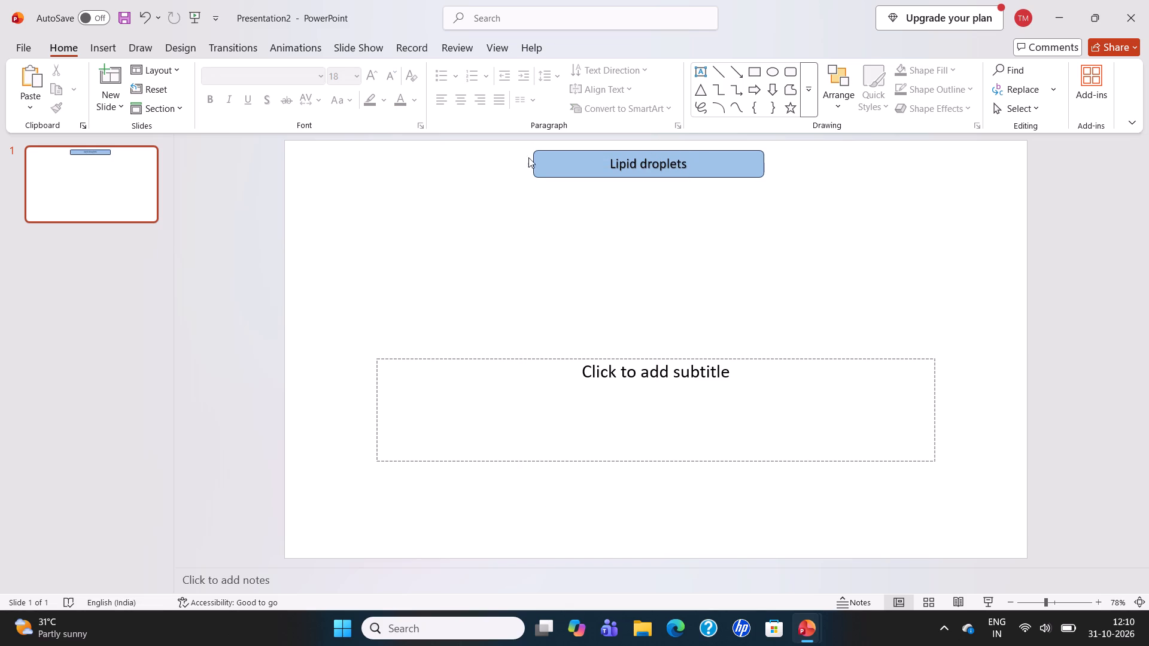
click(530, 159)
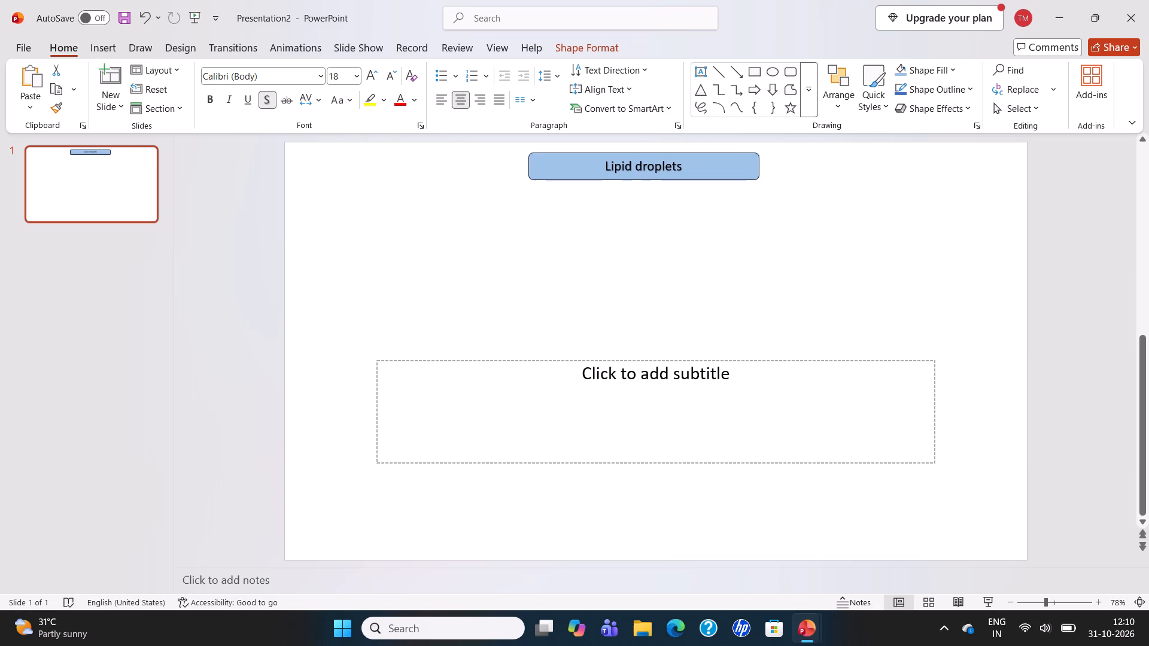
Add the shapes gallery to the Quick Access Toolbar.
click(698, 72)
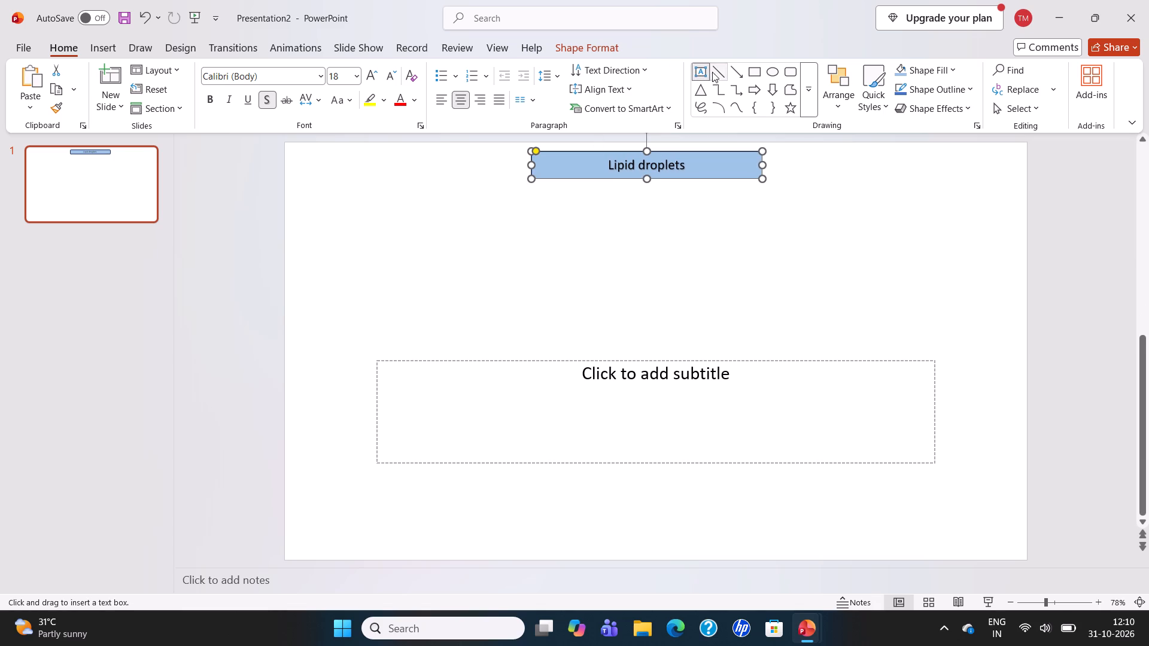
click(715, 71)
right_click(715, 71)
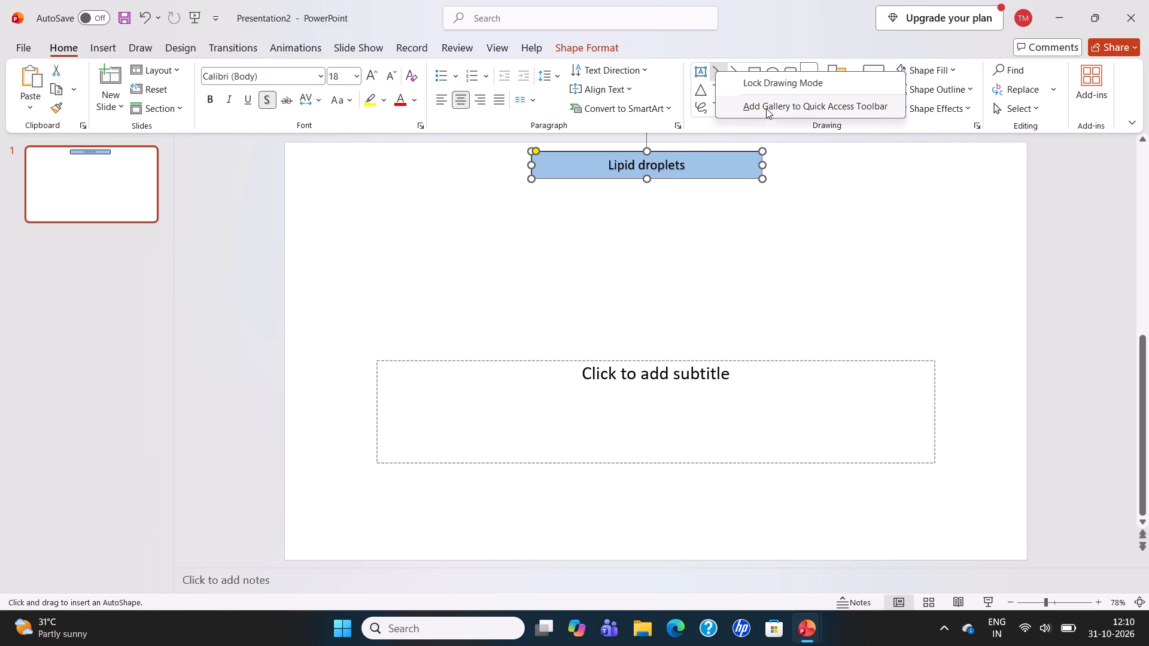
click(765, 103)
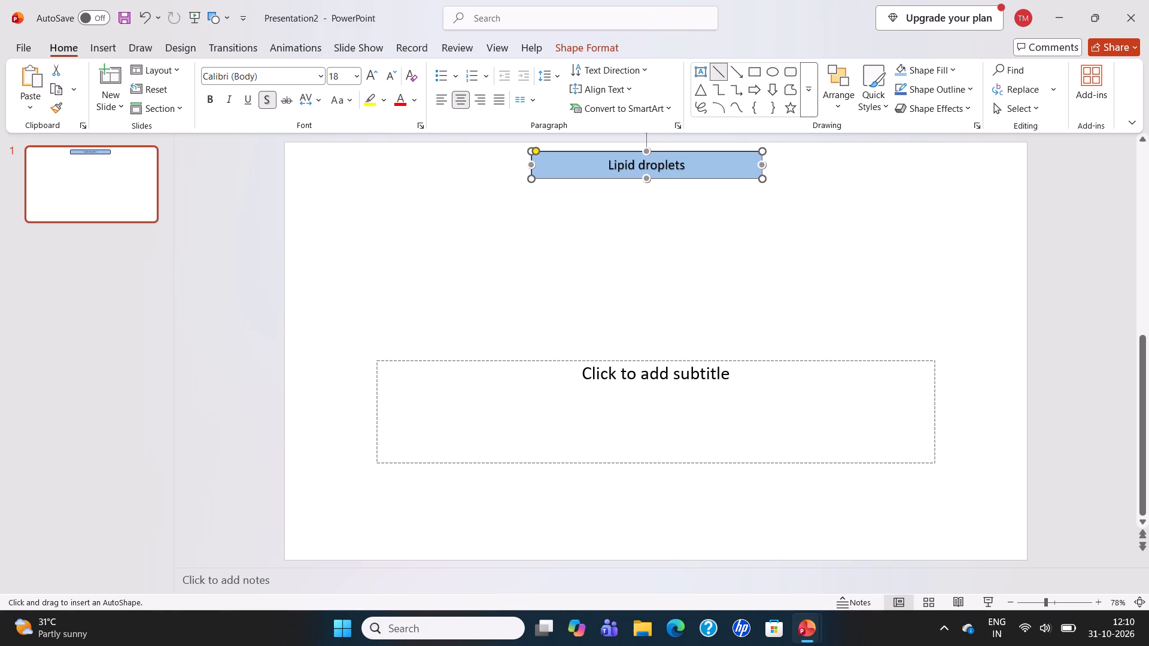
Draw a horizontal straight line about 9.2 cm long extending leftward from the left edge of the Lipid droplets box.
drag(525, 163, 440, 169)
drag(440, 169, 369, 163)
drag(369, 163, 334, 164)
drag(334, 164, 323, 164)
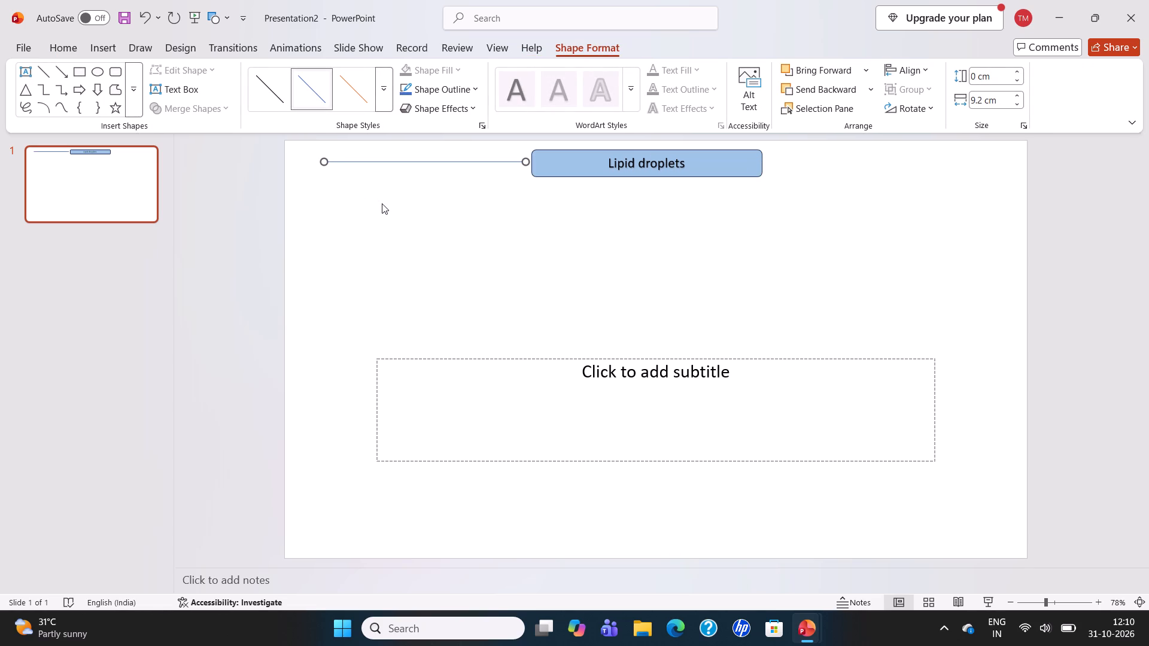
click(382, 203)
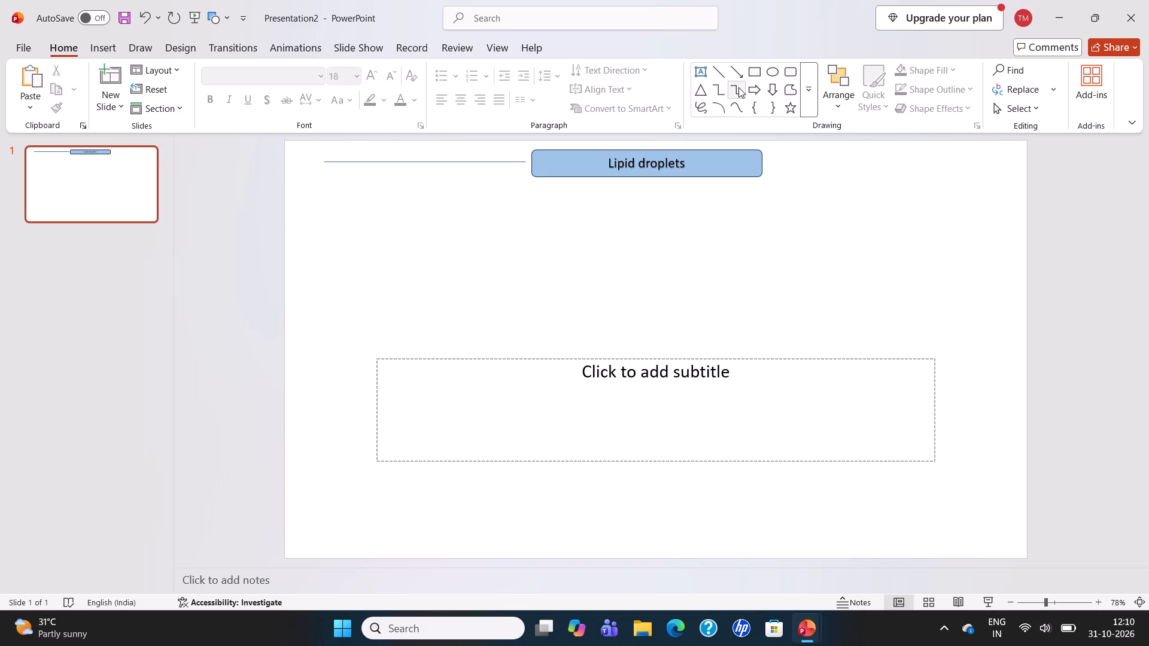
Lock drawing mode for Rounded Rectangle, drawing a wide bar below the line and a 2.54 cm square at its lower-right corner.
click(718, 78)
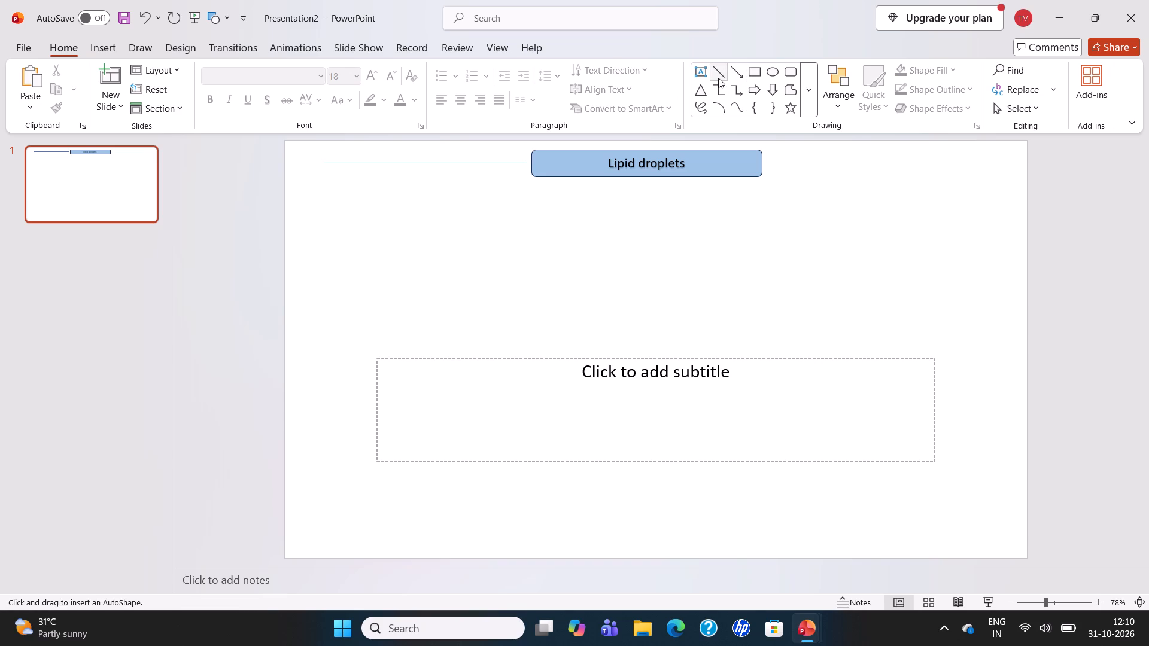
click(753, 78)
right_click(786, 71)
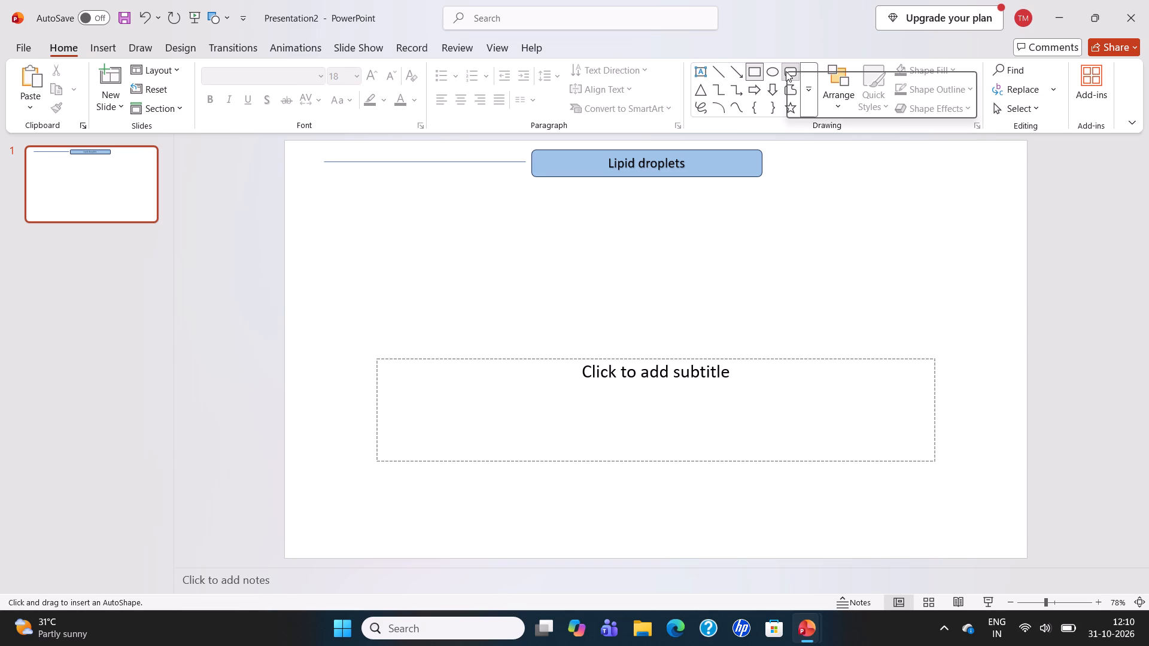
click(818, 87)
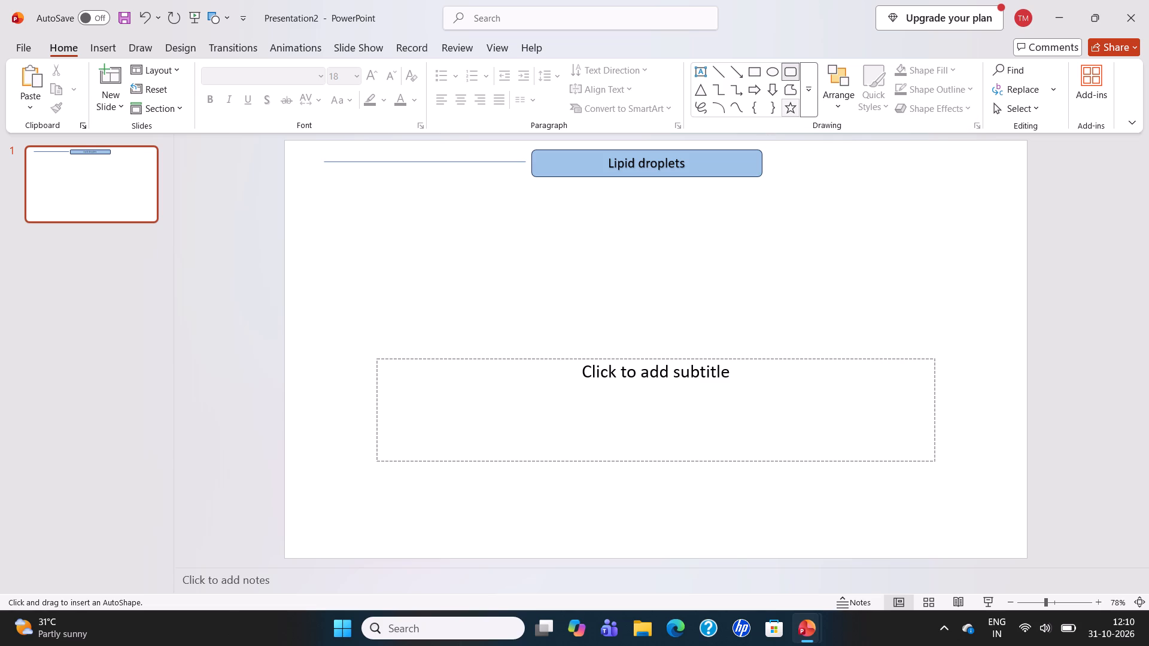
drag(436, 216, 453, 221)
drag(453, 221, 564, 233)
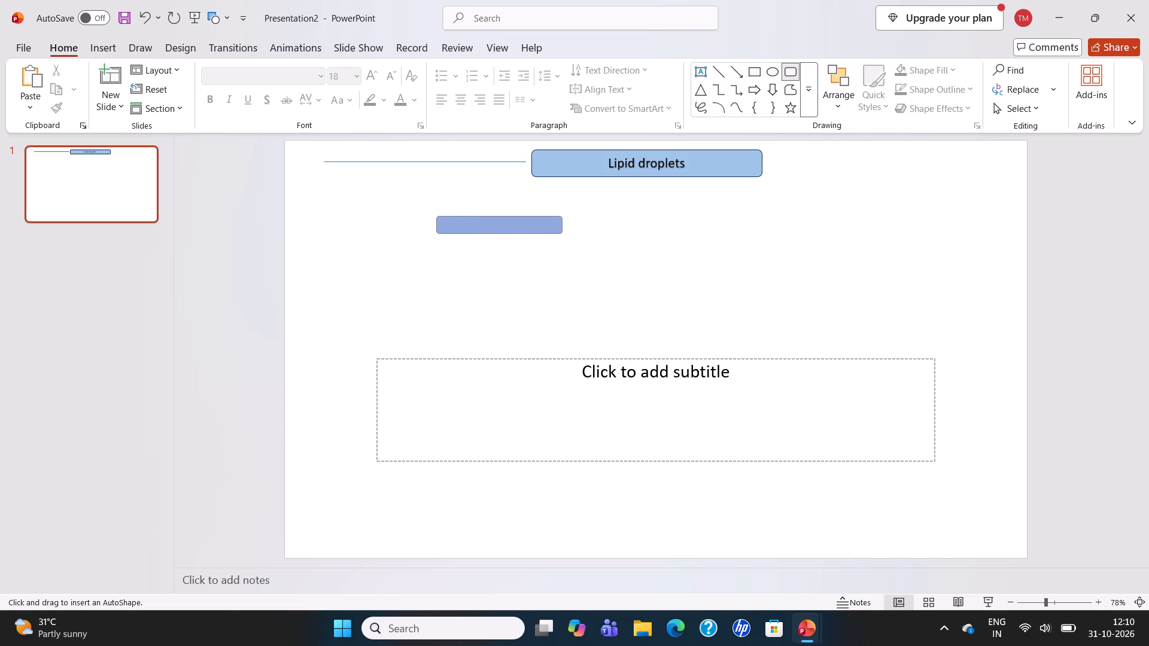
drag(564, 233, 579, 237)
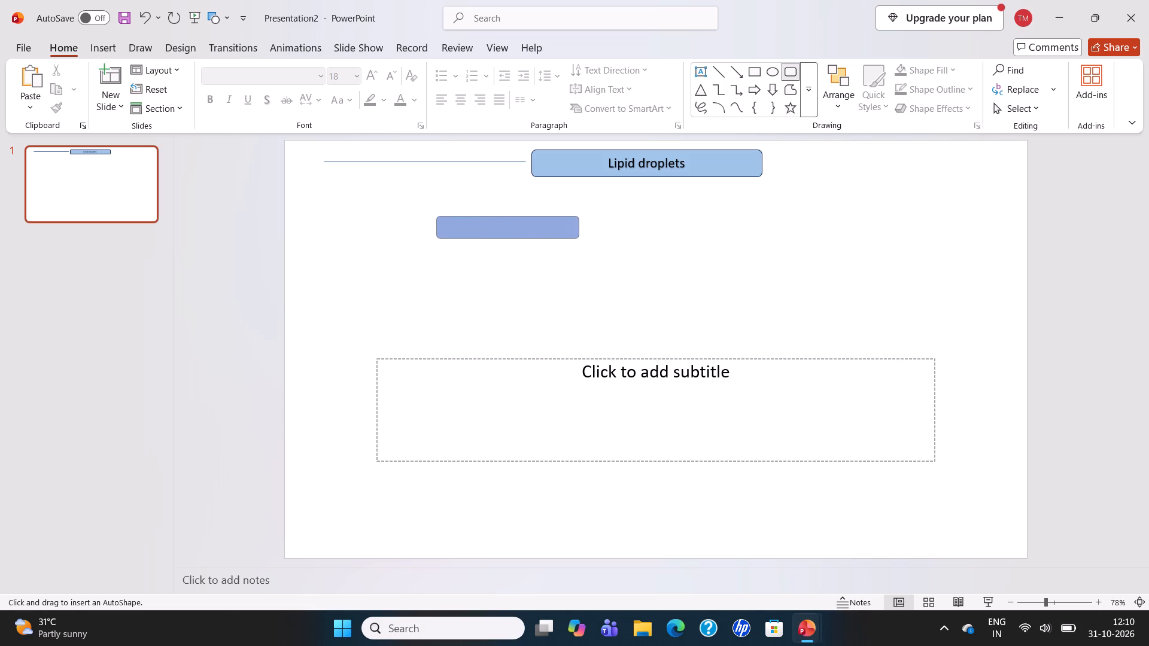
drag(579, 237, 583, 242)
click(583, 242)
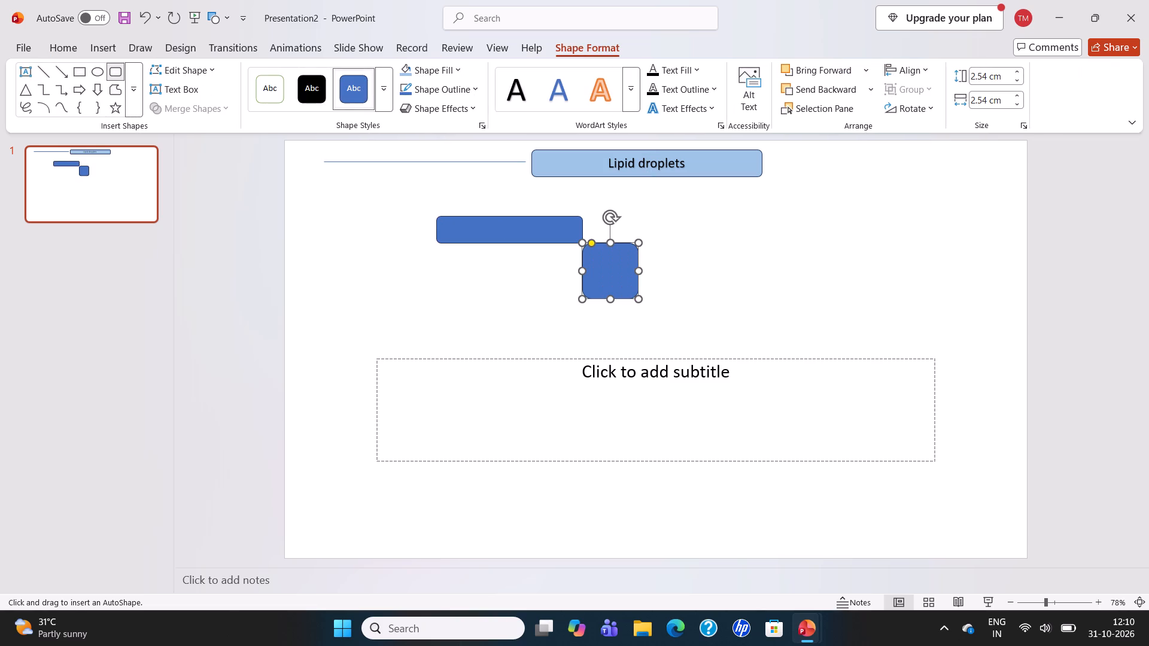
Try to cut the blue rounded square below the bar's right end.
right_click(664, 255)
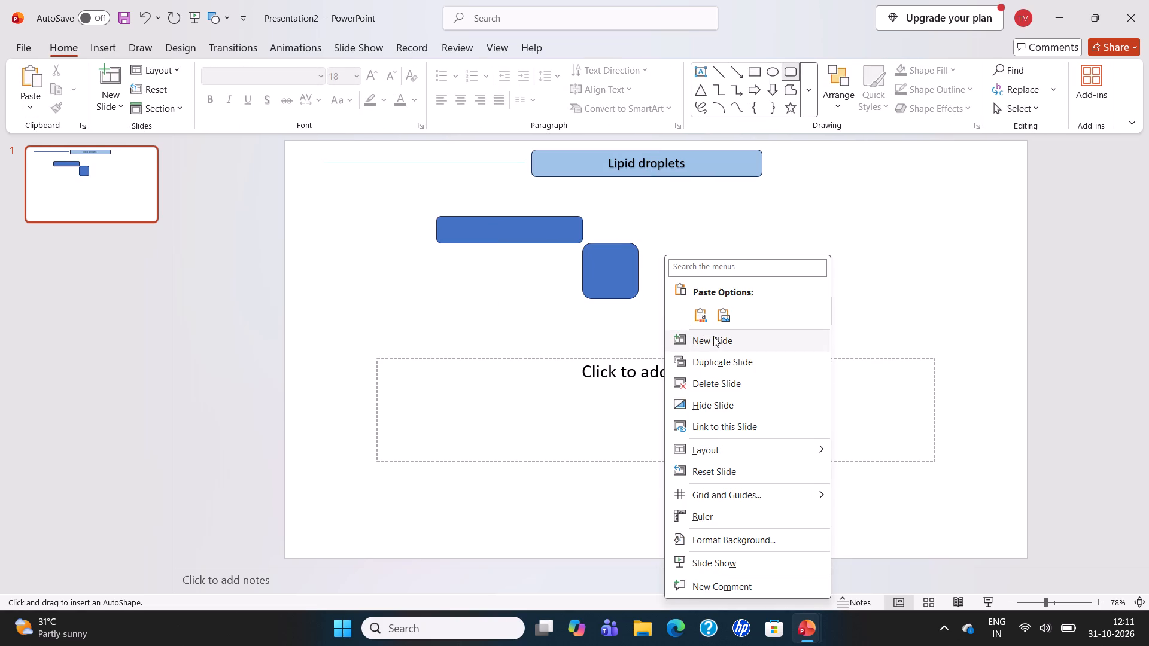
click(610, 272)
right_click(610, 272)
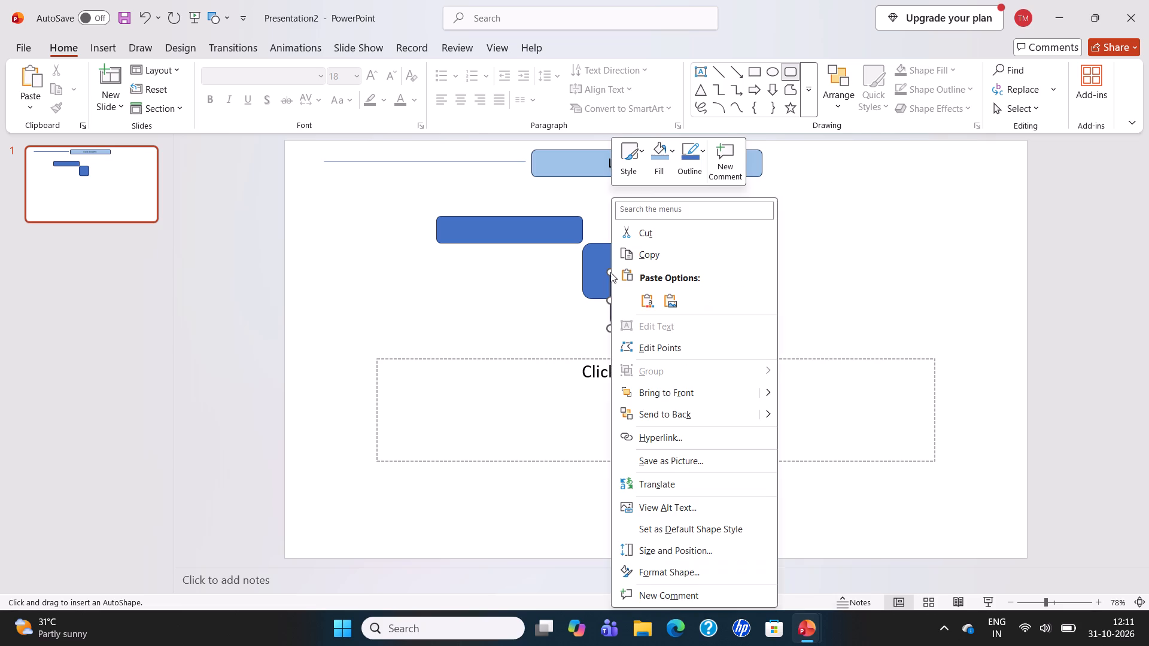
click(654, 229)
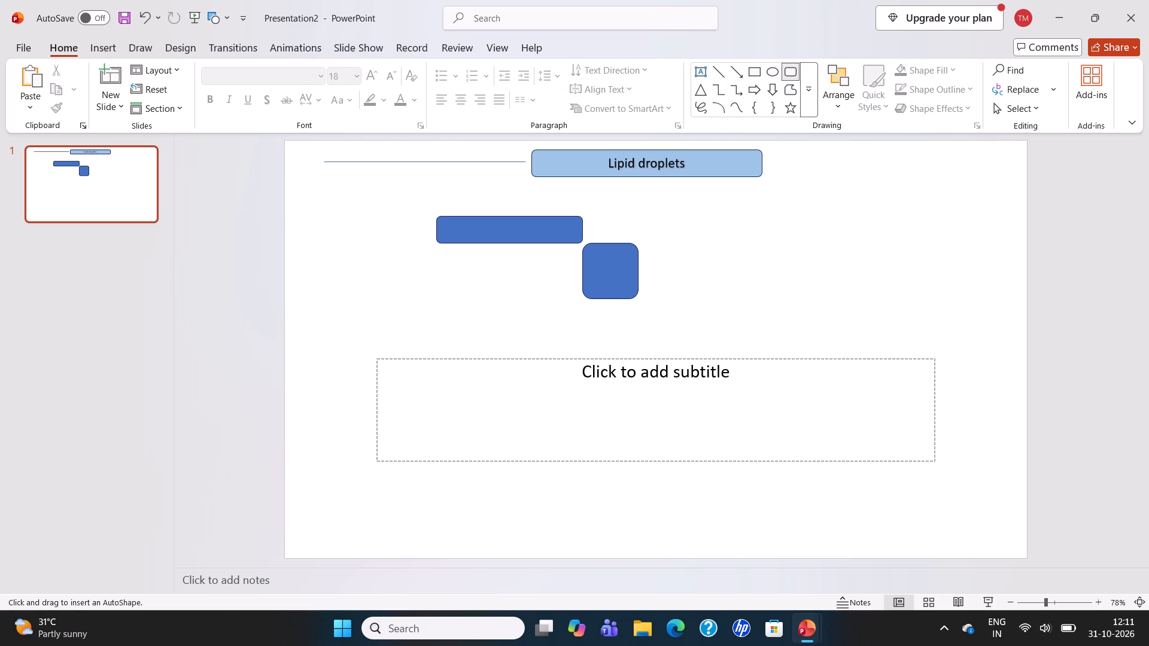
Place a second 2.54 cm by 2.54 cm rounded square overlapping the first square's lower-right corner.
click(621, 285)
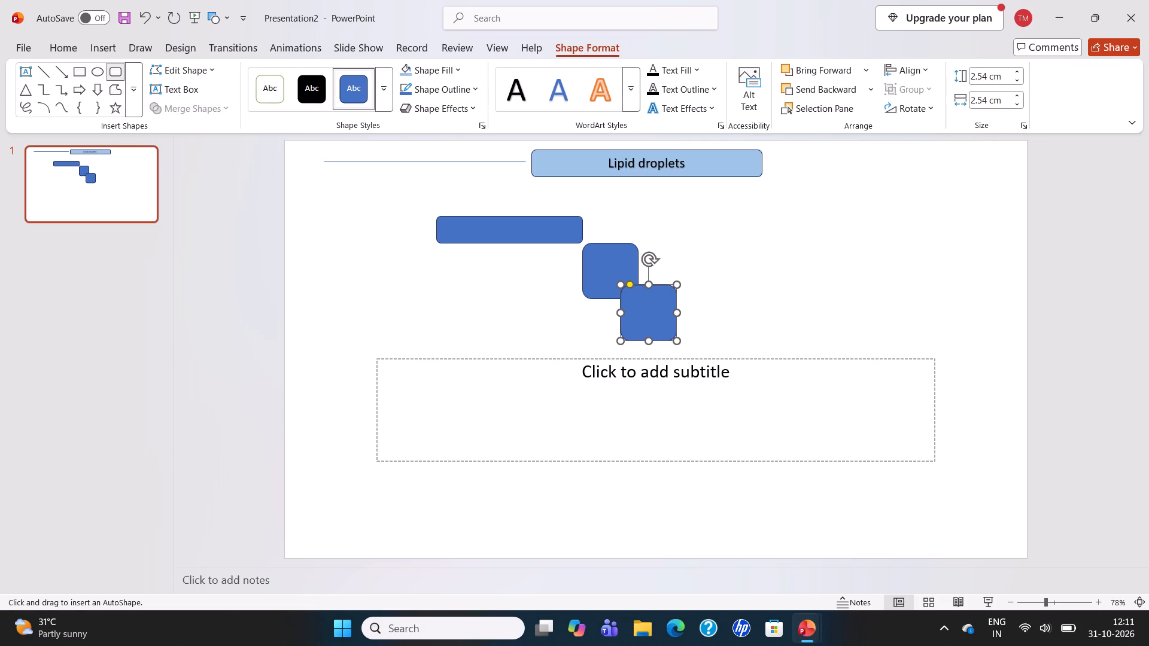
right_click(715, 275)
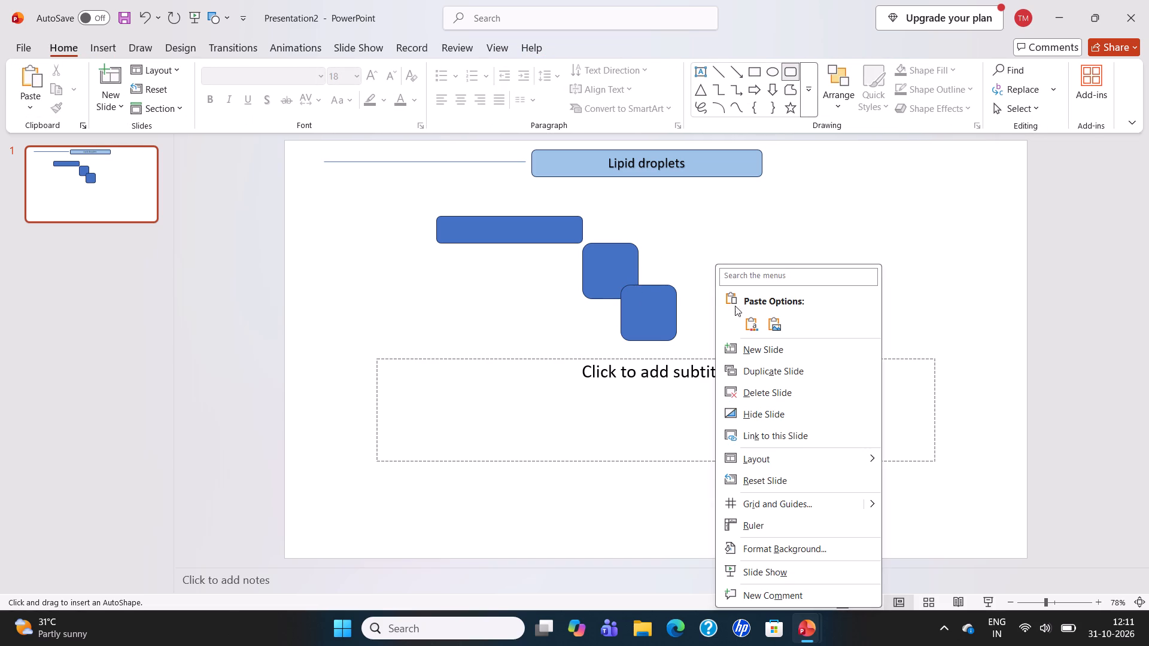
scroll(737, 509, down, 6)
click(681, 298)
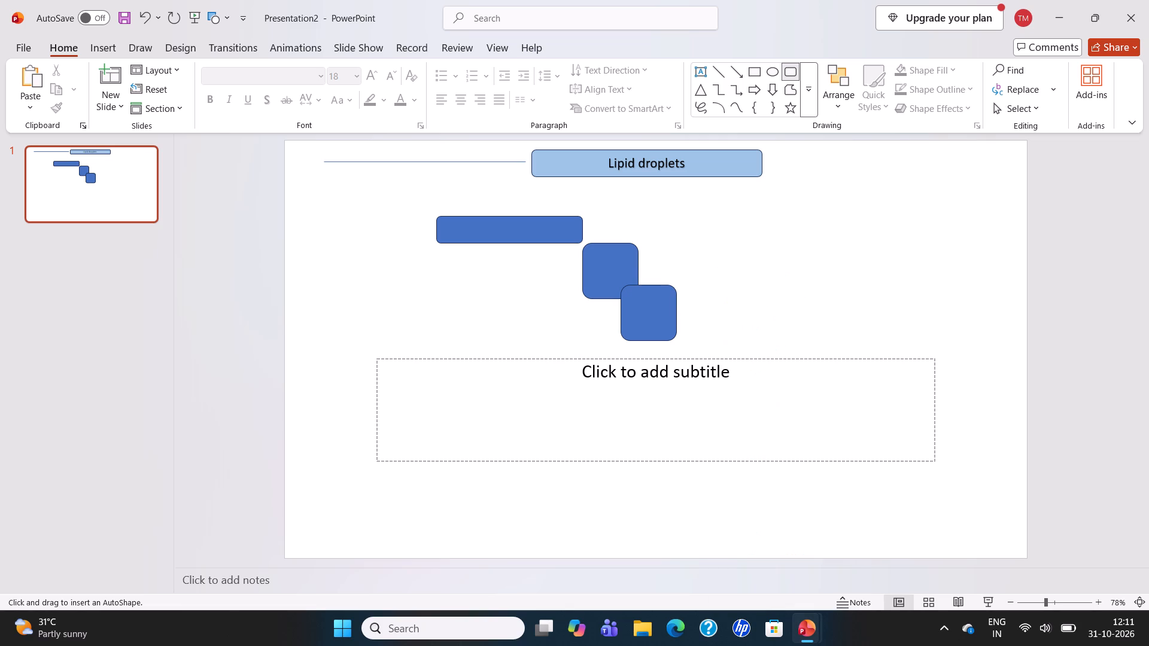
Add a third 2.54 cm rounded square overlapping the second, plus a rounded rectangle about 1.64 cm high by 1.97 cm wide over both.
click(664, 304)
click(664, 304)
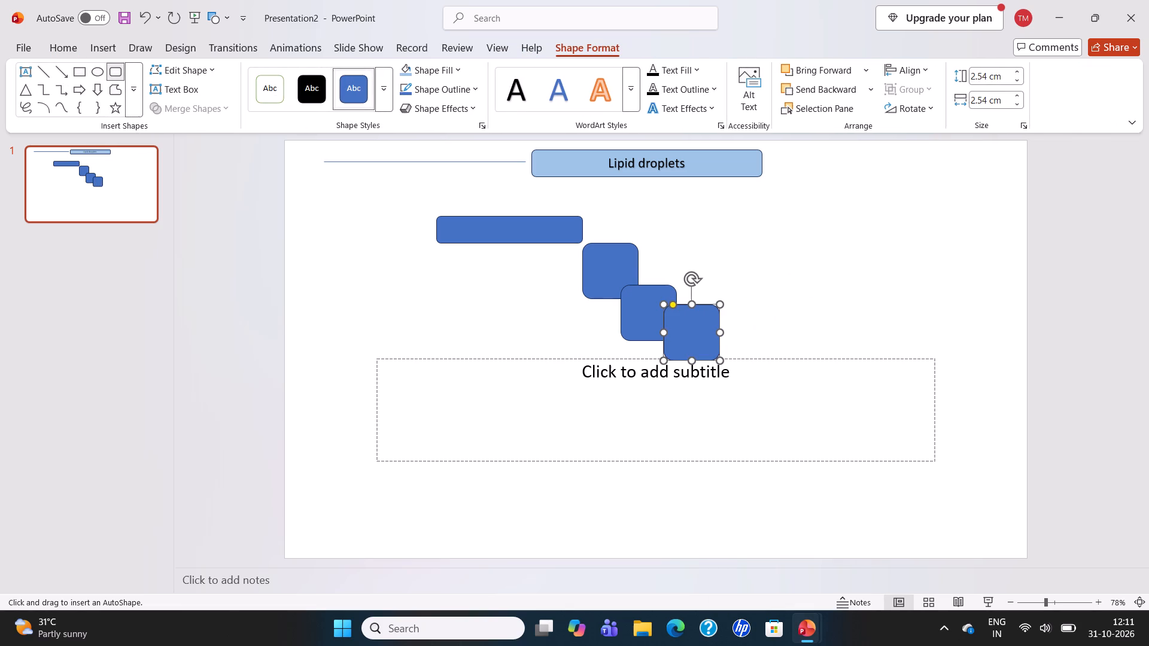
drag(681, 342, 640, 303)
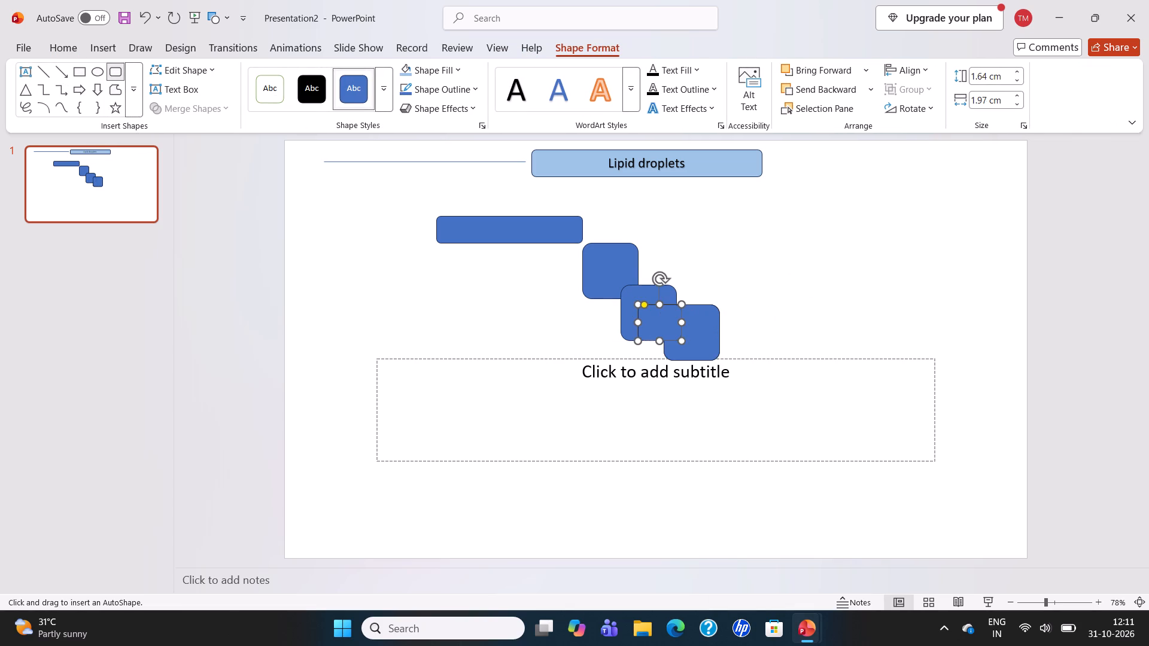
Draw a rounded bar about 1.52 by 9.91 cm over the first square, and a thin 0.13 by 2.16 cm one inside its right part.
drag(594, 265, 741, 236)
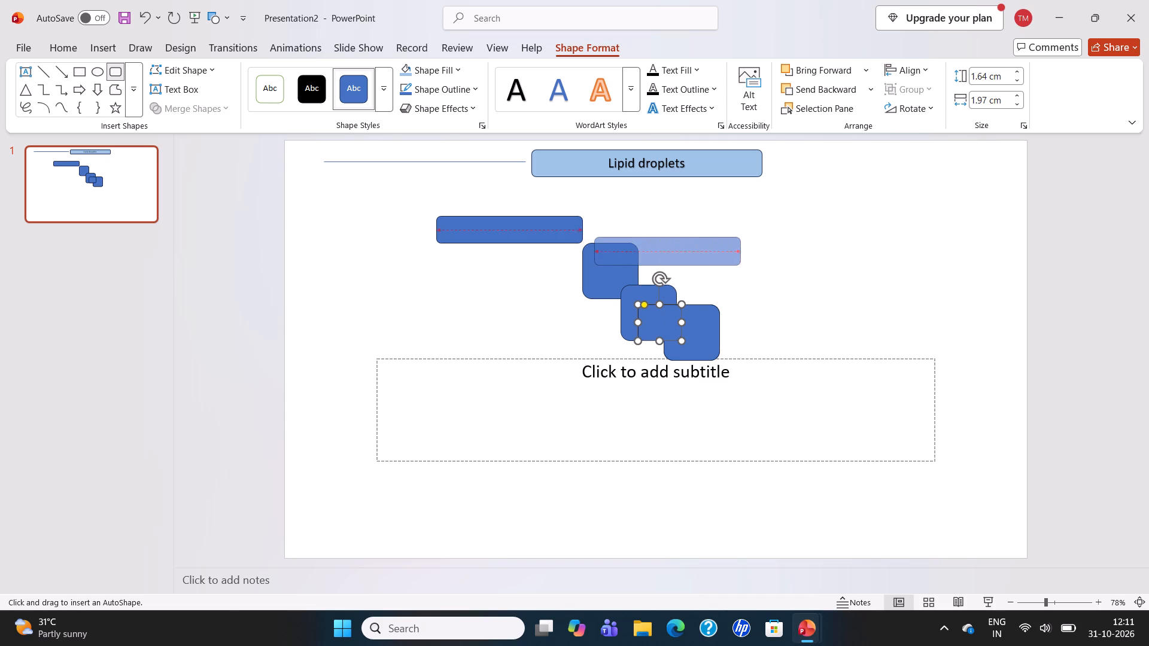
drag(741, 236, 814, 230)
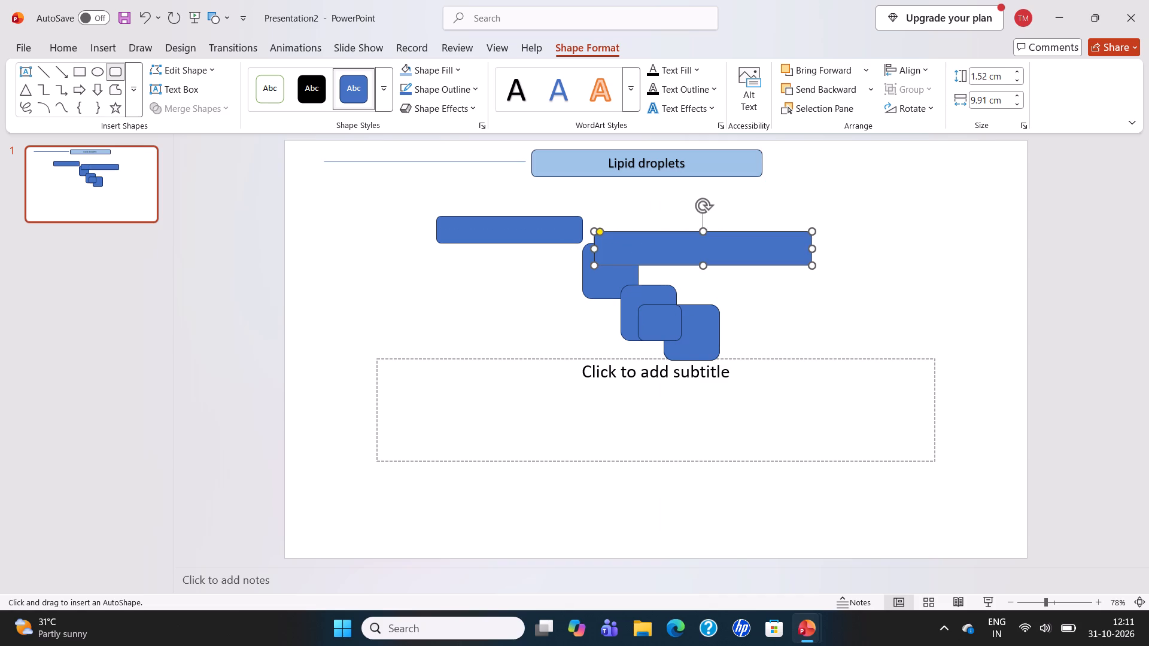
drag(744, 246, 791, 244)
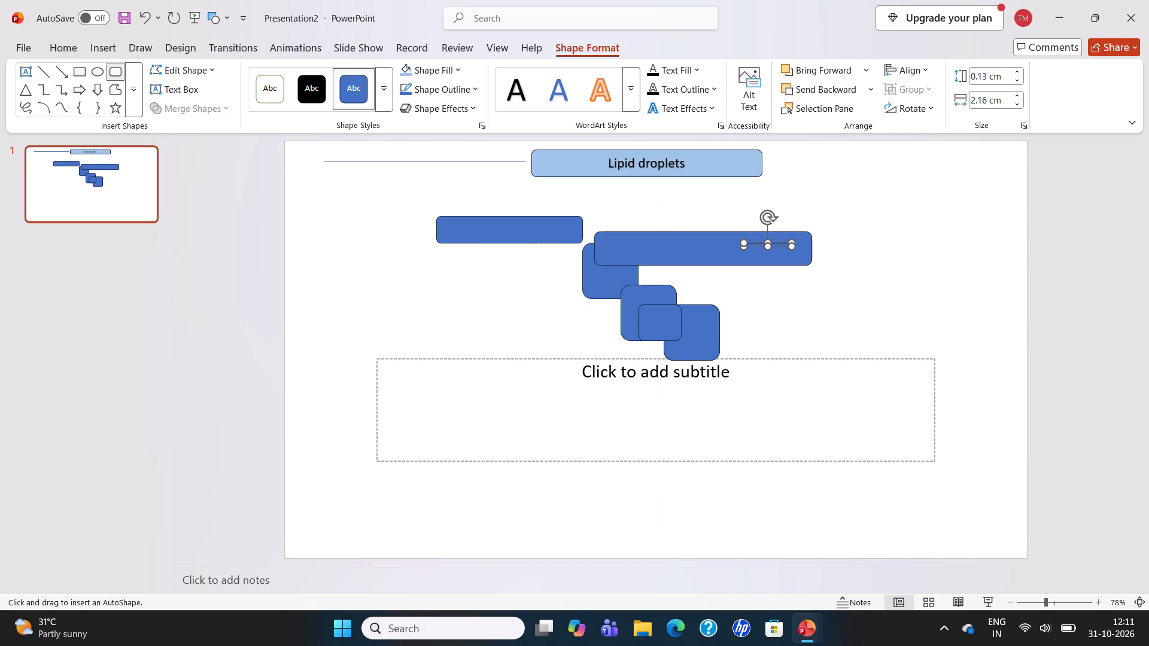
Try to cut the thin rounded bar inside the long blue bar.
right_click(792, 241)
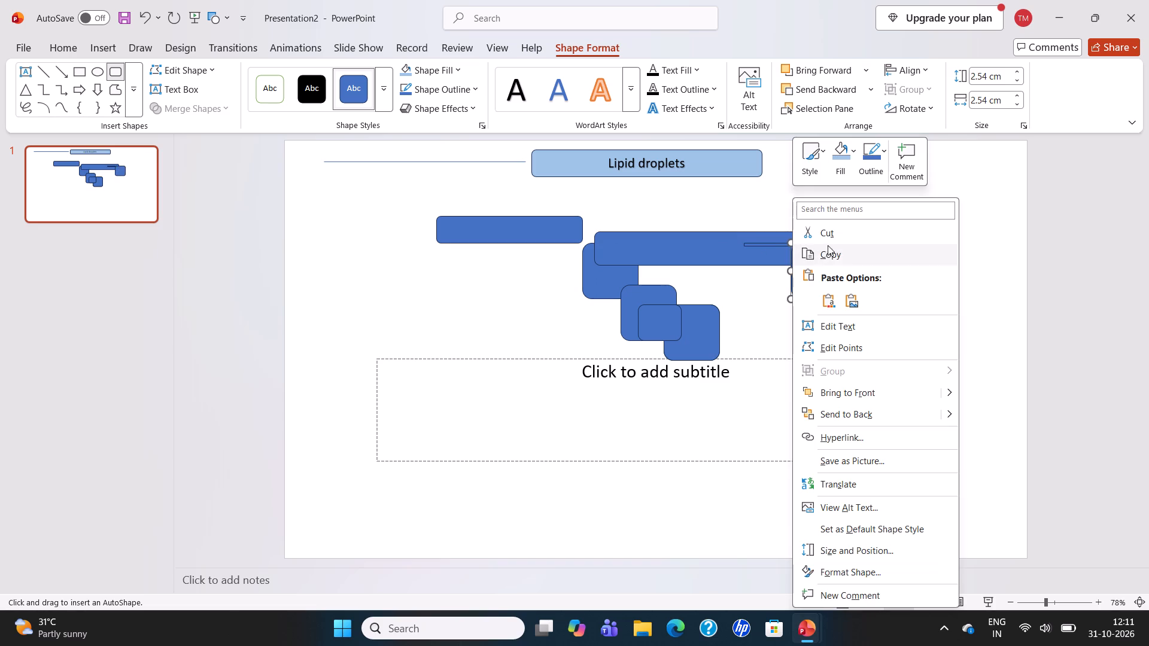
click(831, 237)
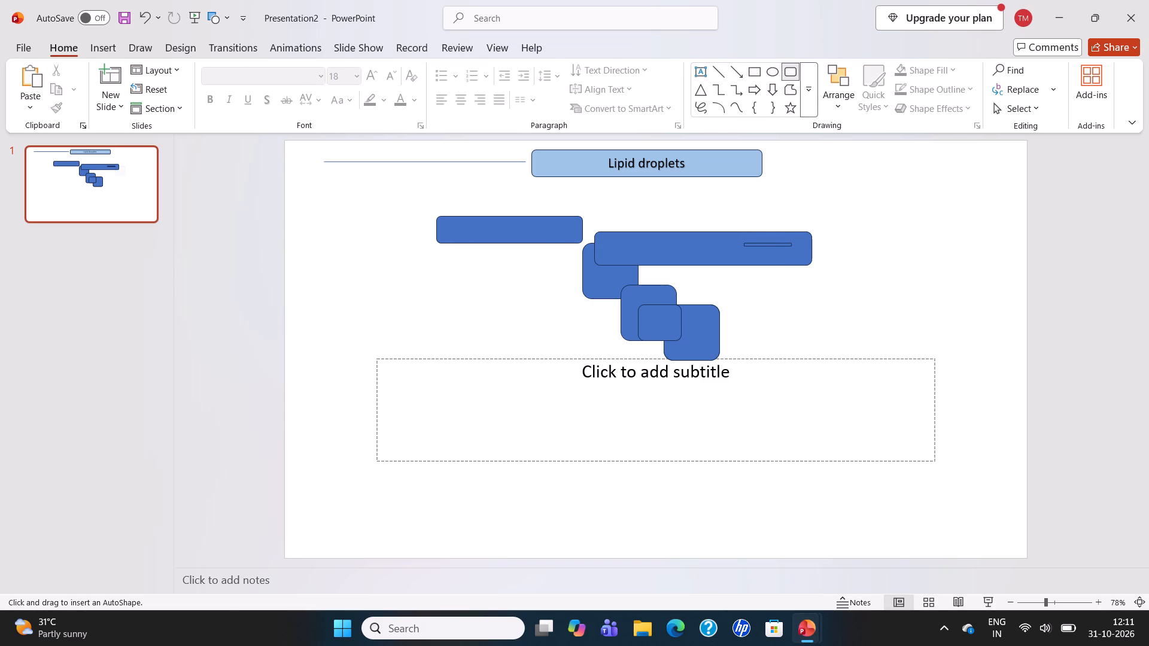
Place a 2.54 cm by 2.54 cm rounded square over the long bar's lower edge near its right end, cutting the duplicate.
click(749, 256)
right_click(749, 256)
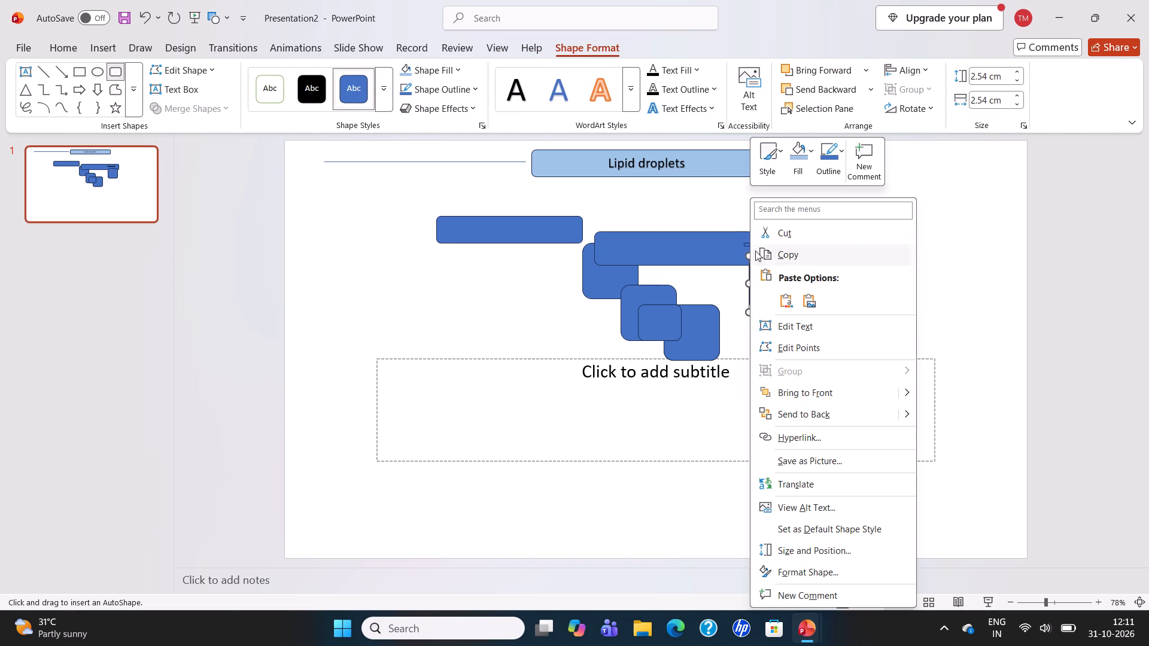
click(786, 228)
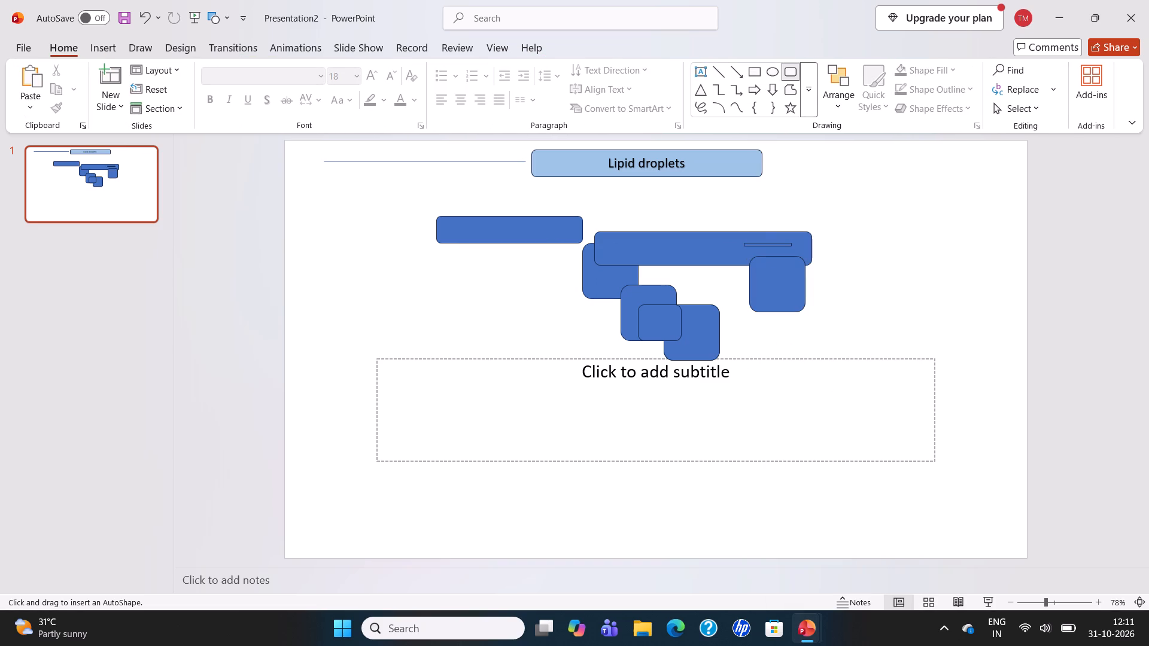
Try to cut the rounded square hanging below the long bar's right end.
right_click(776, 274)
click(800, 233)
Place a 2.54 cm by 2.54 cm rounded square at the lower end of the diagonal run of squares, overlapping the subtitle placeholder.
click(716, 337)
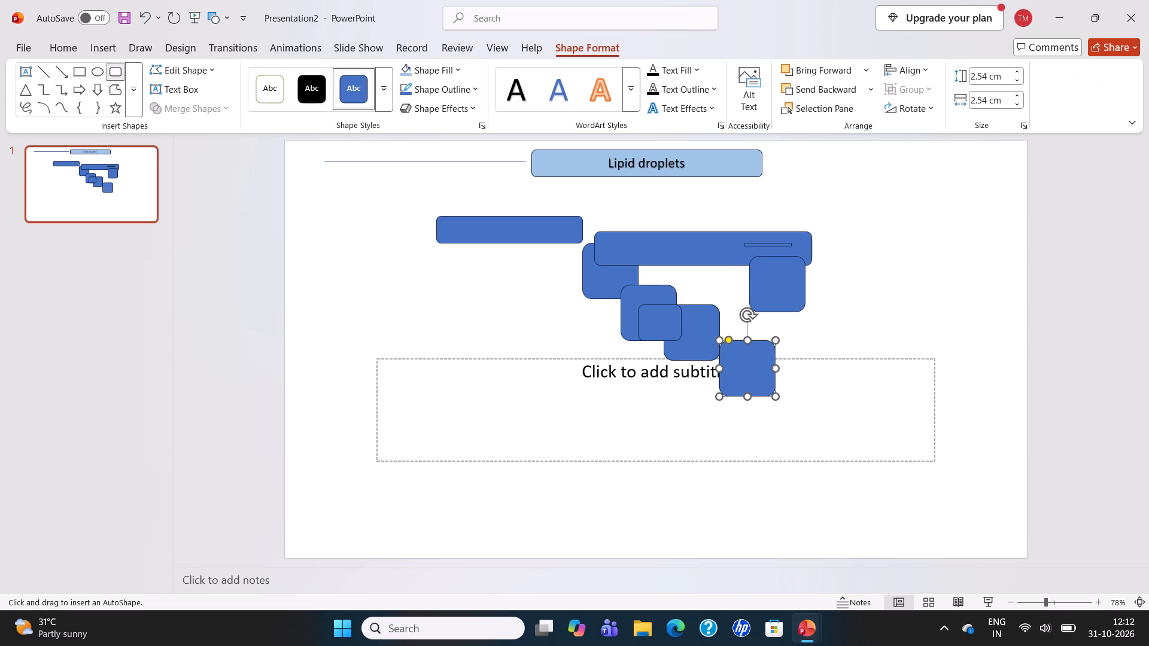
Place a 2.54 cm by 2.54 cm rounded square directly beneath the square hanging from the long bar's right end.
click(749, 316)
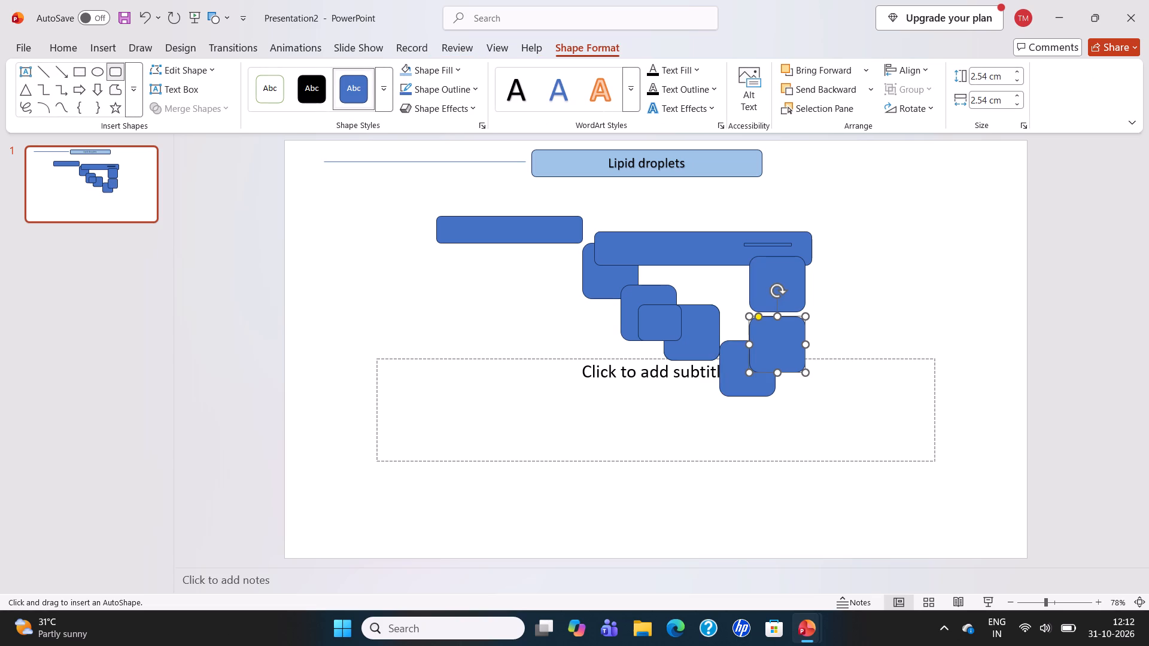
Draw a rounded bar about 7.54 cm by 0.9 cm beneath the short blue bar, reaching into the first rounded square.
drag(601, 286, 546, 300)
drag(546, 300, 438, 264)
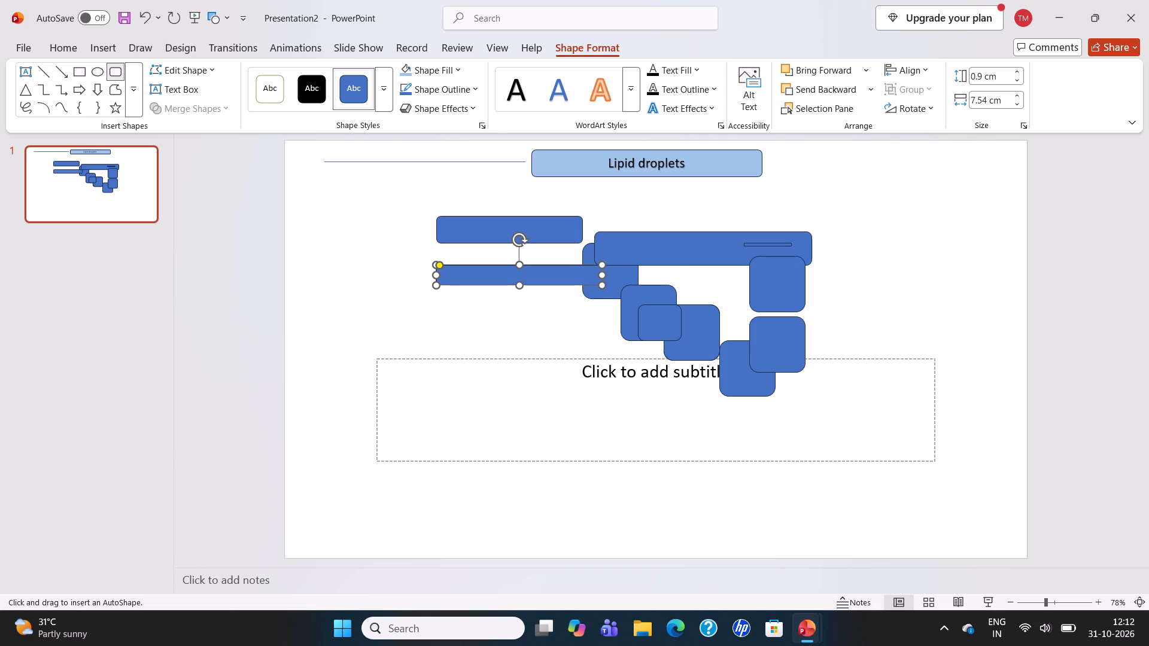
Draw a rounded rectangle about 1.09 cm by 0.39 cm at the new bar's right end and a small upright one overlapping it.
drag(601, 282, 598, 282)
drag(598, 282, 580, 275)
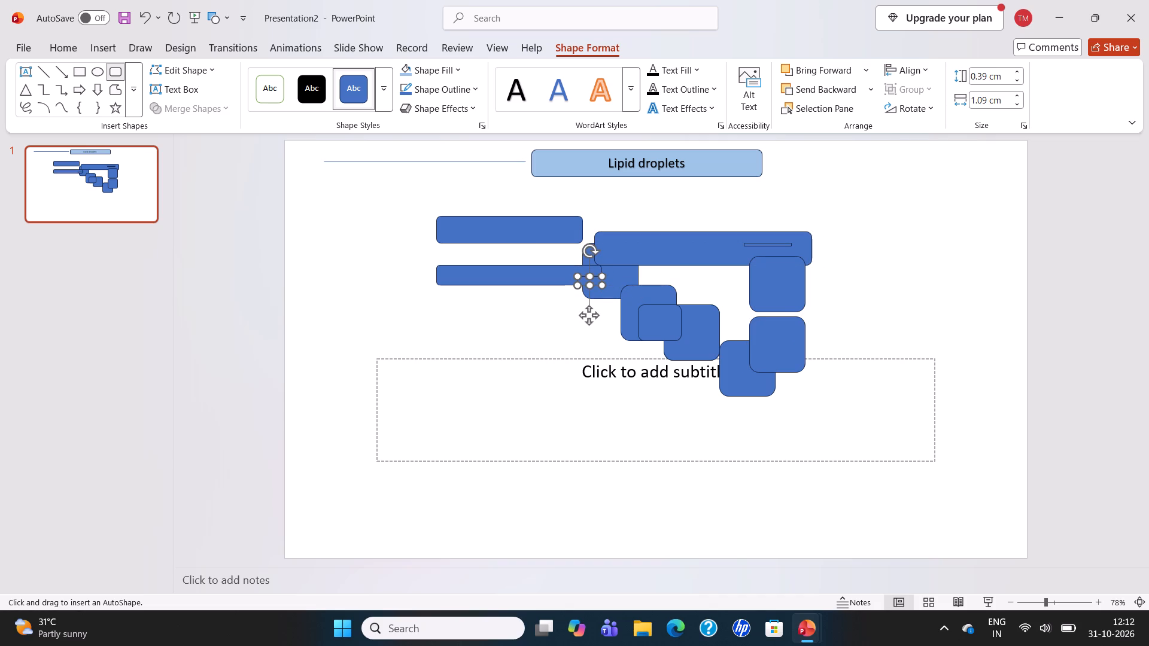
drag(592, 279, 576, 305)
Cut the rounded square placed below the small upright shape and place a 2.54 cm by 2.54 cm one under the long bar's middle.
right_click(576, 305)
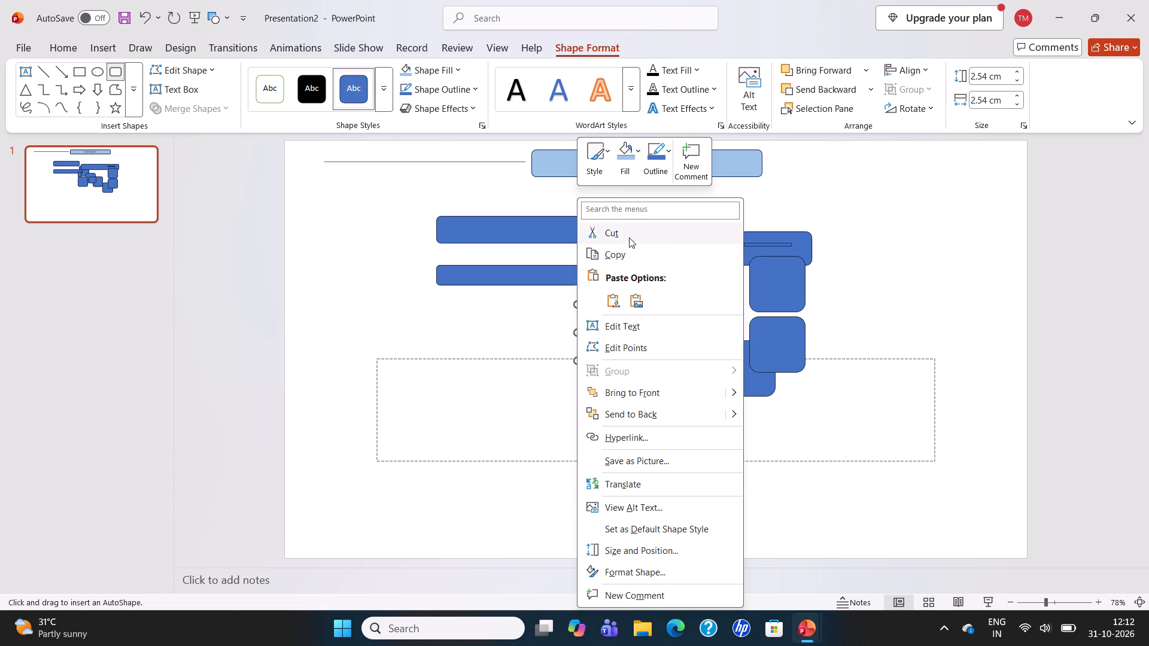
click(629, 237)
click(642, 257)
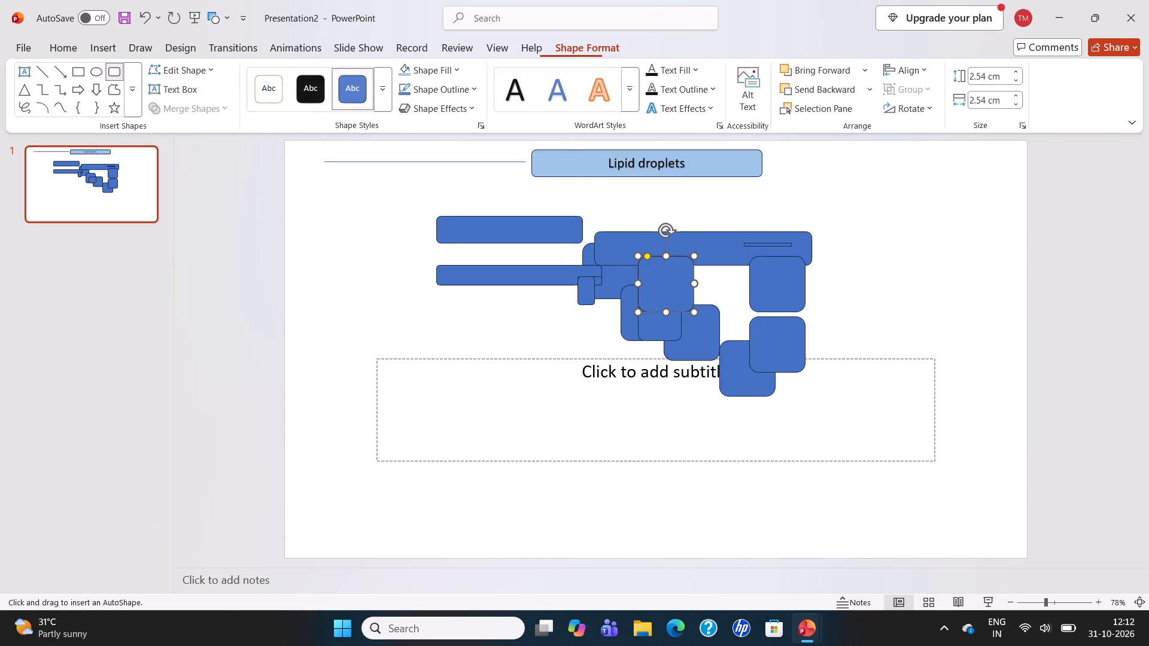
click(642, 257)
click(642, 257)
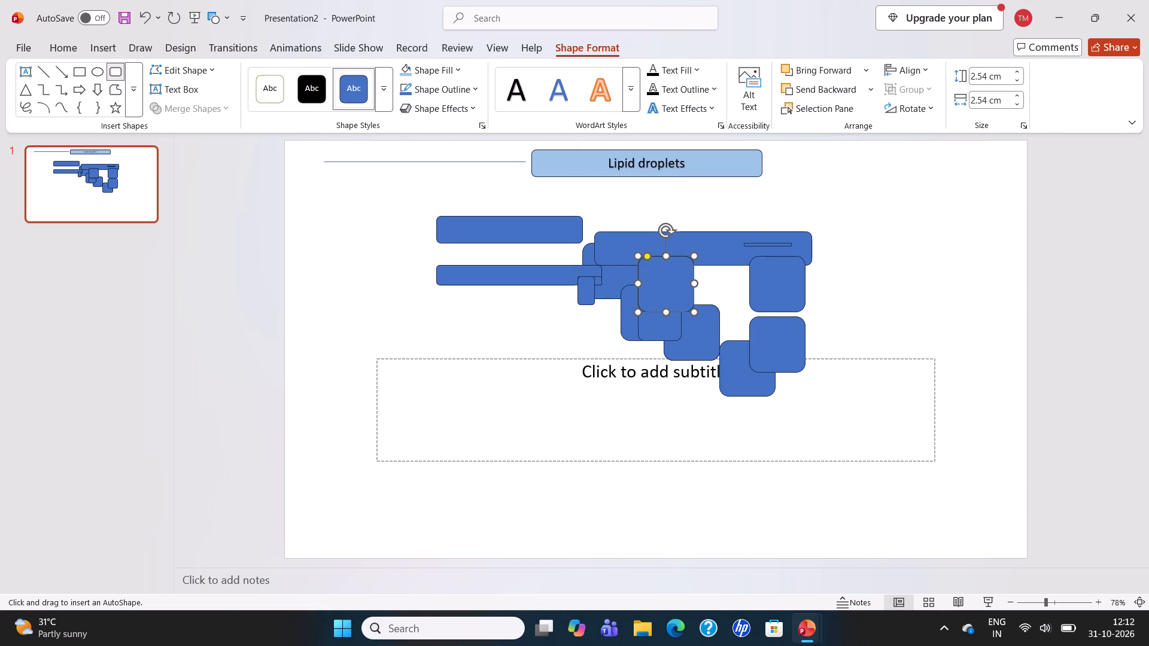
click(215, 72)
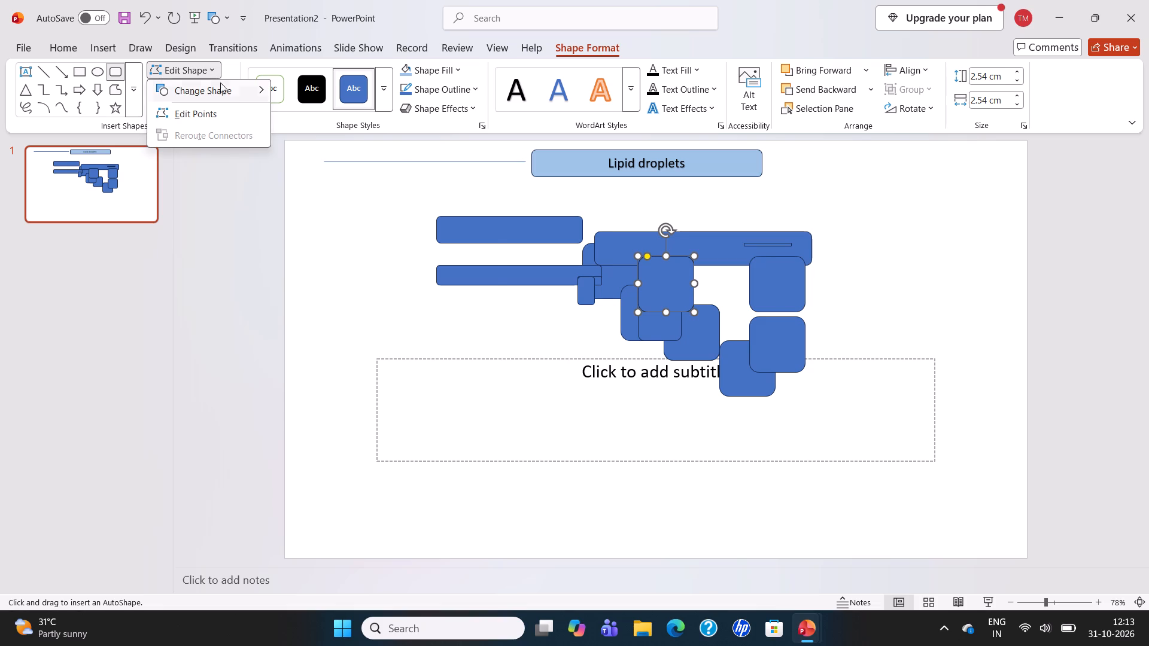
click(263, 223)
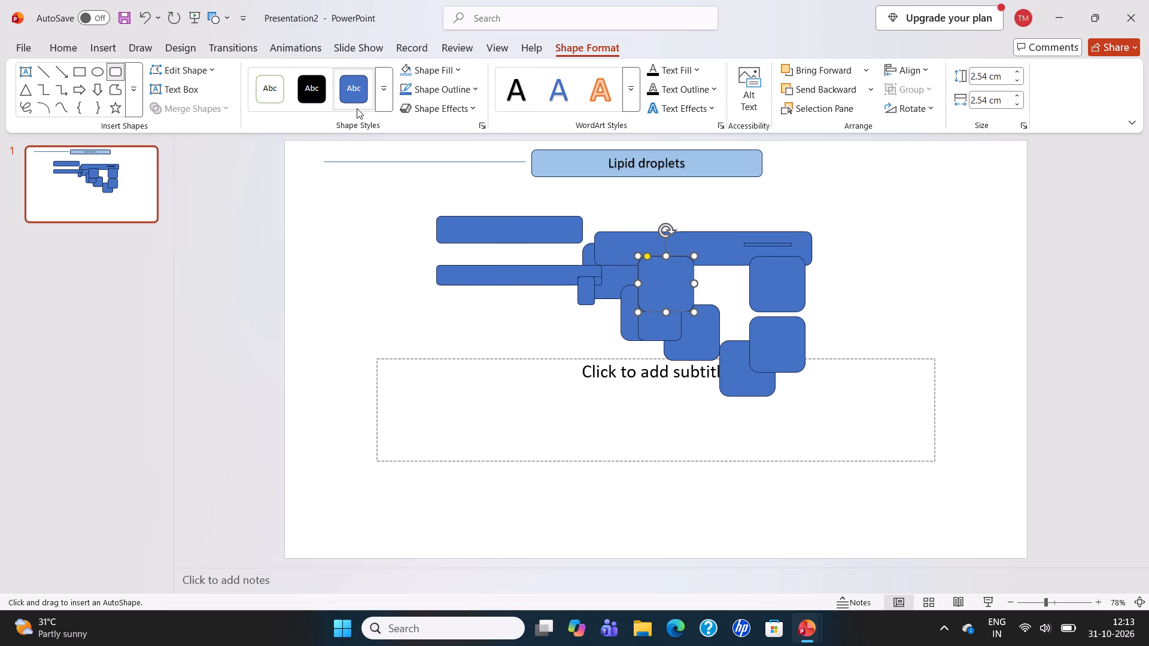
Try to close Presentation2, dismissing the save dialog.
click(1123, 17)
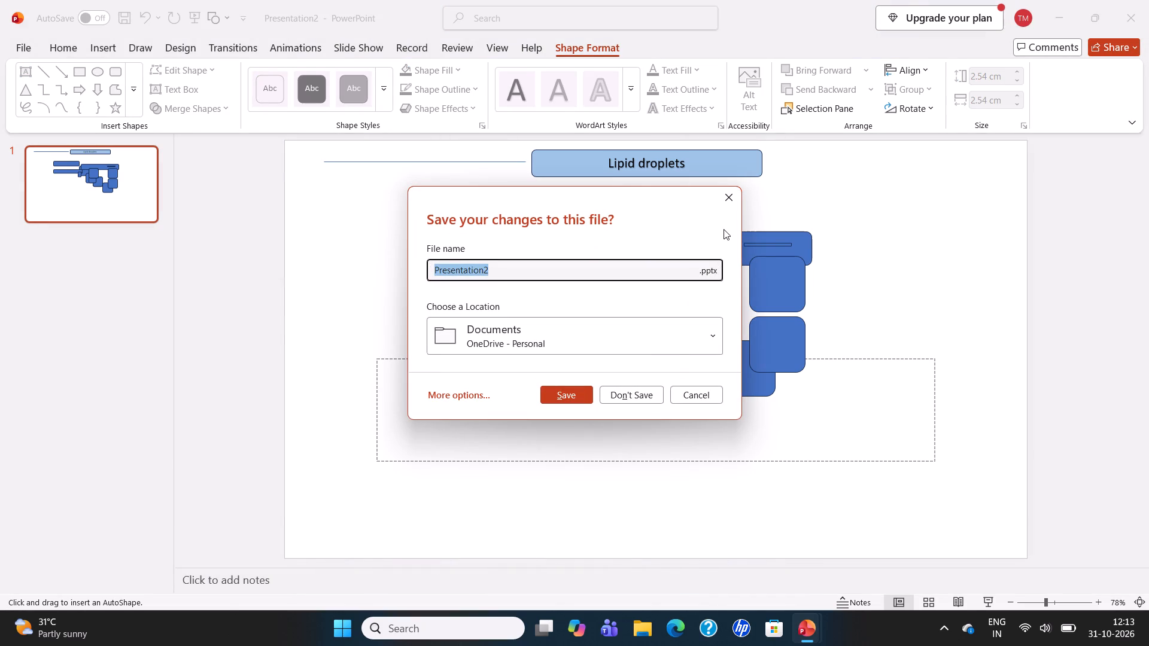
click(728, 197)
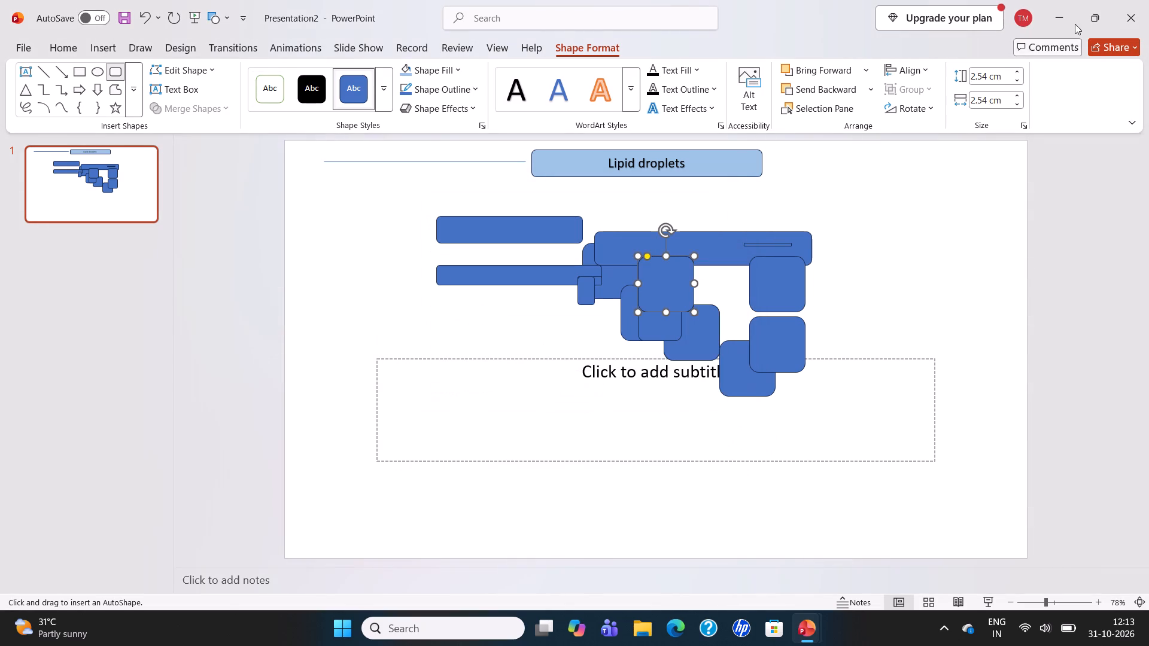
Close Presentation2 without saving its changes.
click(1118, 10)
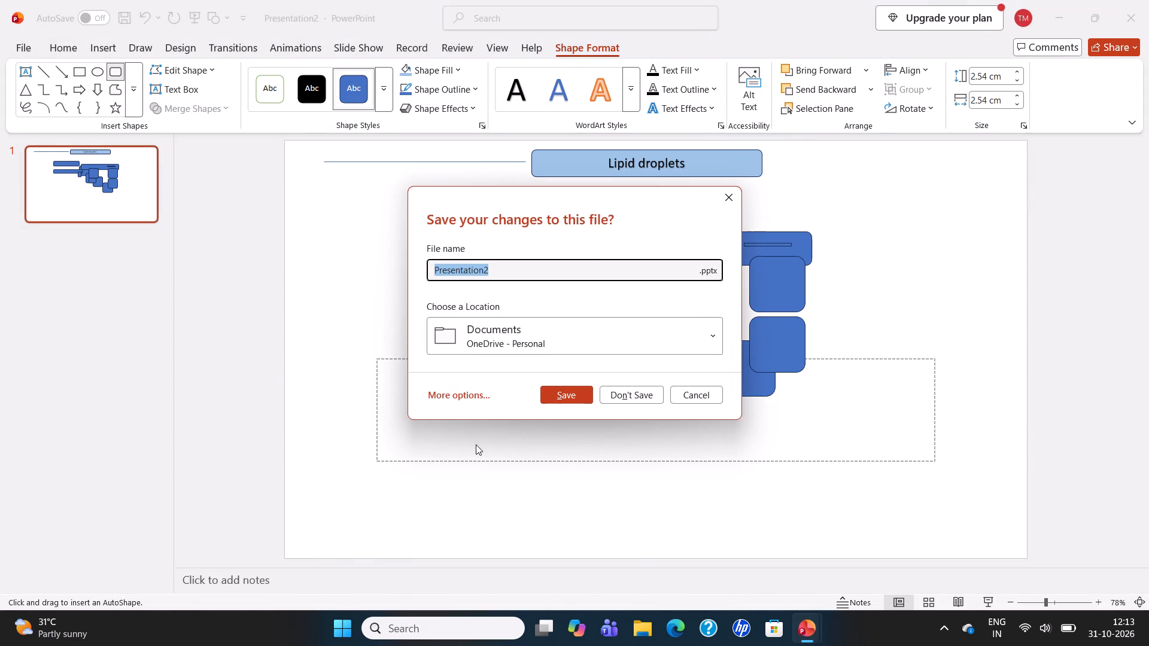
click(630, 394)
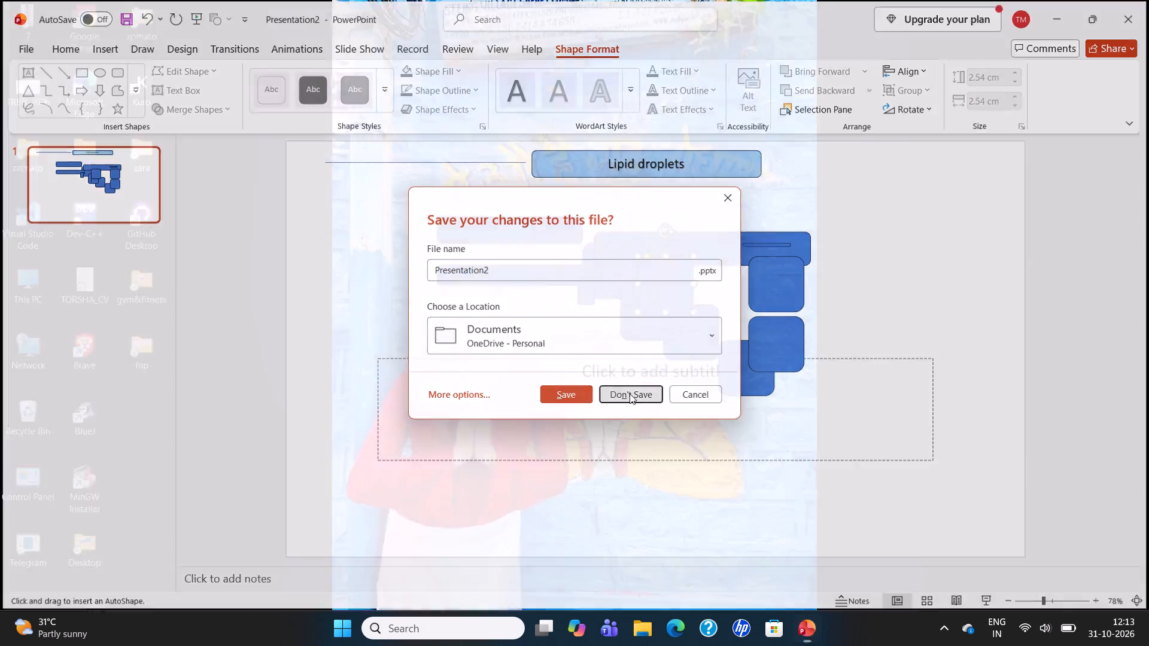
Relaunch PowerPoint from the desktop and create a new blank presentation.
click(402, 626)
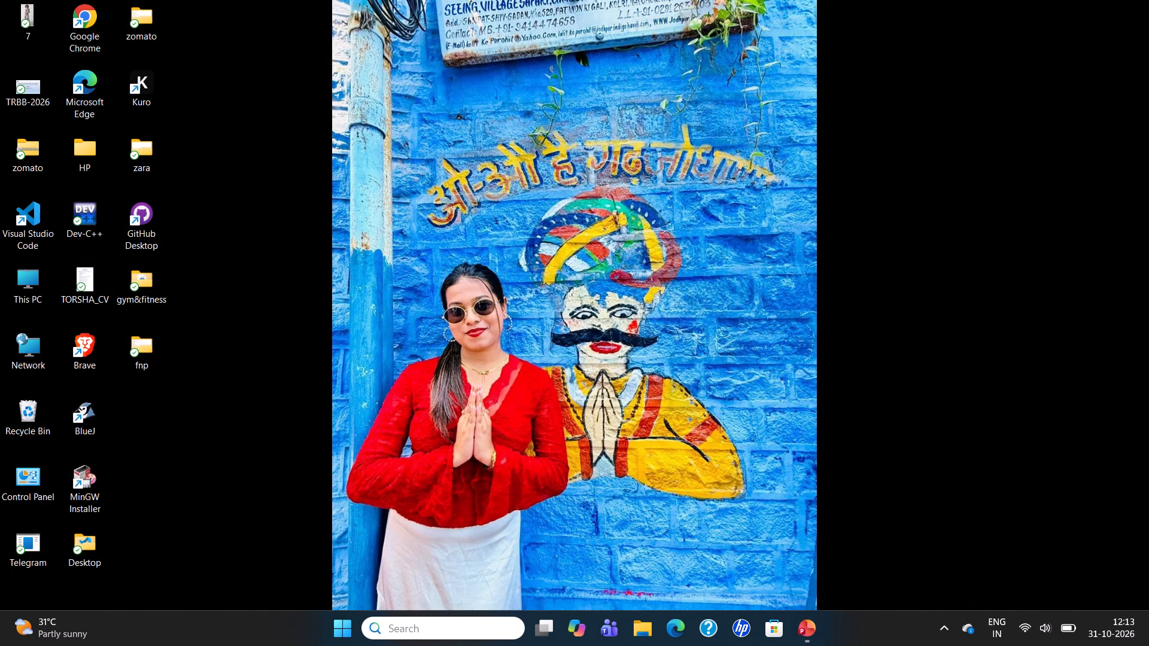
click(449, 119)
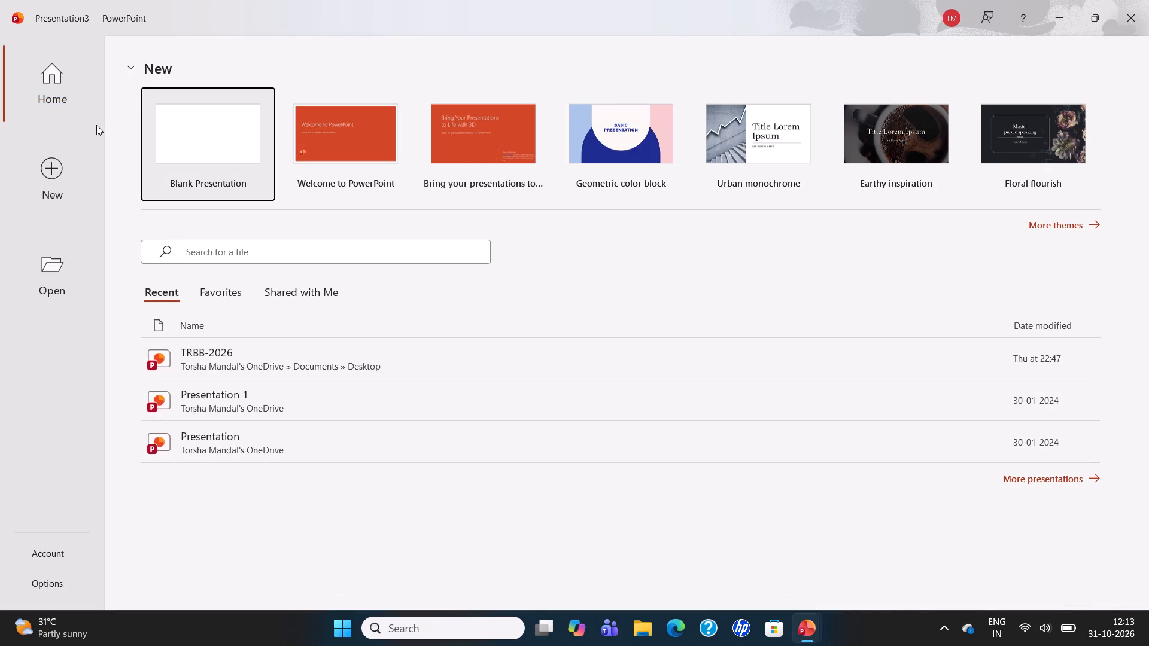
click(180, 132)
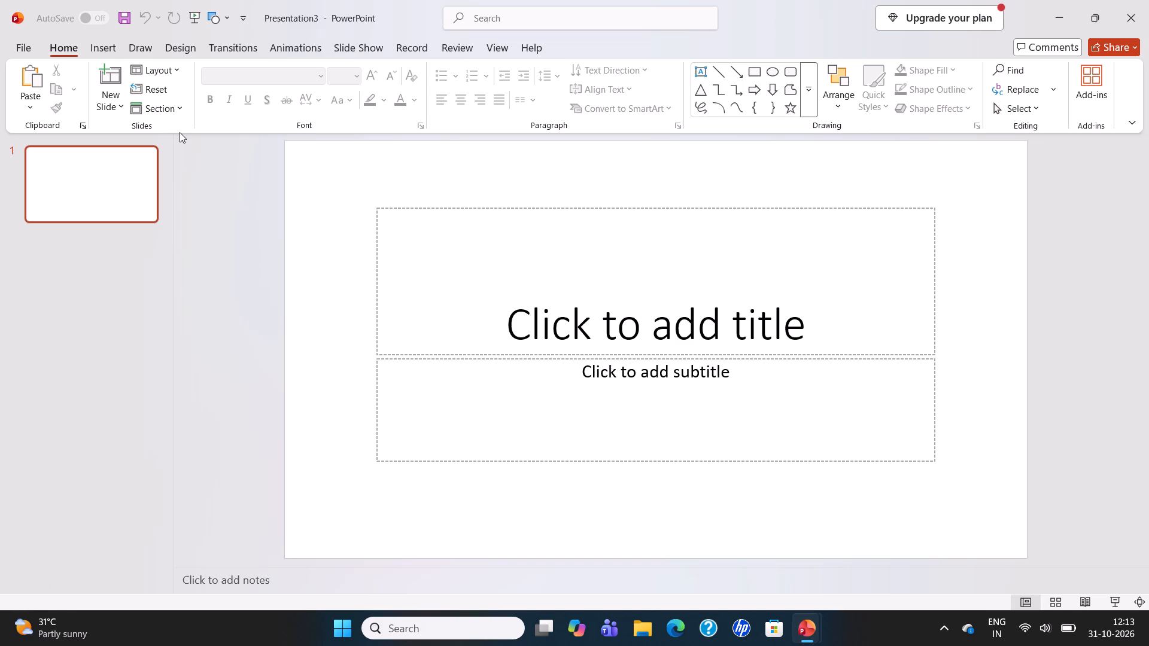
Choose the rounded rectangle shape for drawing on the blank title slide.
click(595, 324)
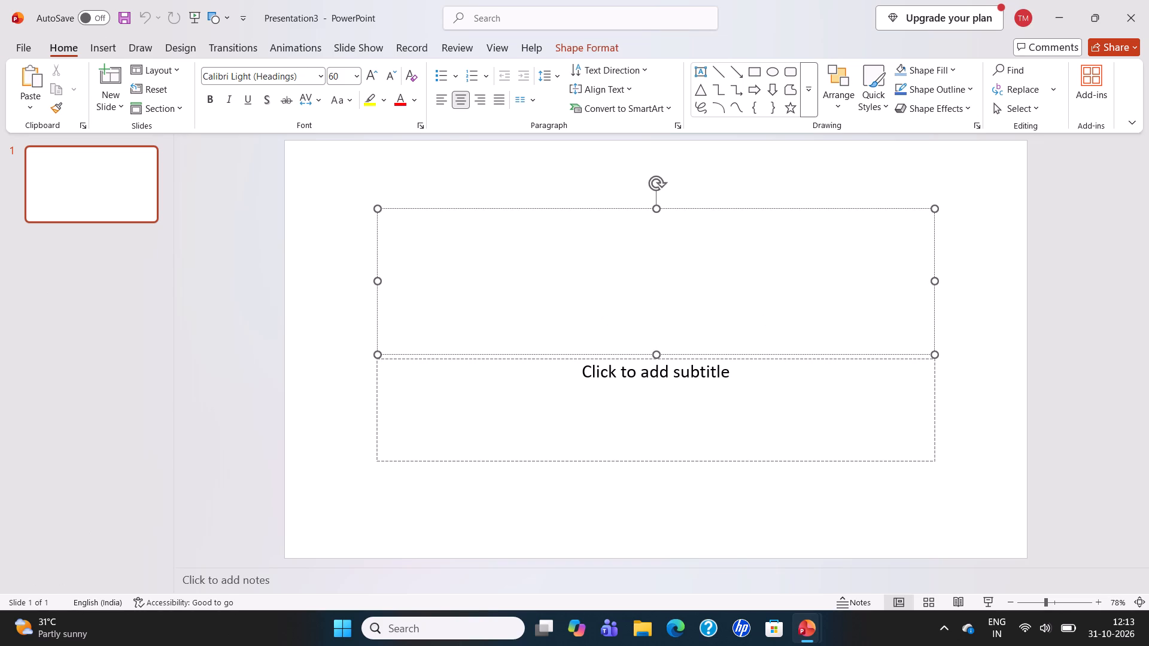
click(789, 74)
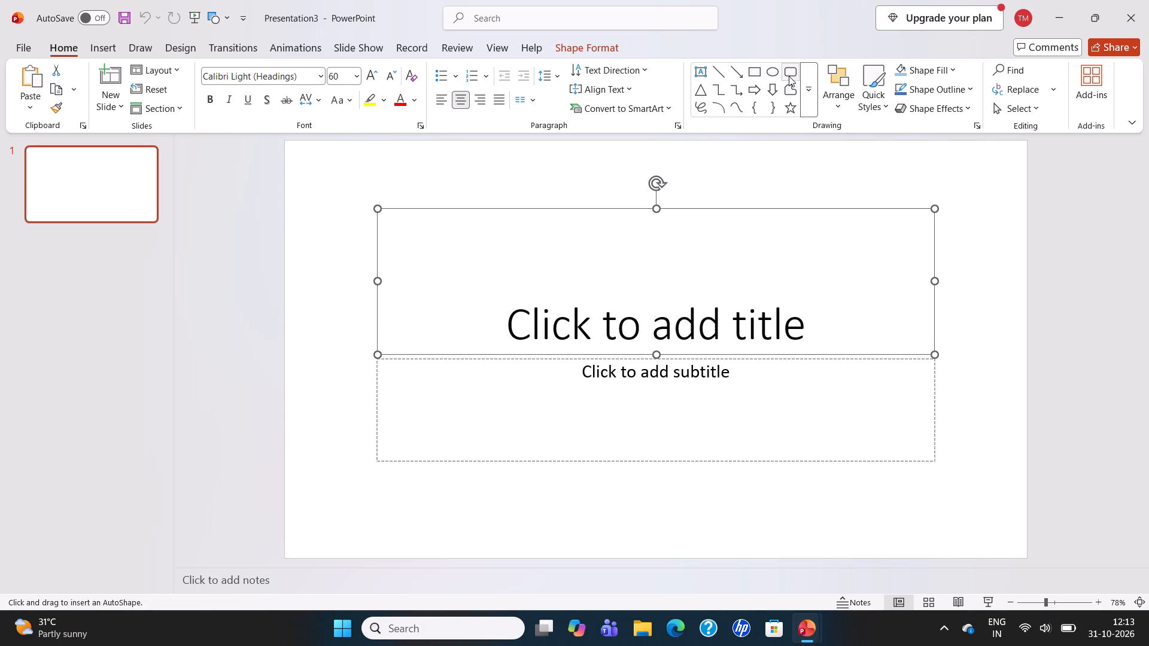
right_click(789, 76)
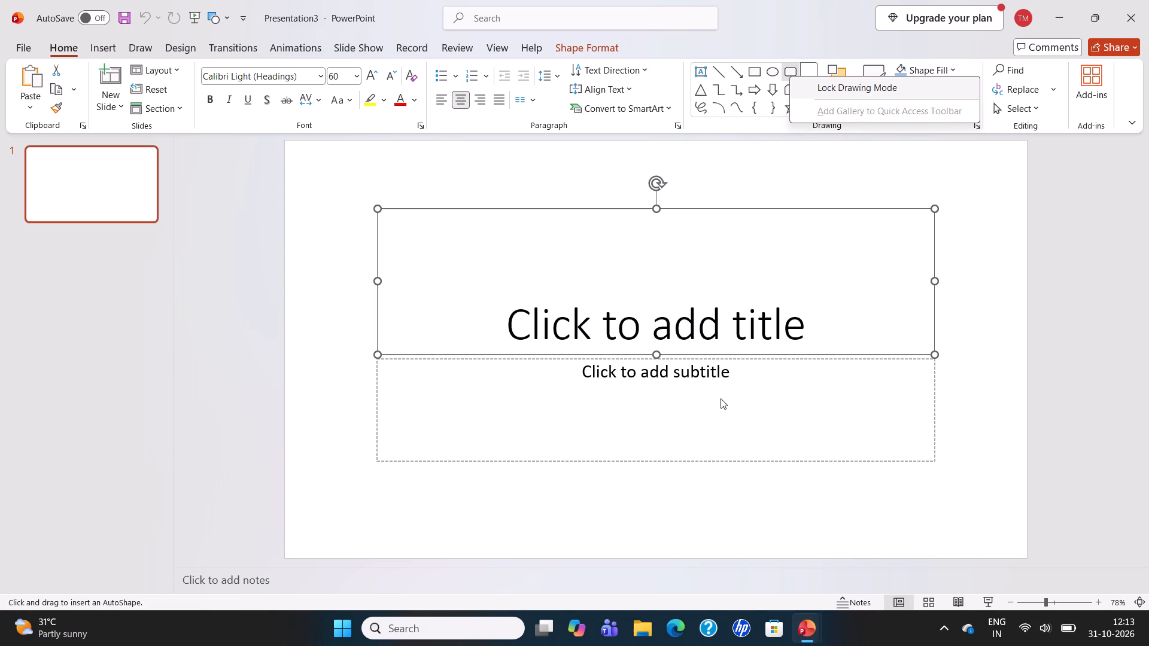
In Presentation3, draw a rounded rectangle about 6.04 cm by 1.31 cm and move it to the slide's top centre, above the title placeholder.
drag(504, 312, 677, 378)
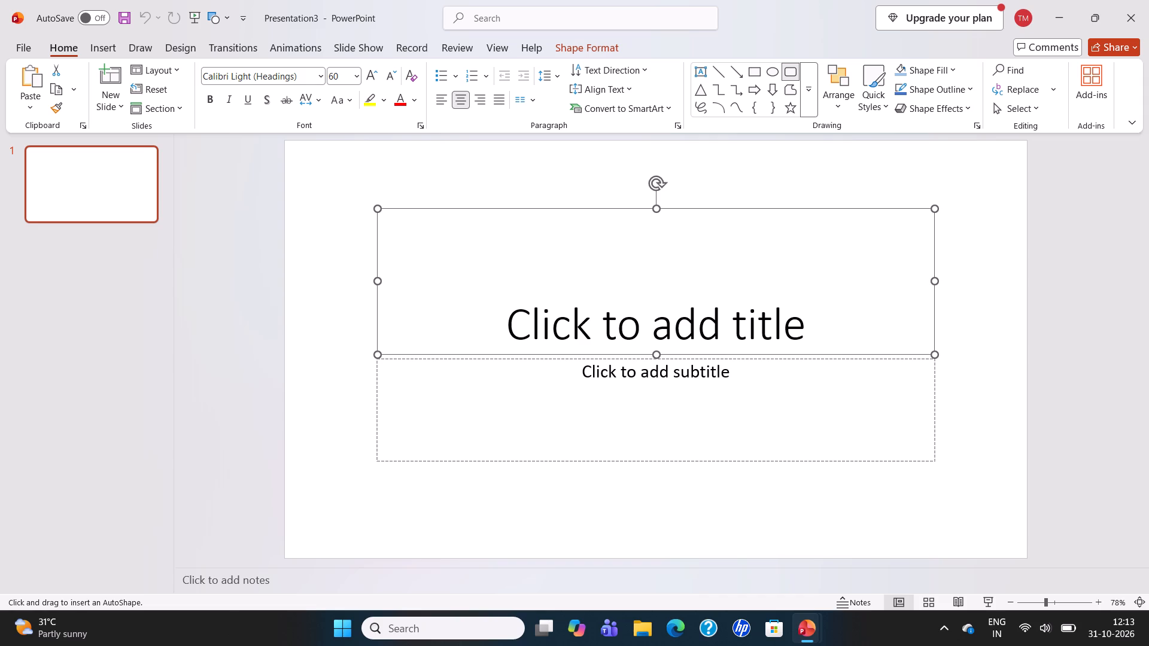
drag(374, 209, 510, 181)
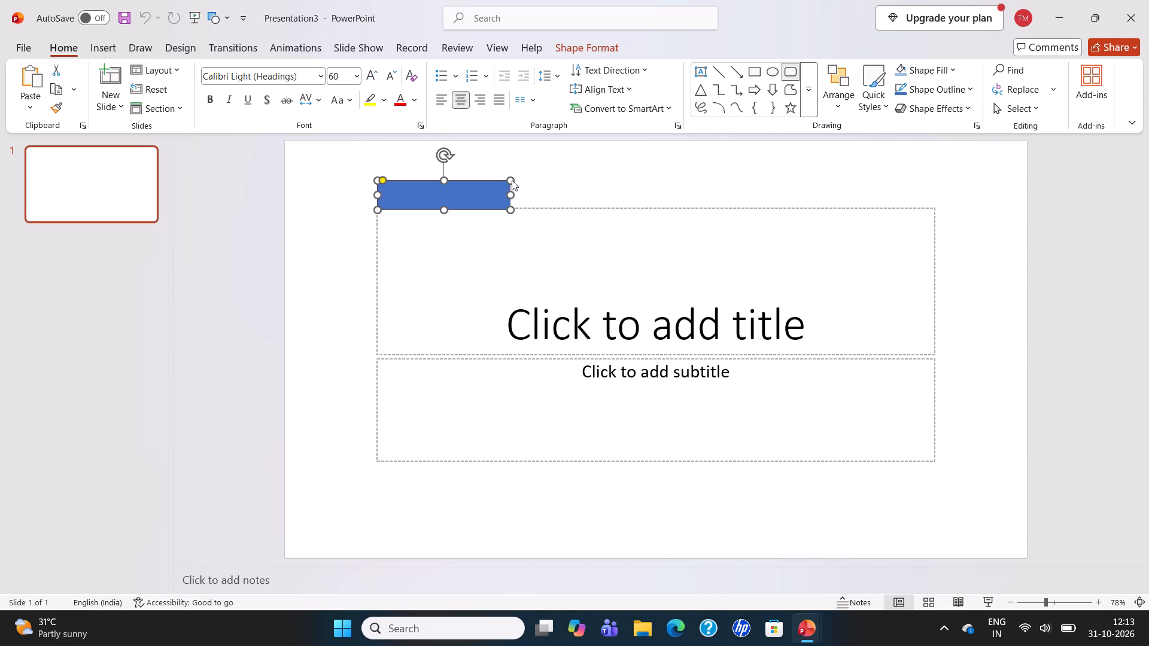
drag(481, 196, 564, 186)
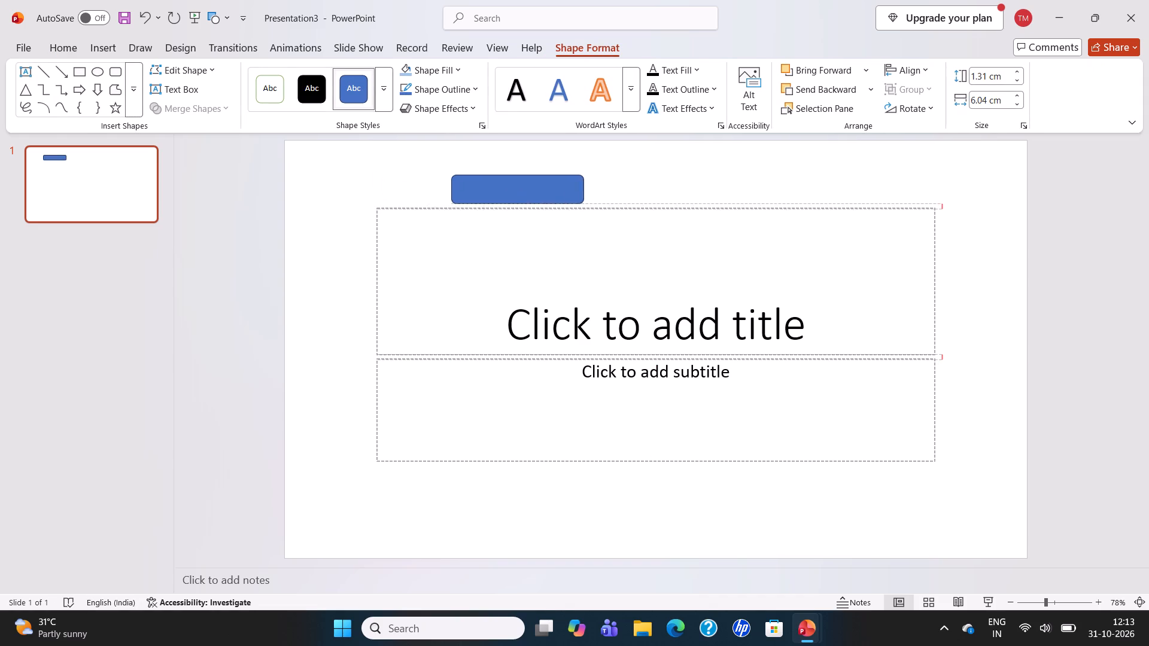
drag(564, 186, 674, 164)
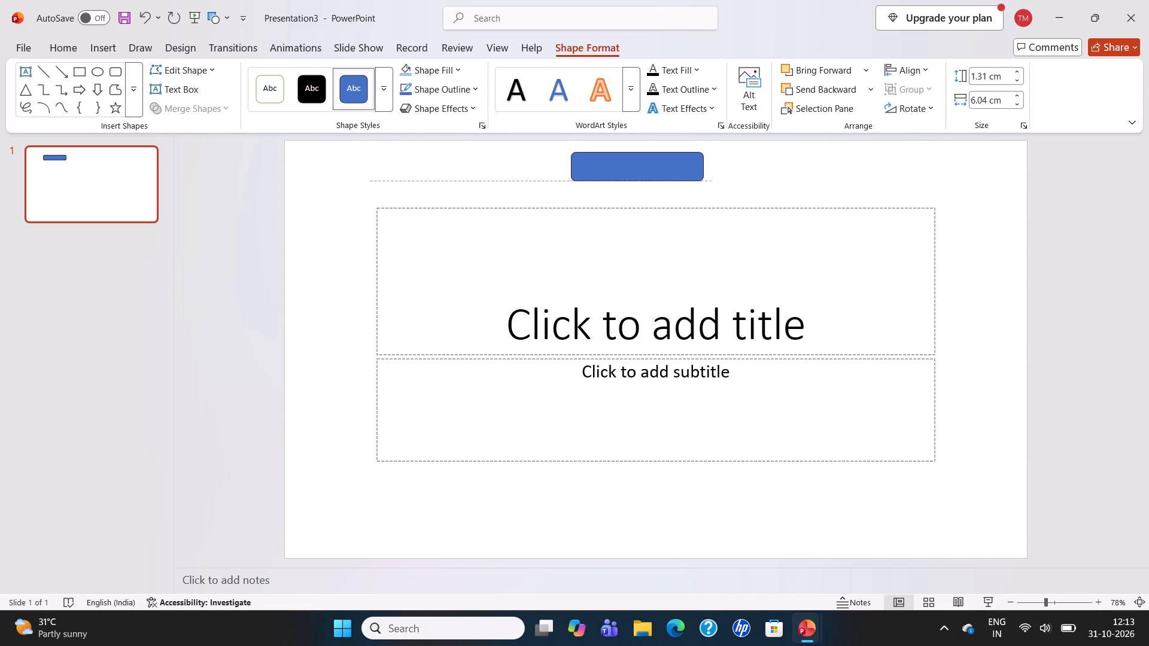
drag(674, 164, 674, 161)
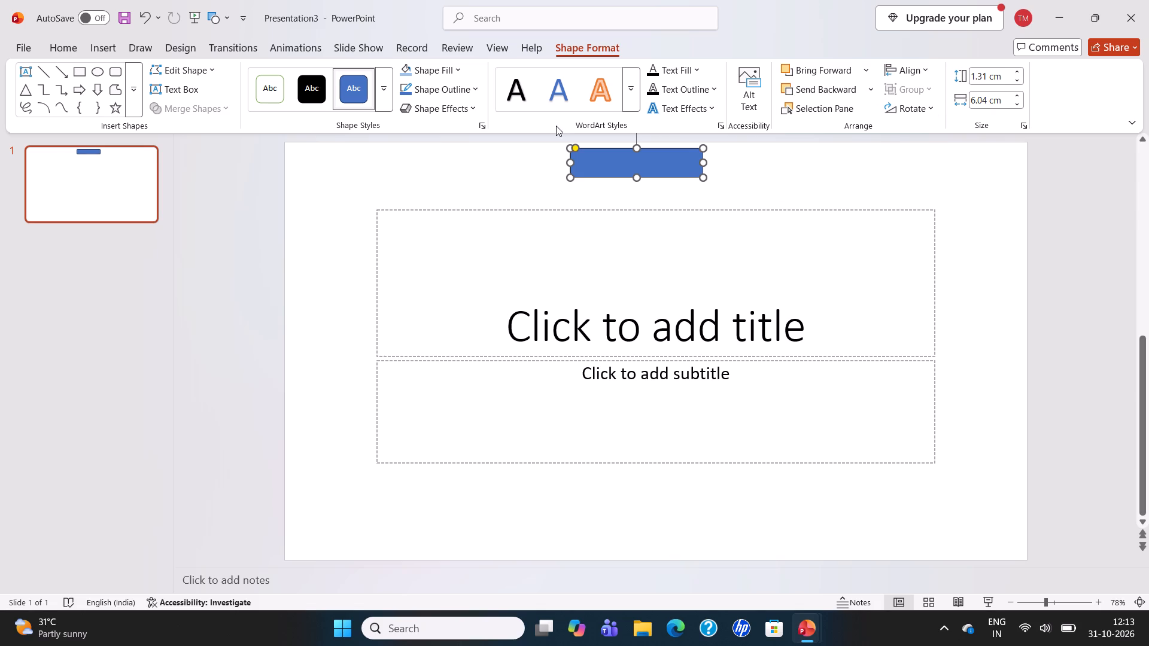
Label the rounded rectangle at the top of the slide "Lipid droplets".
click(619, 158)
text(Lip)
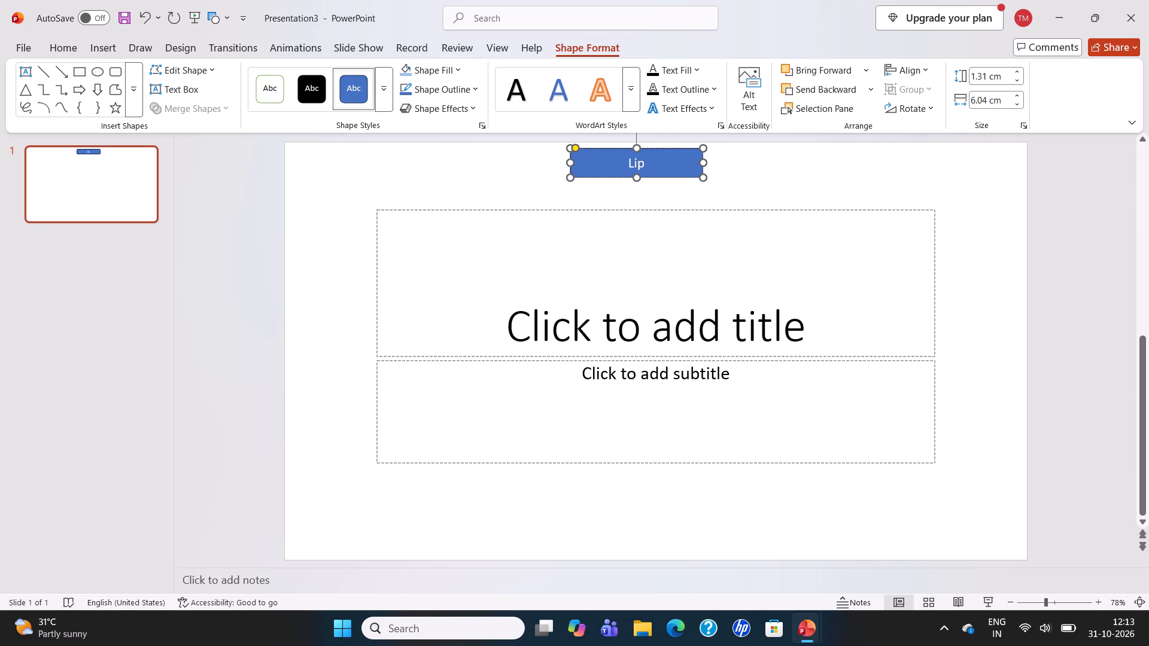
key(i)
text(d)
key(space)
text(droplets)
click(579, 198)
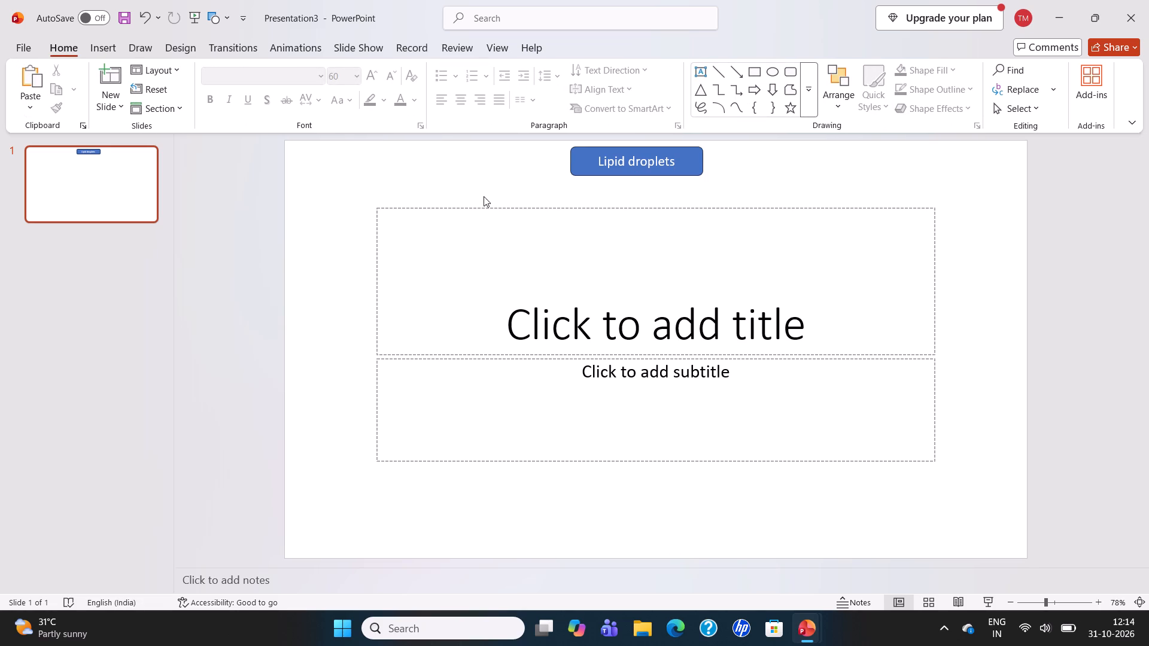
Lock drawing mode for the rounded rectangle and draw a bar about 7.98 cm by 0.6 cm below and left of the Lipid droplets box.
drag(454, 199, 496, 217)
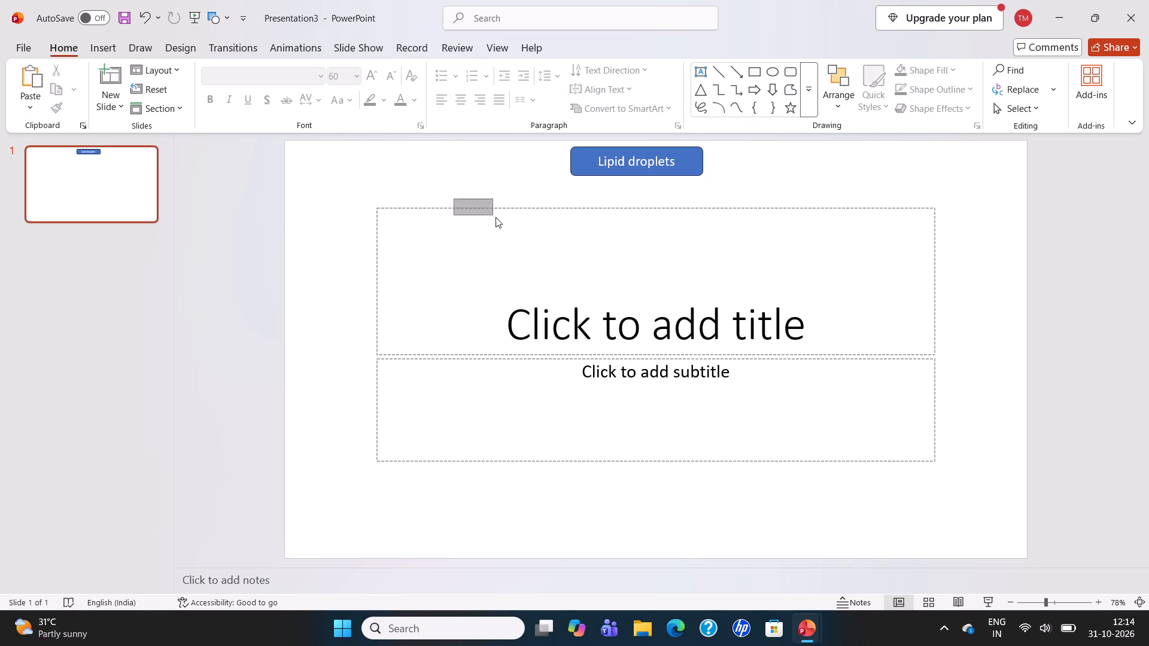
drag(496, 217, 503, 218)
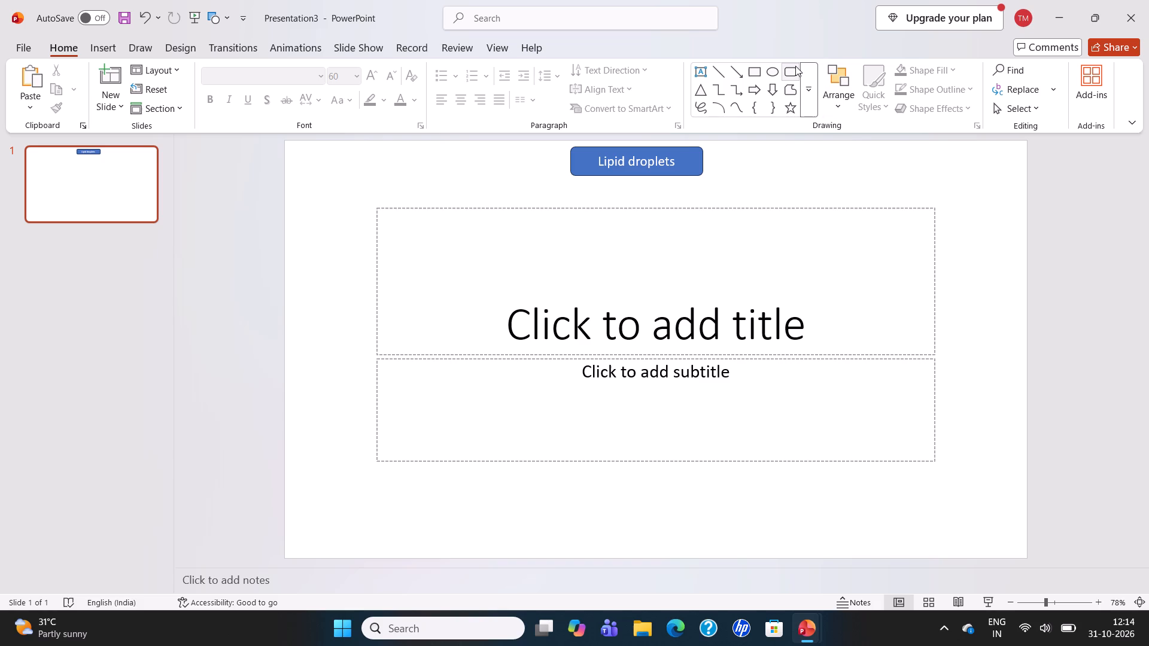
click(795, 67)
click(793, 71)
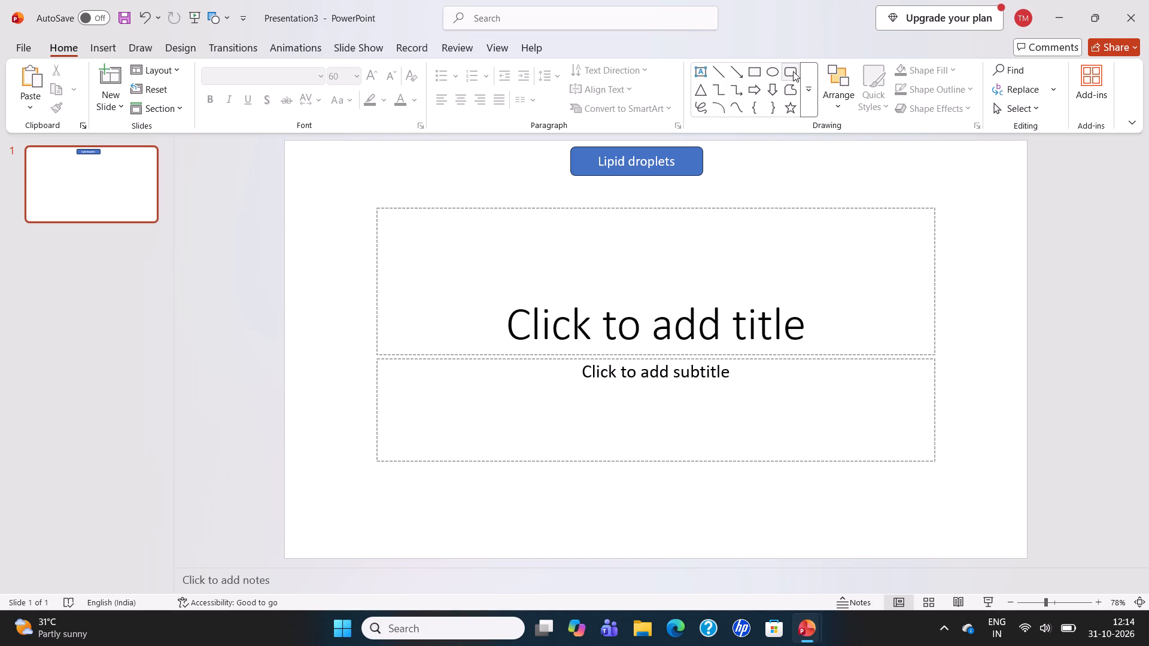
right_click(793, 71)
click(793, 71)
click(793, 71)
drag(789, 84, 790, 75)
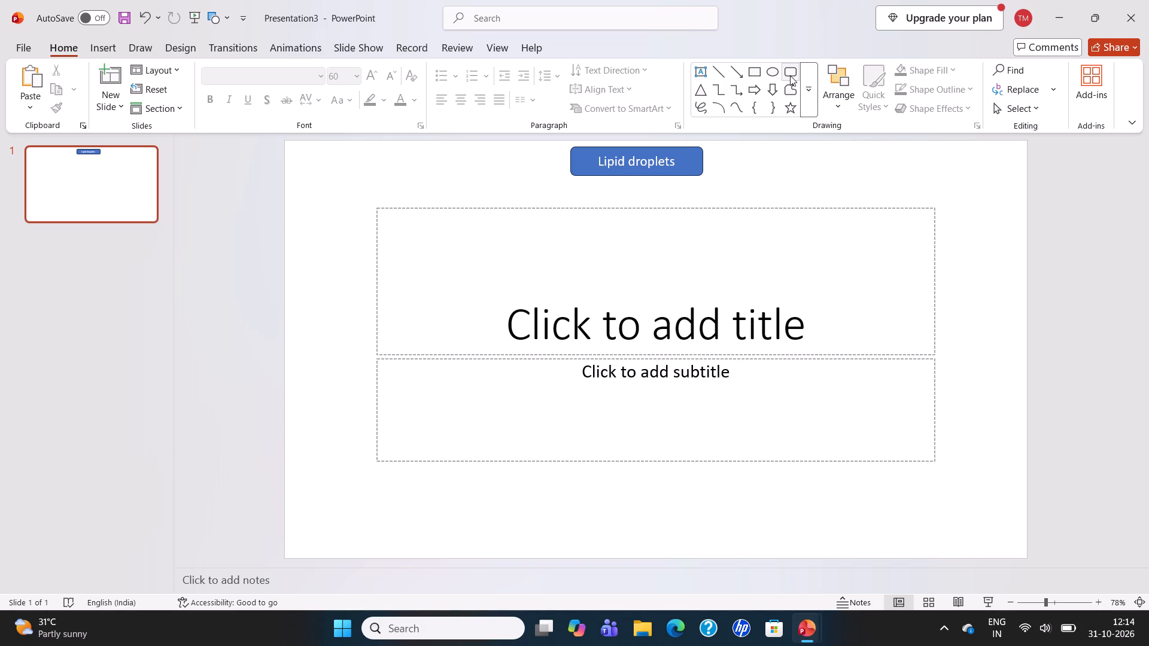
right_click(791, 75)
click(823, 87)
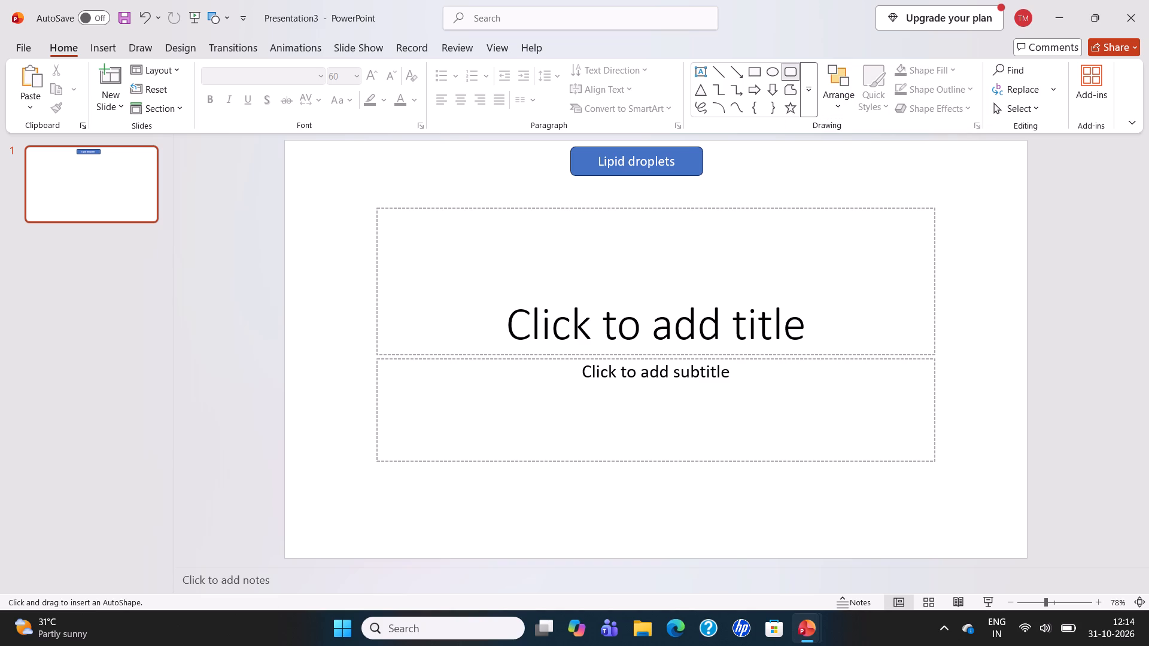
drag(437, 203, 492, 216)
drag(492, 216, 613, 216)
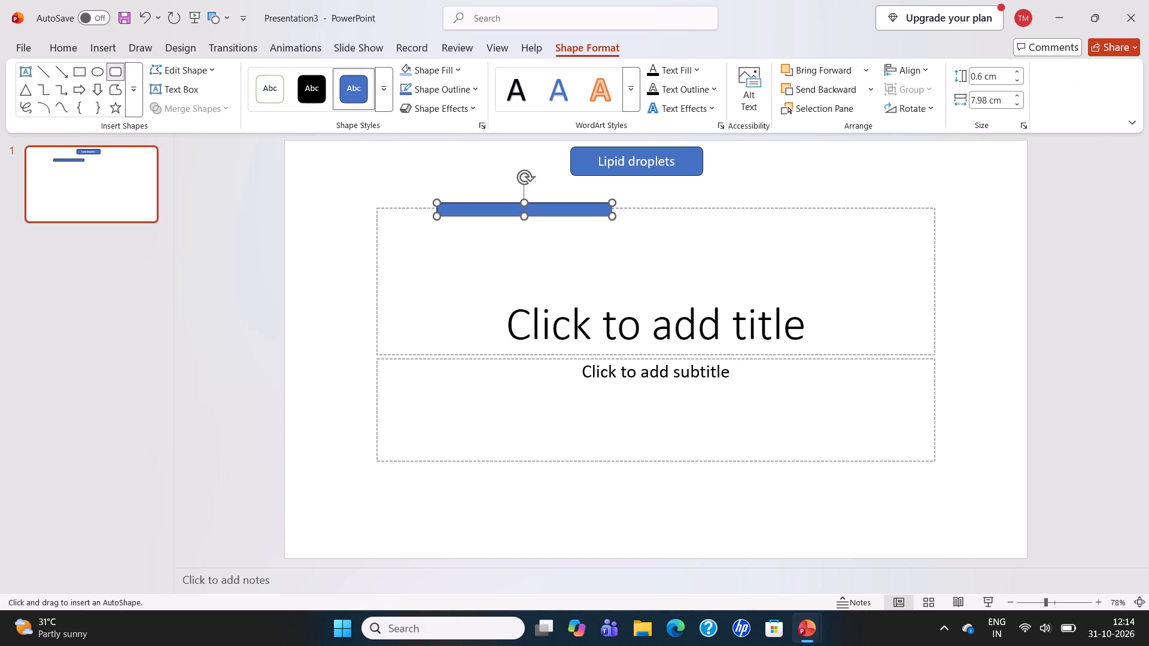
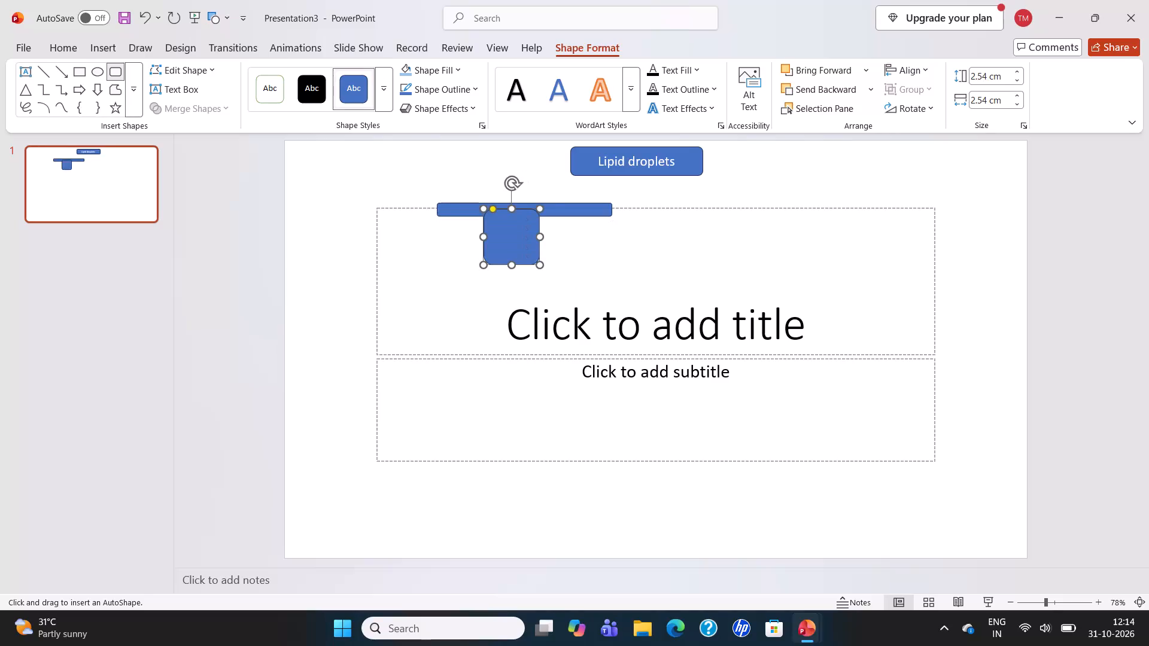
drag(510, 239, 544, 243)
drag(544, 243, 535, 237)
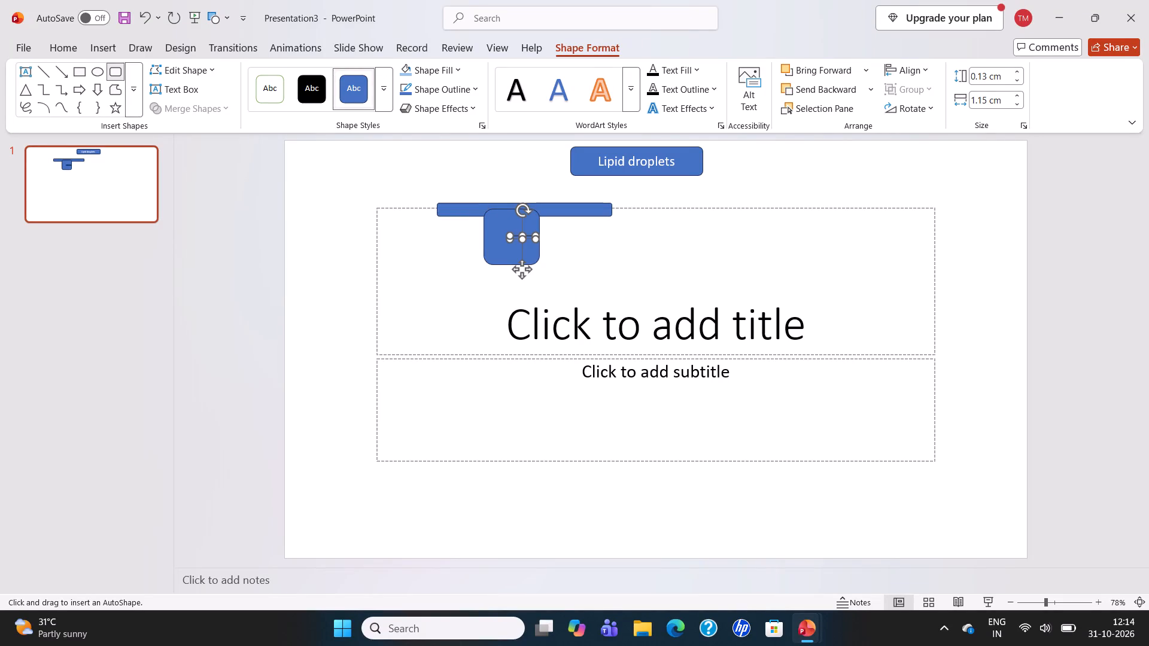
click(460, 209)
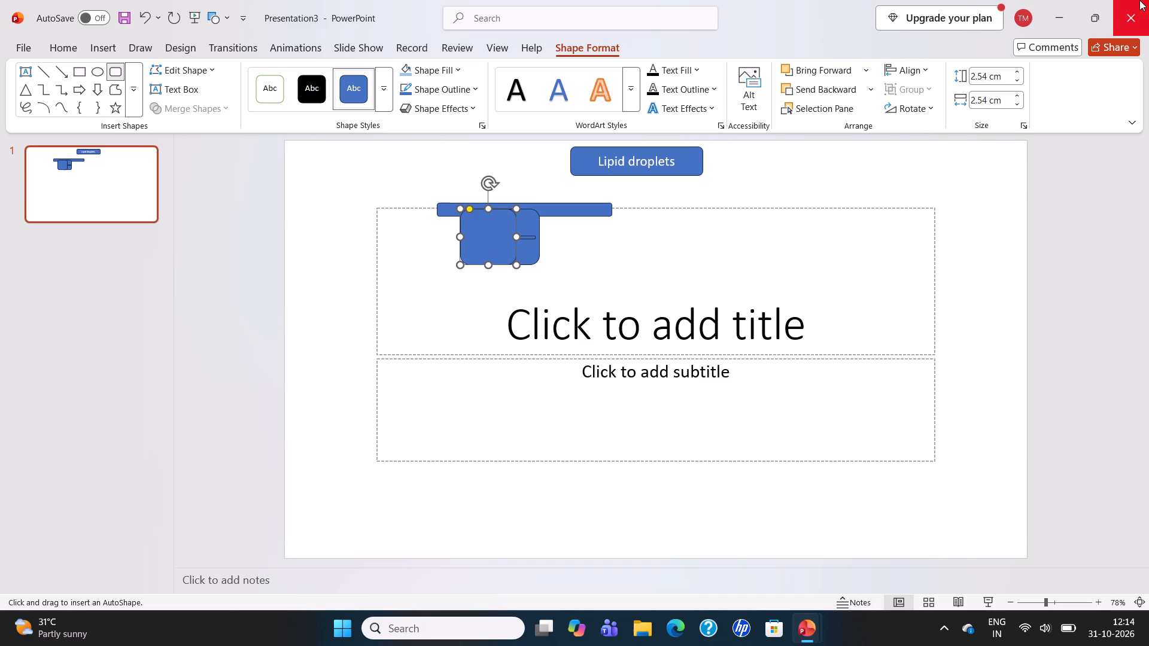
Close Presentation3 without saving its changes.
click(1129, 19)
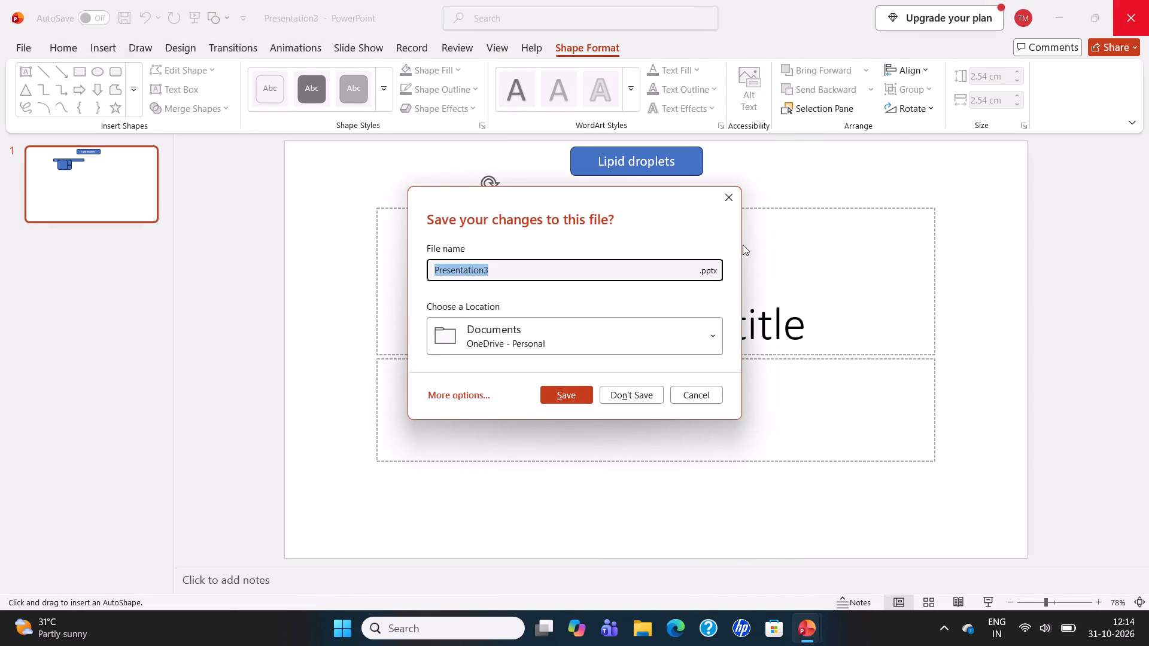
click(627, 394)
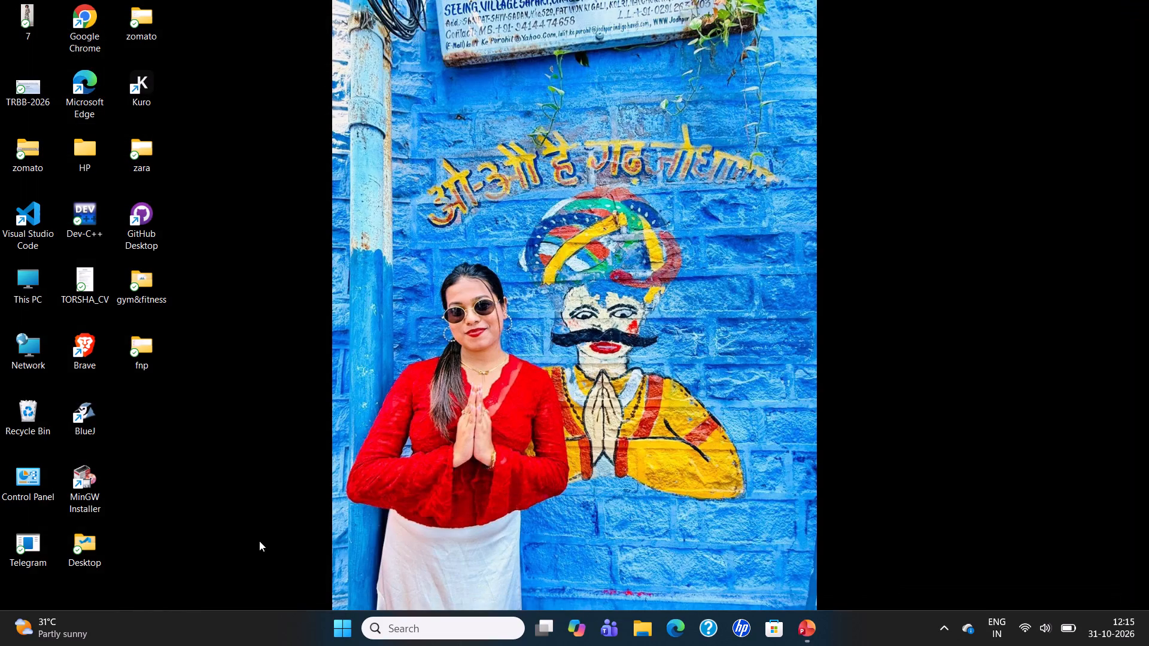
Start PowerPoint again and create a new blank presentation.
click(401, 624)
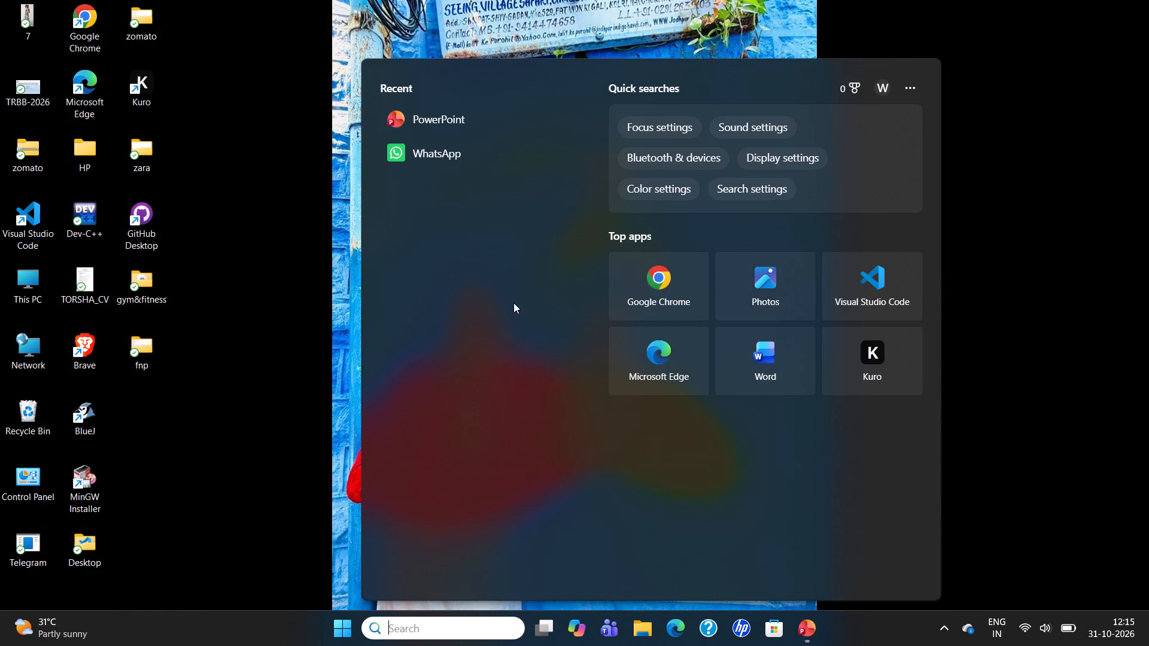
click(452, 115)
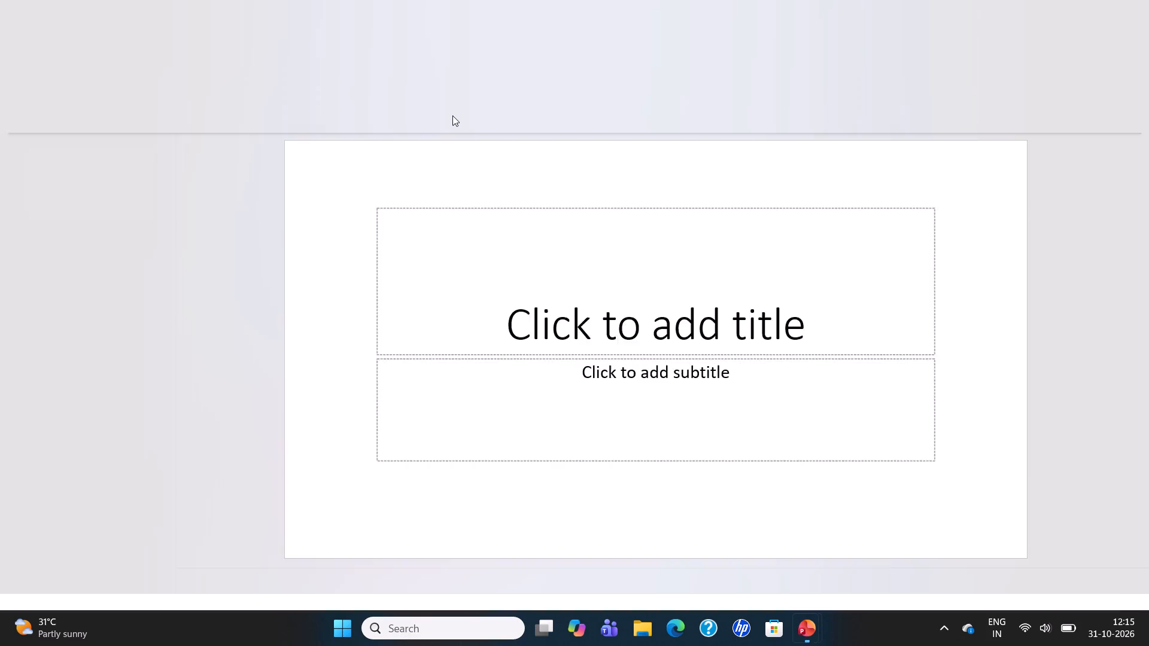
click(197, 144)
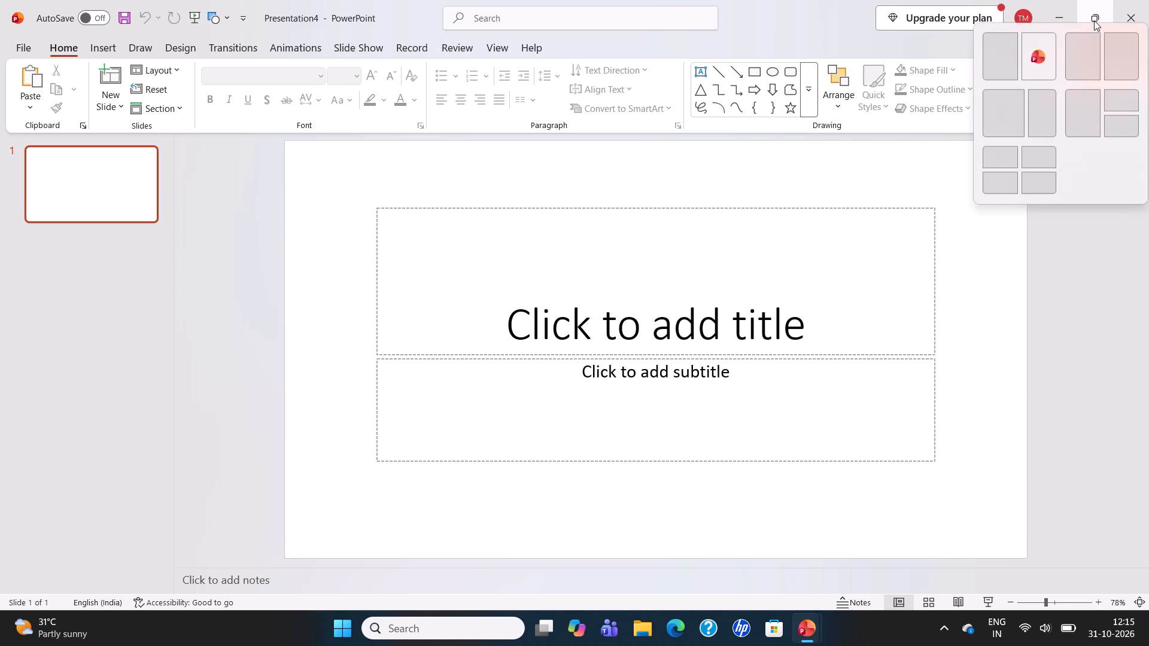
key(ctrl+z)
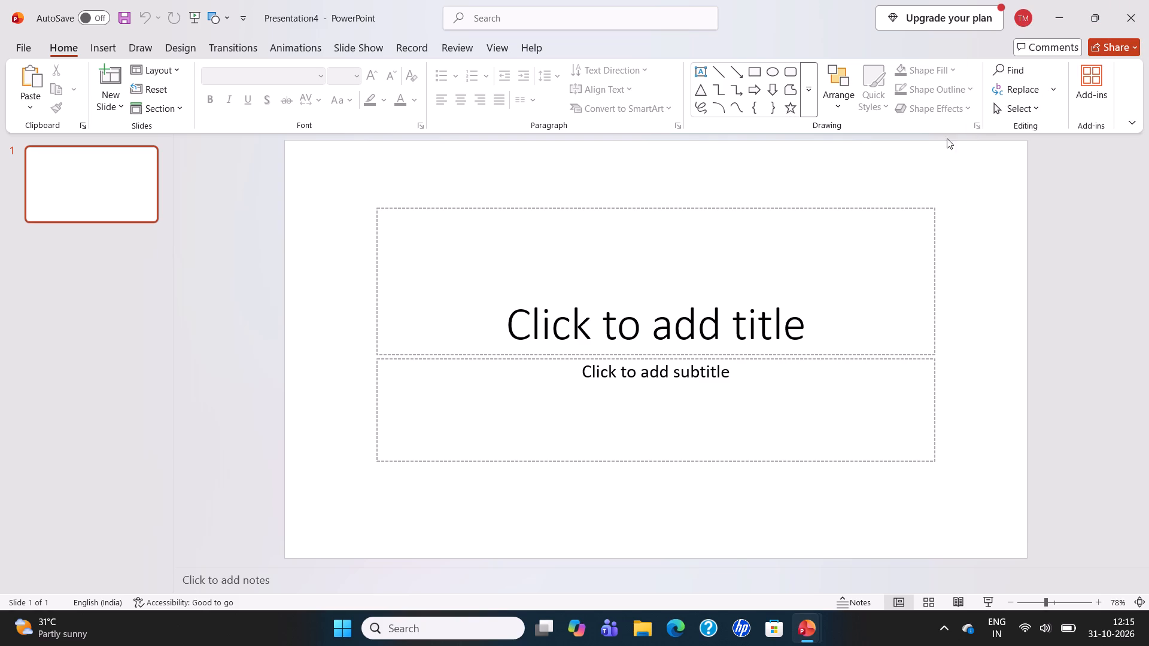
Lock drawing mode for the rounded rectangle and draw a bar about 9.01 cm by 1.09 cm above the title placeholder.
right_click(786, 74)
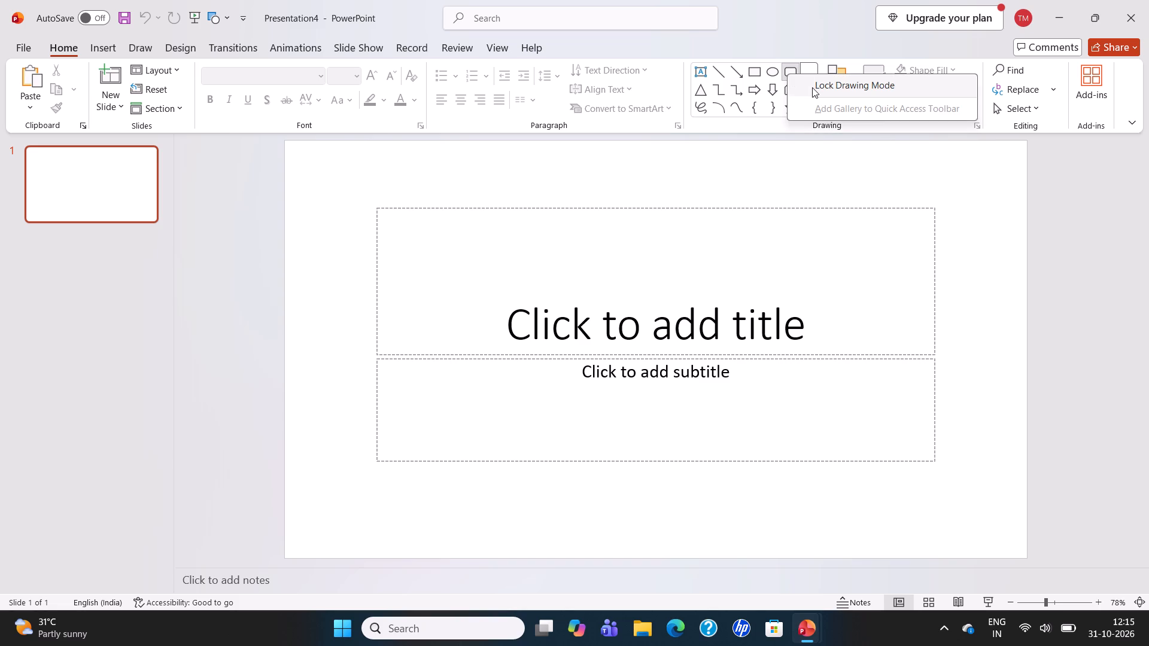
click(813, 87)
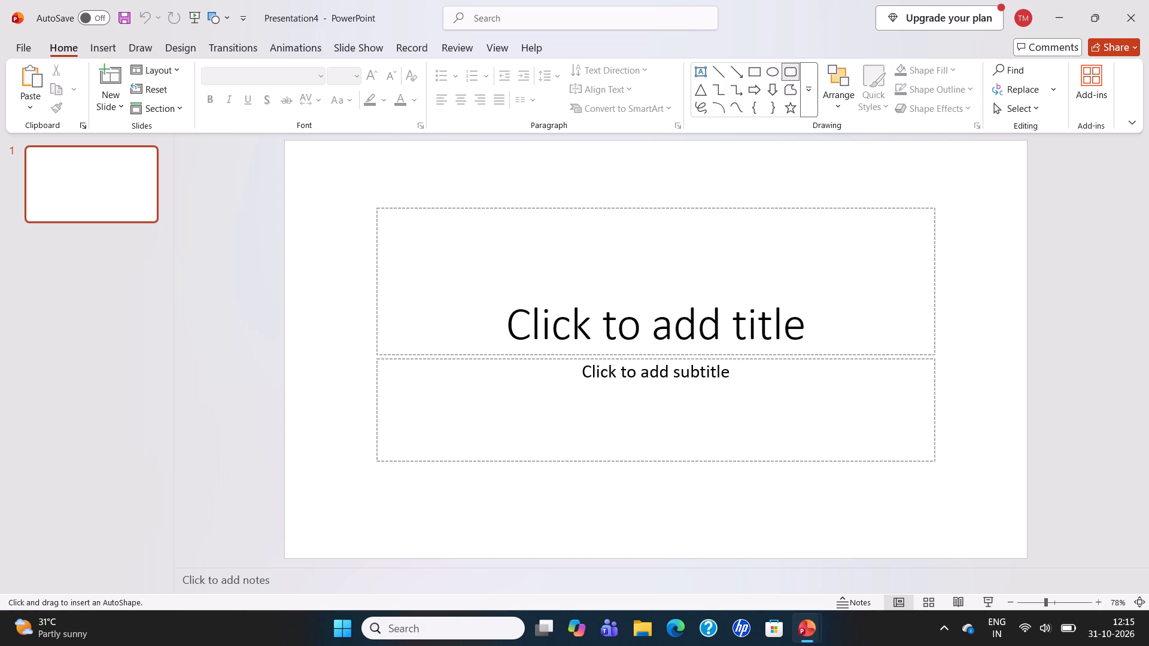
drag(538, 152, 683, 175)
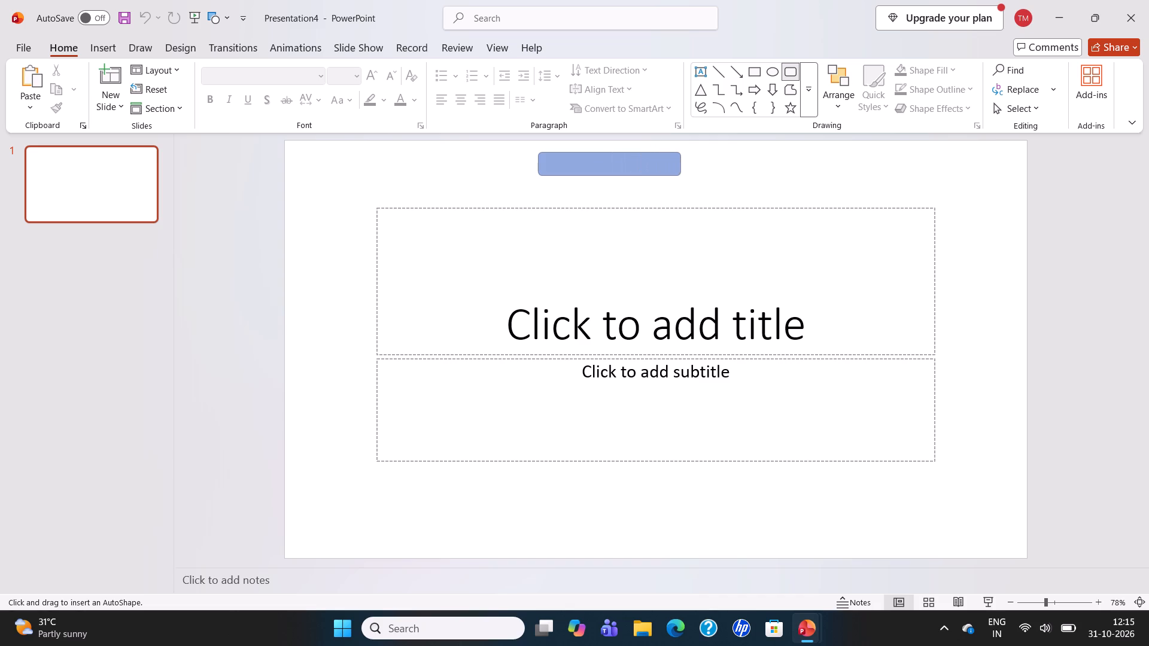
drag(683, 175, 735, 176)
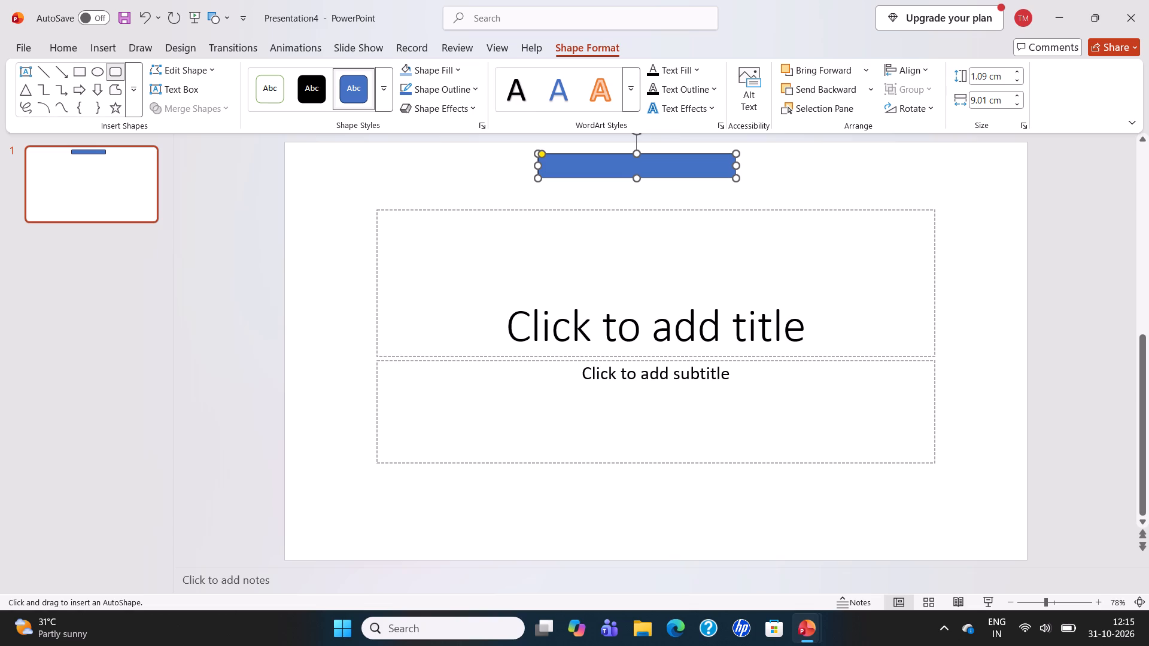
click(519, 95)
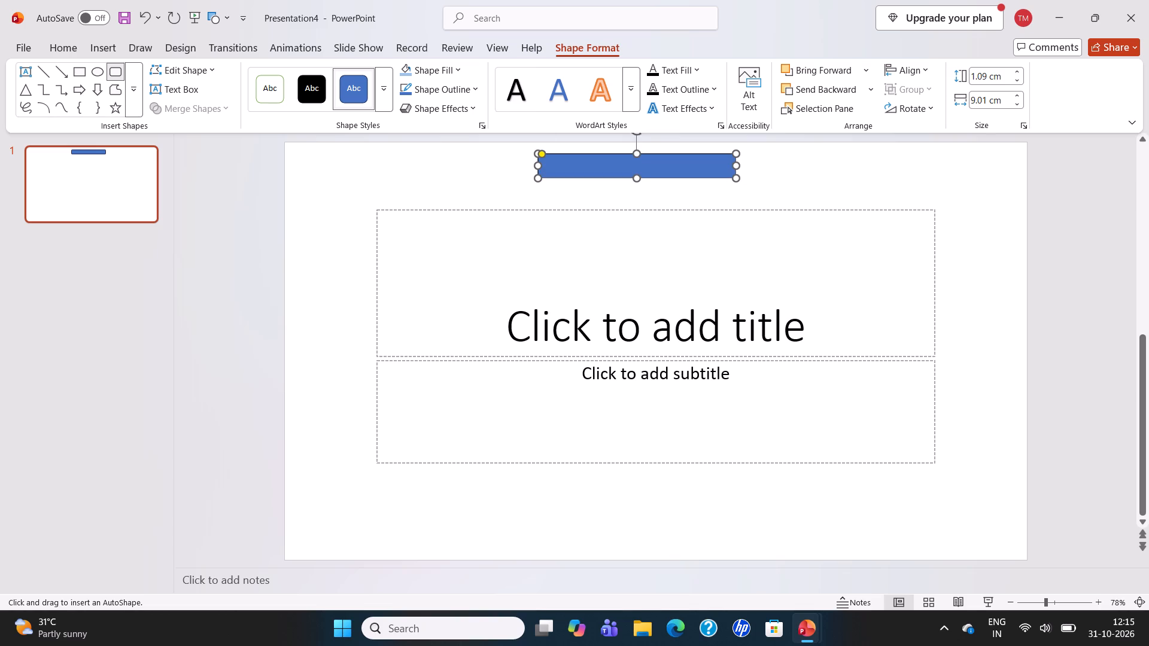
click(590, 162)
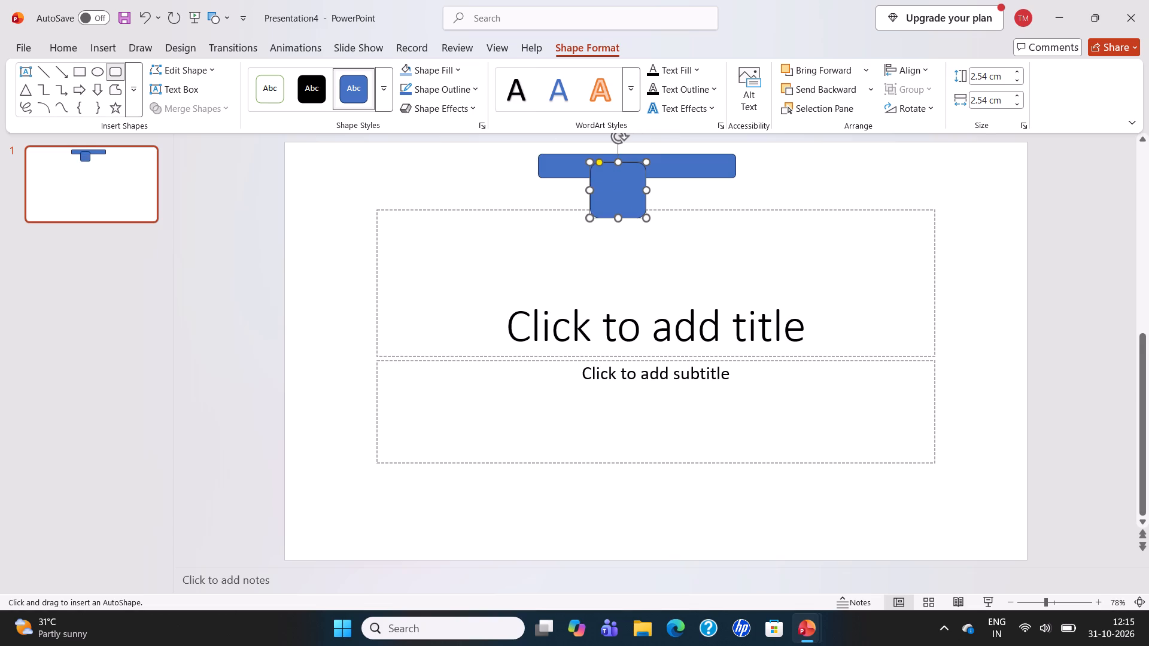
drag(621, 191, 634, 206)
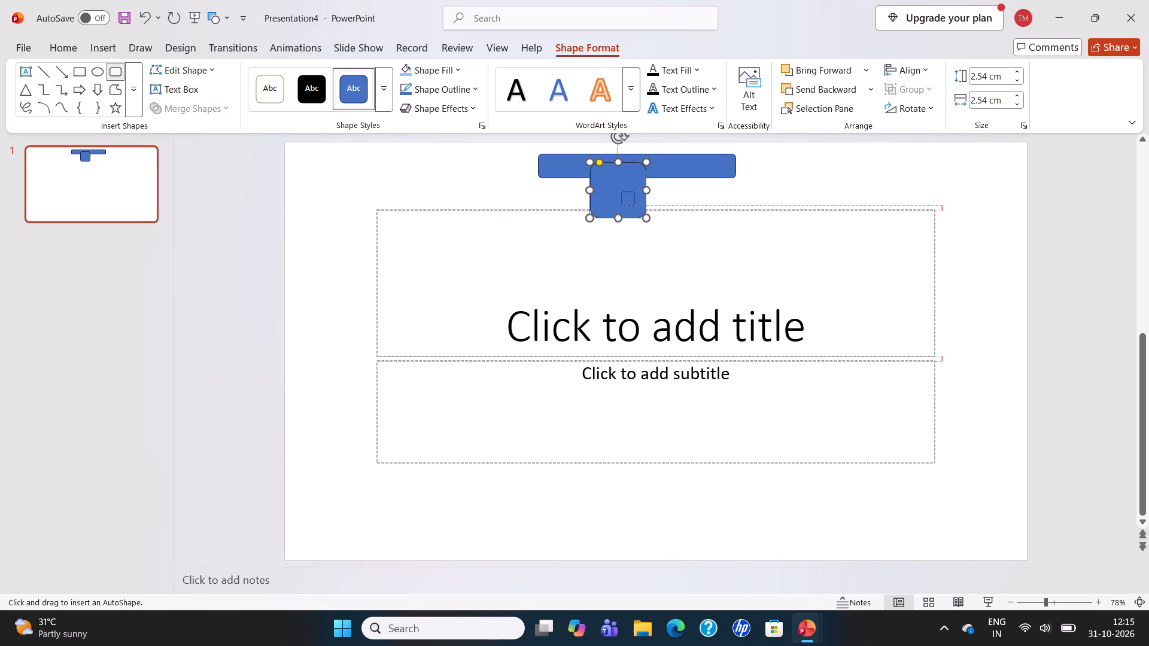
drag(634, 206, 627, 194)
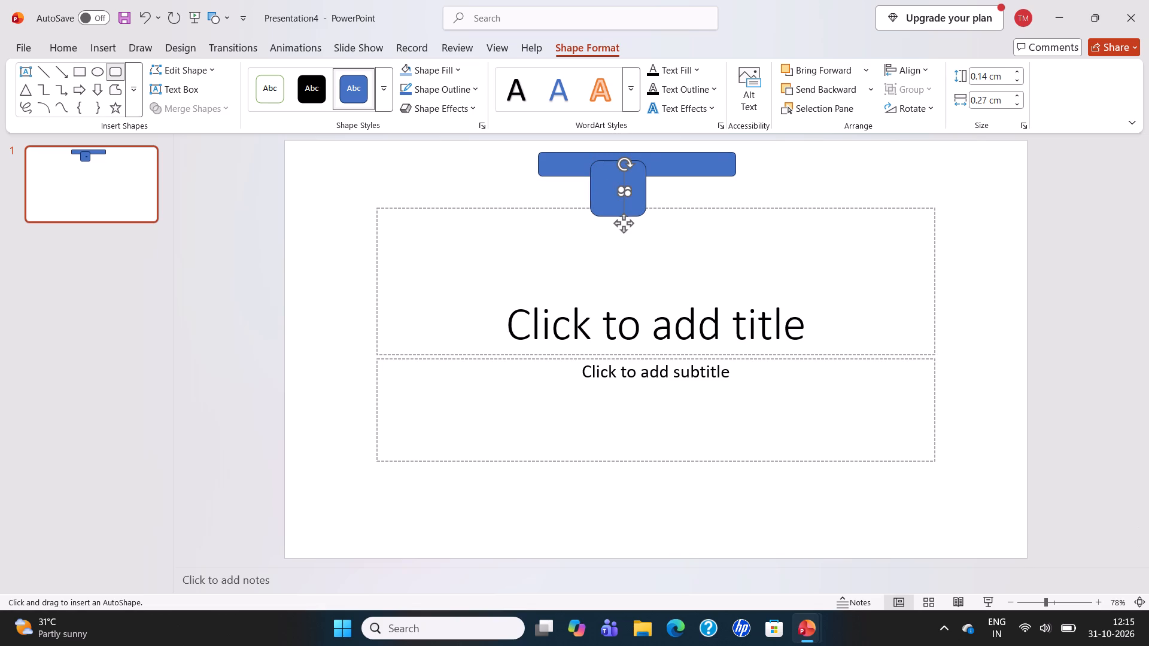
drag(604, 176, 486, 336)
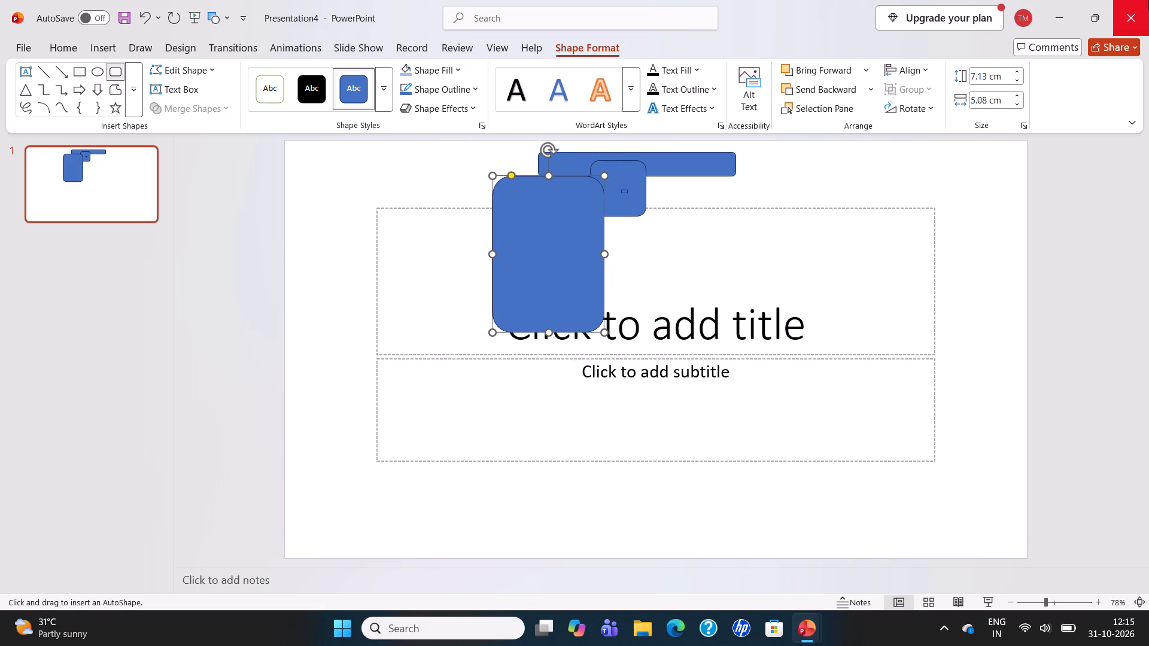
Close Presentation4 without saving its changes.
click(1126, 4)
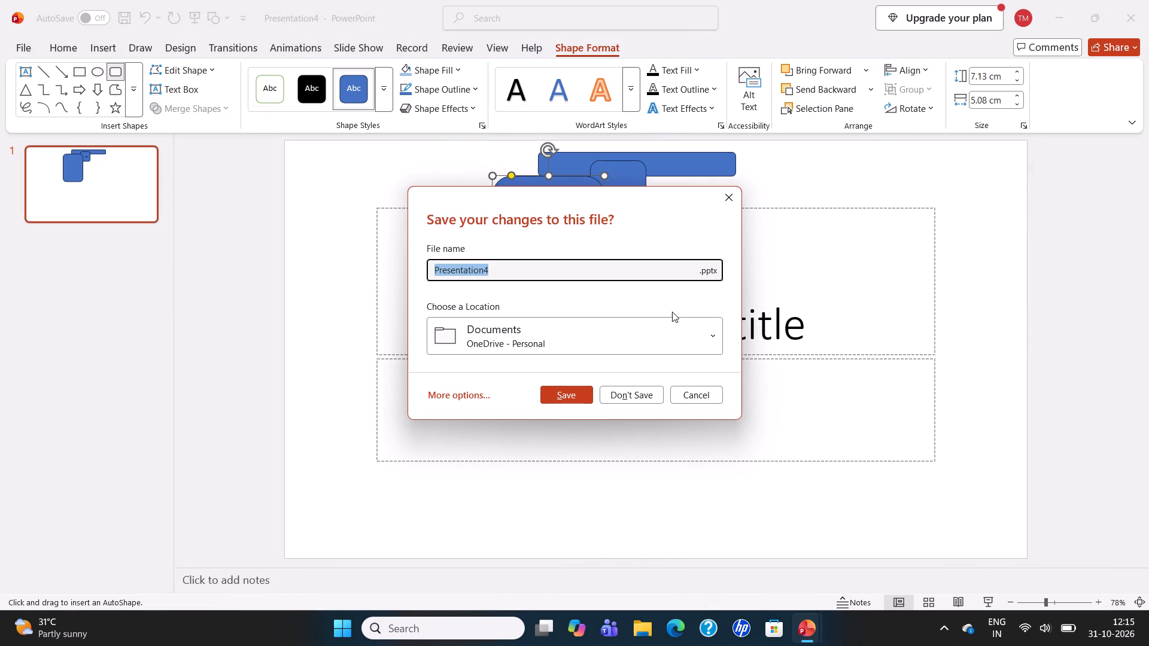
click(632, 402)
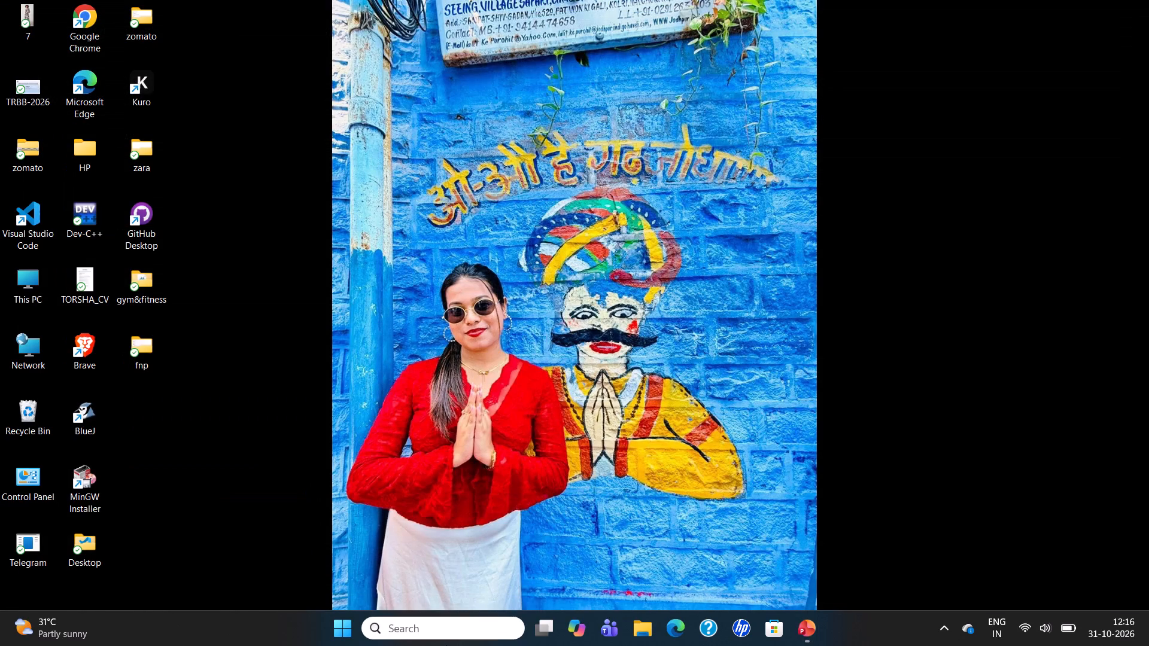
Start PowerPoint again and create a new blank presentation.
click(436, 640)
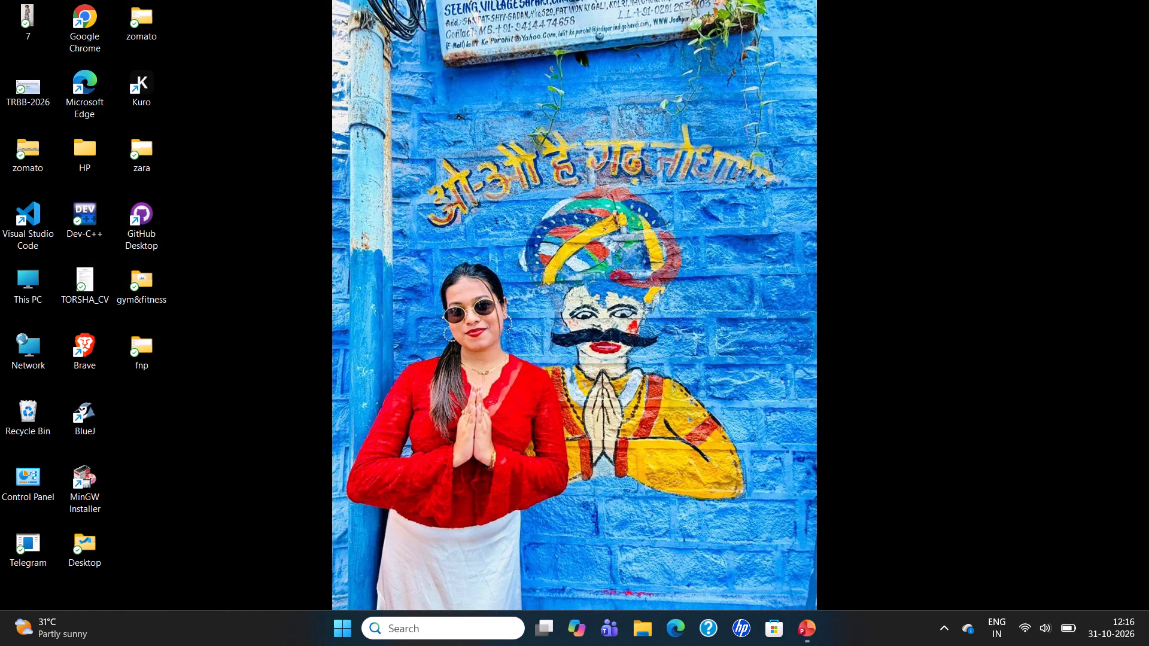
click(427, 630)
click(429, 124)
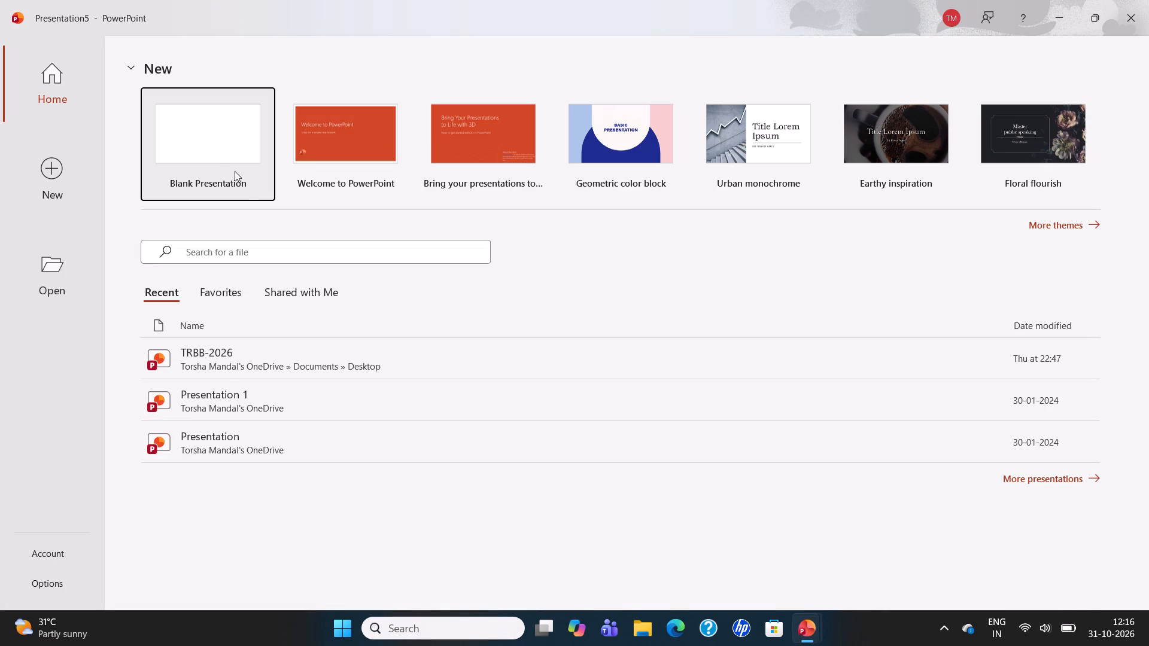
double_click(221, 148)
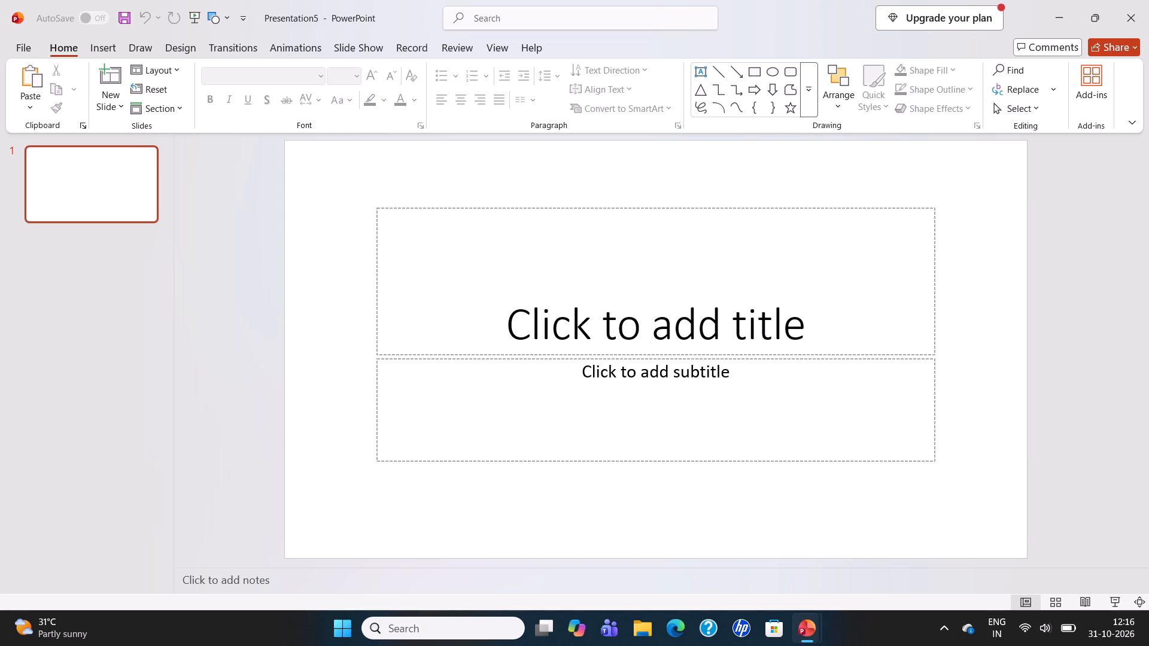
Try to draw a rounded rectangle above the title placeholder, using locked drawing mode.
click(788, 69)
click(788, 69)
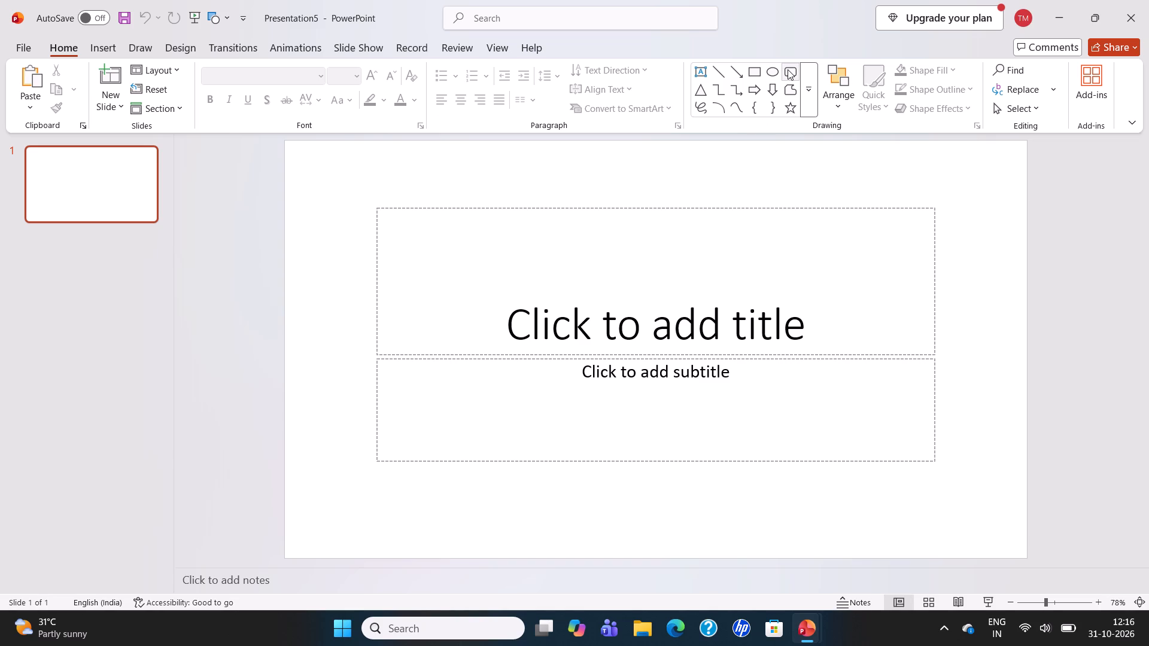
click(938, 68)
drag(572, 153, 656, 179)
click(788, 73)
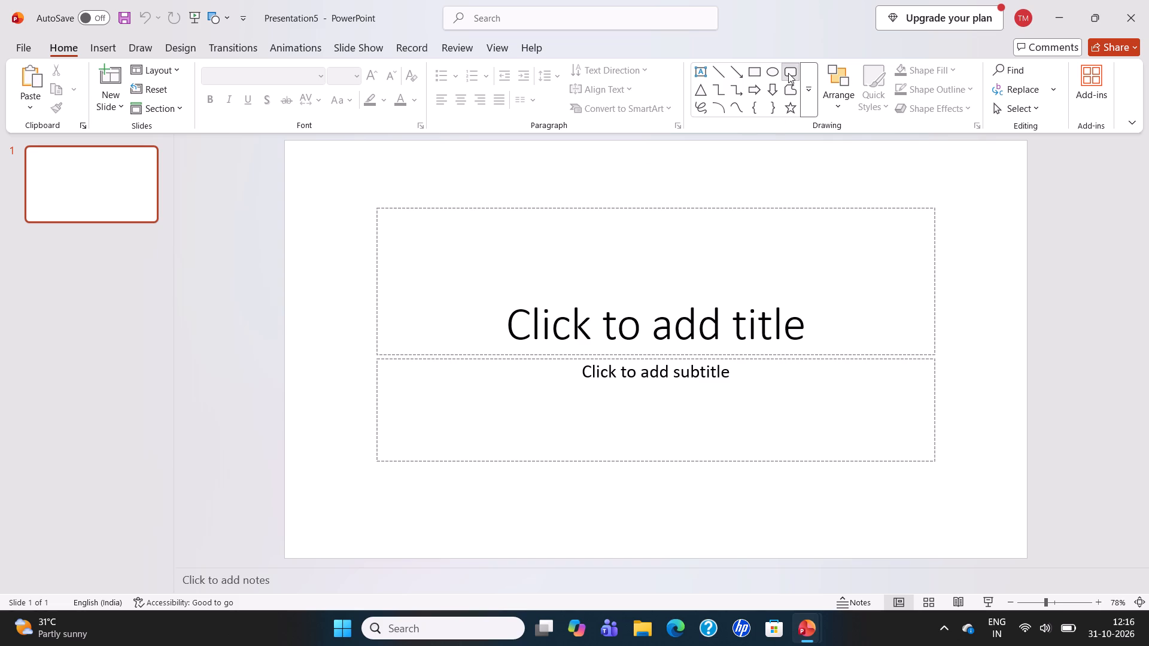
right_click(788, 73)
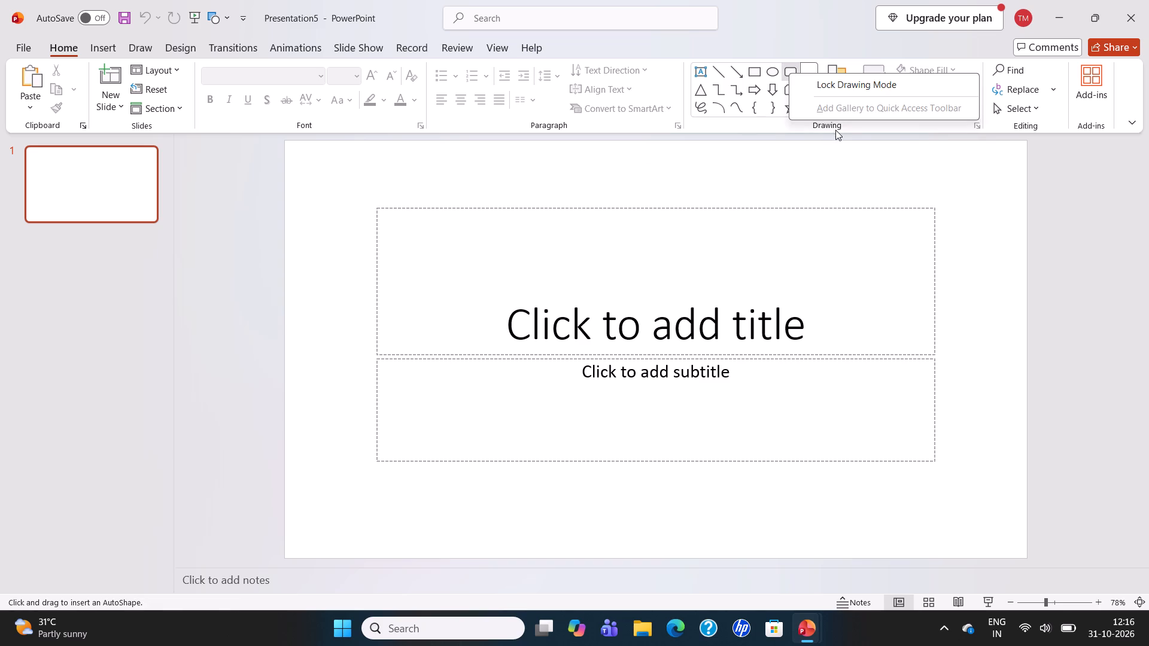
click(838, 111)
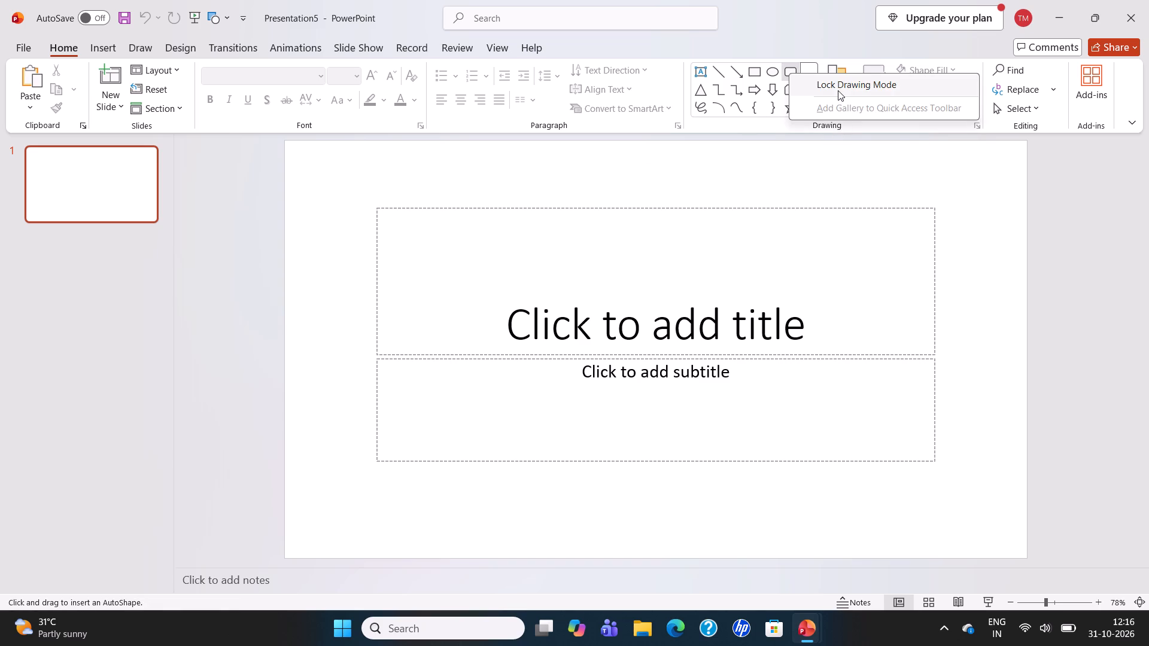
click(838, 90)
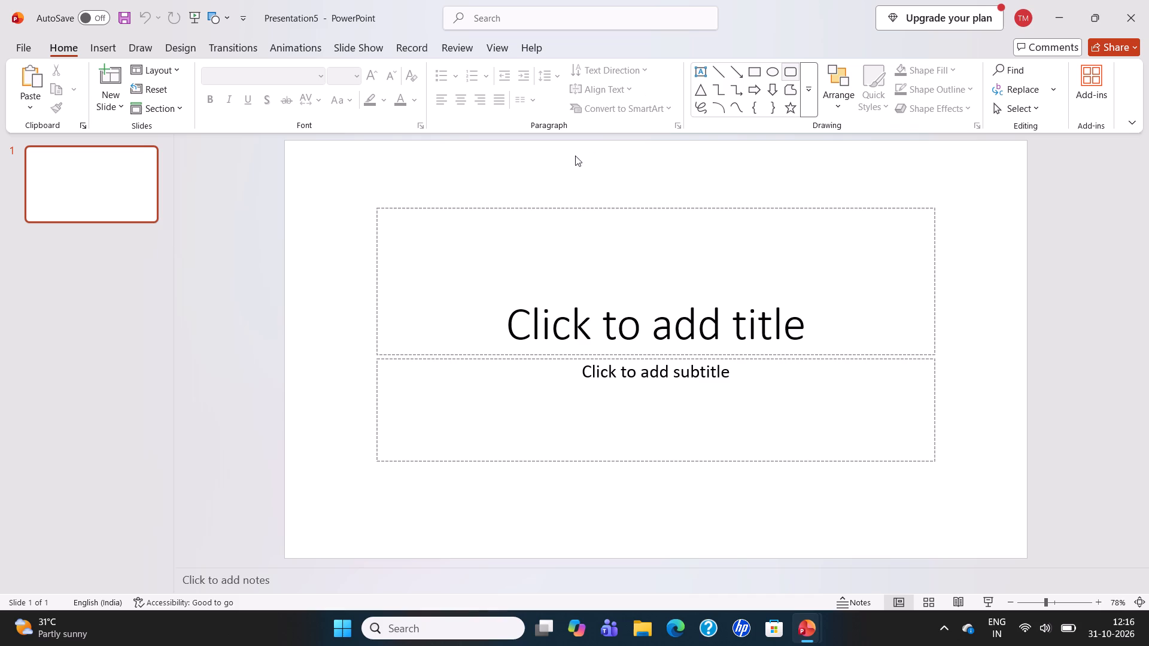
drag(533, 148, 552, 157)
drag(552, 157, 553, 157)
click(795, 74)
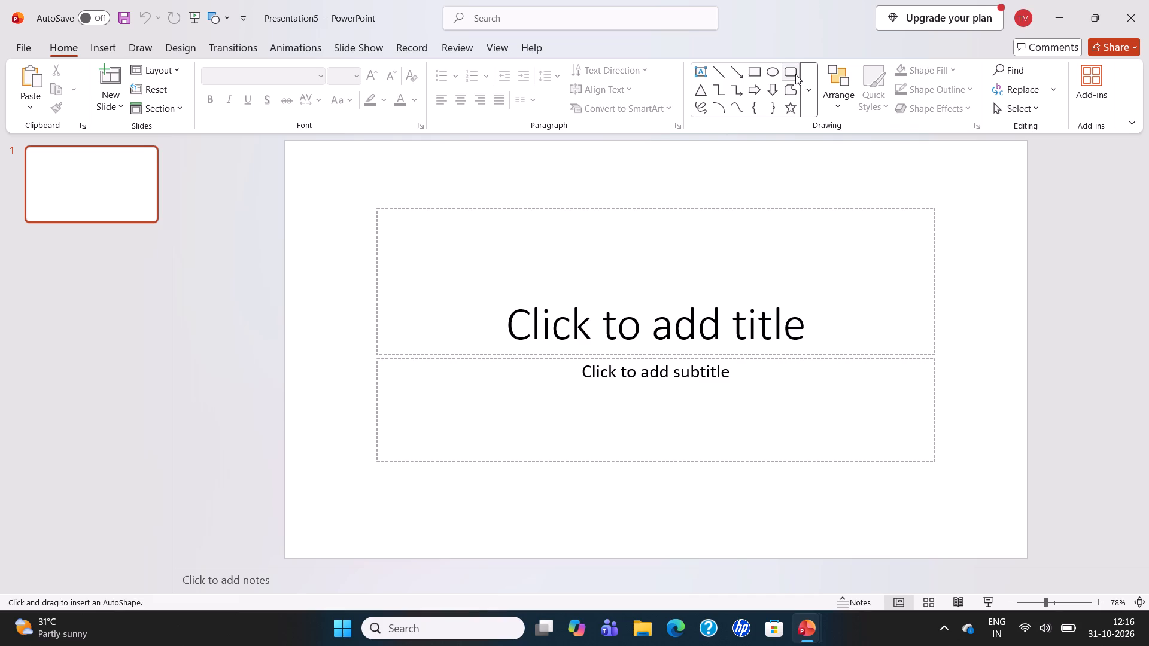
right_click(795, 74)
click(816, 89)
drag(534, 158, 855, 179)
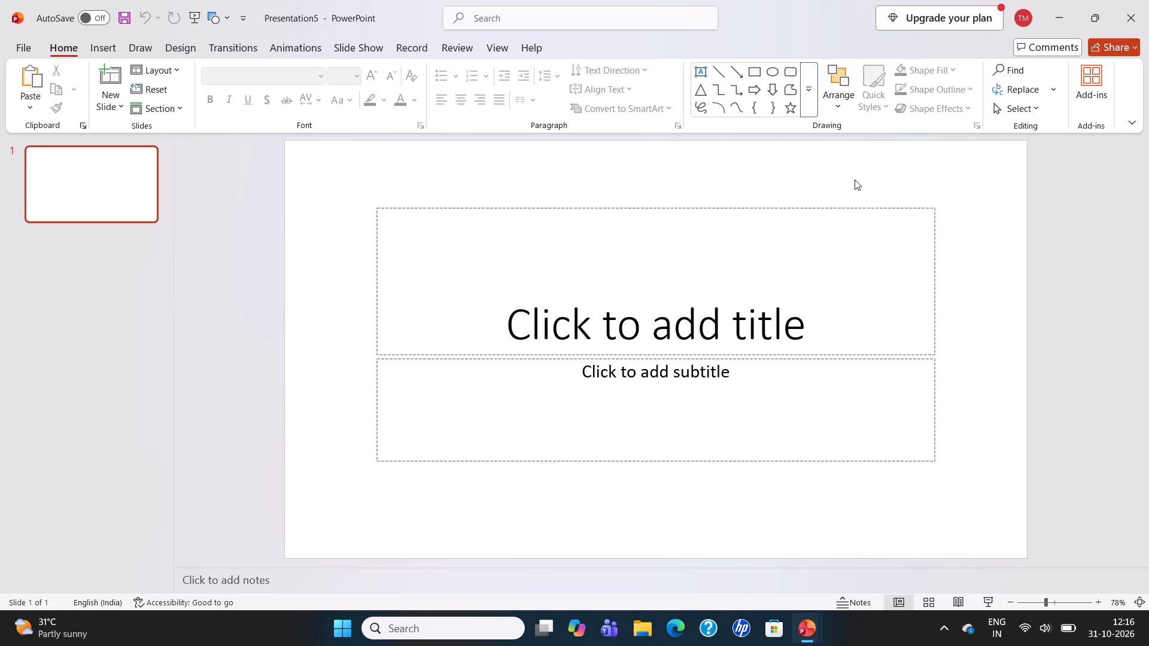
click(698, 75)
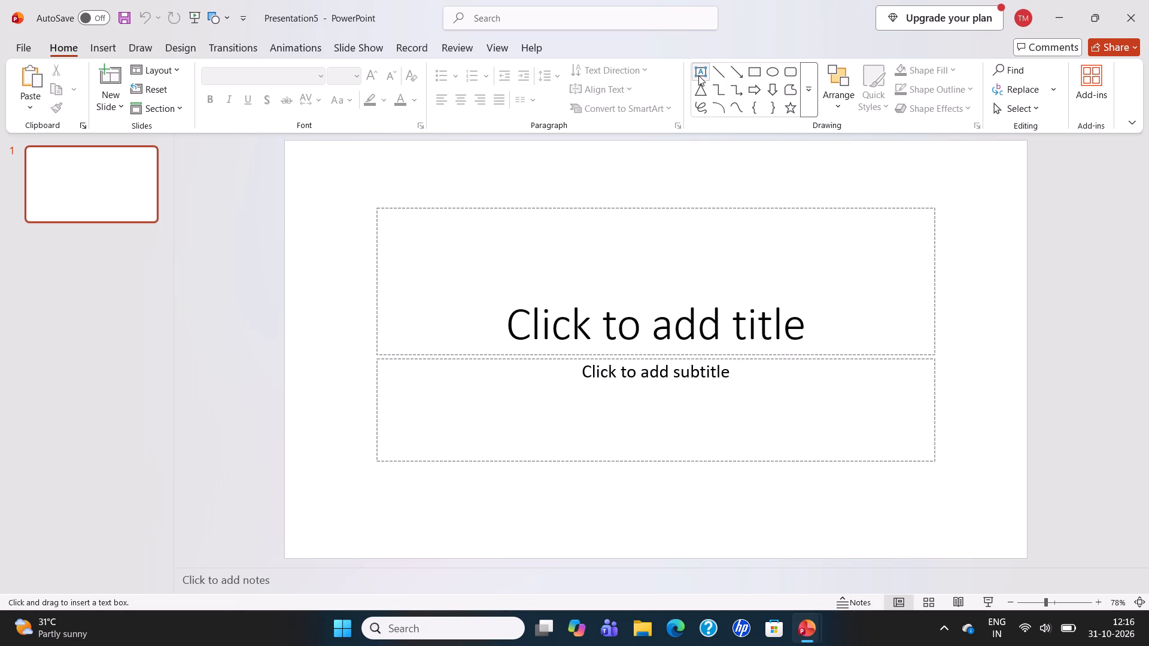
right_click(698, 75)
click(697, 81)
Add a second slide with the Title Only layout.
click(108, 117)
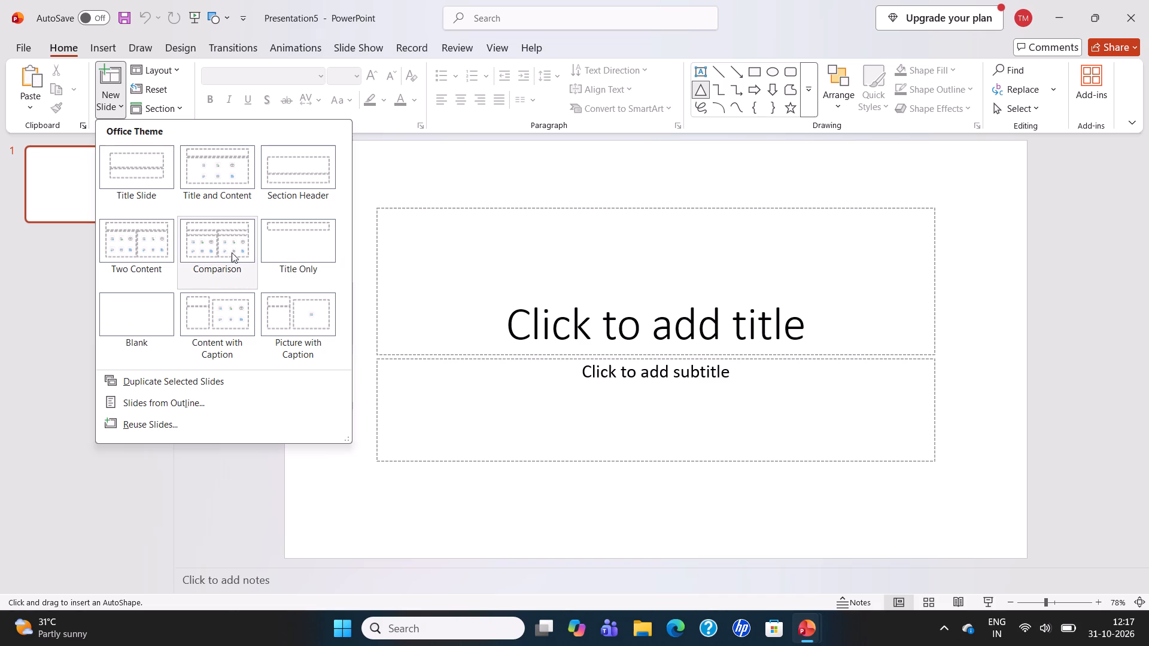
click(302, 241)
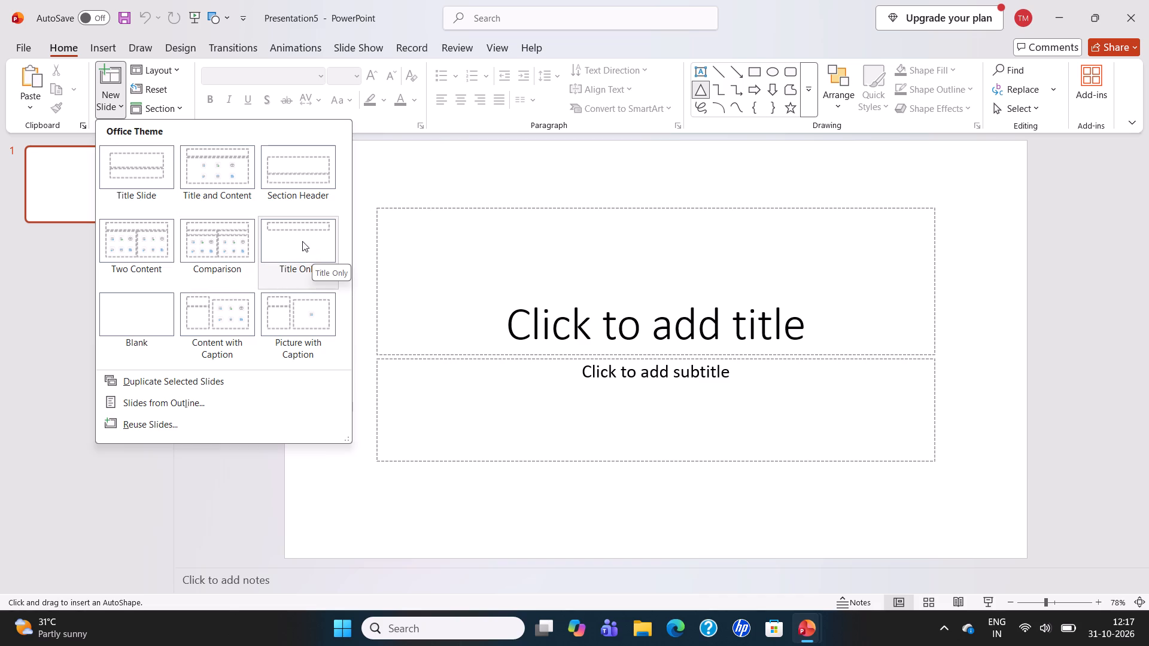
Move the title placeholder up near the slide's top edge and shrink it to a narrower, shorter box.
drag(470, 200, 528, 192)
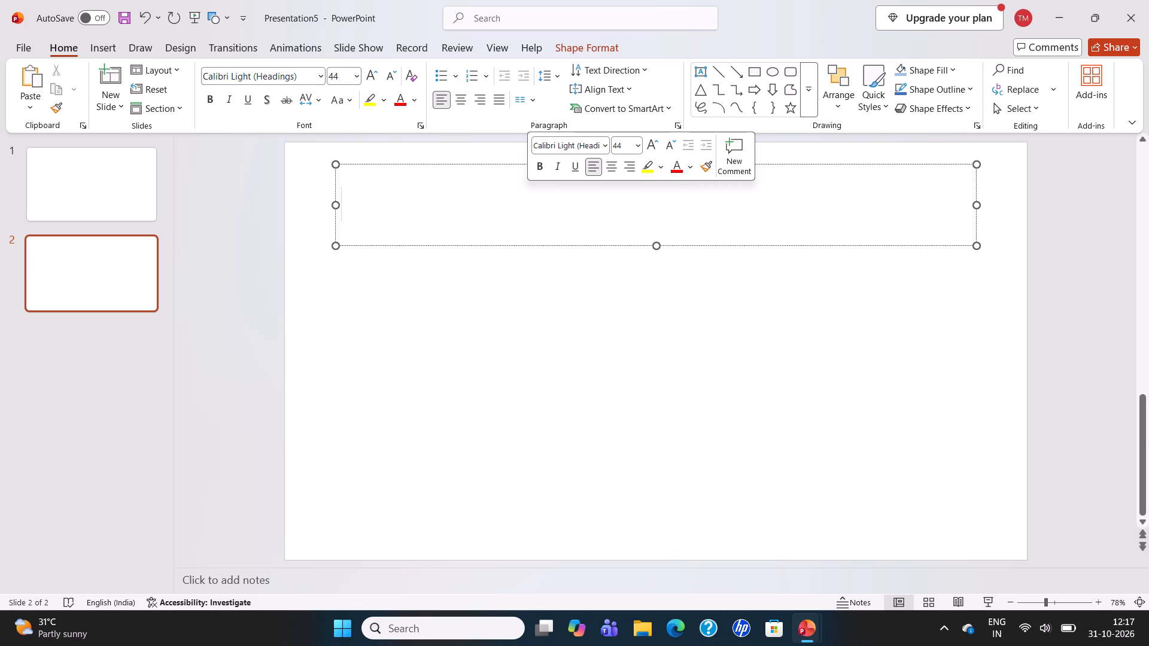
drag(330, 249, 409, 235)
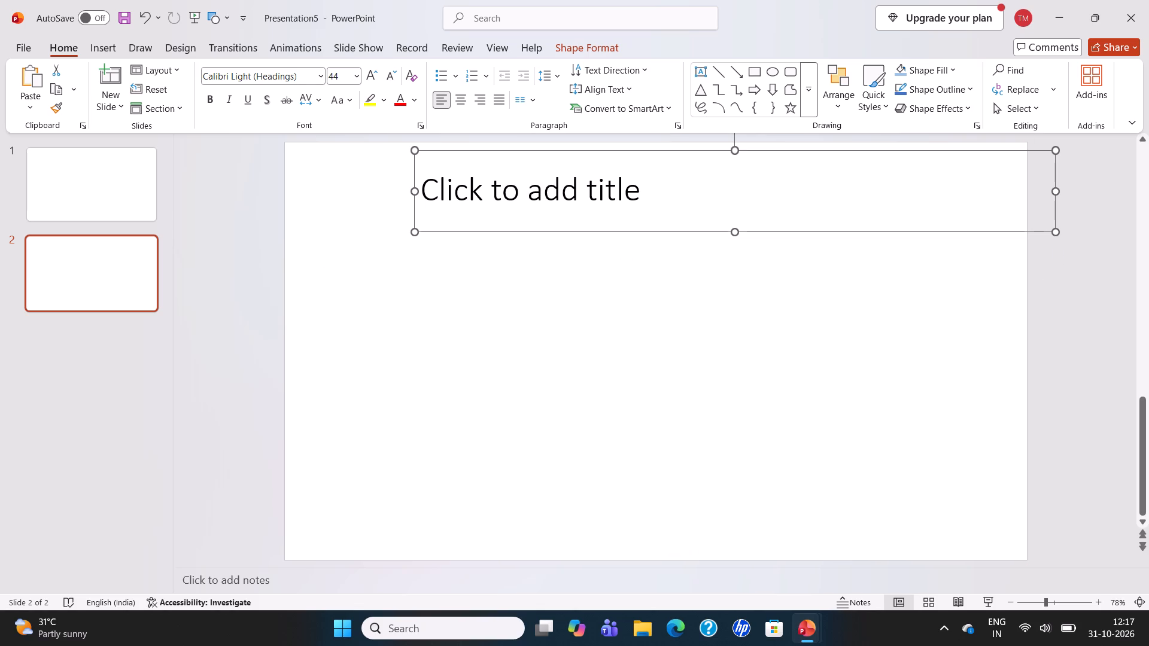
drag(1055, 233, 817, 229)
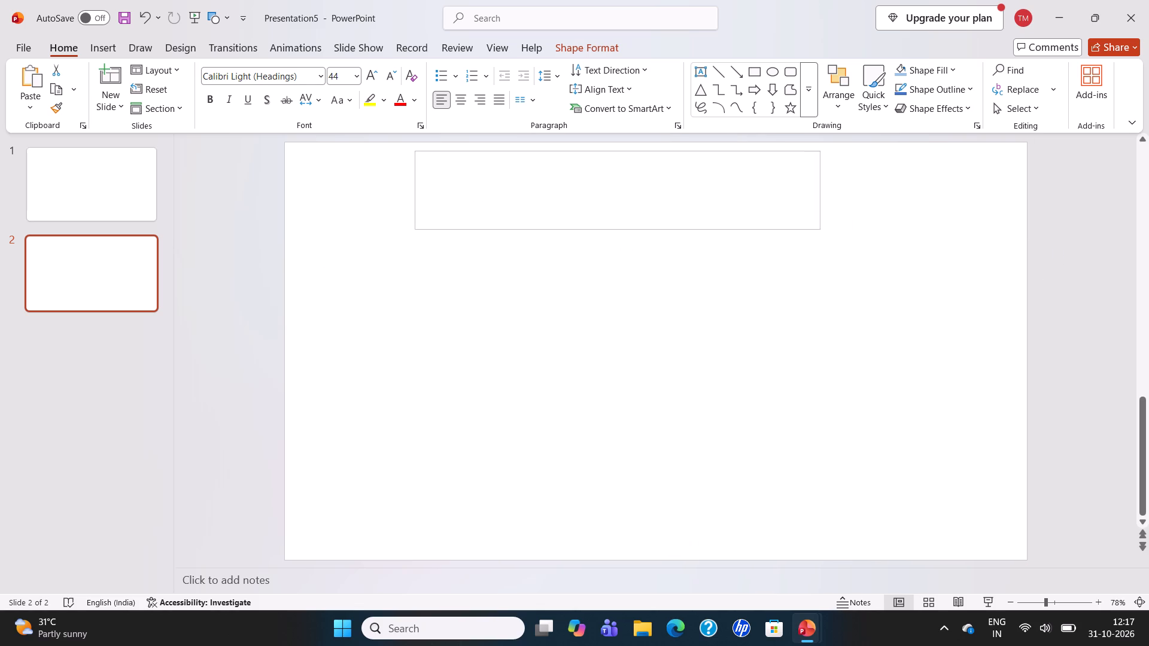
drag(817, 229, 826, 195)
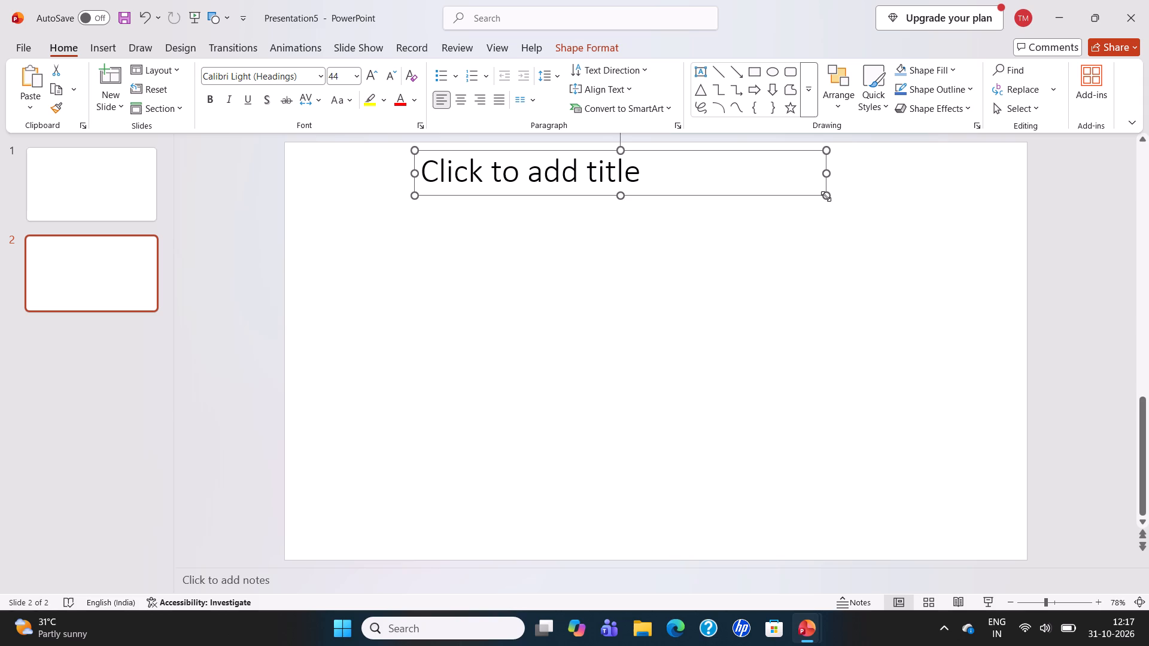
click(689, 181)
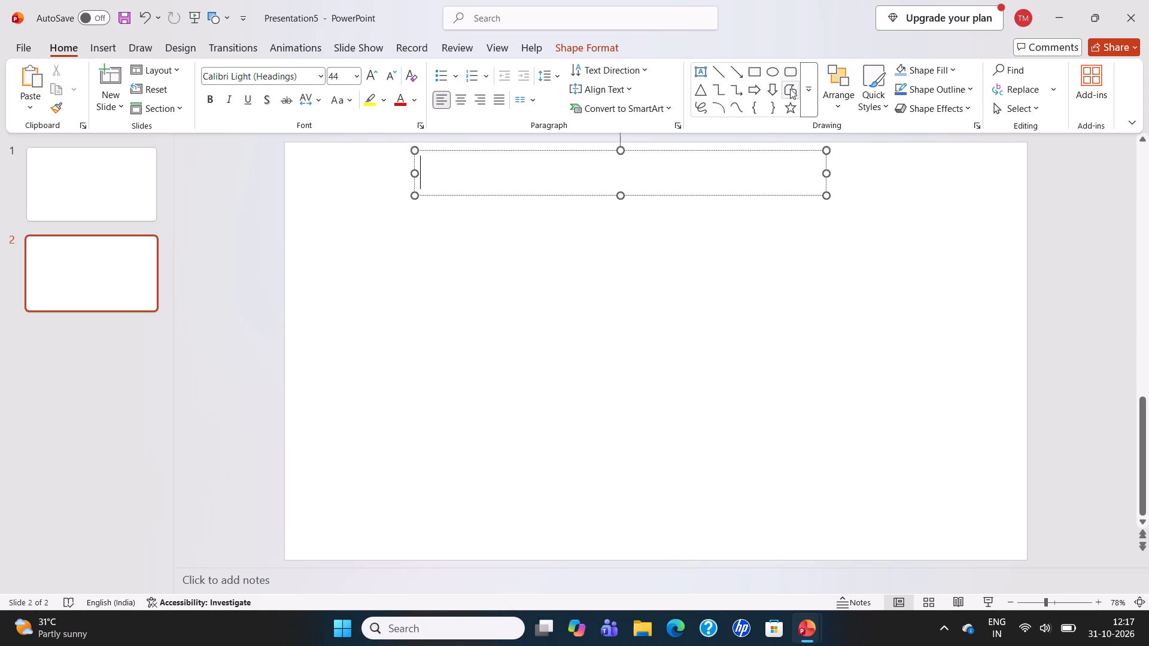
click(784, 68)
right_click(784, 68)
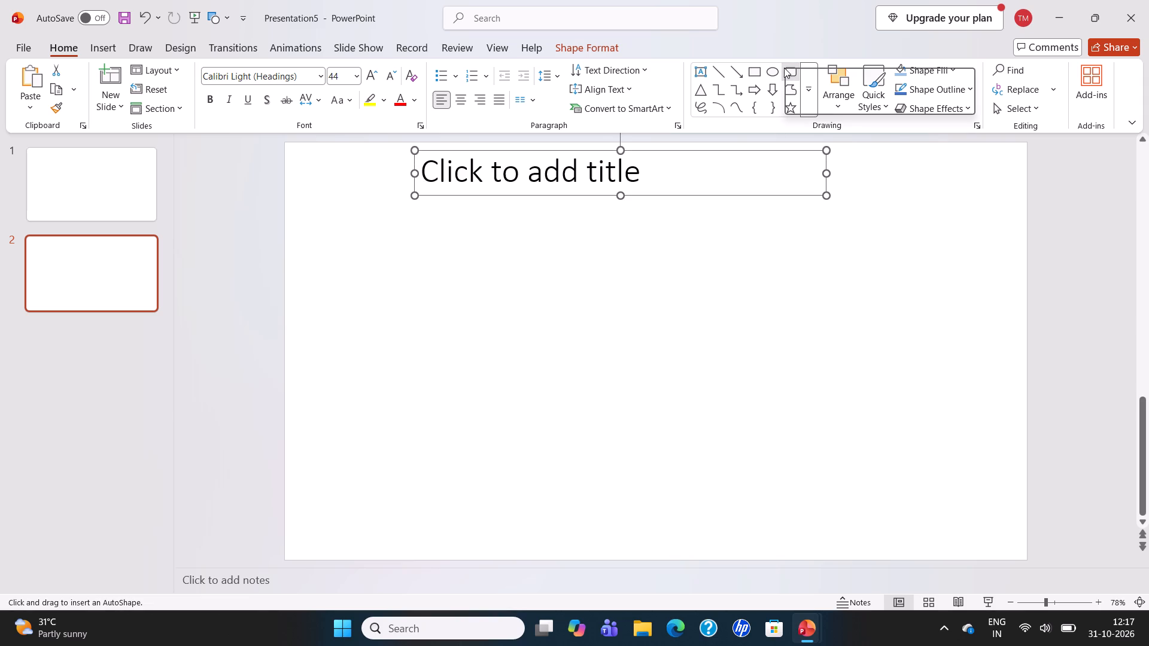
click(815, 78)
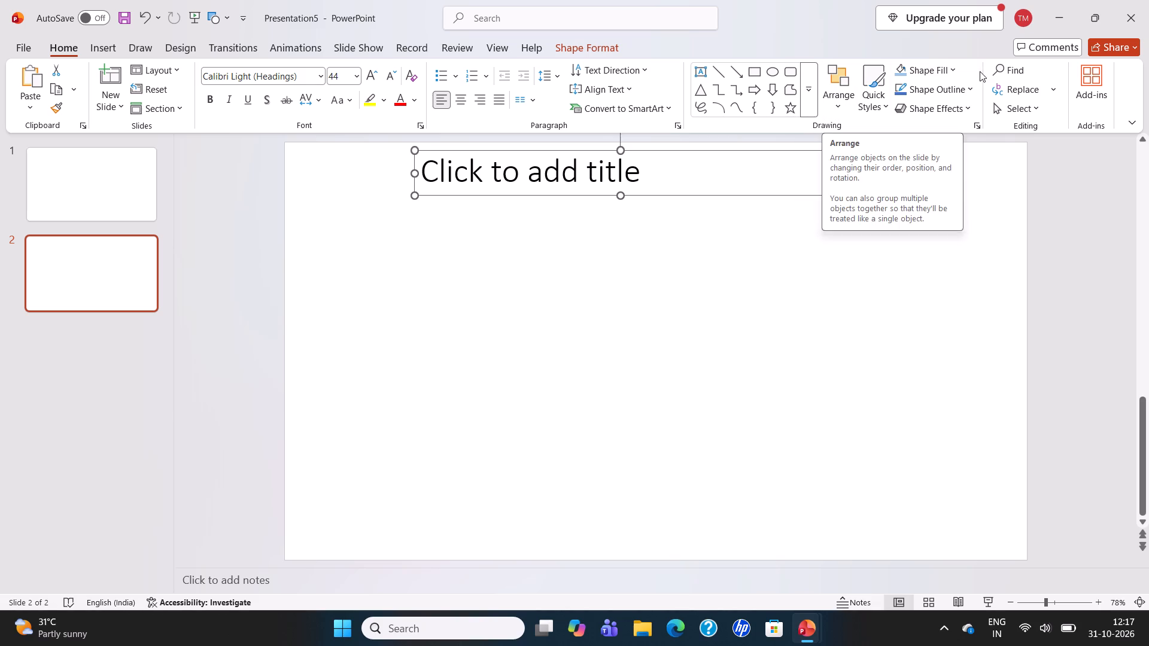
Fill the title placeholder with Blue, Accent 5, Lighter 60%.
click(950, 66)
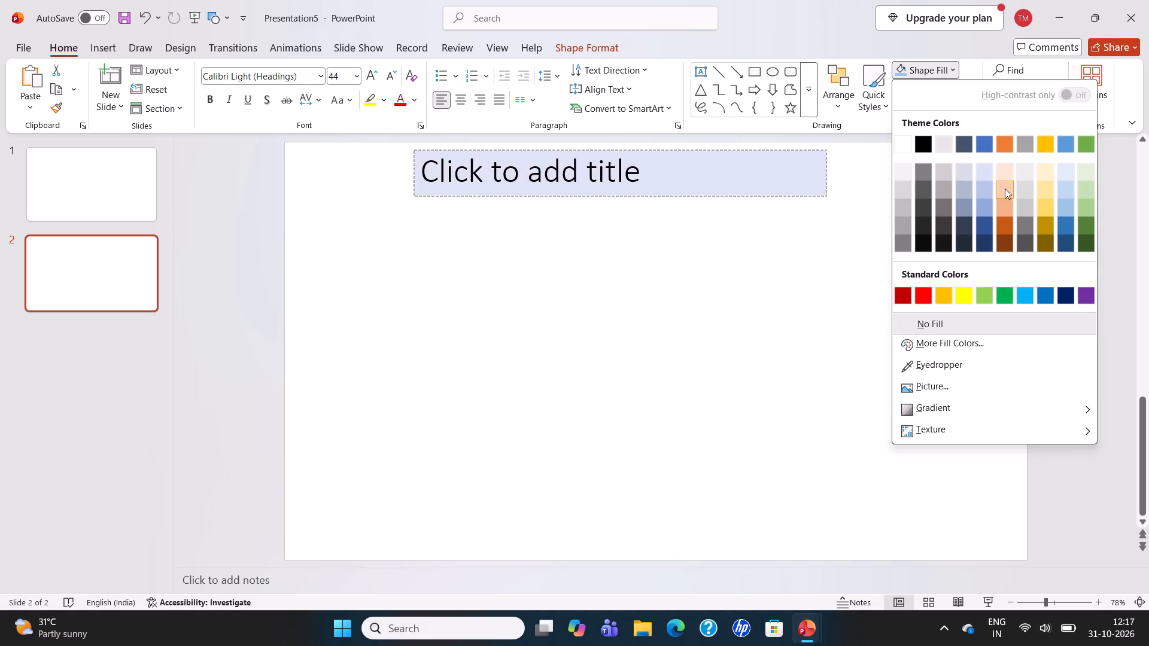
click(1065, 187)
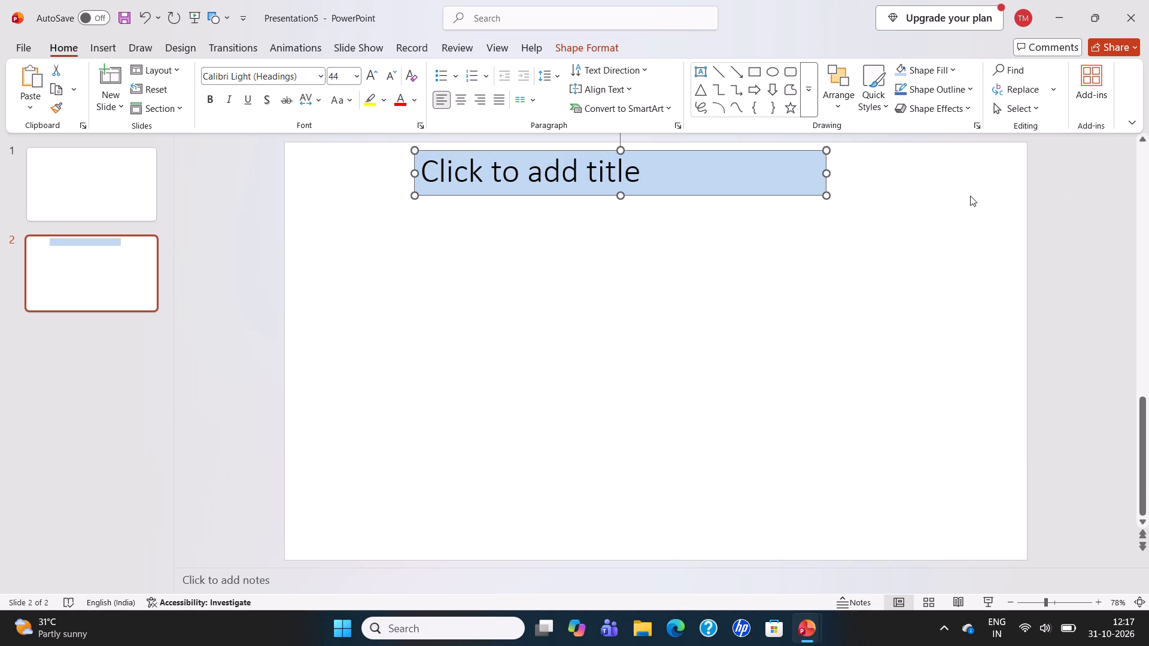
Shrink the blue title box from both sides into a short, thin bar near the middle of the slide's top edge.
drag(825, 191, 756, 176)
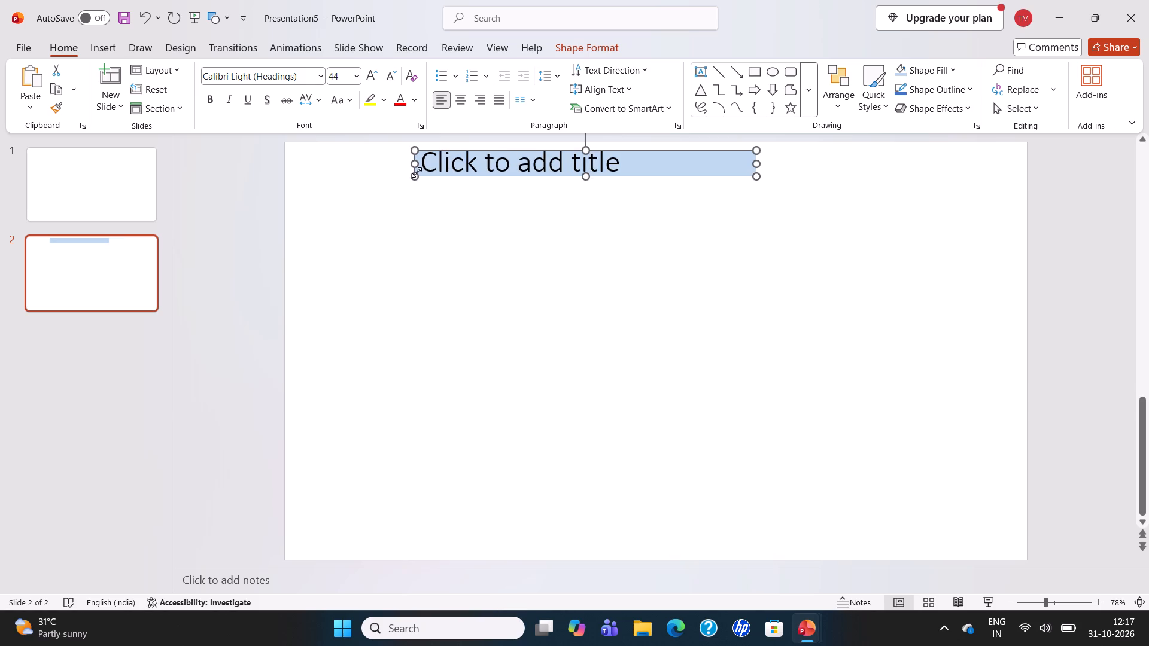
drag(416, 172, 527, 167)
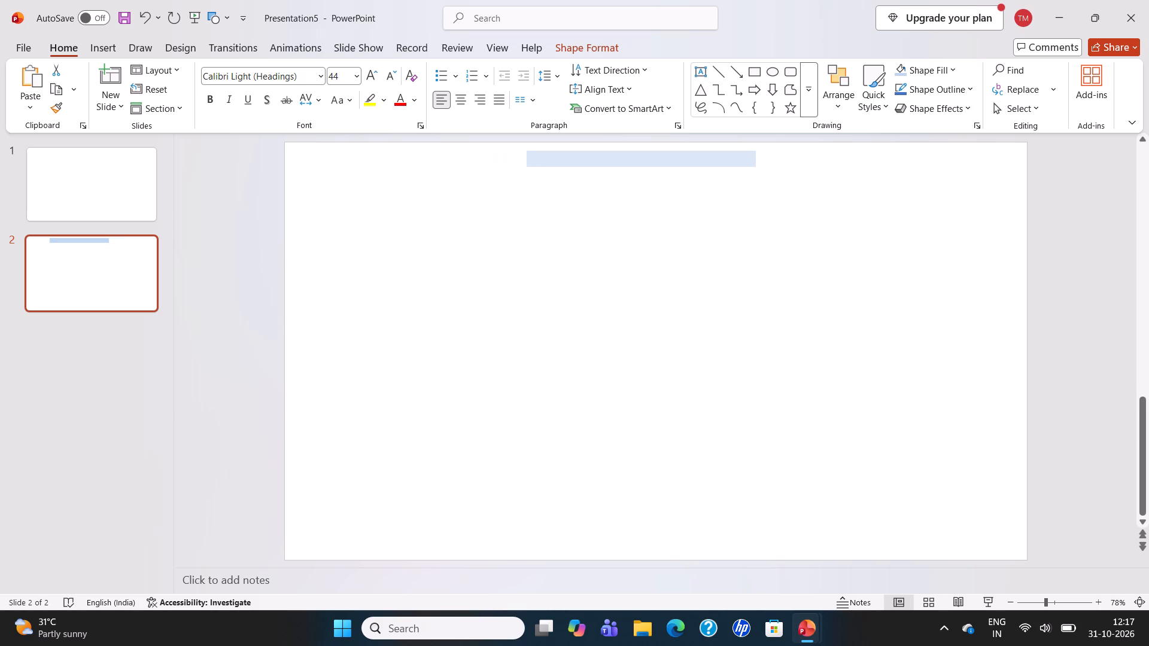
drag(527, 167, 527, 167)
Enter "Lipid droplets" as the title text in the blue bar.
click(724, 158)
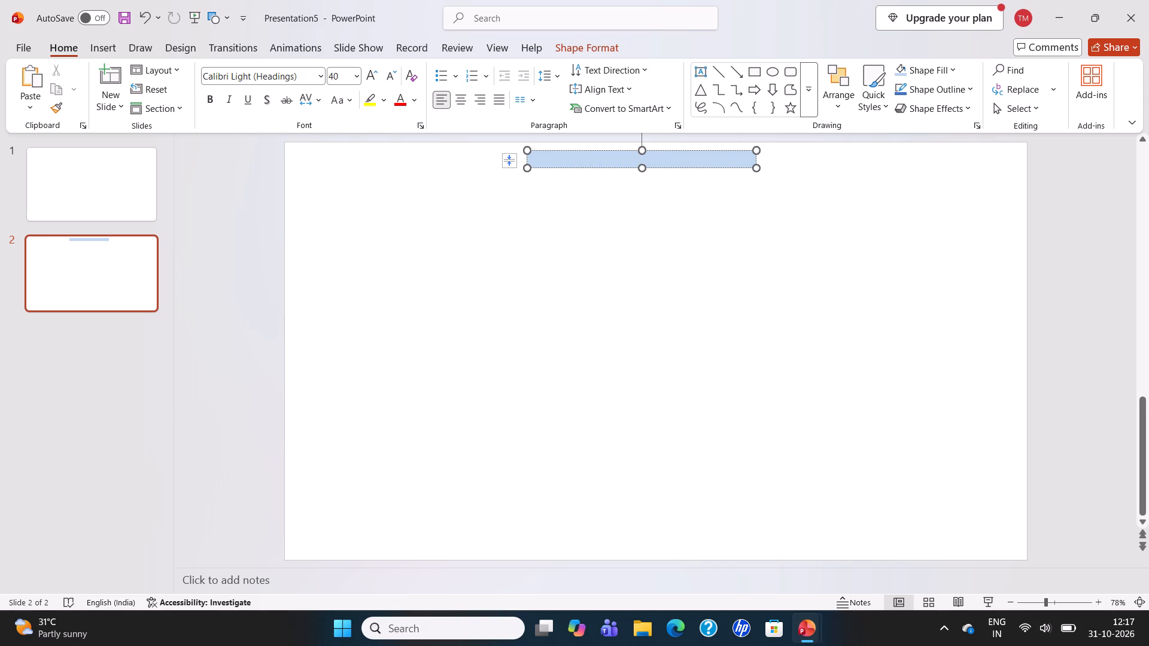
text(Lip)
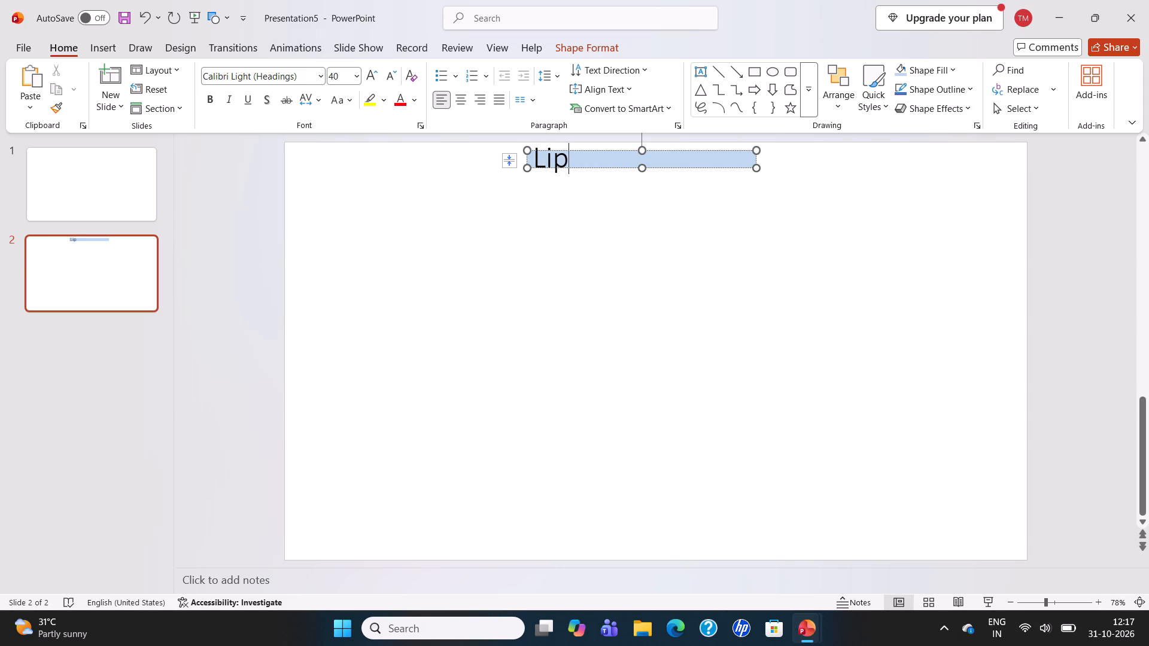
key(i)
text(d dr)
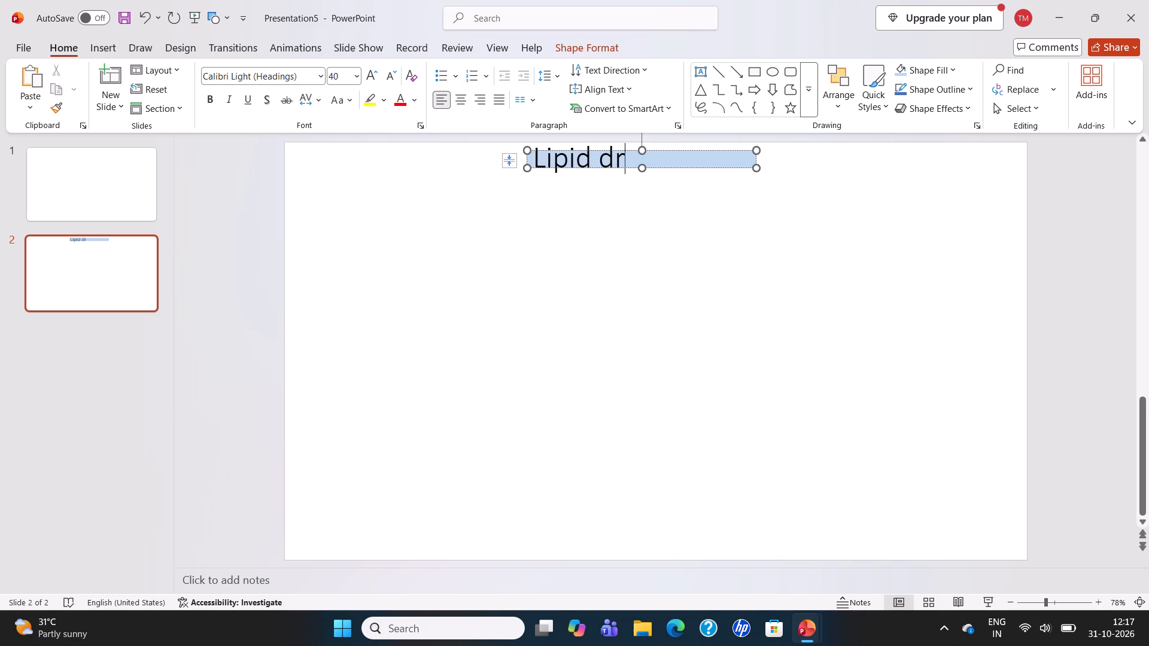
key(o)
text(plets)
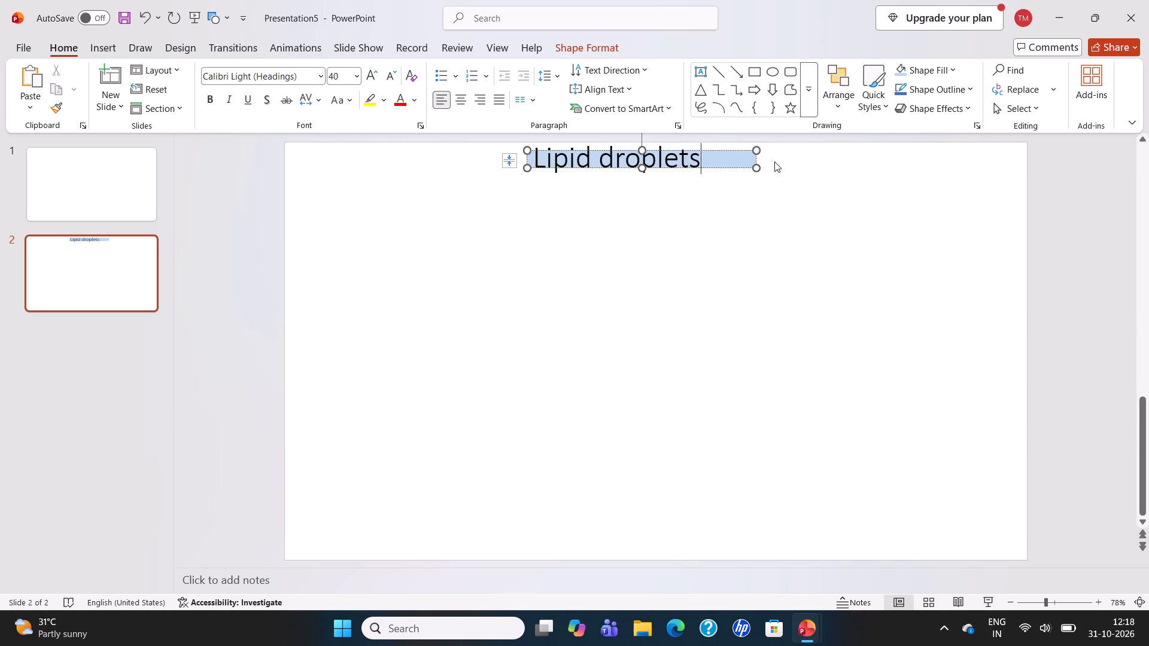
Increase the title bar's height slightly so the "Lipid droplets" text fits inside it.
drag(755, 172, 755, 174)
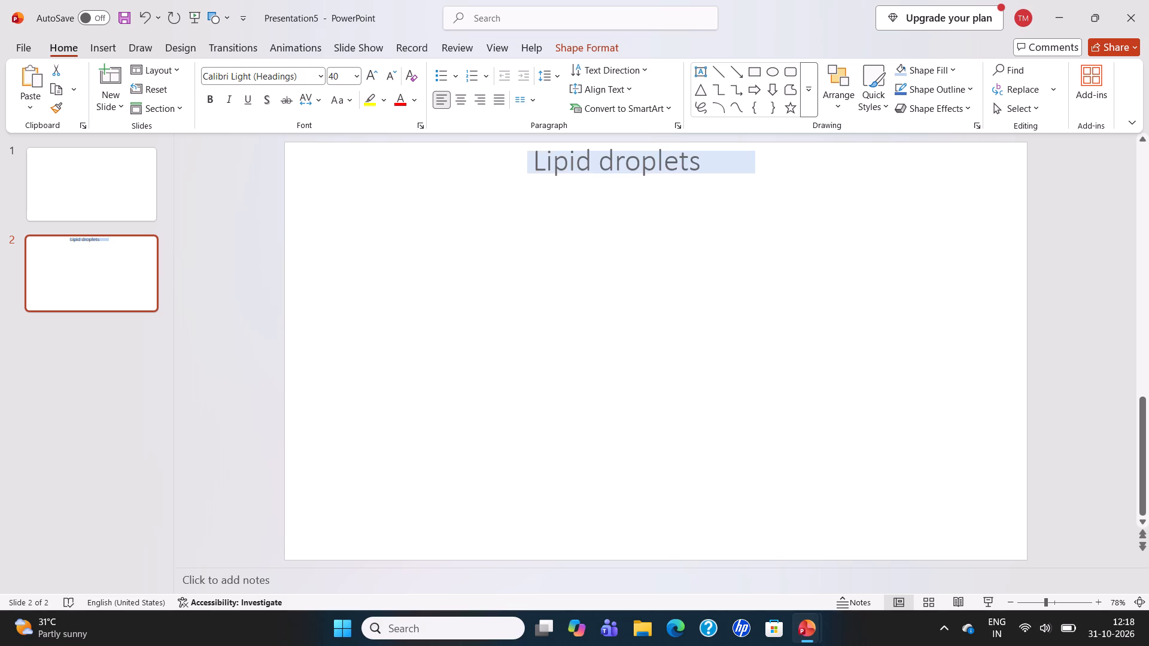
drag(755, 174, 755, 178)
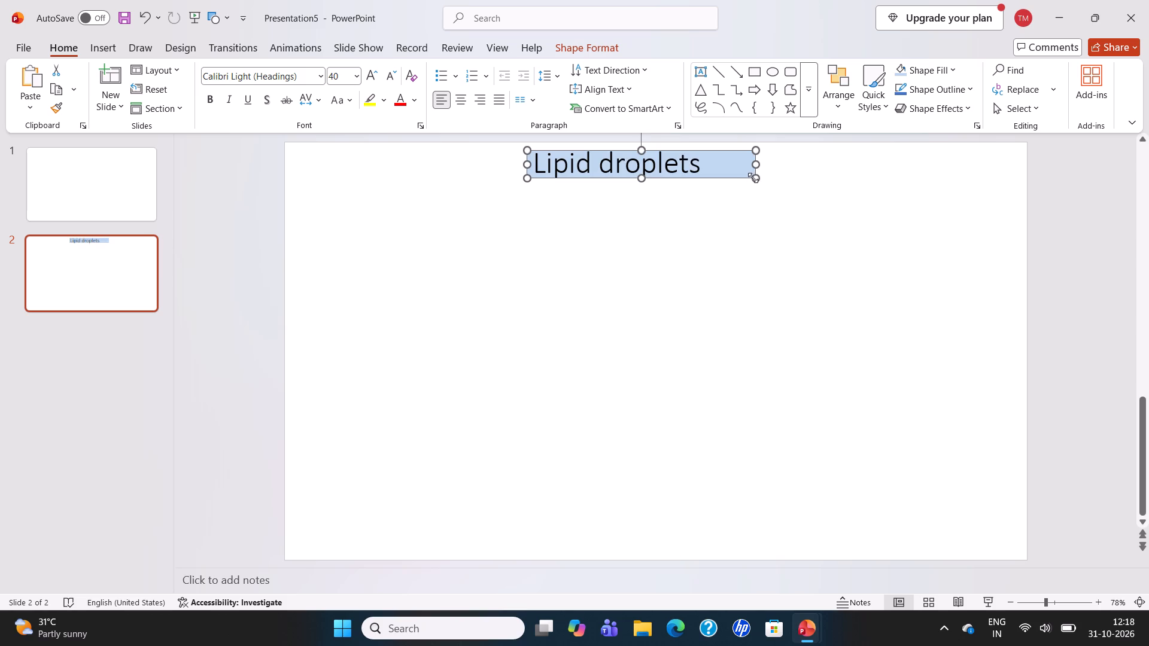
click(680, 200)
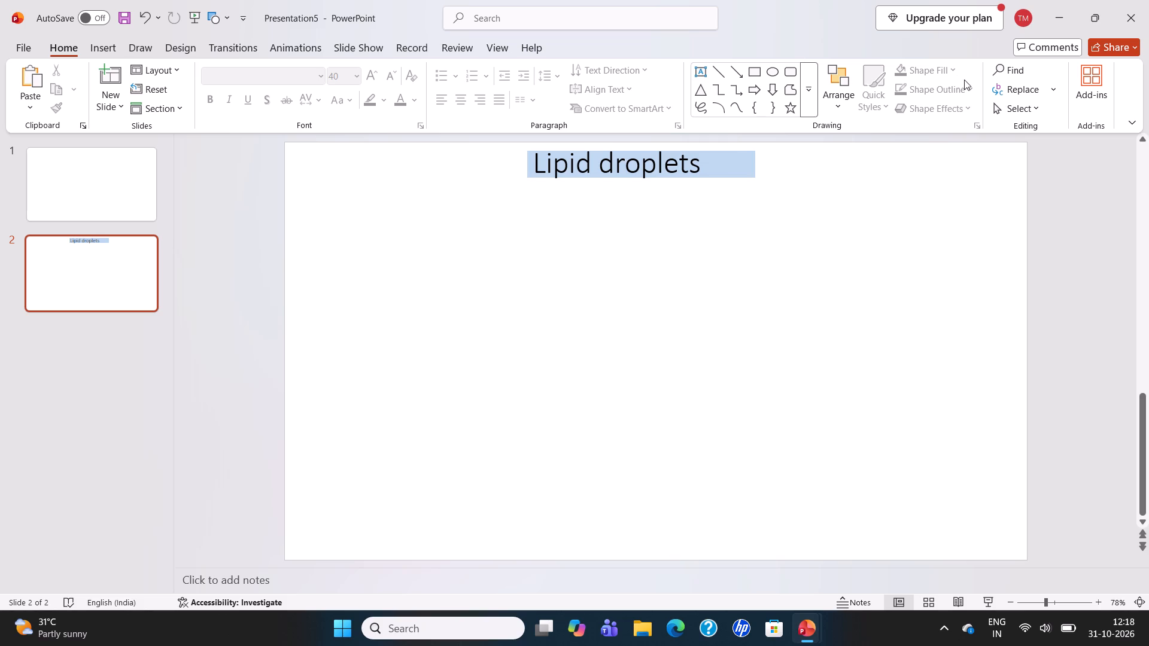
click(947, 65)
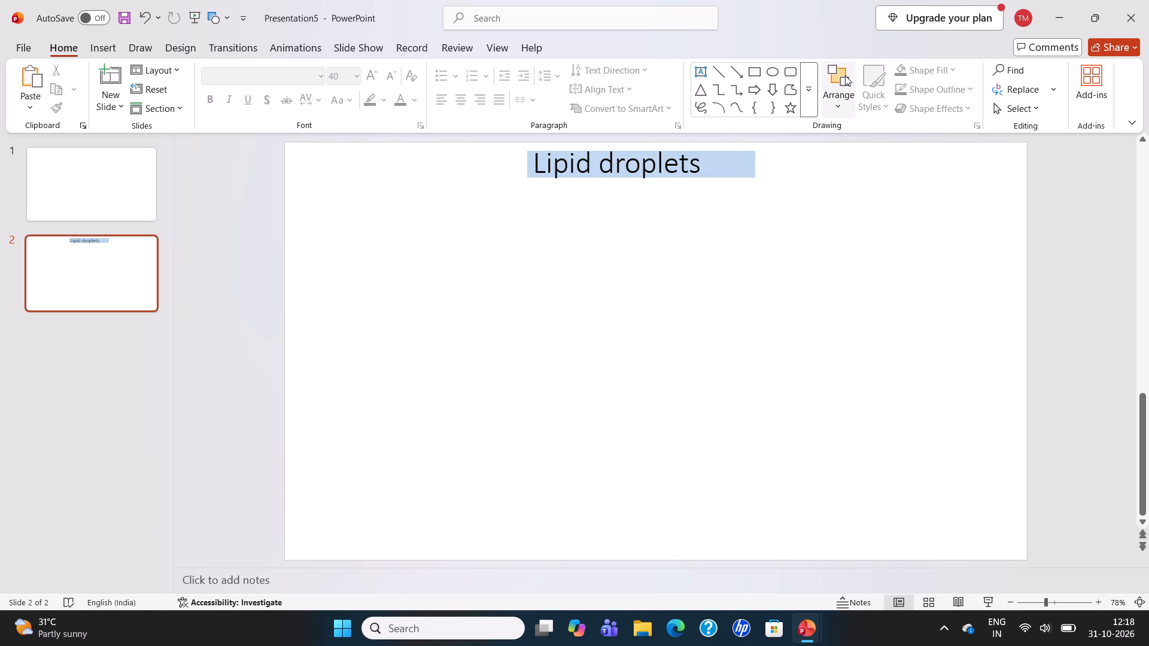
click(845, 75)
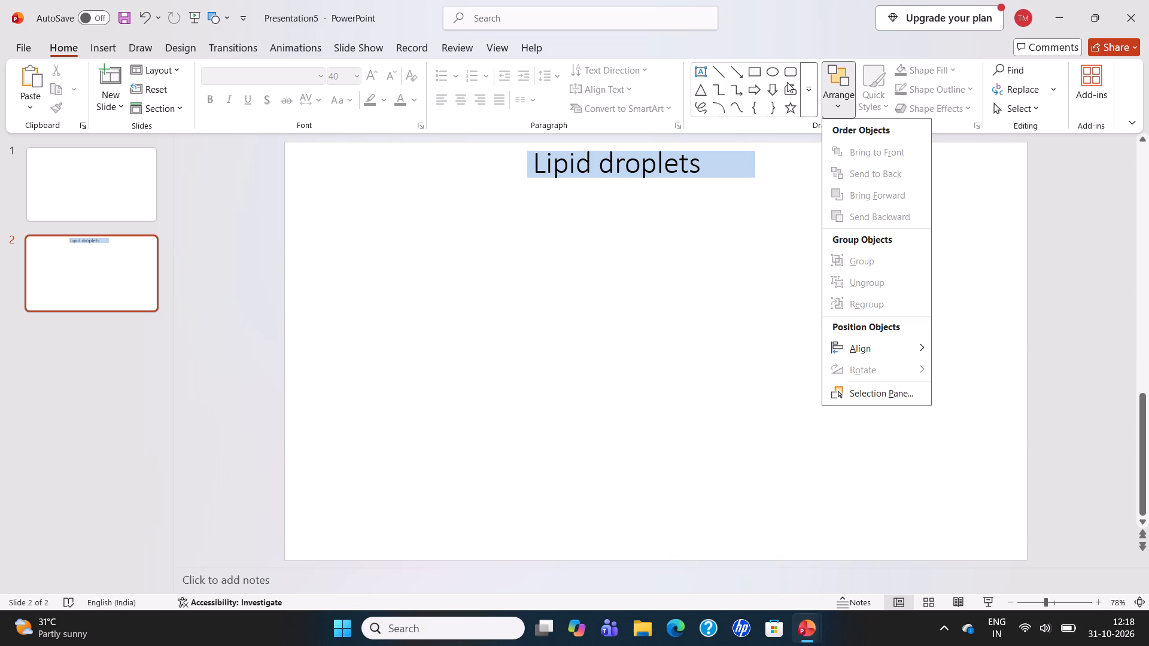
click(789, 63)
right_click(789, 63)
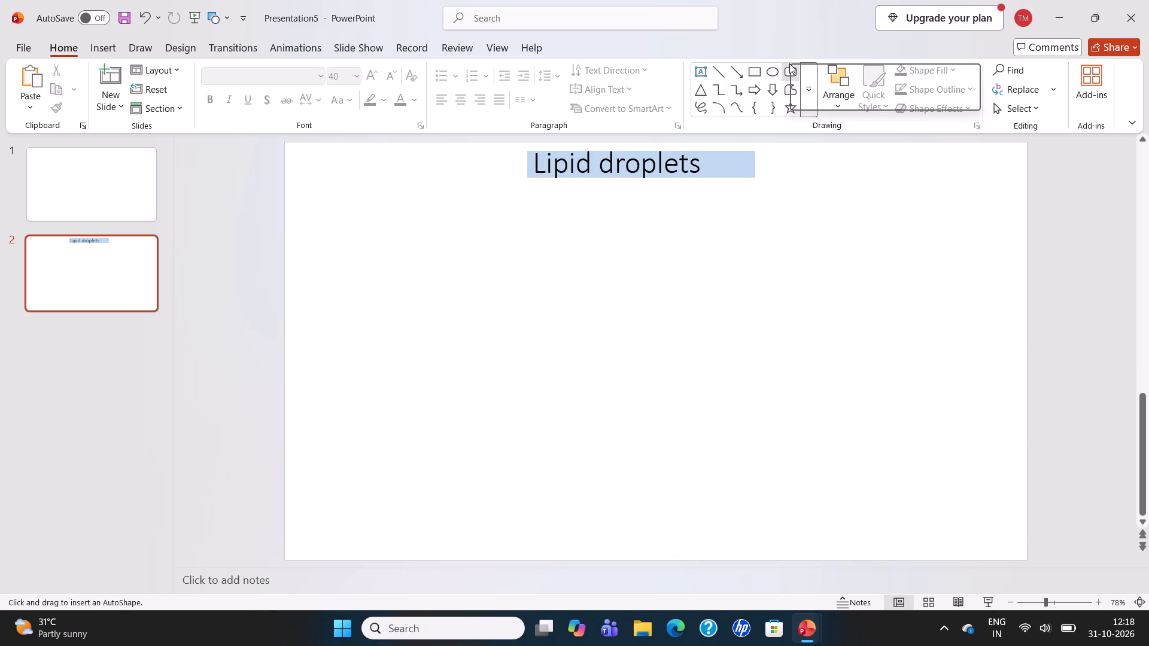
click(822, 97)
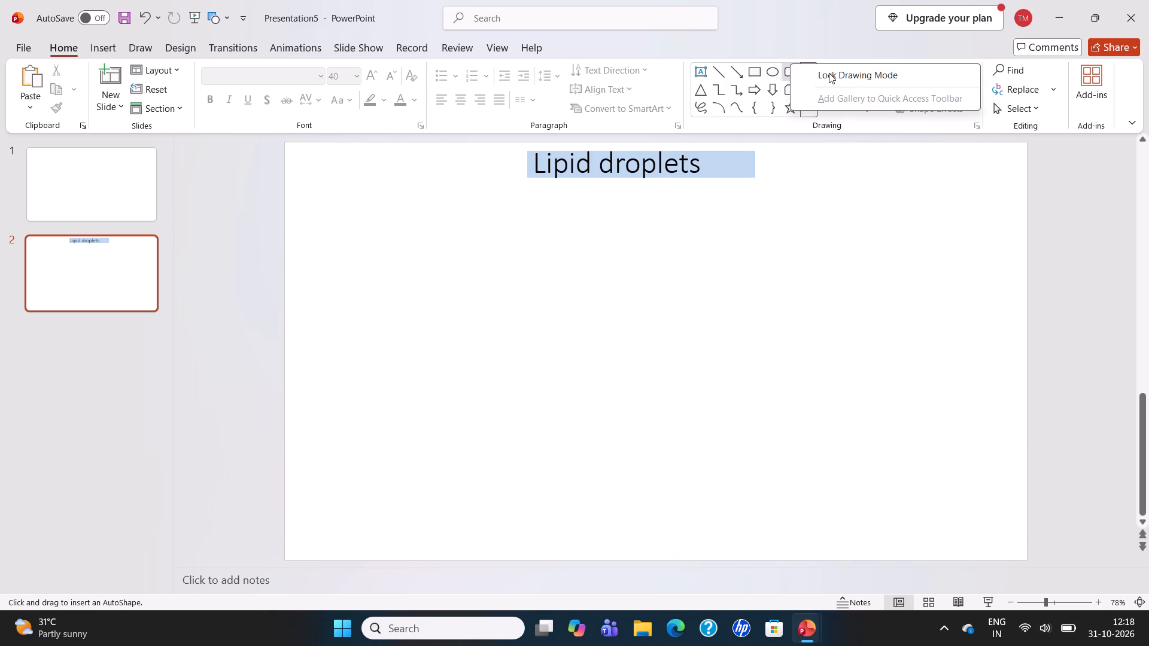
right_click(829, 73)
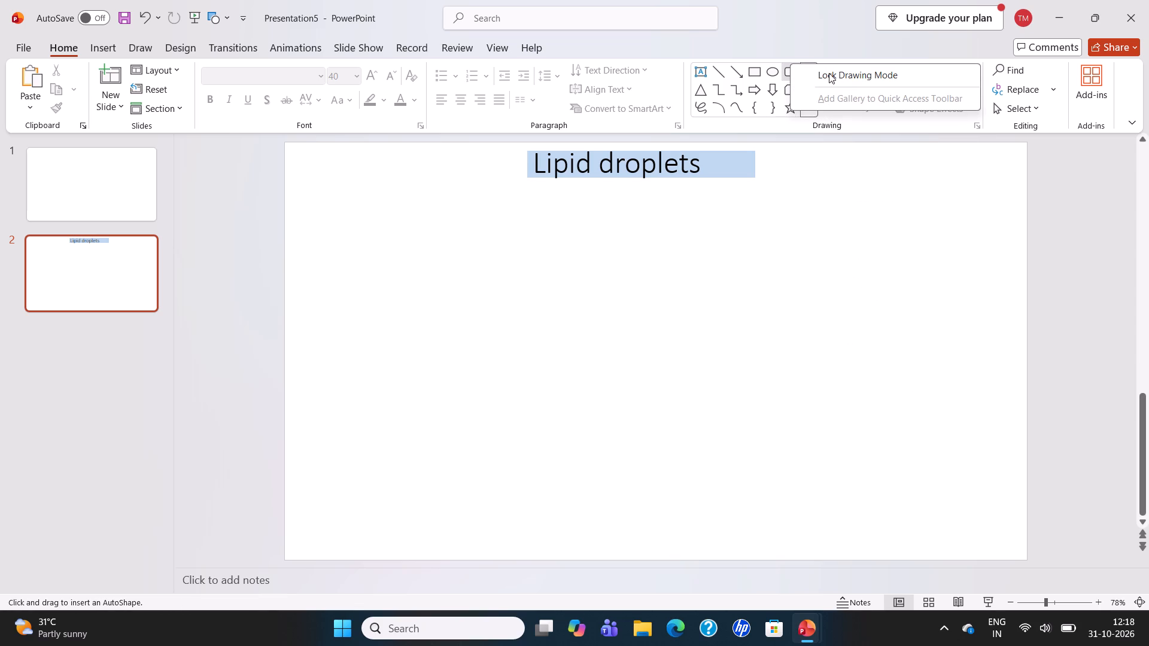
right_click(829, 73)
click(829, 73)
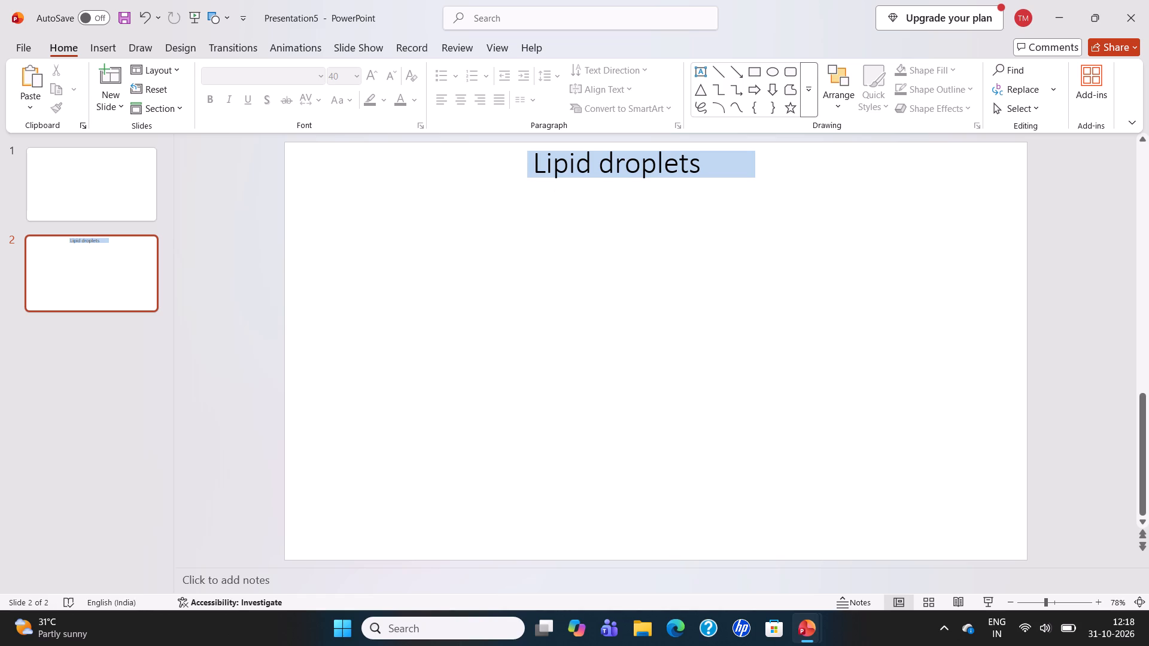
Draw a nearly horizontal straight line about 9.34 cm long, extending leftward from the left edge of the "Lipid droplets" title bar.
click(710, 69)
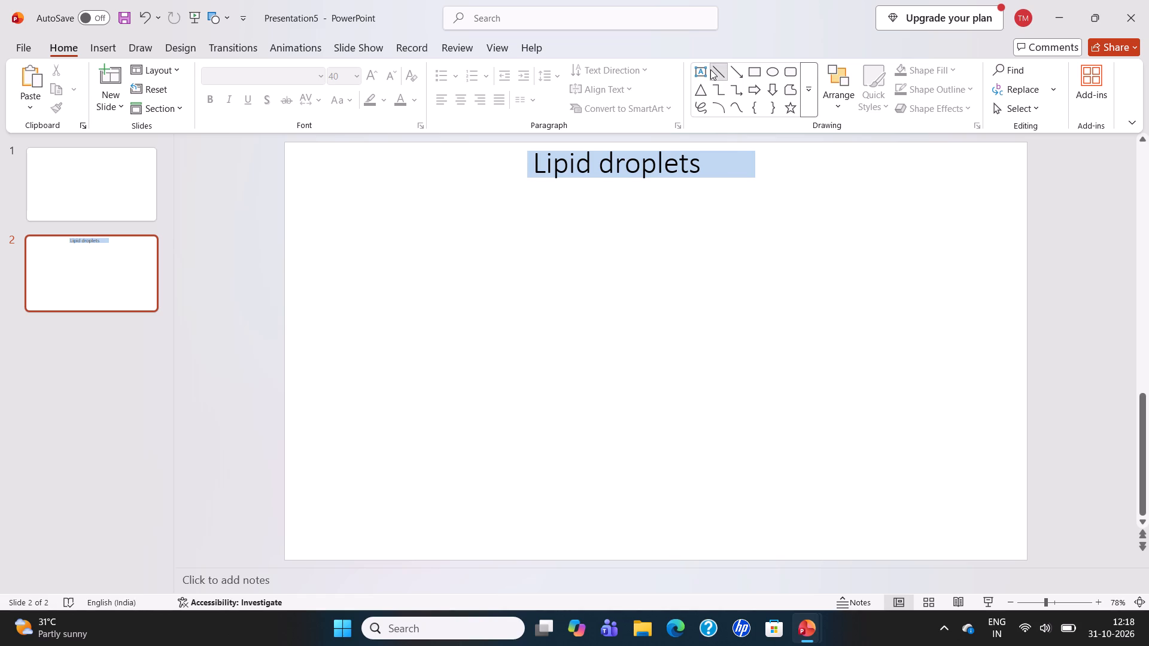
right_click(715, 69)
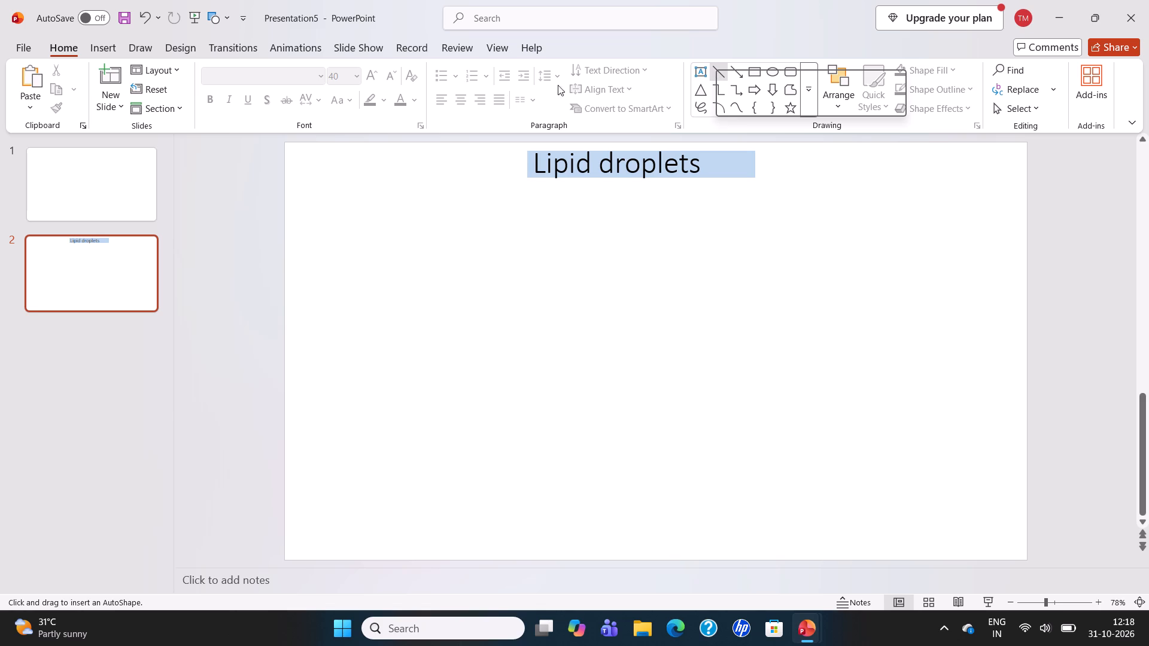
click(520, 157)
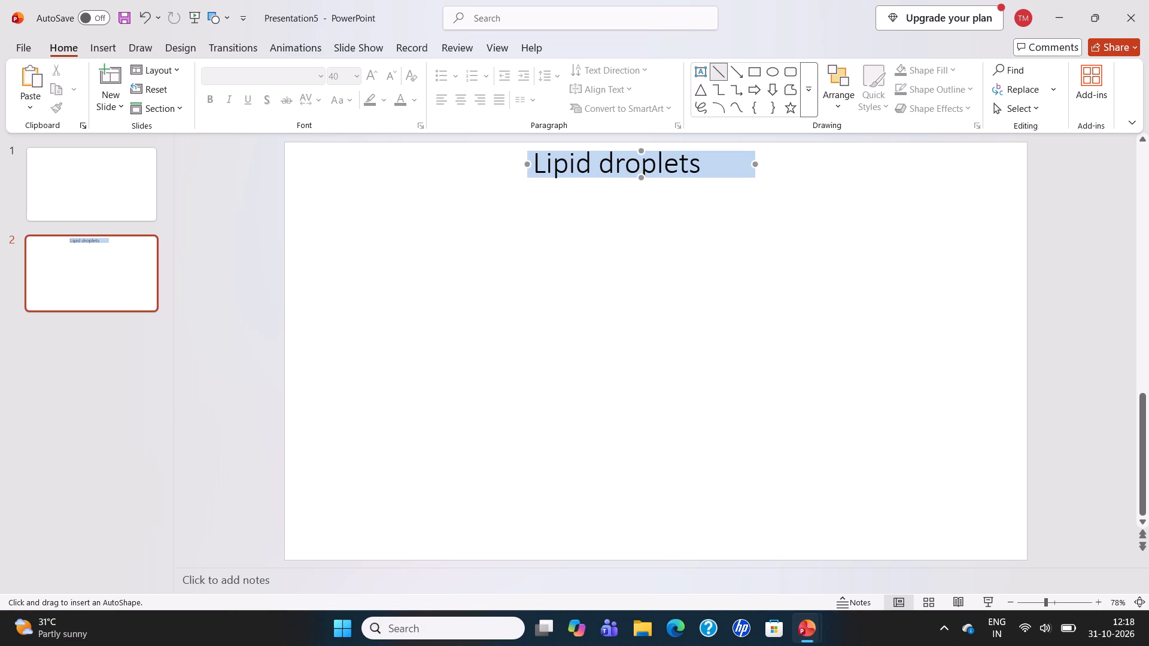
drag(528, 164, 485, 167)
drag(485, 167, 370, 164)
drag(370, 164, 348, 161)
drag(348, 161, 329, 165)
drag(329, 165, 323, 165)
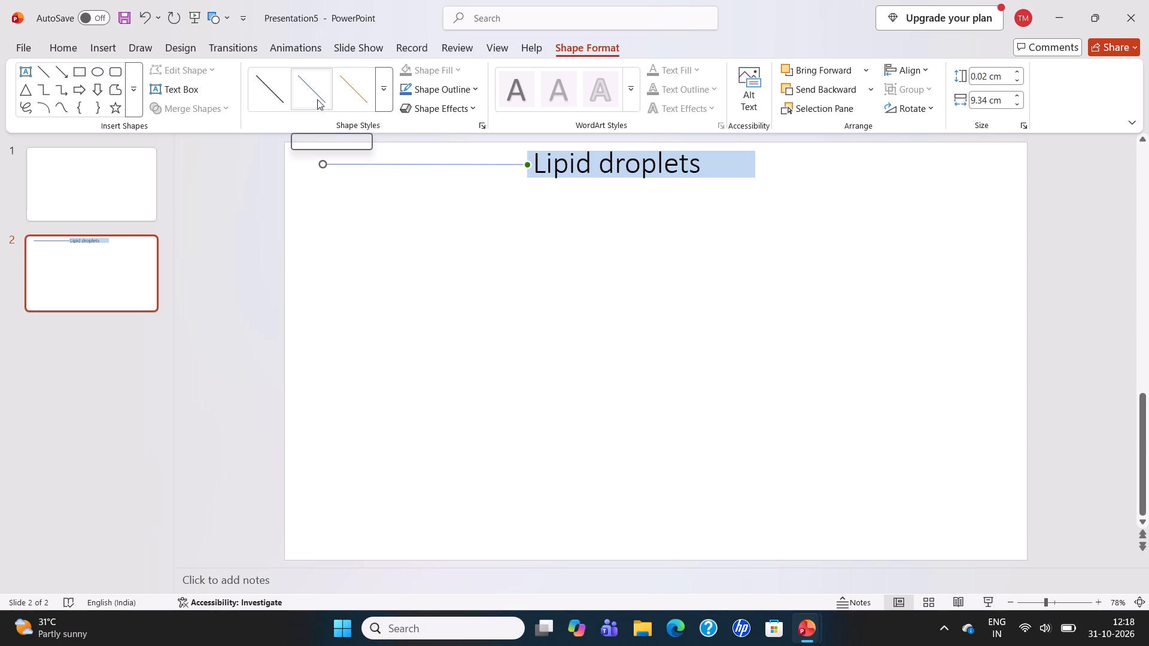
Apply the black preset style to the line beside the title bar.
click(282, 93)
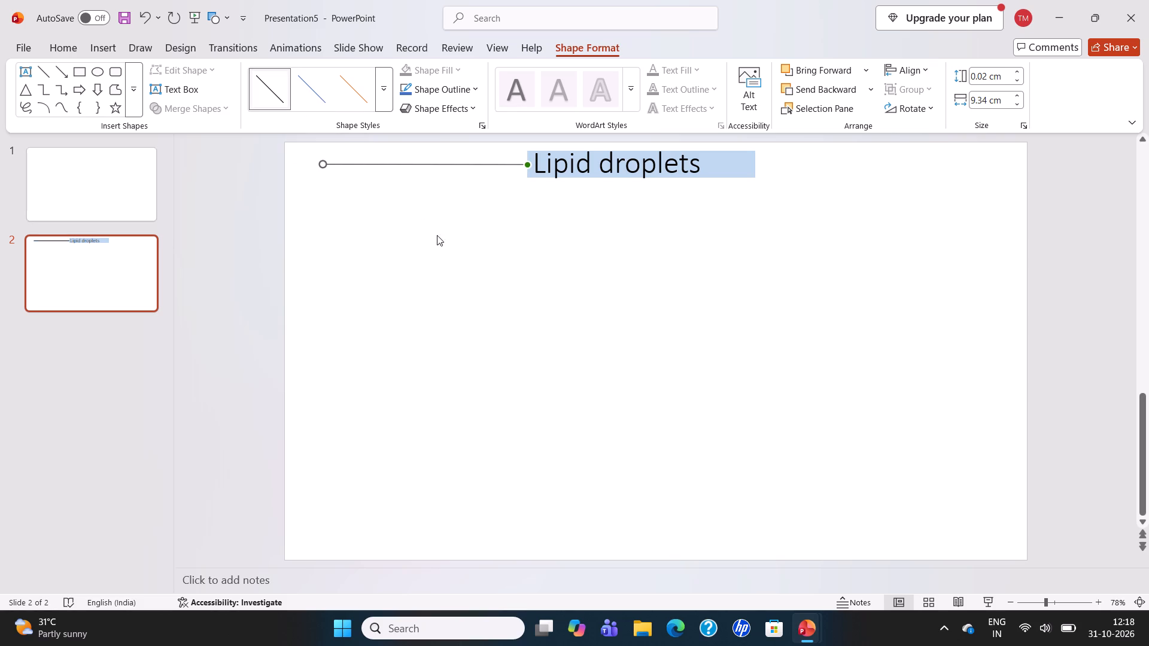
click(458, 248)
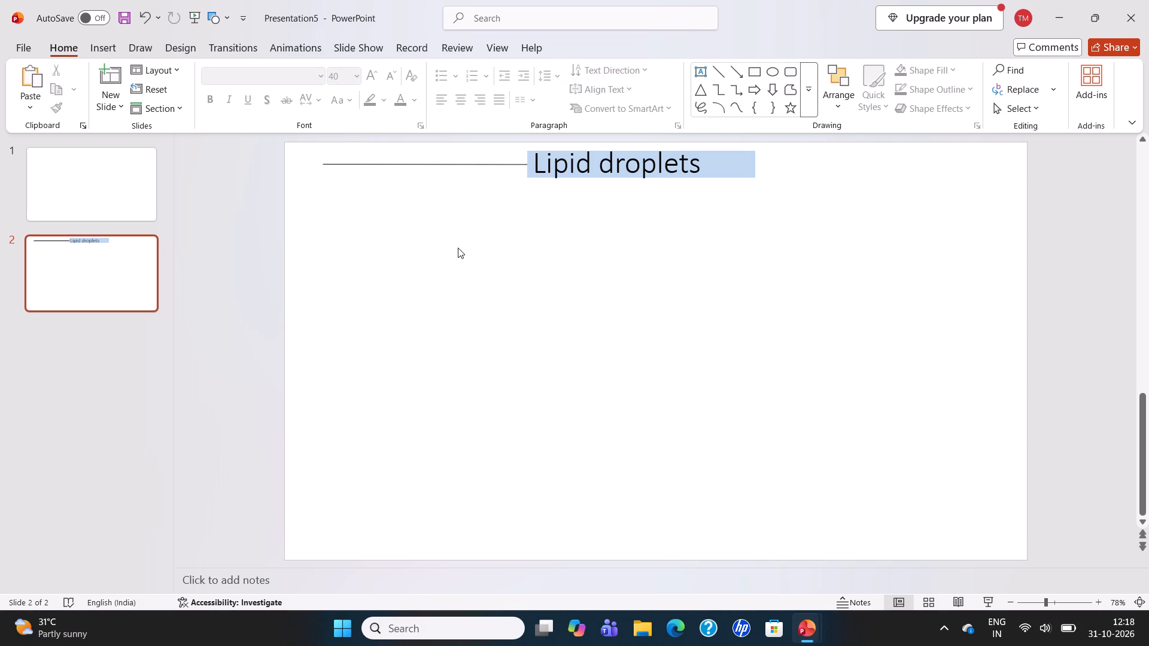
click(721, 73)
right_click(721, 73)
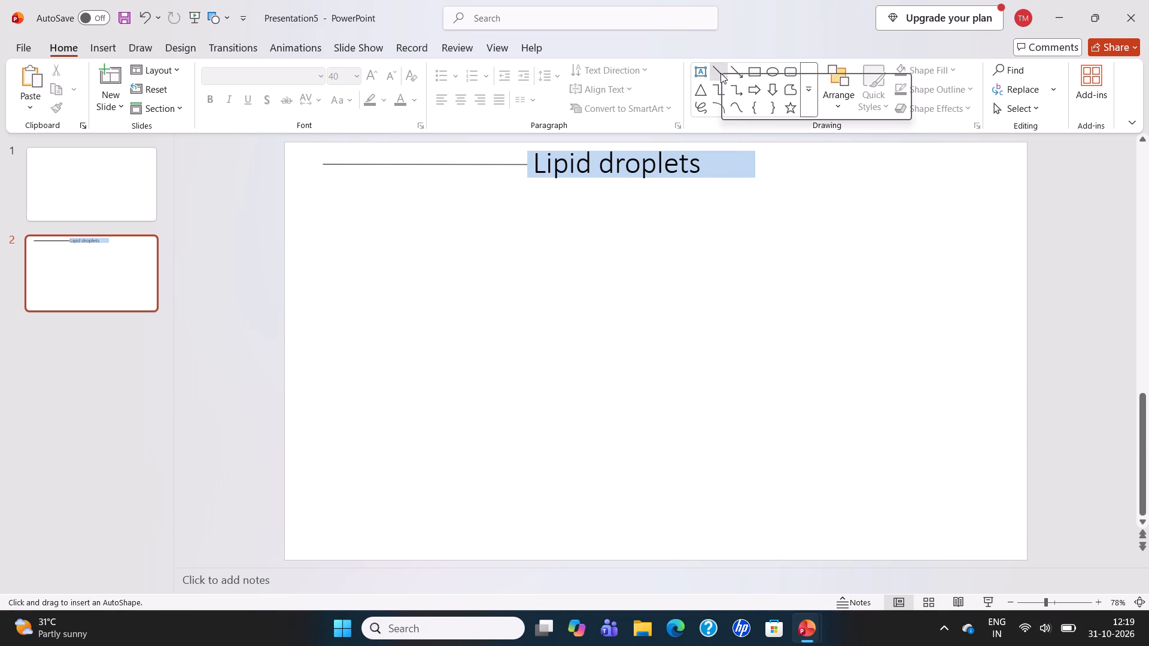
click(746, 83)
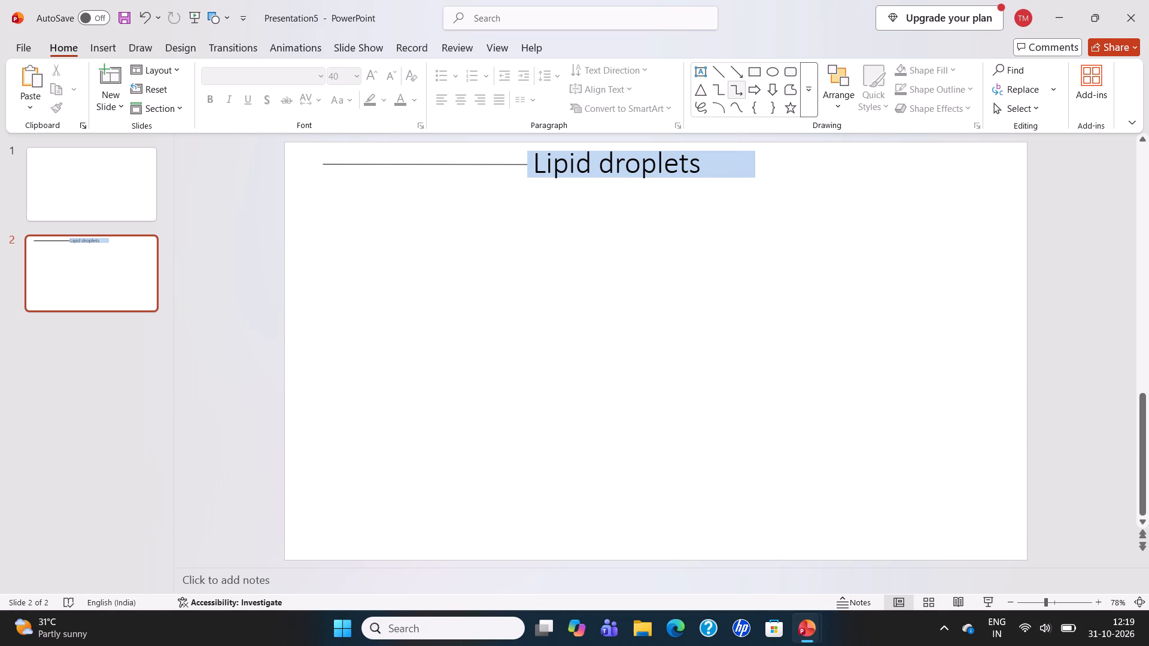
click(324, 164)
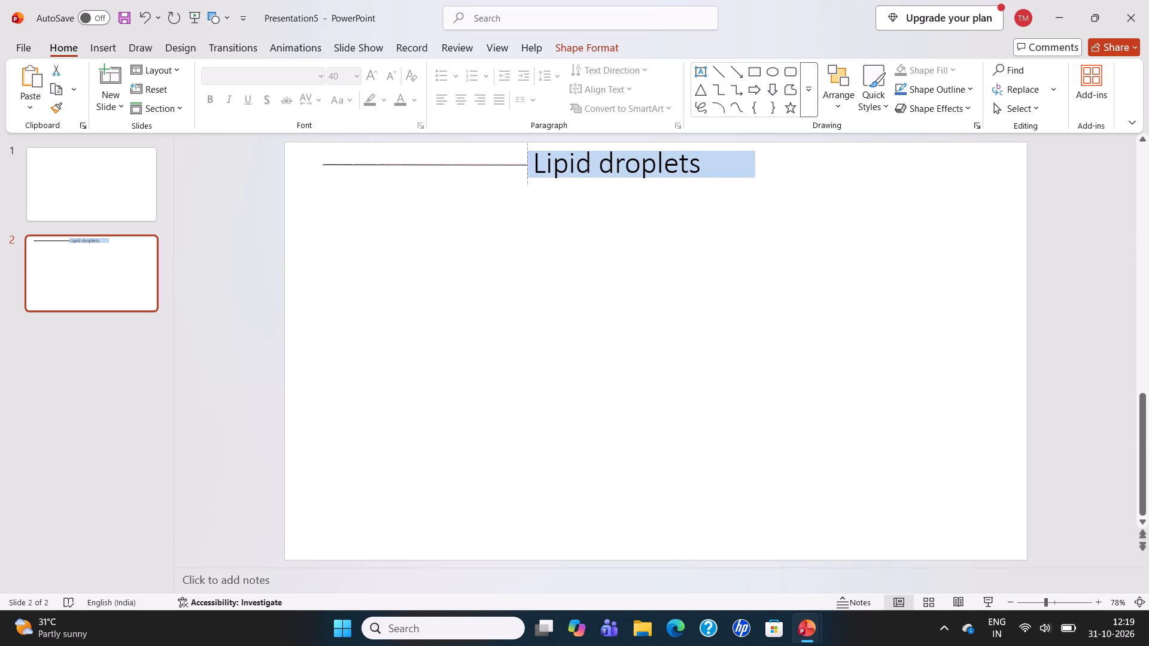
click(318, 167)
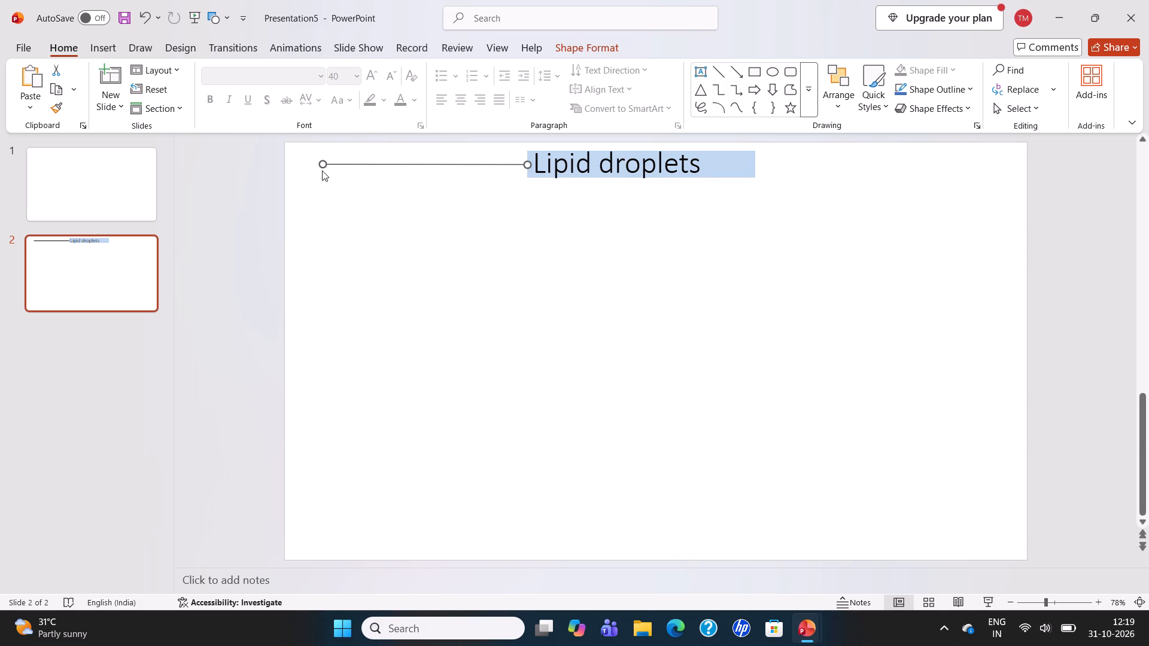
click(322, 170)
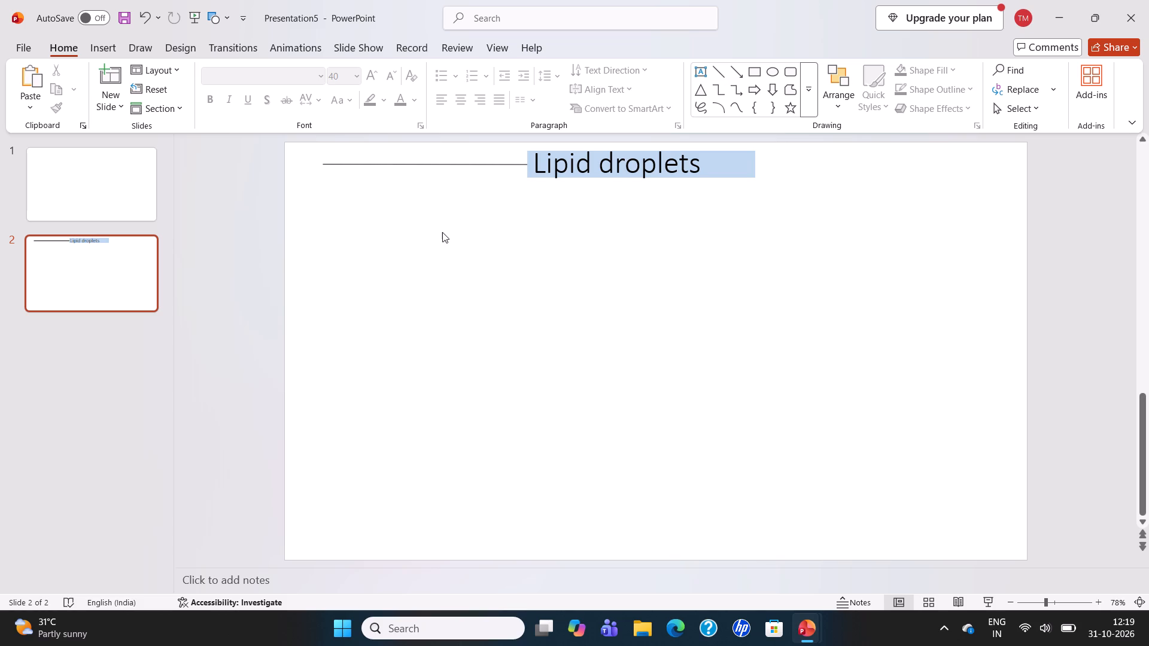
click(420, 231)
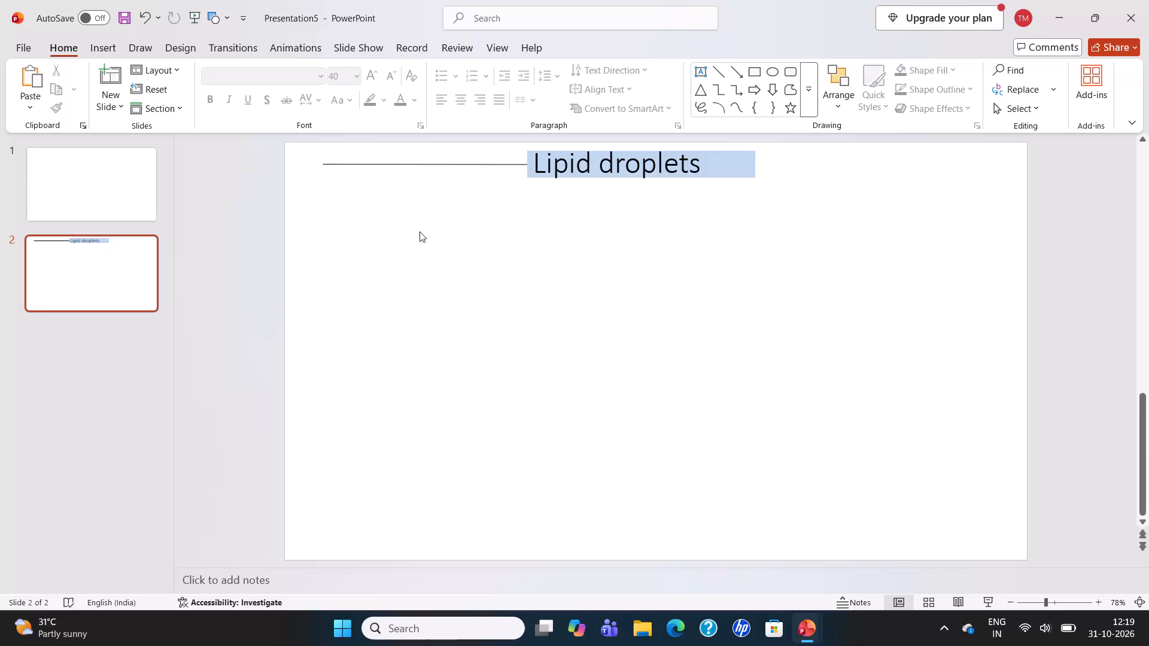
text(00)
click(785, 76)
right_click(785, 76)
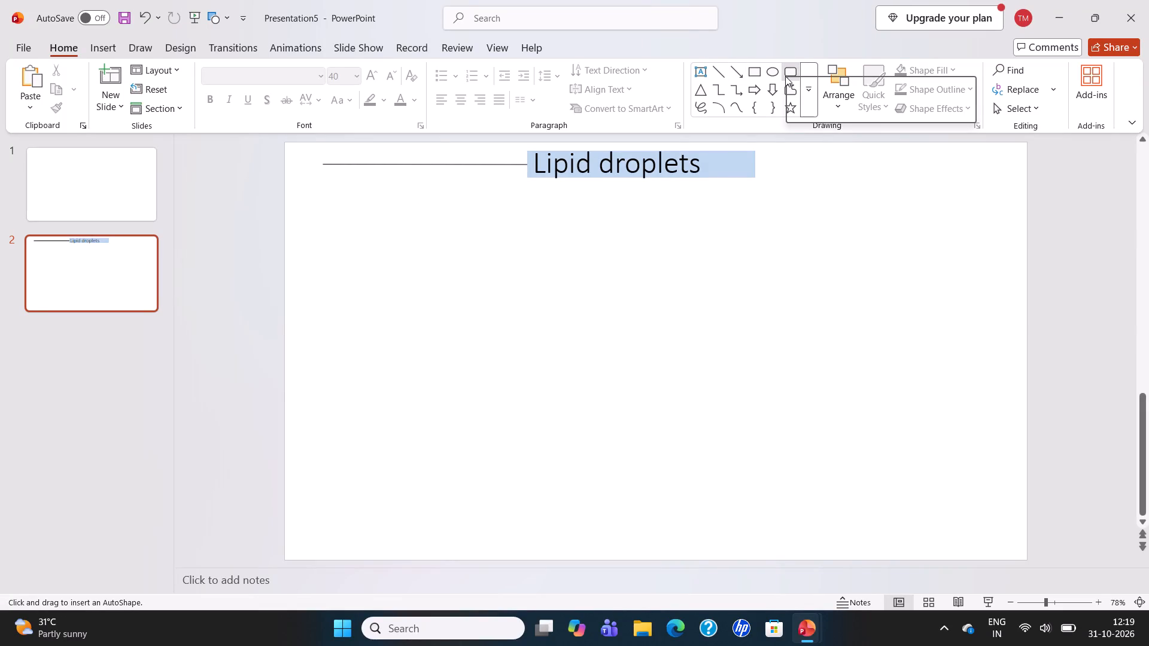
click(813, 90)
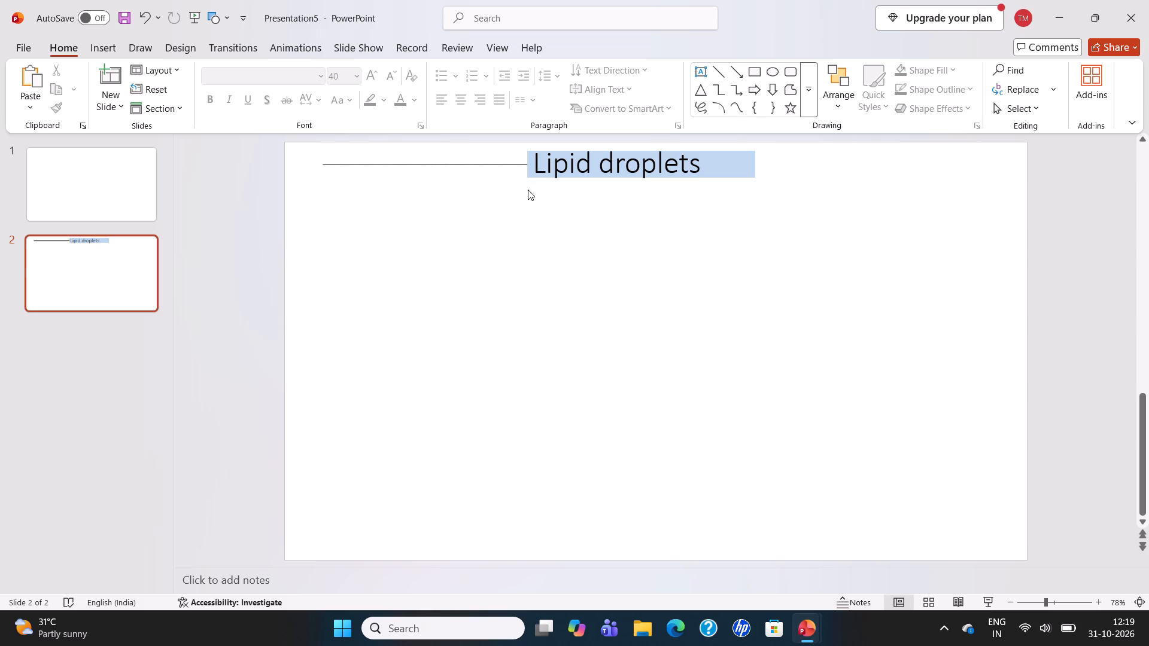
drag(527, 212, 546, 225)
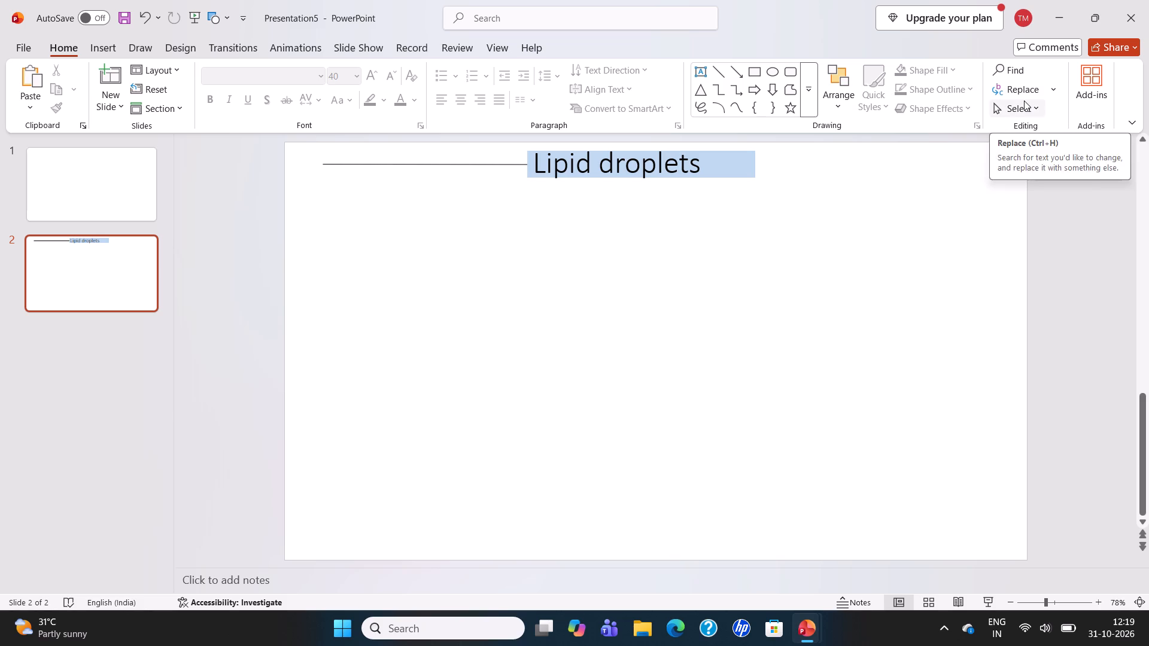
Paste the copied blue rounded rectangle as a picture and place it just below the line, to the left of the title bar.
right_click(396, 292)
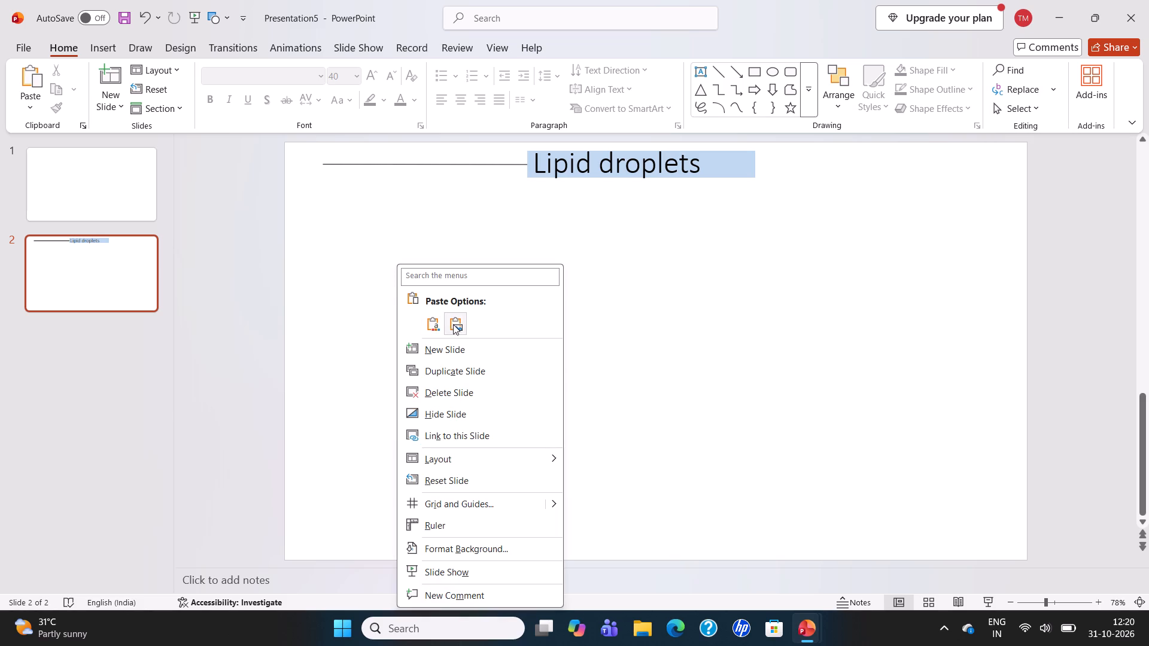
click(455, 324)
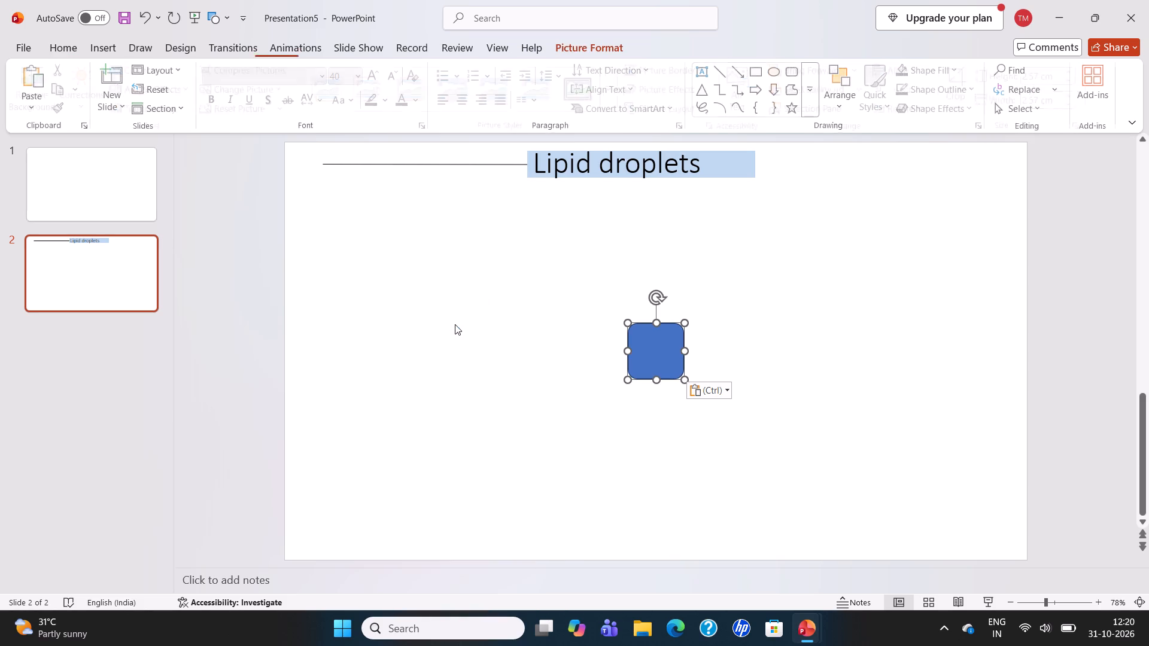
drag(651, 349, 650, 348)
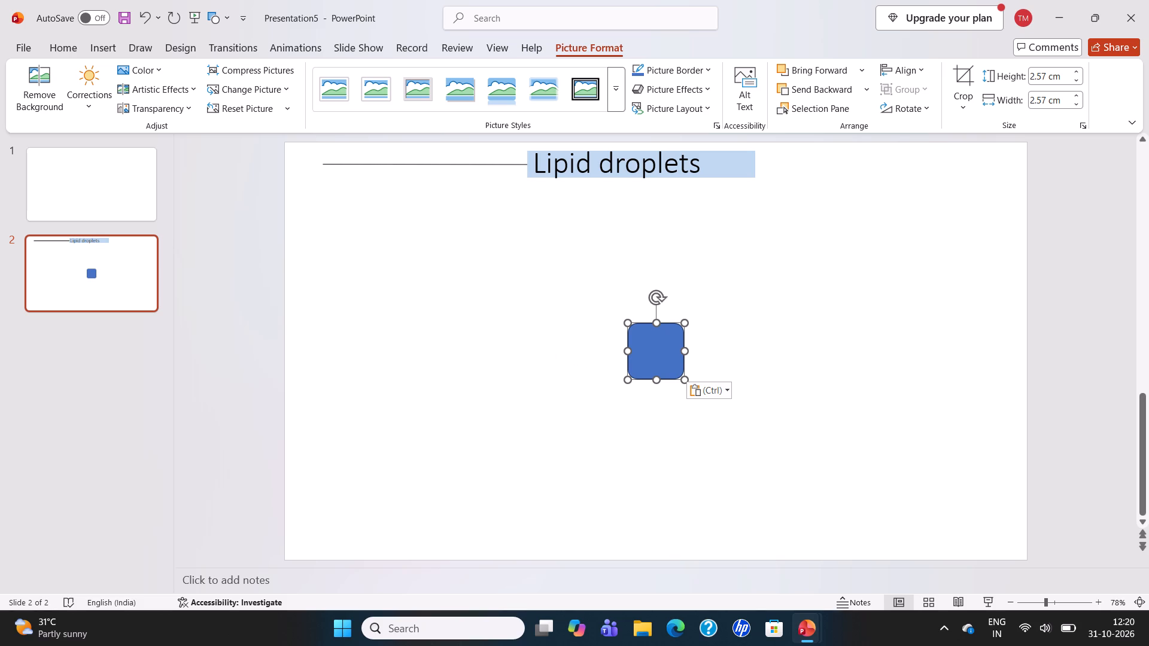
drag(650, 348, 449, 239)
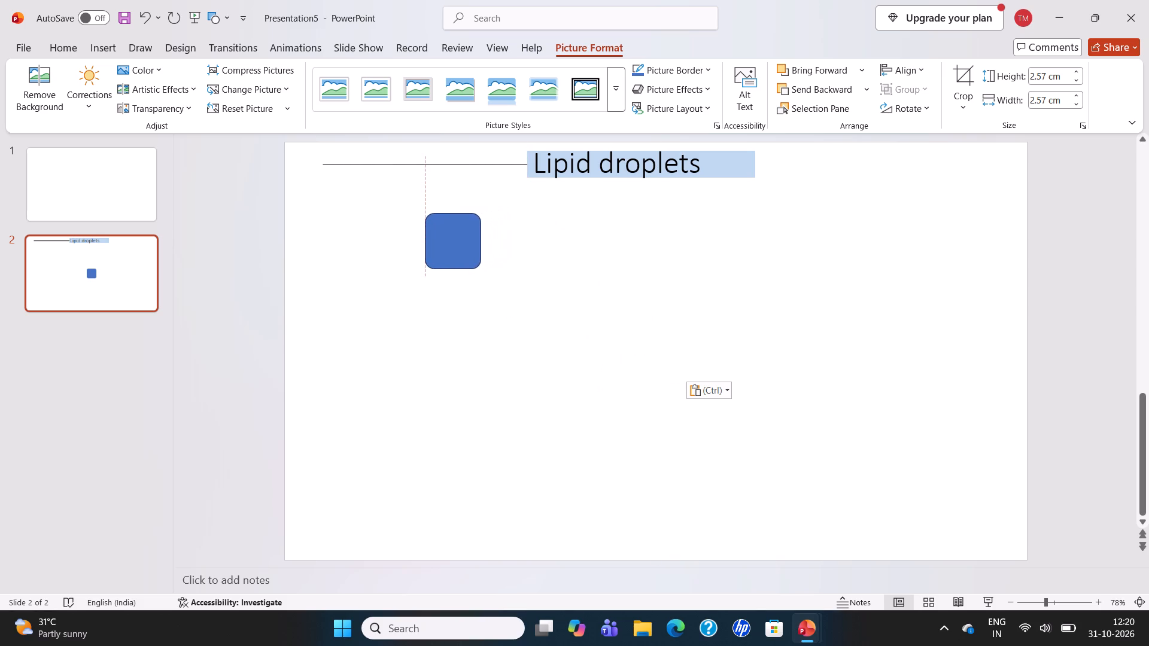
drag(449, 239, 457, 233)
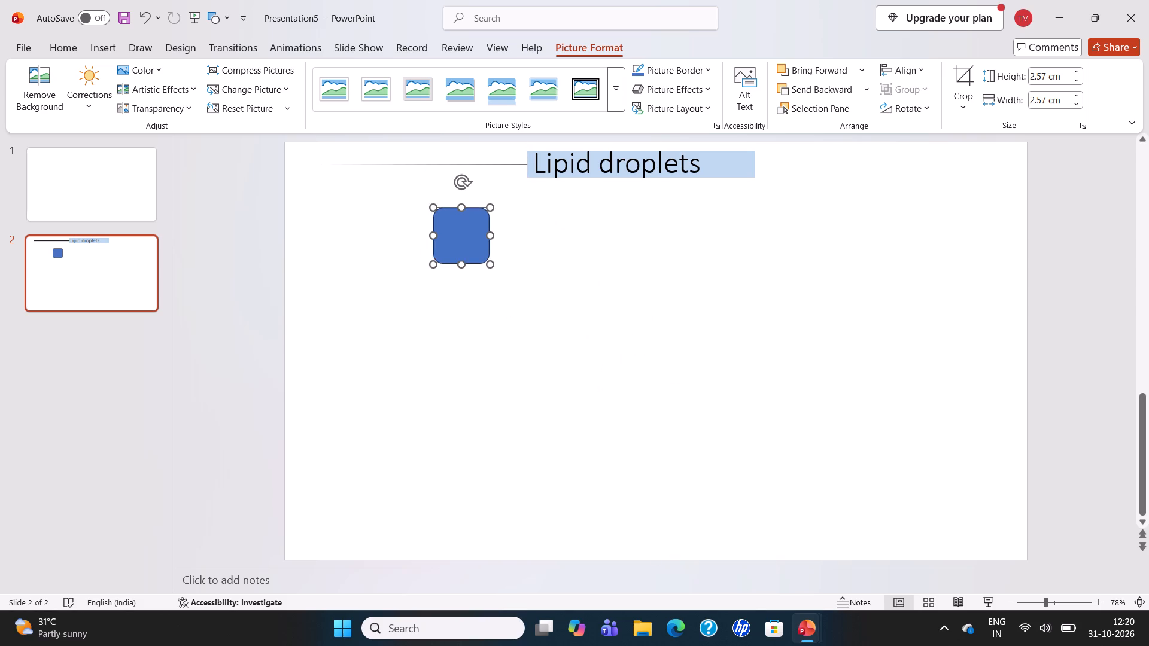
Stretch the blue rounded rectangle picture horizontally, then scale it down to about 7.49 cm wide and 2.06 cm high.
drag(489, 236, 554, 236)
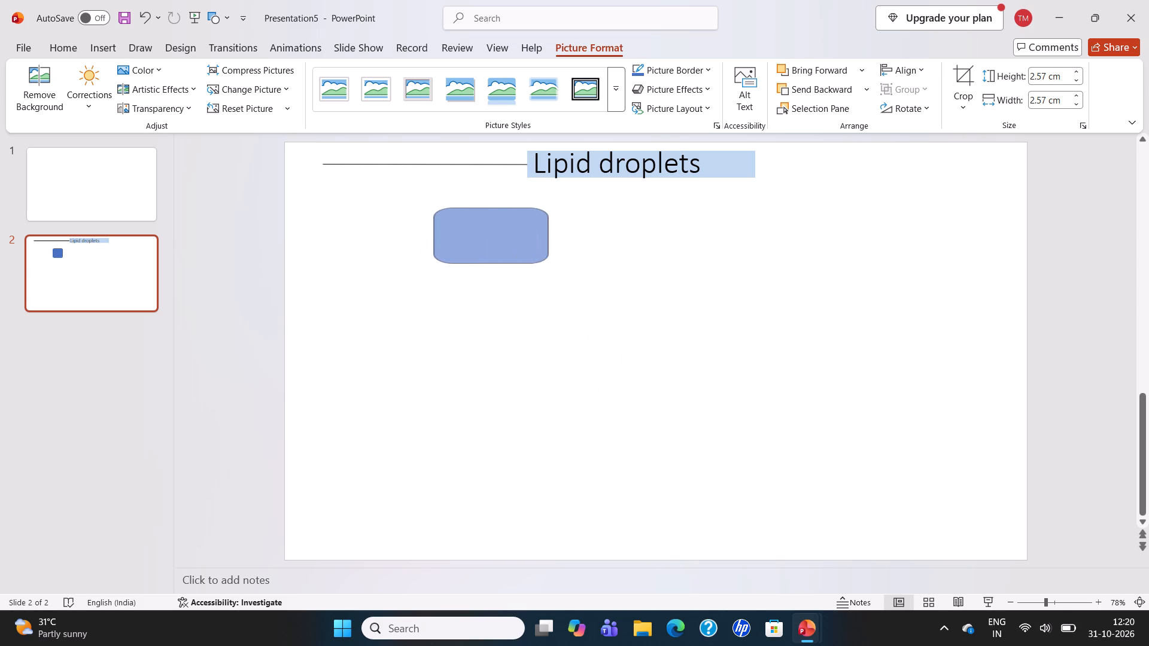
drag(554, 236, 639, 234)
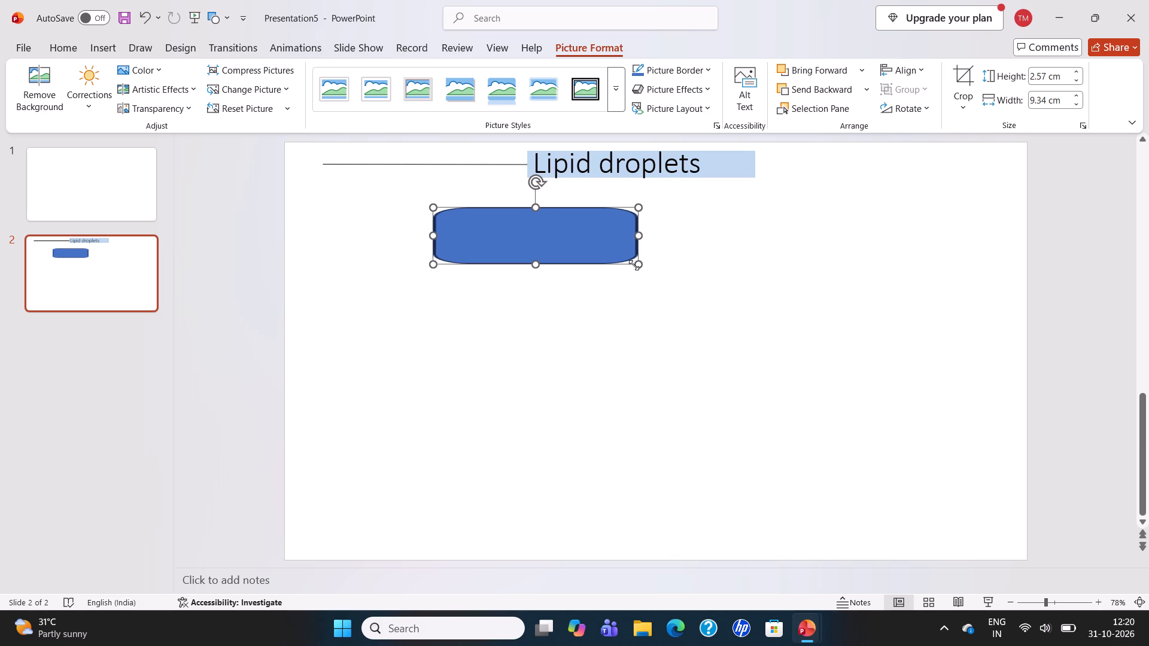
drag(638, 265, 618, 228)
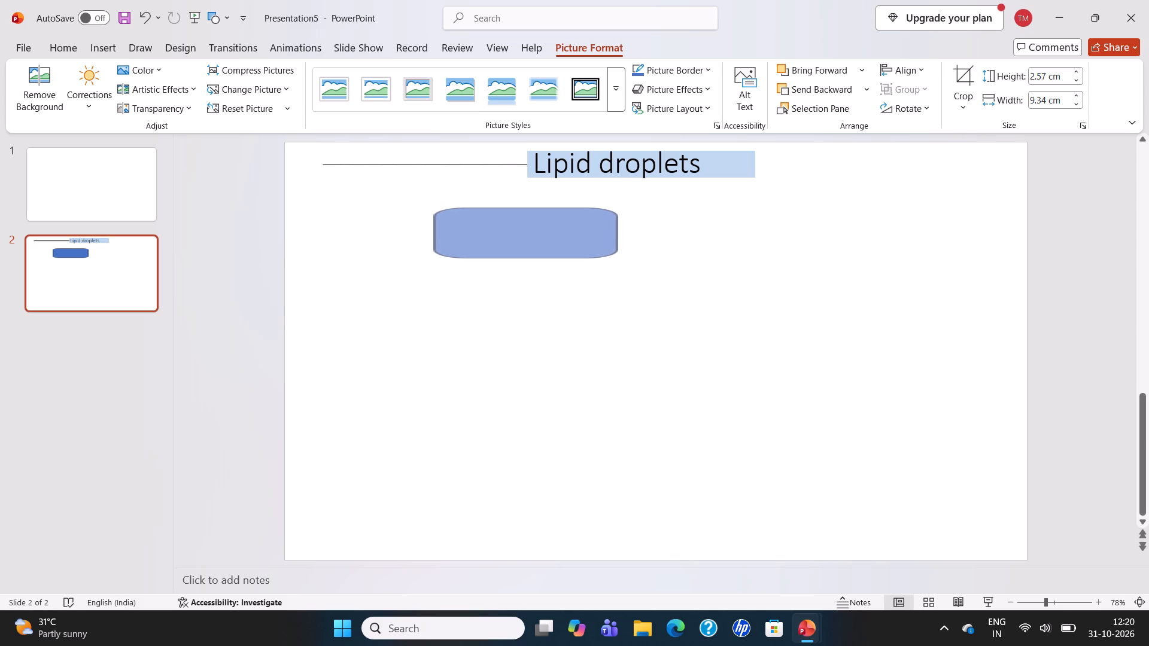
drag(618, 228, 597, 208)
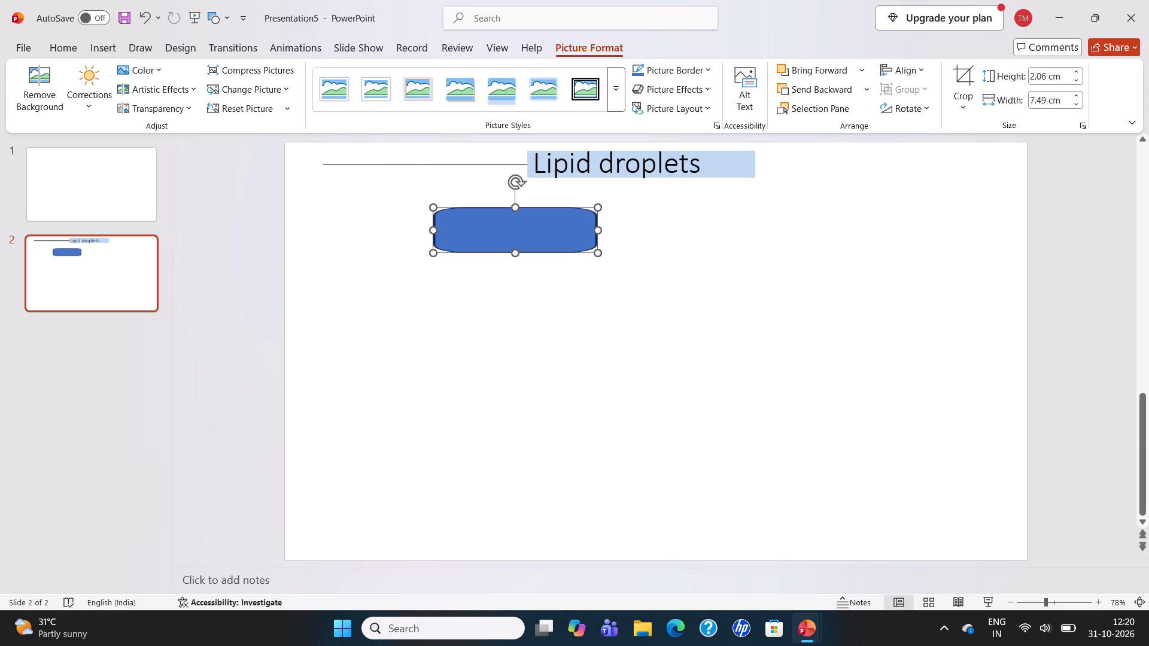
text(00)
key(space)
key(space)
Resize the blue rounded bar from its upper corners, pulling in its right end and extending its left end further left.
drag(597, 208, 595, 200)
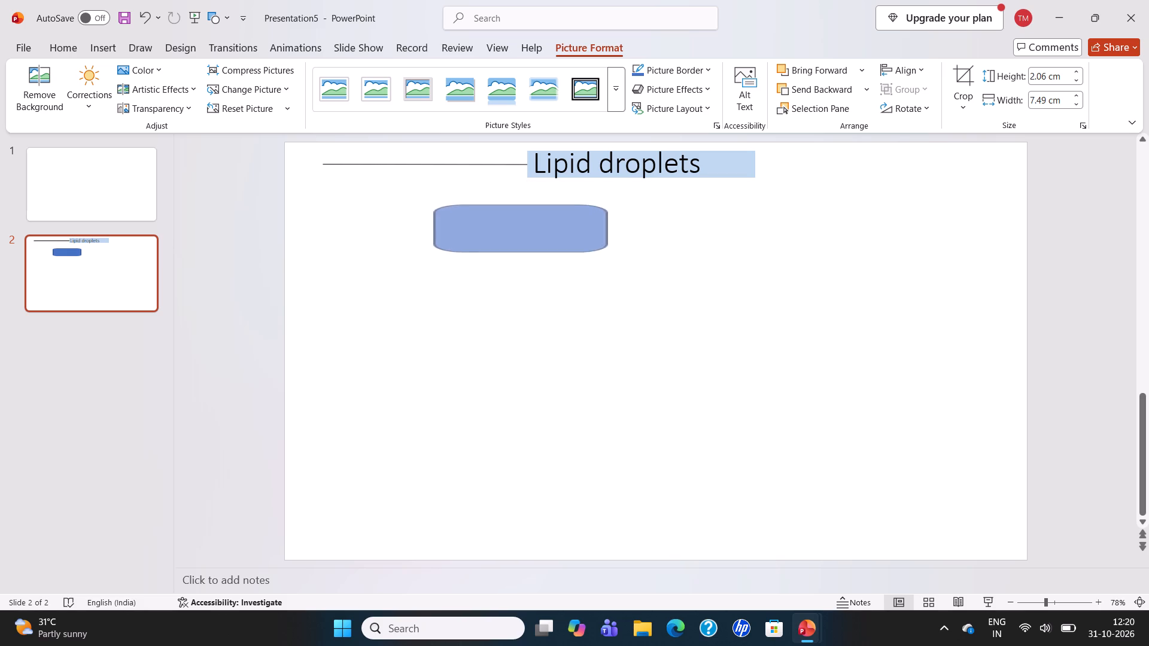
drag(595, 200, 572, 211)
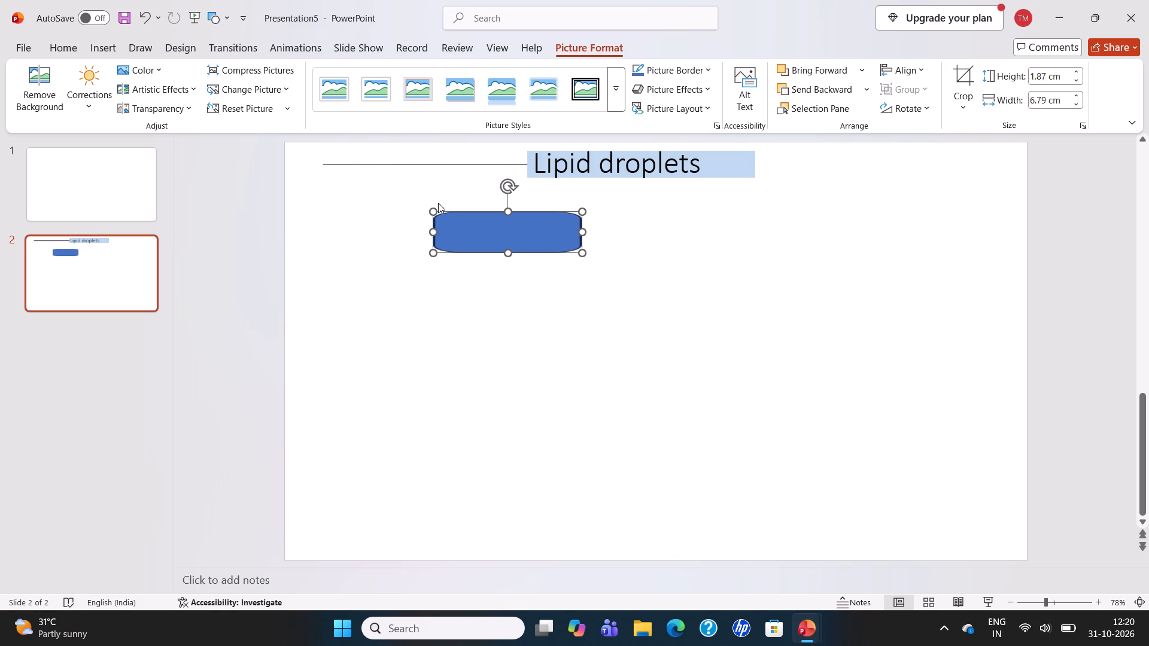
drag(433, 207, 400, 210)
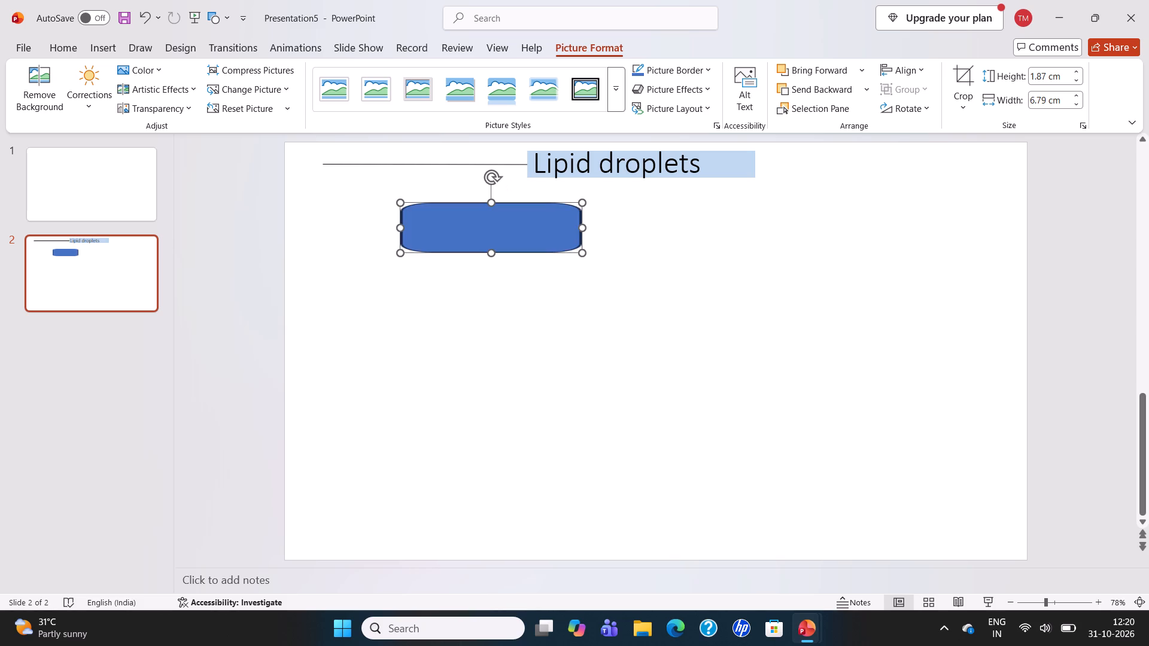
Scale the blue rounded bar down to about 7.48 cm wide and 2.06 cm high, keeping its upper-left corner in place.
drag(582, 249, 572, 227)
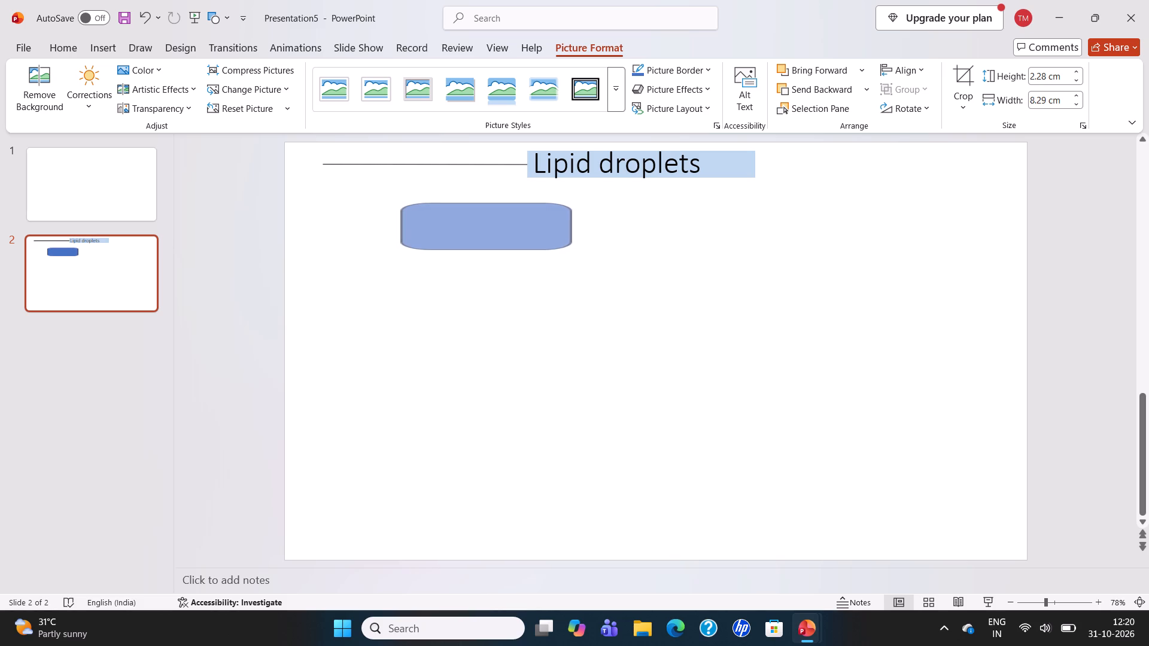
drag(572, 227, 564, 215)
click(519, 227)
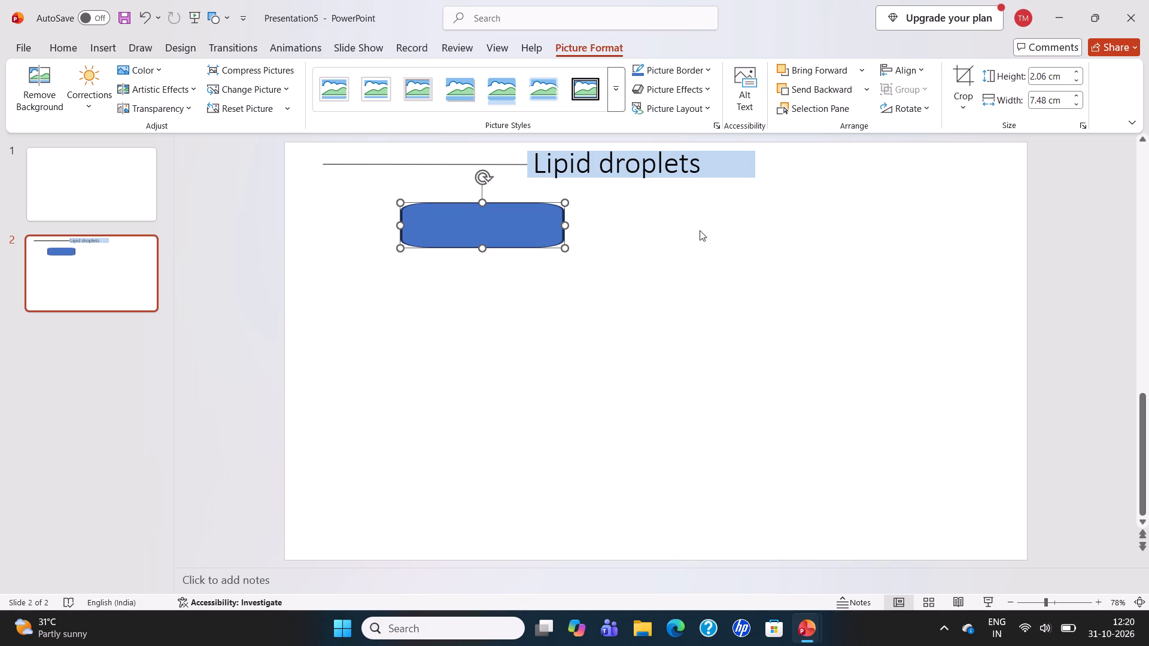
Paste another copy of the blue rounded rectangle as a picture and place it directly beneath the first bar, near its left end.
drag(702, 211, 713, 214)
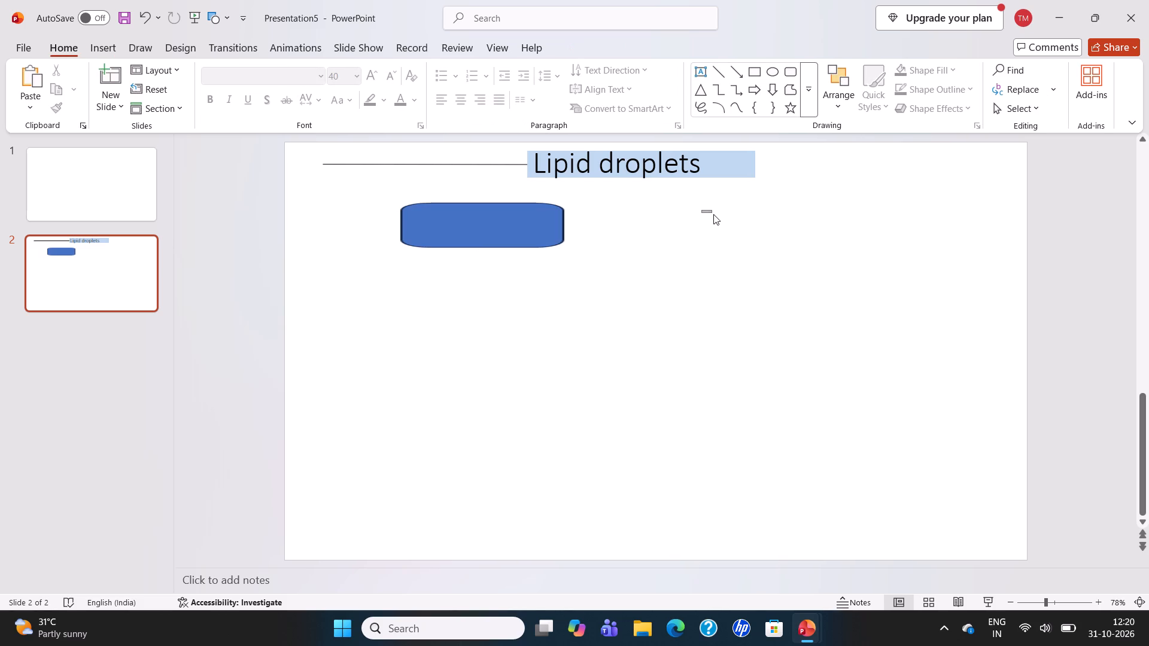
drag(713, 214, 717, 215)
right_click(722, 230)
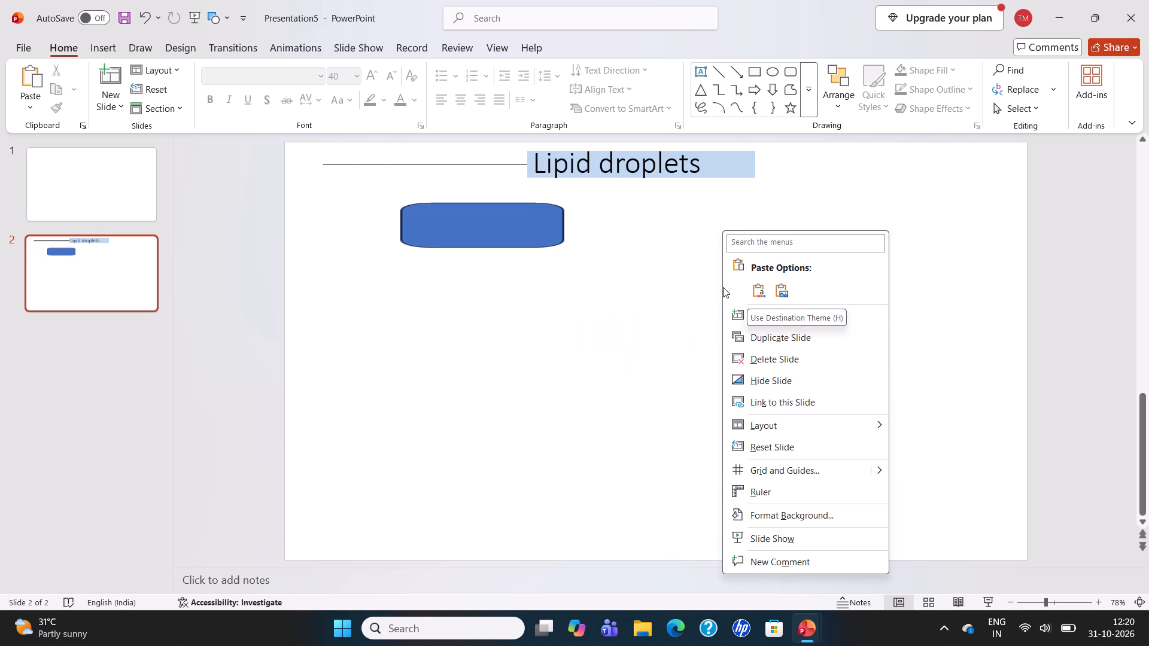
click(780, 290)
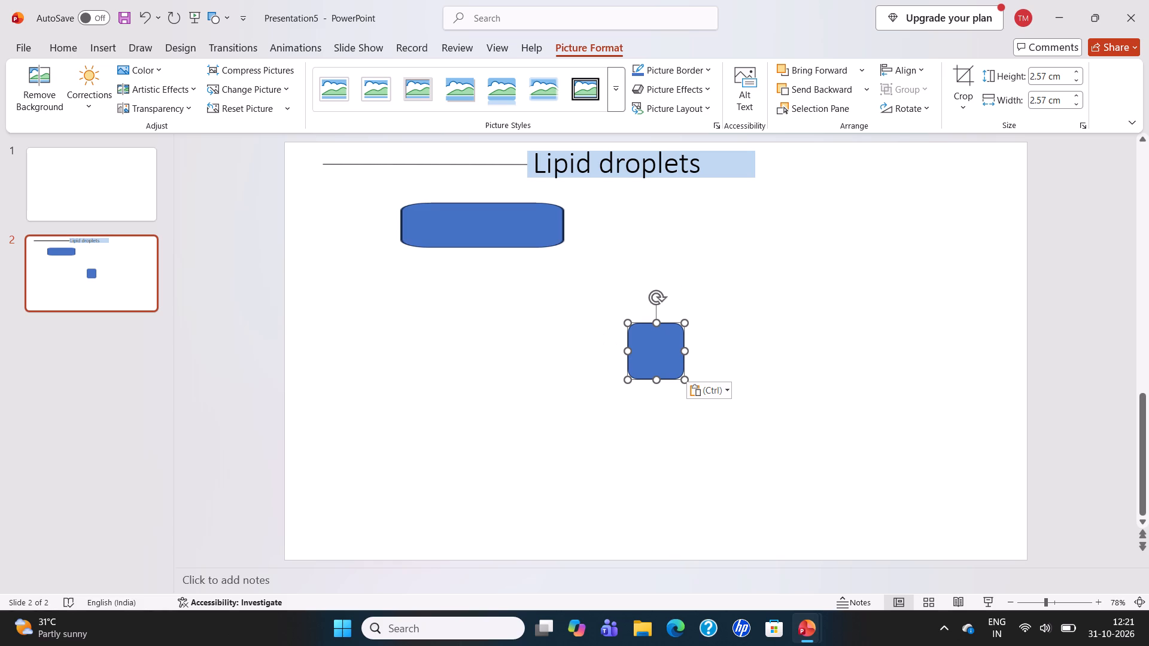
drag(653, 346, 432, 289)
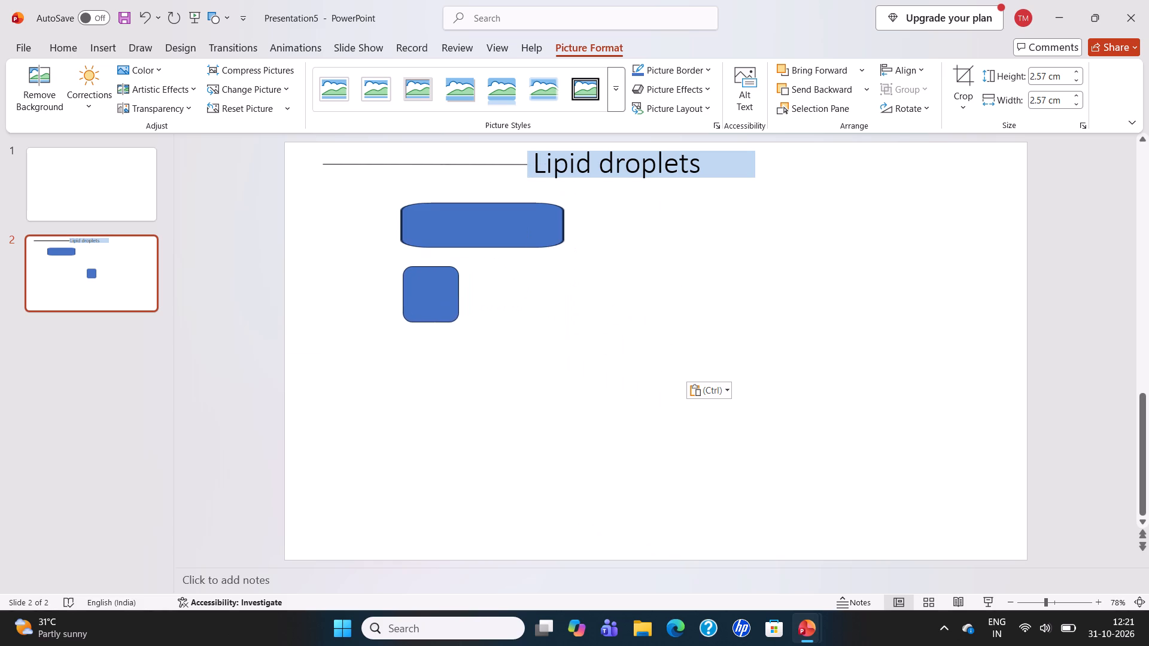
drag(432, 289, 430, 291)
drag(454, 321, 444, 306)
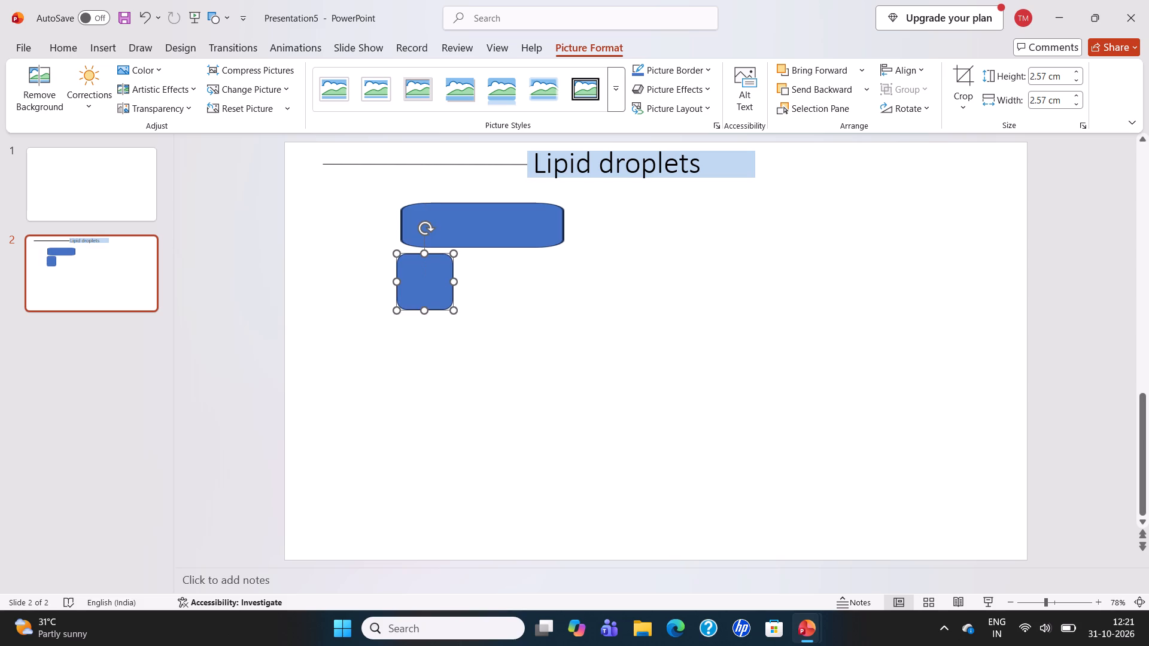
Enlarge and flatten the second blue rectangle into a bar about 7.9 cm wide and 2.06 cm high.
drag(452, 307, 539, 312)
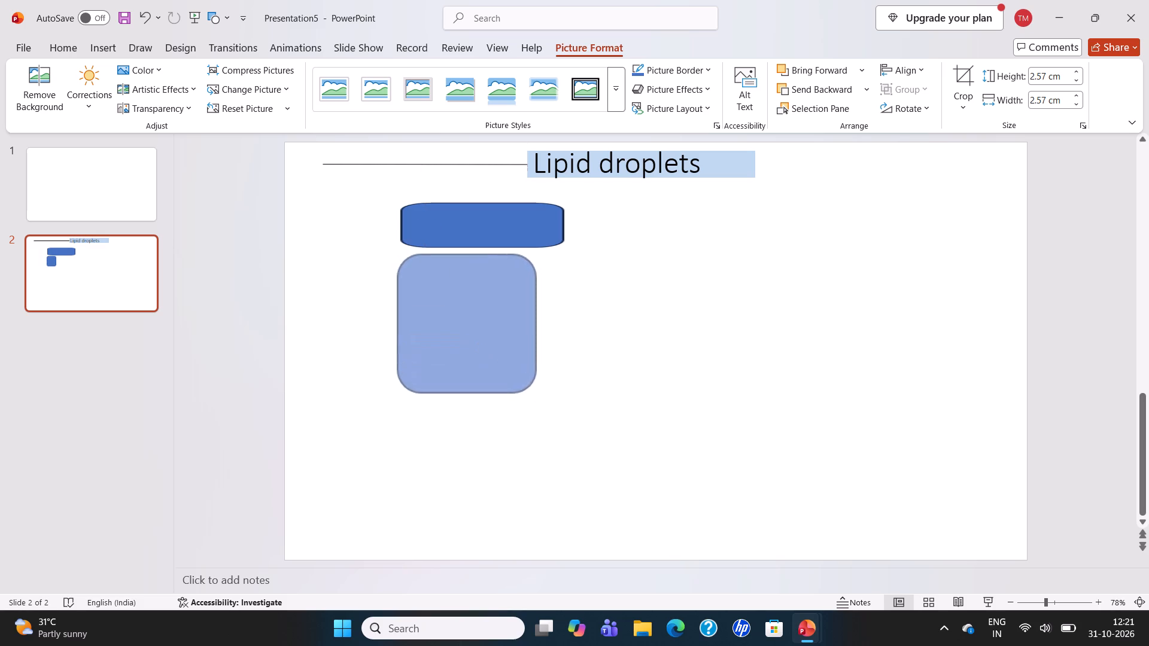
drag(539, 312, 594, 312)
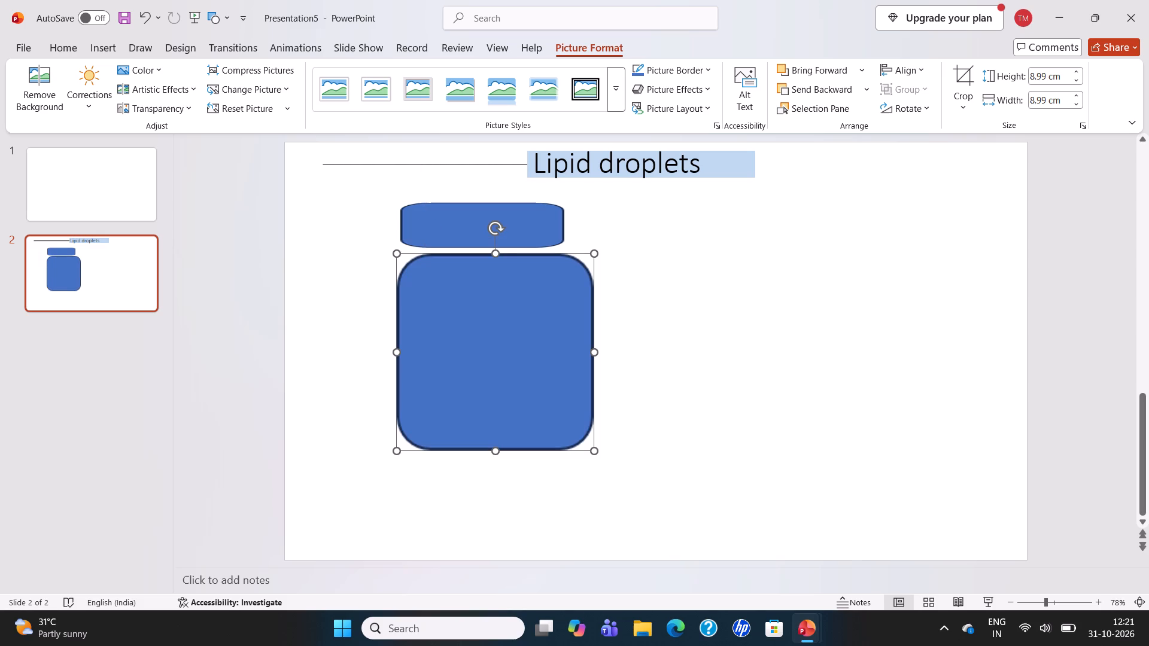
drag(592, 450, 592, 447)
drag(592, 447, 592, 435)
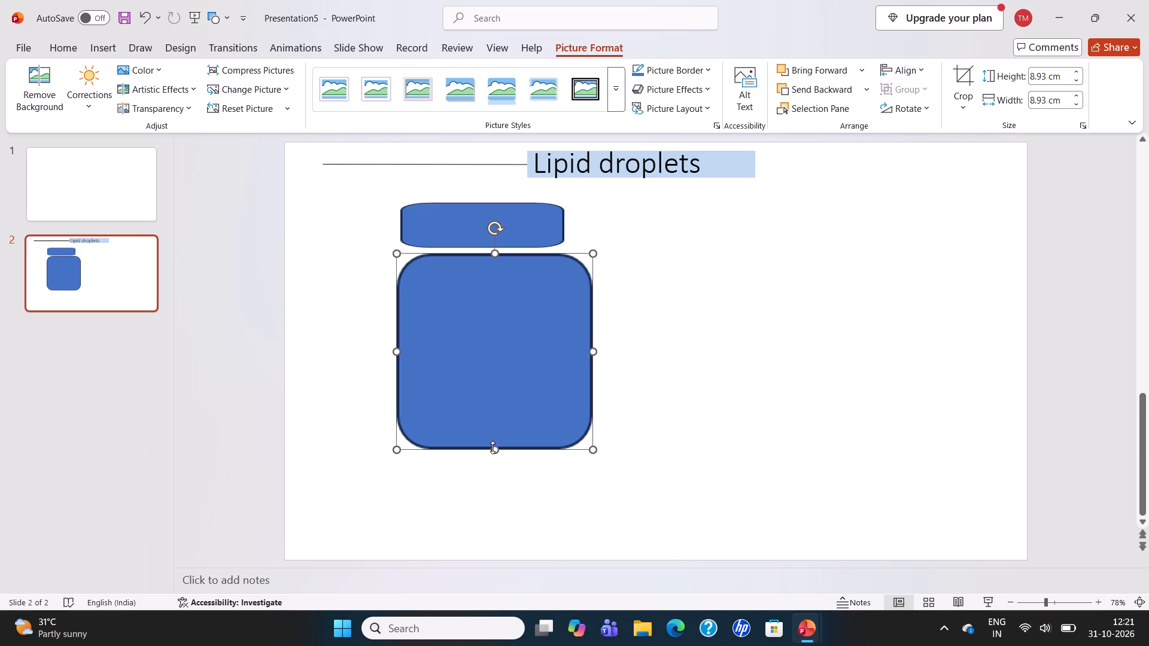
drag(493, 447, 465, 297)
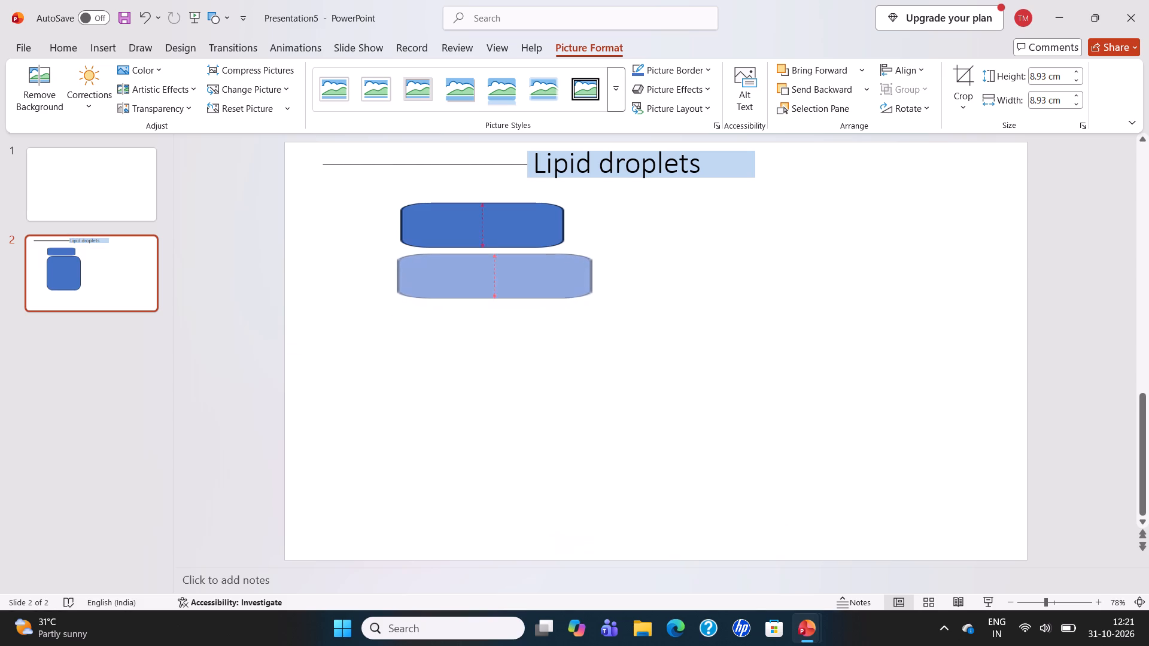
drag(465, 297, 464, 296)
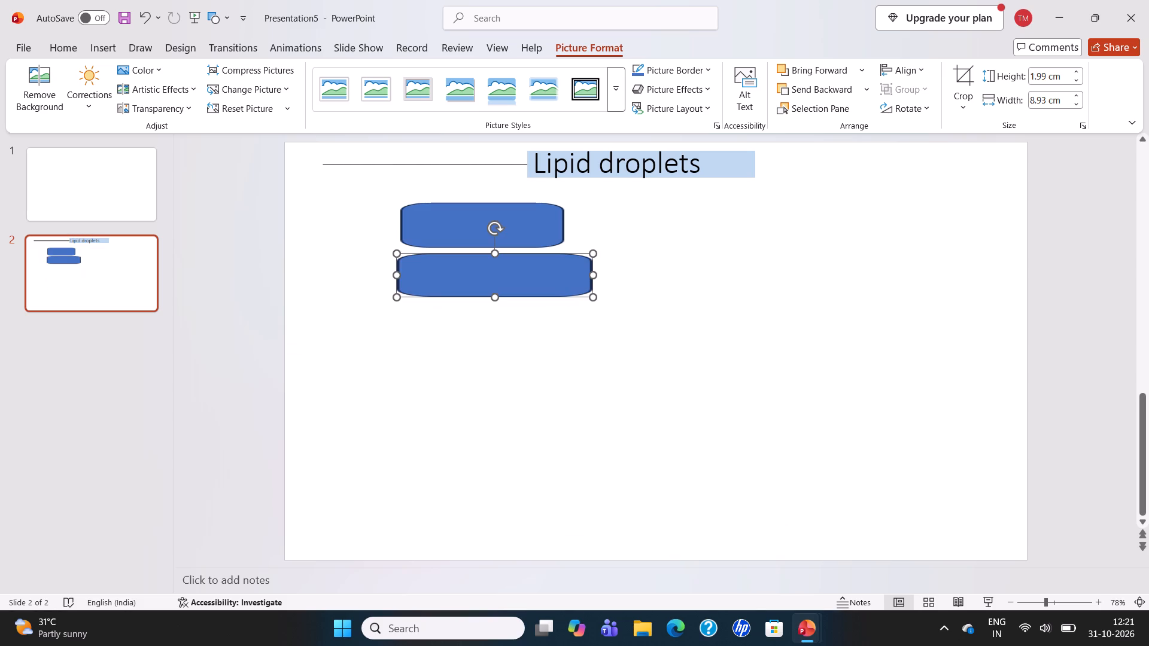
drag(592, 252, 580, 253)
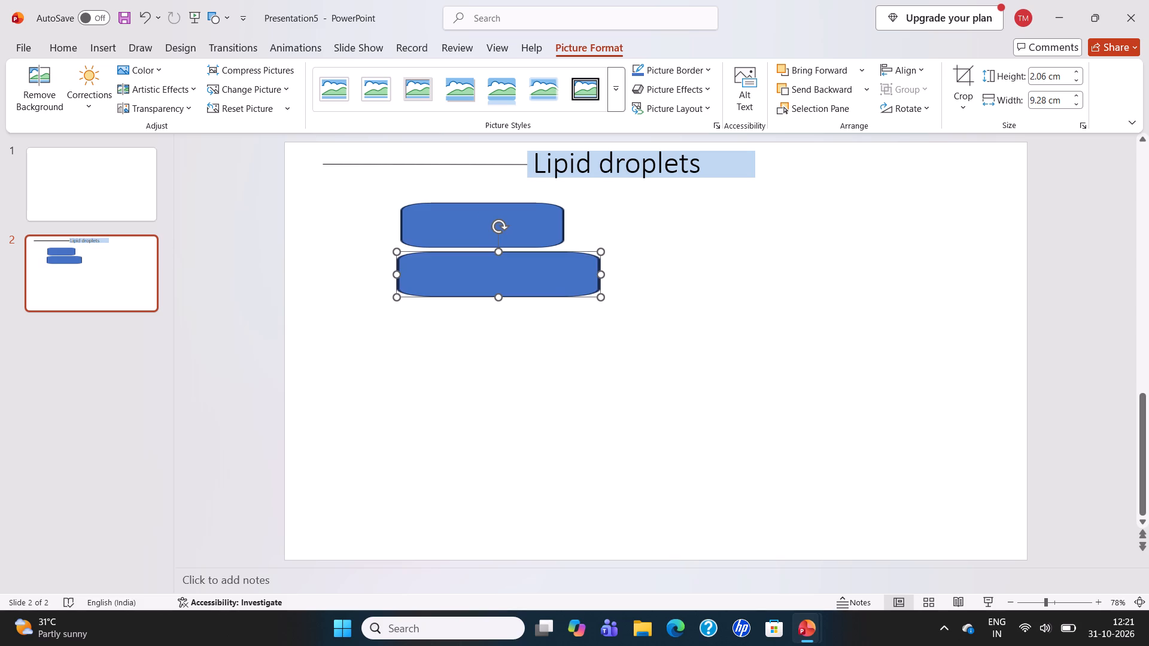
drag(600, 270, 571, 270)
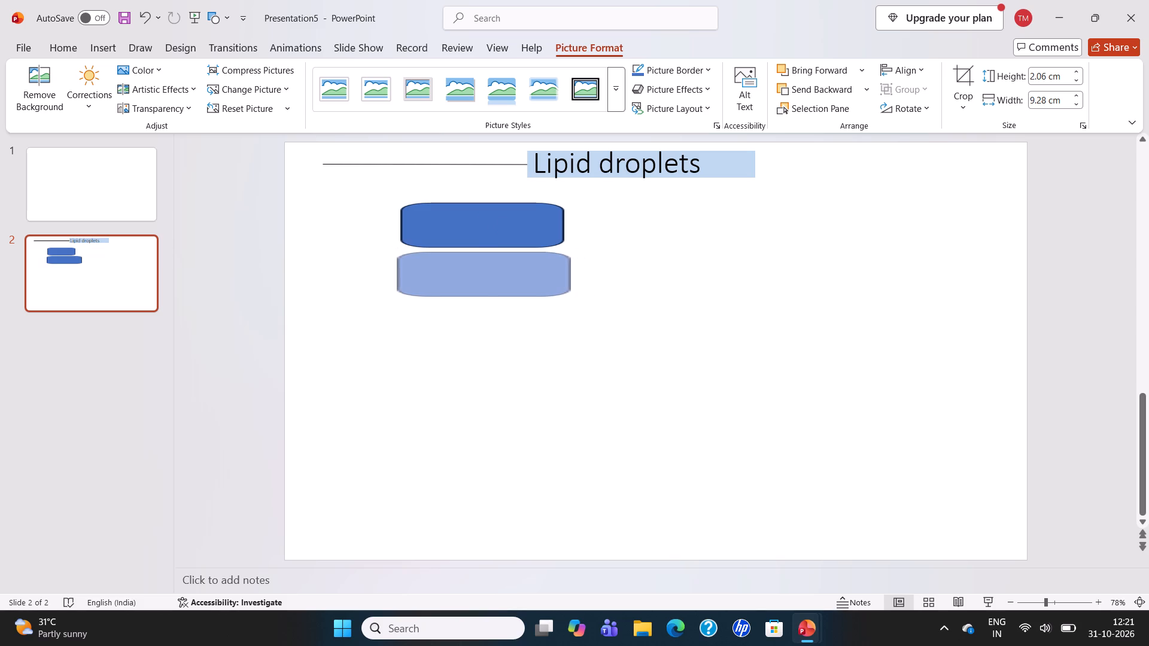
drag(571, 270, 570, 269)
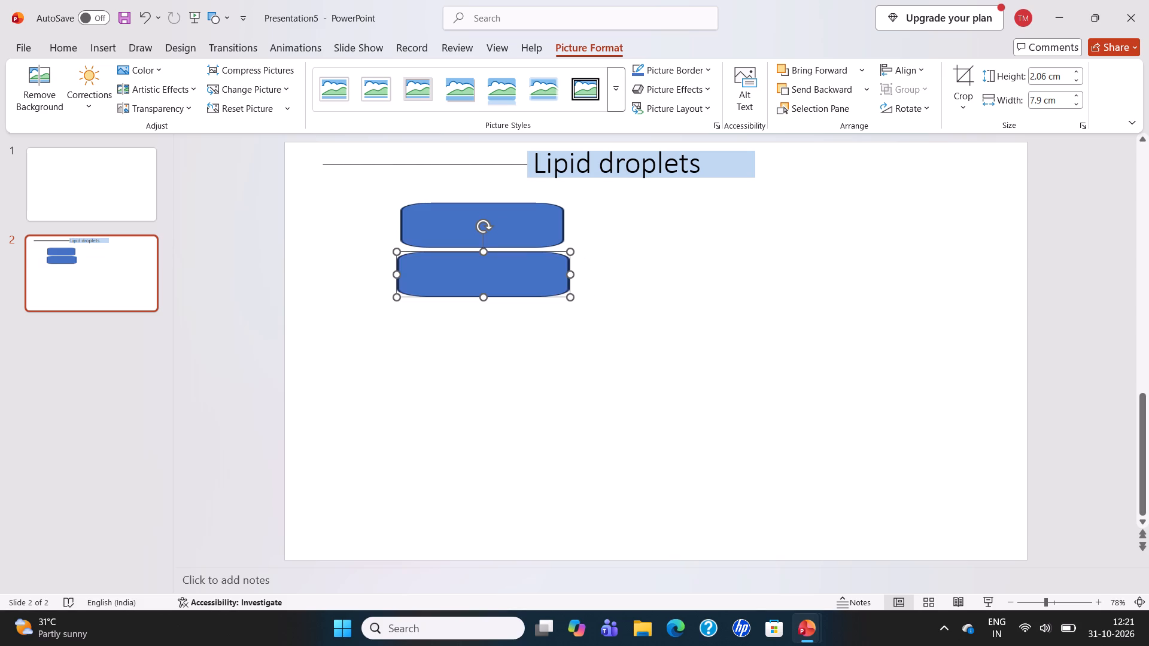
Paste a third copy of the blue rounded rectangle as a picture and place it below the second bar.
right_click(612, 331)
click(671, 322)
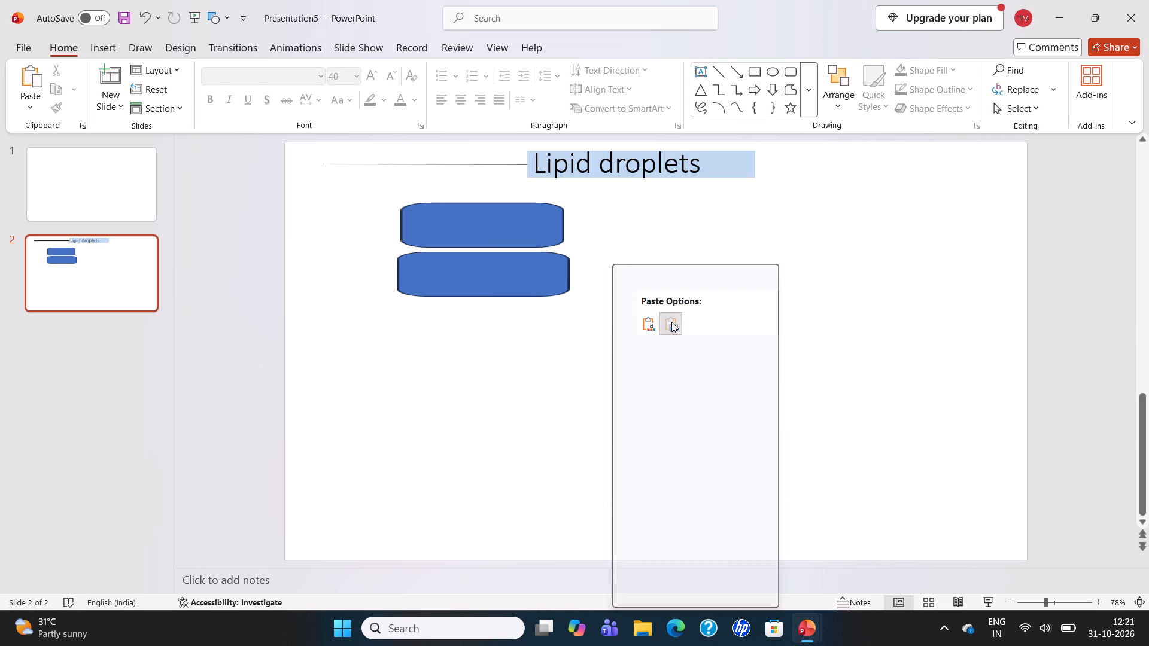
drag(648, 361, 506, 354)
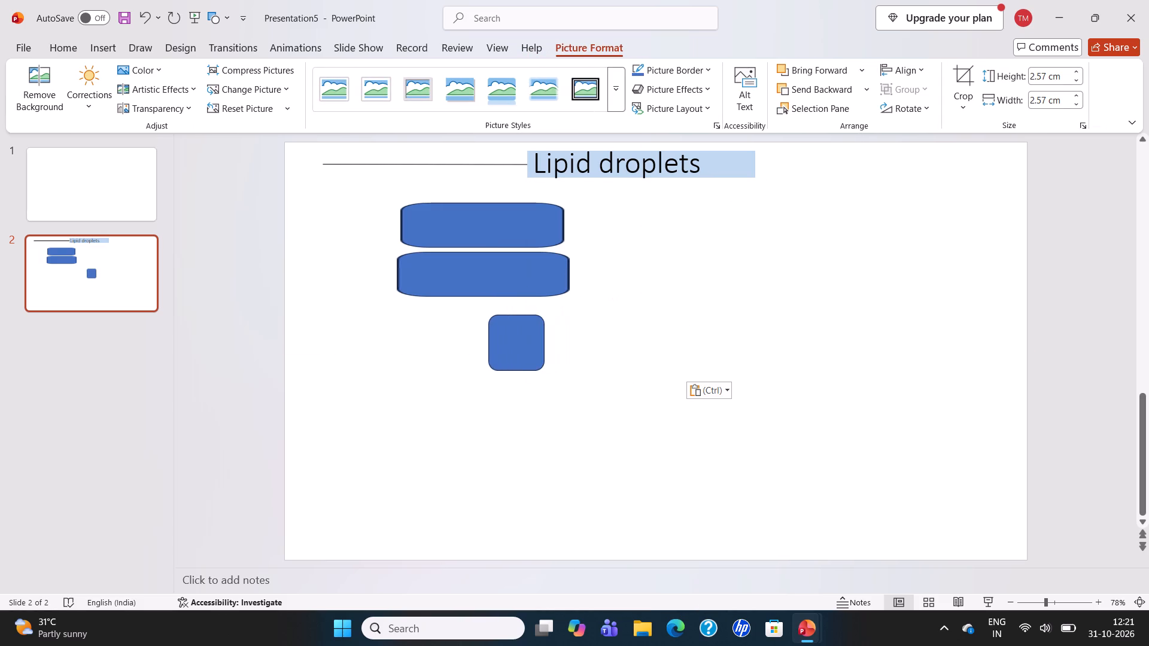
drag(506, 354, 437, 352)
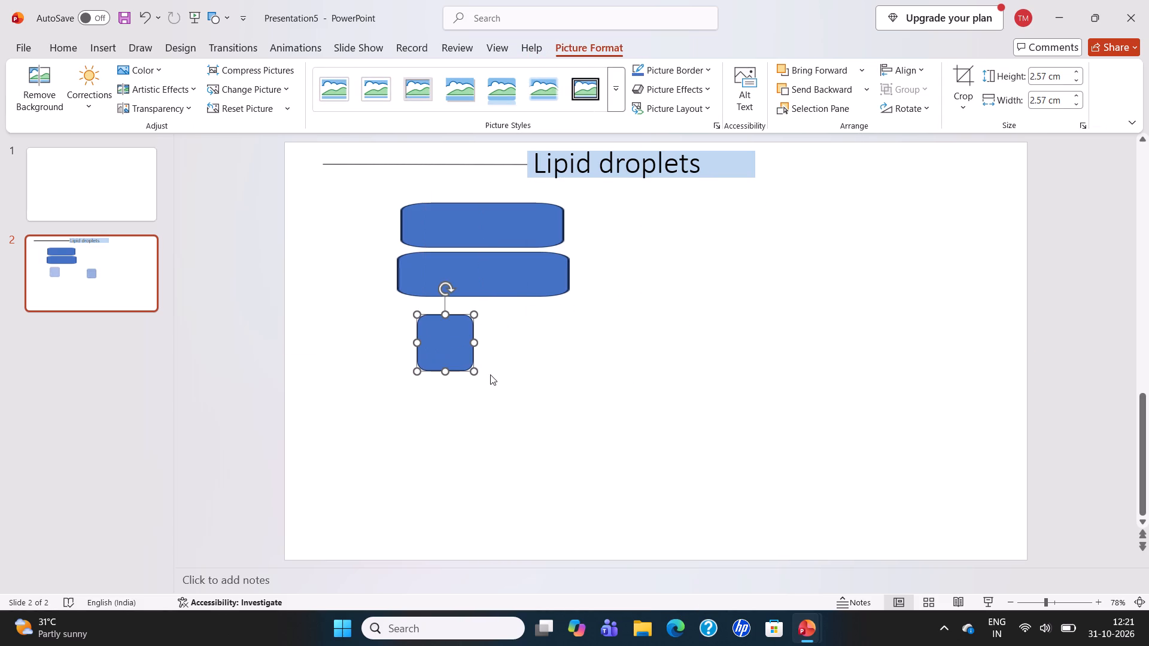
Reshape the third rectangle into a bar about 8.39 cm wide and 1.45 cm high, left-aligned with the second bar, and nudge it slightly upward.
drag(476, 371, 541, 386)
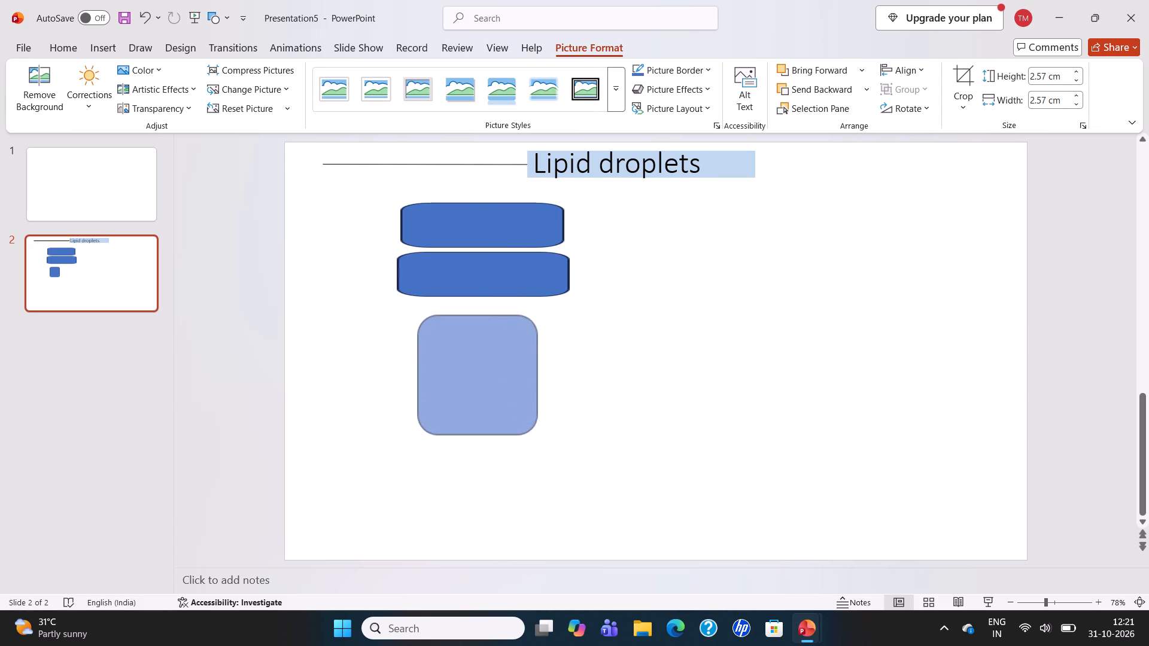
drag(541, 386, 589, 397)
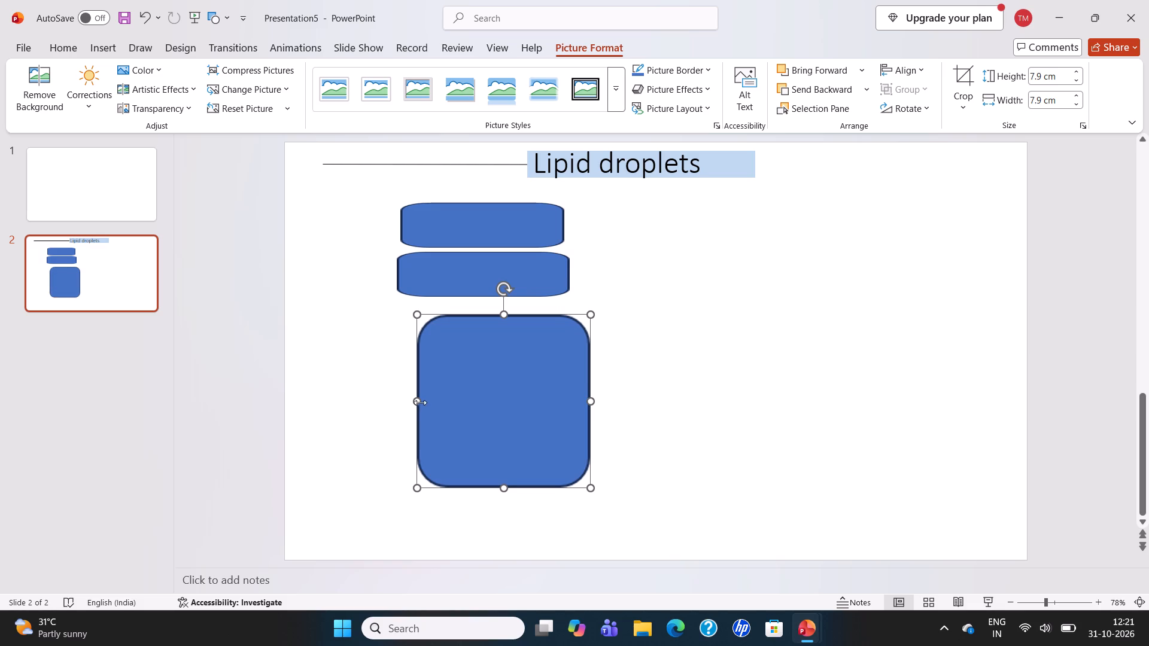
drag(420, 402, 398, 400)
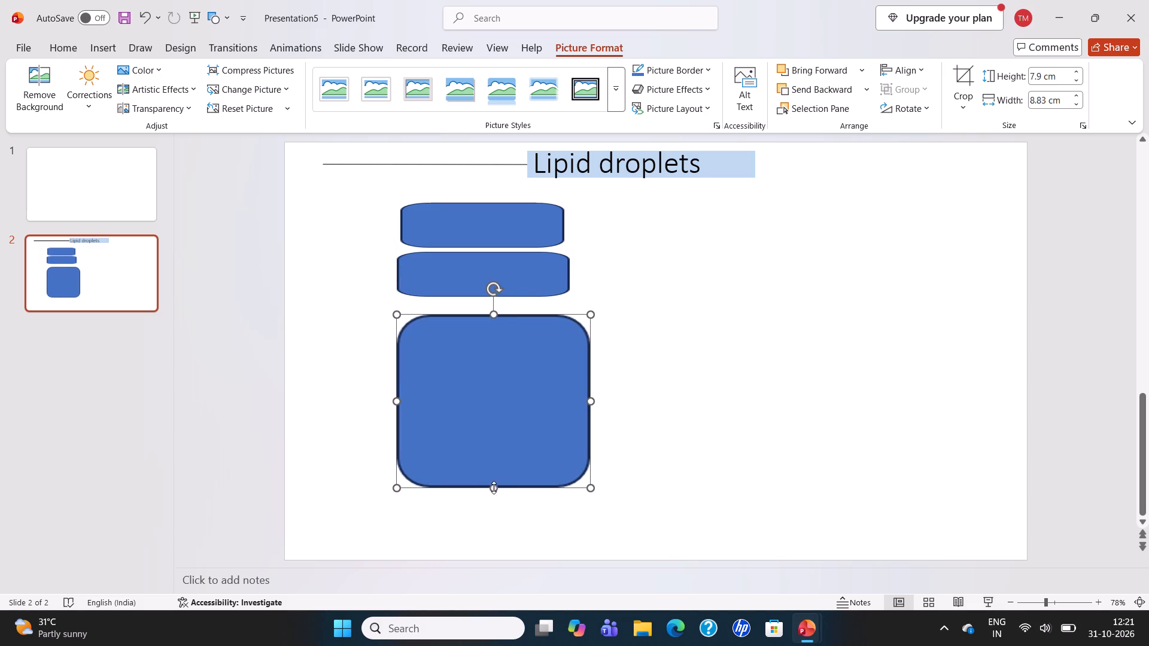
drag(491, 487, 475, 403)
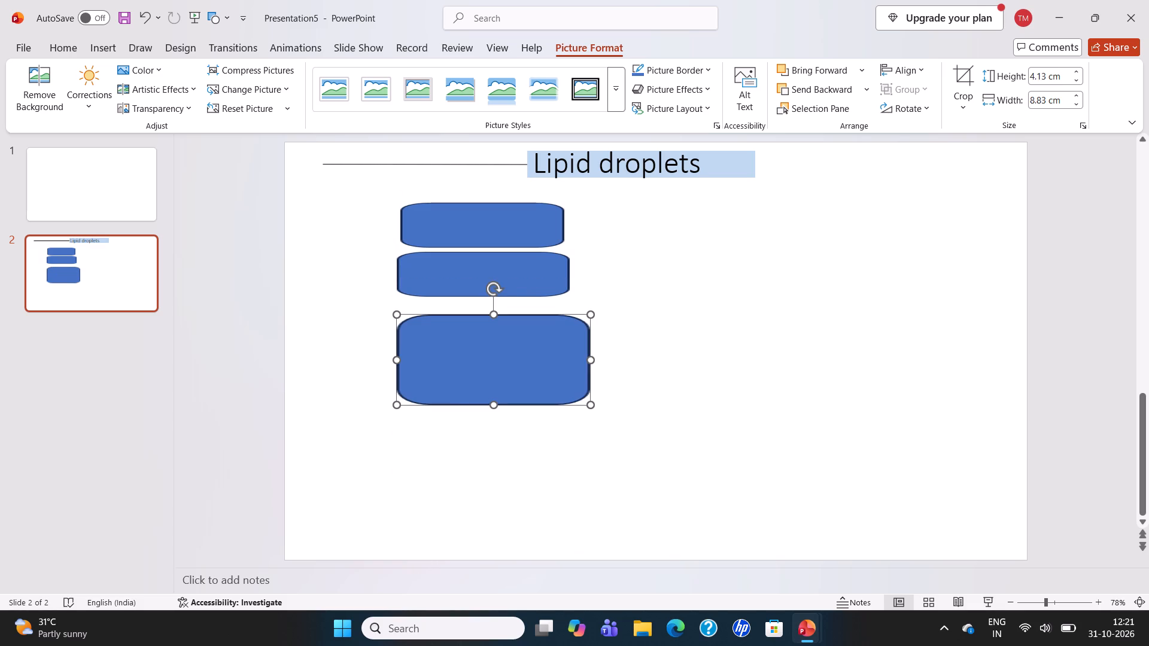
drag(495, 405, 479, 374)
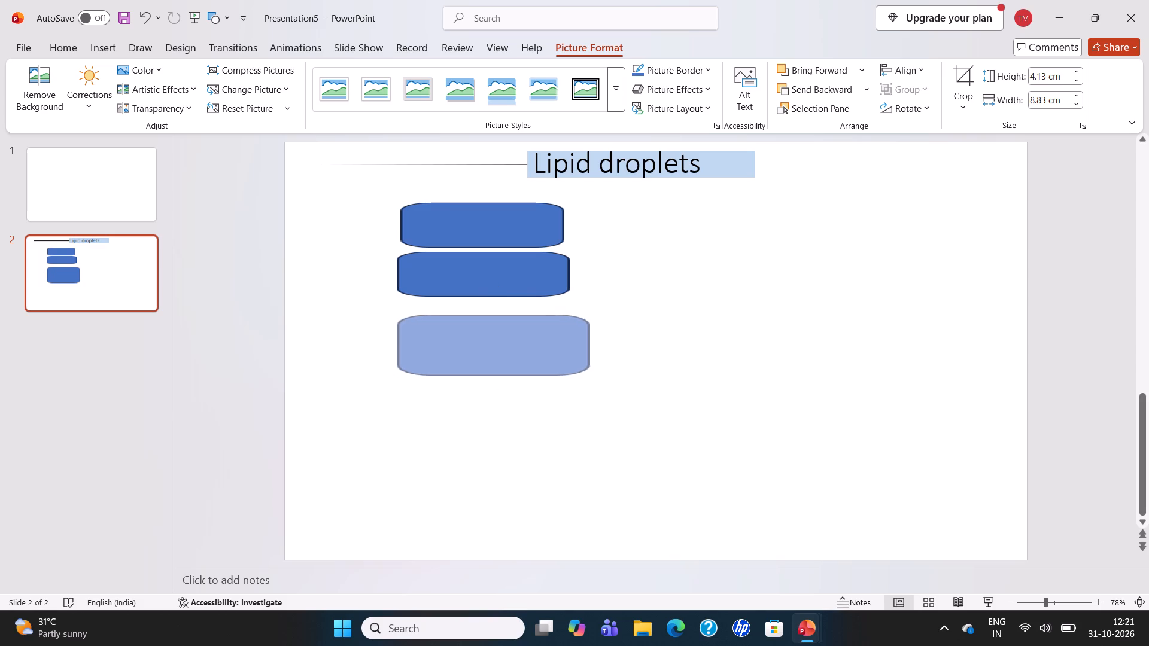
drag(479, 374, 475, 346)
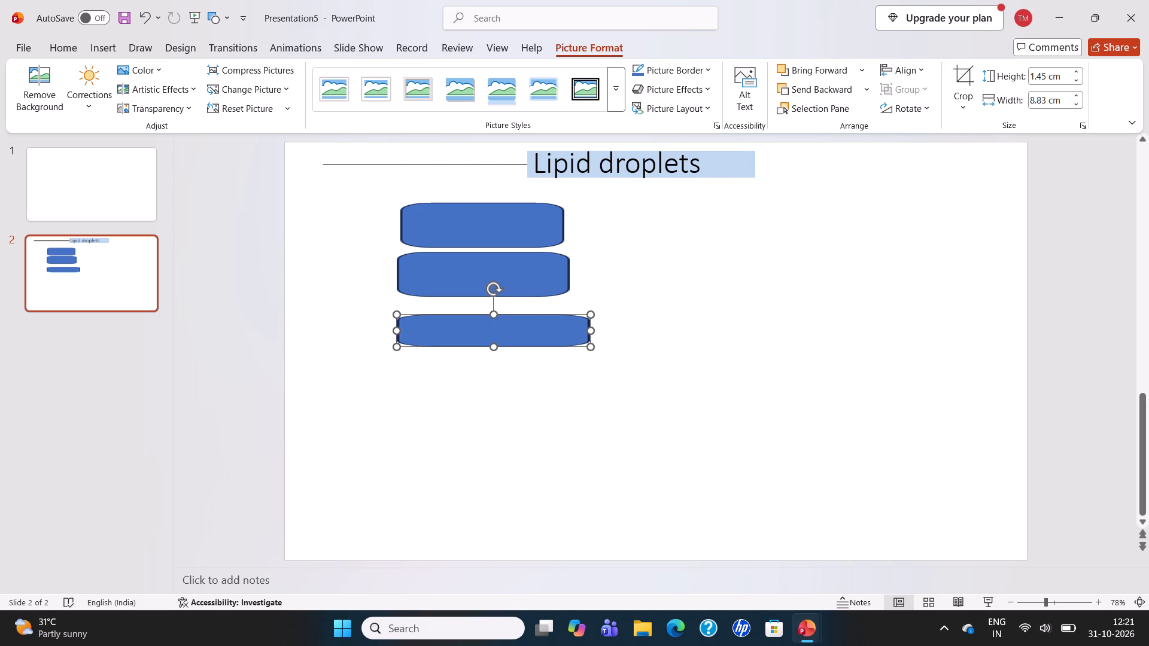
drag(588, 328, 580, 328)
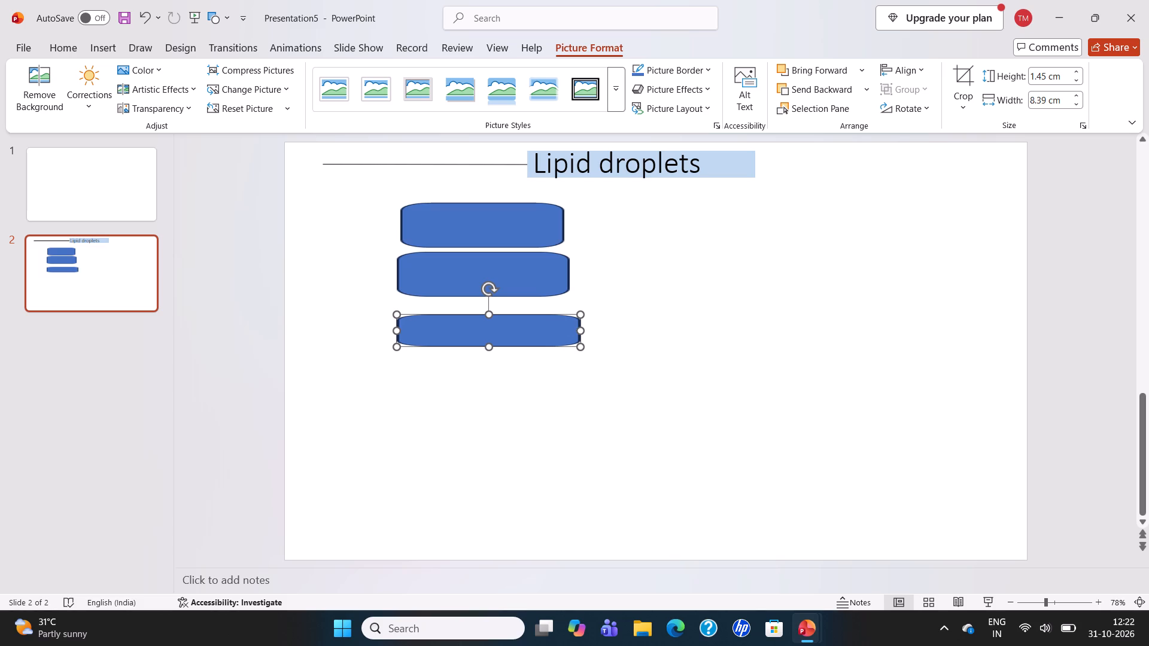
click(495, 330)
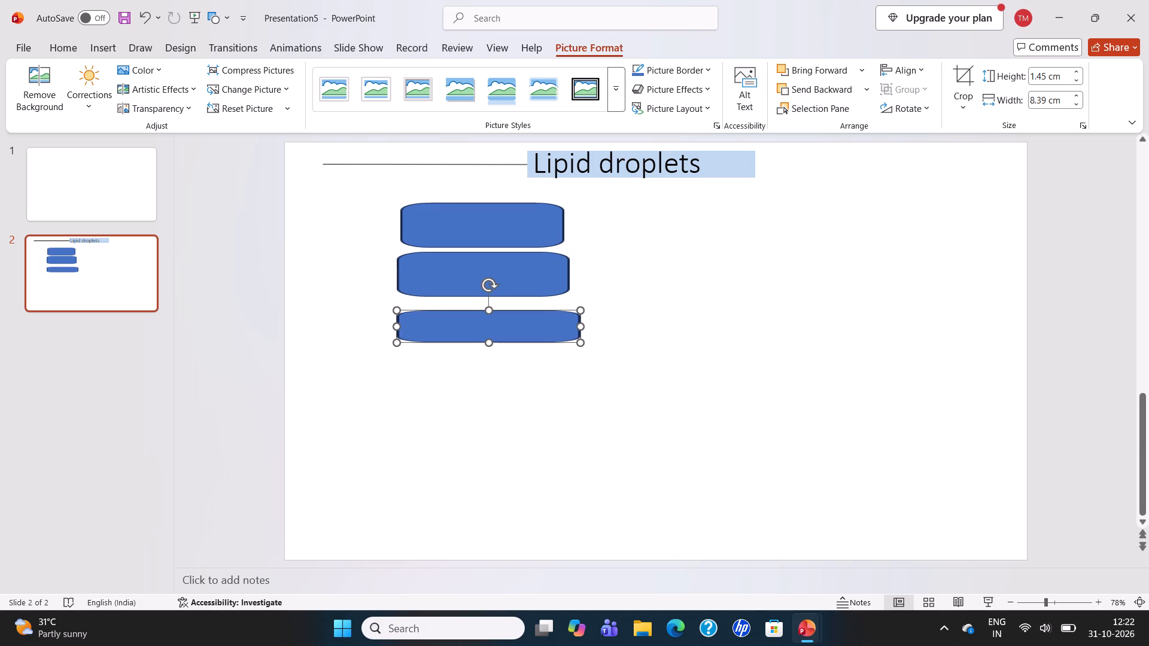
Reduce the middle blue bar's height to about 1.56 cm by raising its lower edge.
click(498, 276)
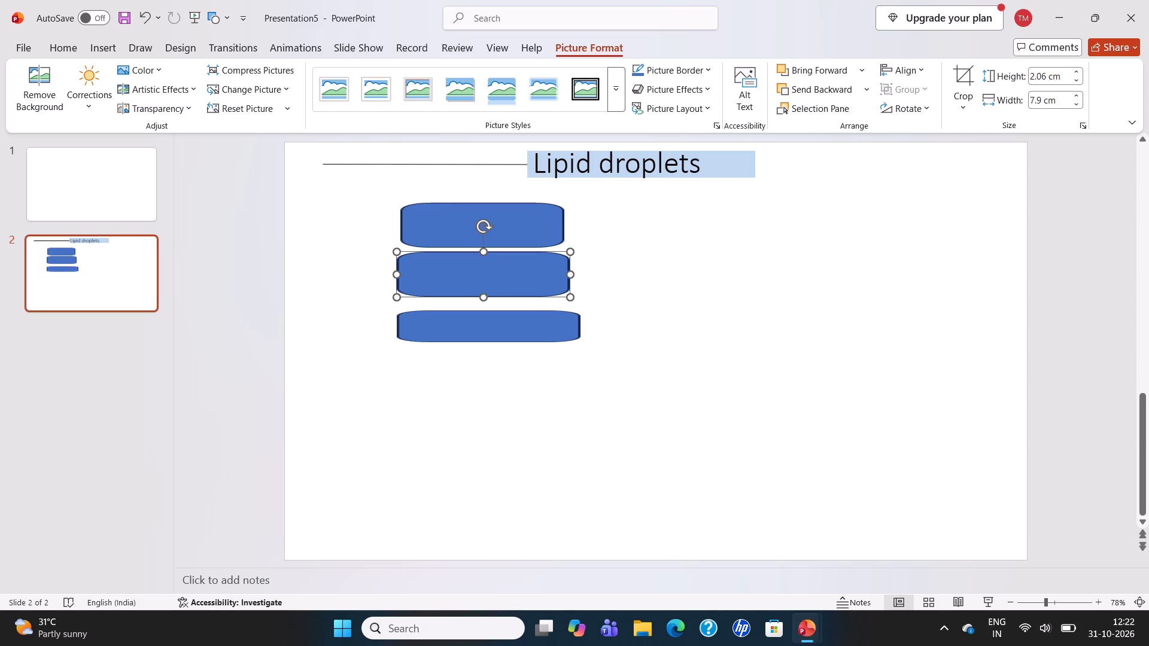
drag(480, 295, 481, 291)
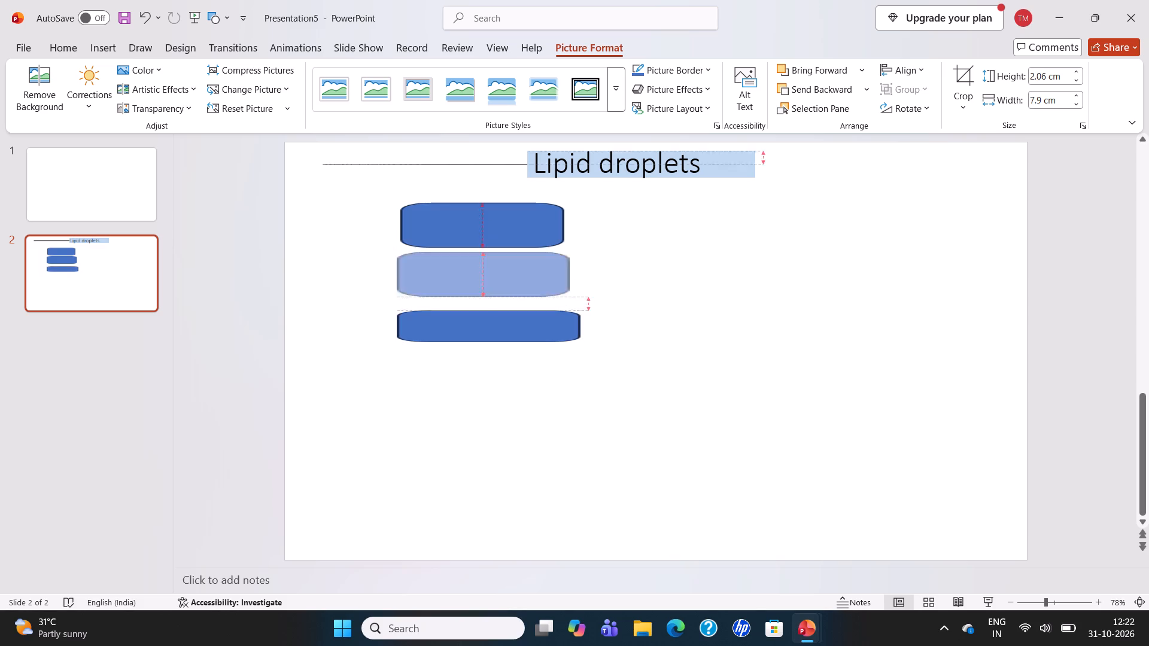
drag(481, 291, 480, 285)
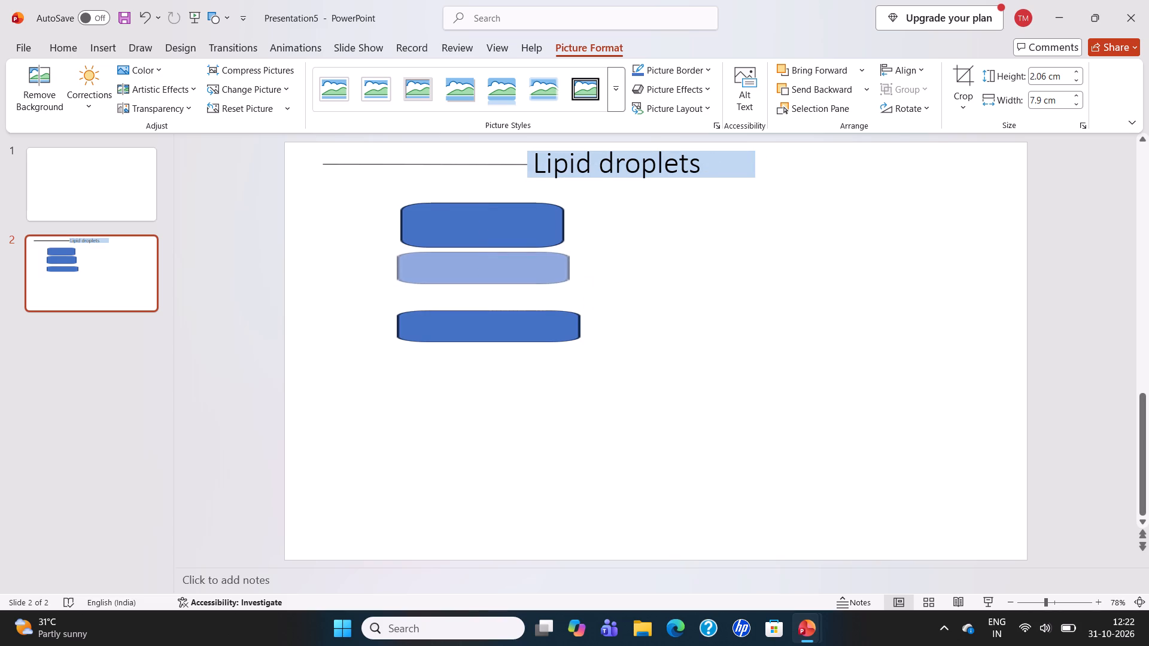
drag(480, 285, 479, 287)
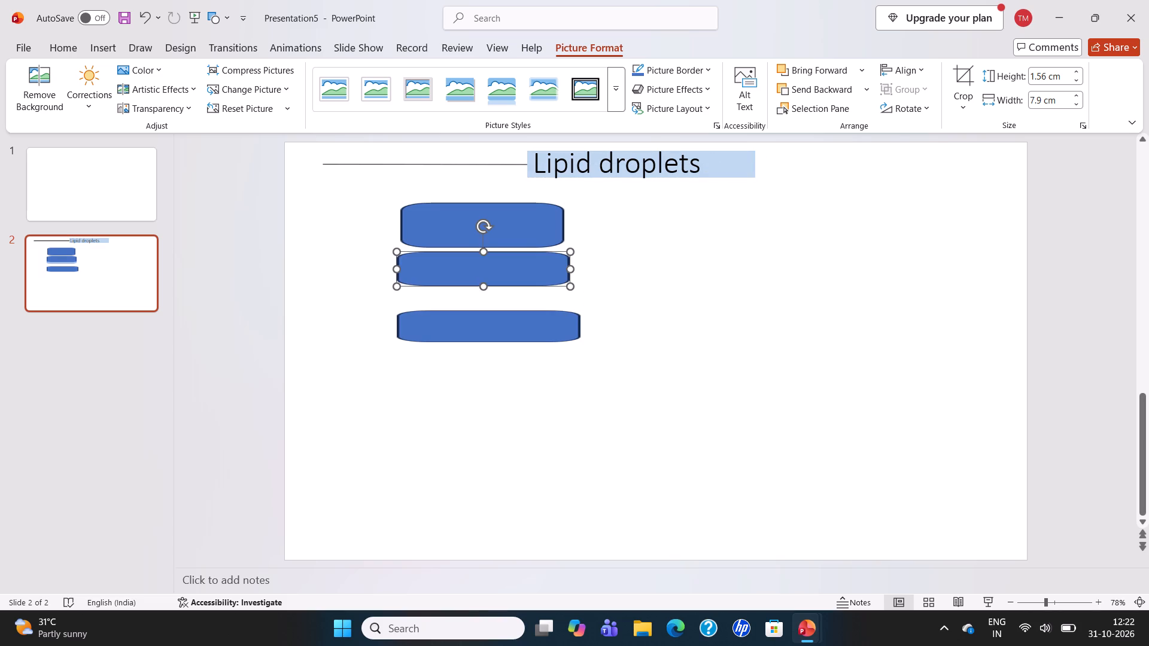
Reduce the top blue bar's height to about 1.49 cm by raising its lower edge.
click(491, 233)
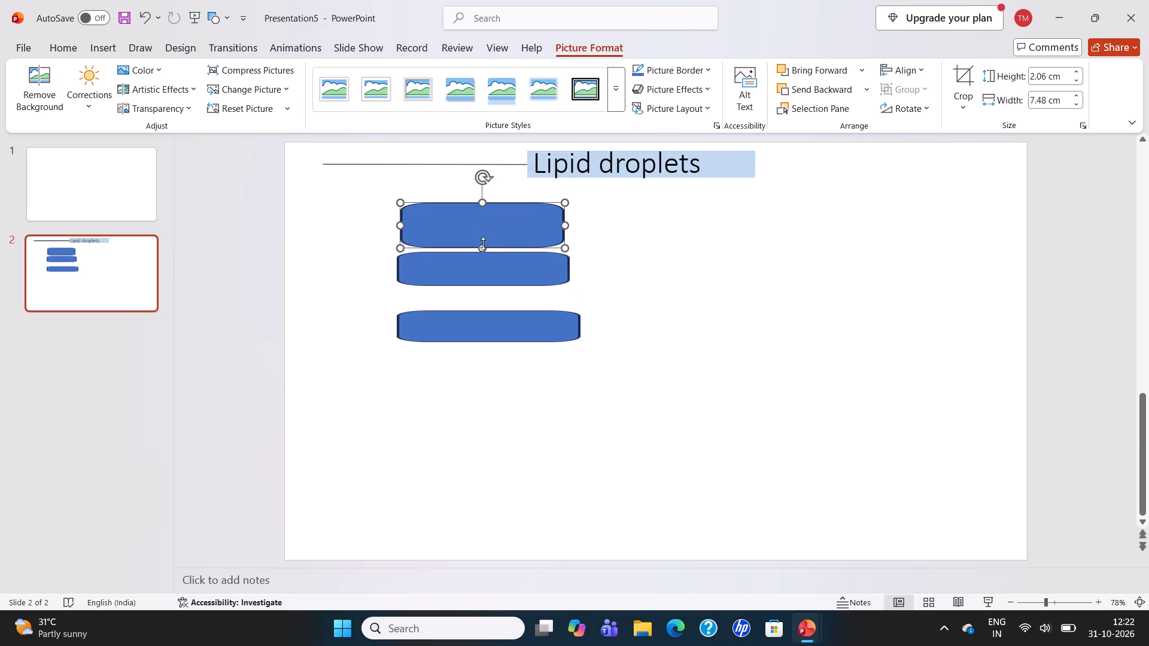
drag(481, 245, 481, 235)
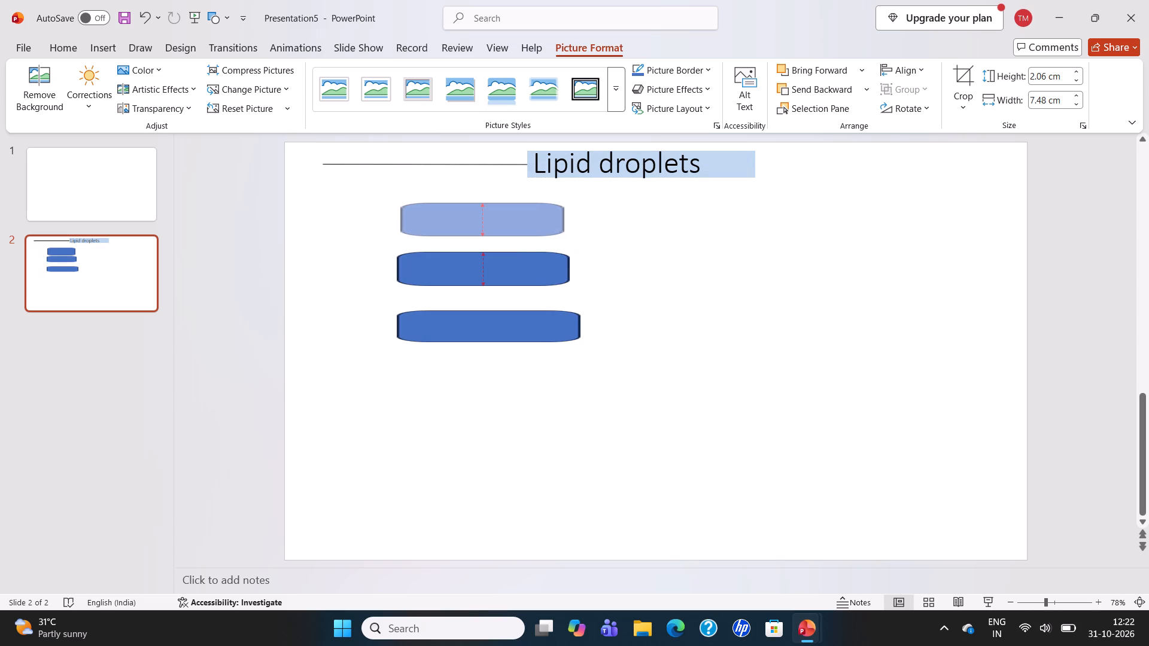
drag(481, 235, 480, 234)
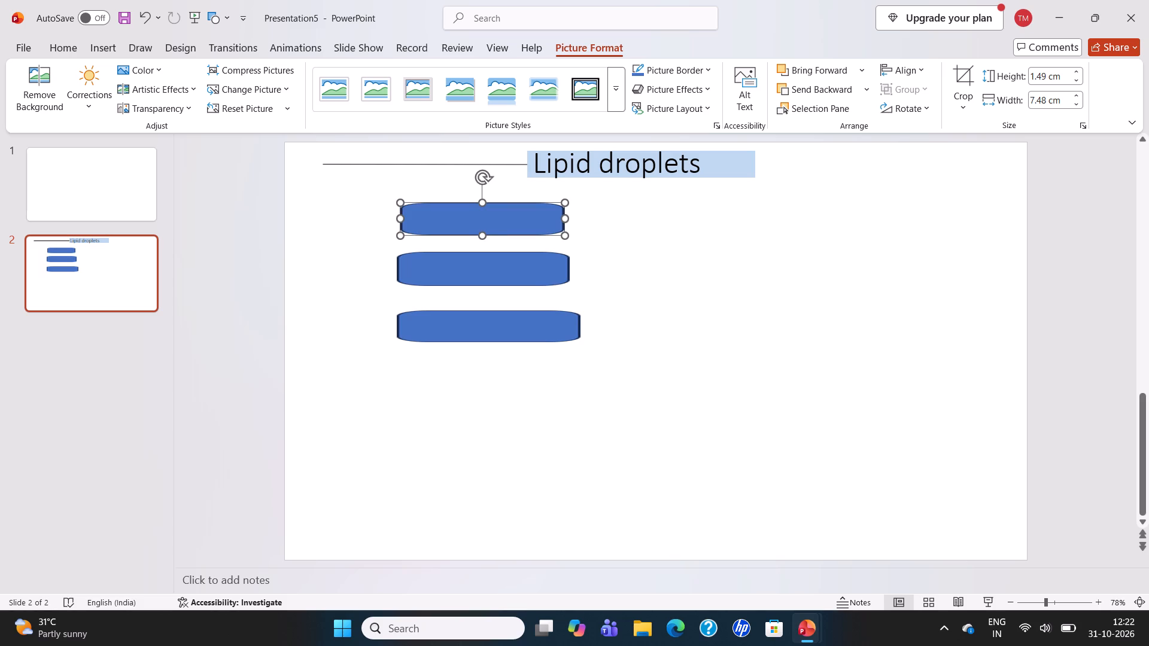
click(563, 220)
Widen the top blue bar to about 7.9 cm by extending its right edge.
drag(569, 216, 570, 216)
drag(570, 216, 574, 216)
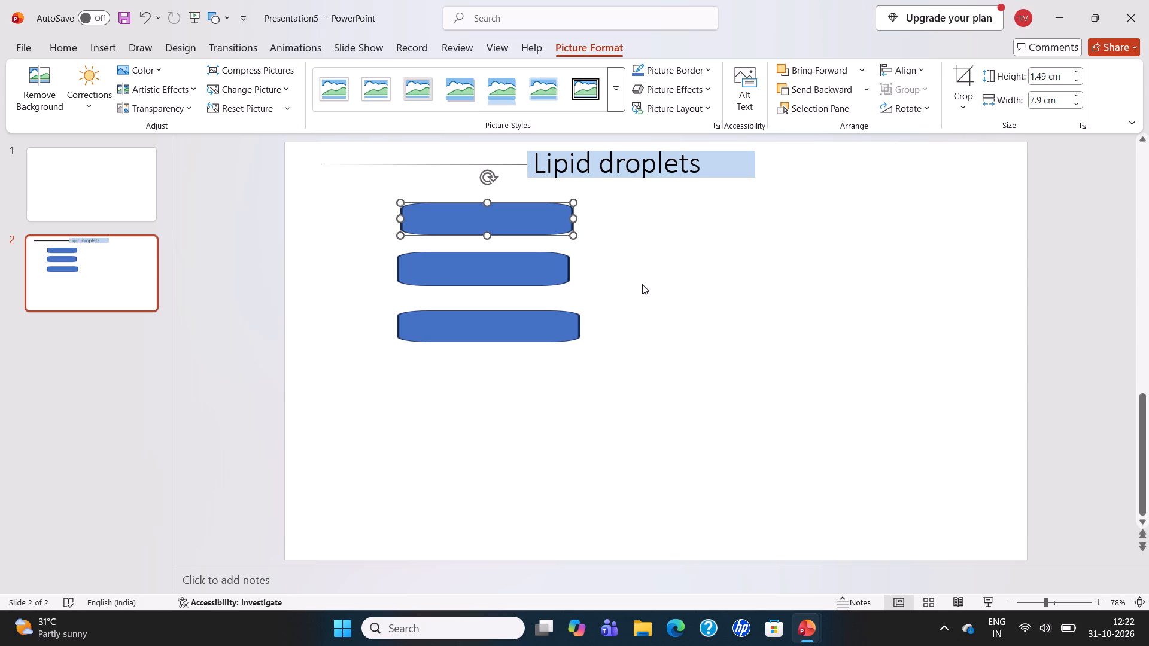
Paste a fourth copy of the blue rounded rectangle as a picture and place it below the third bar.
right_click(635, 337)
click(694, 324)
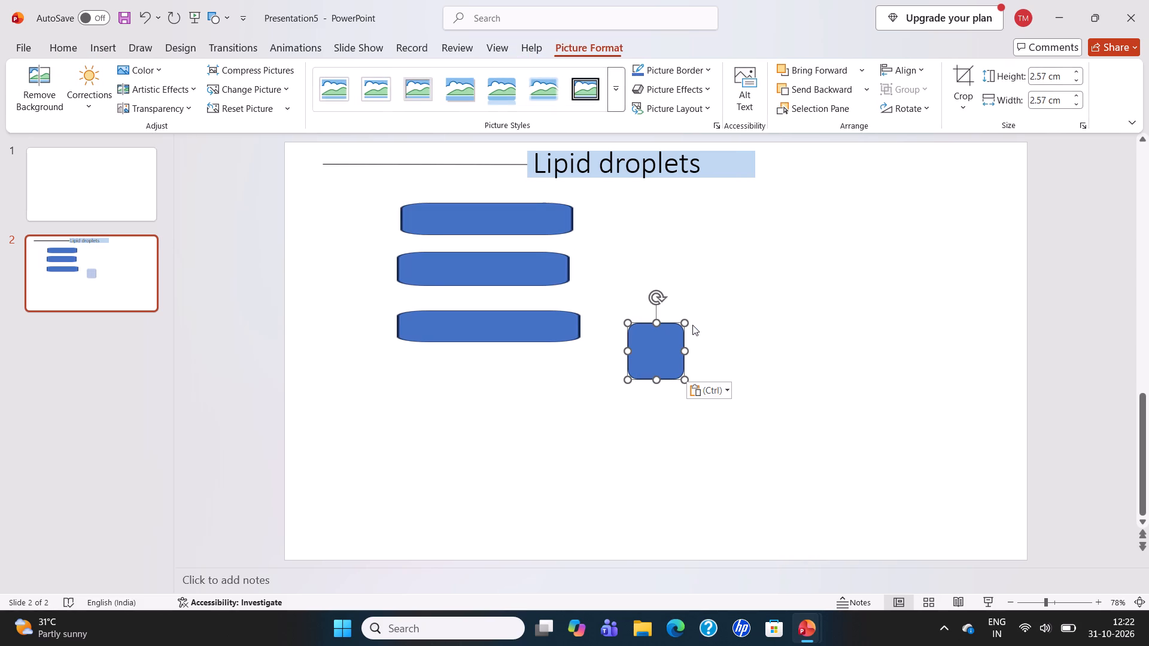
drag(661, 346, 597, 379)
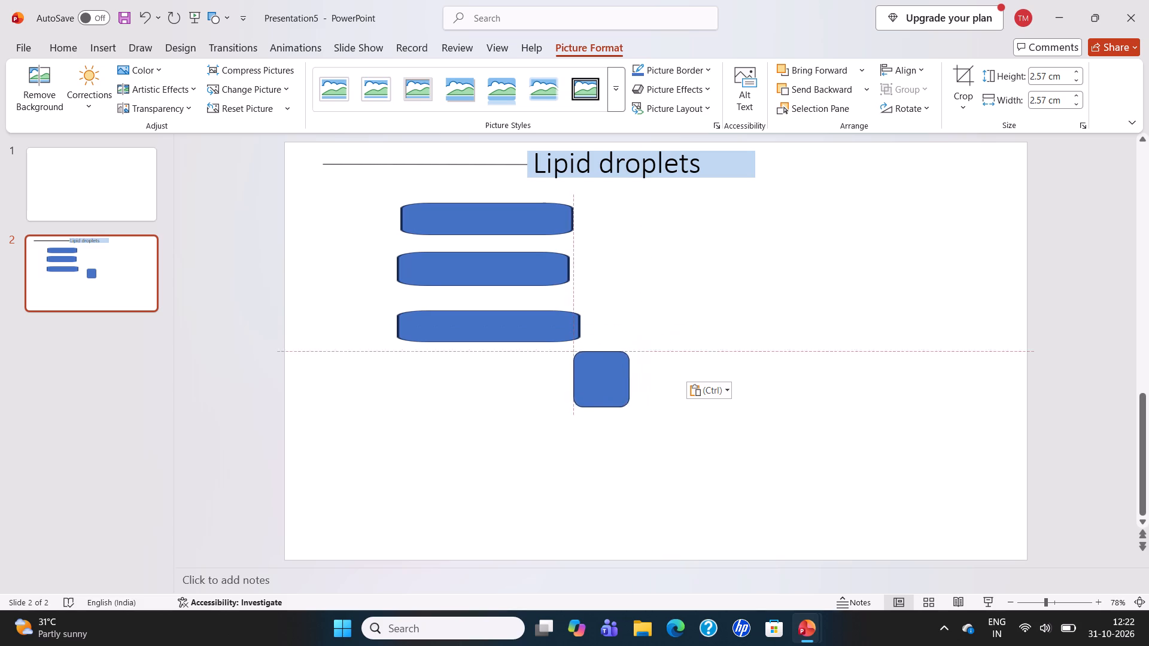
drag(597, 379, 492, 408)
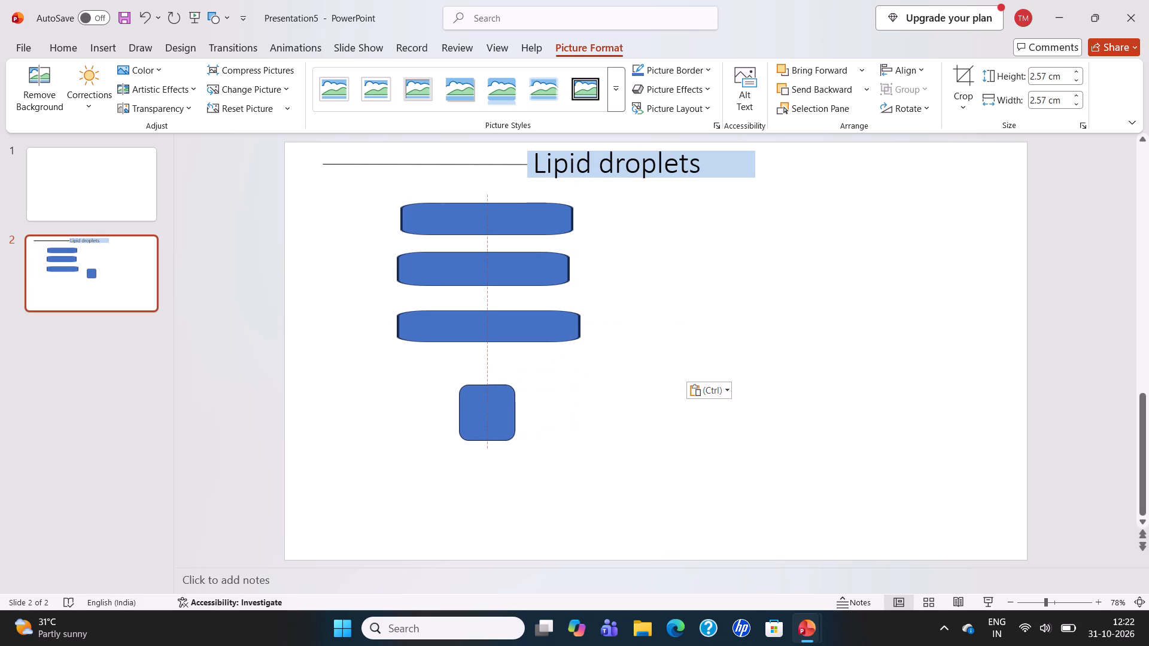
drag(492, 408, 455, 398)
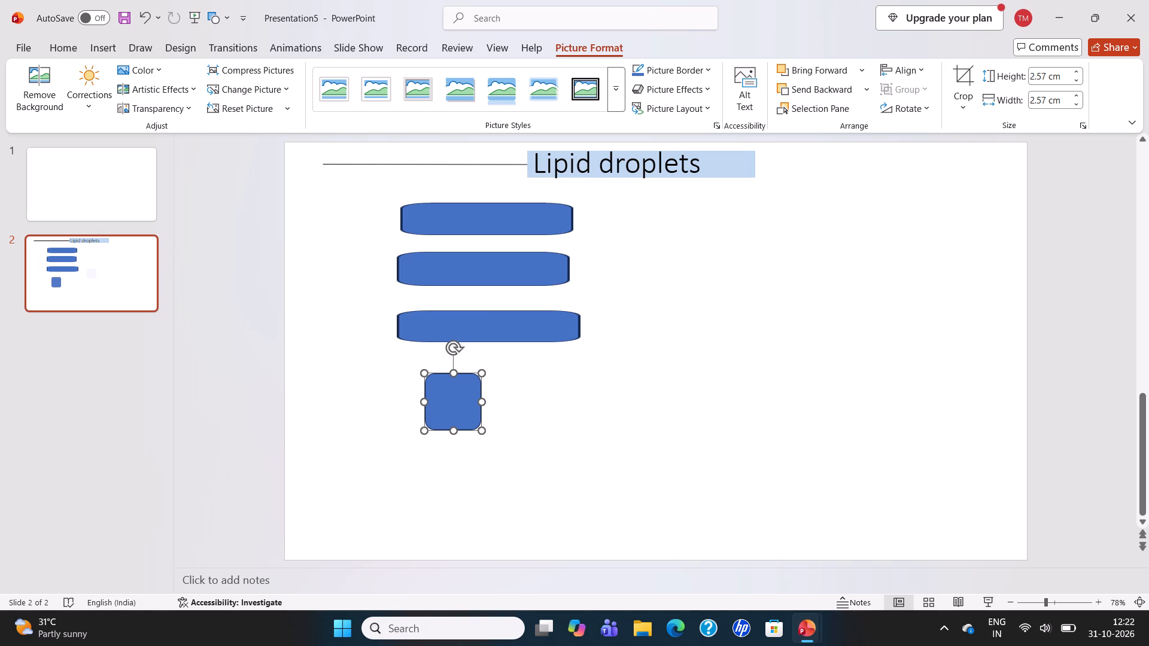
Reshape the fourth rectangle into a bar about 1.45 cm high, slightly wider than the third bar and left-aligned with it, and nudge it upward.
drag(482, 404, 585, 389)
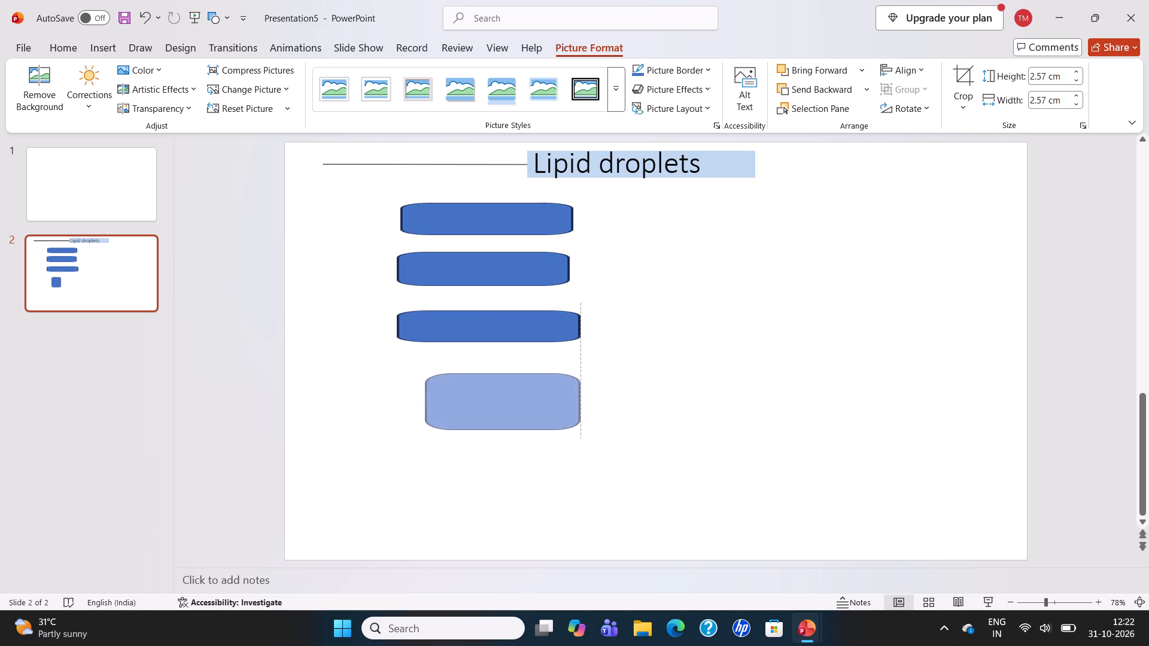
drag(585, 389, 594, 388)
drag(420, 401, 412, 400)
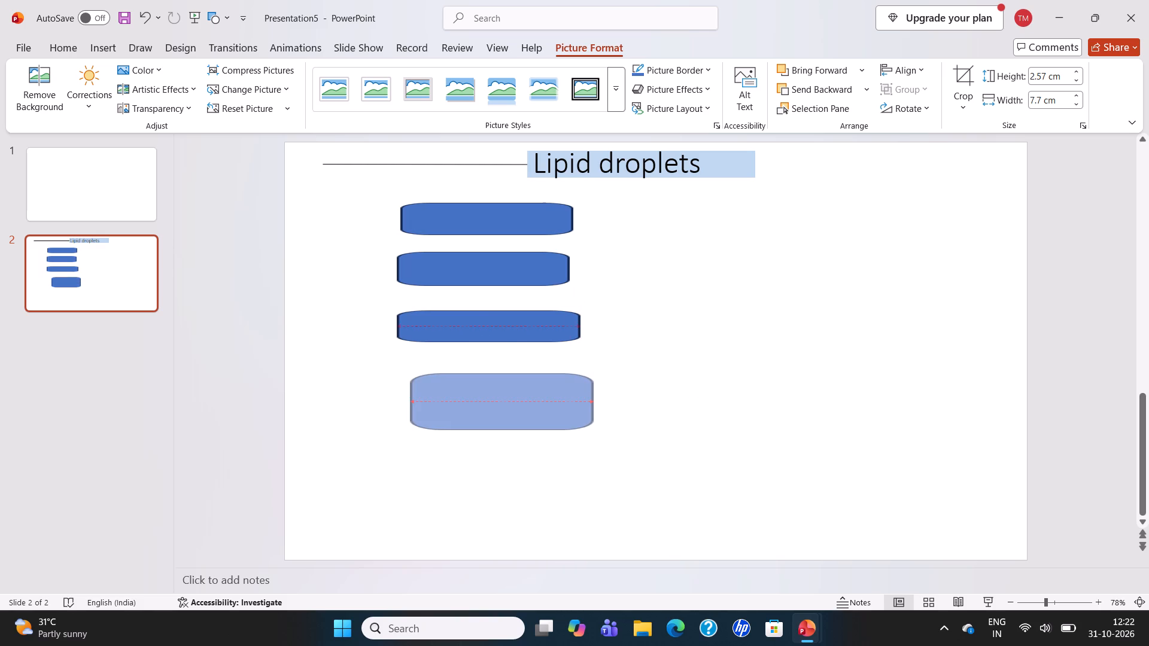
drag(412, 400, 397, 397)
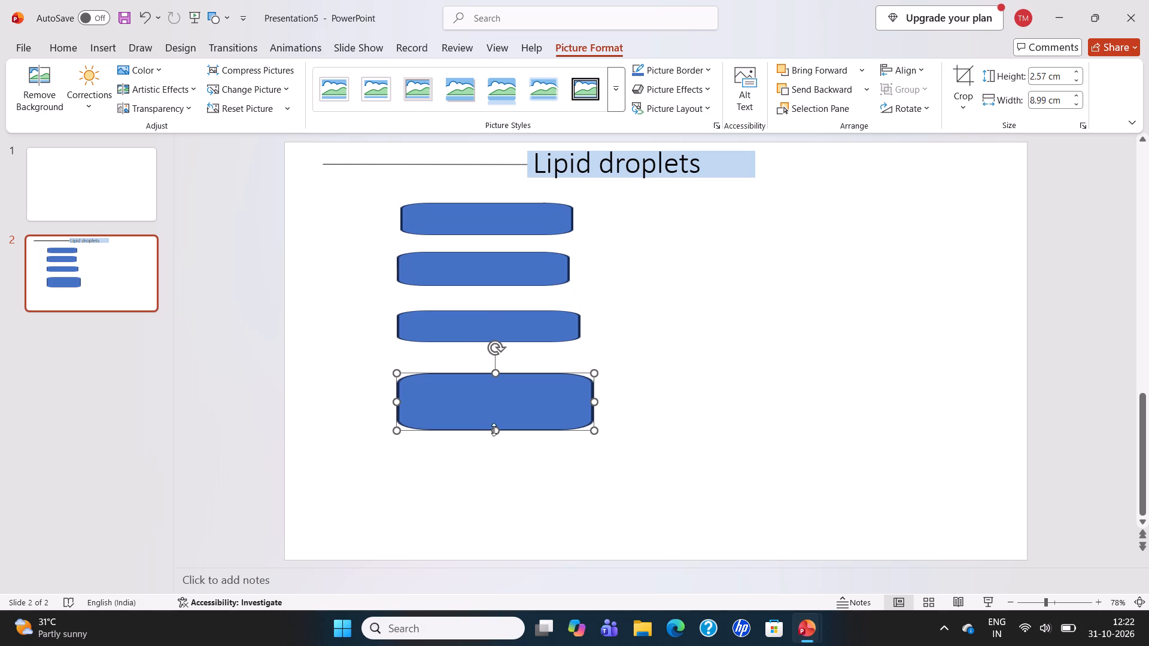
drag(496, 429, 496, 406)
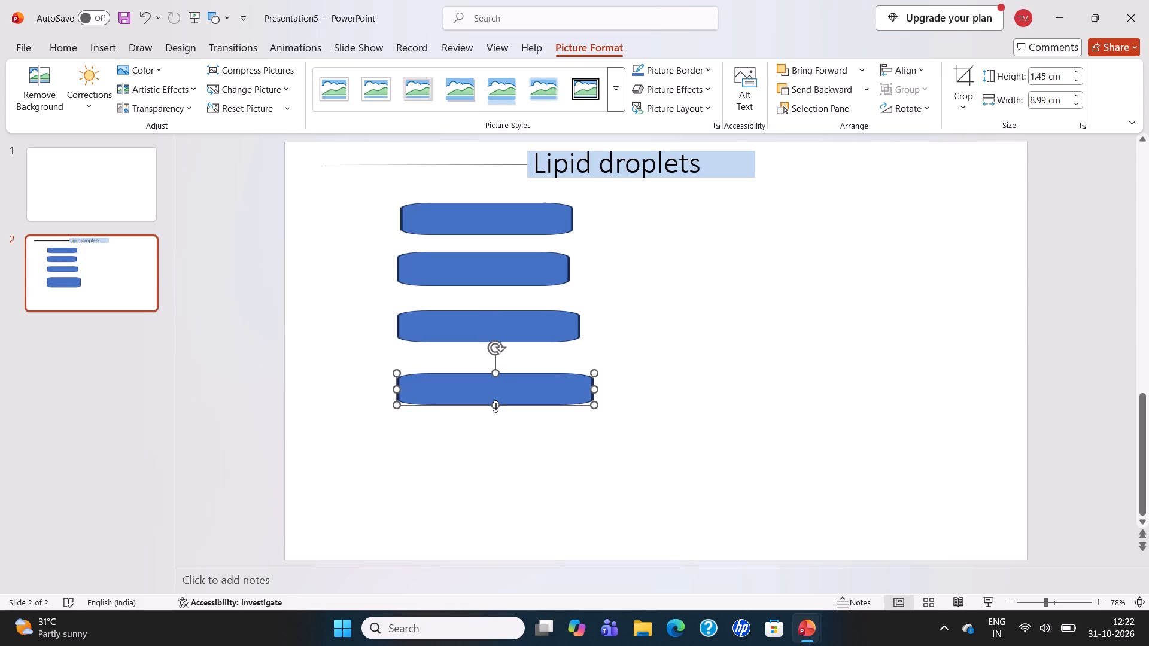
drag(496, 391, 494, 384)
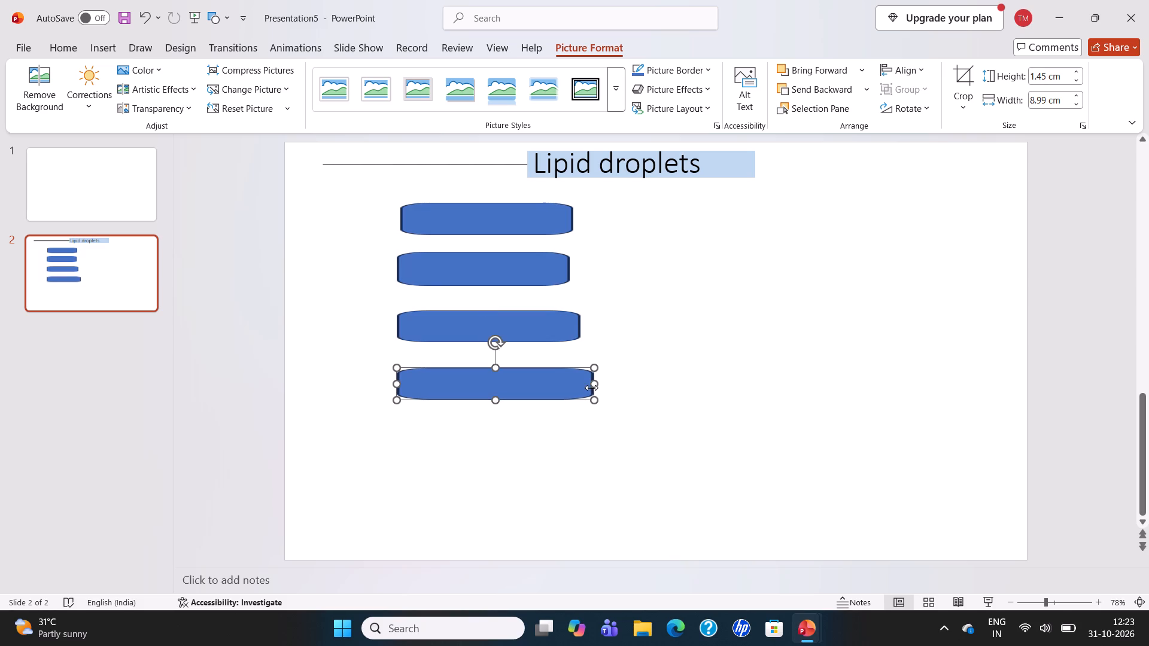
drag(592, 385, 589, 385)
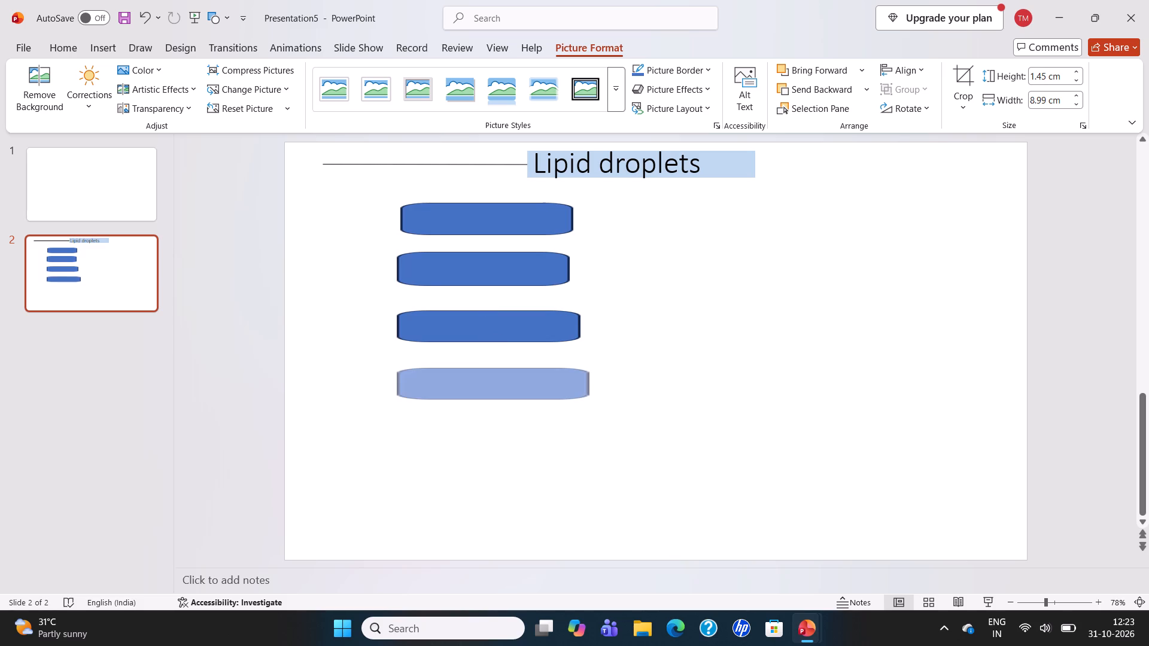
drag(589, 385, 586, 383)
Paste a fifth copy of the blue rounded rectangle as a picture and place it below the fourth bar.
right_click(589, 447)
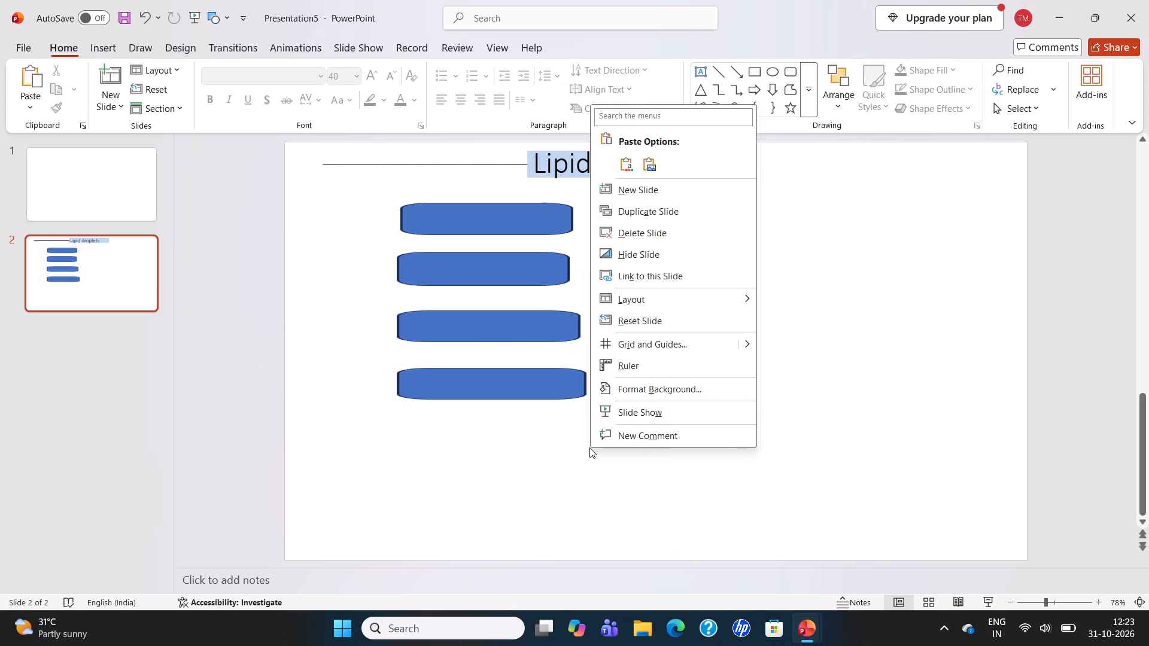
click(653, 172)
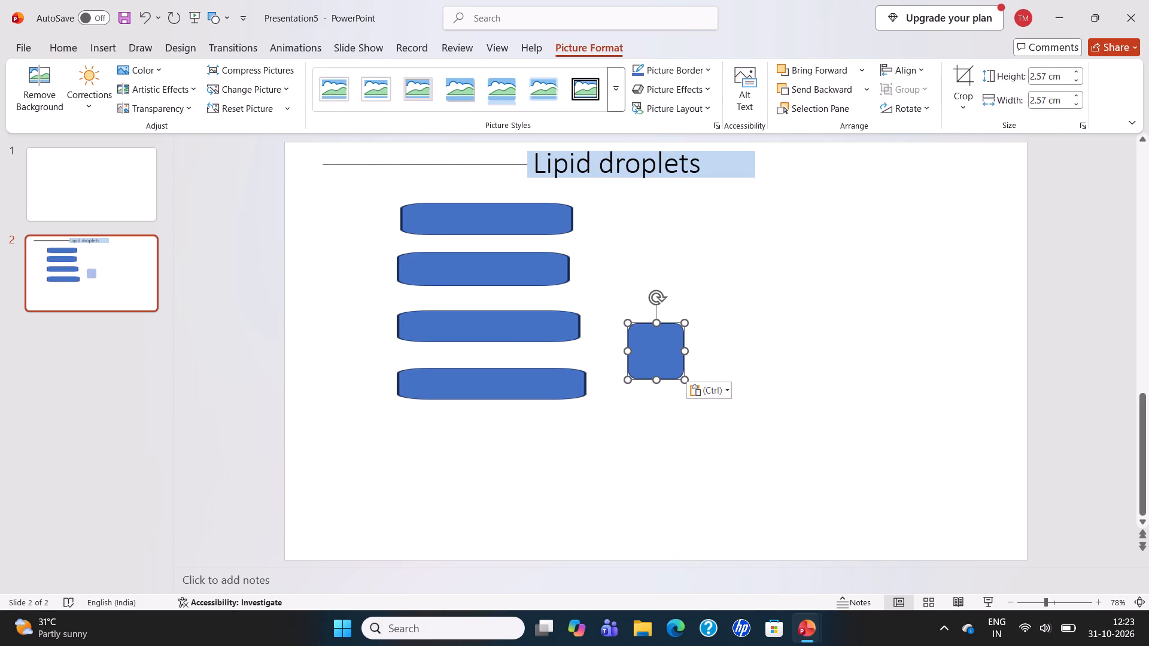
drag(653, 359, 469, 476)
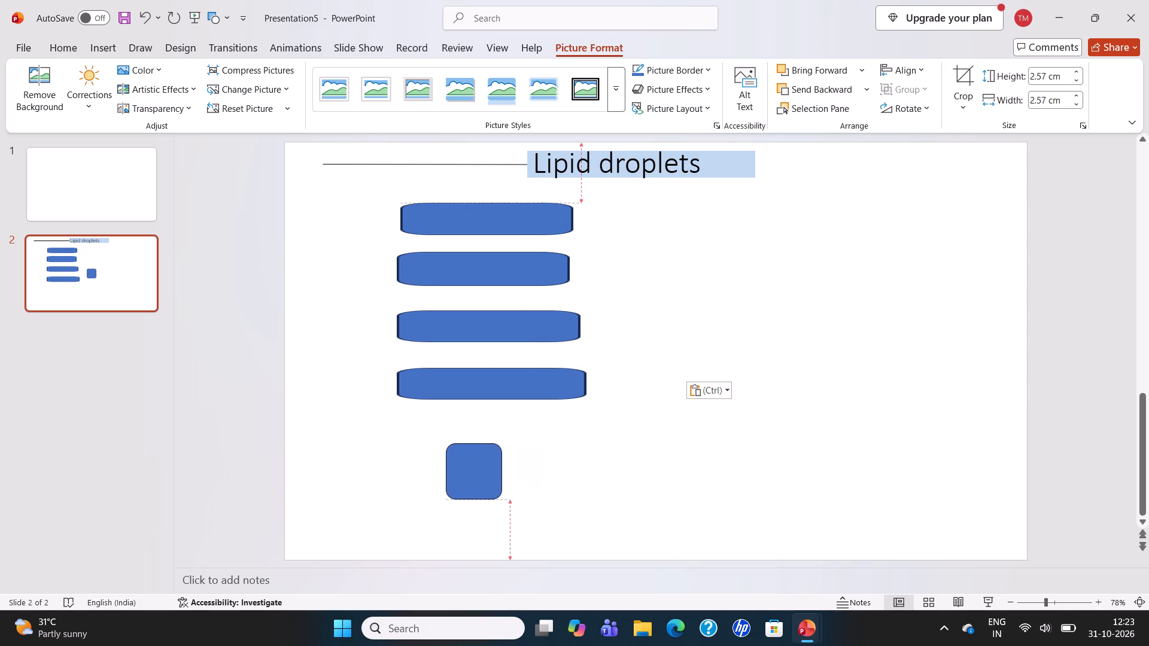
drag(469, 476, 432, 467)
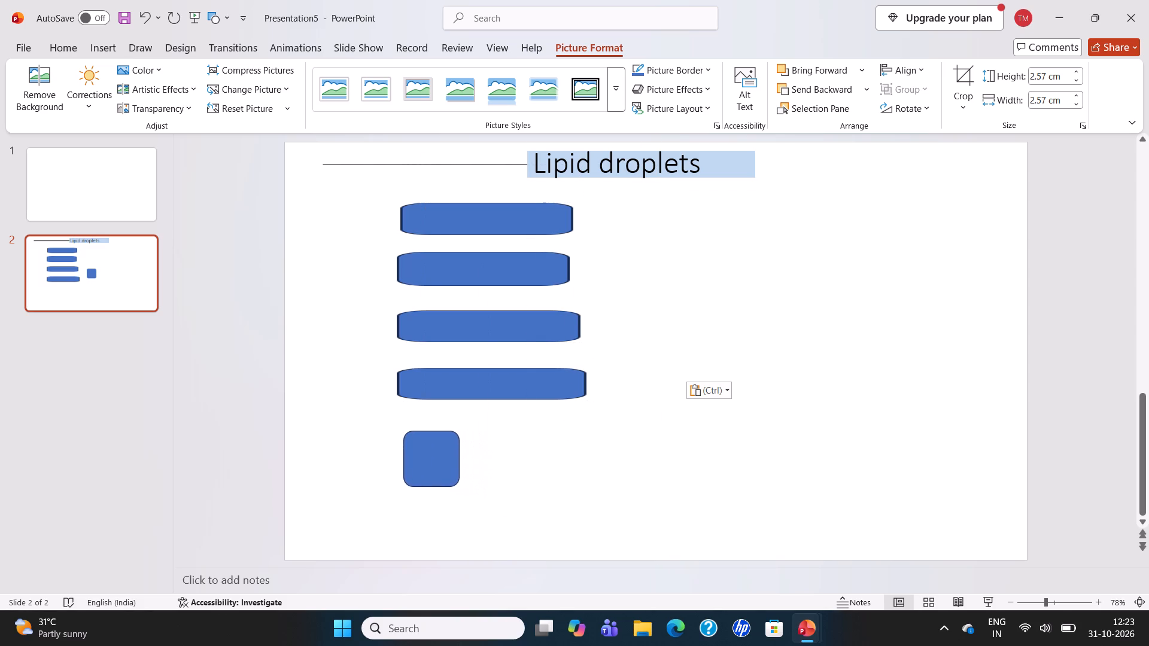
drag(432, 467, 436, 470)
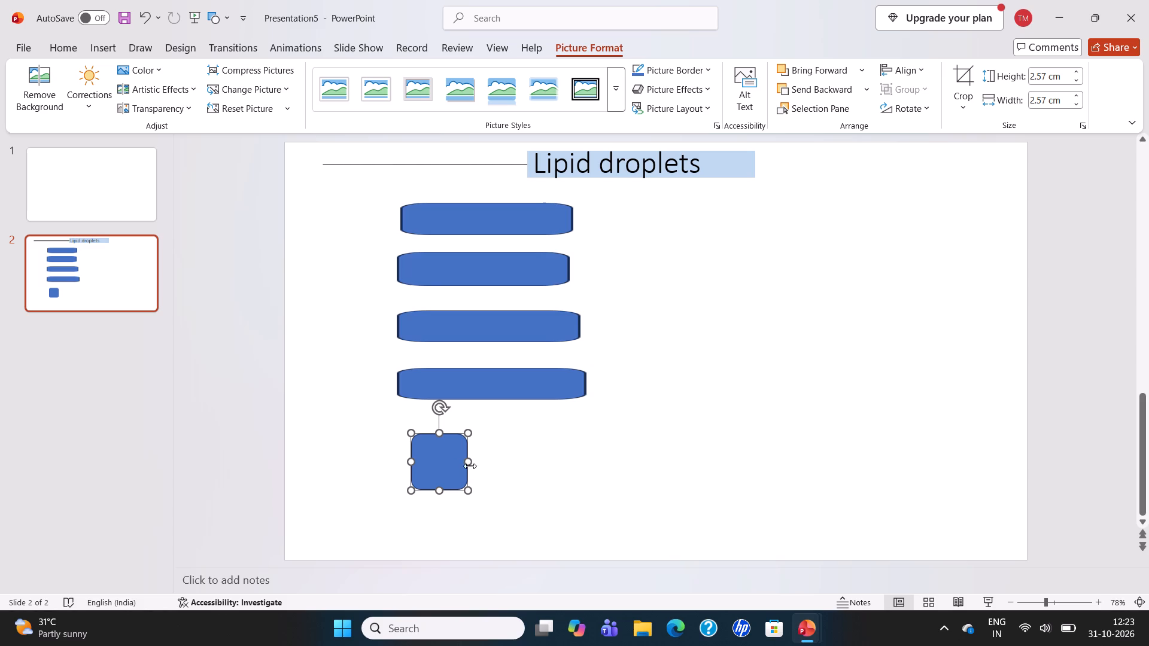
Reshape the fifth rectangle into a bar about 8.66 cm wide and 1.45 cm high, aligned with and close beneath the fourth bar.
drag(469, 465, 501, 462)
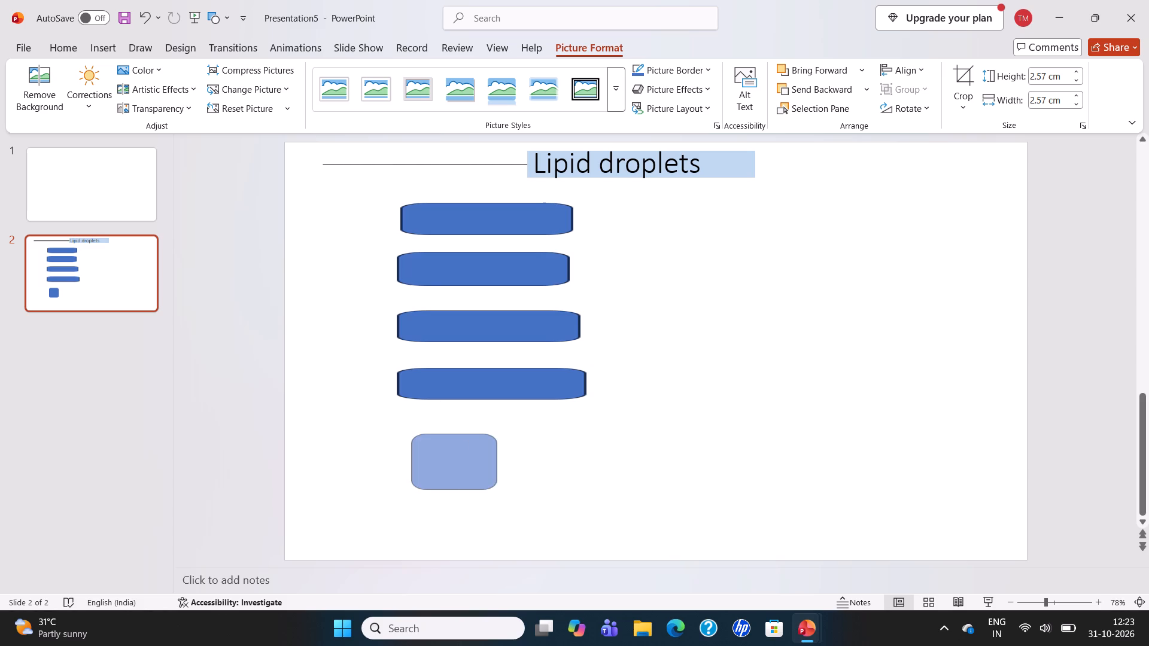
drag(501, 462, 603, 455)
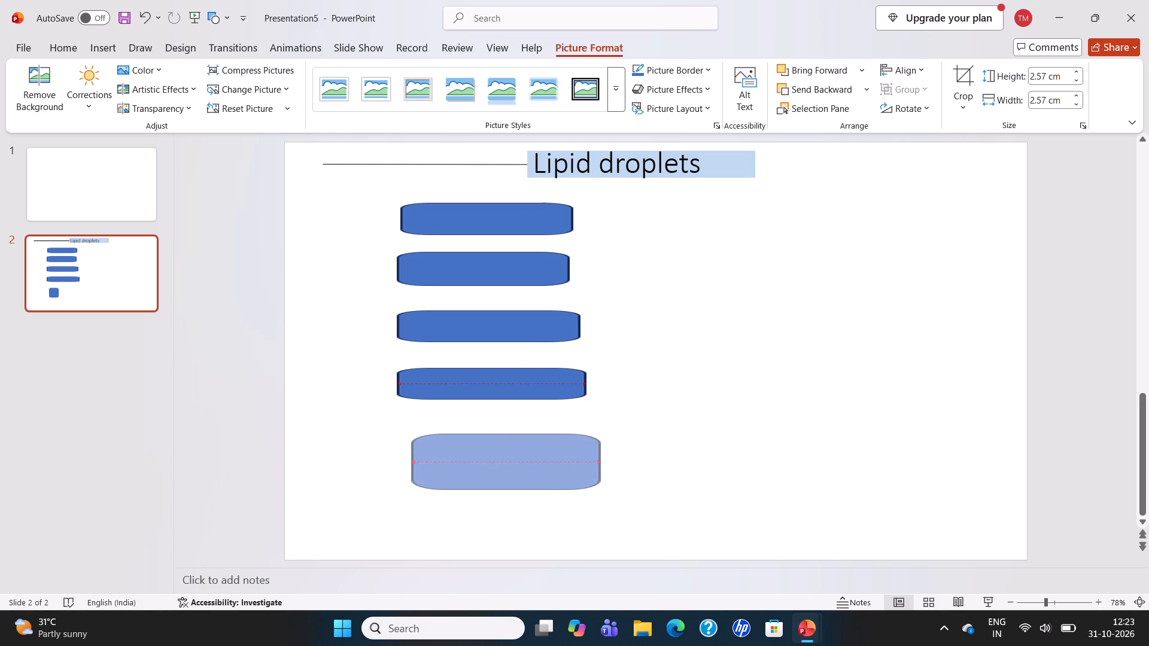
drag(603, 455, 608, 455)
drag(411, 464, 394, 458)
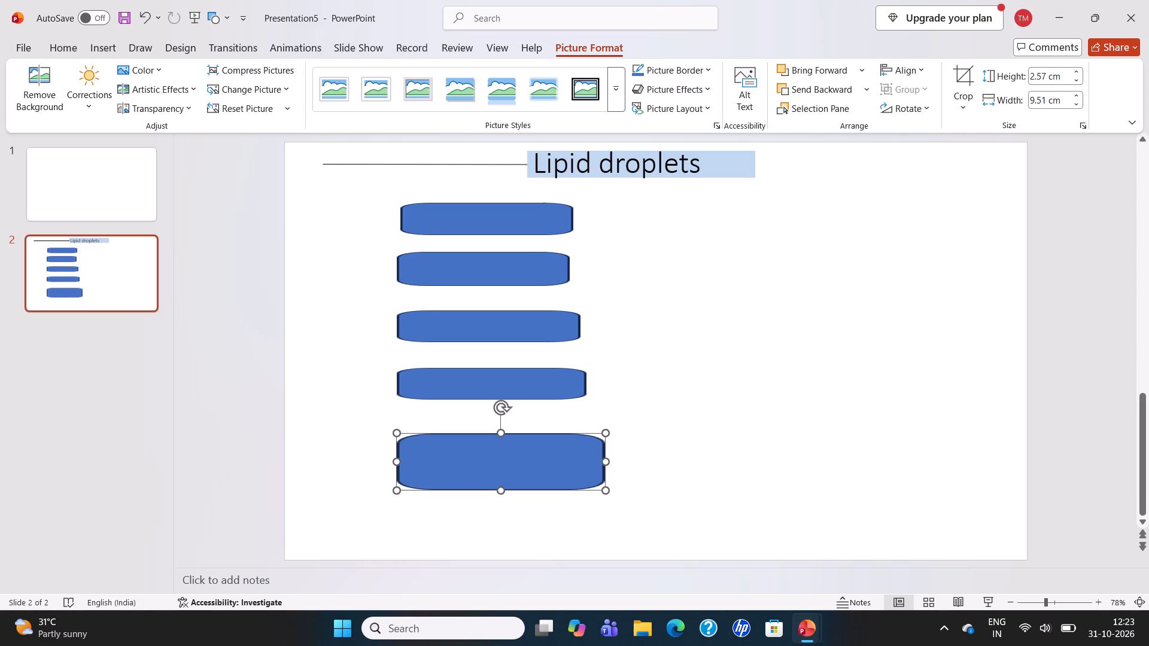
drag(500, 488, 500, 473)
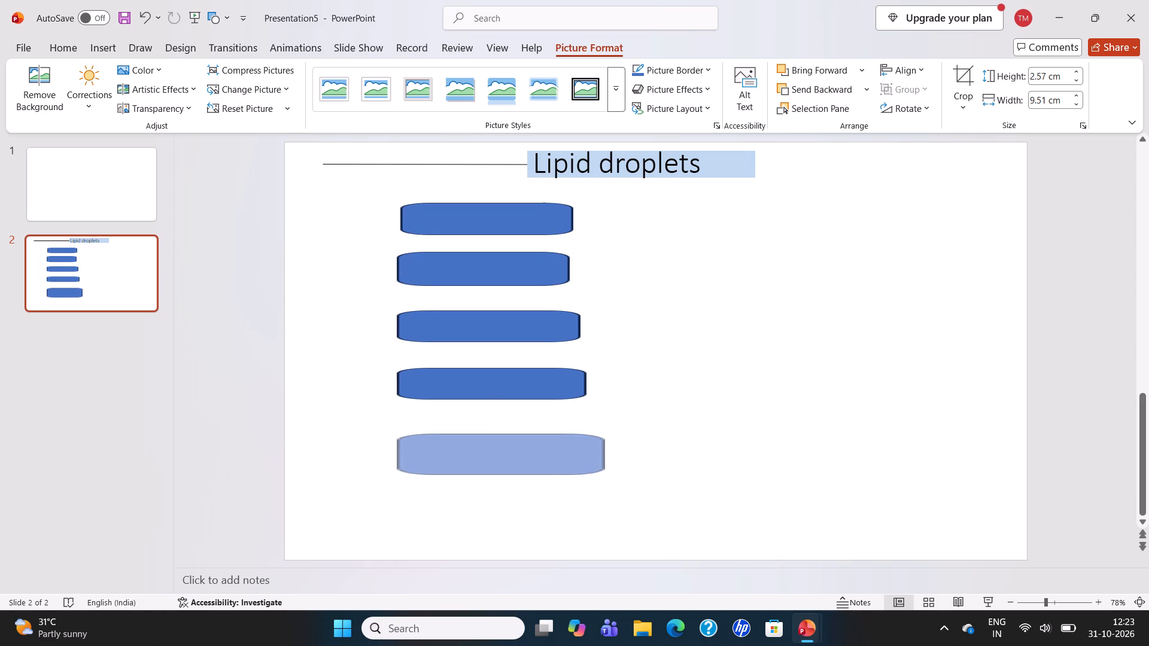
drag(500, 473, 499, 467)
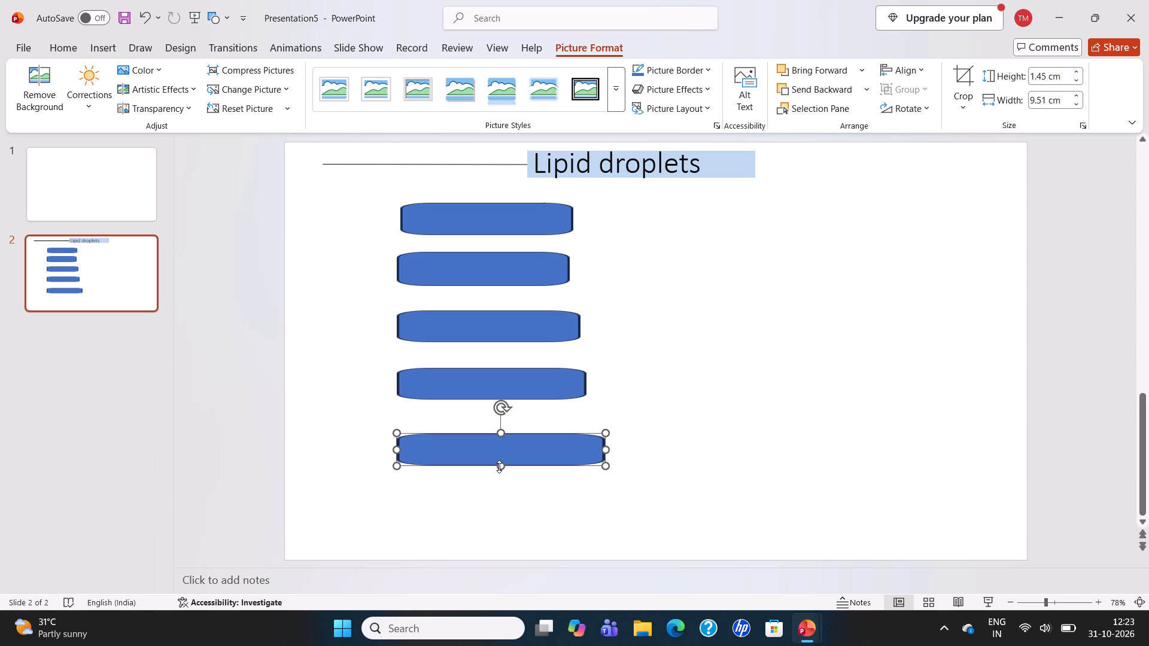
drag(503, 434, 499, 420)
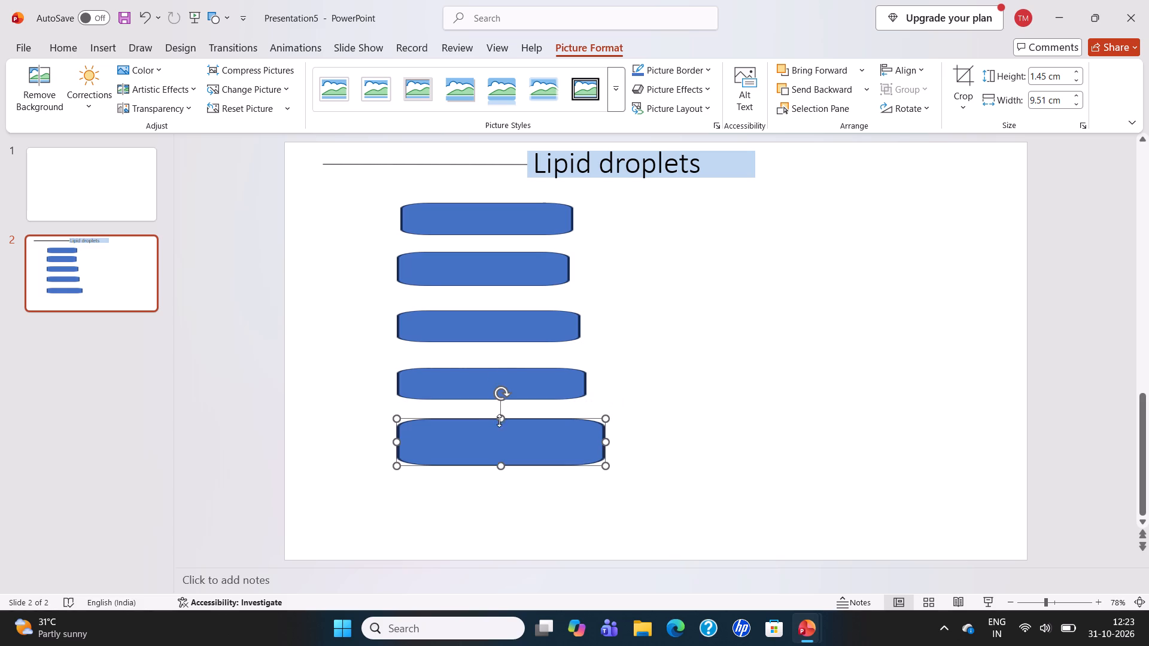
drag(500, 465, 500, 453)
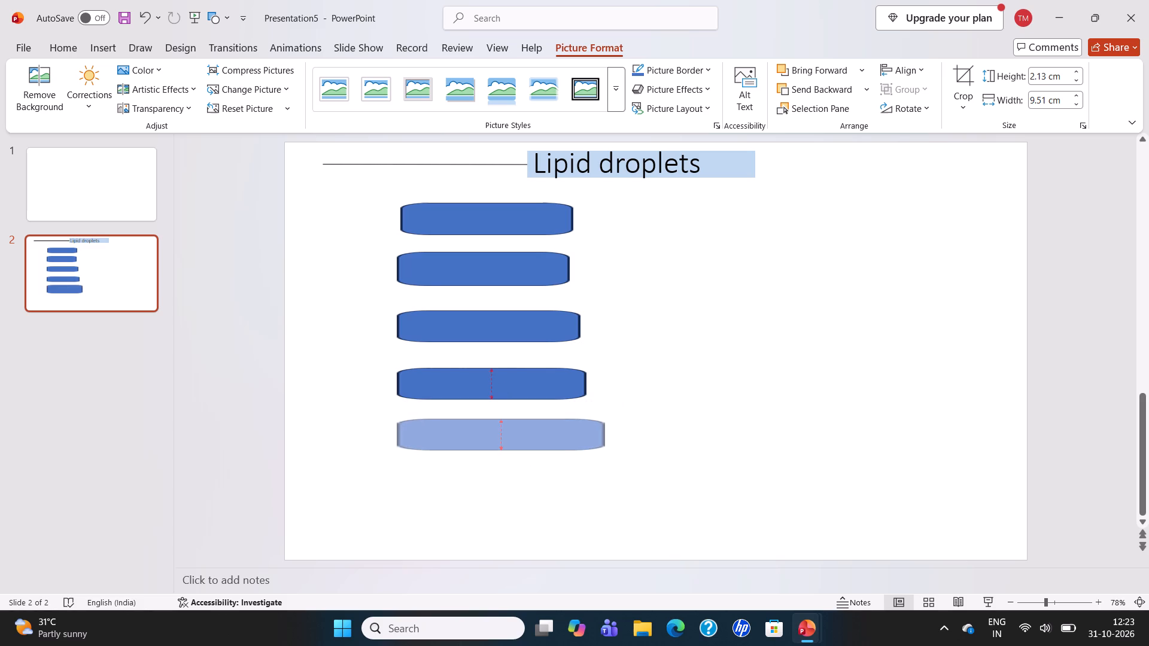
drag(500, 453, 500, 453)
drag(603, 432, 590, 430)
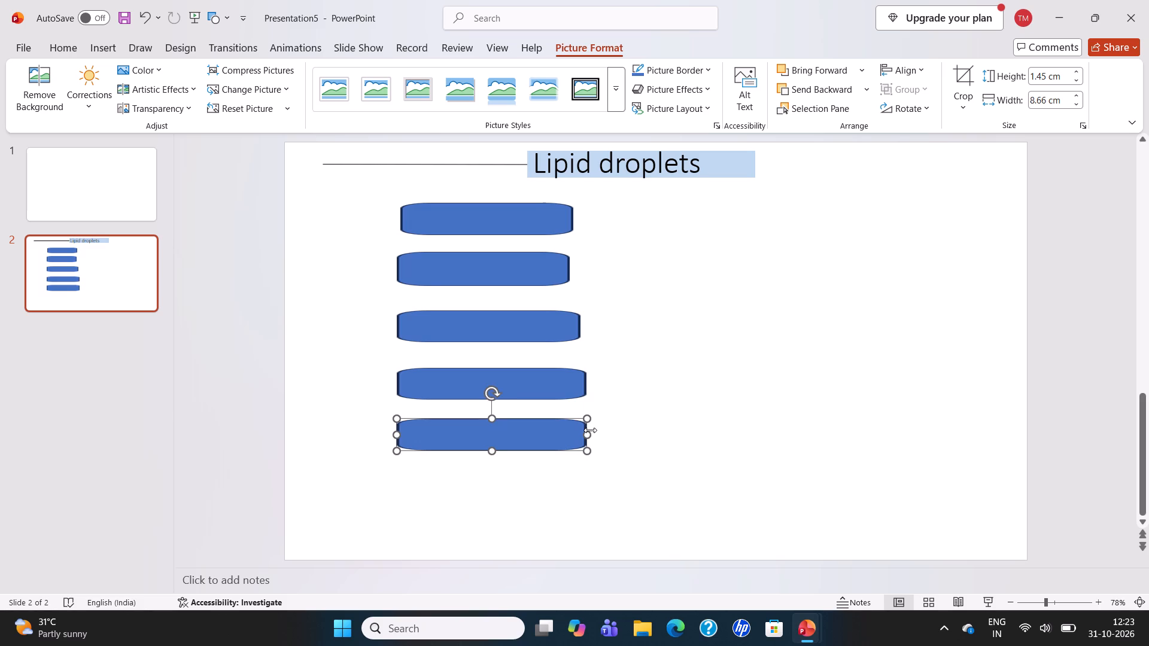
Paste a sixth copy of the blue rounded rectangle as a picture and place it below the fifth bar.
right_click(647, 484)
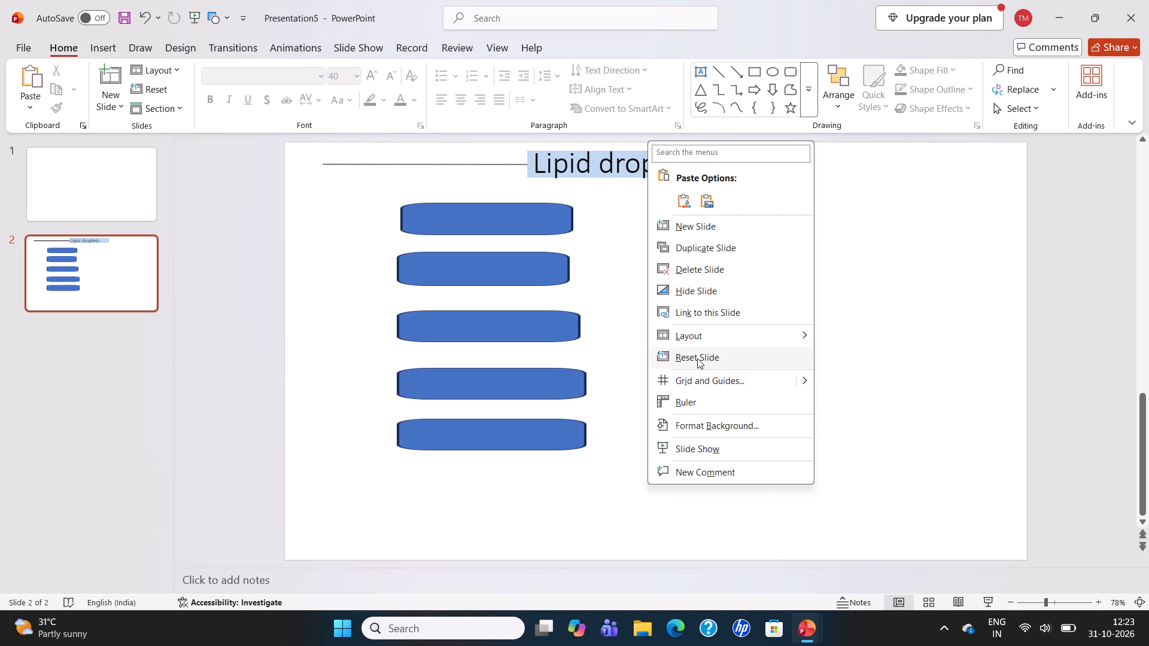
click(705, 203)
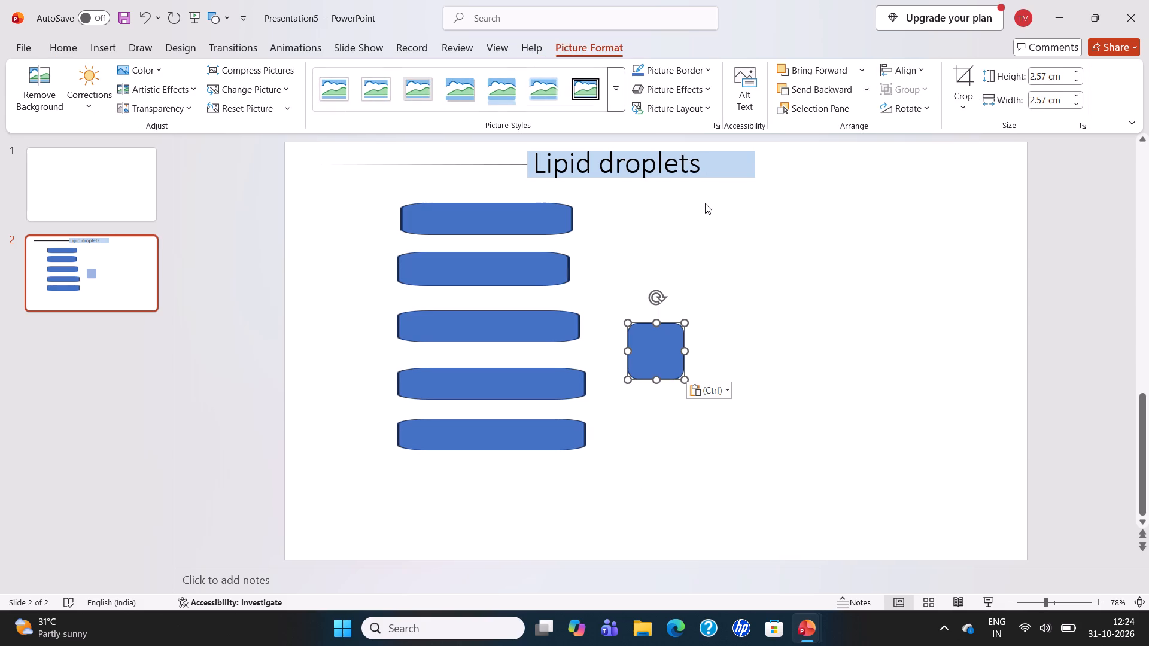
drag(669, 355, 548, 553)
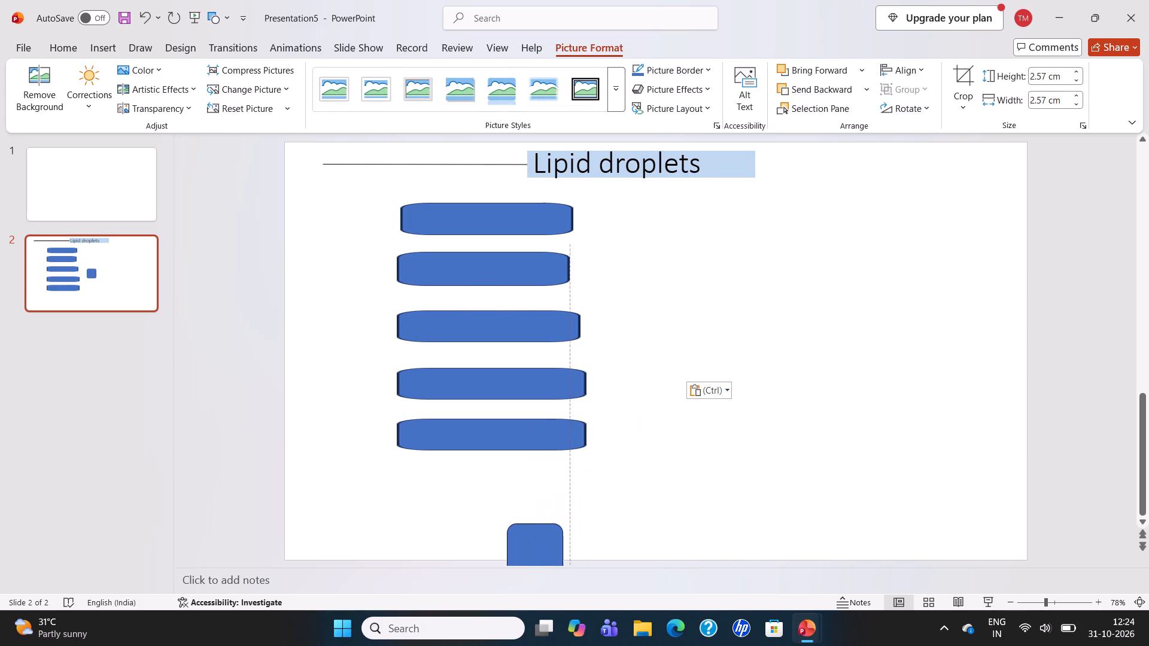
drag(548, 553, 510, 502)
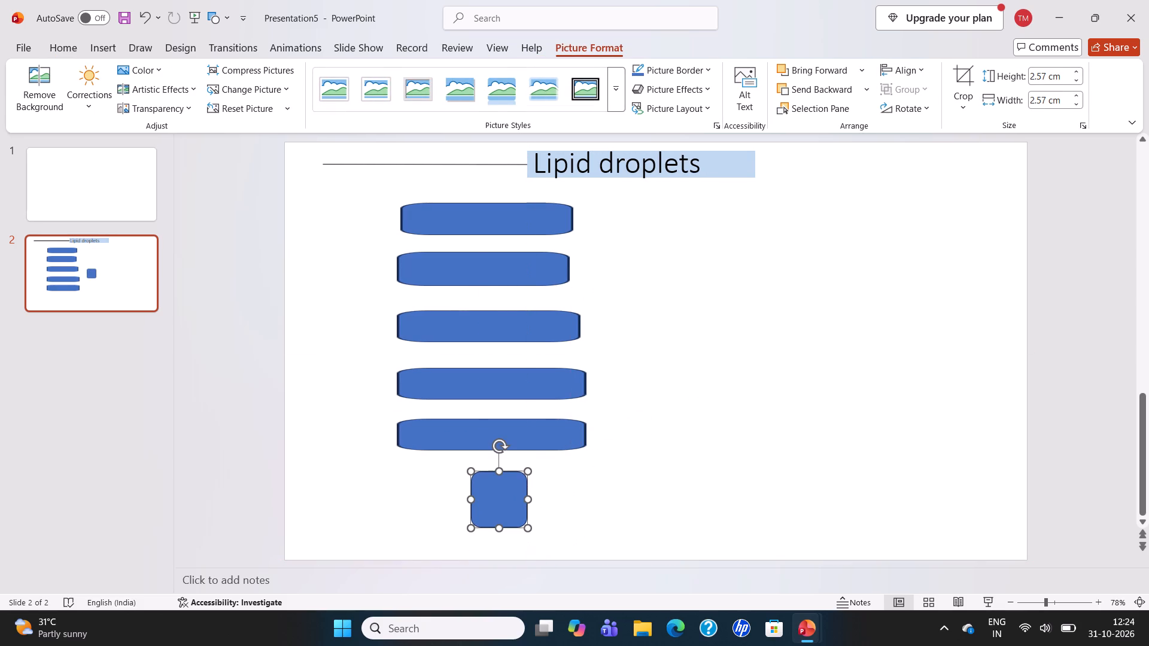
Reshape the sixth rectangle into a bar about 8.66 cm wide and 1.45 cm high beneath the fifth bar.
drag(526, 497, 543, 497)
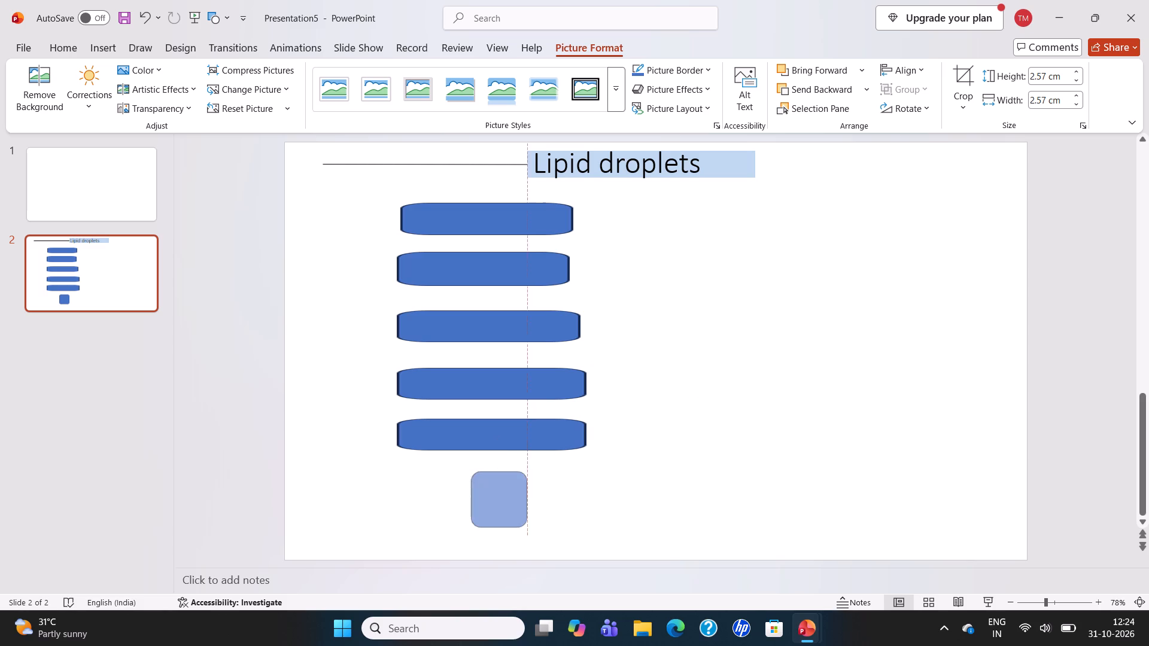
drag(543, 497, 607, 488)
drag(467, 496, 400, 488)
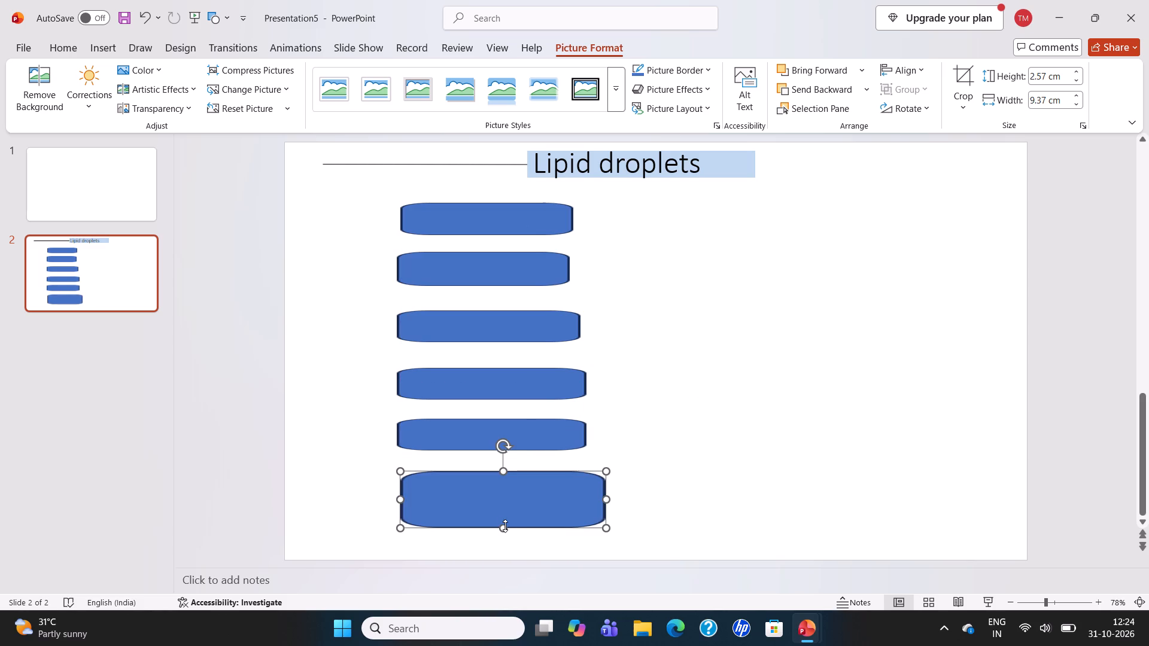
drag(502, 528, 499, 504)
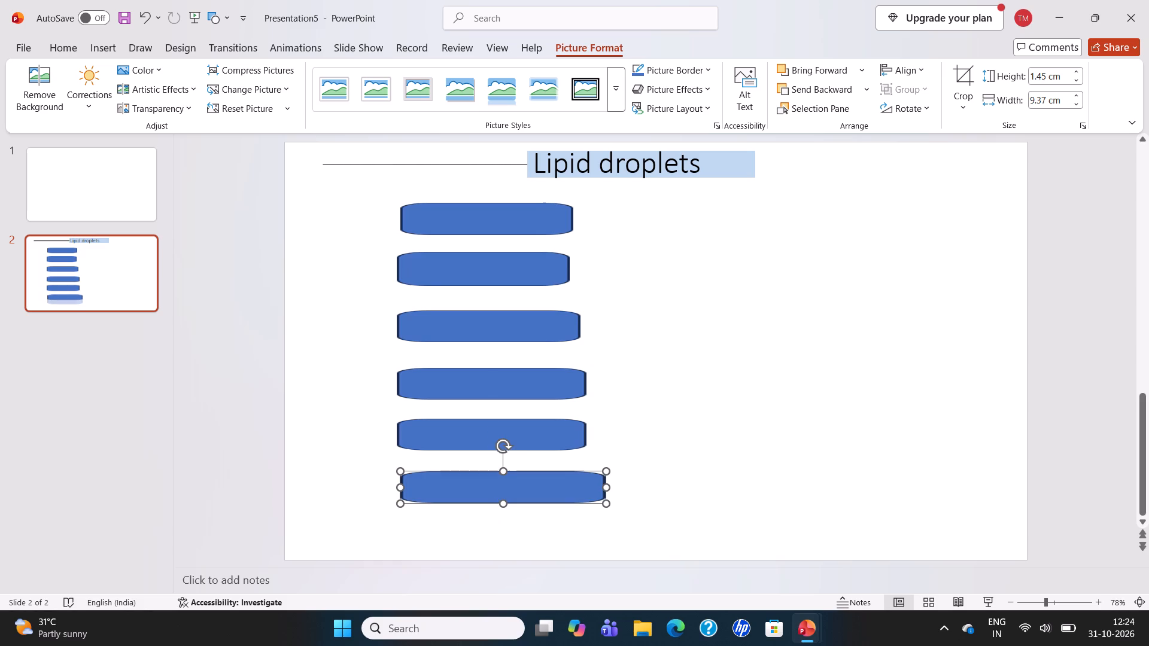
click(500, 467)
drag(606, 483, 595, 483)
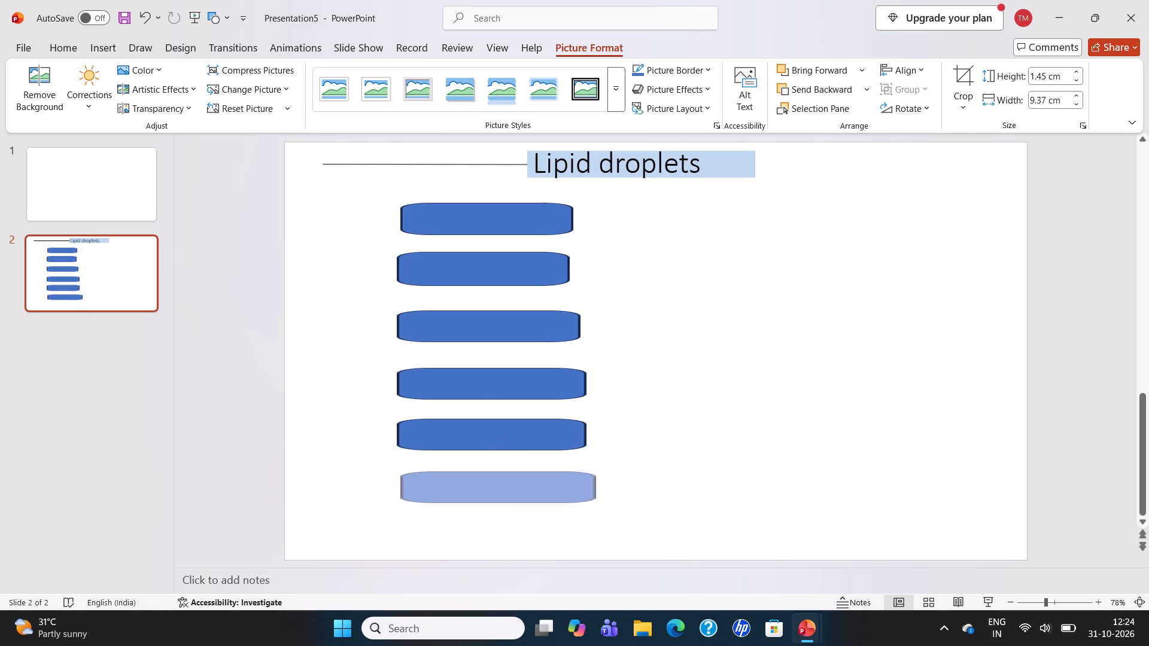
drag(595, 483, 594, 483)
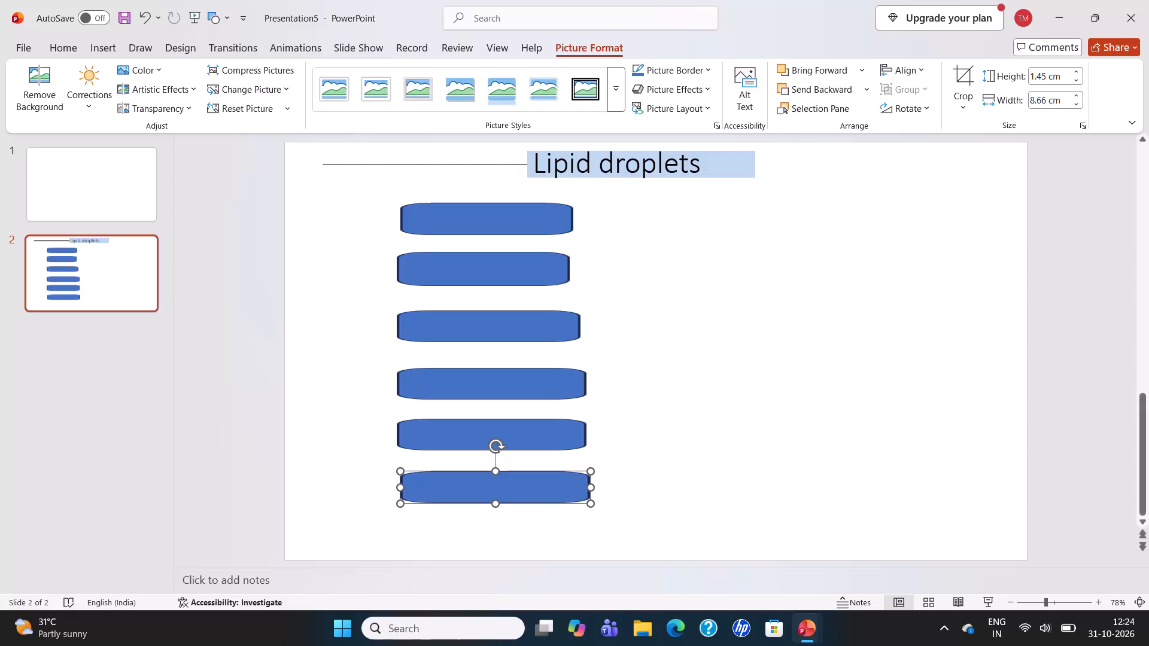
Paste a seventh copy of the blue rounded rectangle as a picture and place it below the sixth bar.
right_click(659, 420)
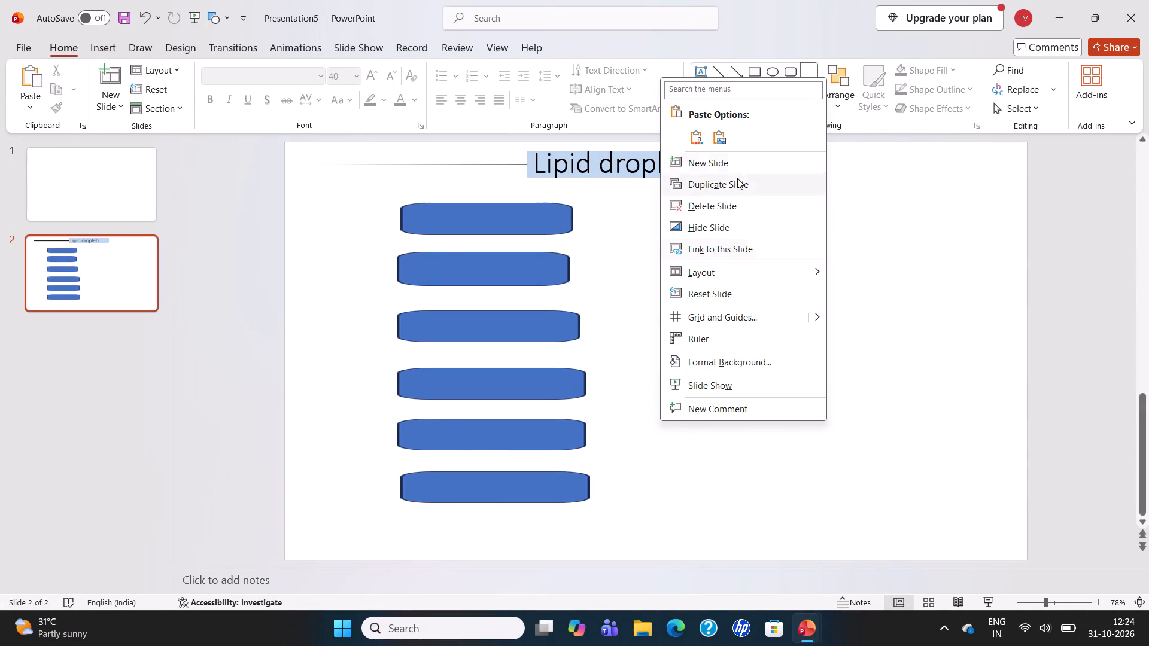
click(722, 139)
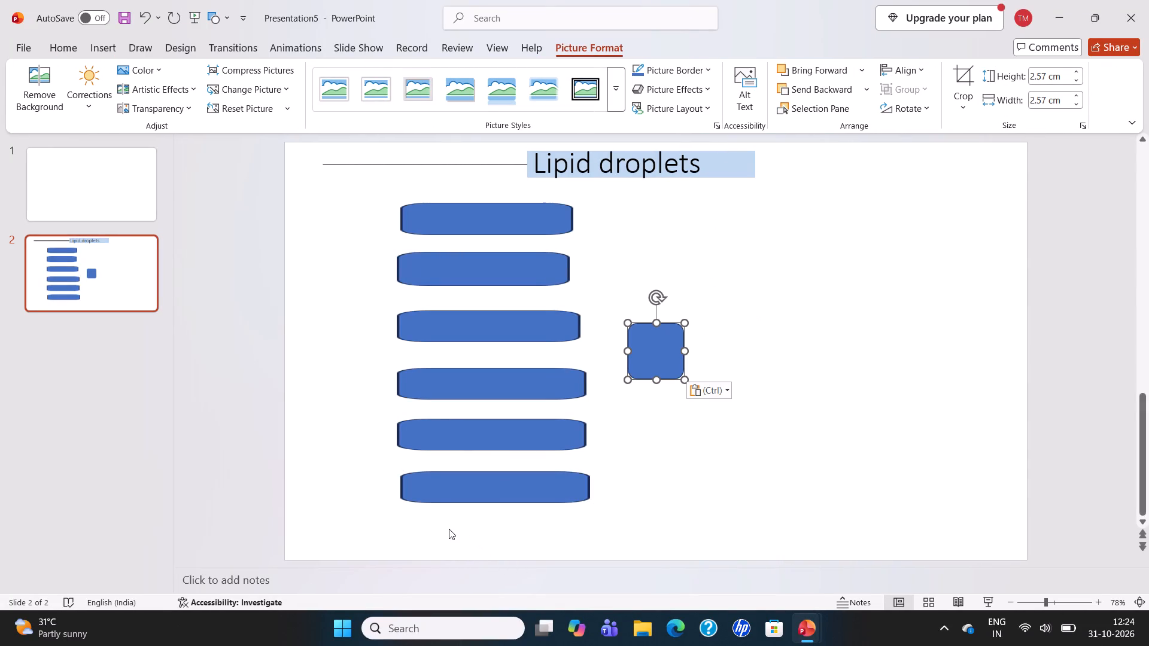
drag(653, 353, 456, 547)
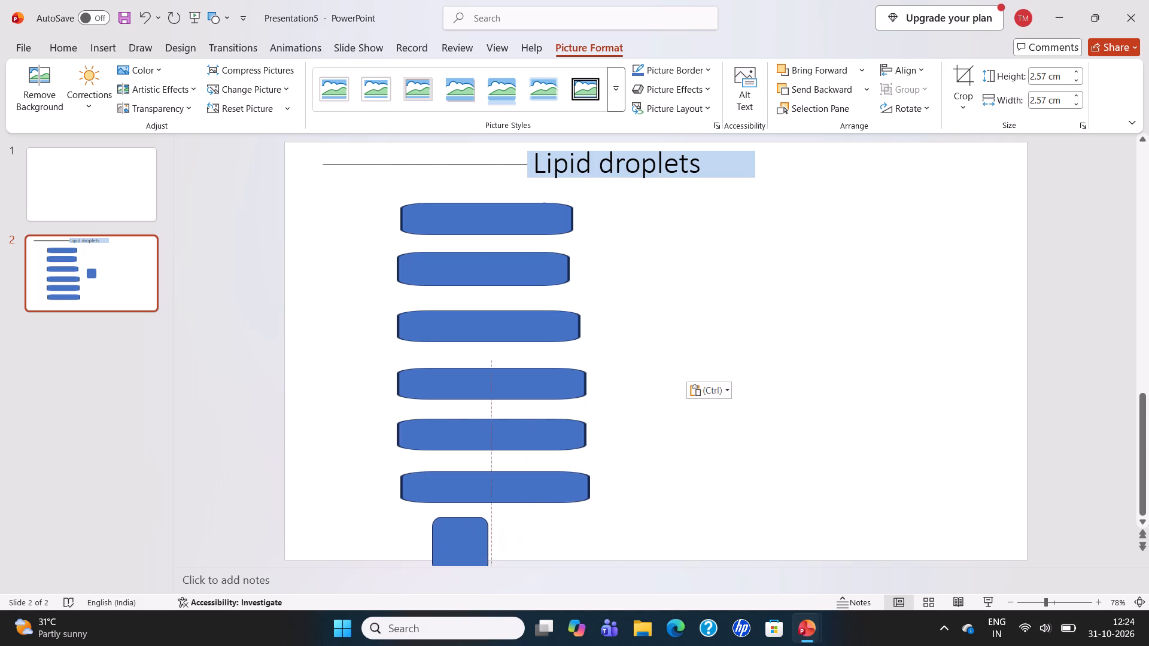
drag(456, 547, 436, 531)
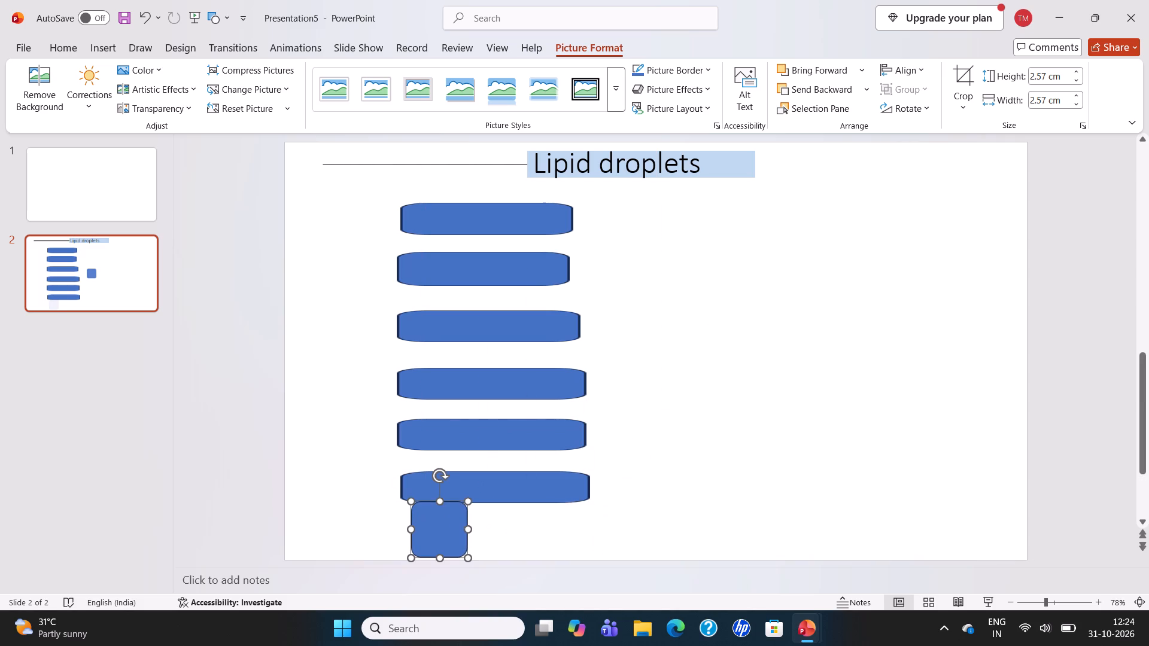
Reshape the seventh rectangle into a bar about 8.39 cm wide and 1.13 cm high, nudging the sixth bar up to make room.
drag(465, 529, 532, 529)
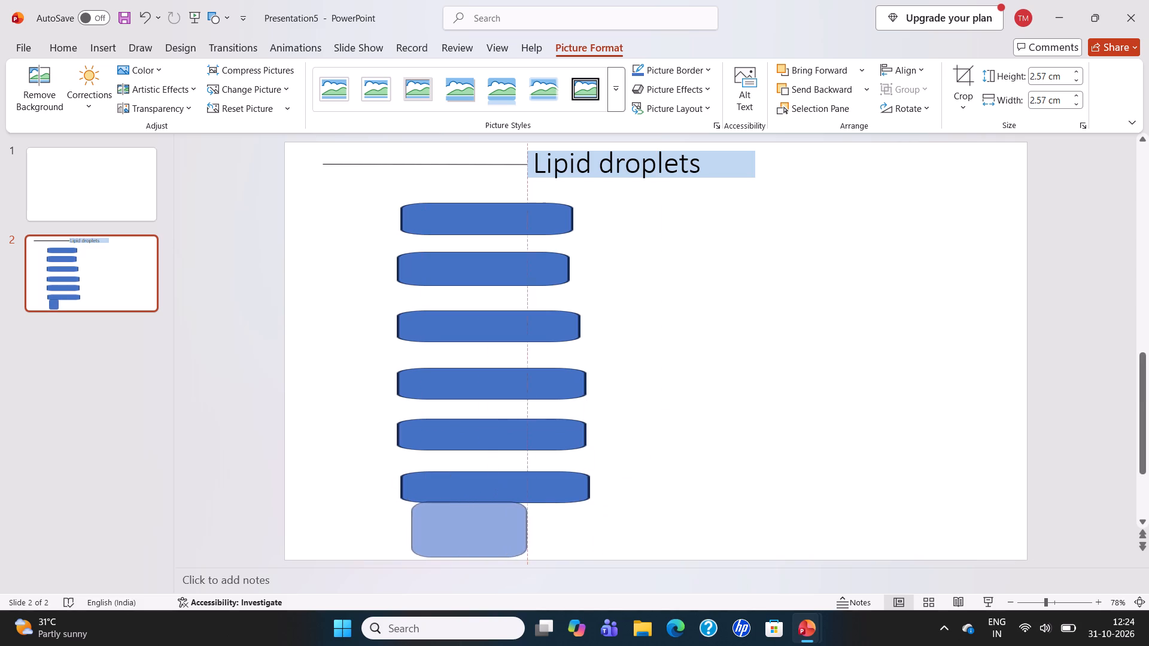
drag(532, 529, 582, 528)
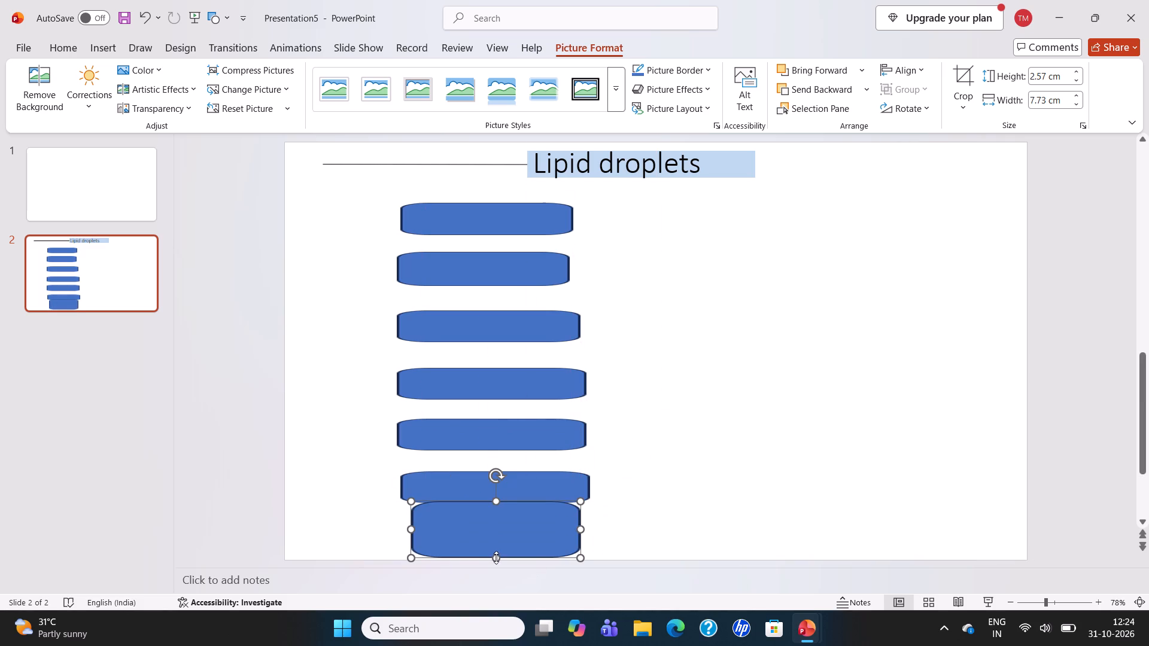
drag(495, 557, 495, 537)
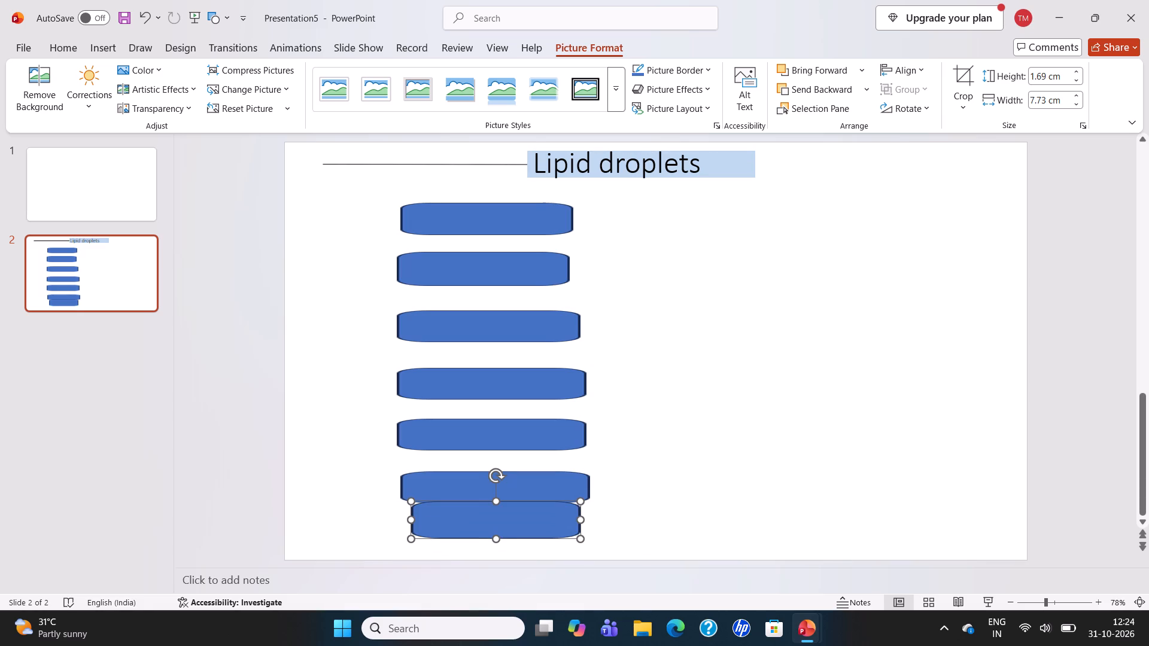
drag(495, 502, 496, 513)
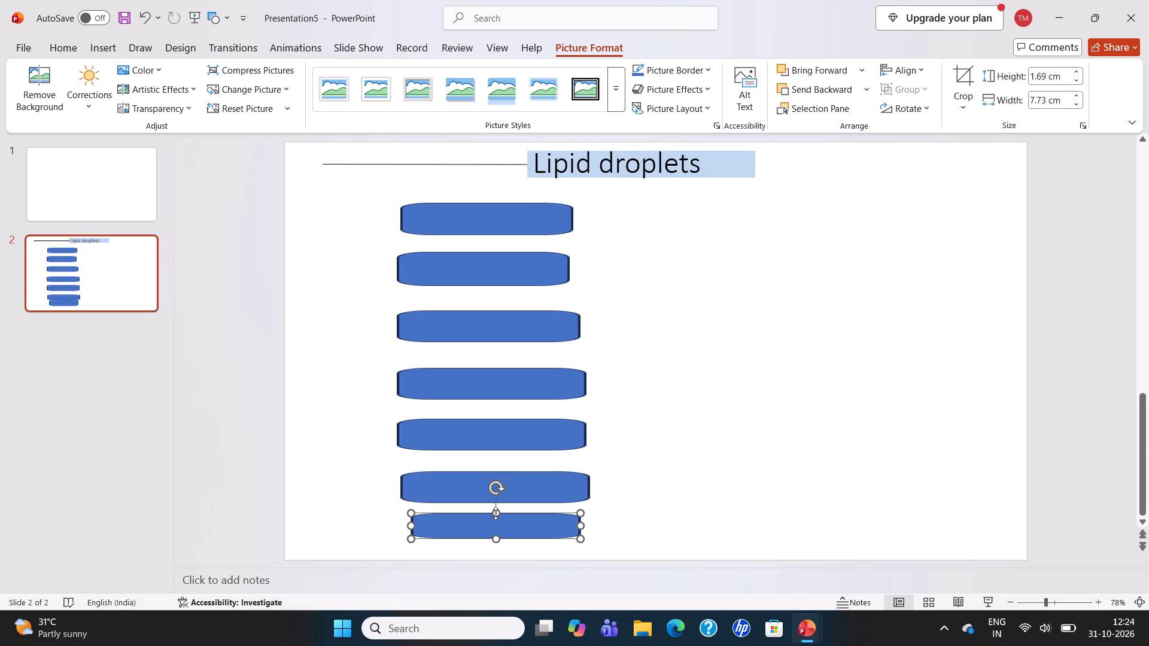
drag(462, 489, 462, 481)
click(464, 526)
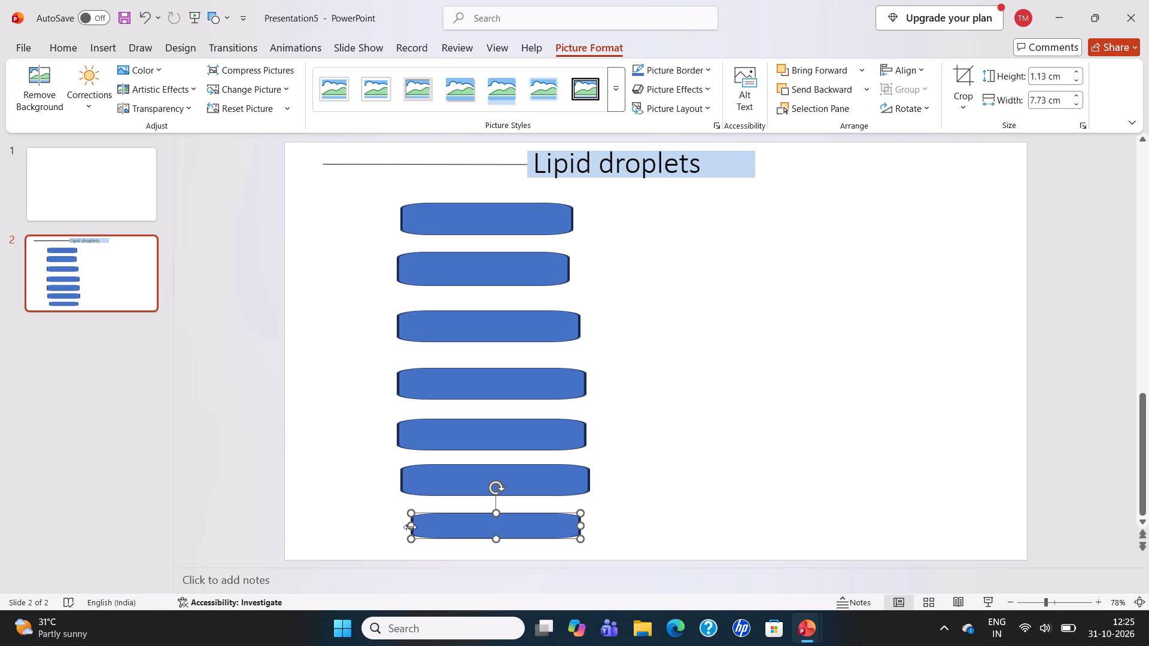
drag(410, 527, 398, 525)
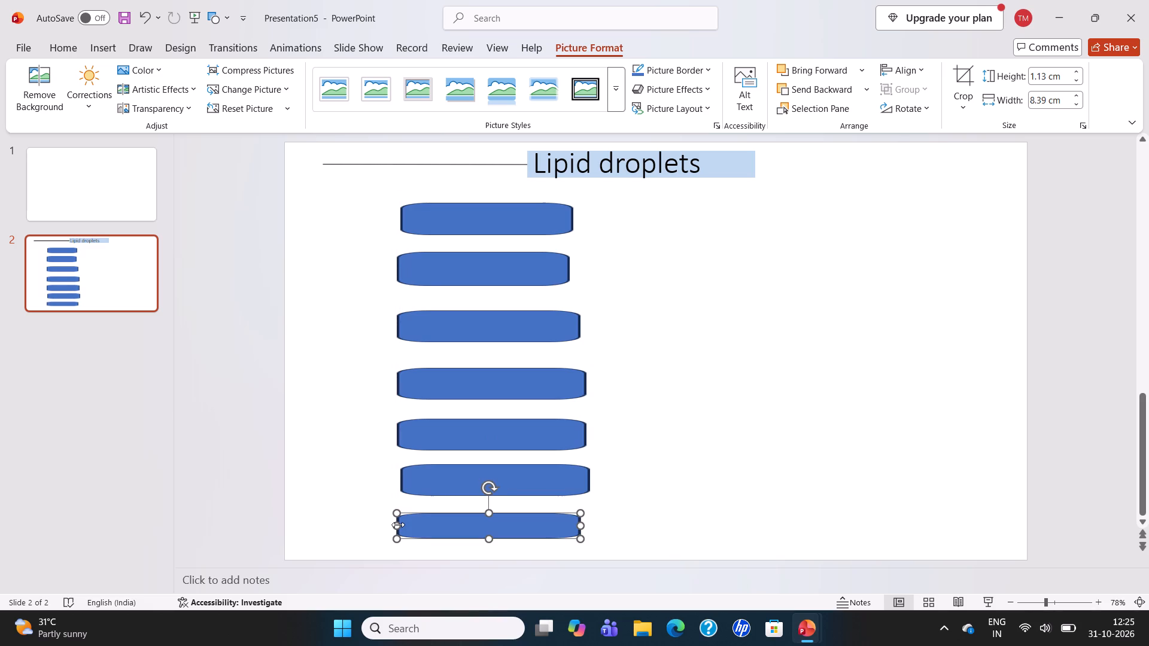
Move the second through seventh bars up one by one so the stack sits closely spaced beneath the first bar.
click(496, 259)
drag(496, 259, 501, 249)
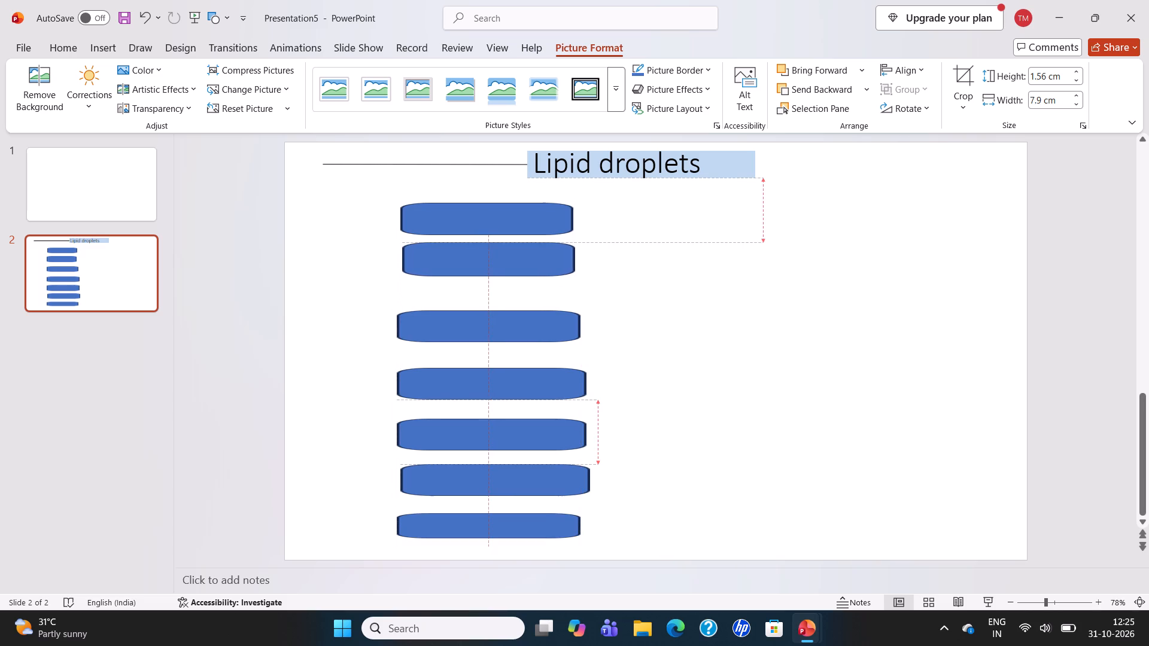
drag(501, 249, 501, 249)
drag(493, 328, 489, 313)
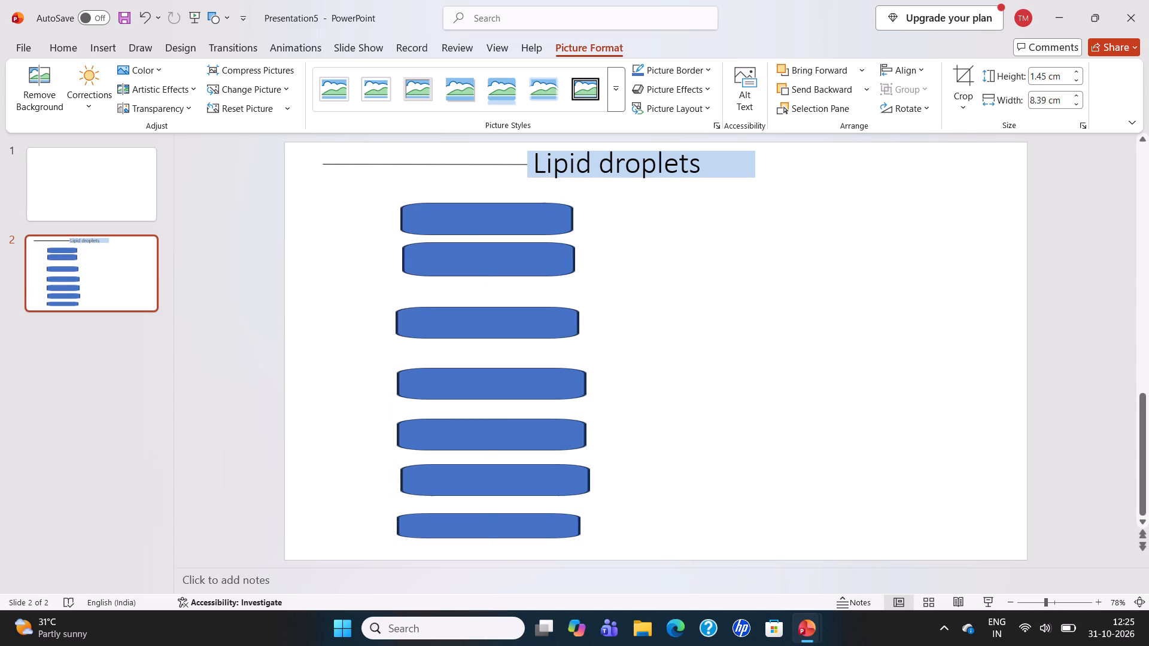
drag(489, 313, 496, 303)
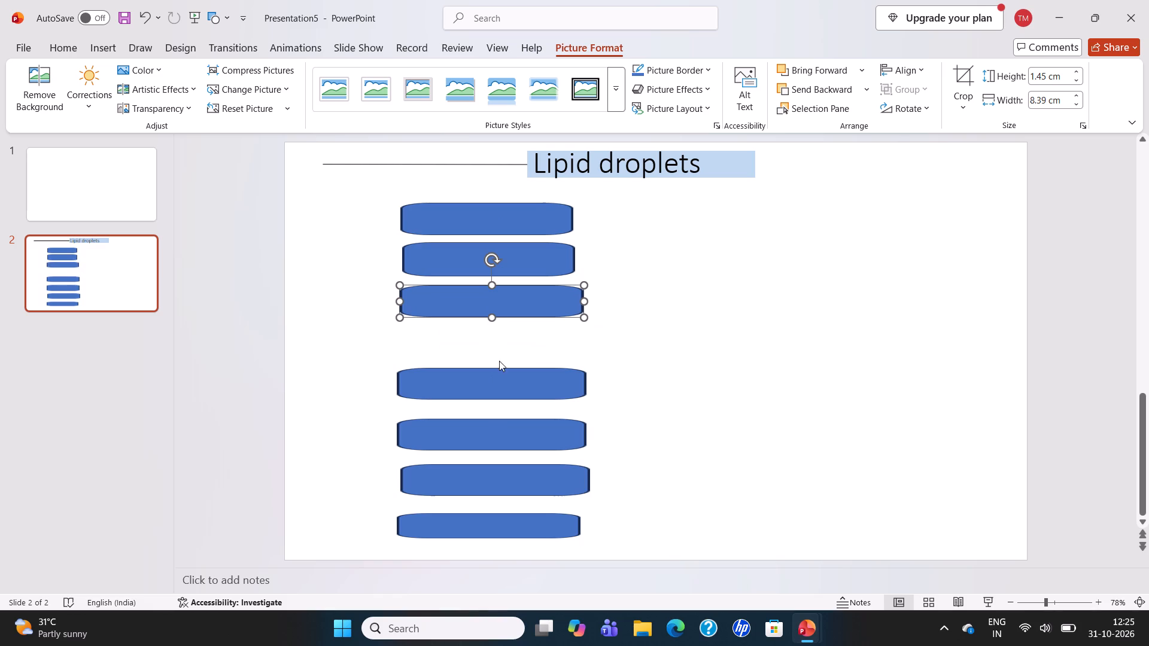
drag(486, 365, 487, 336)
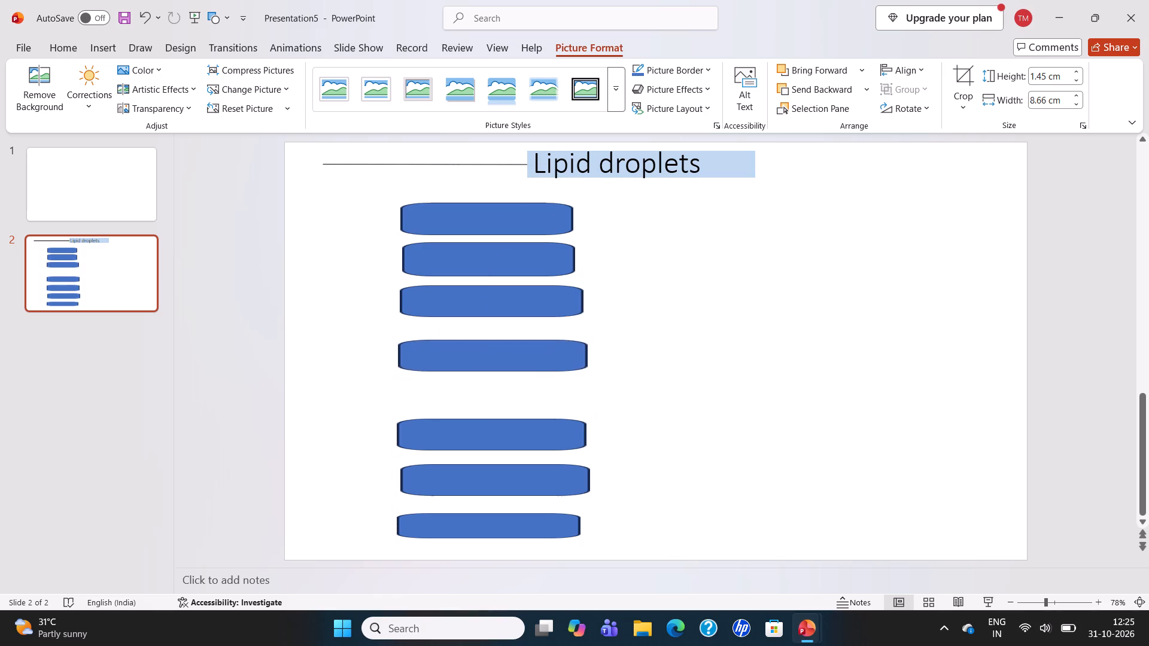
drag(487, 336, 488, 327)
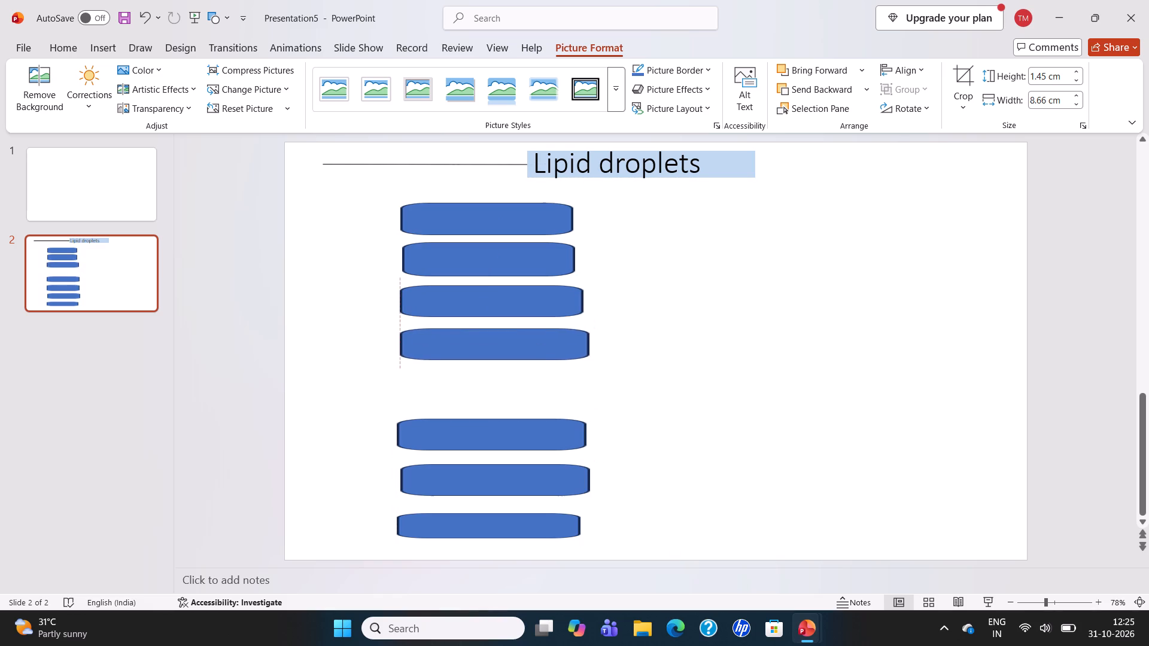
drag(488, 327, 488, 325)
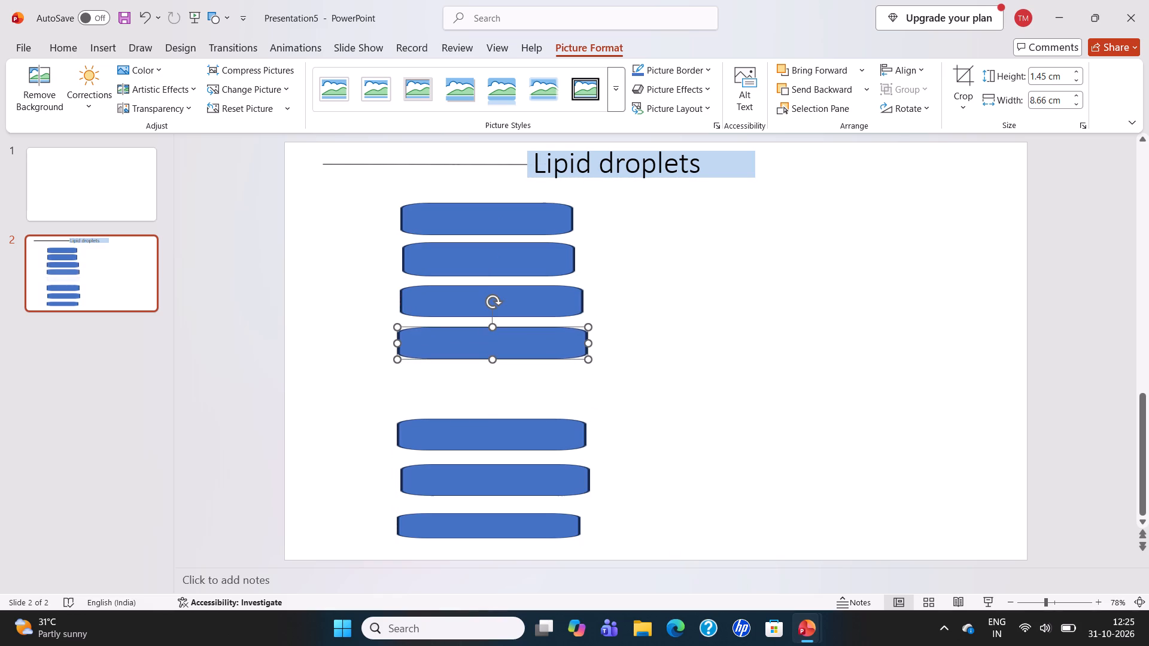
drag(484, 434, 484, 390)
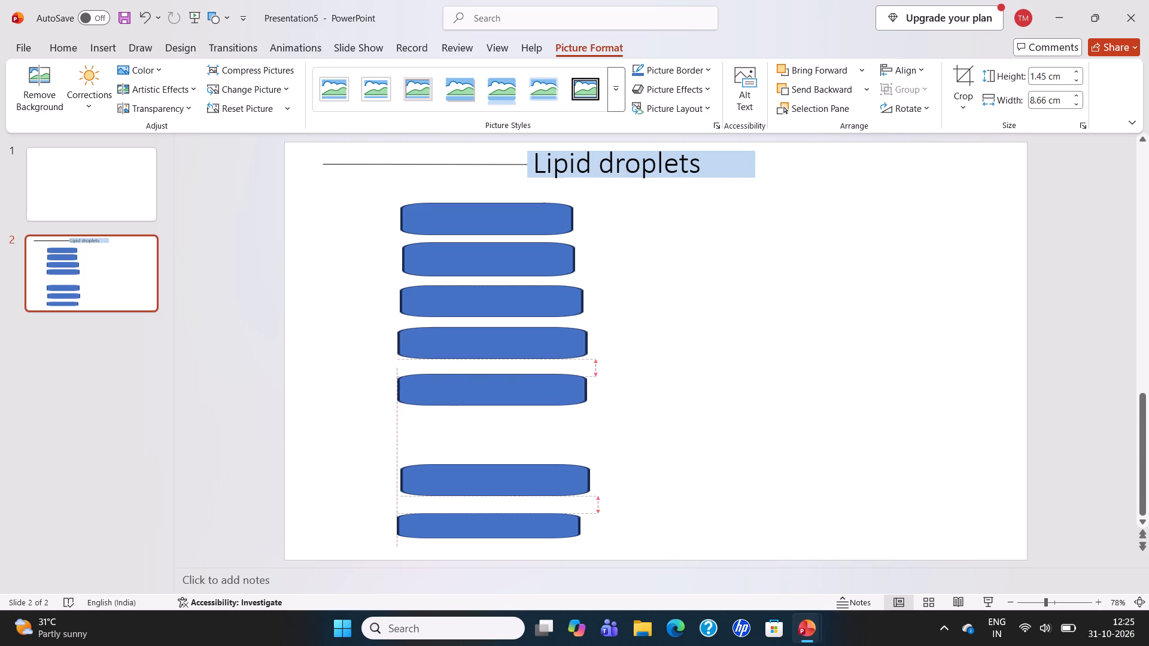
drag(484, 390, 484, 388)
drag(484, 476, 482, 431)
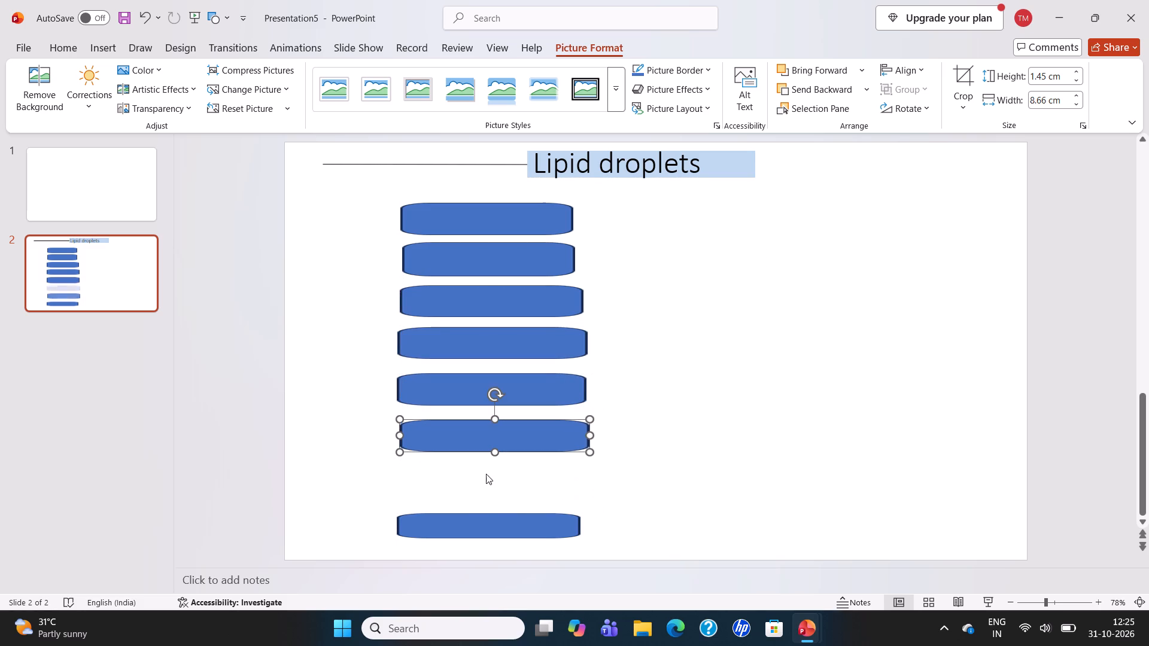
drag(486, 525, 487, 493)
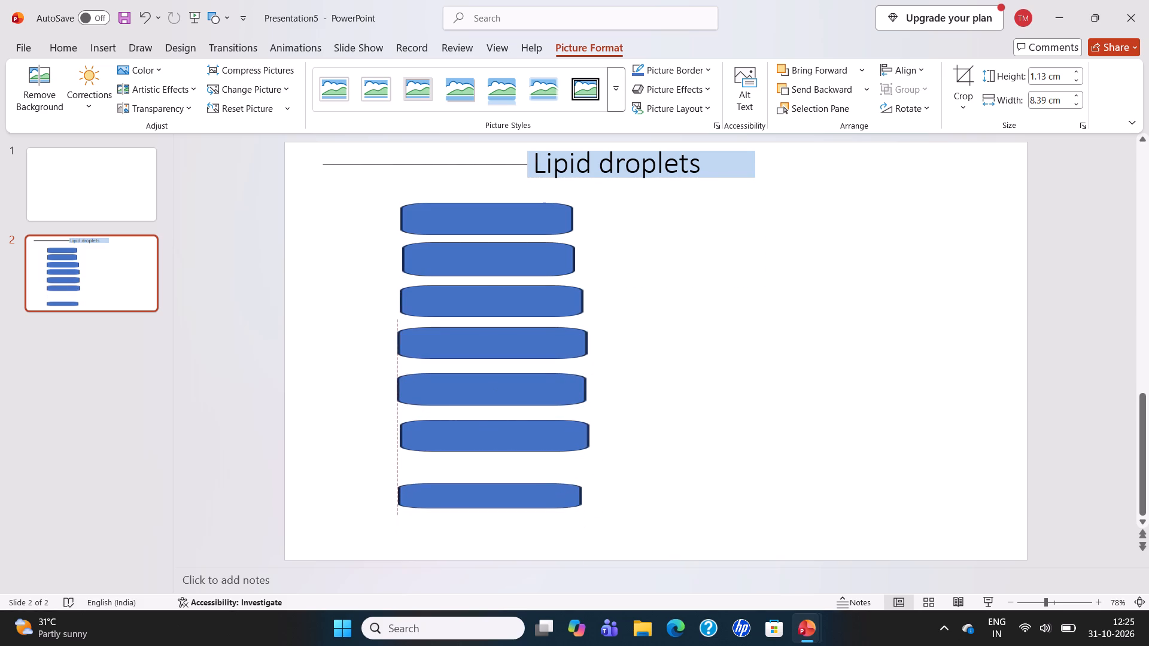
drag(487, 493, 491, 476)
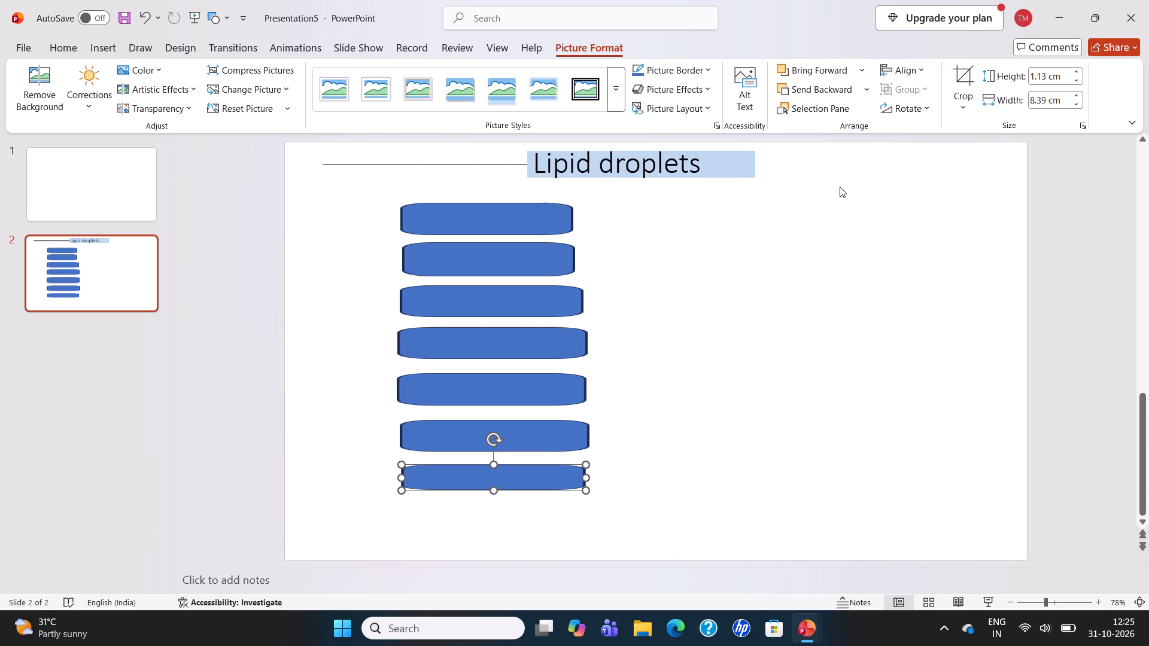
Set the seventh bar's height to 1.2 cm, with its width scaling proportionally to 8.88 cm.
click(1074, 78)
click(1074, 78)
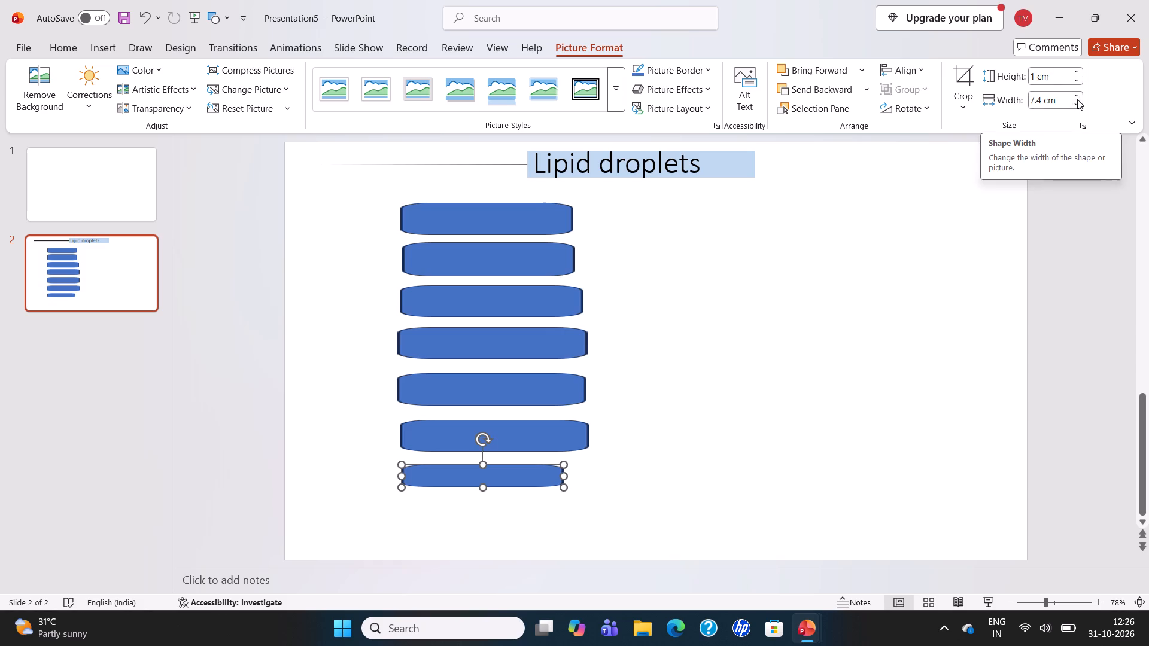
double_click(1075, 68)
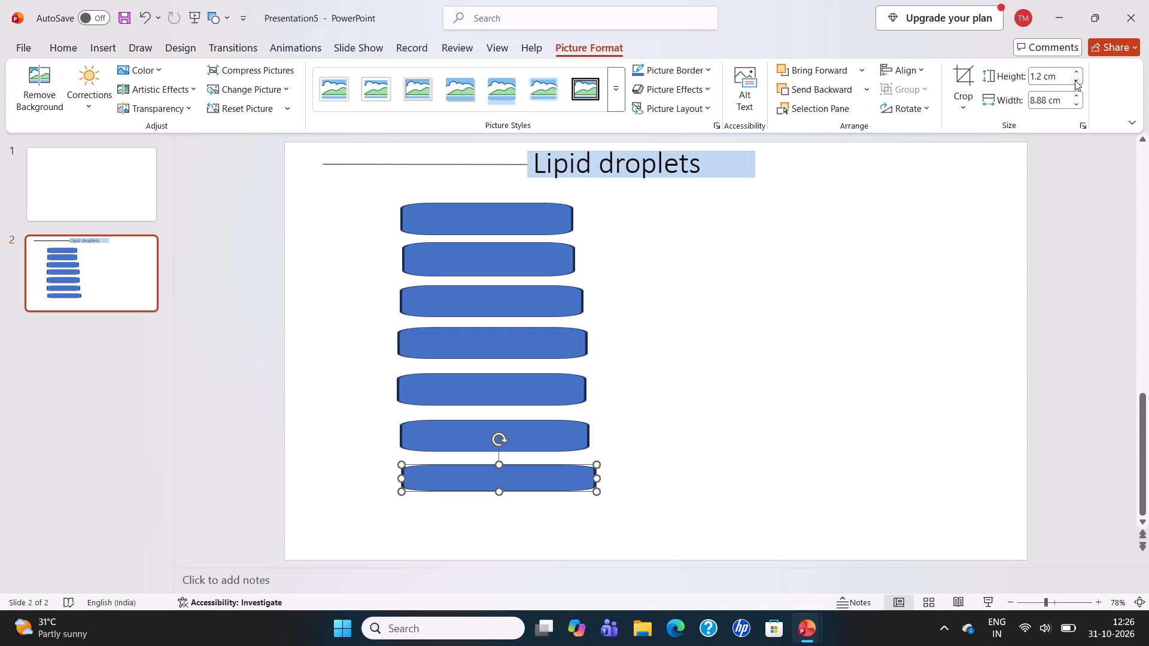
click(1075, 80)
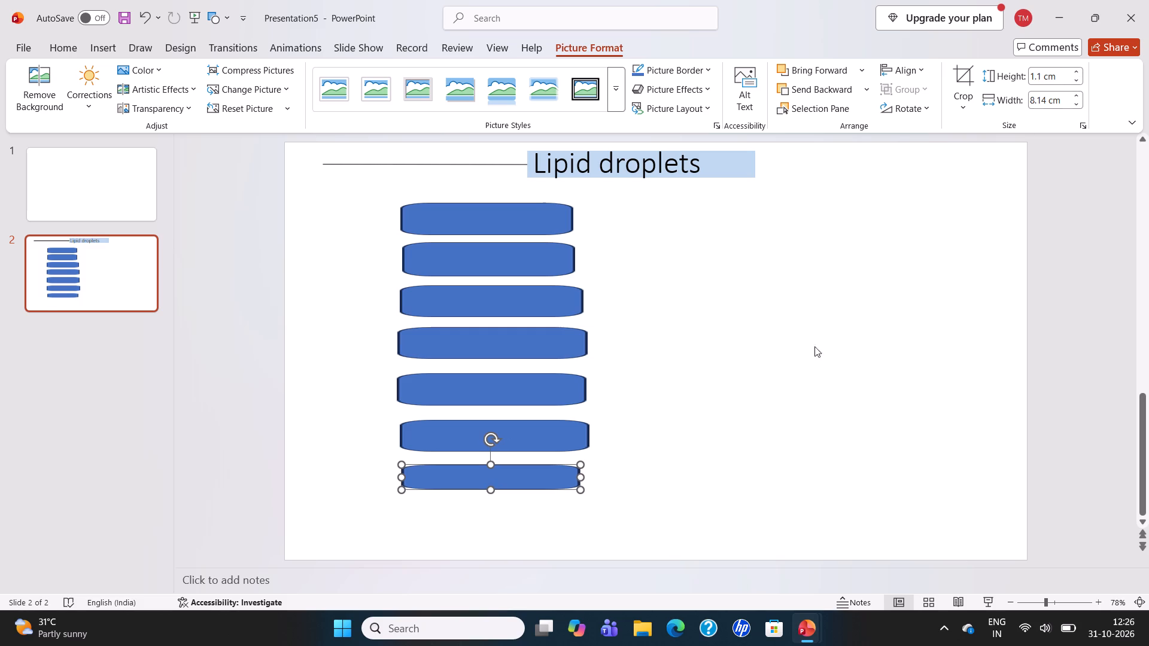
click(1078, 71)
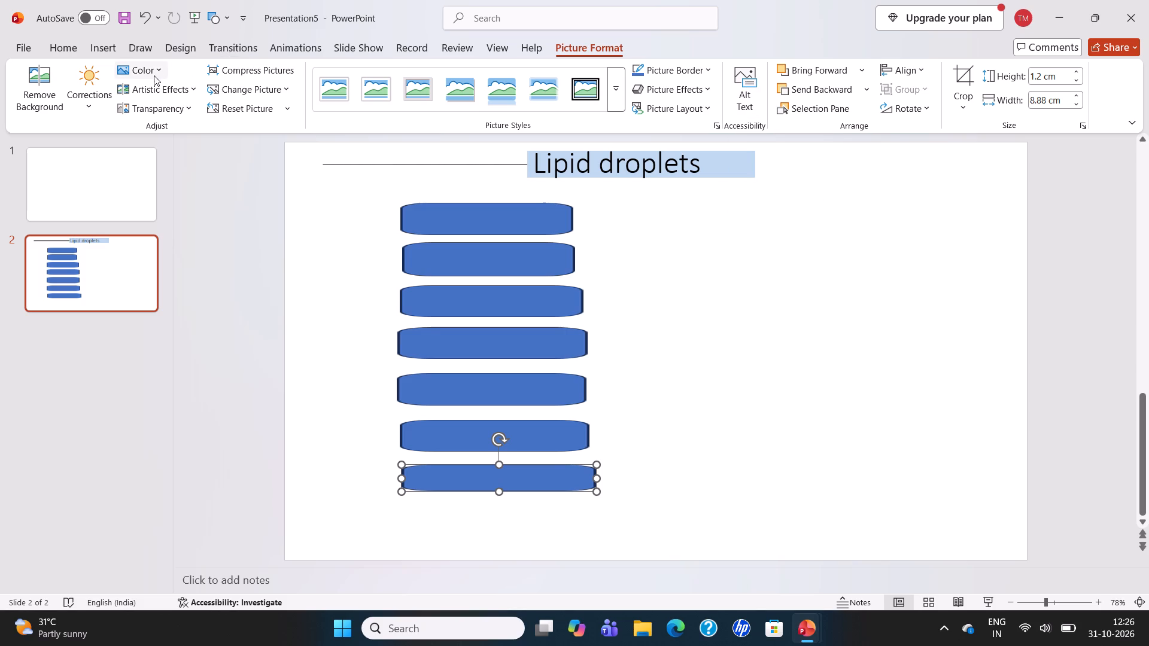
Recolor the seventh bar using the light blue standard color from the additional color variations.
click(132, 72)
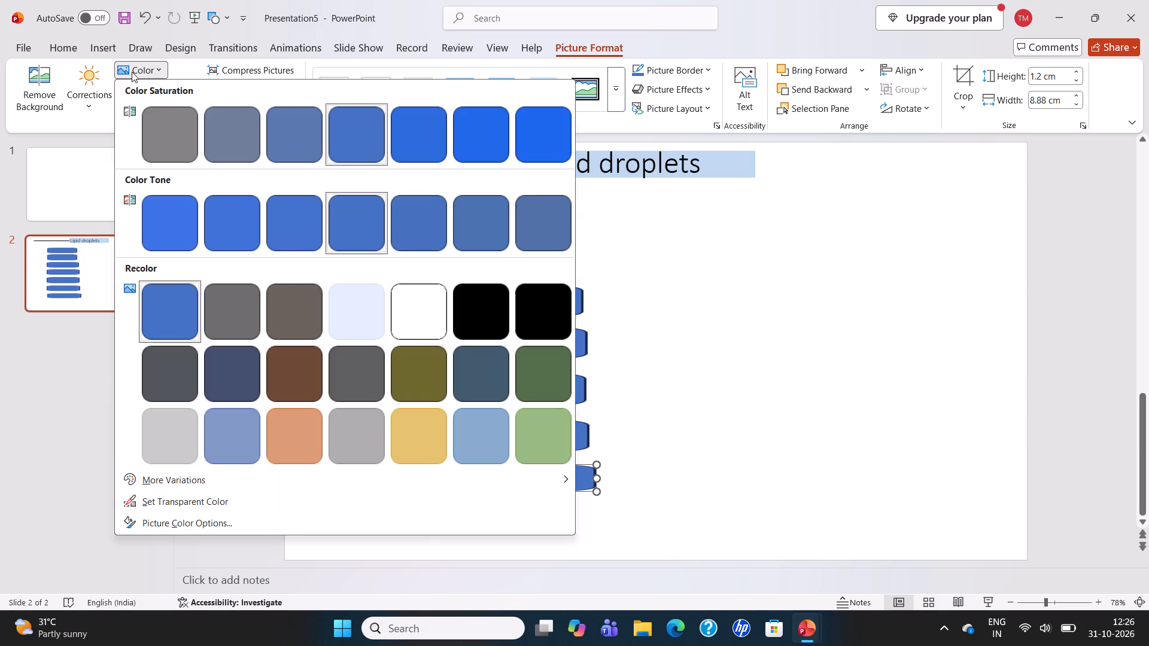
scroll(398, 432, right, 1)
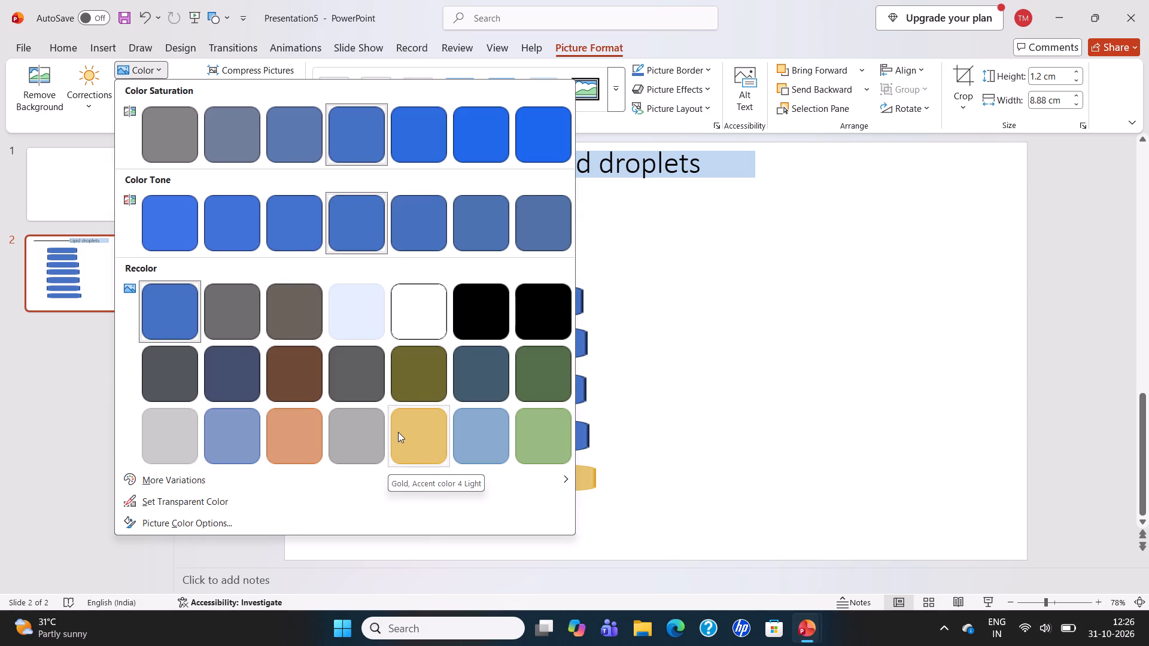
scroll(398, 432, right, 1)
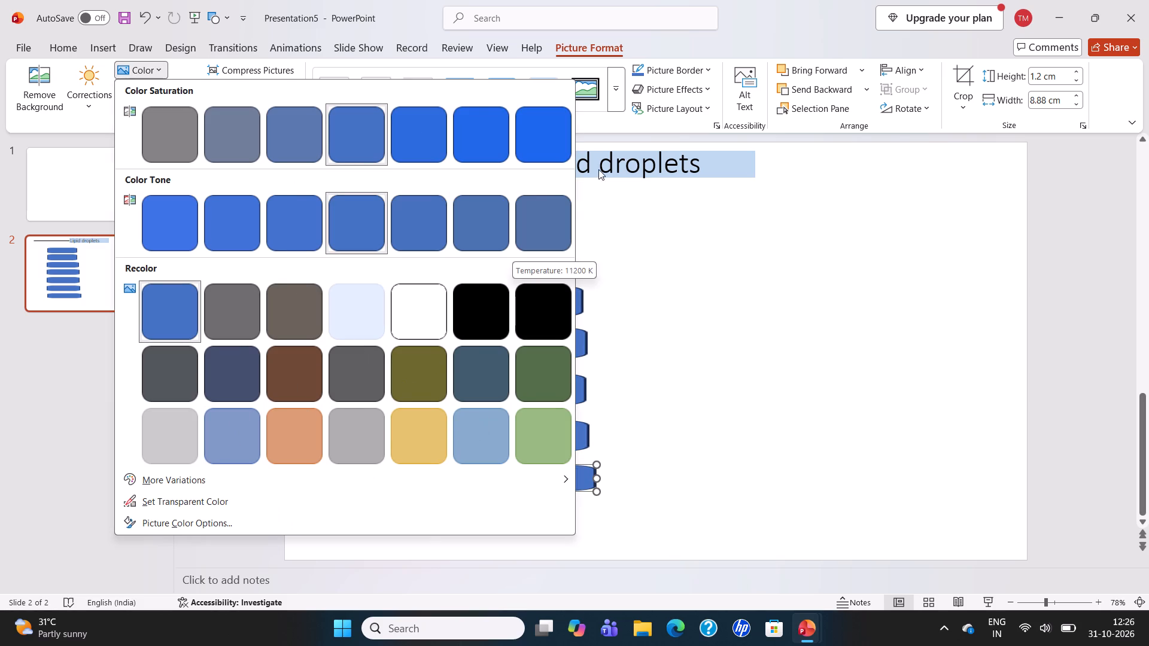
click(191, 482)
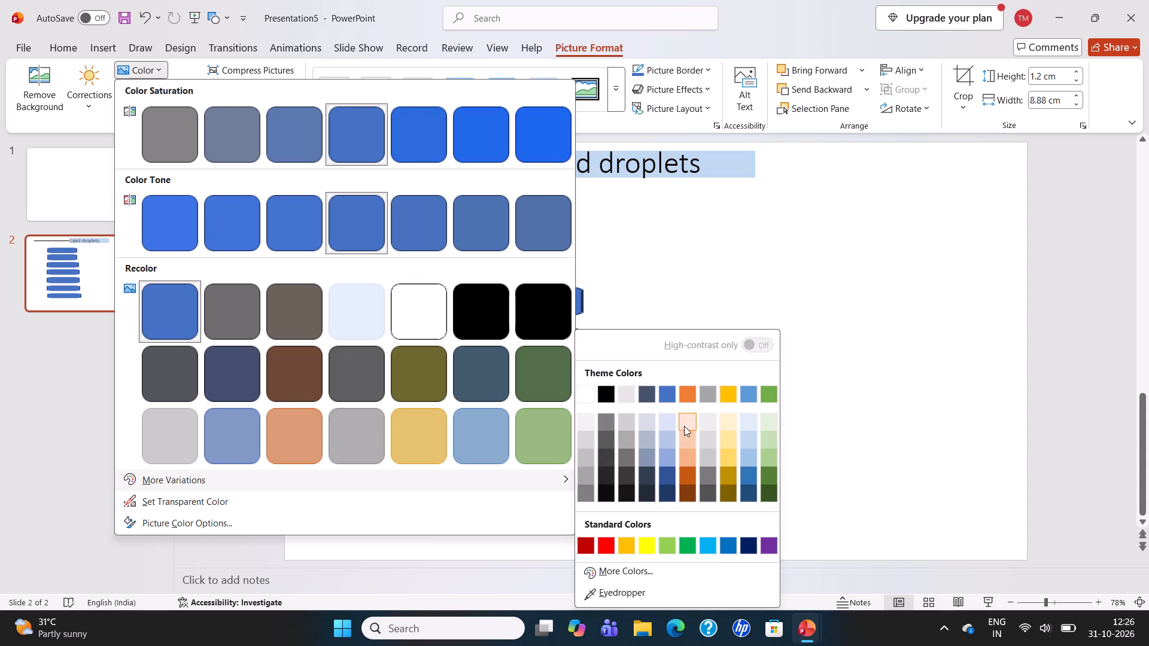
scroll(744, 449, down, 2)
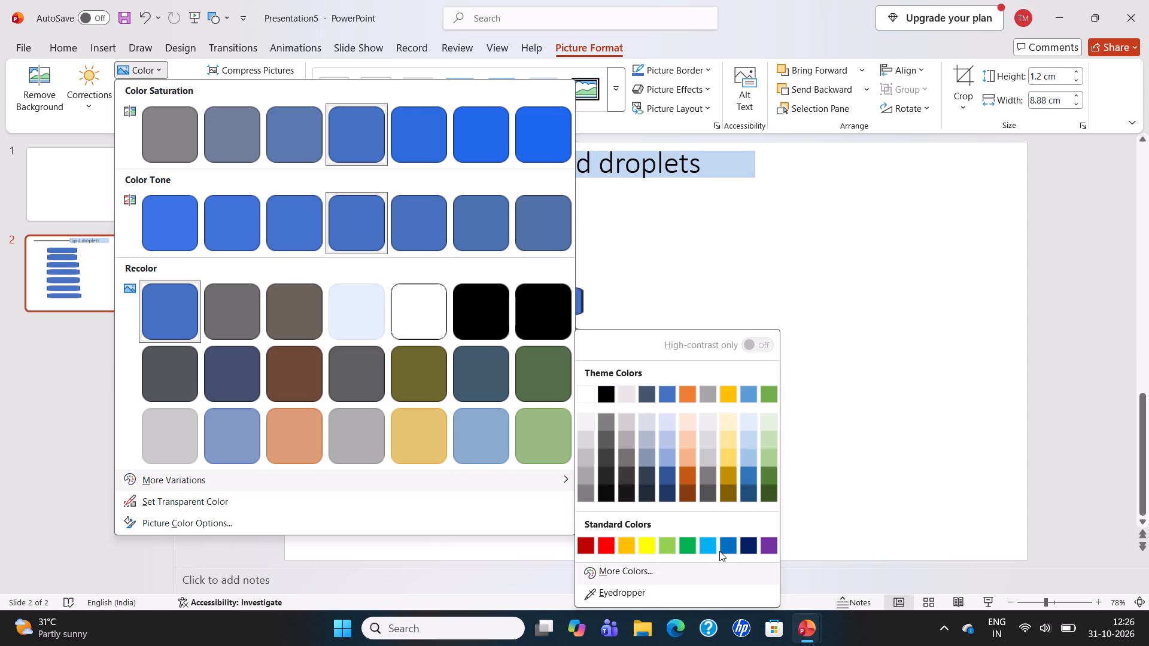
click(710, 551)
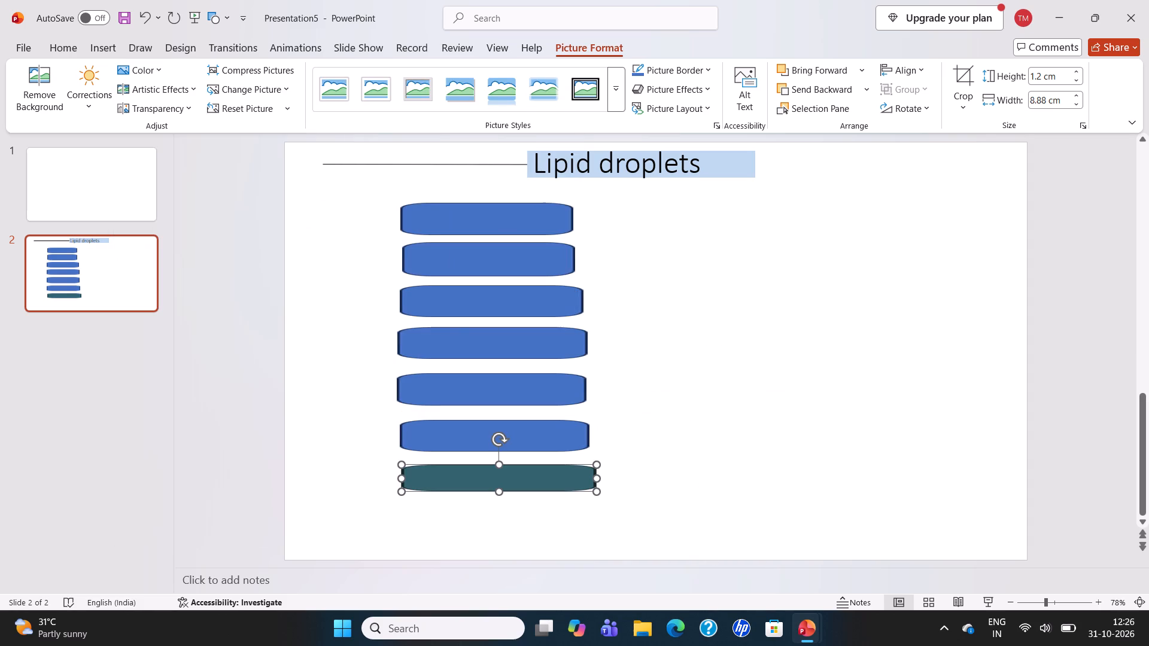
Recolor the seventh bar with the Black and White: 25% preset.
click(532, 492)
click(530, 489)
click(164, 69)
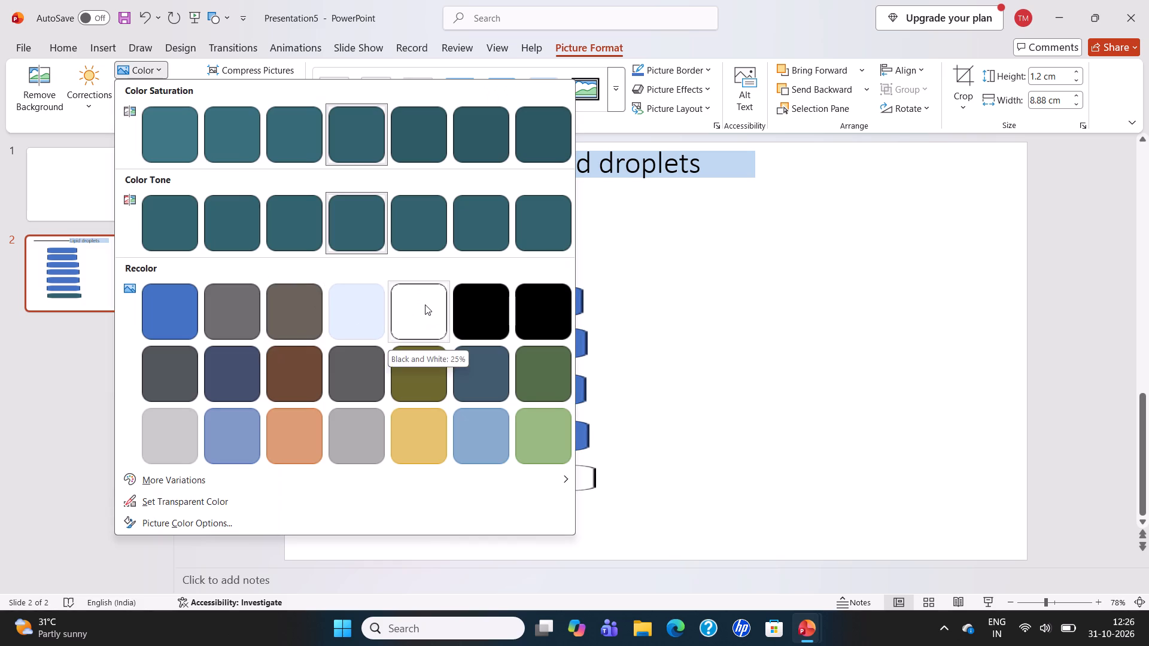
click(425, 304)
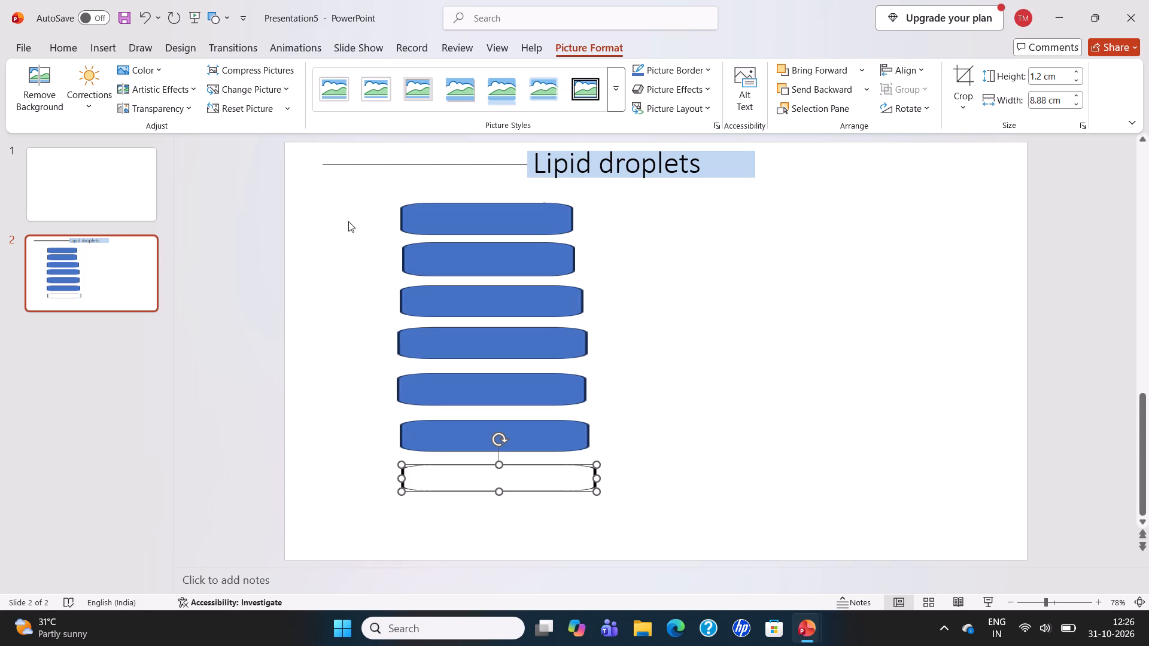
Recolor the seventh bar with the very pale blue recolor preset.
click(159, 65)
click(351, 327)
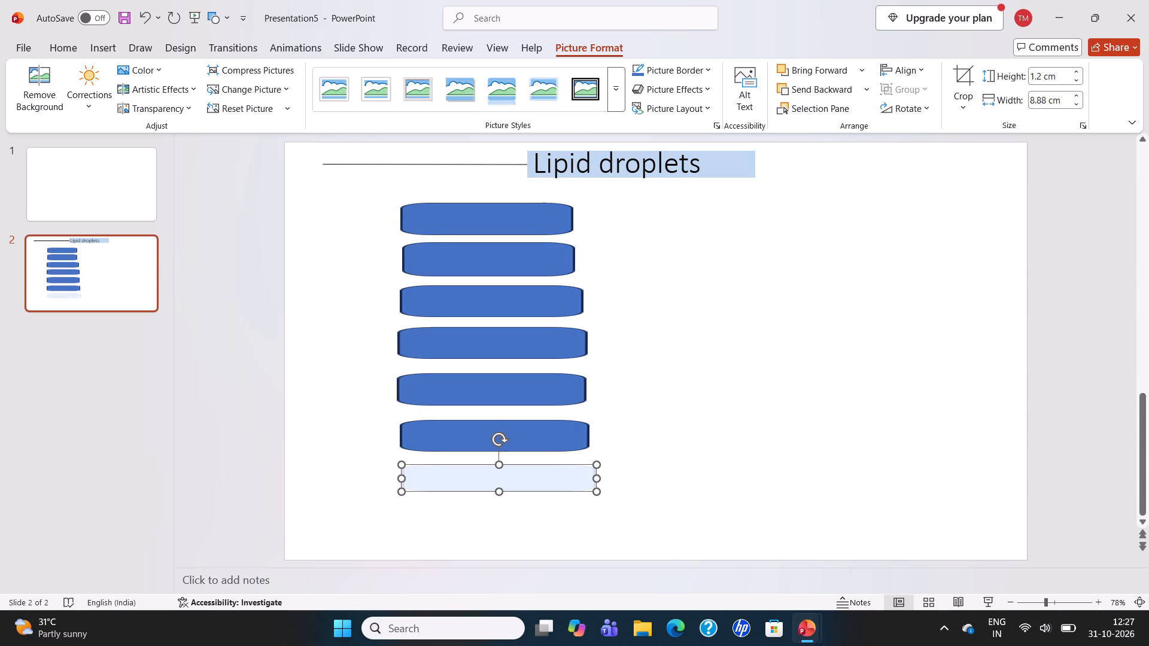
Recolor the sixth, fifth and fourth bars of the stack with the very pale blue recolor preset.
click(455, 441)
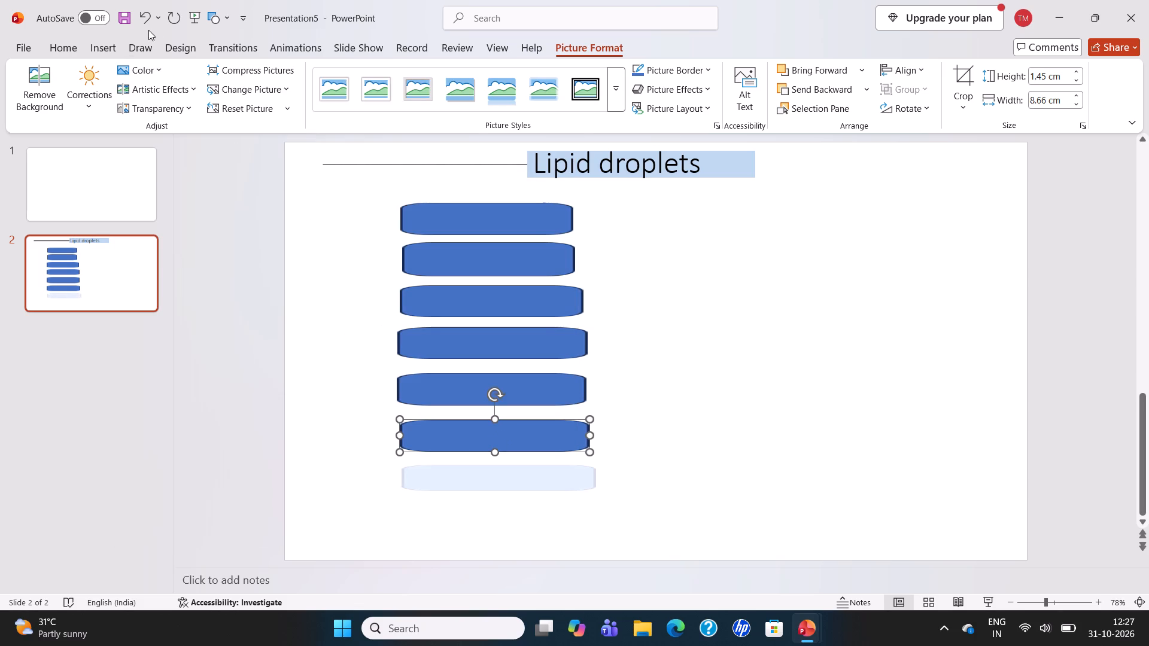
drag(150, 67, 239, 197)
click(150, 74)
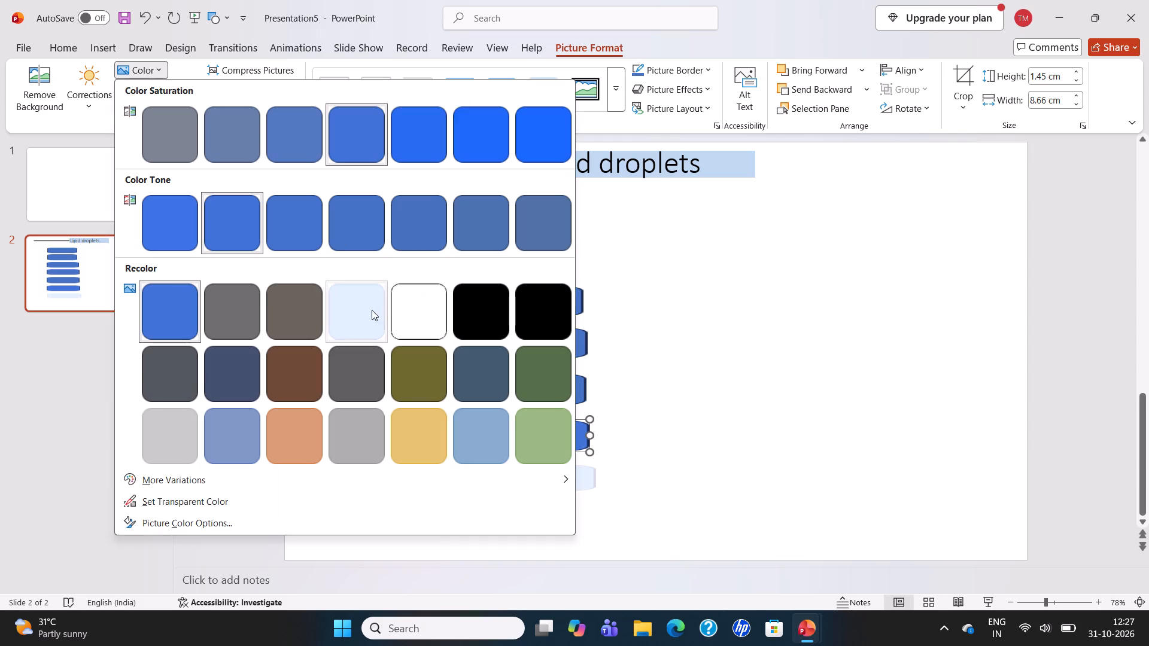
click(367, 312)
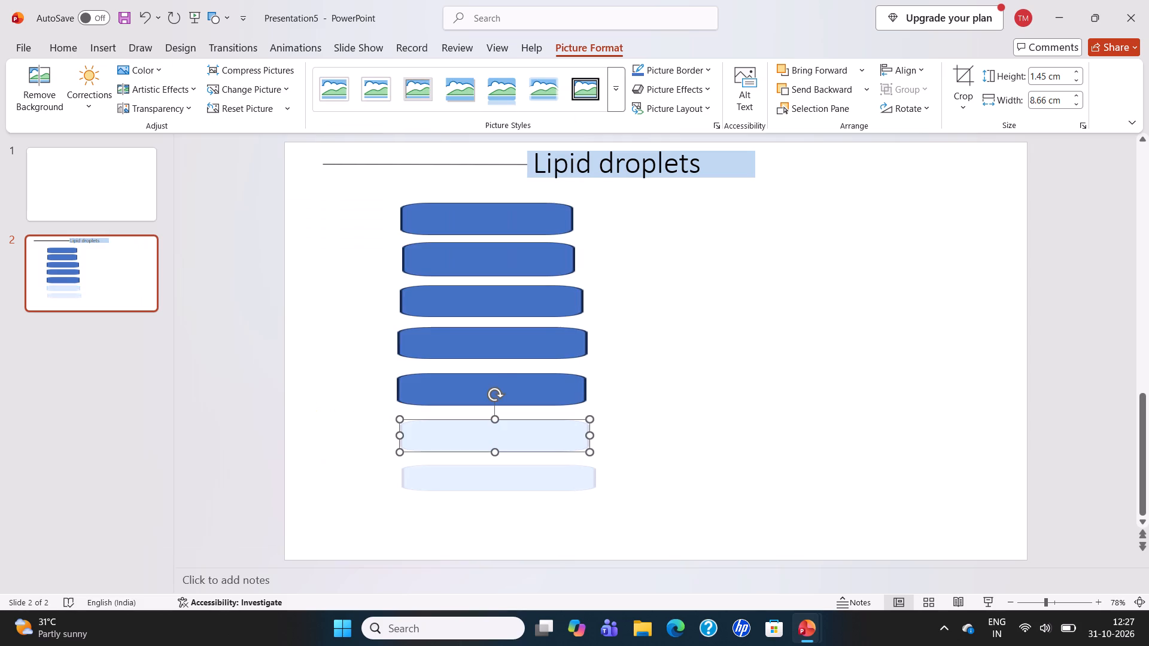
click(482, 388)
click(149, 64)
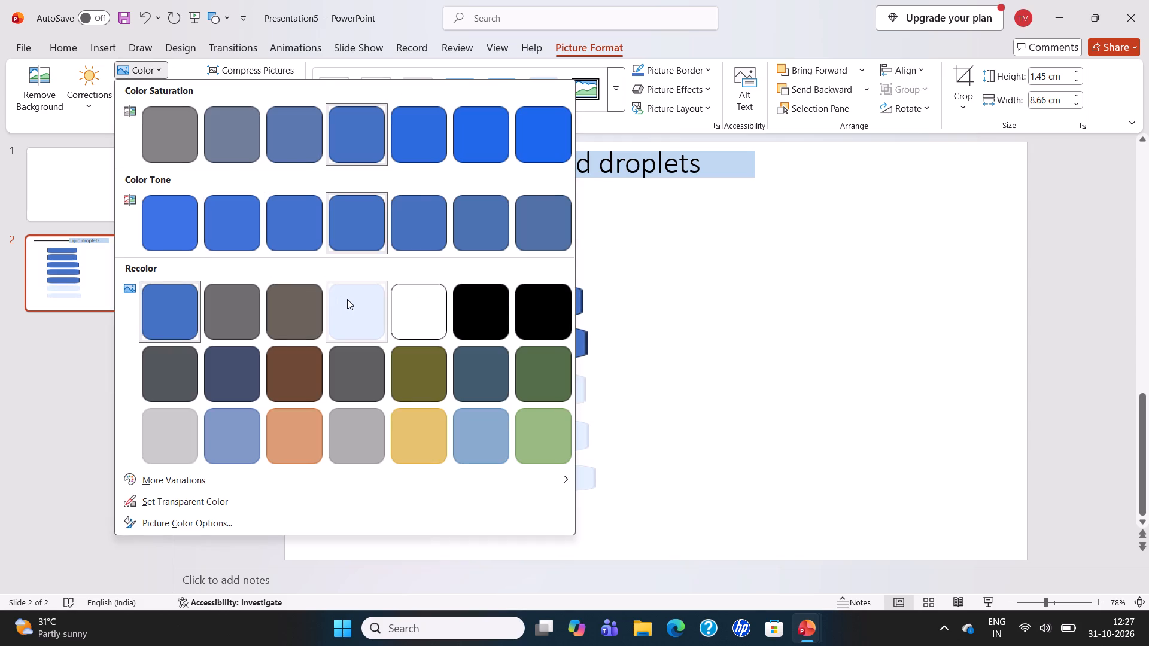
click(347, 299)
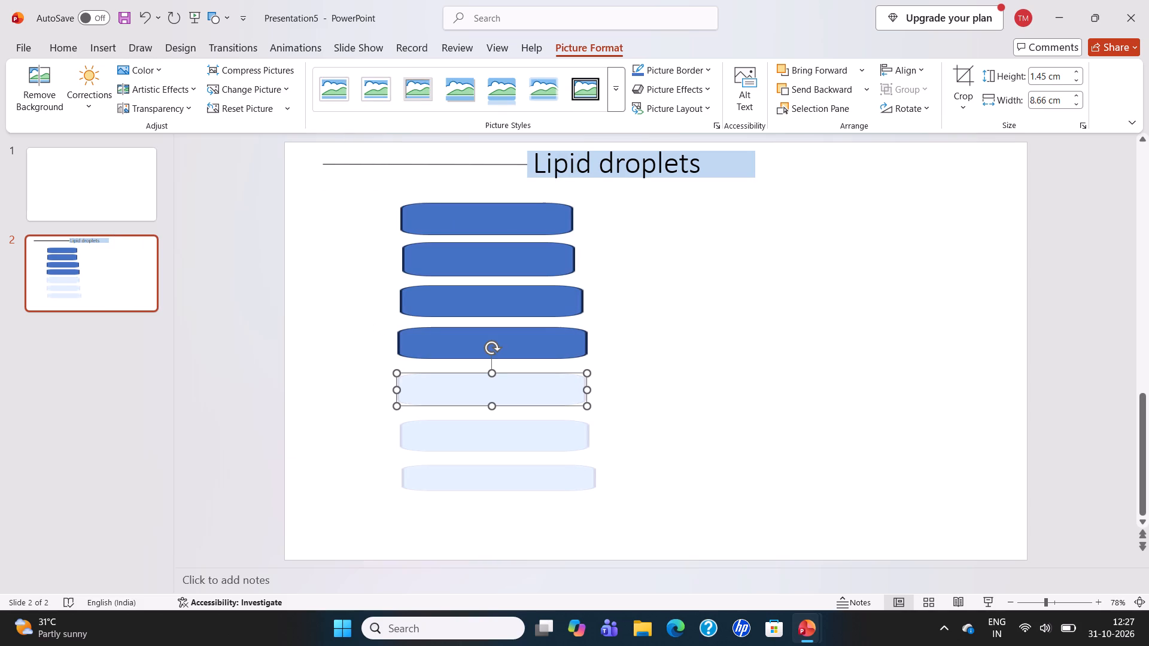
click(417, 335)
drag(417, 335, 241, 106)
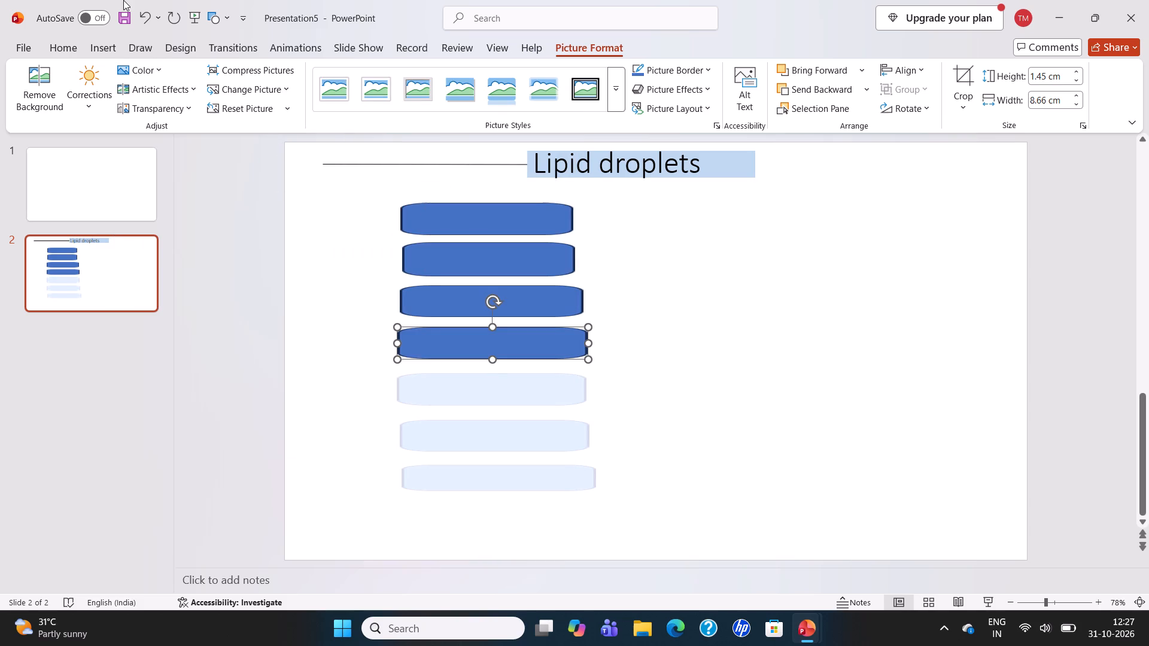
click(159, 65)
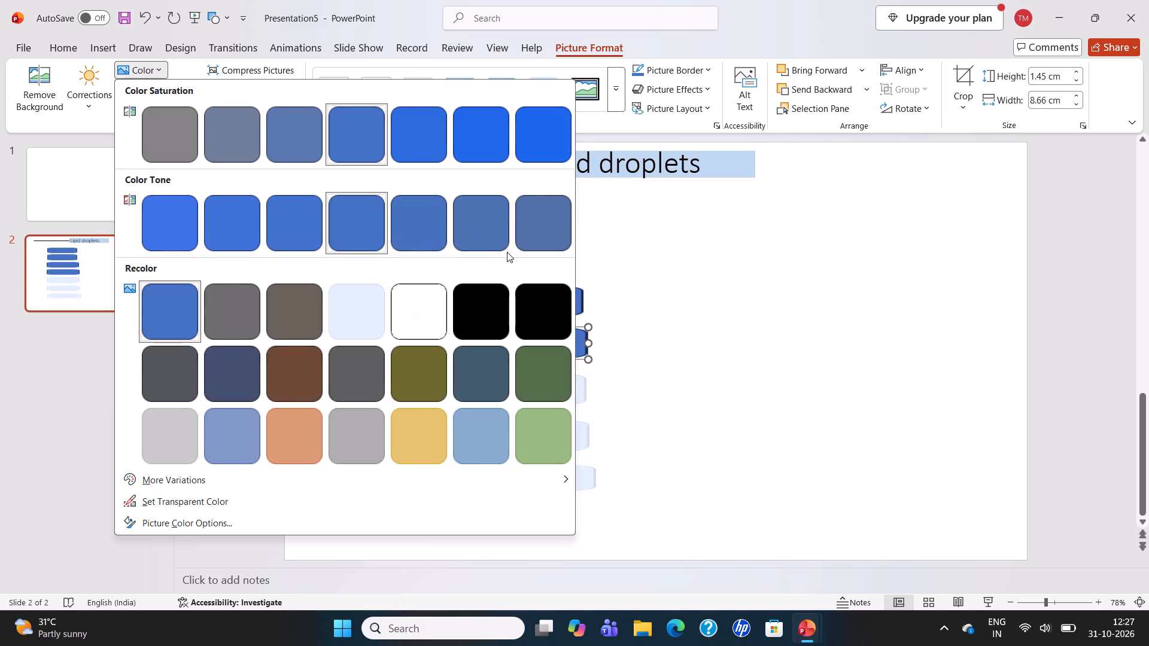
click(363, 313)
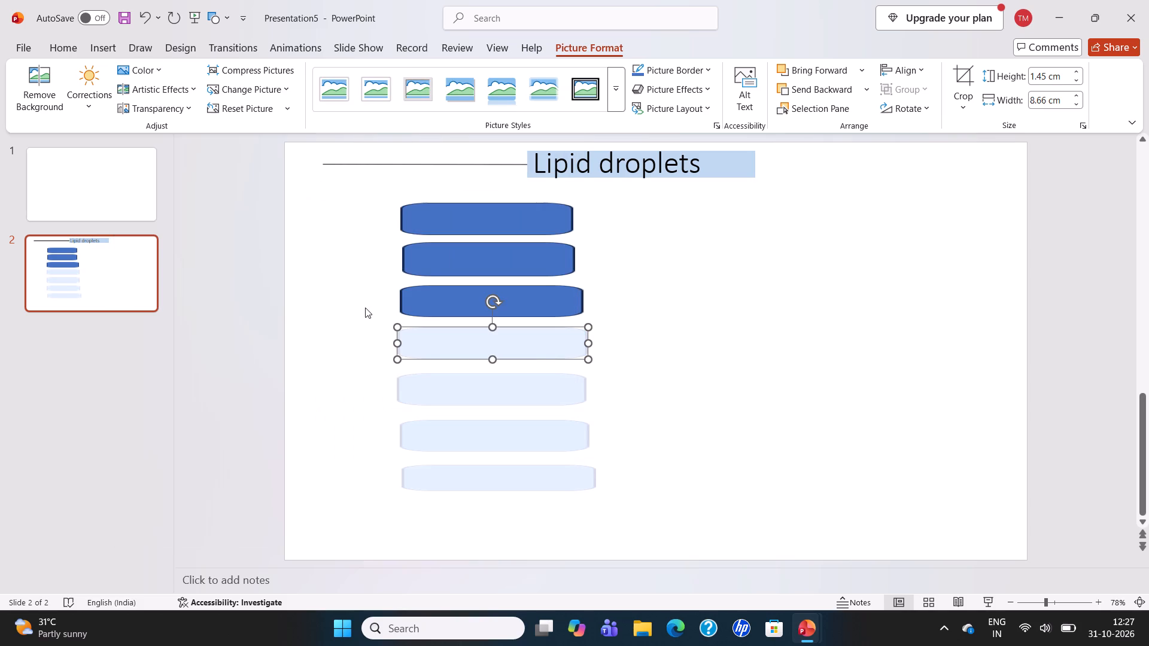
Recolor the third, second and first bars of the stack with the same very pale blue recolor preset.
click(441, 293)
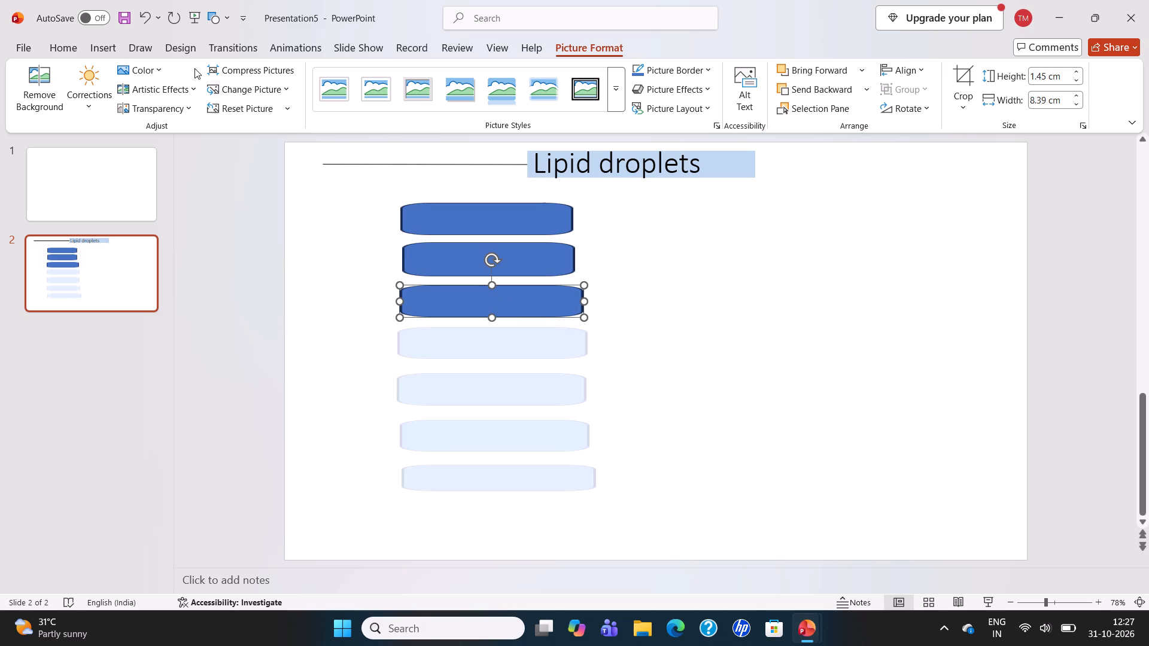
click(163, 69)
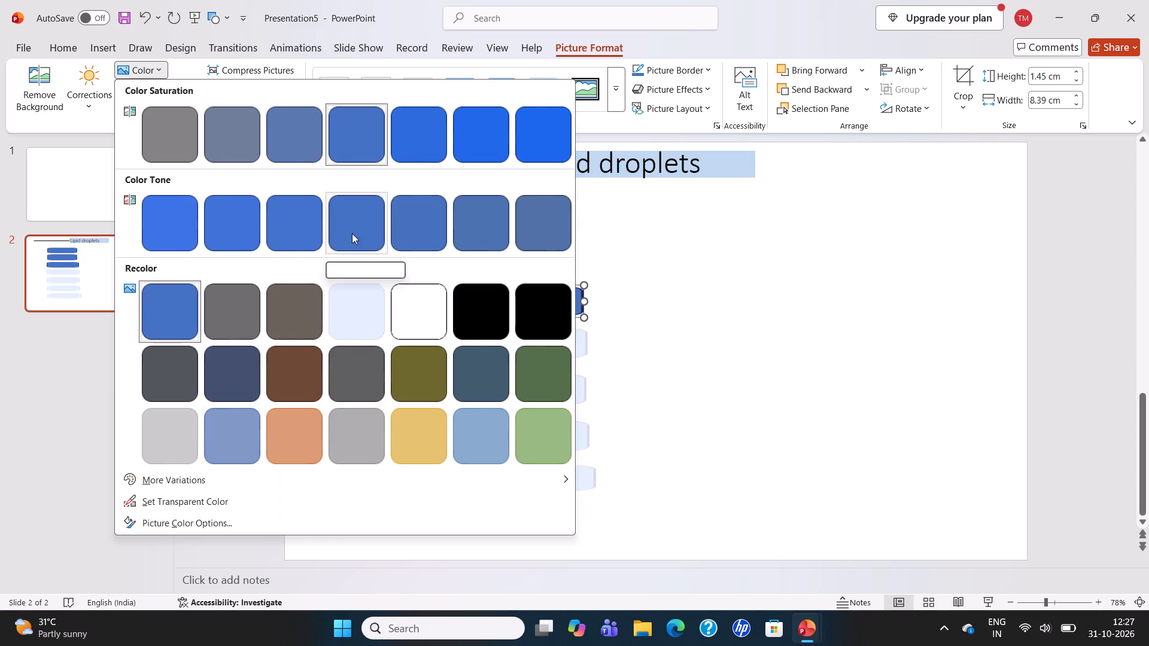
click(365, 285)
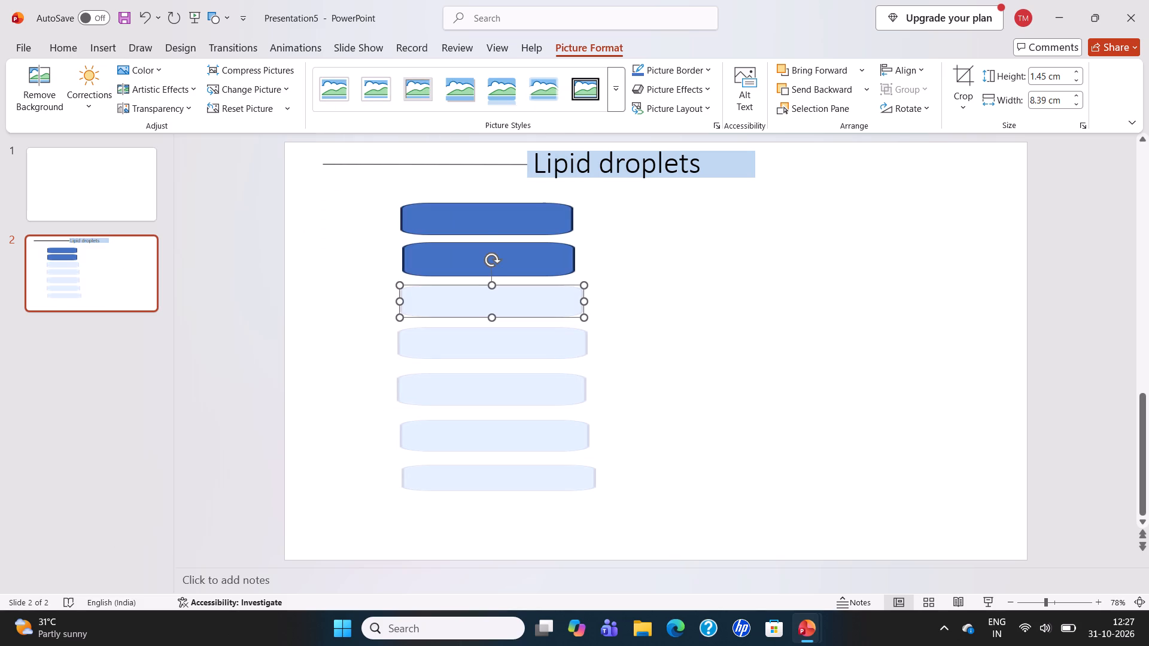
click(419, 259)
click(162, 71)
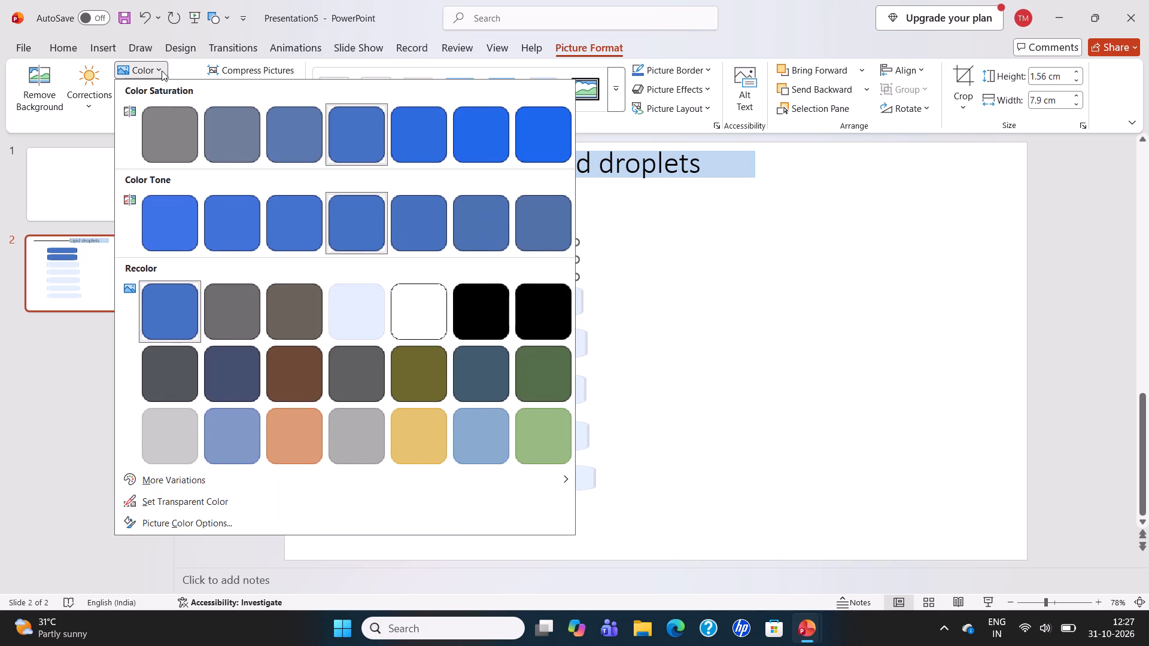
click(361, 291)
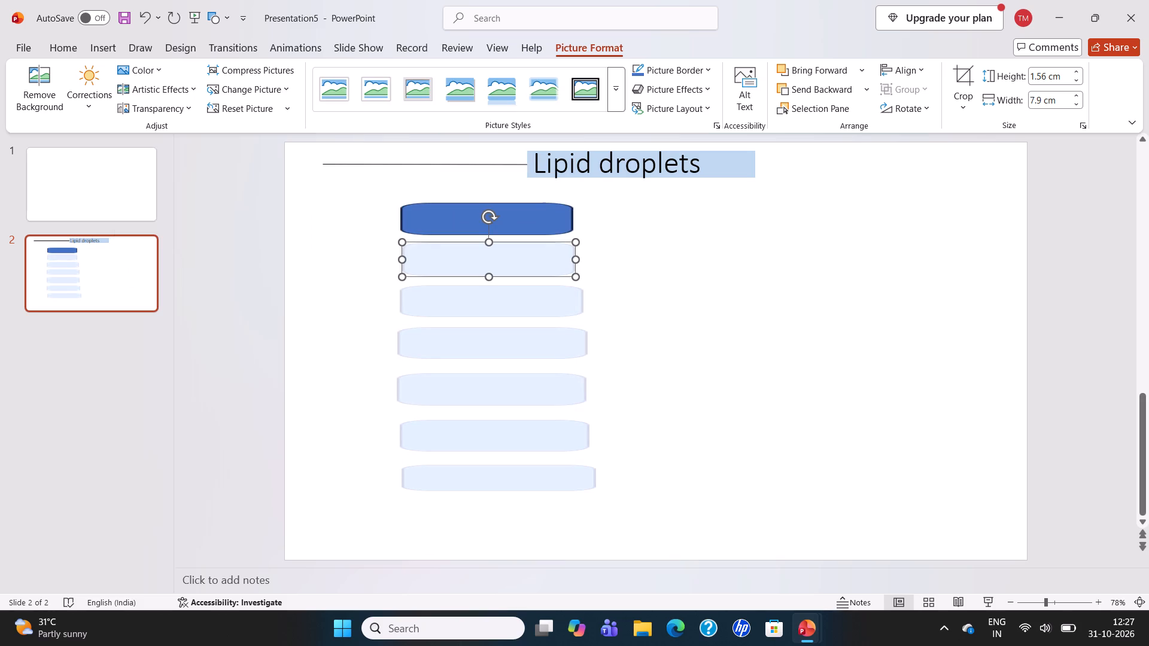
click(433, 213)
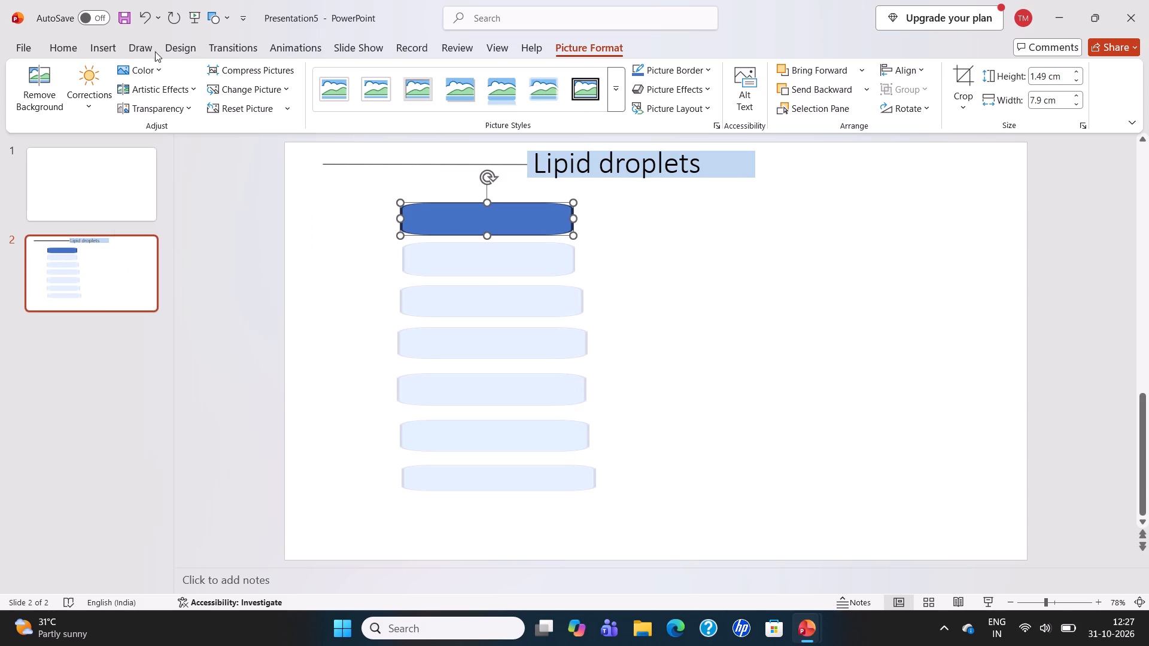
click(148, 68)
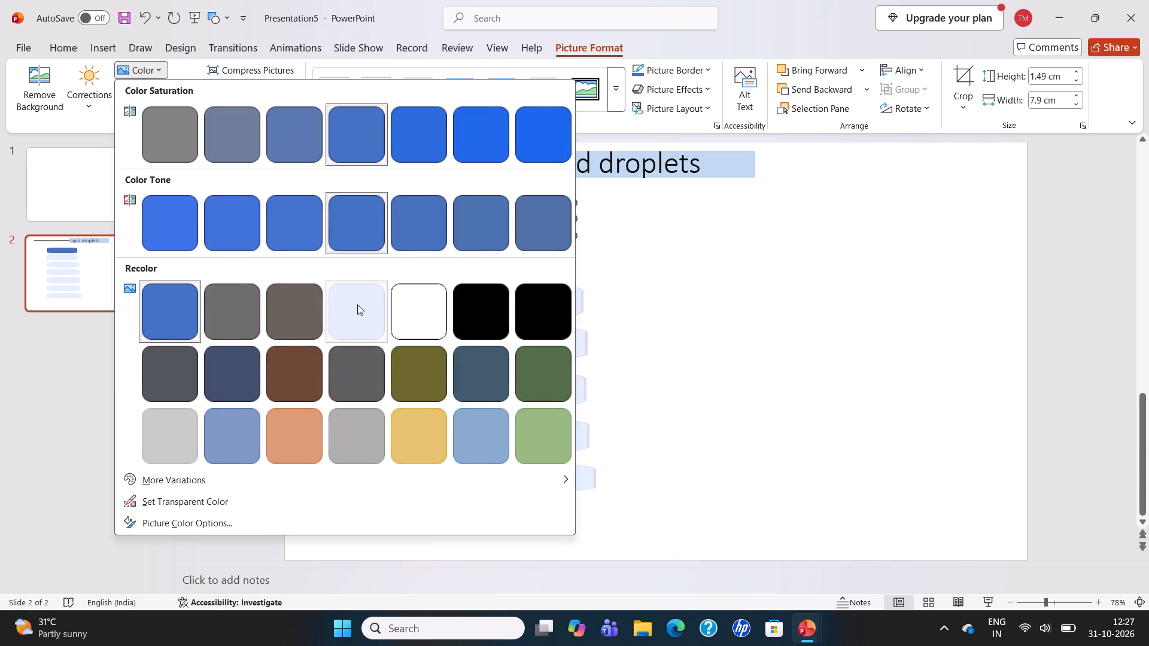
click(357, 304)
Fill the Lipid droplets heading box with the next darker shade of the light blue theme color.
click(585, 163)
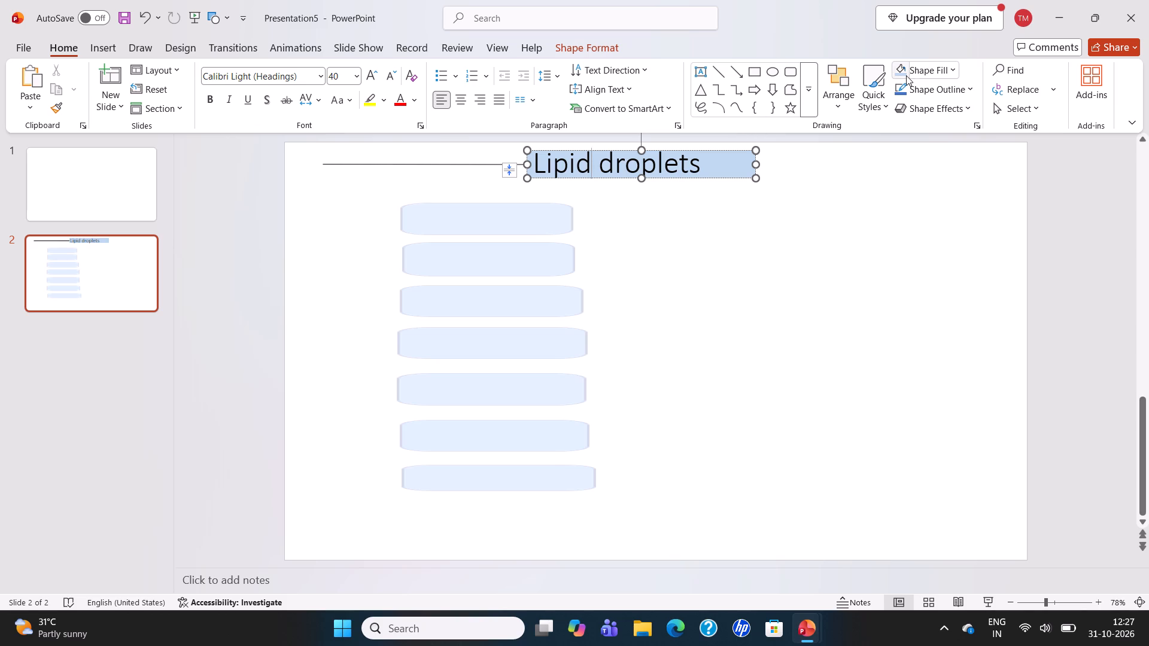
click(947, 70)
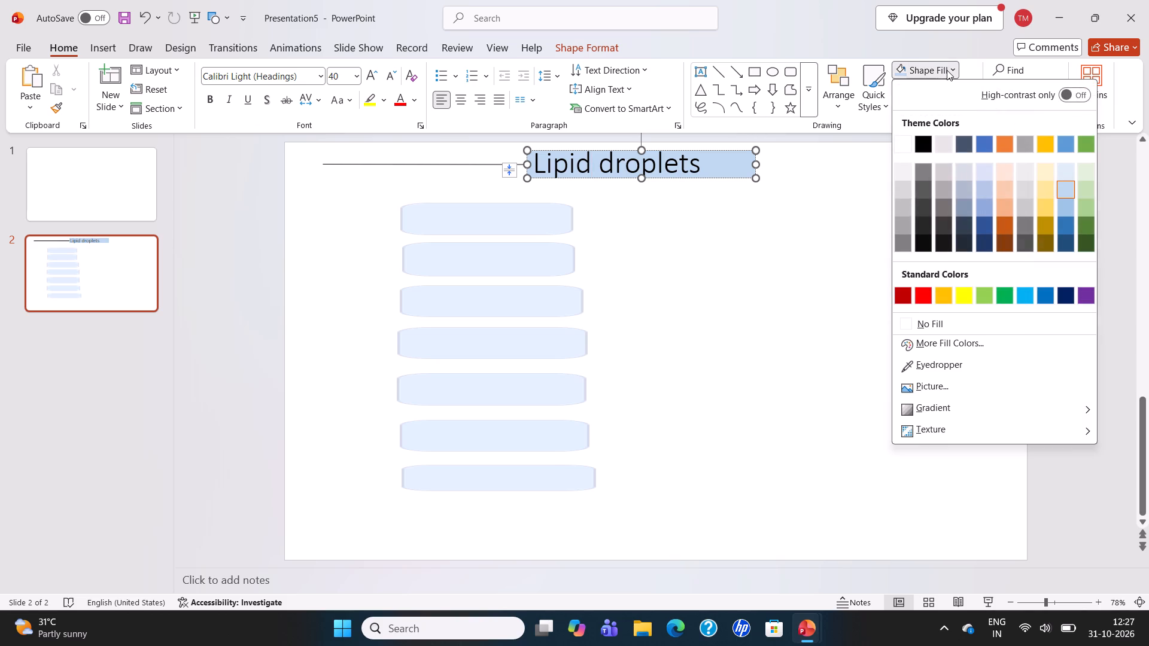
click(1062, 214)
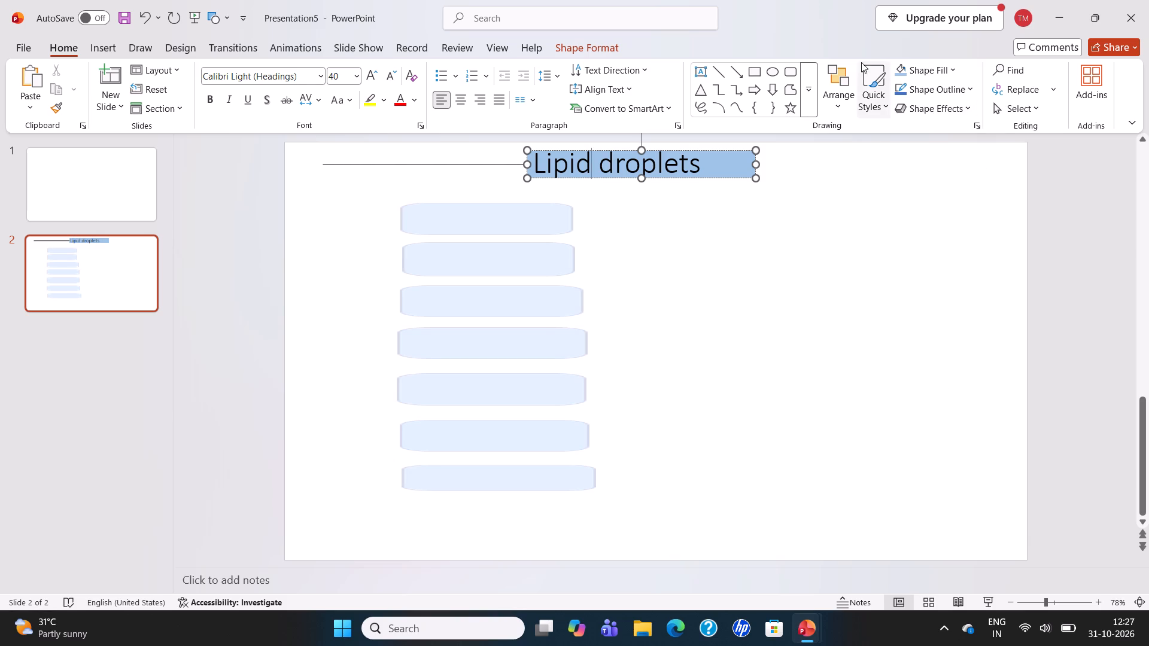
Fill the Lipid droplets heading box with the standard Purple color.
click(947, 65)
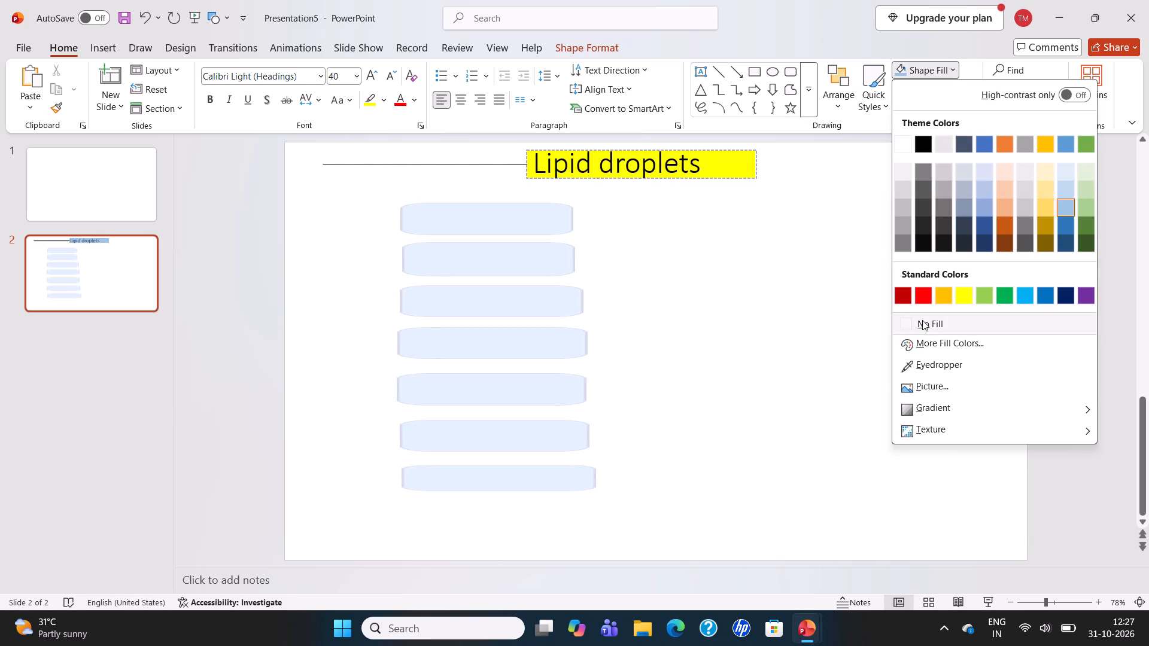
click(1084, 290)
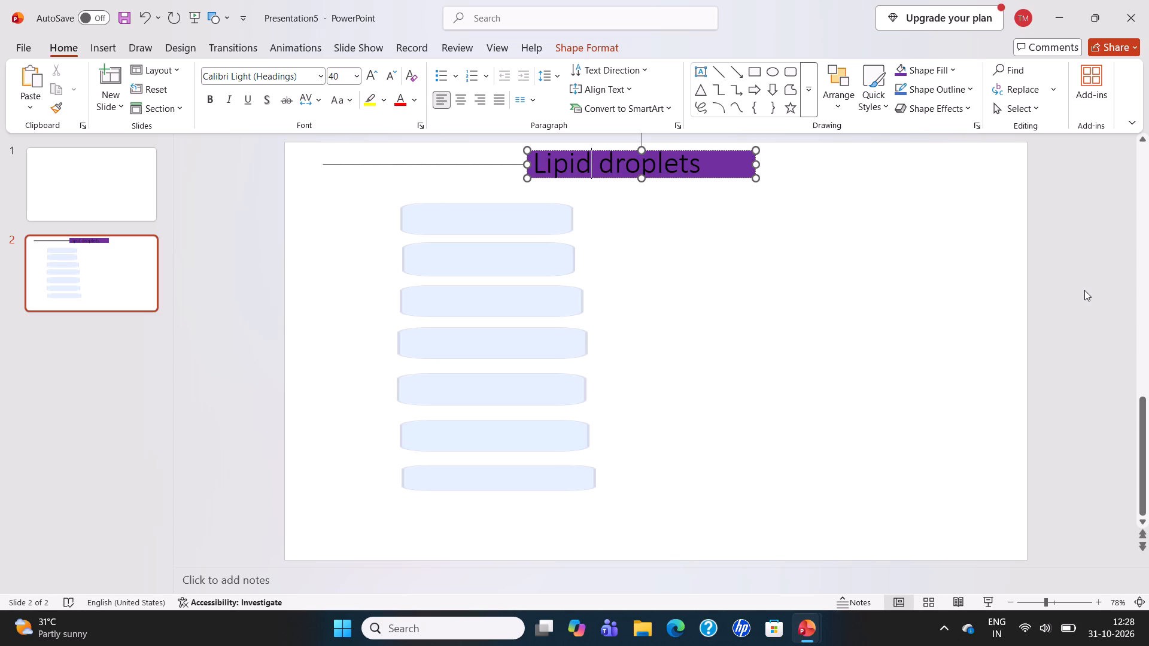
Paste the copied rounded square as a picture and place it beside the top bar, just below the heading.
click(774, 266)
right_click(774, 266)
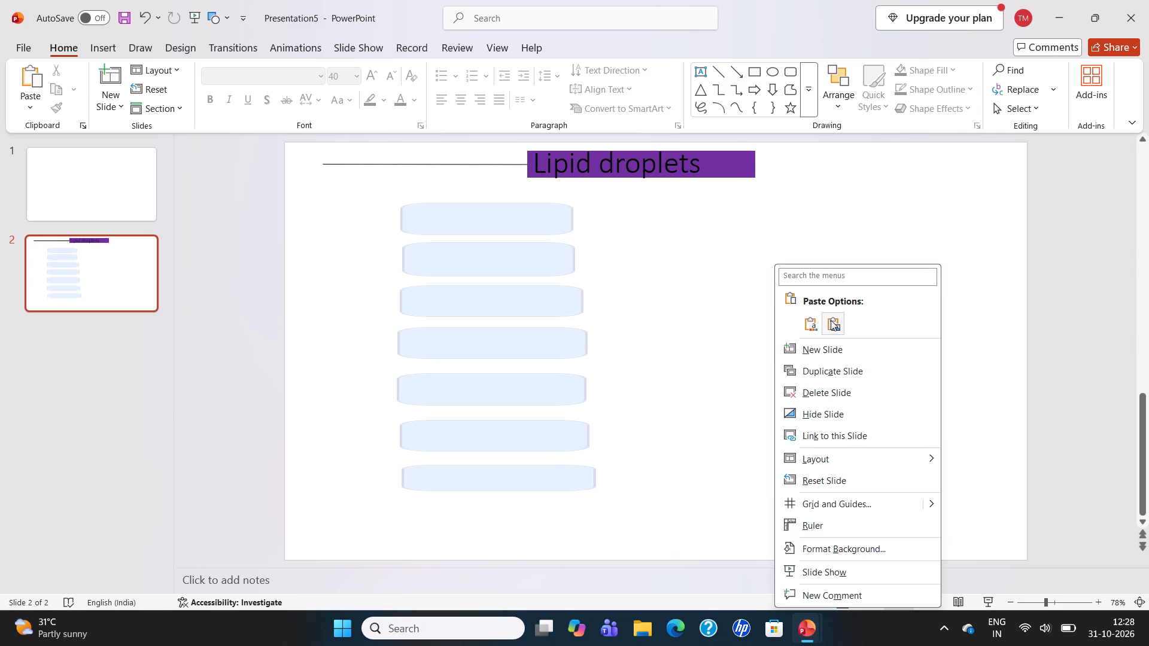
click(832, 321)
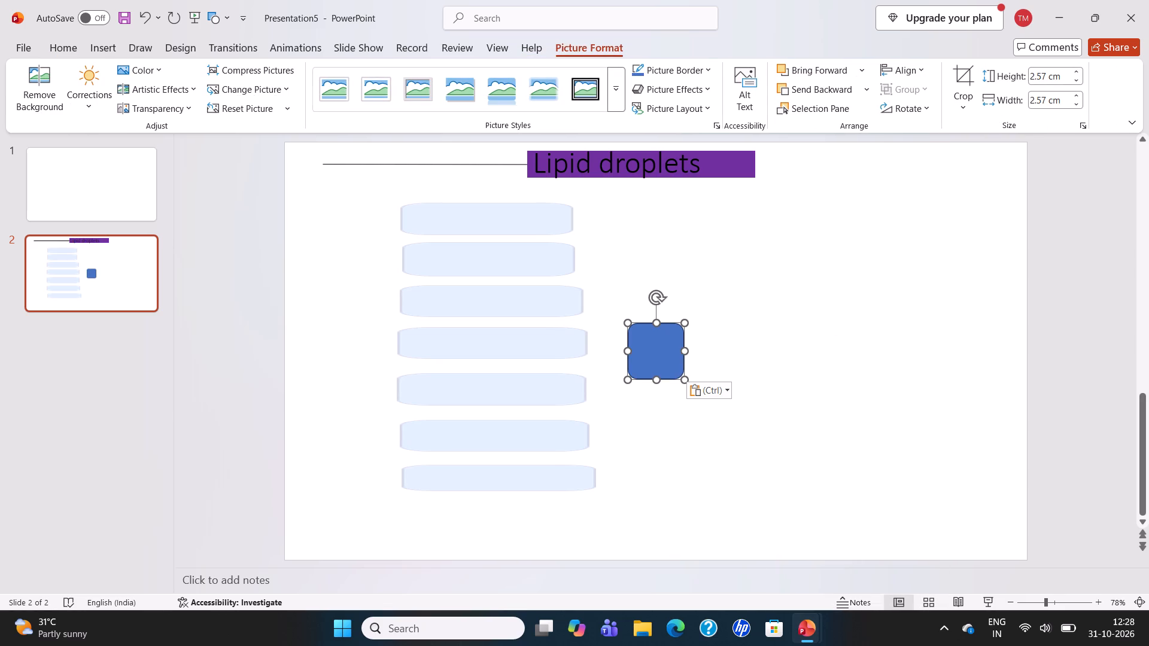
drag(653, 352, 689, 292)
drag(689, 294, 683, 243)
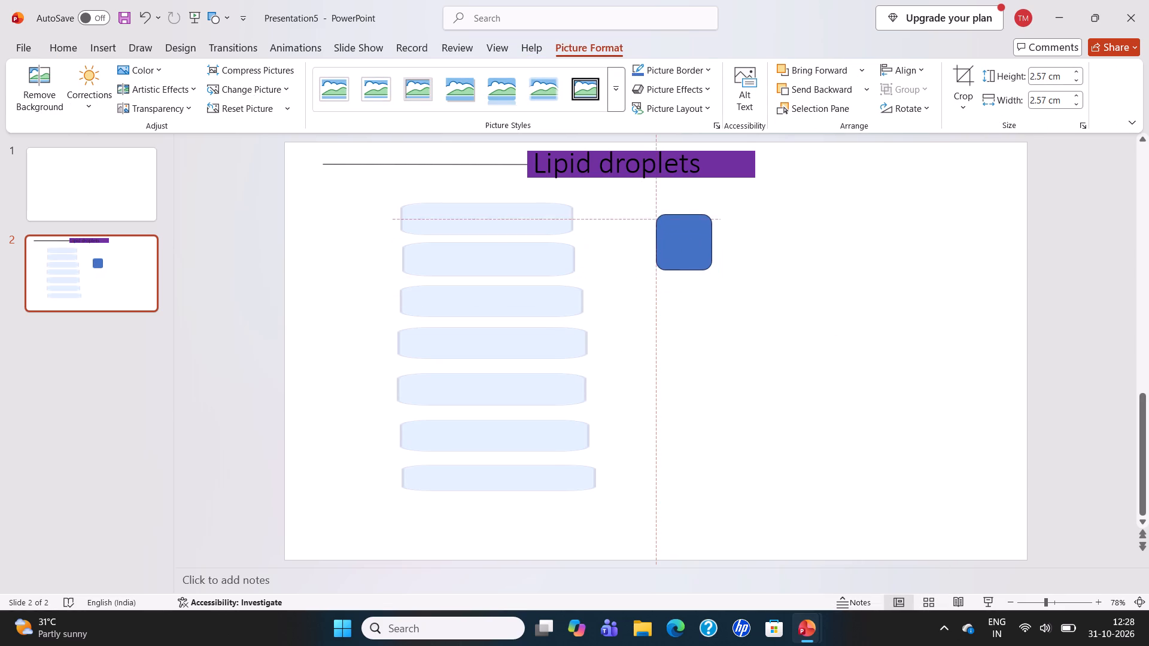
drag(683, 243, 676, 223)
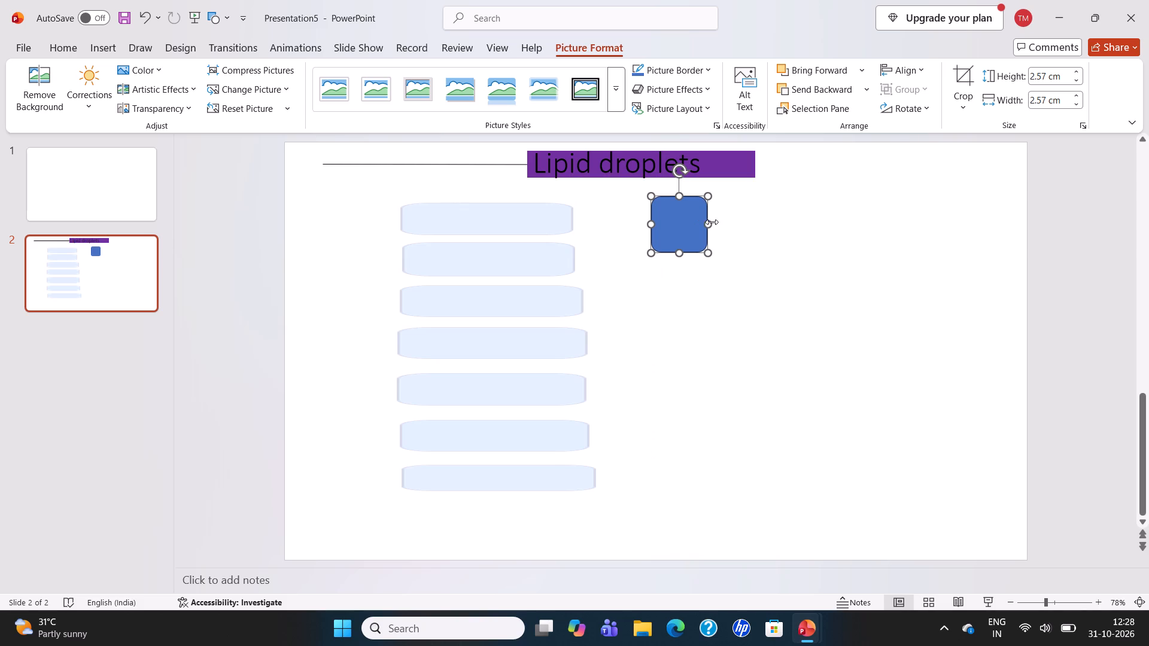
Reshape the pasted square into a flat horizontal bar about 7.3 cm wide, beside the stack's first bar and just below the heading.
drag(708, 224, 782, 214)
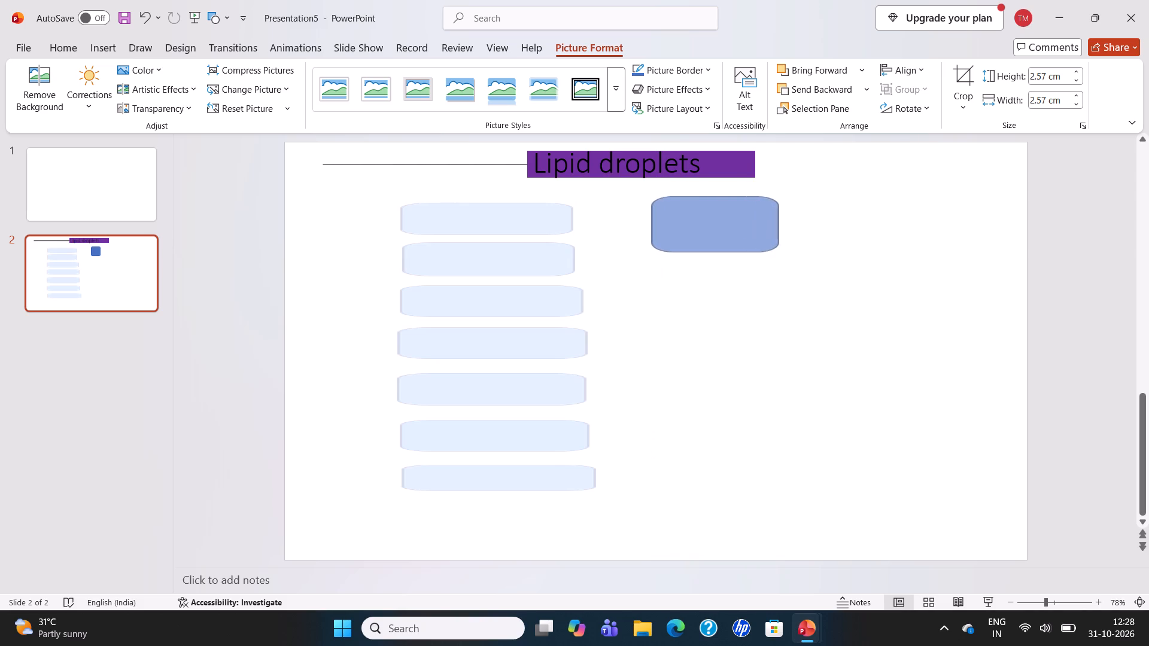
drag(782, 214, 842, 206)
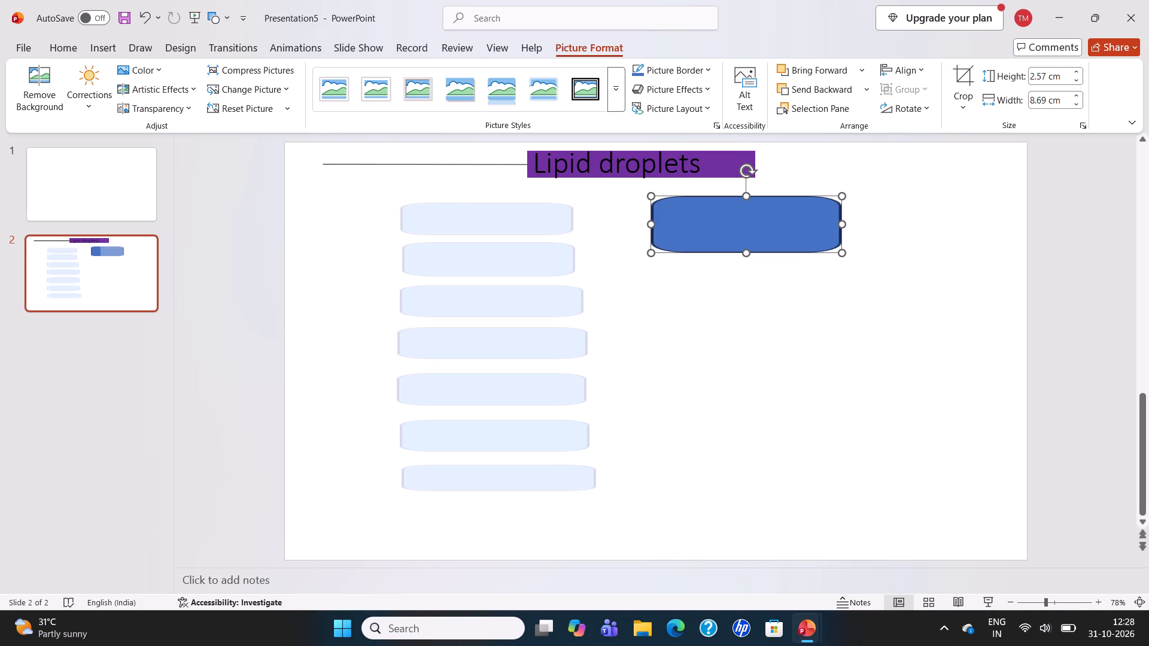
drag(838, 250, 823, 217)
drag(779, 239, 778, 229)
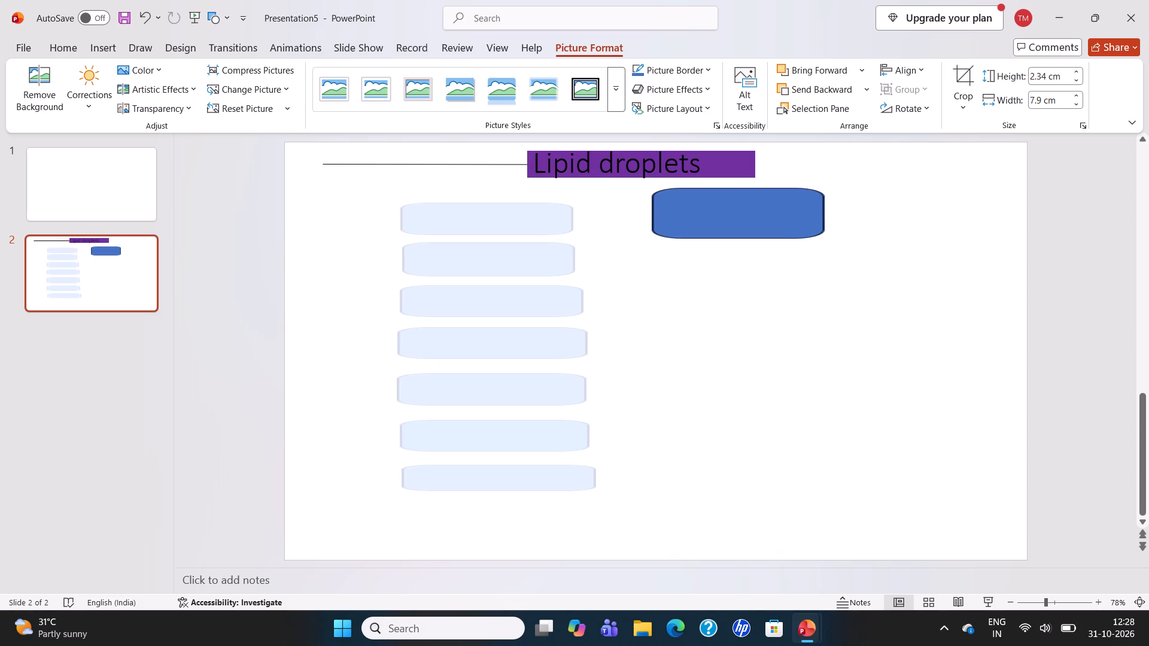
drag(778, 229, 774, 236)
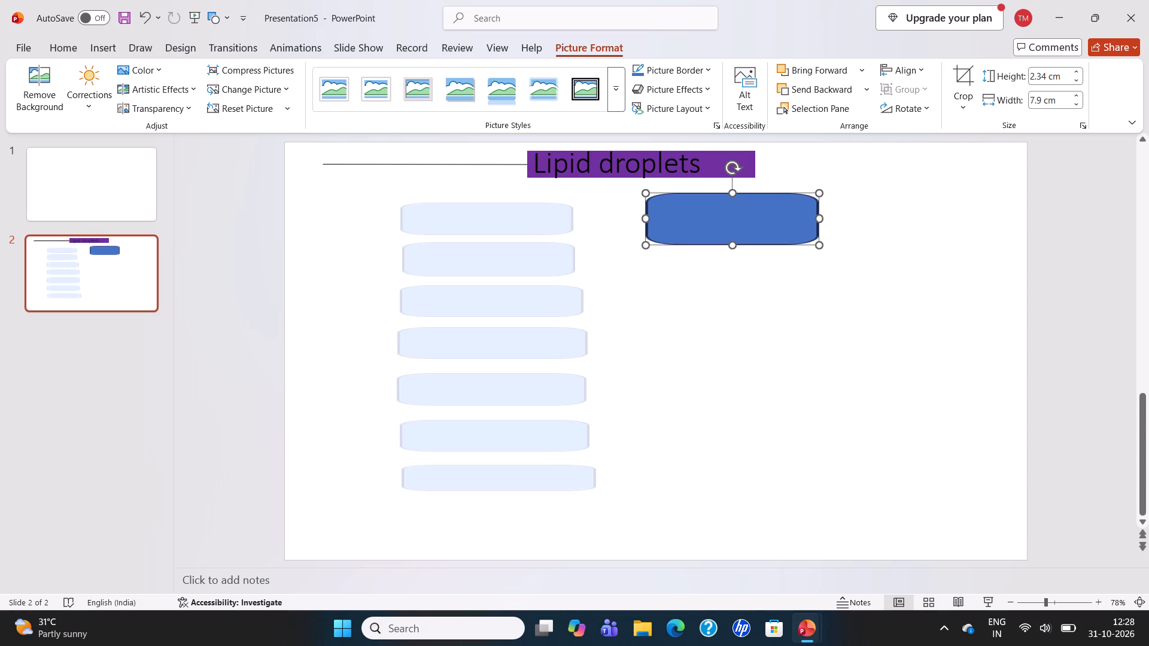
drag(817, 243, 810, 232)
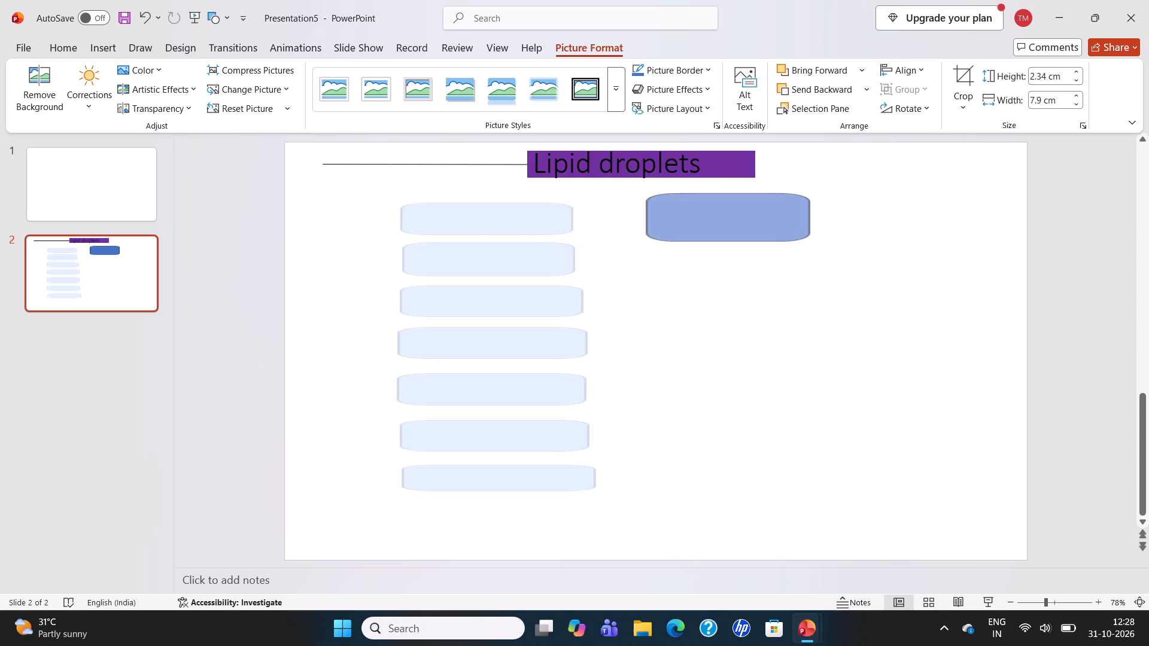
drag(810, 232, 806, 217)
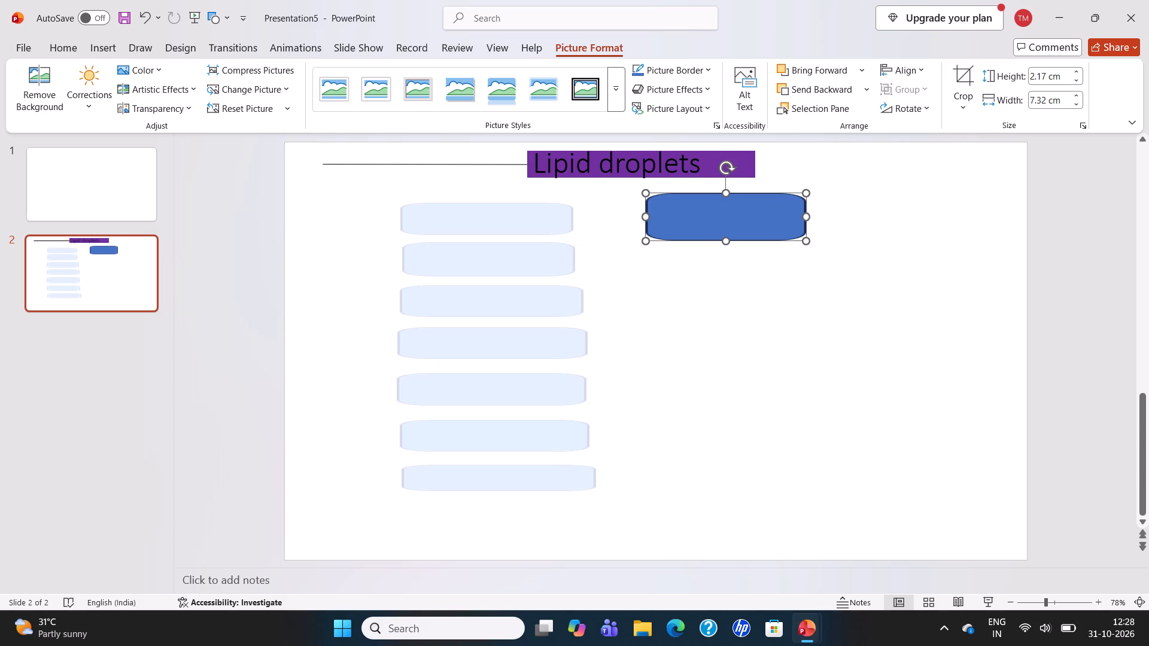
drag(724, 239, 724, 224)
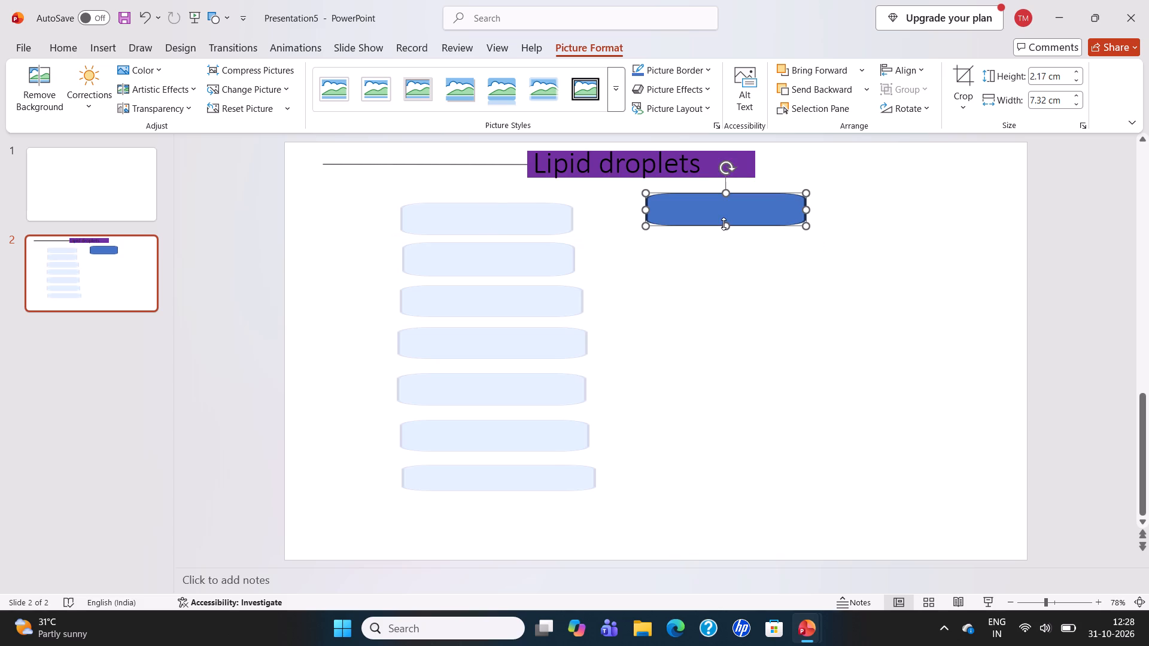
click(740, 250)
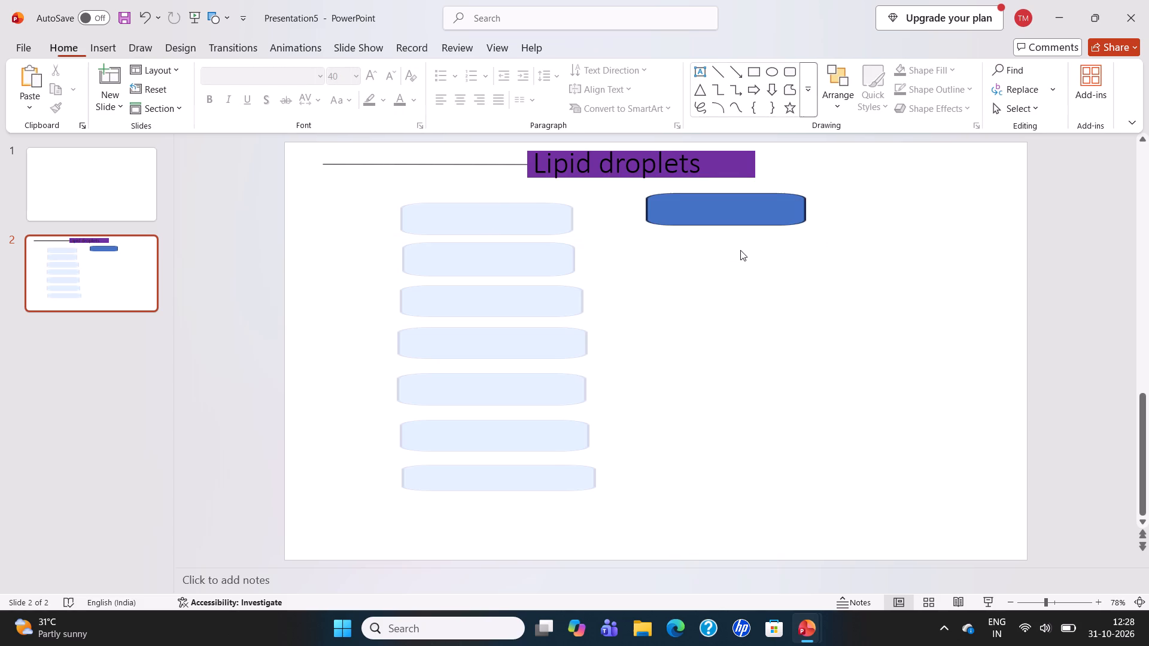
Paste the rounded square as a picture and reshape it into a second blue bar, about 7.3 by 1.5 cm, below the first.
right_click(725, 273)
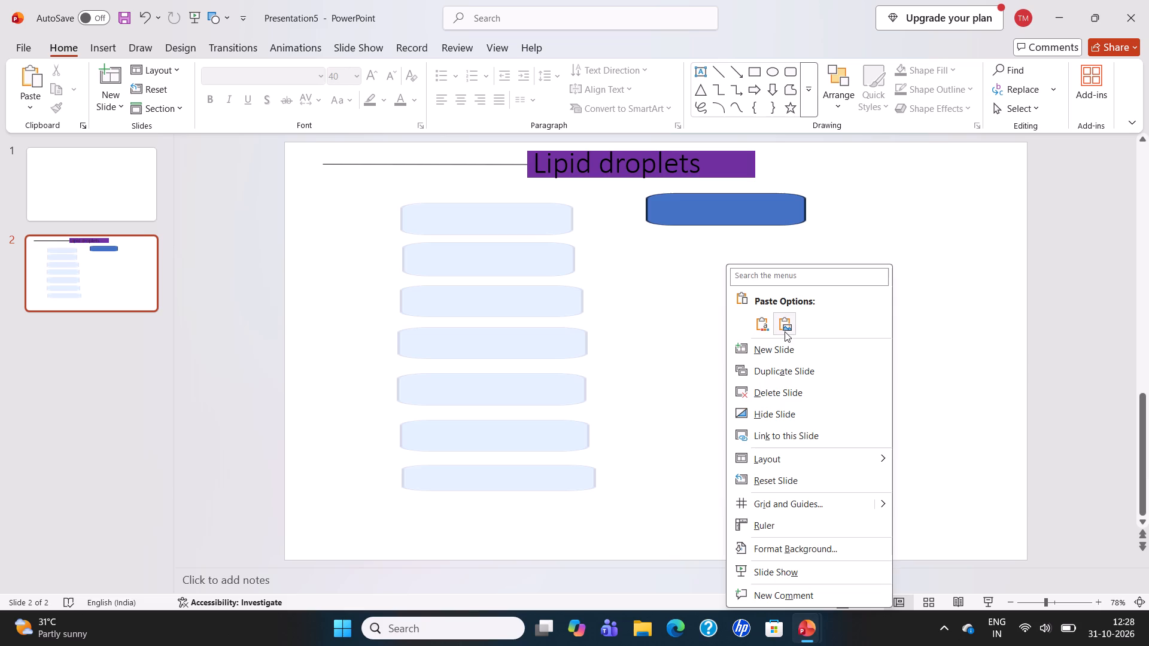
click(787, 332)
drag(676, 337, 689, 325)
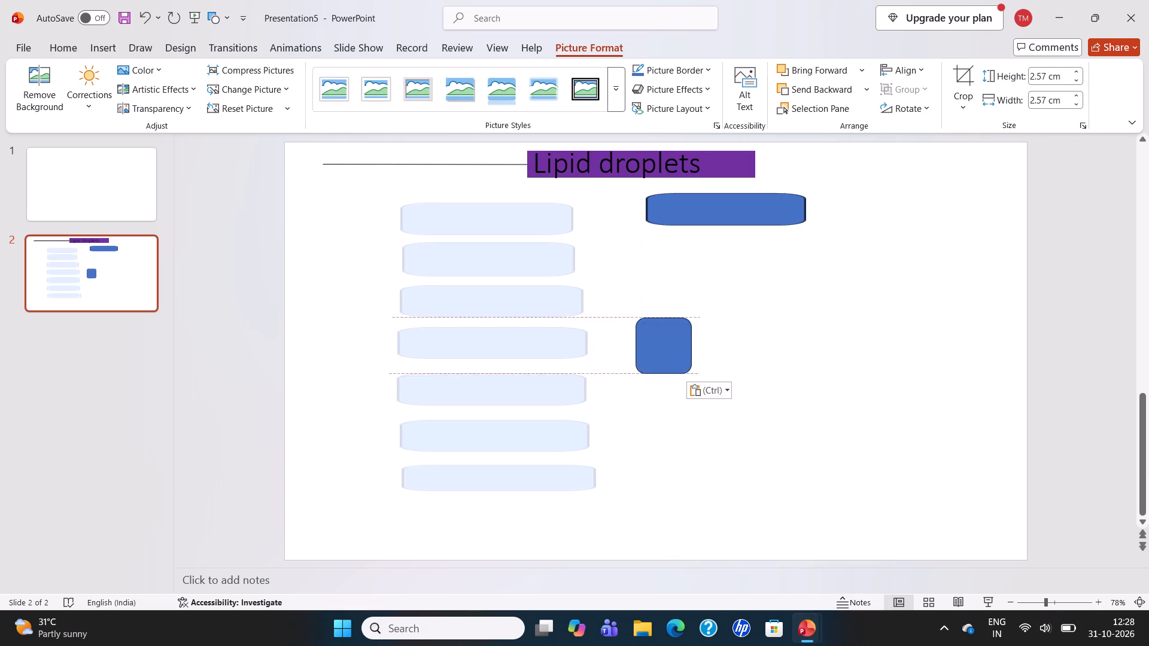
drag(689, 325, 696, 259)
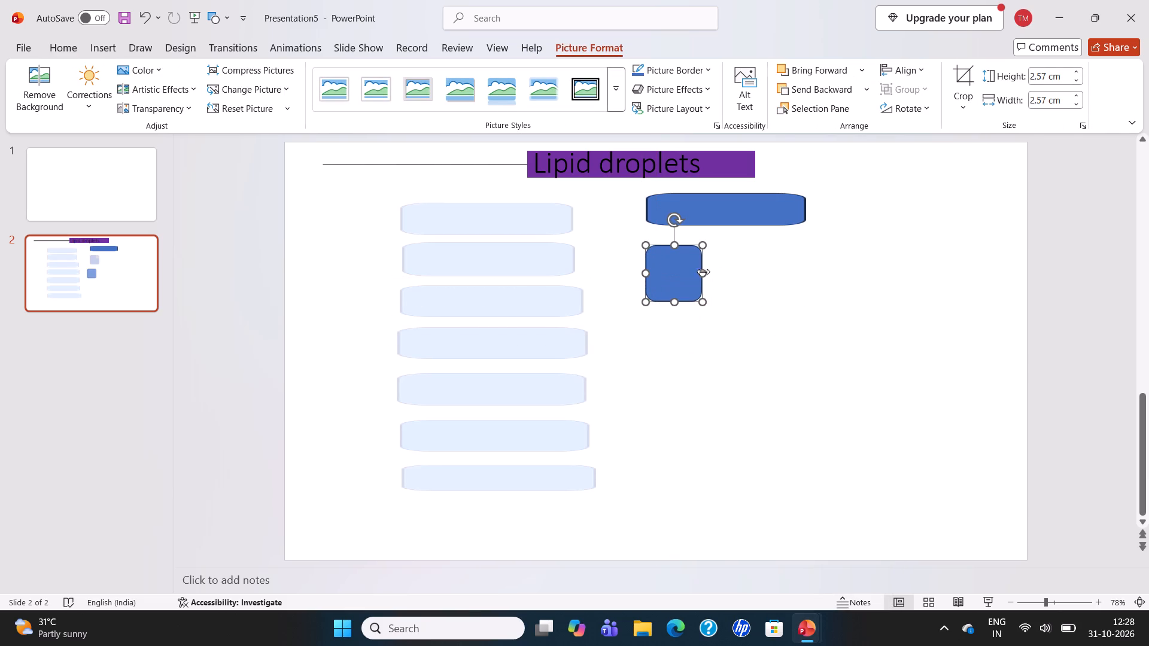
drag(701, 274, 713, 272)
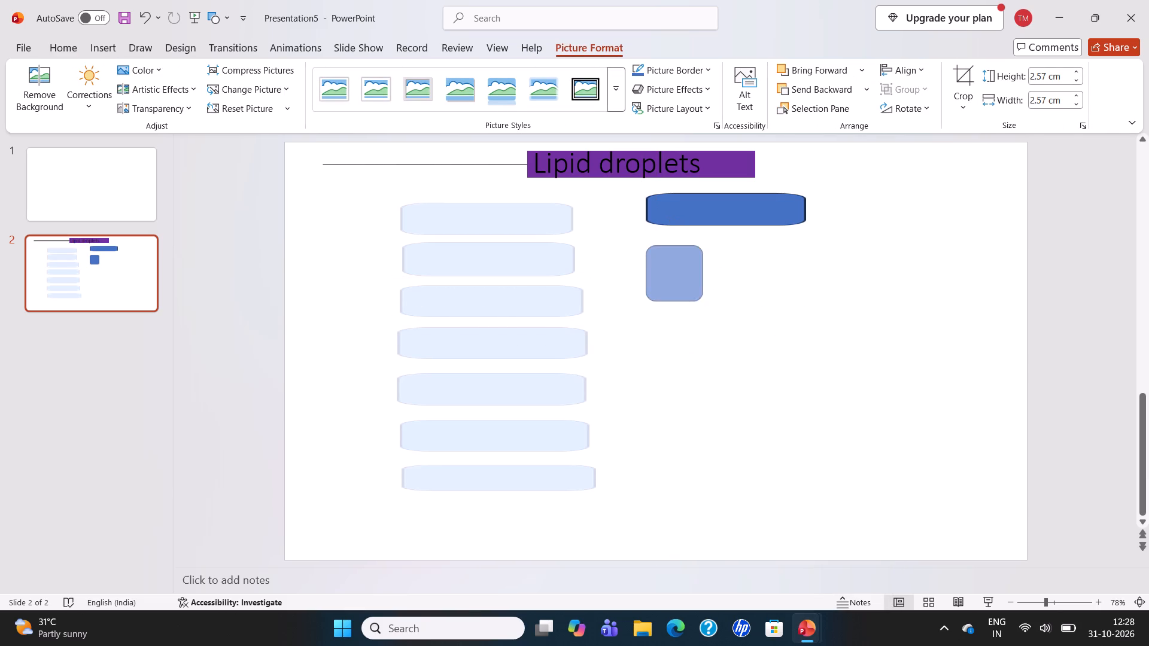
drag(713, 272, 809, 259)
drag(725, 301, 725, 299)
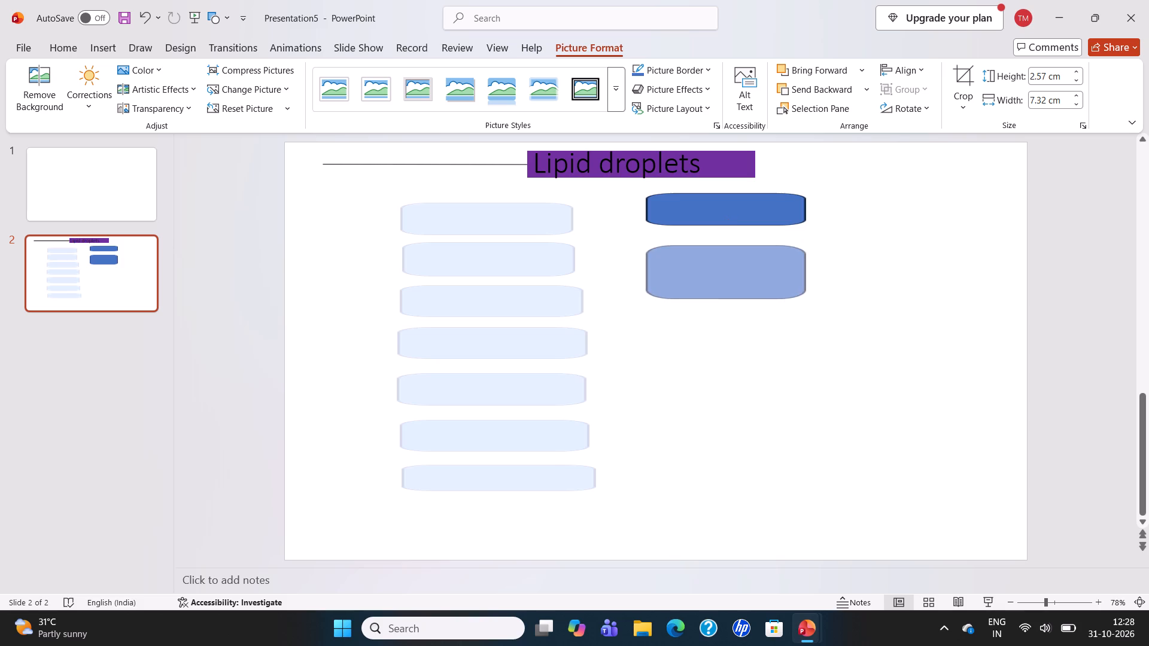
drag(725, 299, 723, 278)
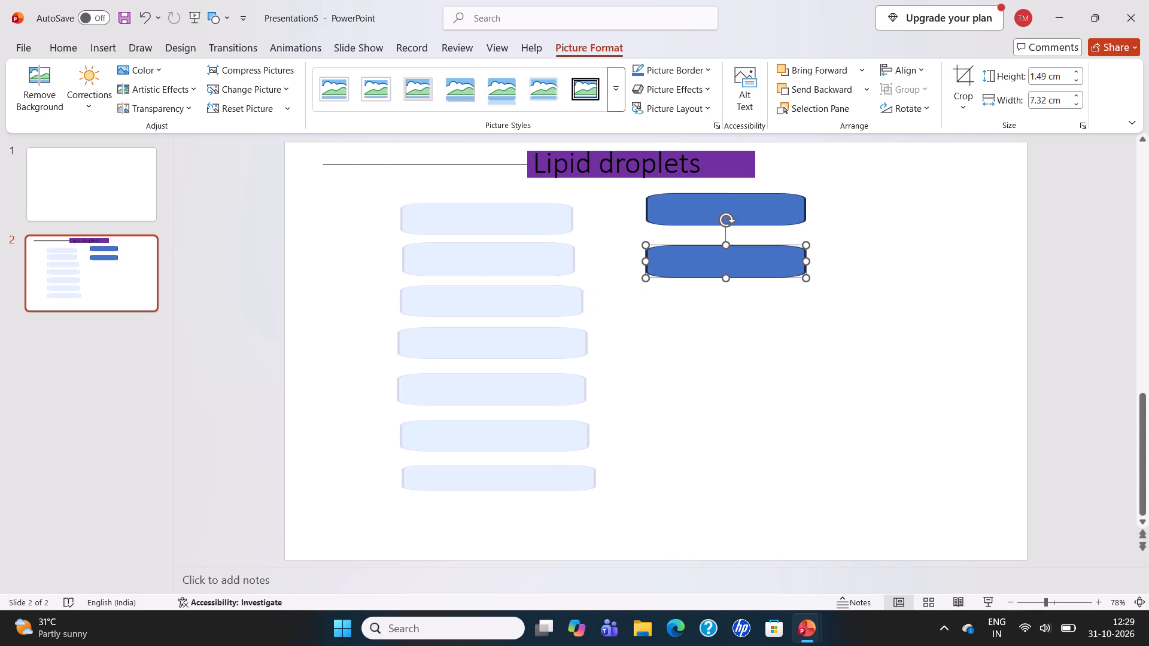
drag(729, 263, 730, 257)
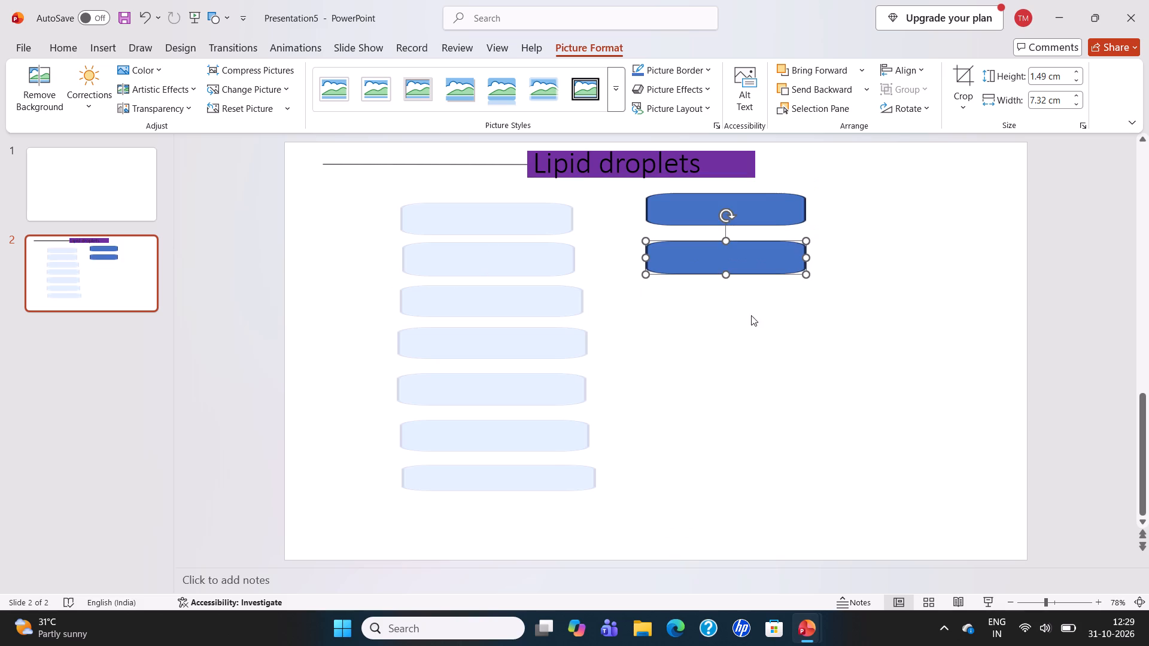
click(831, 315)
click(831, 326)
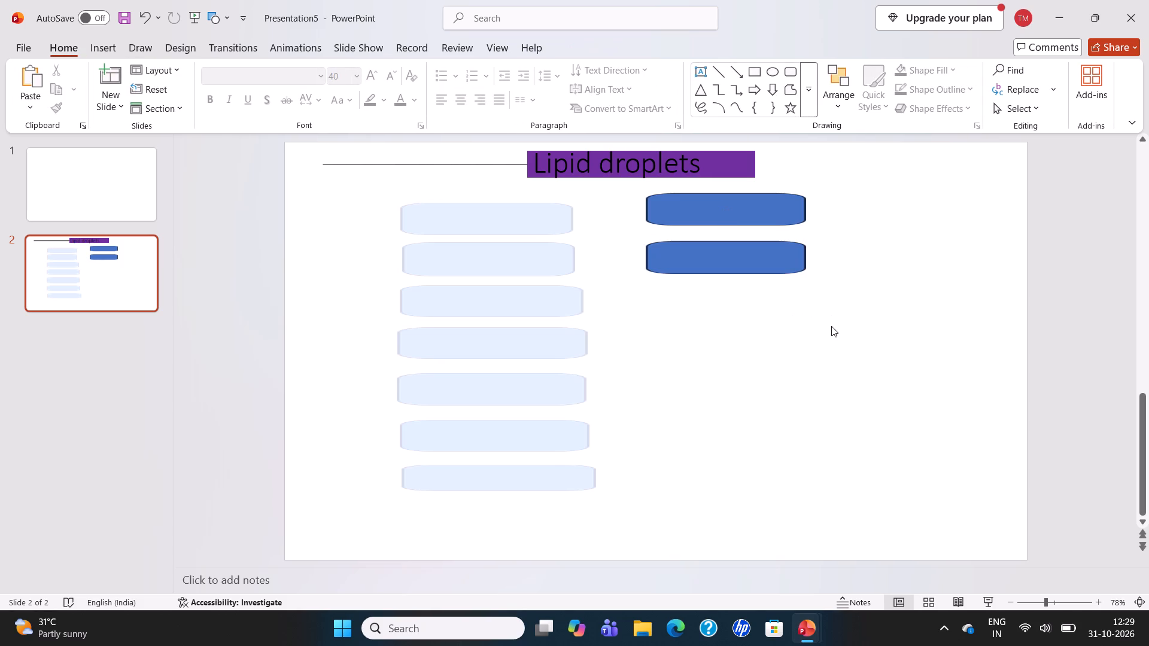
Paste the square again as a picture and stretch it into a third blue bar, about 7.3 by 1.7 cm, below the second.
right_click(832, 333)
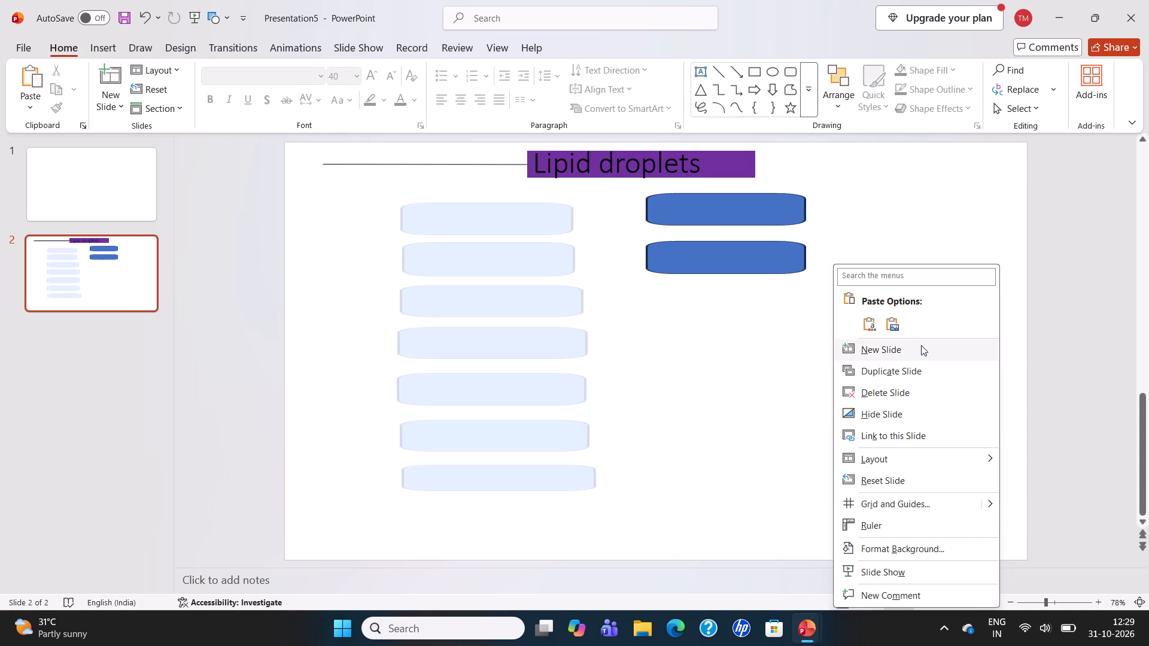
click(894, 332)
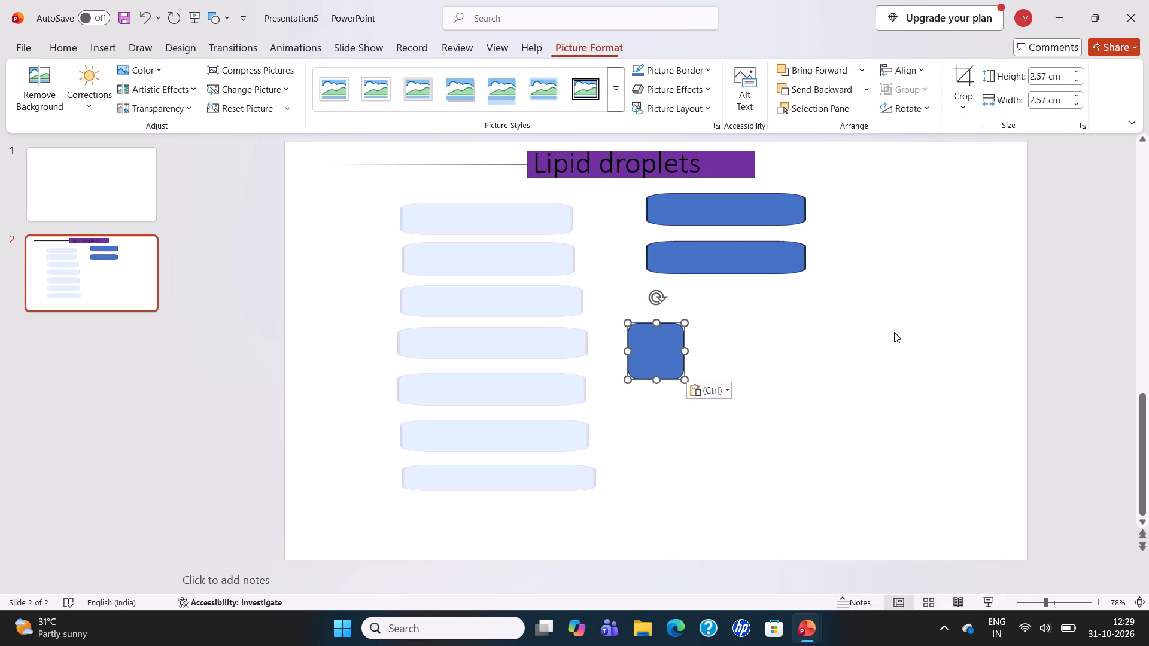
drag(673, 349, 700, 331)
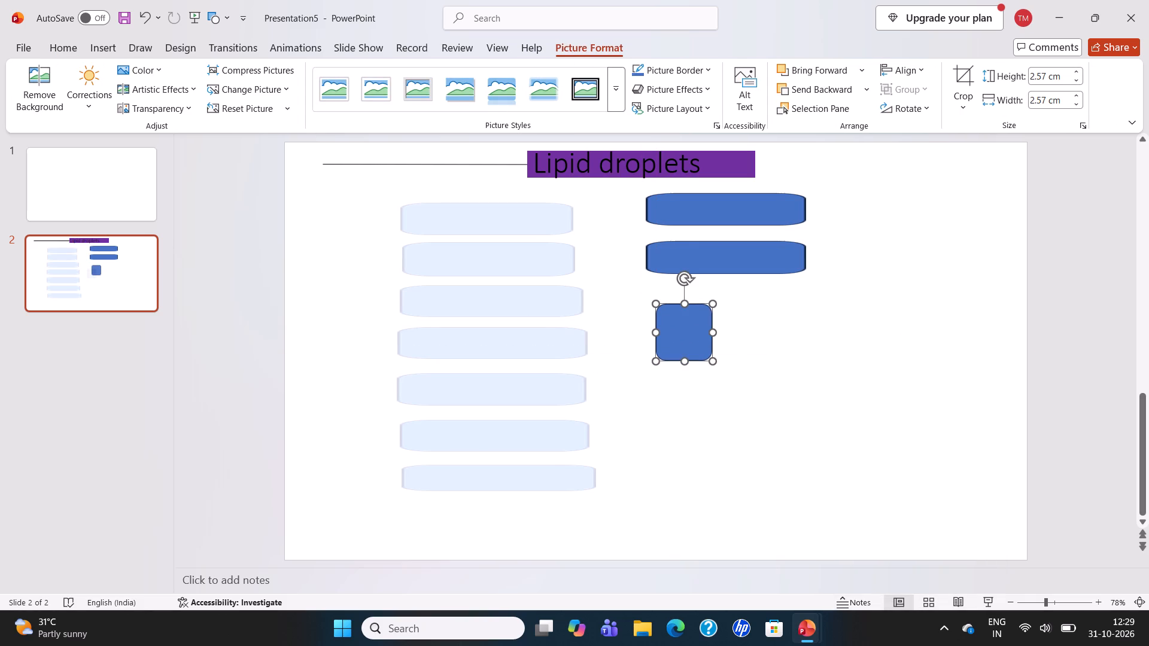
click(711, 332)
drag(712, 330, 808, 317)
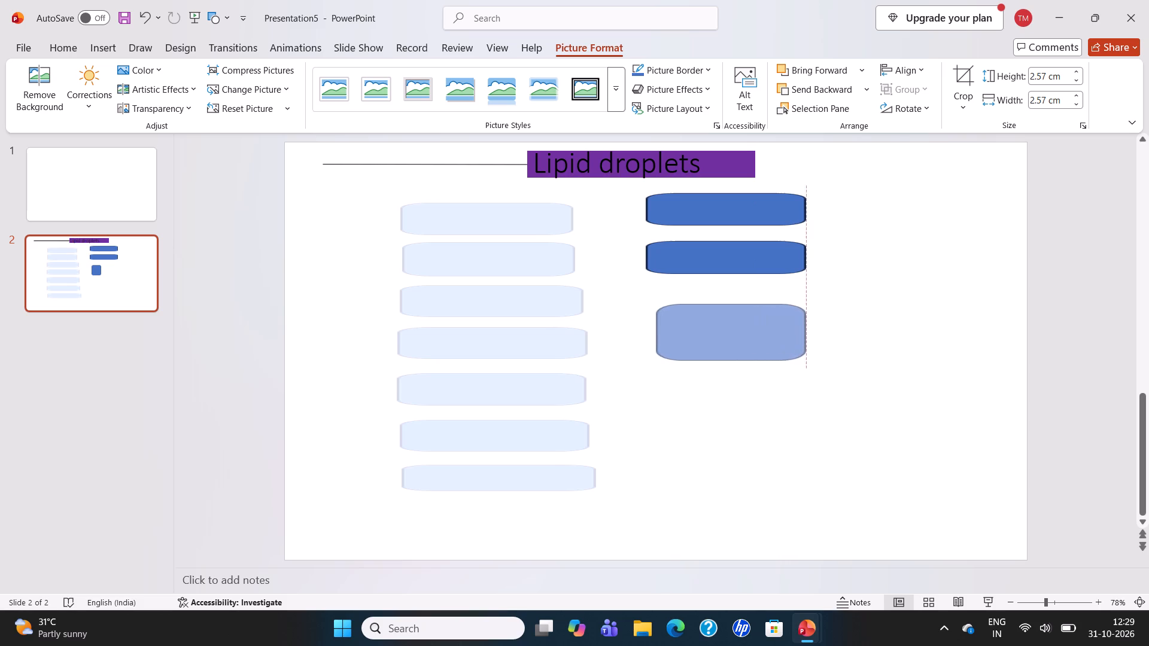
drag(808, 317, 818, 317)
drag(737, 361, 733, 341)
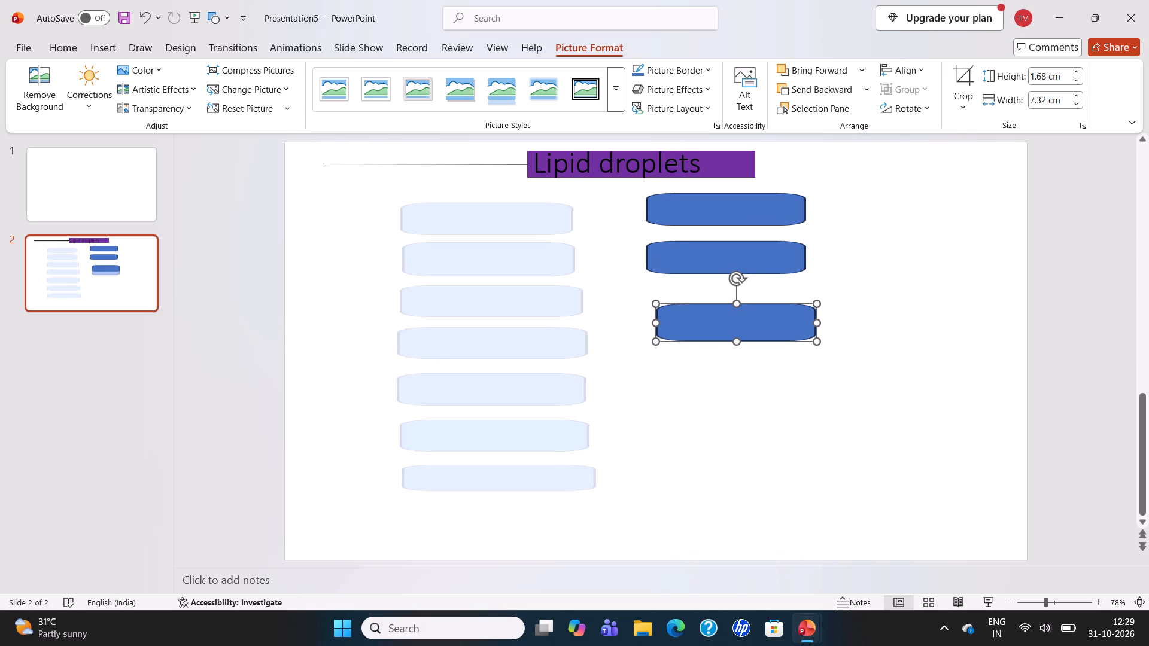
Make three copies of the third blue bar below it, aligned with the edges of the first two bars.
right_drag(728, 324, 727, 315)
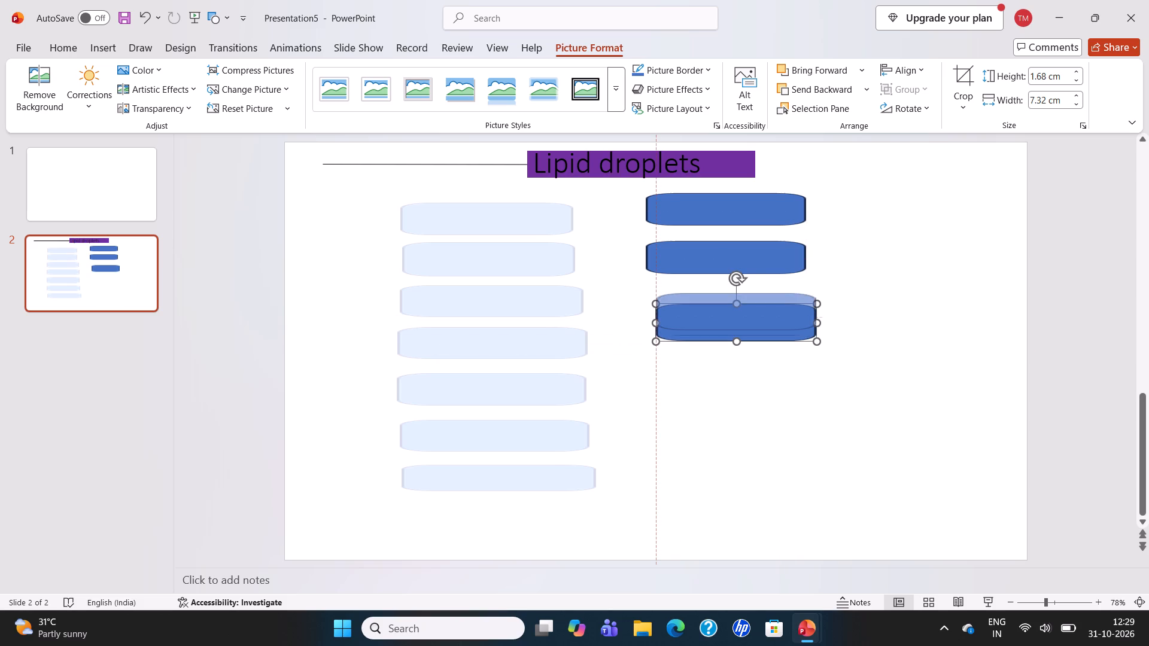
right_drag(727, 315, 718, 443)
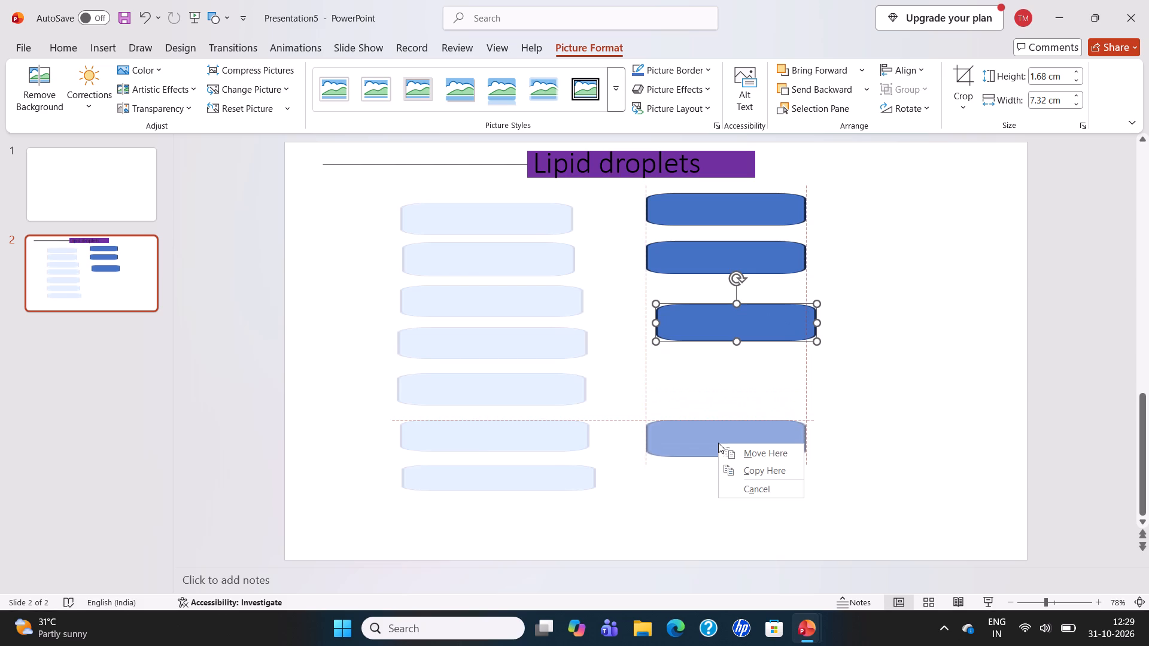
click(752, 468)
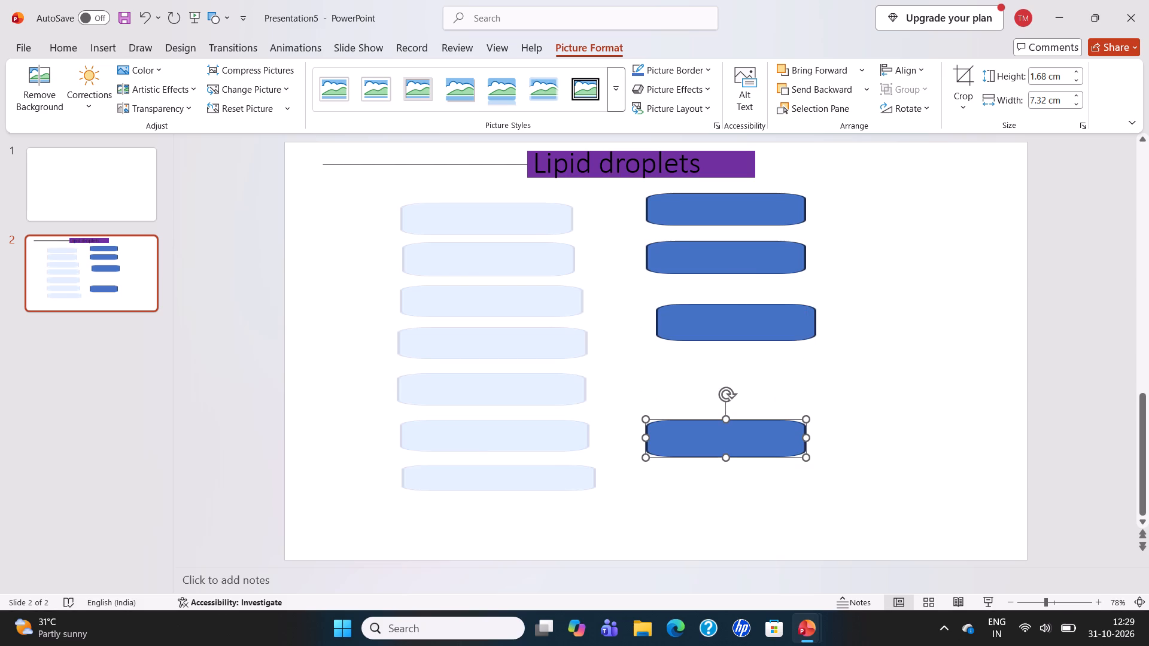
right_drag(744, 438, 749, 526)
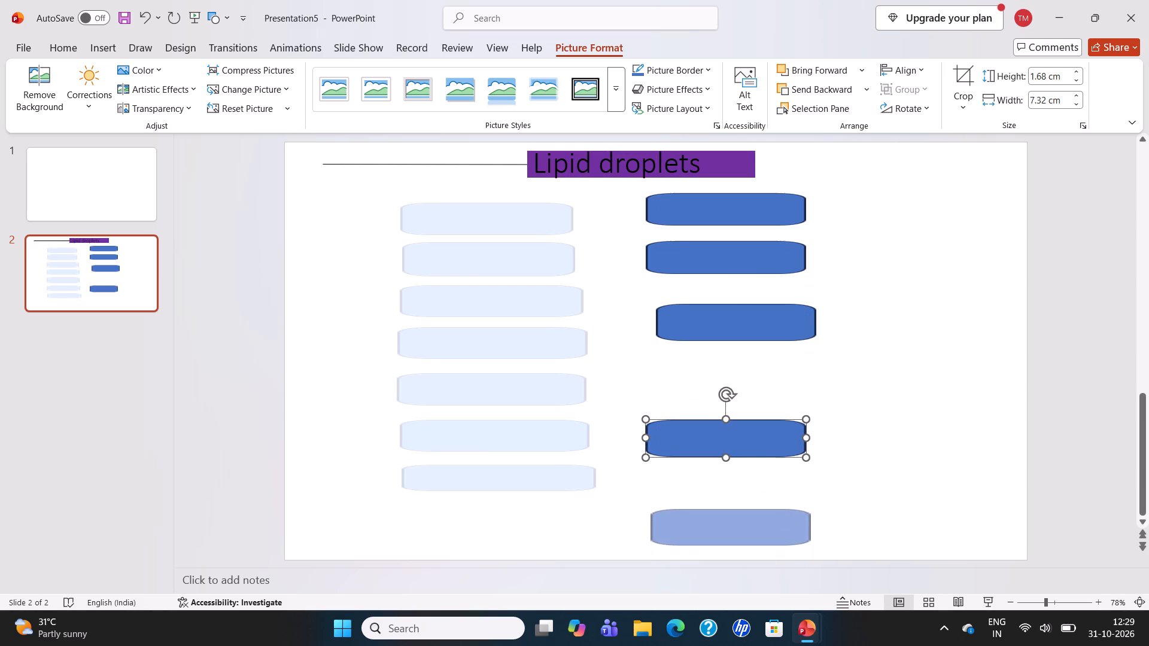
right_drag(749, 526, 747, 486)
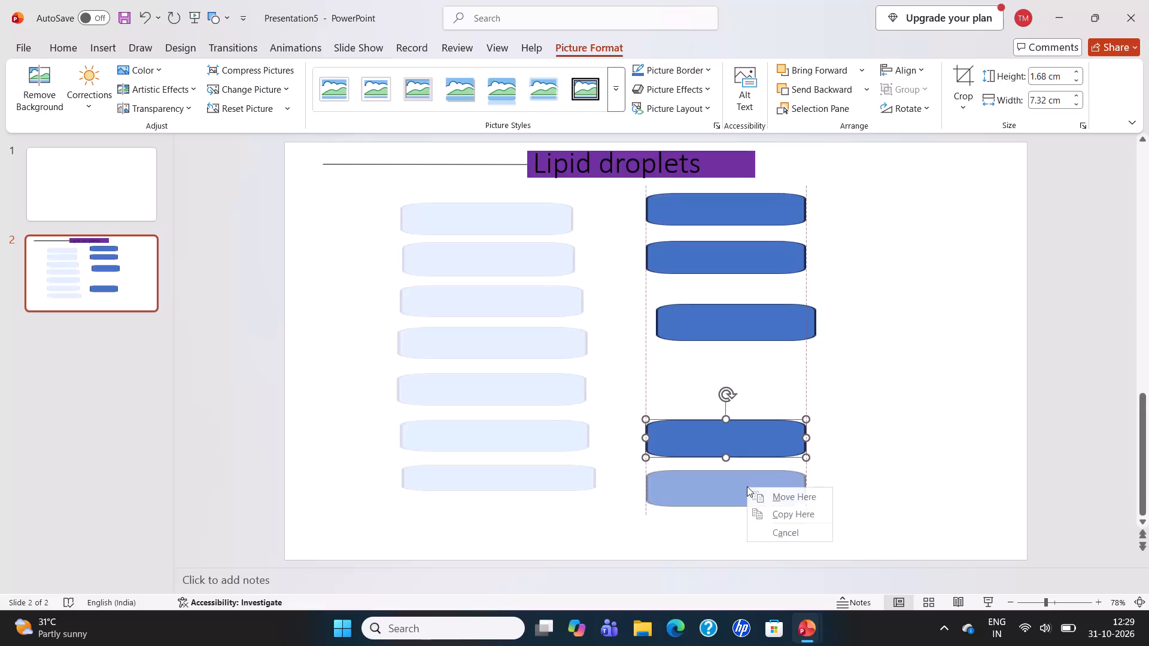
click(779, 508)
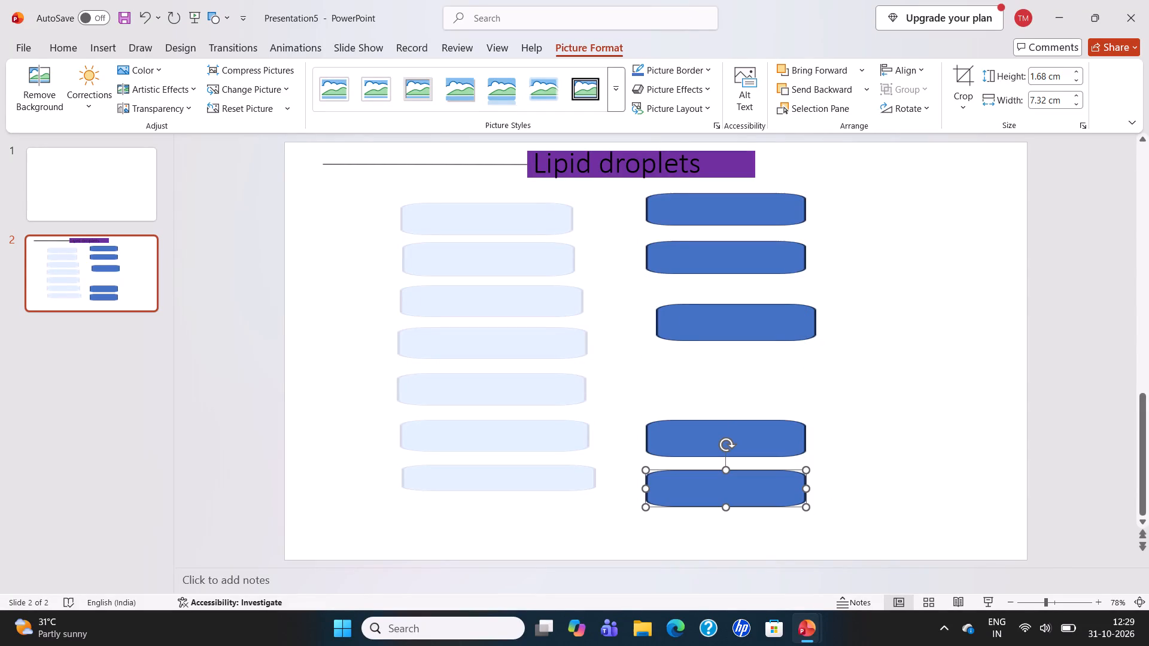
click(760, 442)
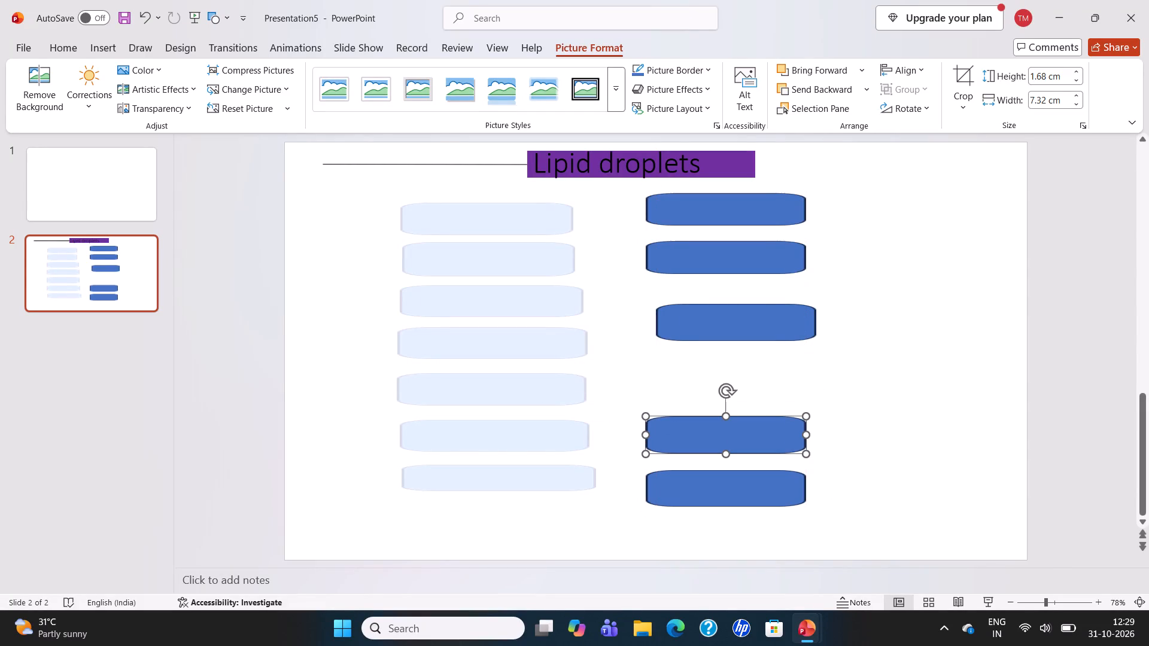
right_drag(759, 439, 759, 391)
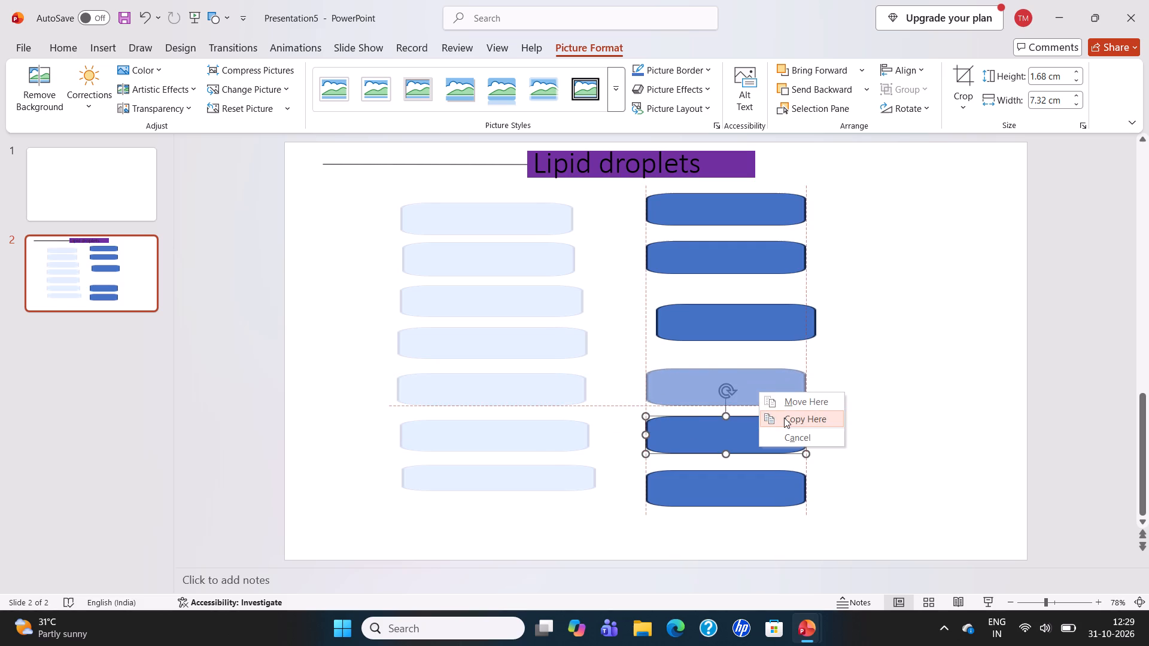
click(784, 418)
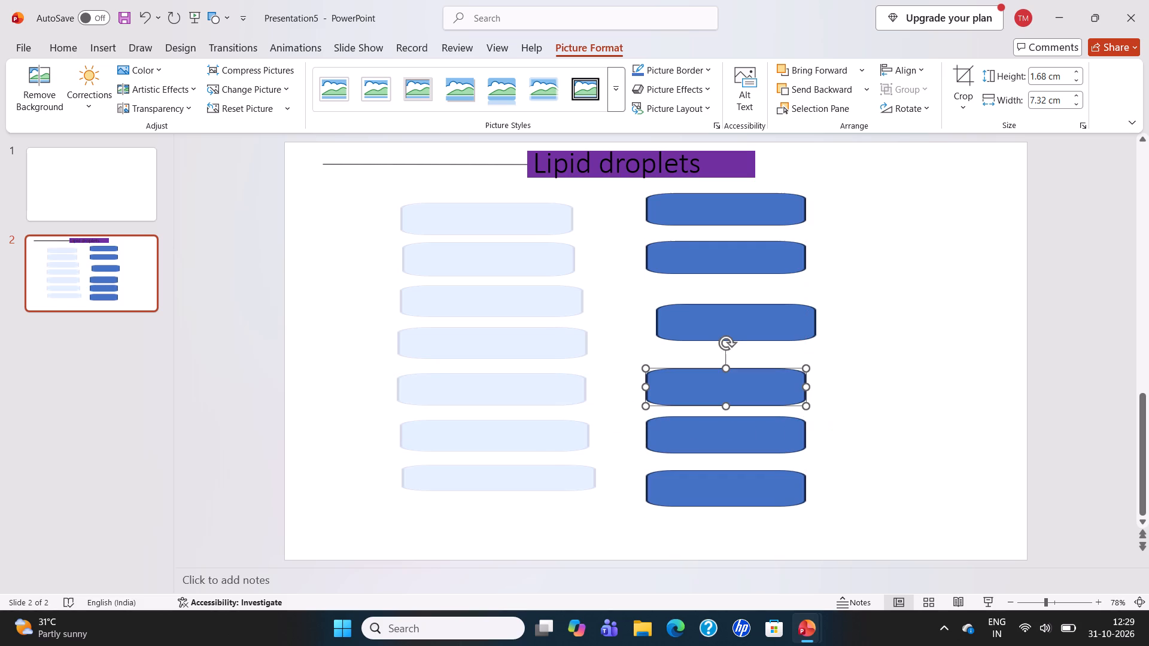
Flatten the fourth blue bar to about 1.4 cm high, the bottom bar to about 1.1 cm and the third to about 1.3 cm.
drag(725, 406, 725, 400)
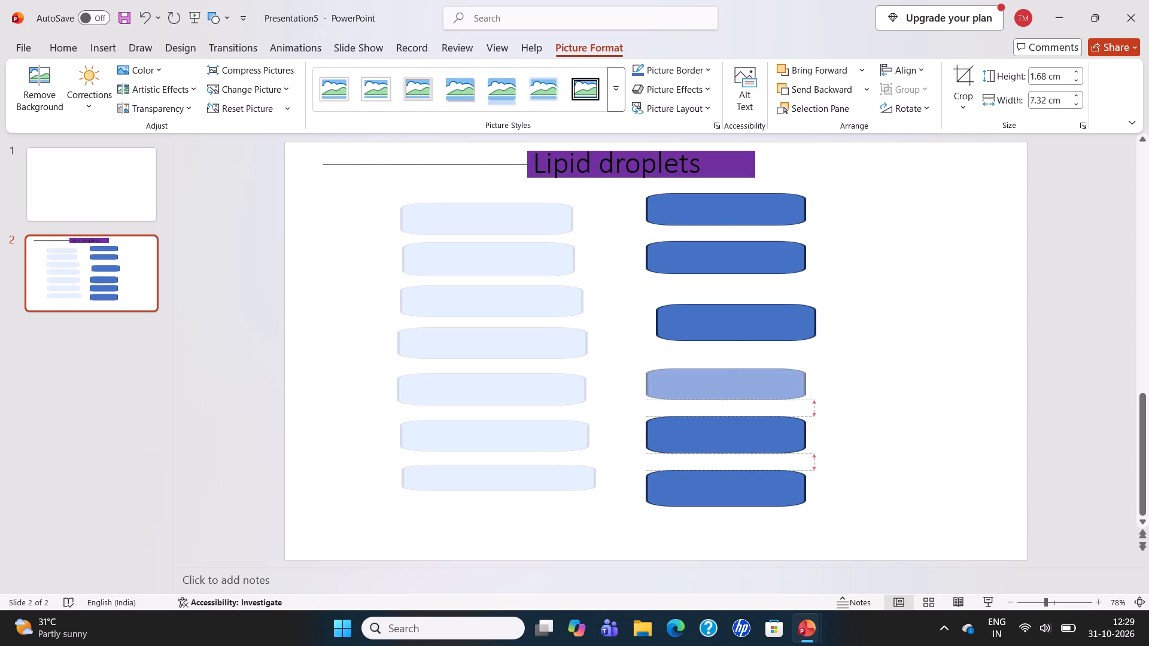
drag(725, 400, 725, 398)
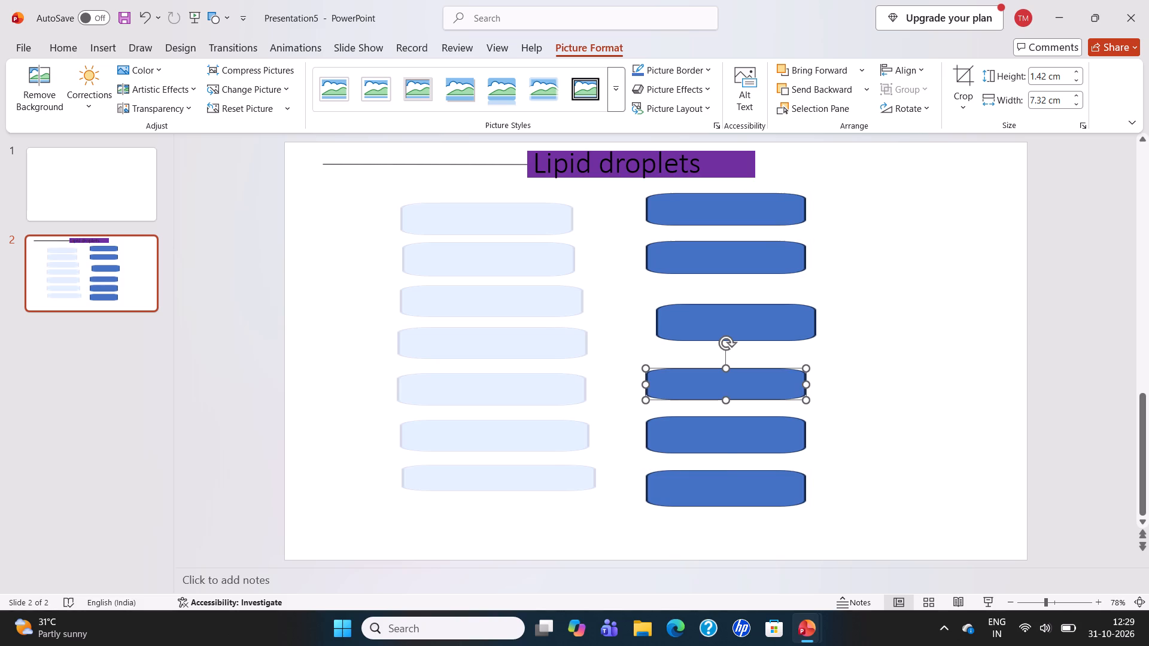
click(728, 504)
right_click(728, 504)
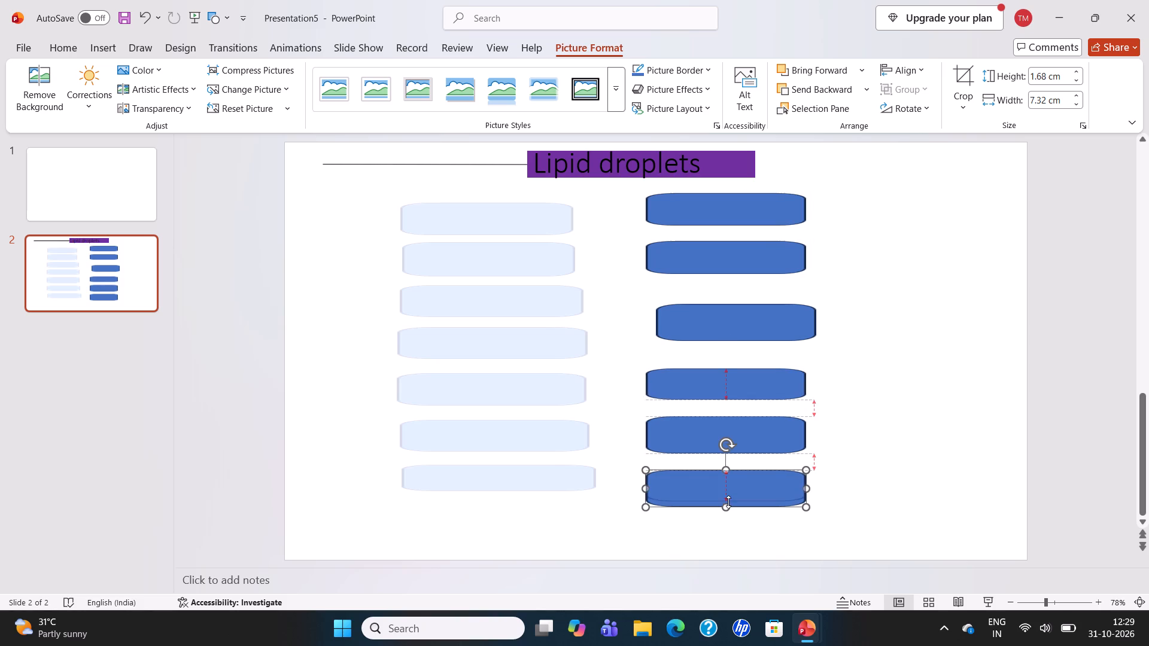
click(725, 497)
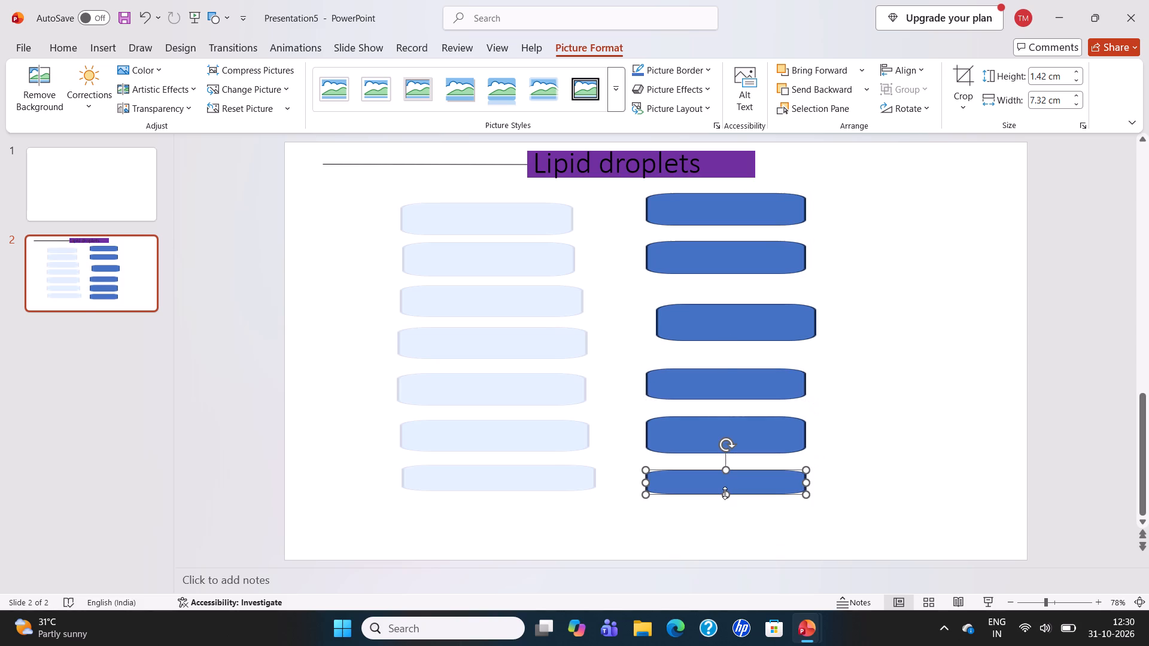
click(726, 469)
click(700, 324)
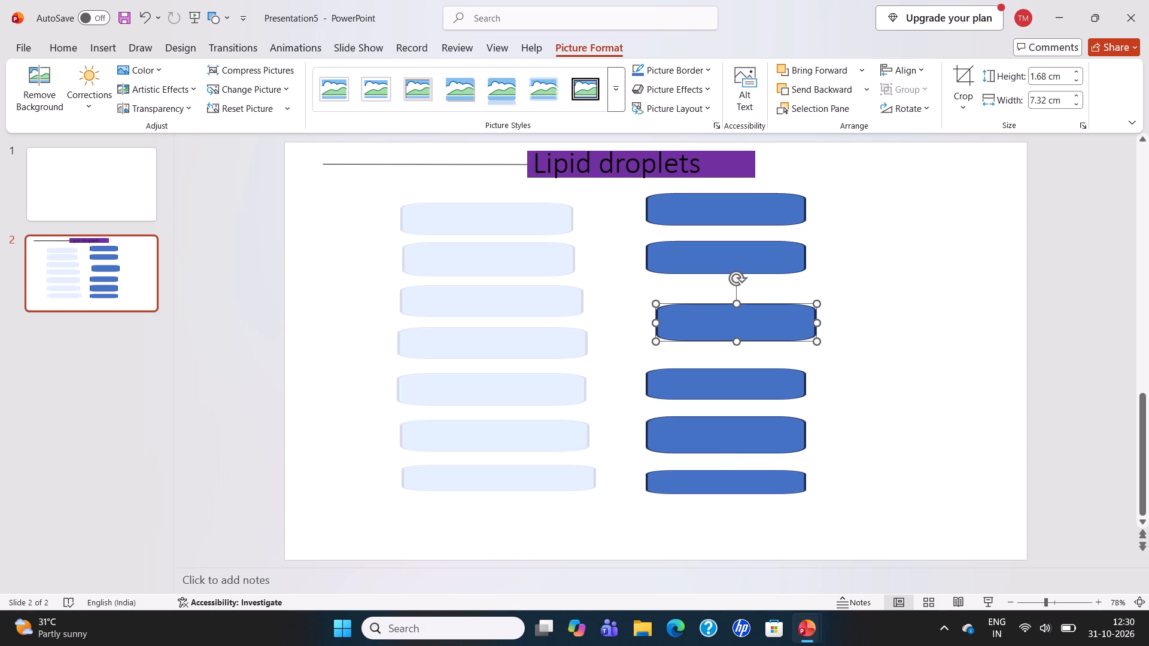
click(735, 337)
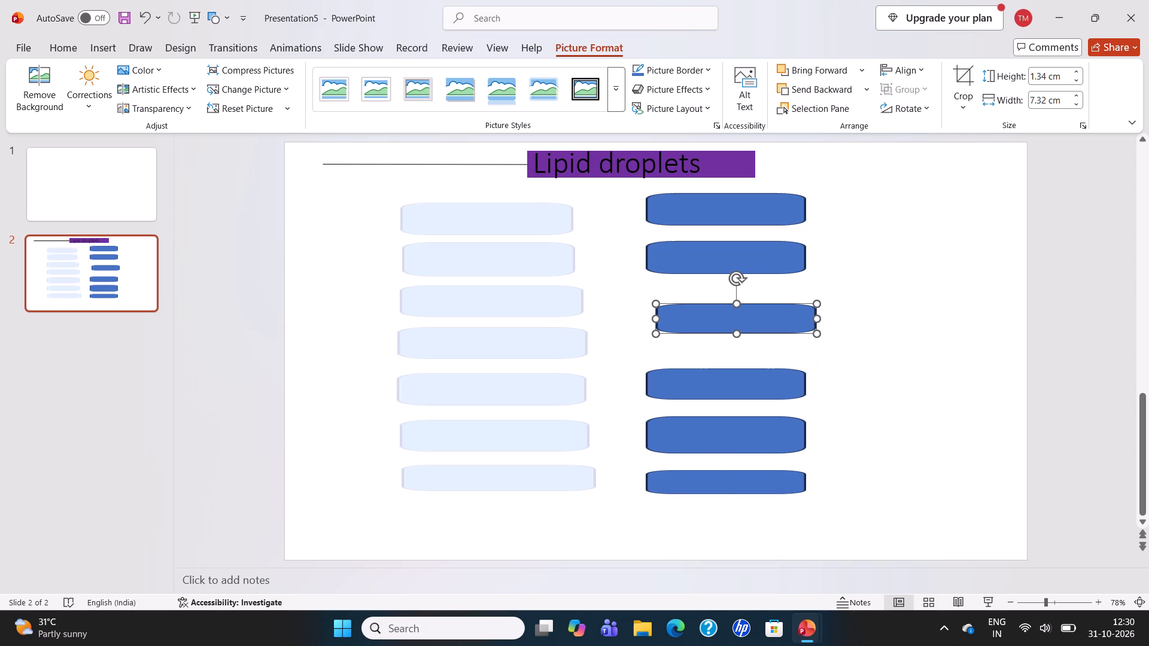
Move the third and fourth blue bars up so they follow the second bar at similar gaps.
drag(725, 321, 718, 308)
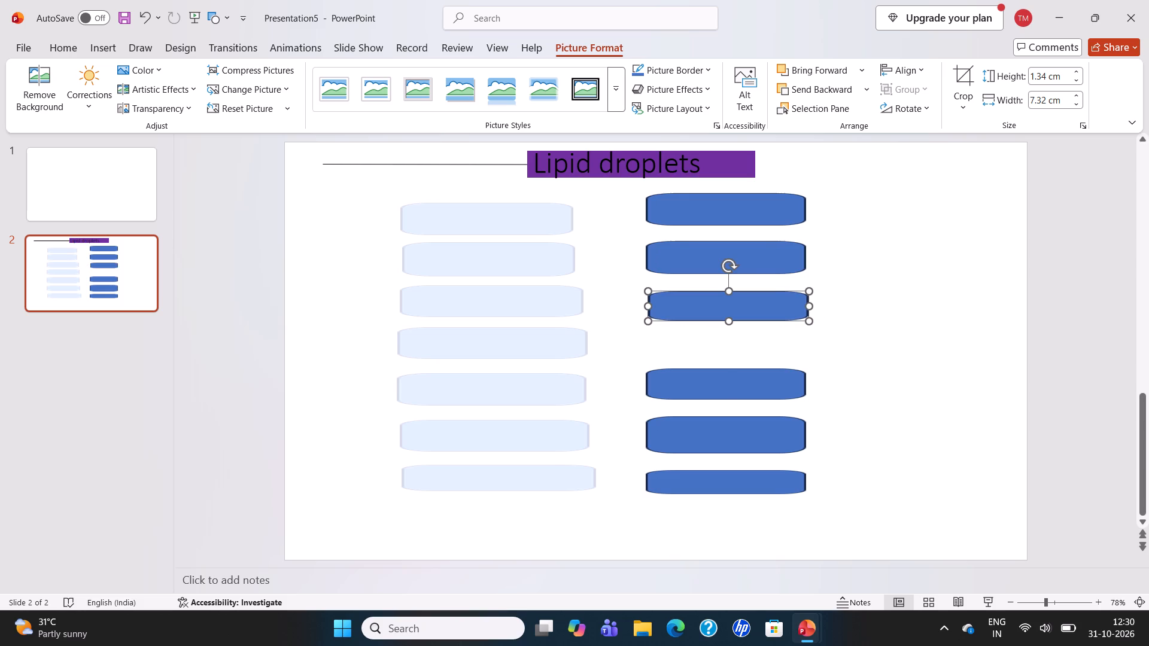
drag(711, 397, 713, 365)
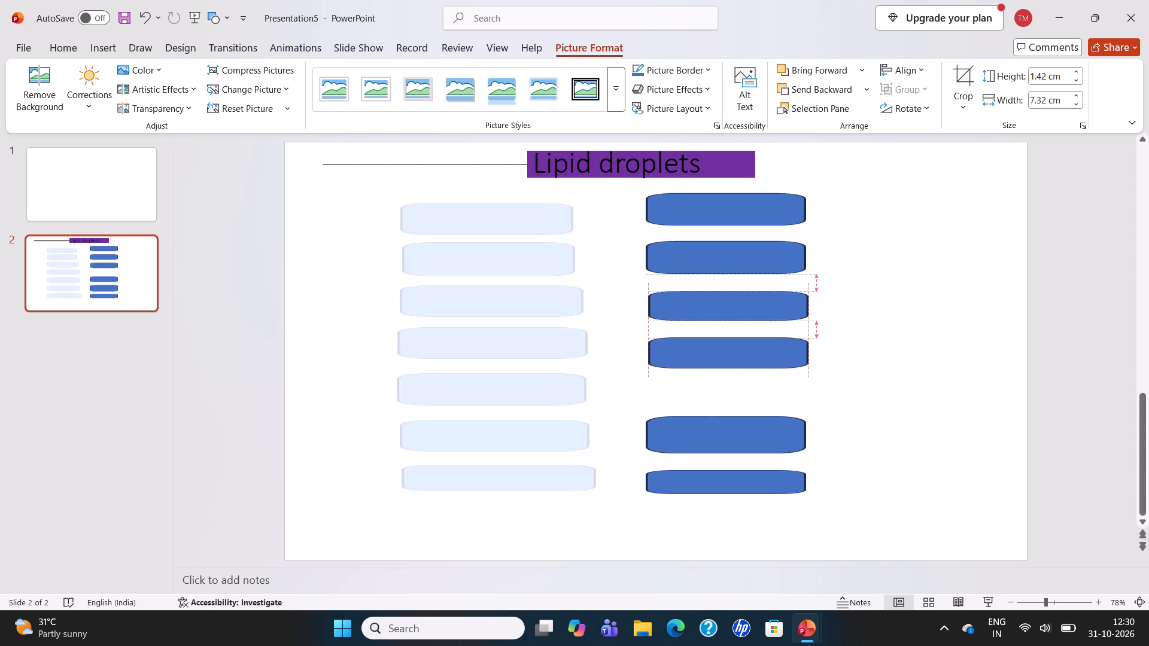
drag(713, 365, 713, 363)
Flatten the fifth blue bar to about 1.3 cm high and move it up just below the fourth bar.
click(704, 436)
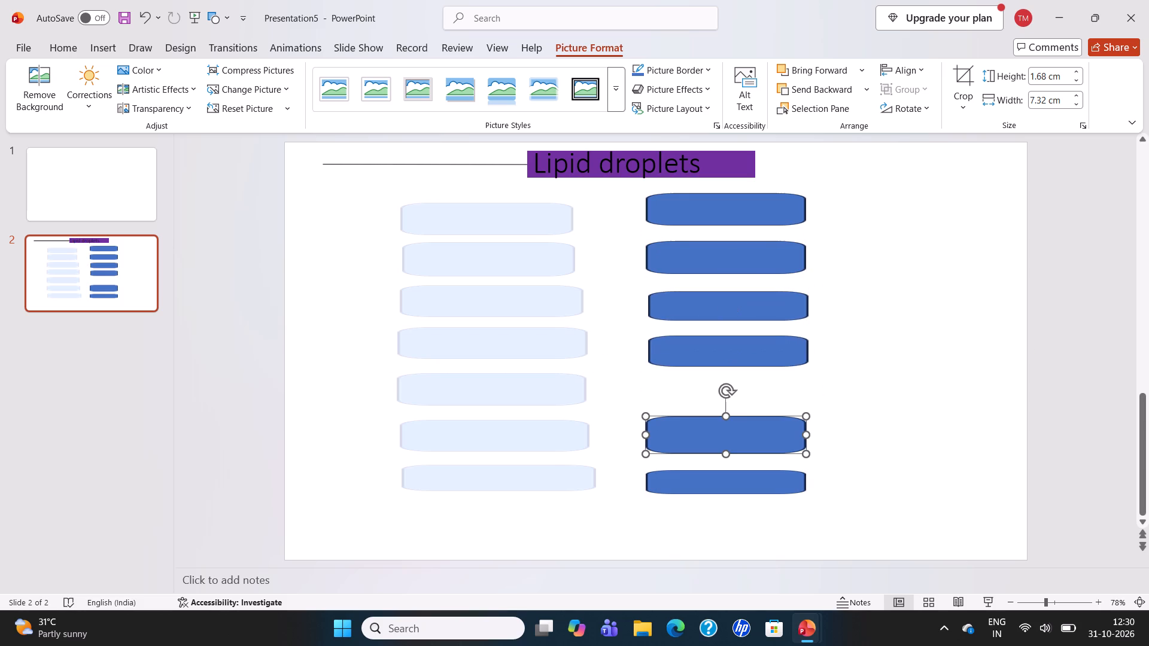
drag(726, 453, 726, 445)
right_click(726, 445)
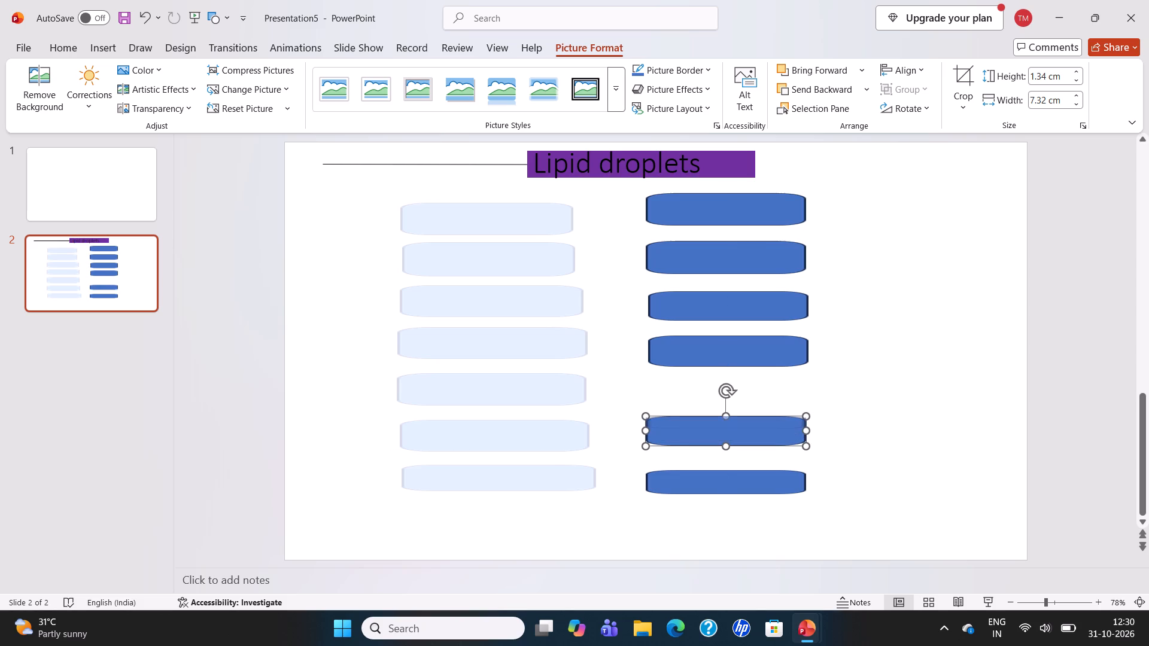
drag(711, 430, 712, 394)
Move the sixth blue bar up just below the fifth bar, aligned with the column's edges.
drag(713, 481, 716, 458)
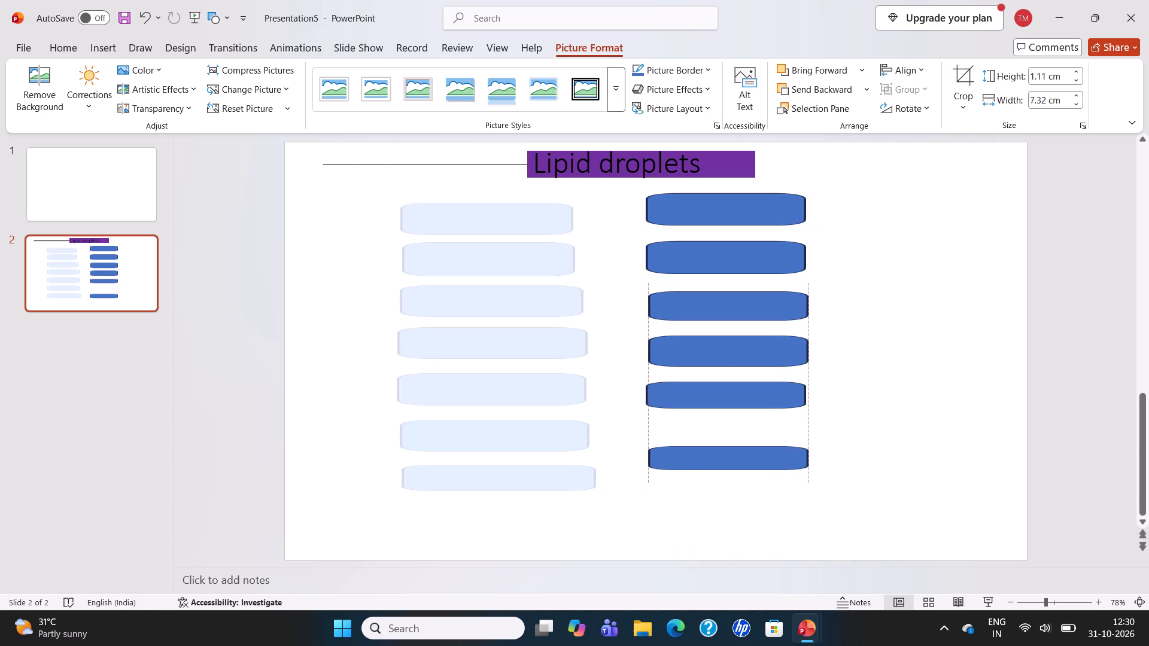
drag(716, 458, 716, 442)
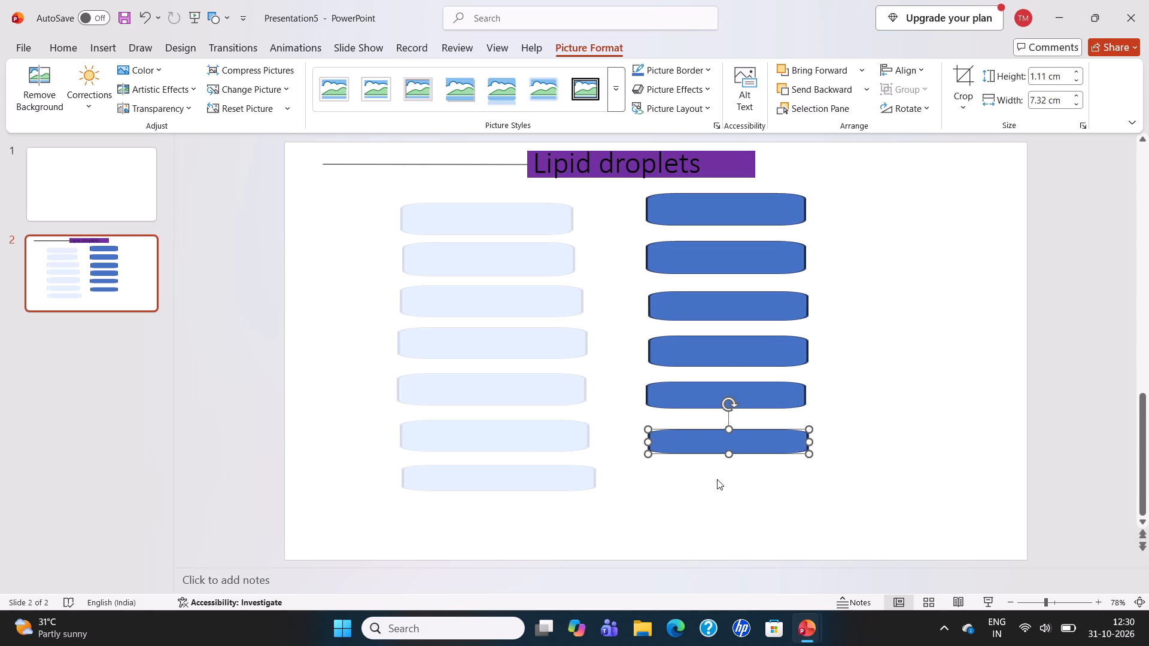
drag(693, 437, 694, 432)
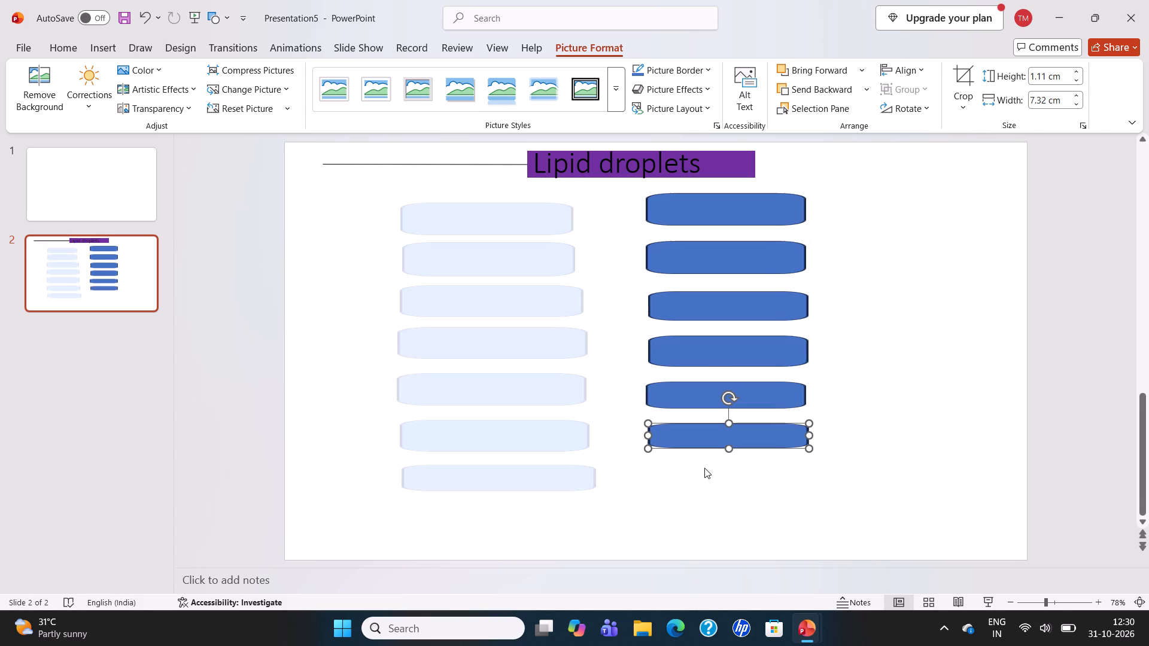
click(705, 472)
click(698, 438)
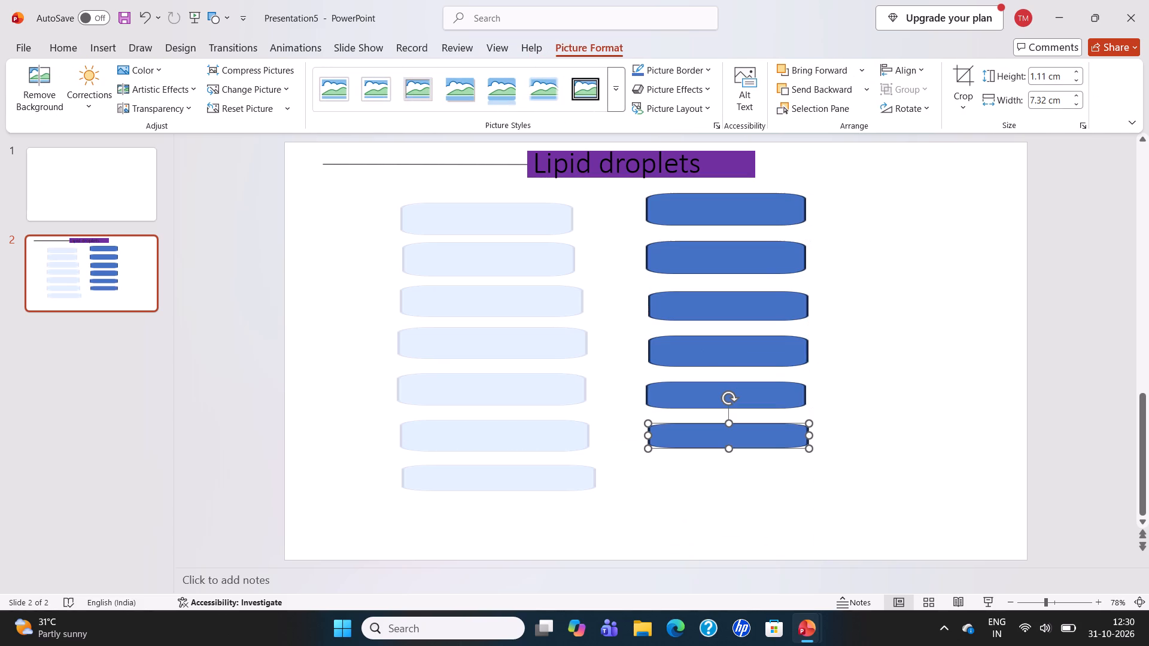
click(697, 446)
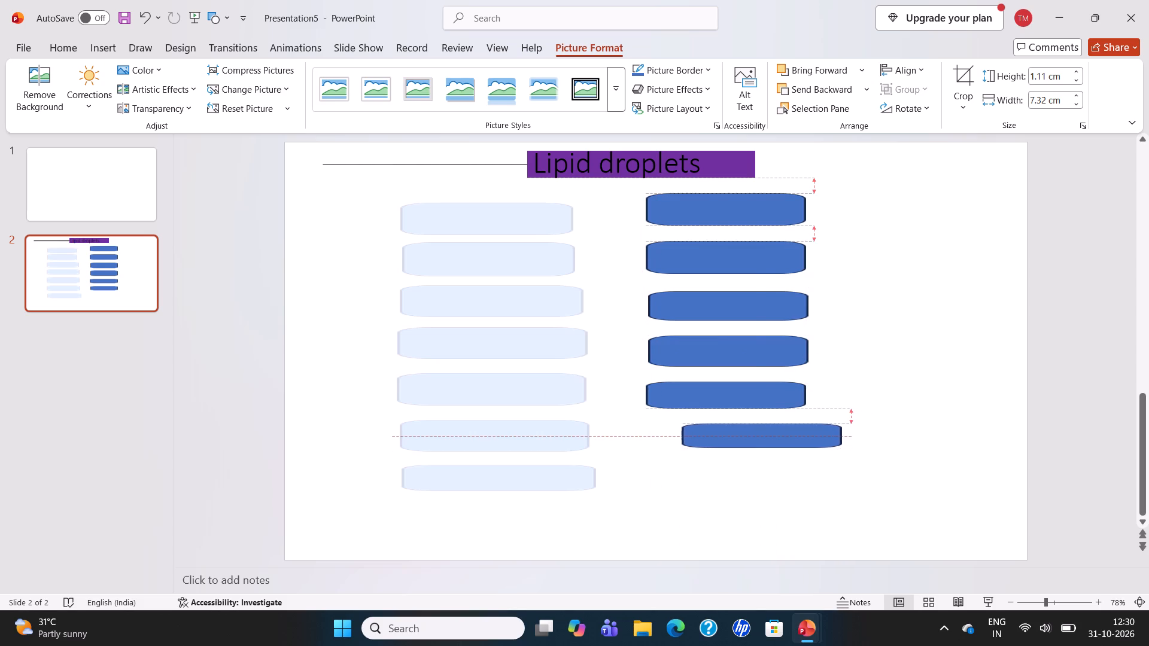
click(698, 462)
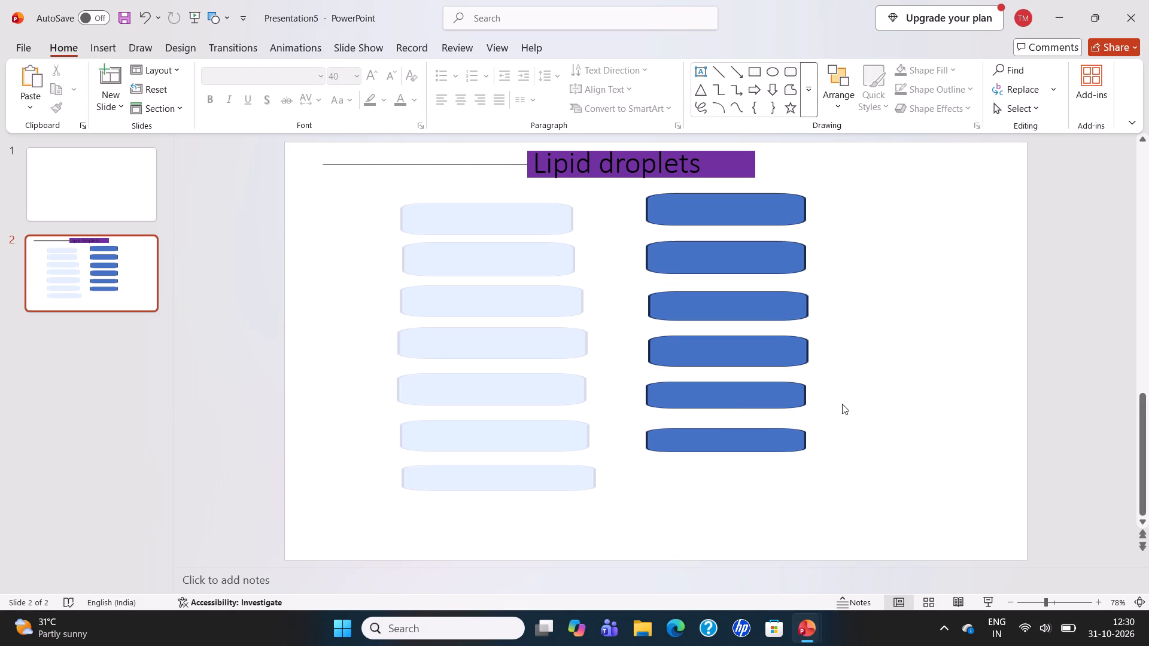
Paste another blue bar as a picture below the sixth, stretch it about 7.6 cm wide and flatten it to roughly the sixth bar's height.
right_click(842, 404)
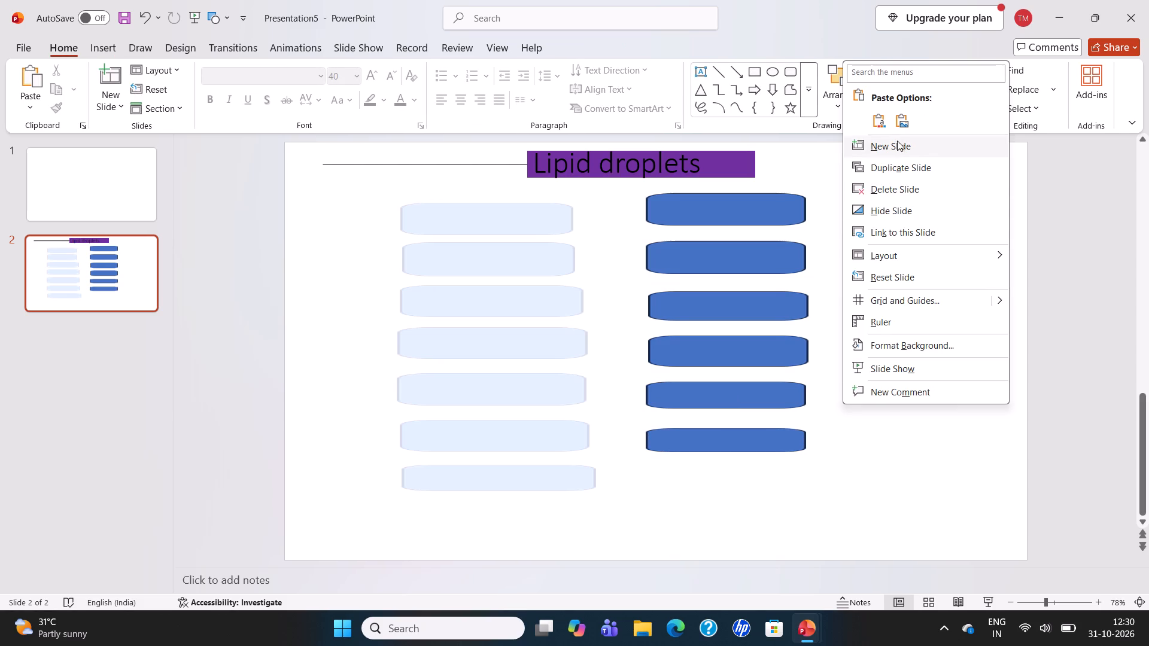
click(897, 121)
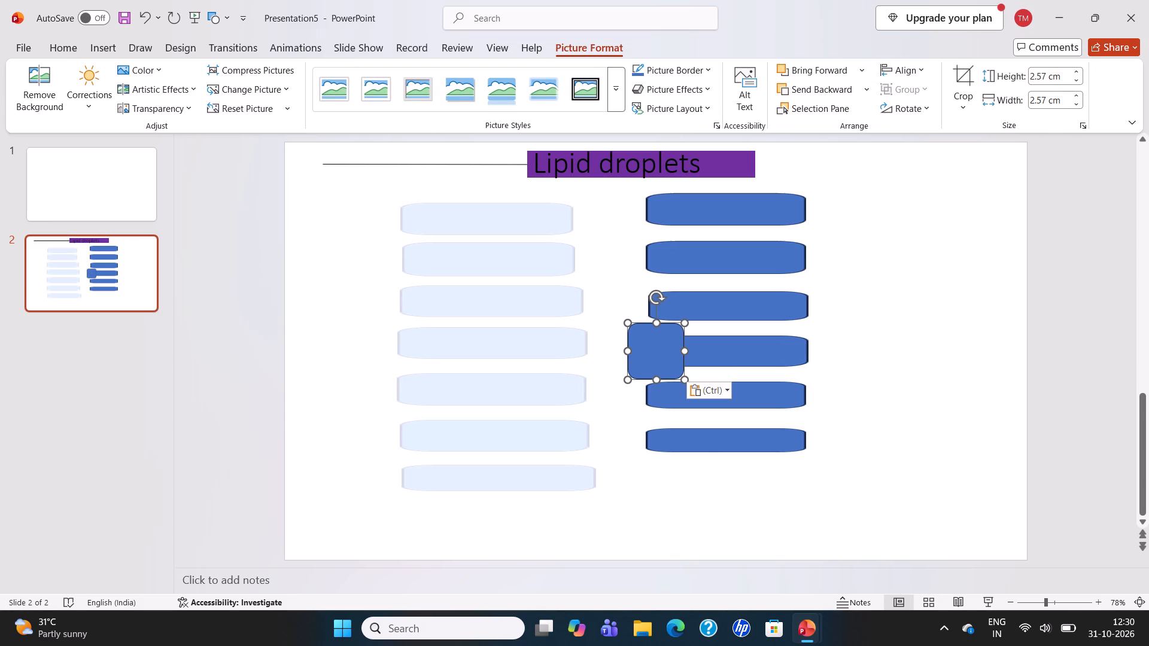
drag(645, 346, 685, 492)
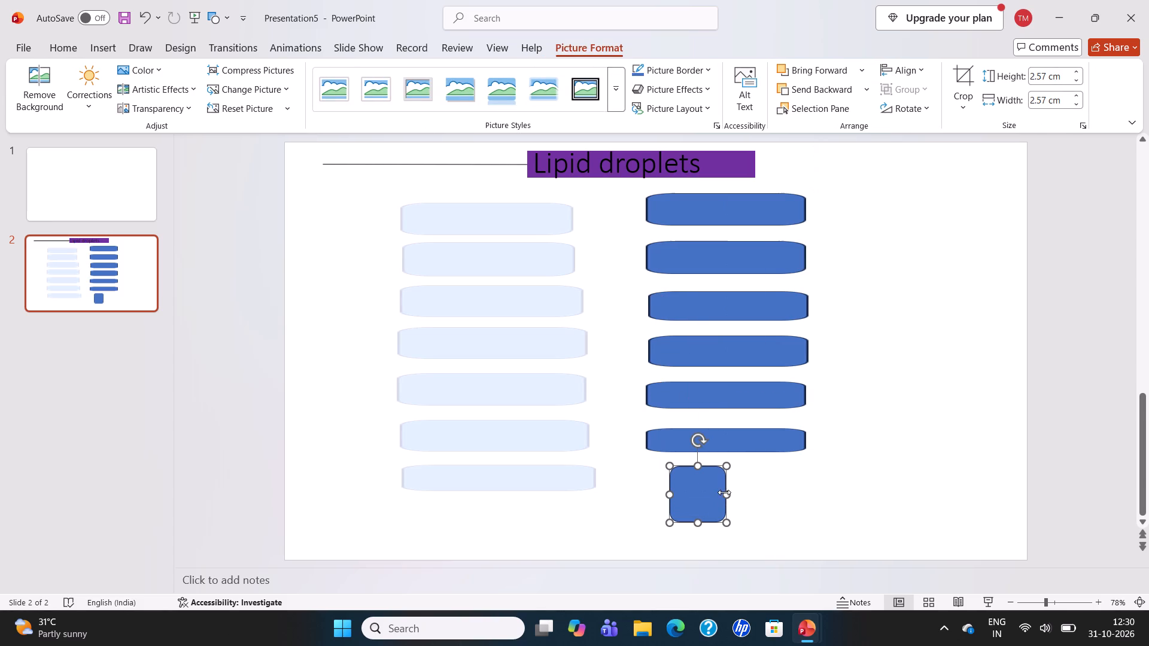
right_drag(724, 492, 838, 491)
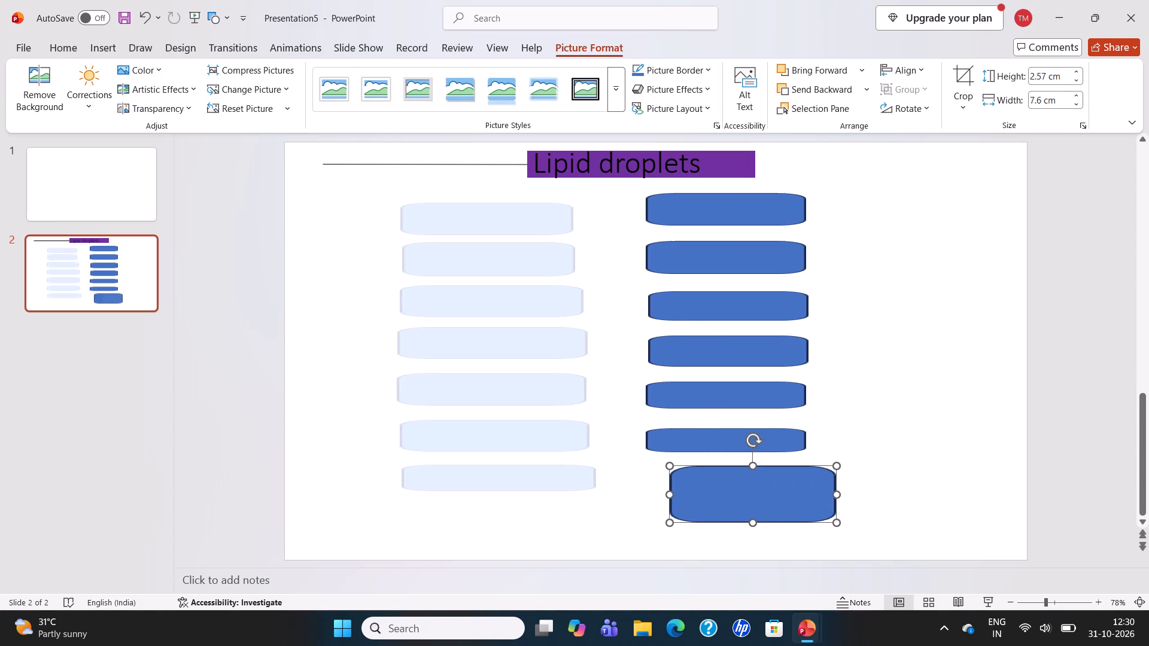
drag(752, 523, 755, 496)
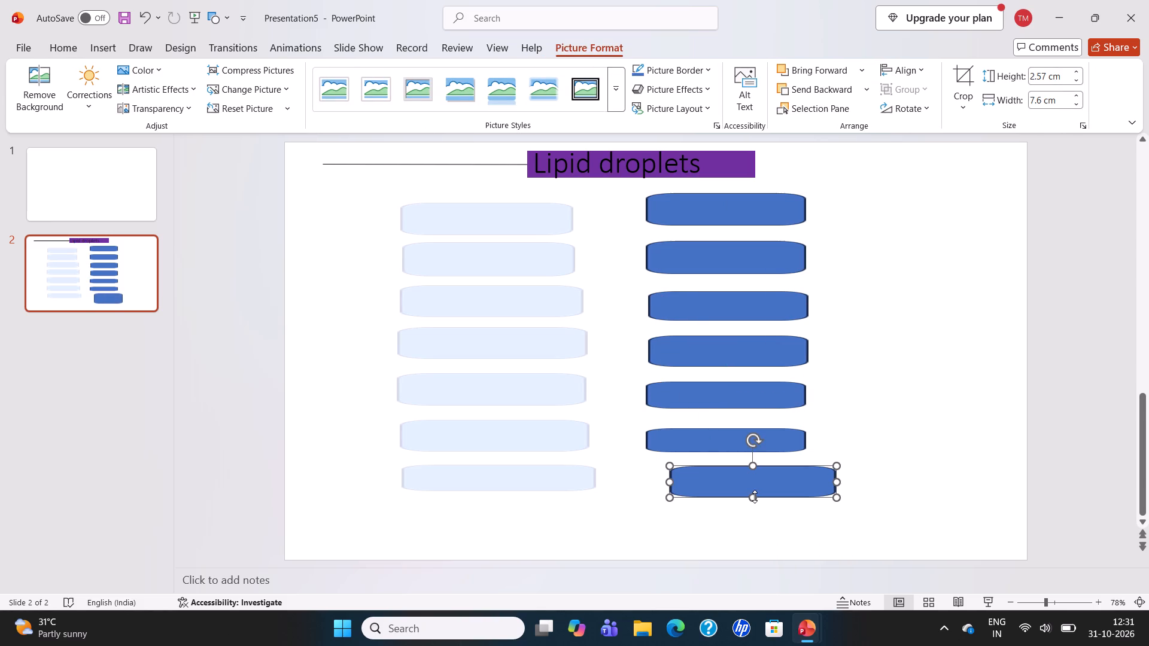
drag(711, 482, 694, 481)
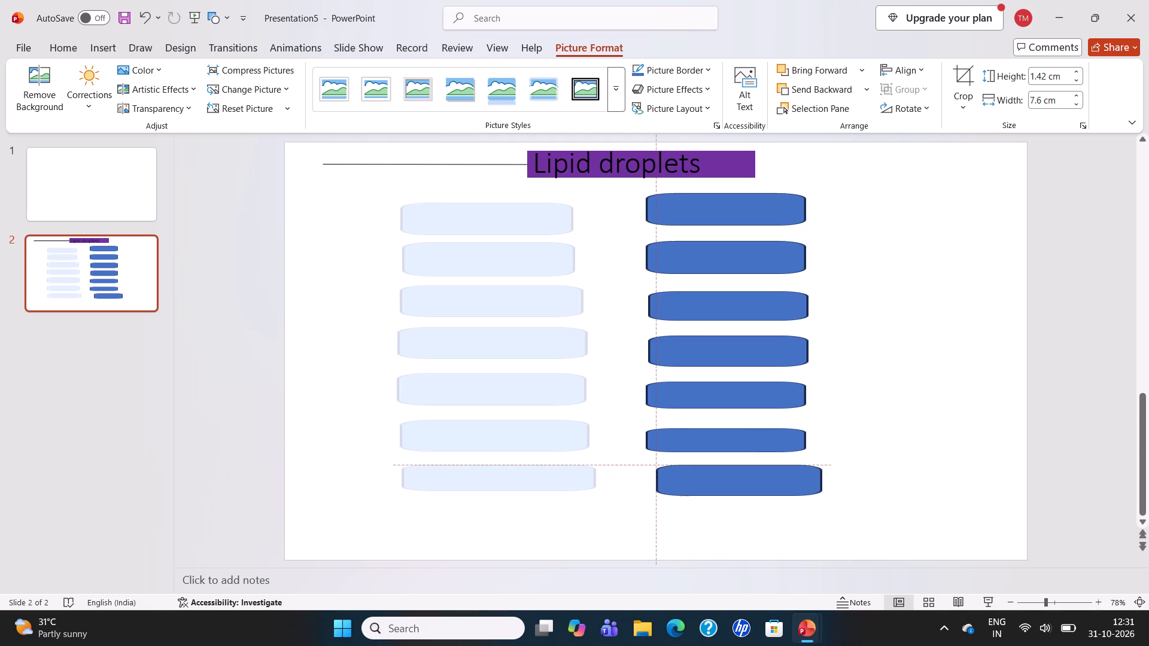
drag(694, 481, 689, 483)
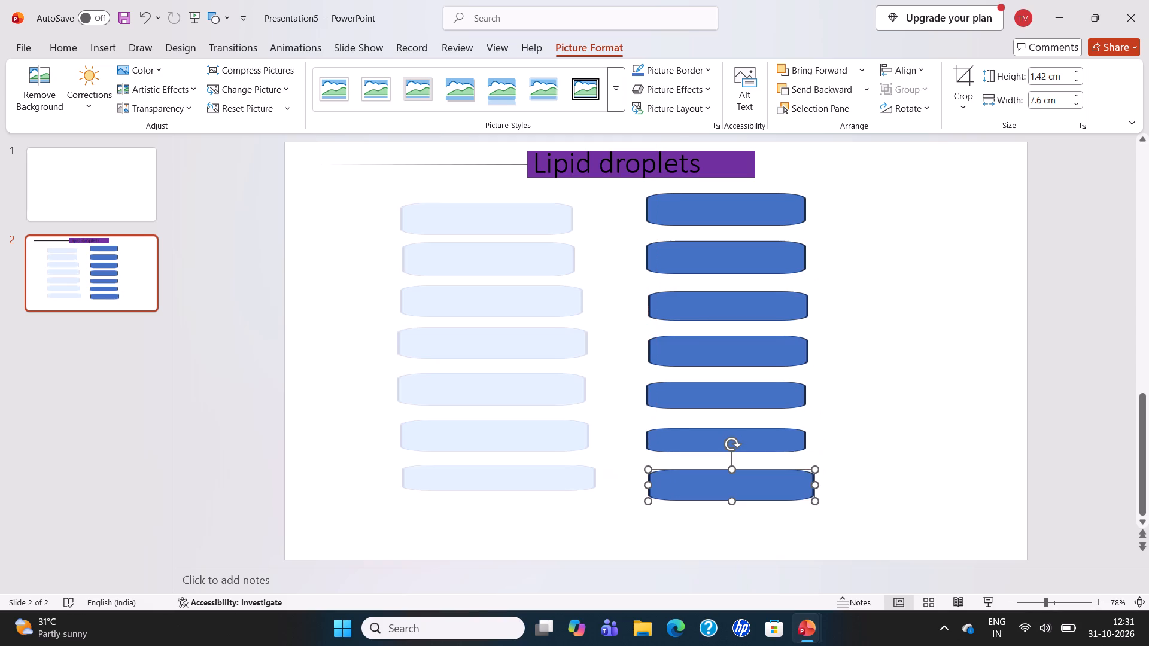
click(905, 489)
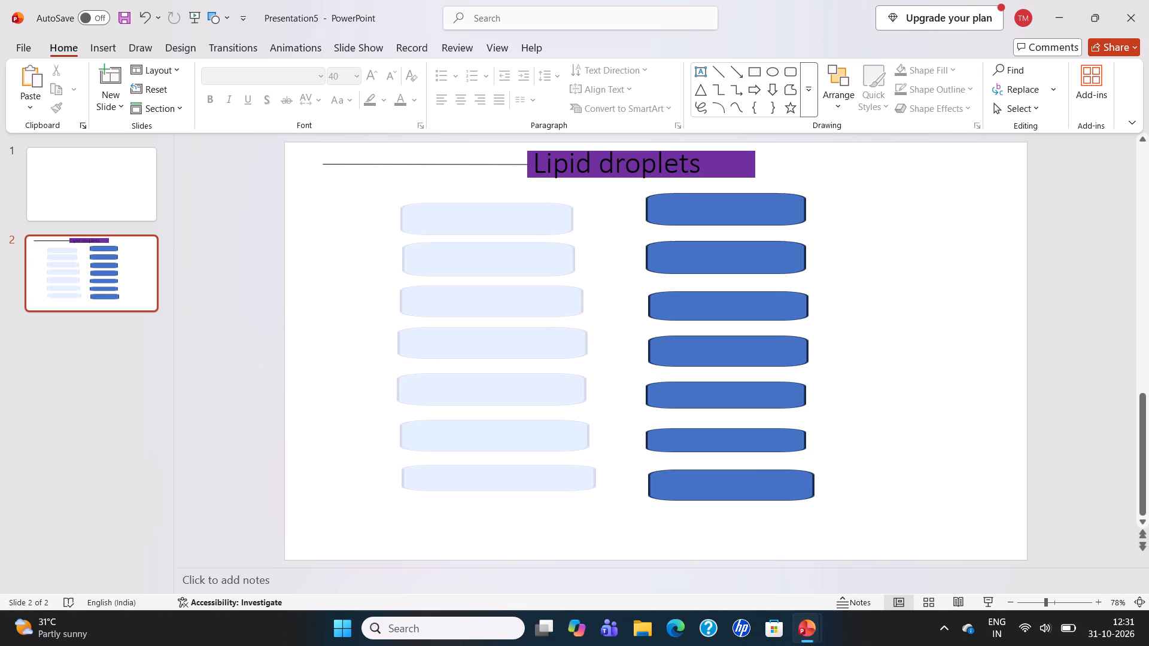
click(747, 484)
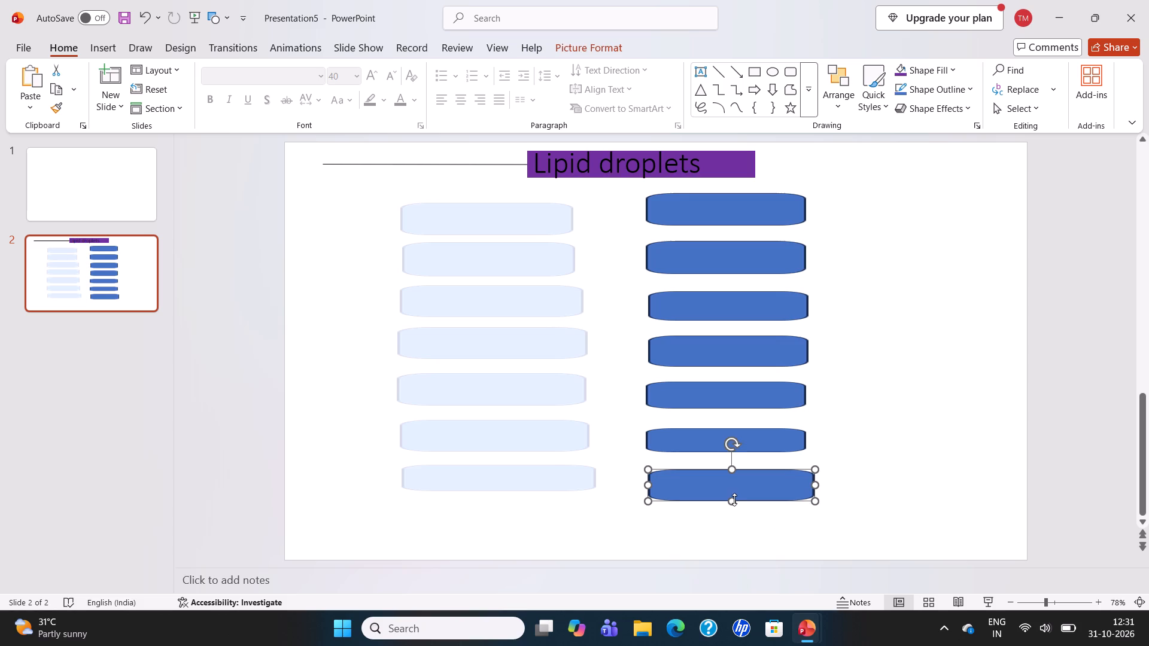
drag(731, 499, 731, 493)
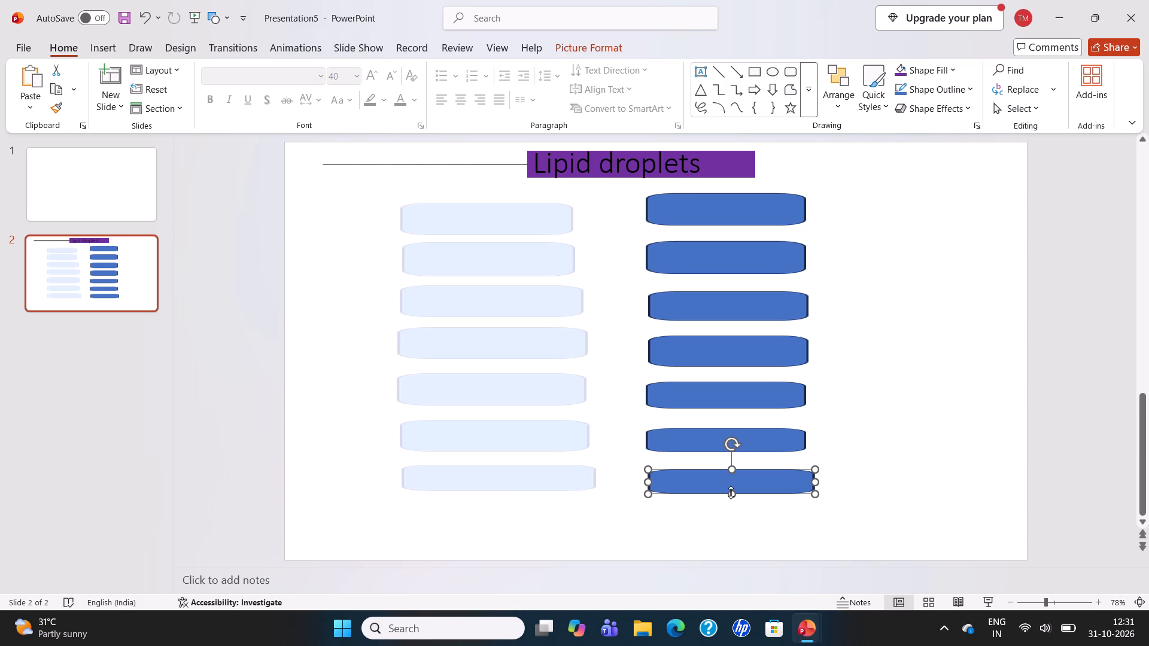
click(862, 423)
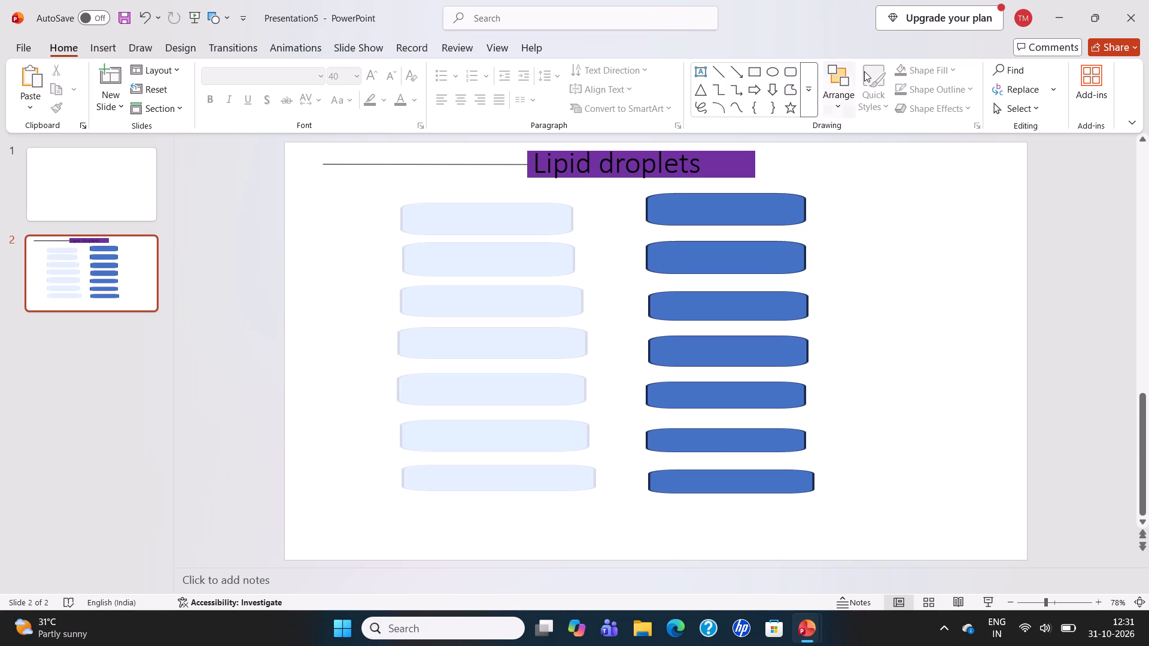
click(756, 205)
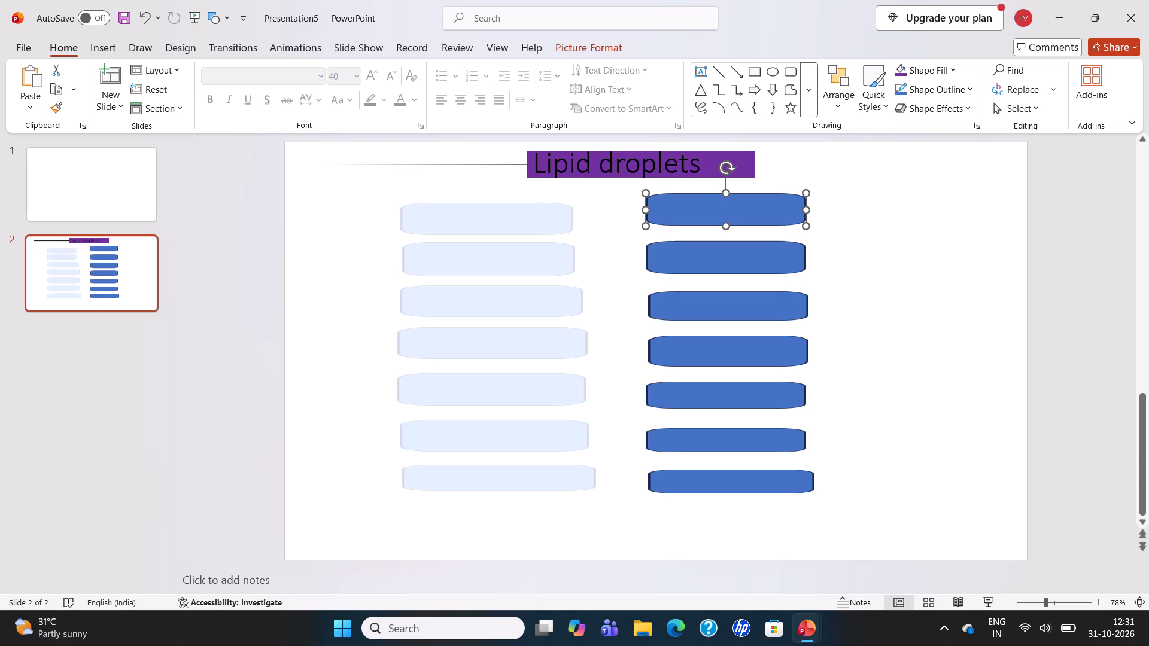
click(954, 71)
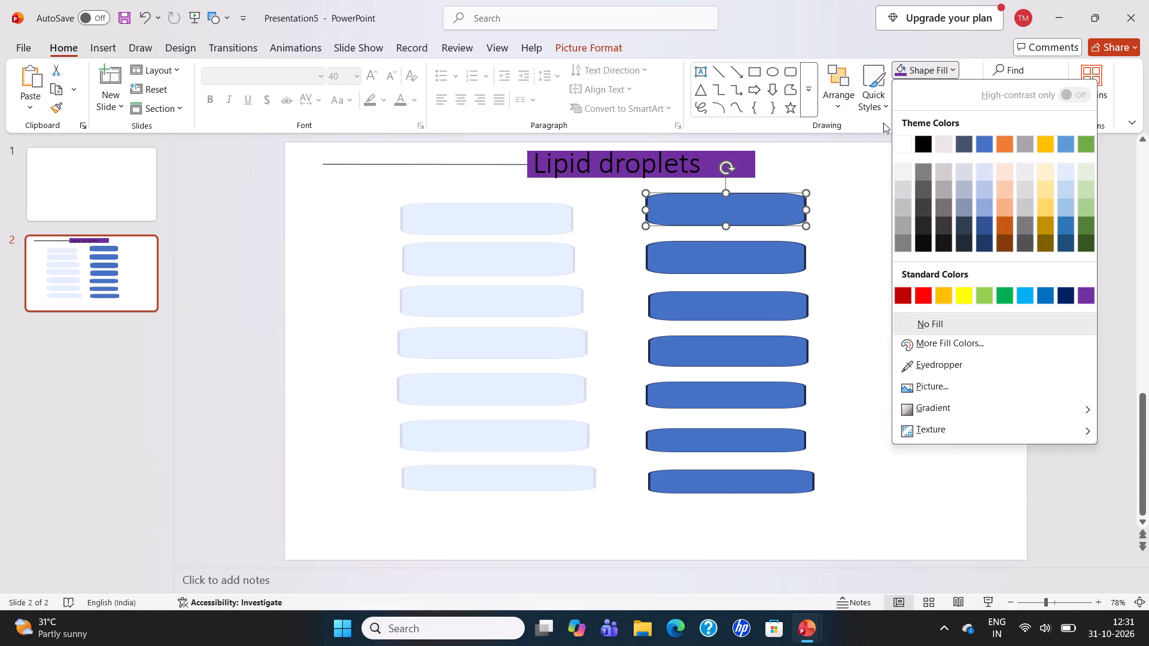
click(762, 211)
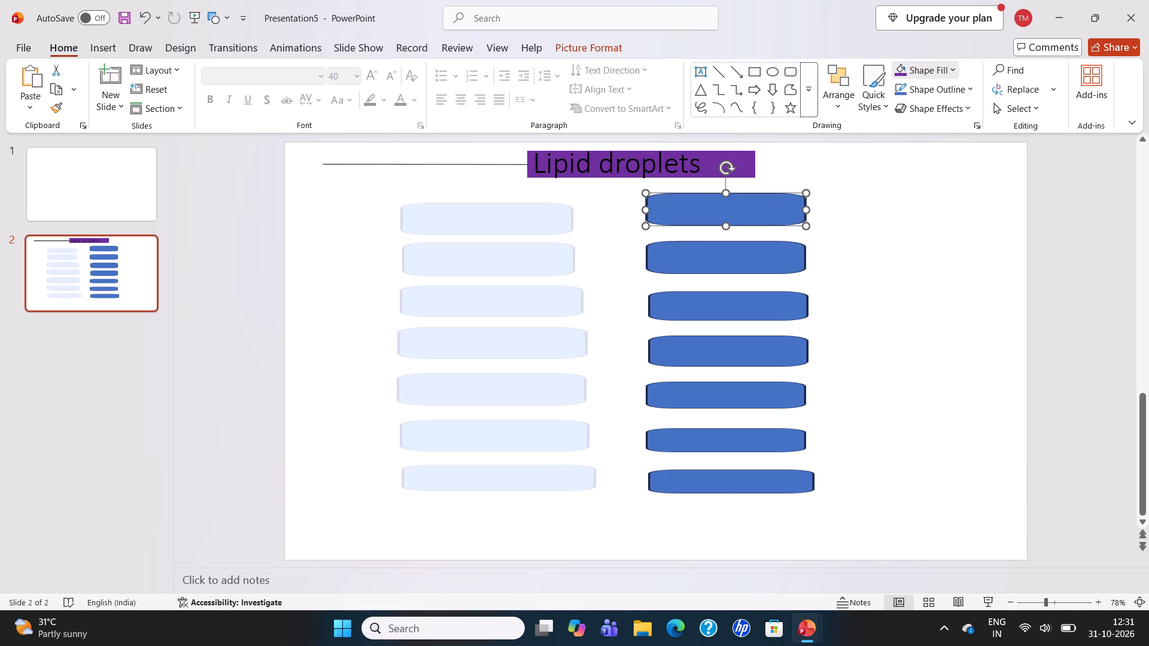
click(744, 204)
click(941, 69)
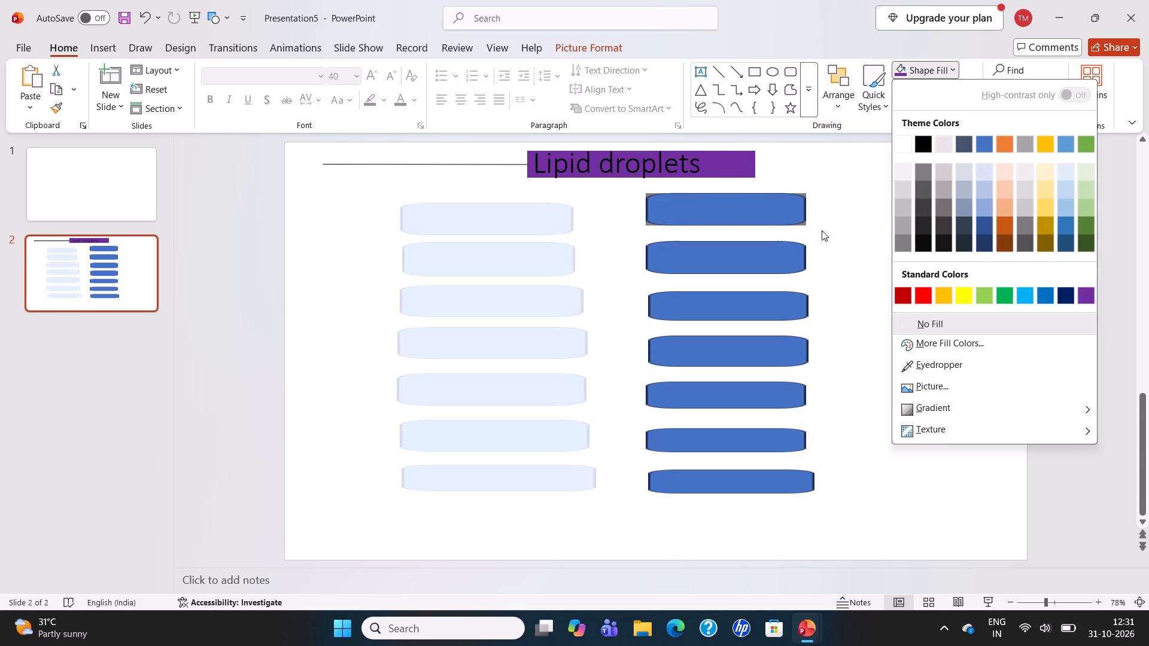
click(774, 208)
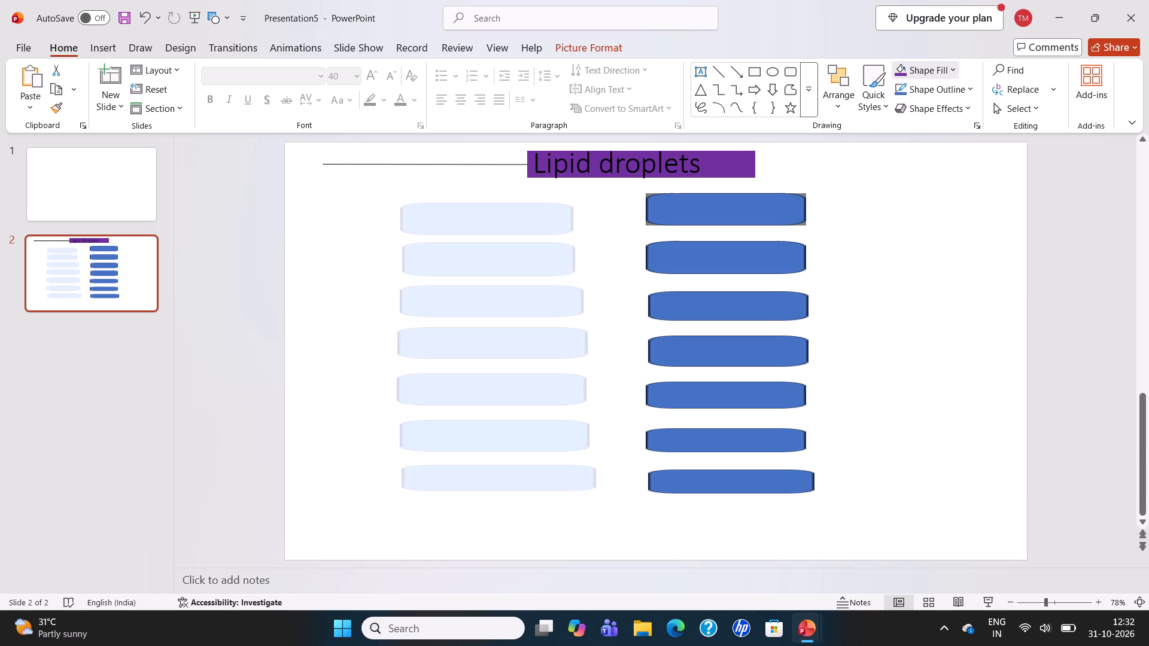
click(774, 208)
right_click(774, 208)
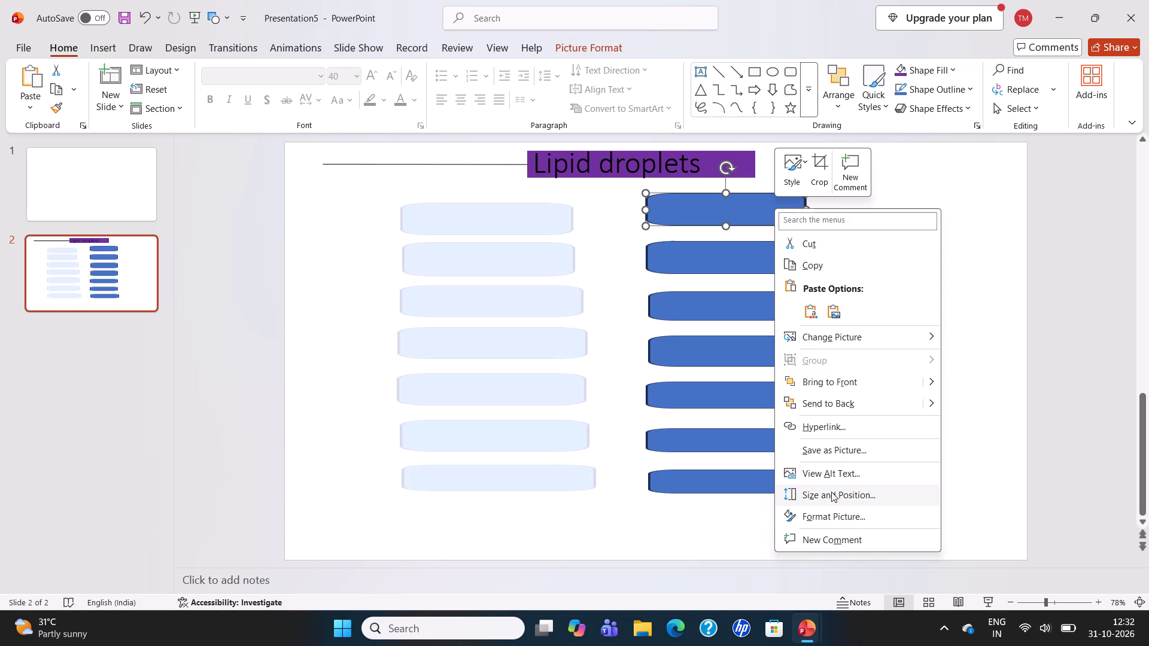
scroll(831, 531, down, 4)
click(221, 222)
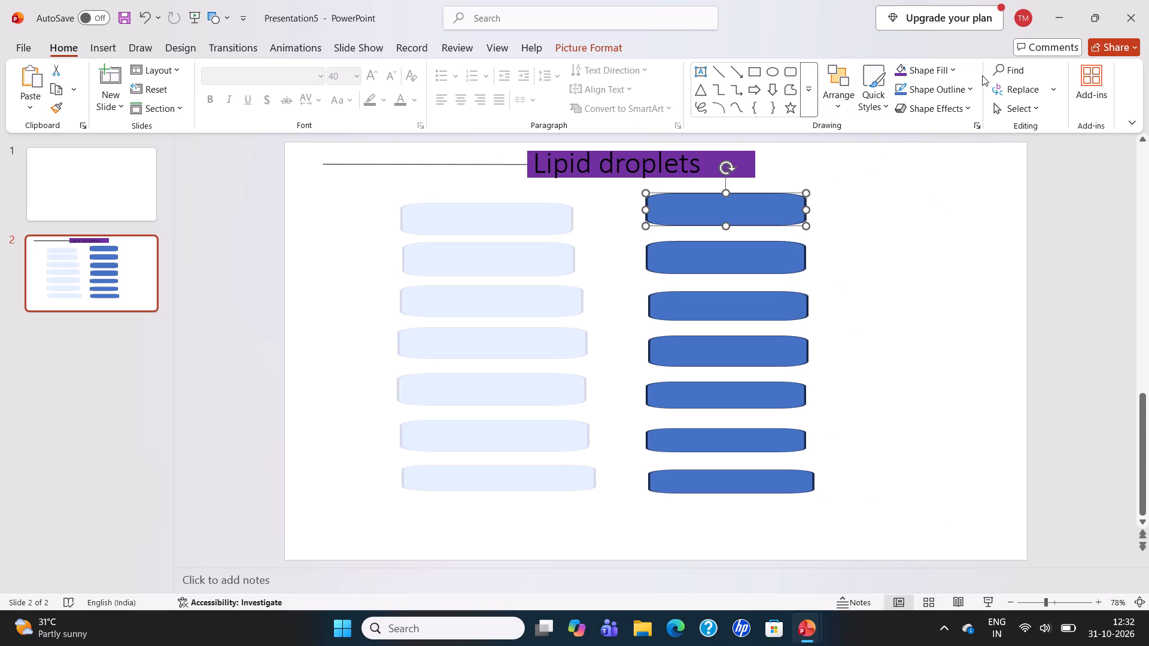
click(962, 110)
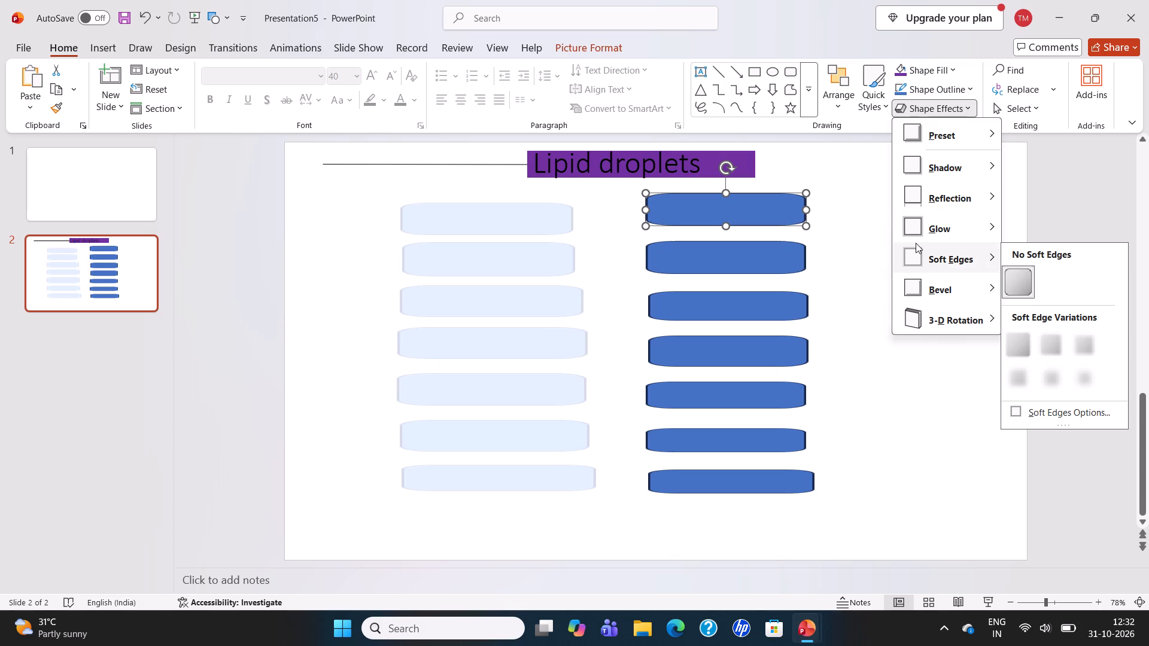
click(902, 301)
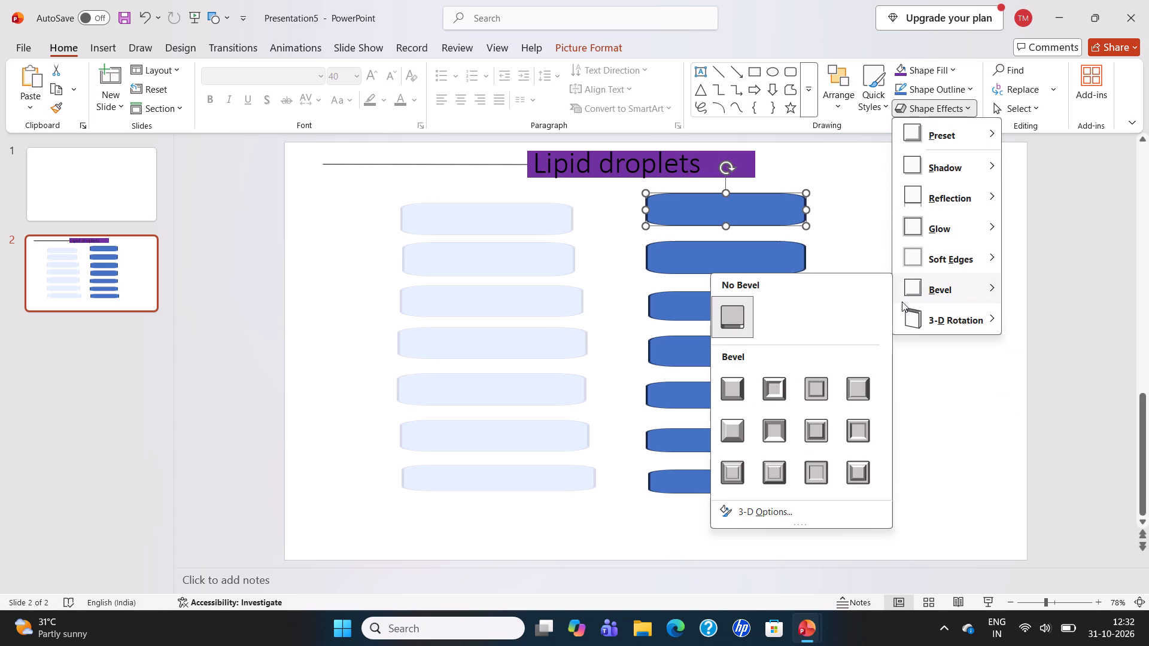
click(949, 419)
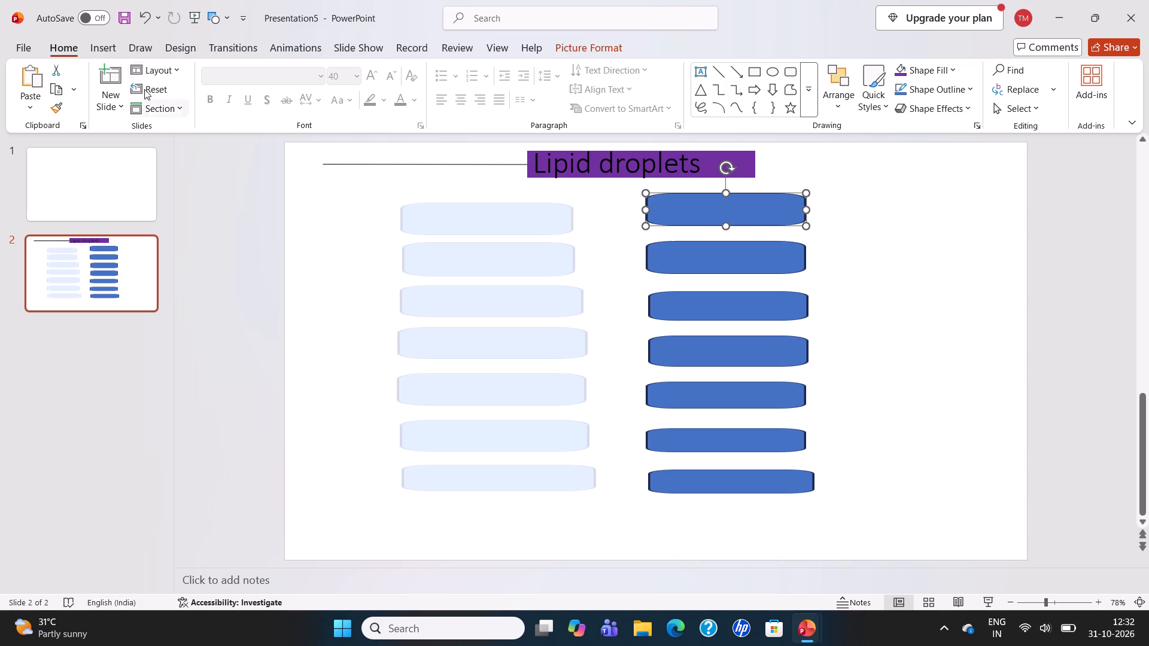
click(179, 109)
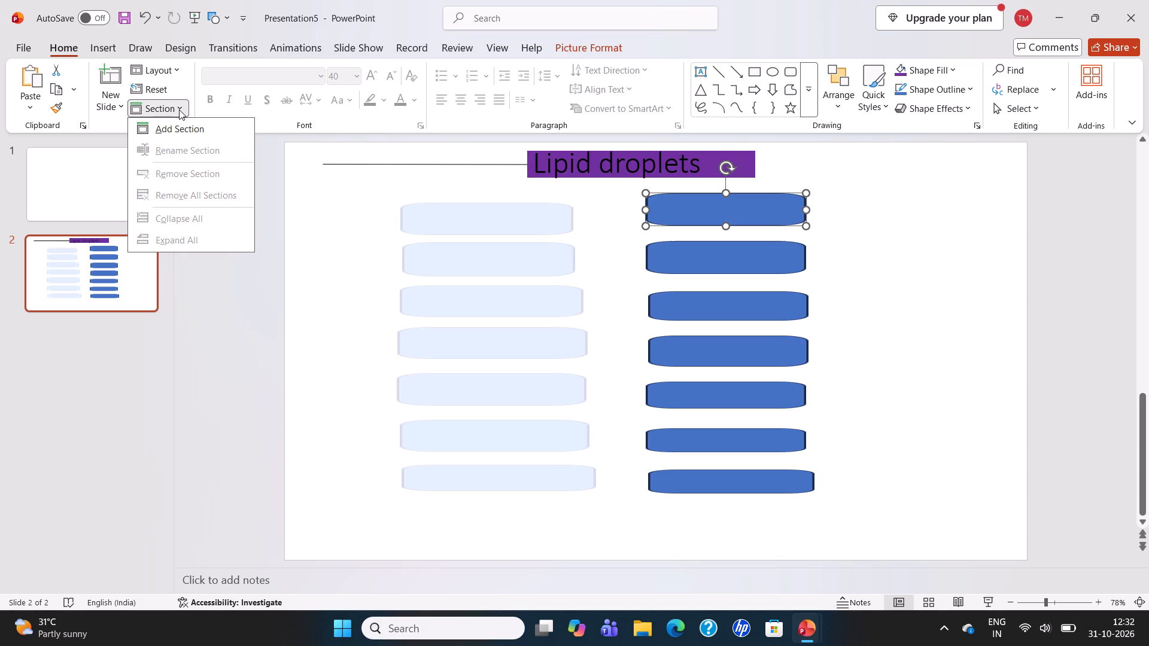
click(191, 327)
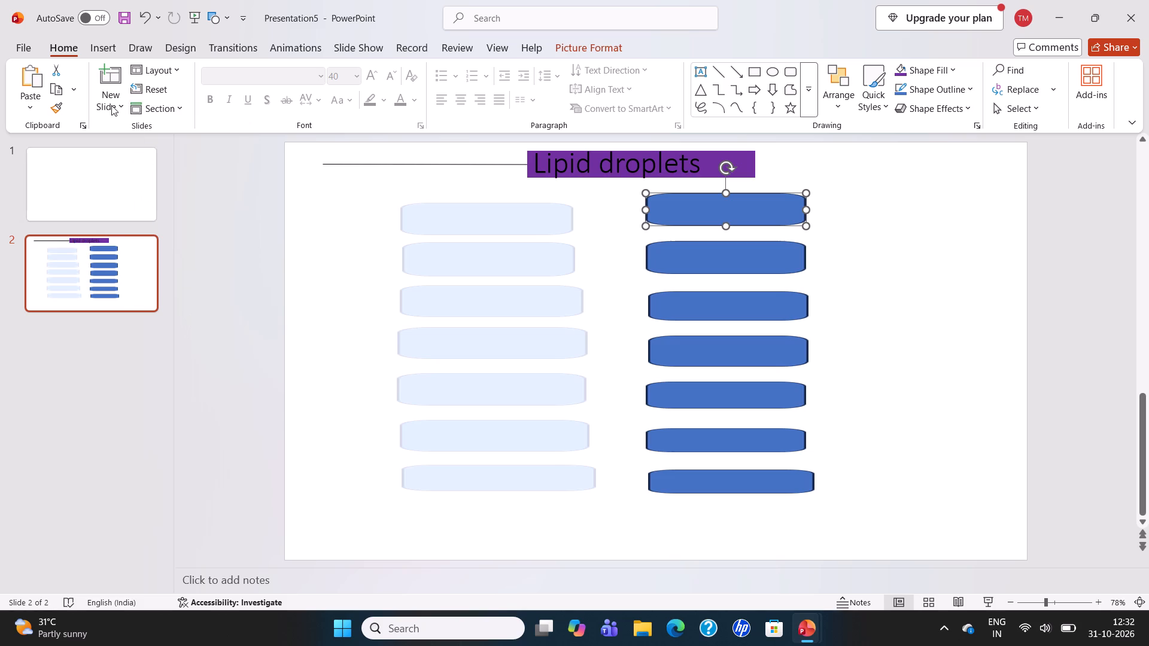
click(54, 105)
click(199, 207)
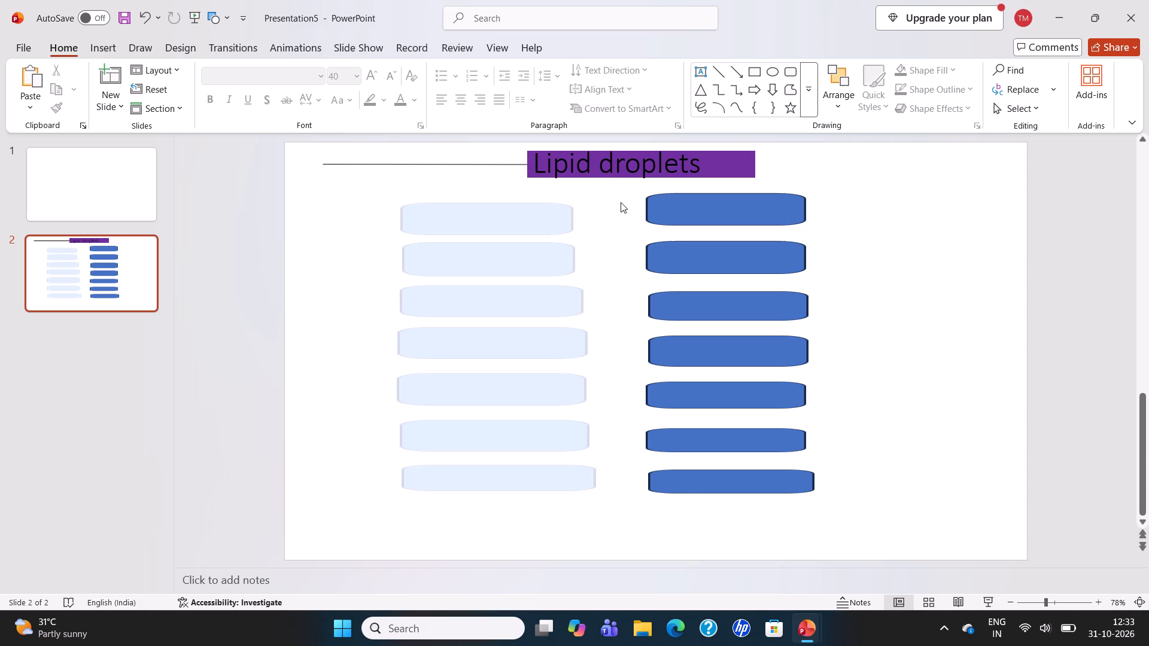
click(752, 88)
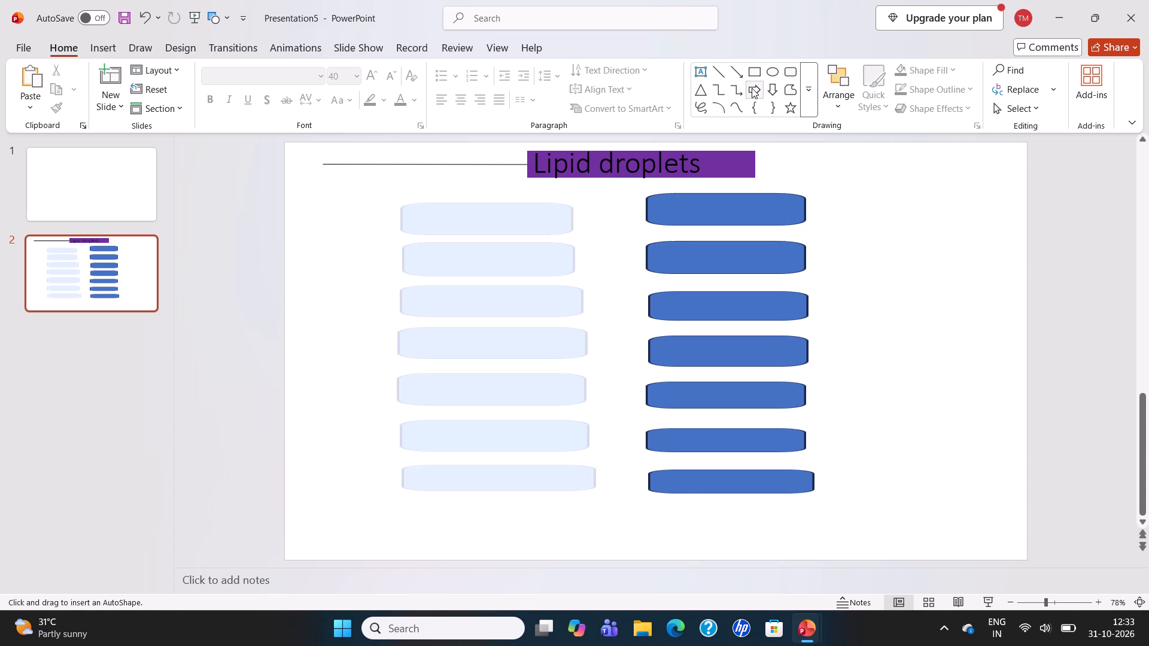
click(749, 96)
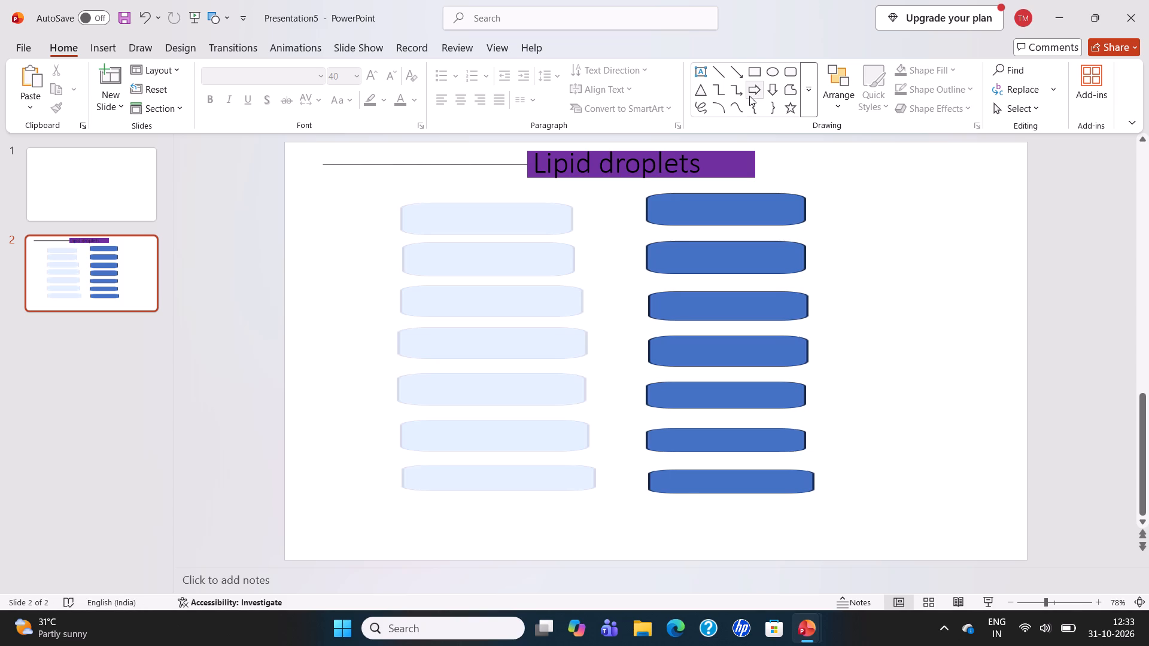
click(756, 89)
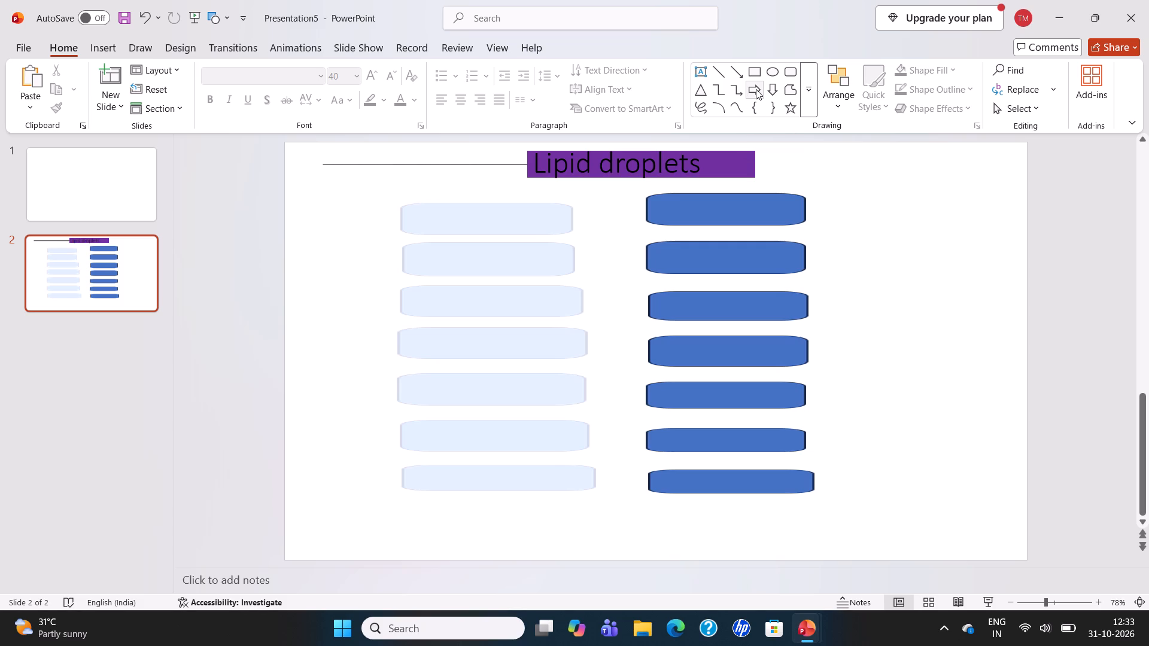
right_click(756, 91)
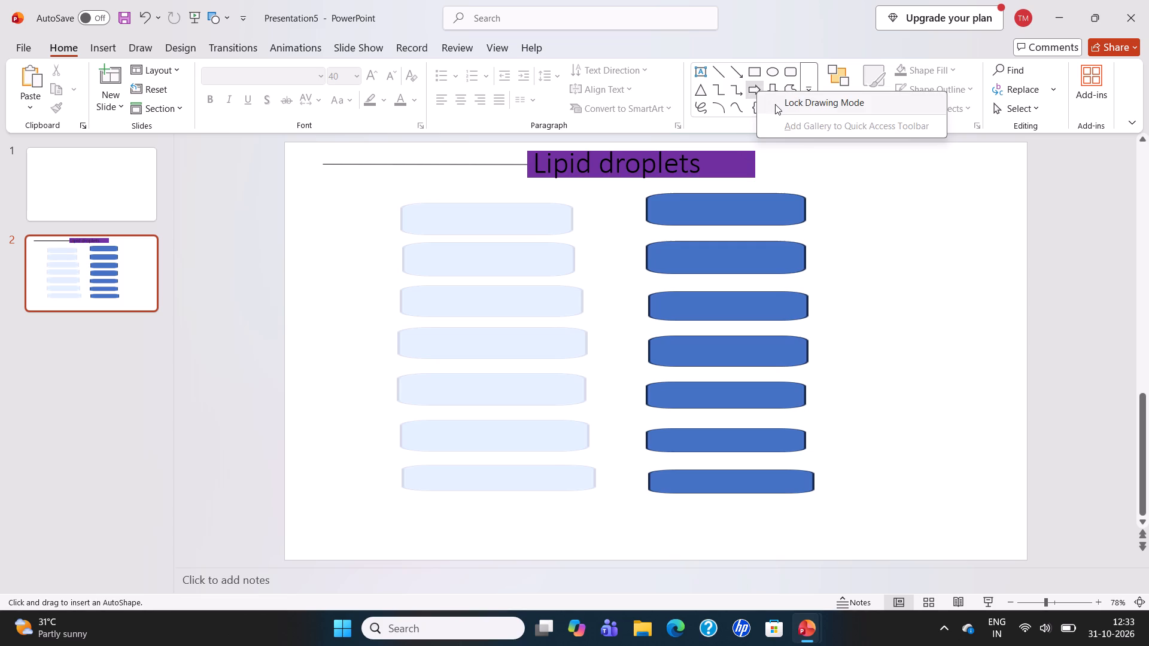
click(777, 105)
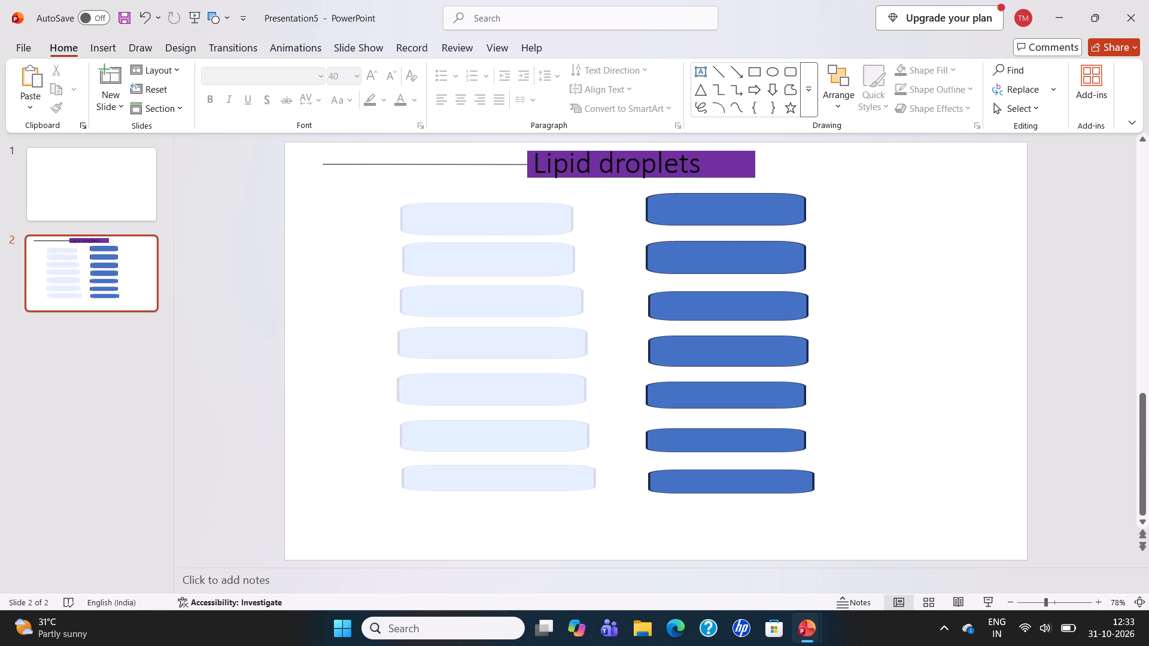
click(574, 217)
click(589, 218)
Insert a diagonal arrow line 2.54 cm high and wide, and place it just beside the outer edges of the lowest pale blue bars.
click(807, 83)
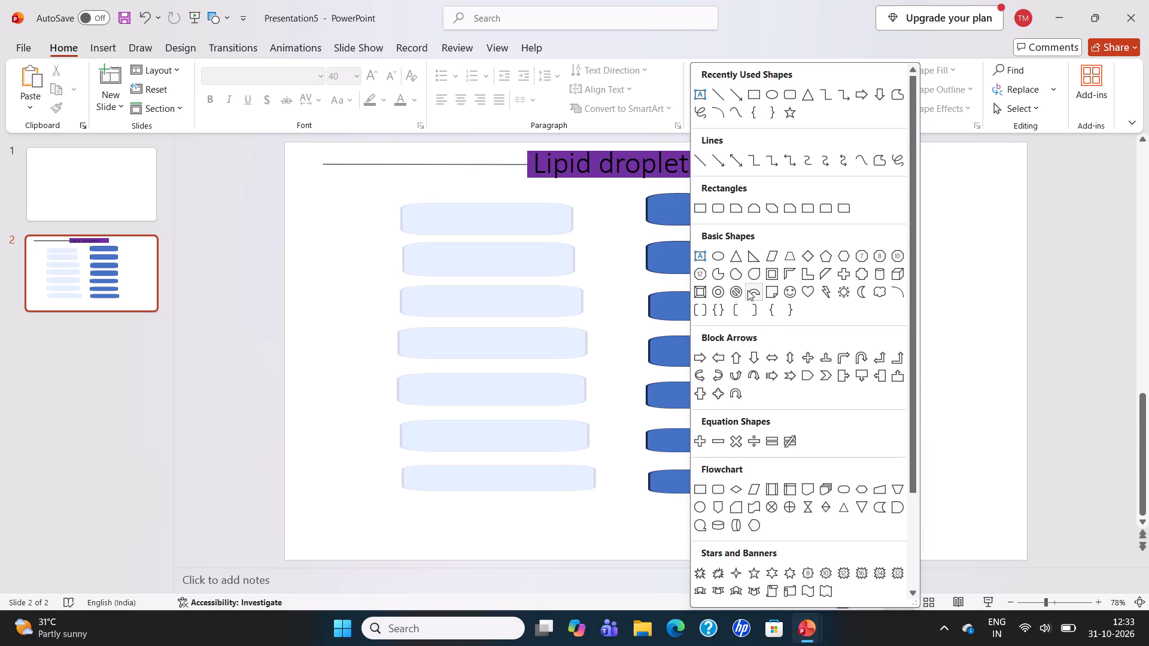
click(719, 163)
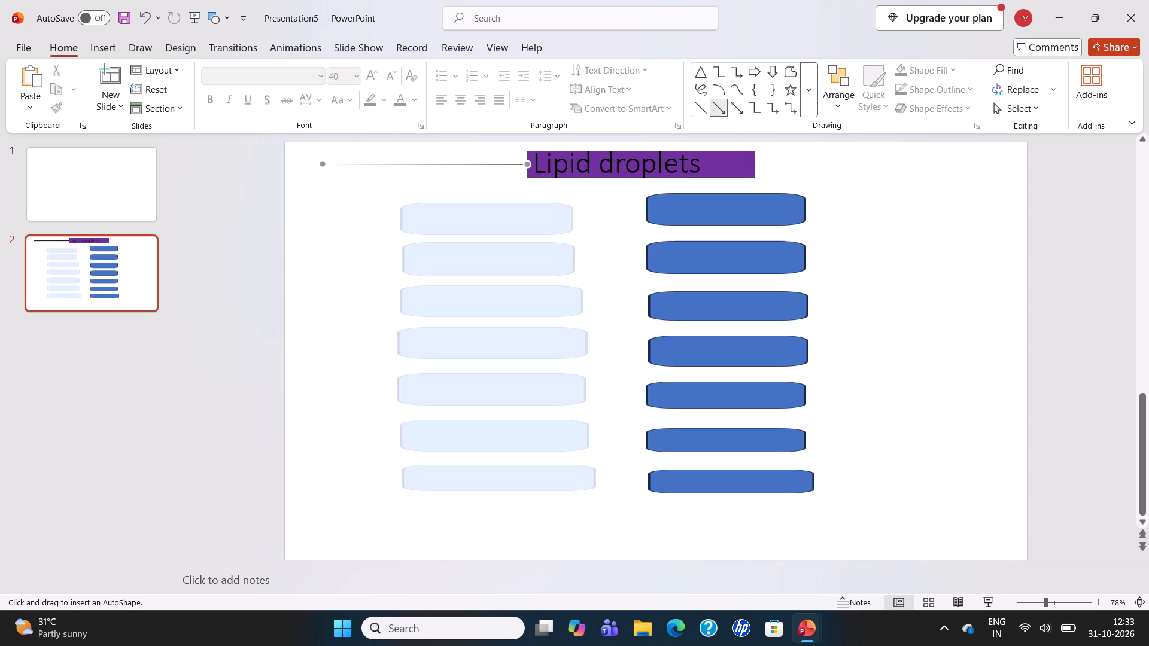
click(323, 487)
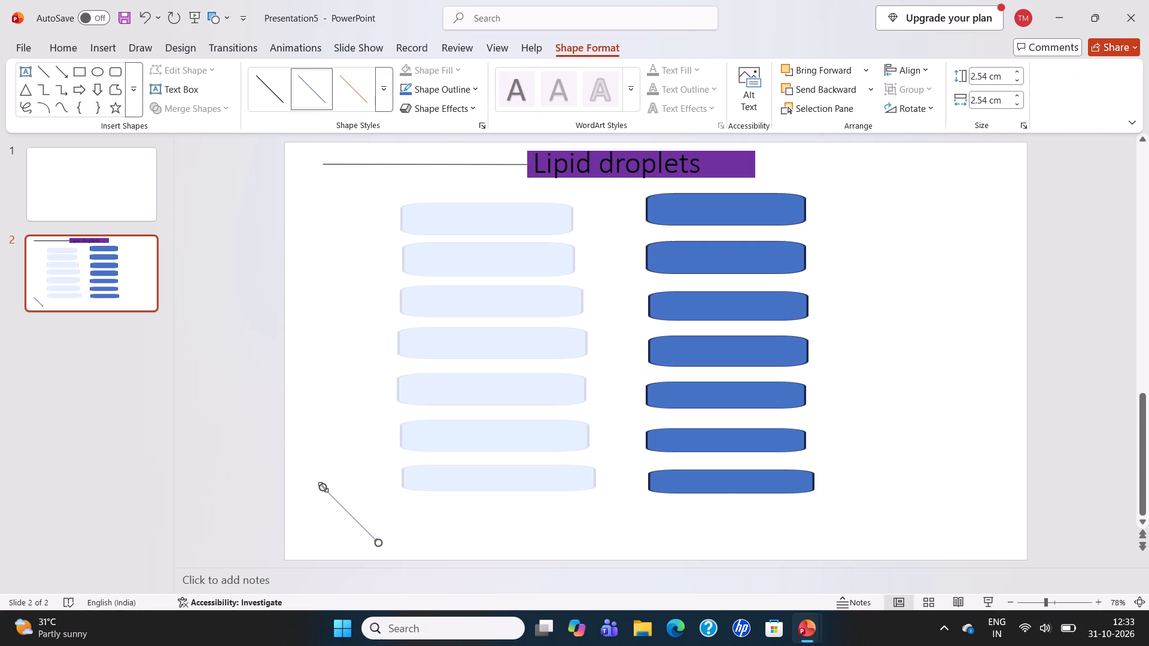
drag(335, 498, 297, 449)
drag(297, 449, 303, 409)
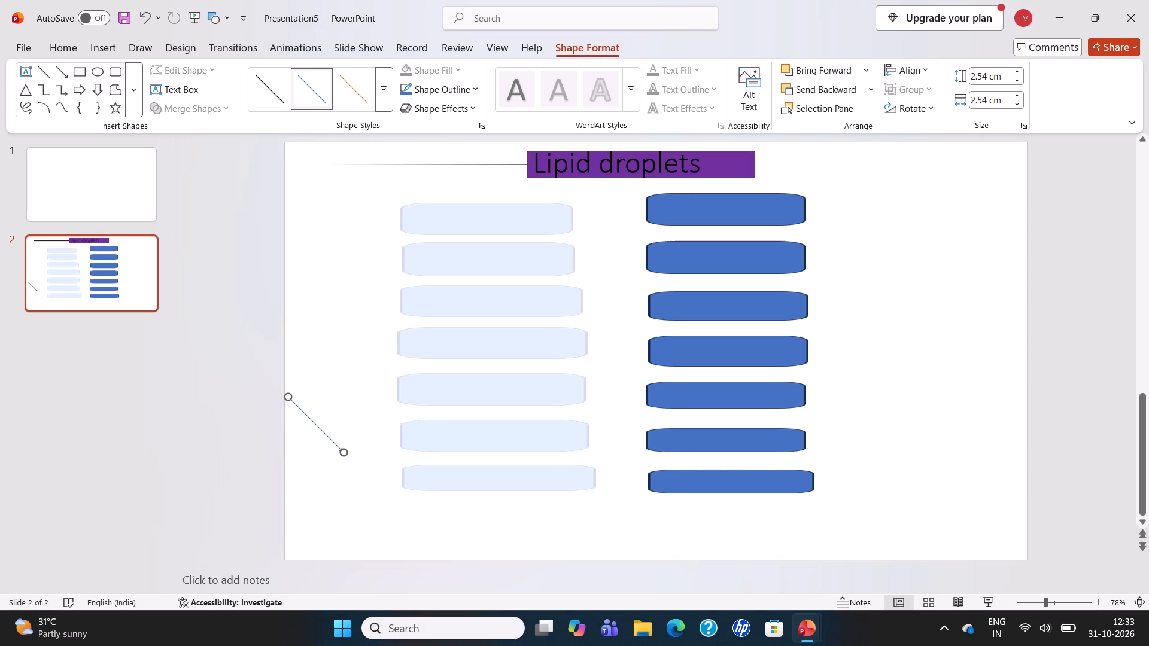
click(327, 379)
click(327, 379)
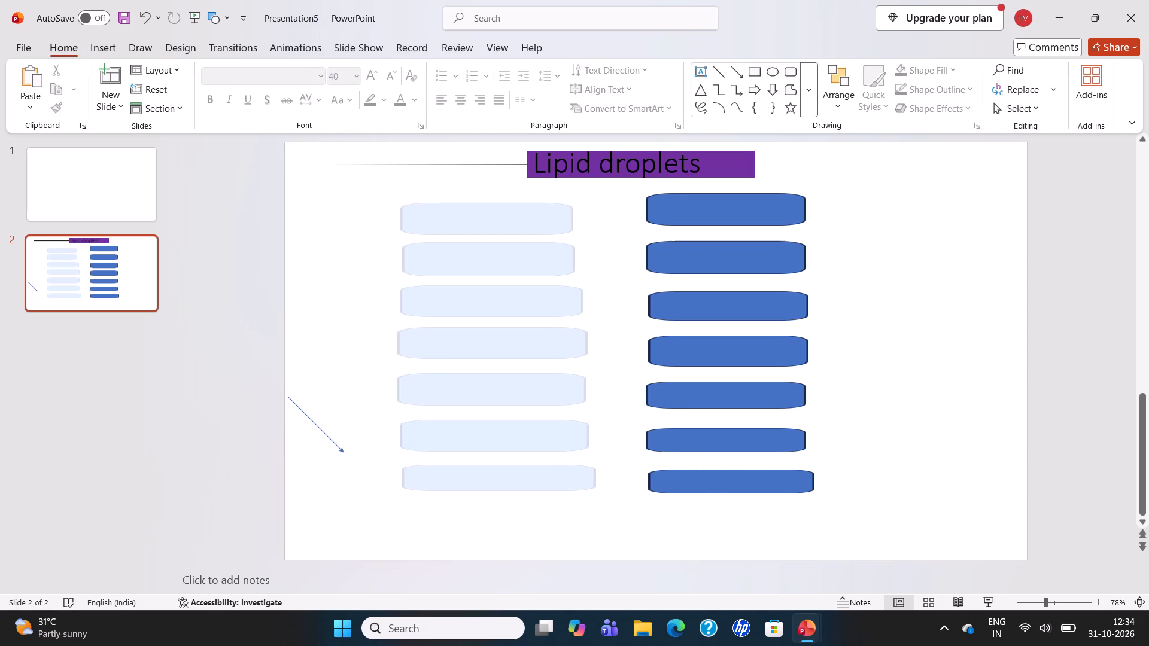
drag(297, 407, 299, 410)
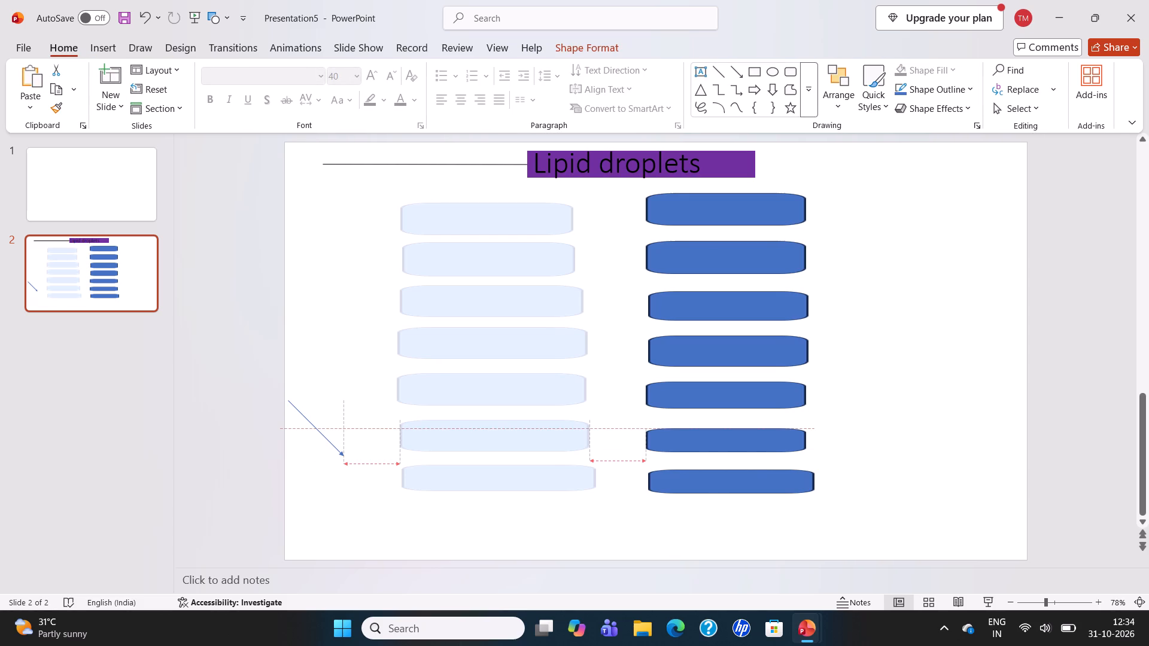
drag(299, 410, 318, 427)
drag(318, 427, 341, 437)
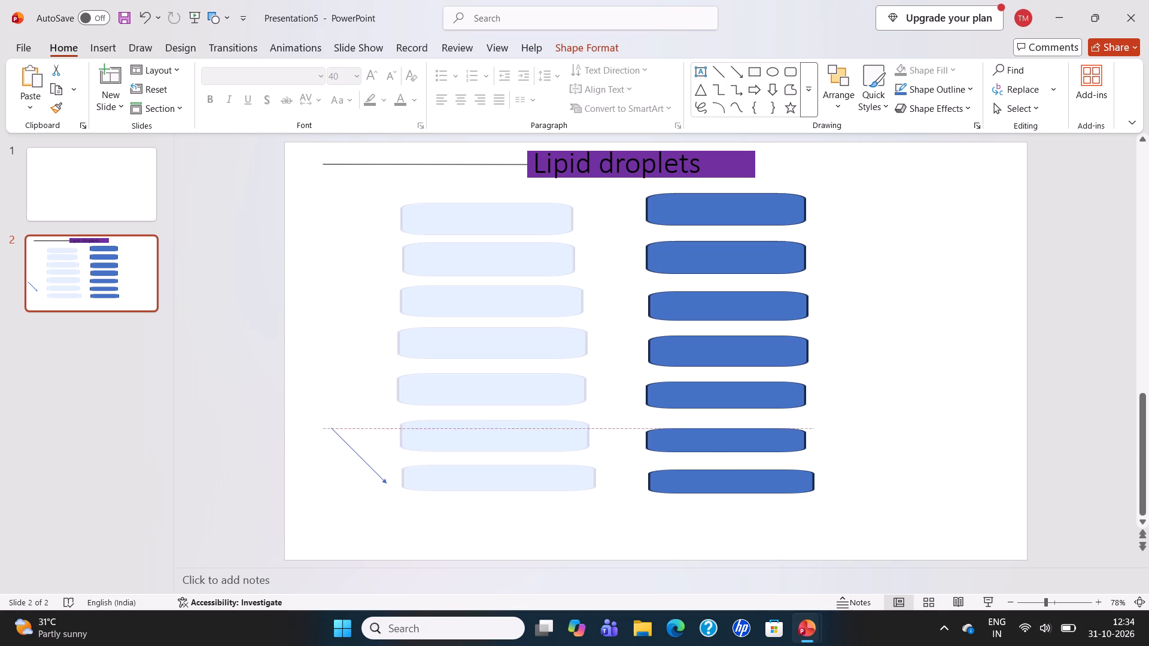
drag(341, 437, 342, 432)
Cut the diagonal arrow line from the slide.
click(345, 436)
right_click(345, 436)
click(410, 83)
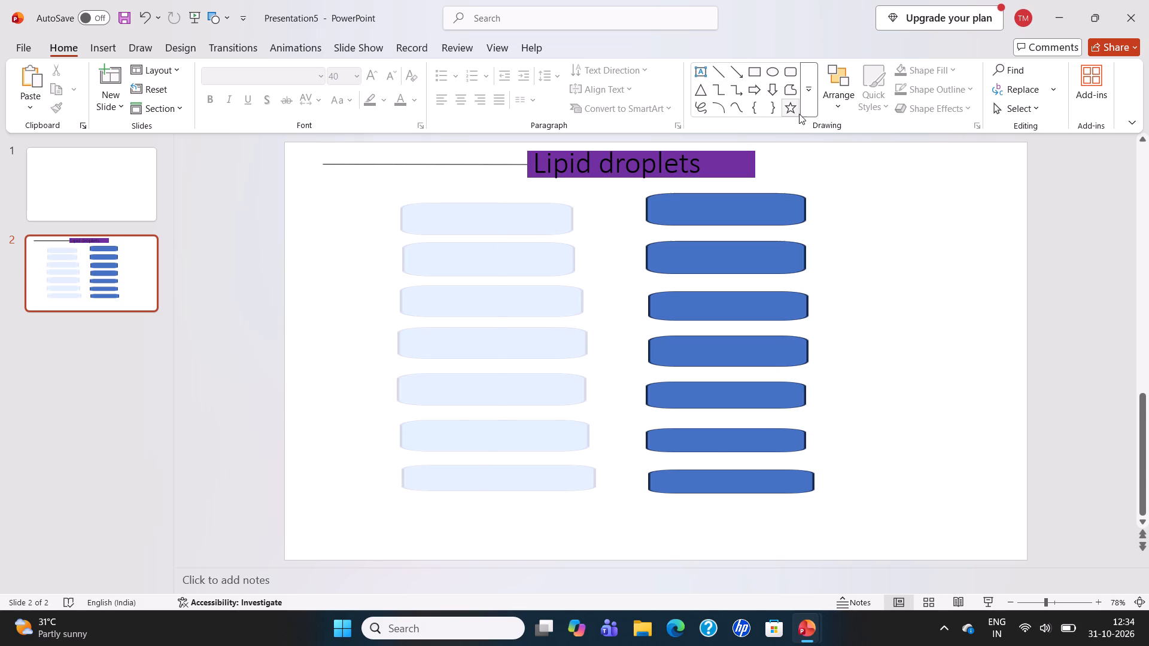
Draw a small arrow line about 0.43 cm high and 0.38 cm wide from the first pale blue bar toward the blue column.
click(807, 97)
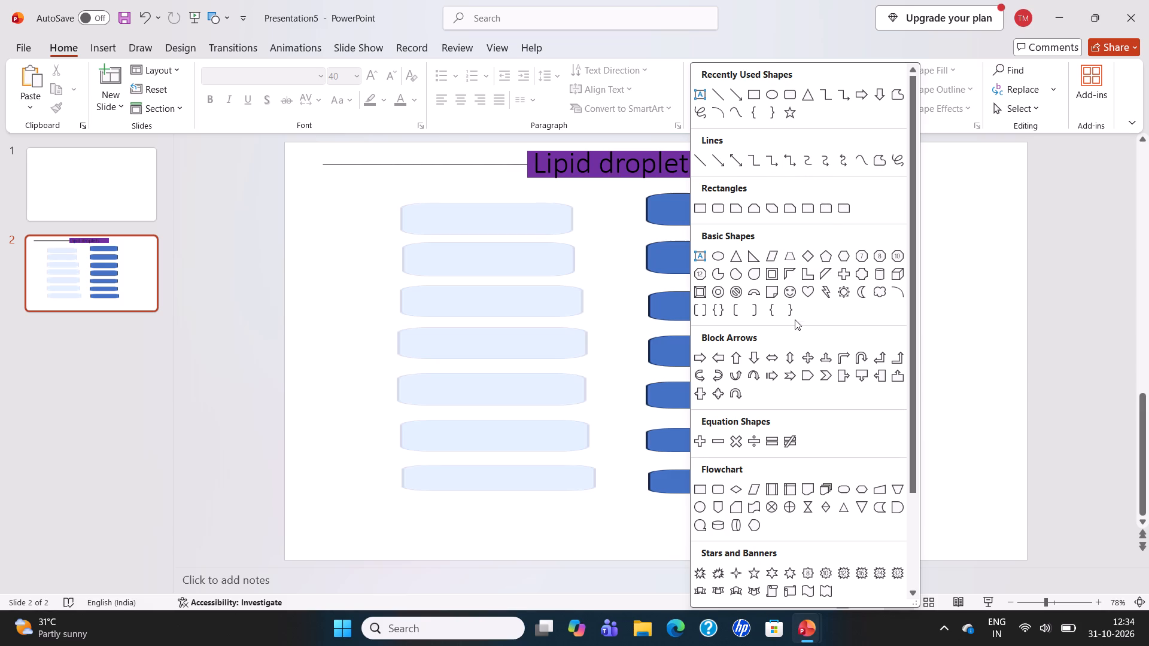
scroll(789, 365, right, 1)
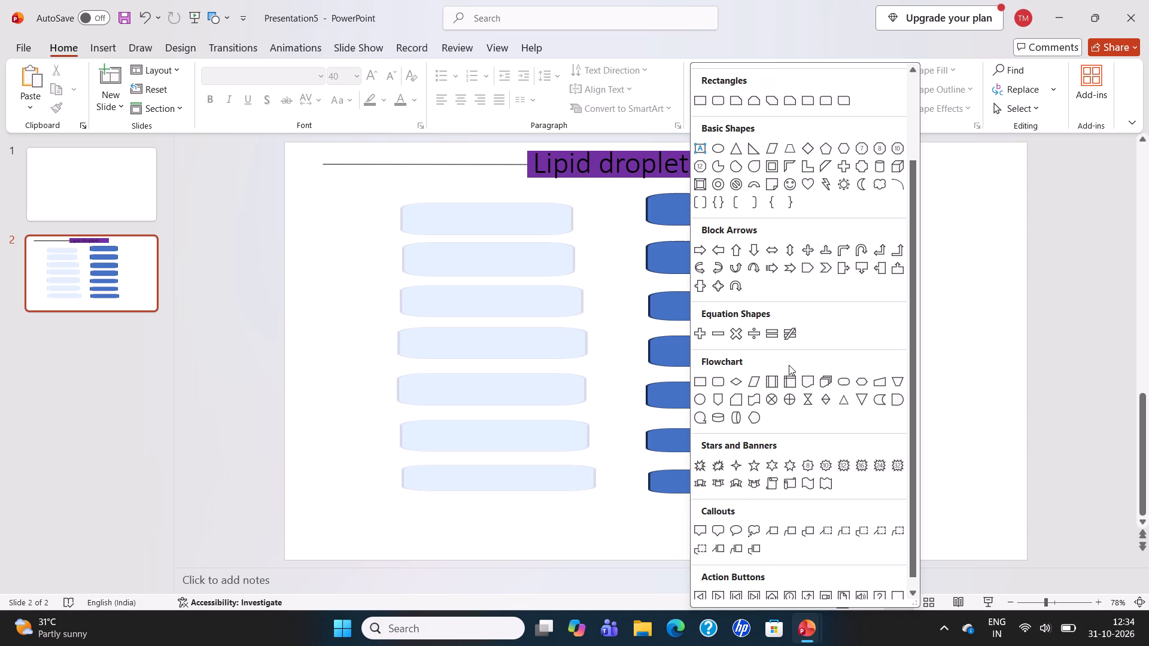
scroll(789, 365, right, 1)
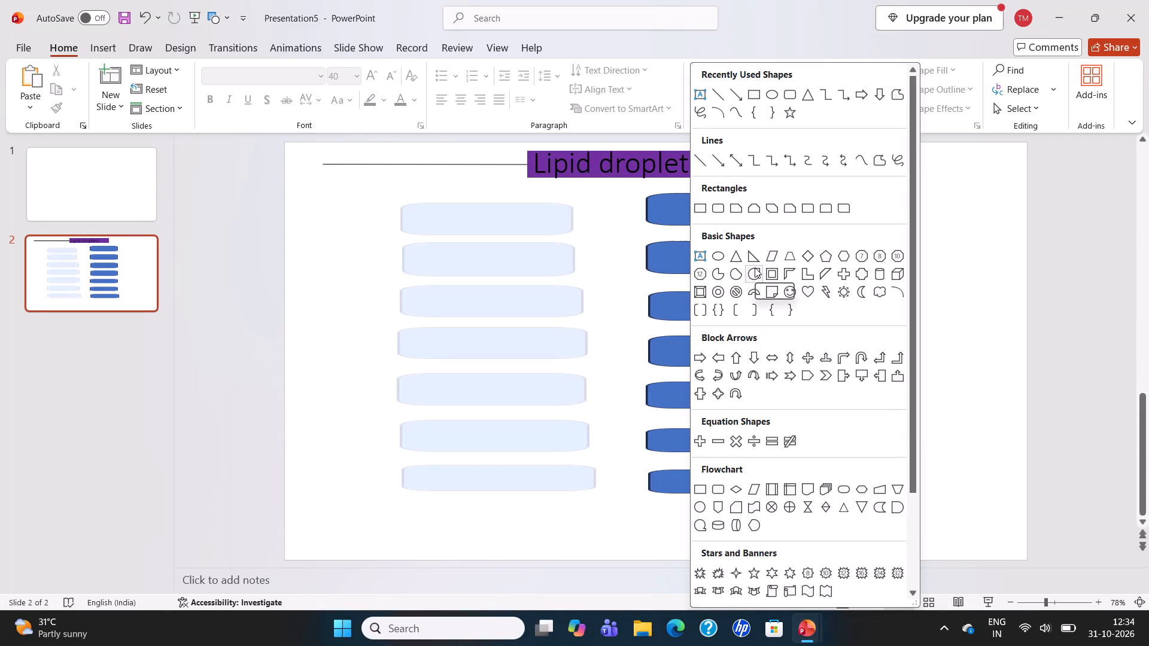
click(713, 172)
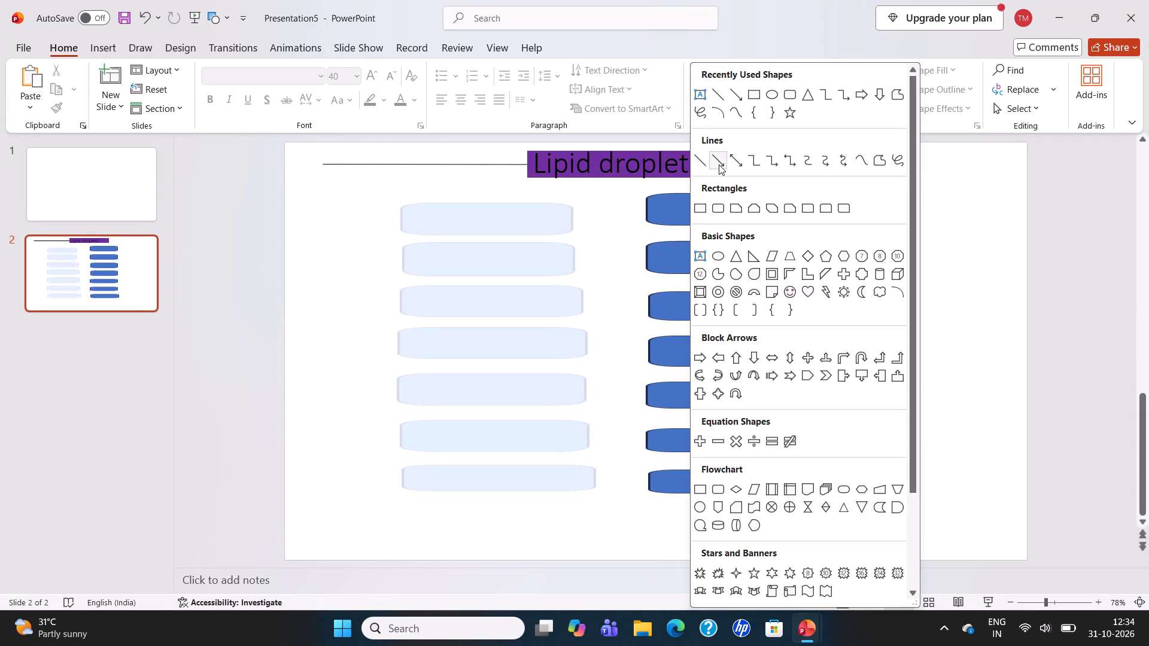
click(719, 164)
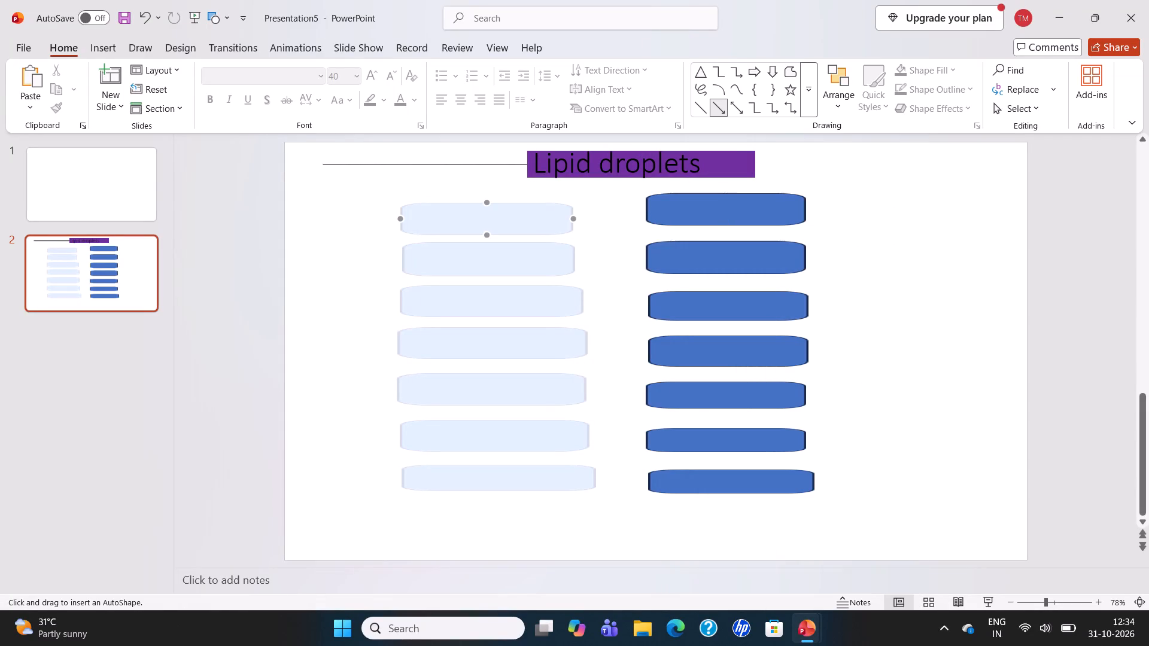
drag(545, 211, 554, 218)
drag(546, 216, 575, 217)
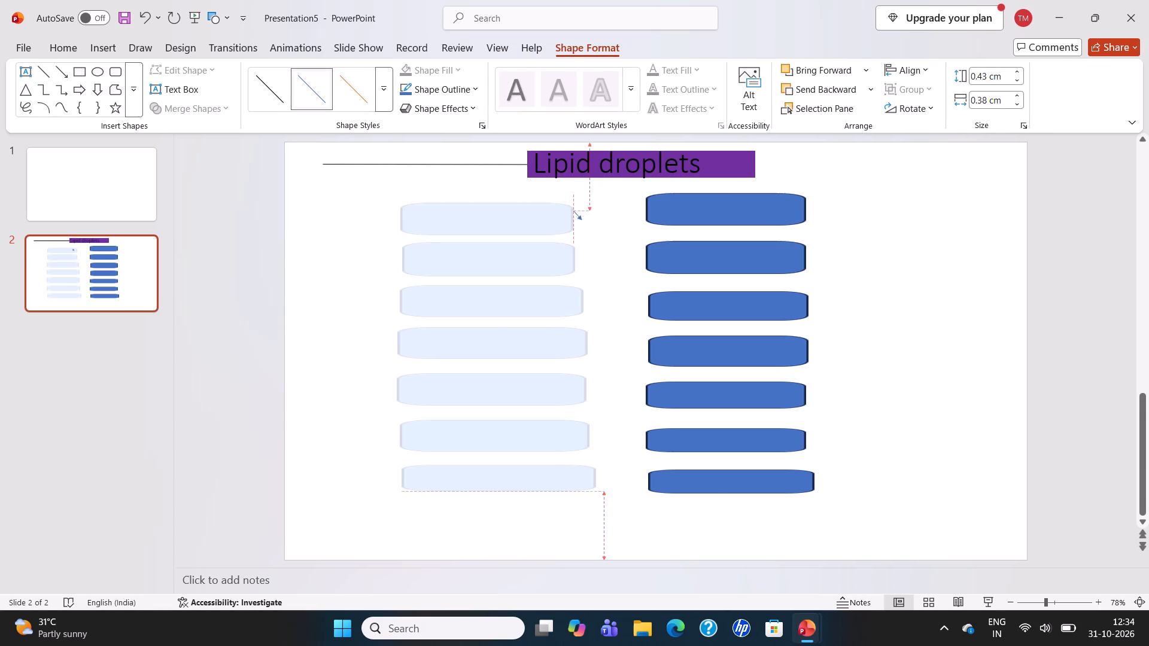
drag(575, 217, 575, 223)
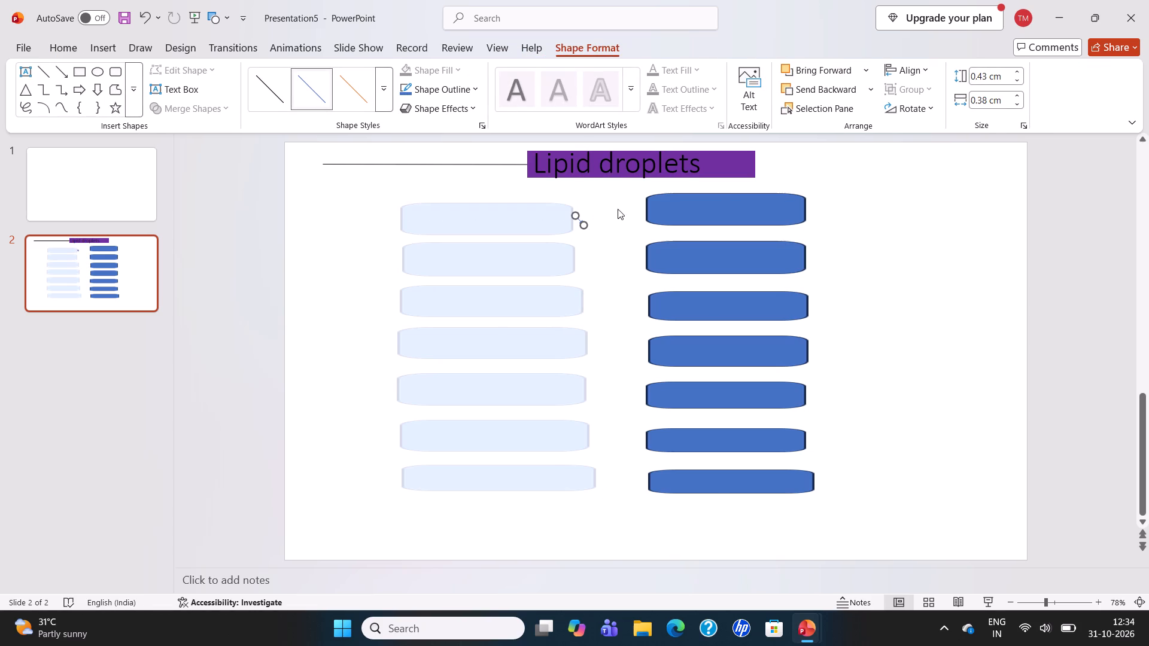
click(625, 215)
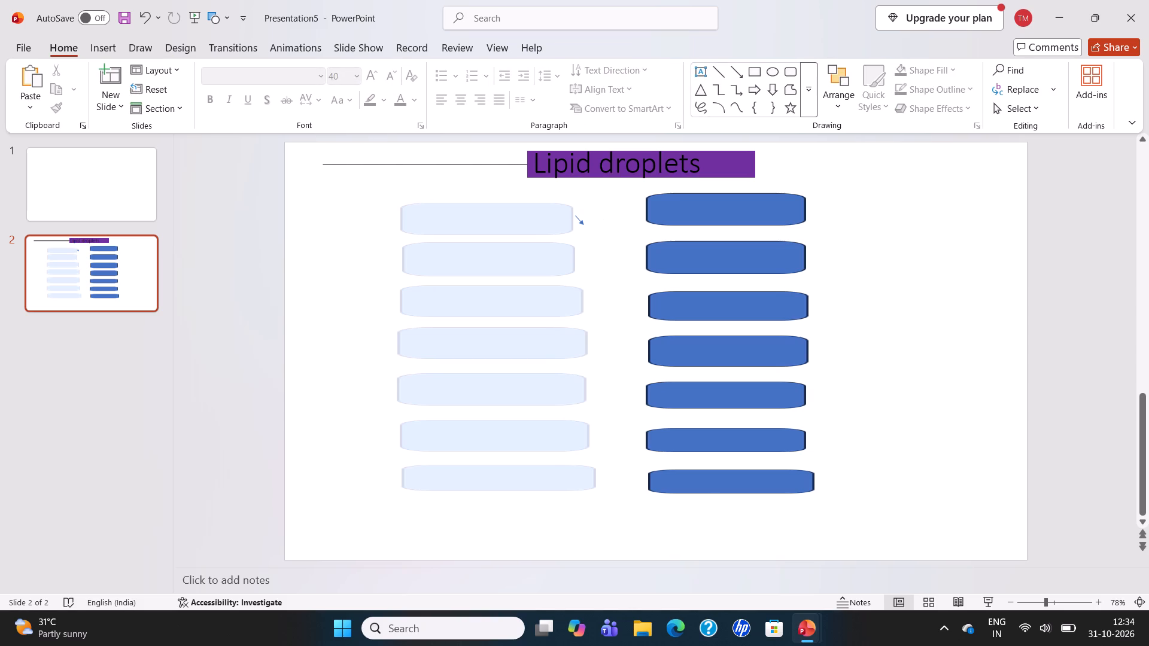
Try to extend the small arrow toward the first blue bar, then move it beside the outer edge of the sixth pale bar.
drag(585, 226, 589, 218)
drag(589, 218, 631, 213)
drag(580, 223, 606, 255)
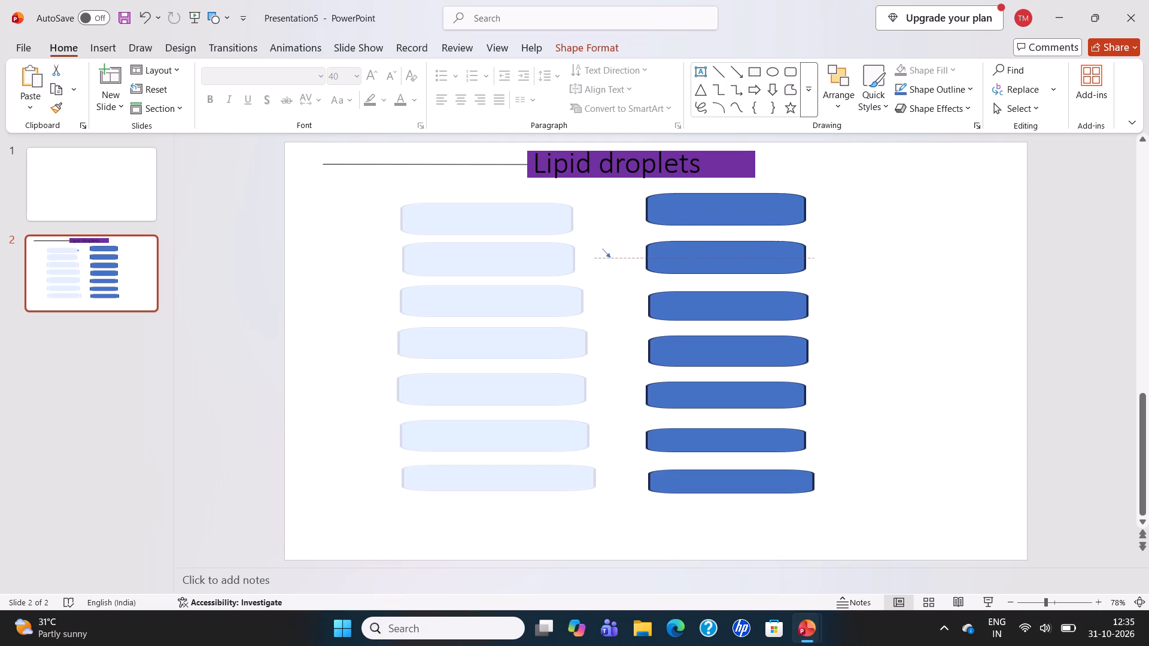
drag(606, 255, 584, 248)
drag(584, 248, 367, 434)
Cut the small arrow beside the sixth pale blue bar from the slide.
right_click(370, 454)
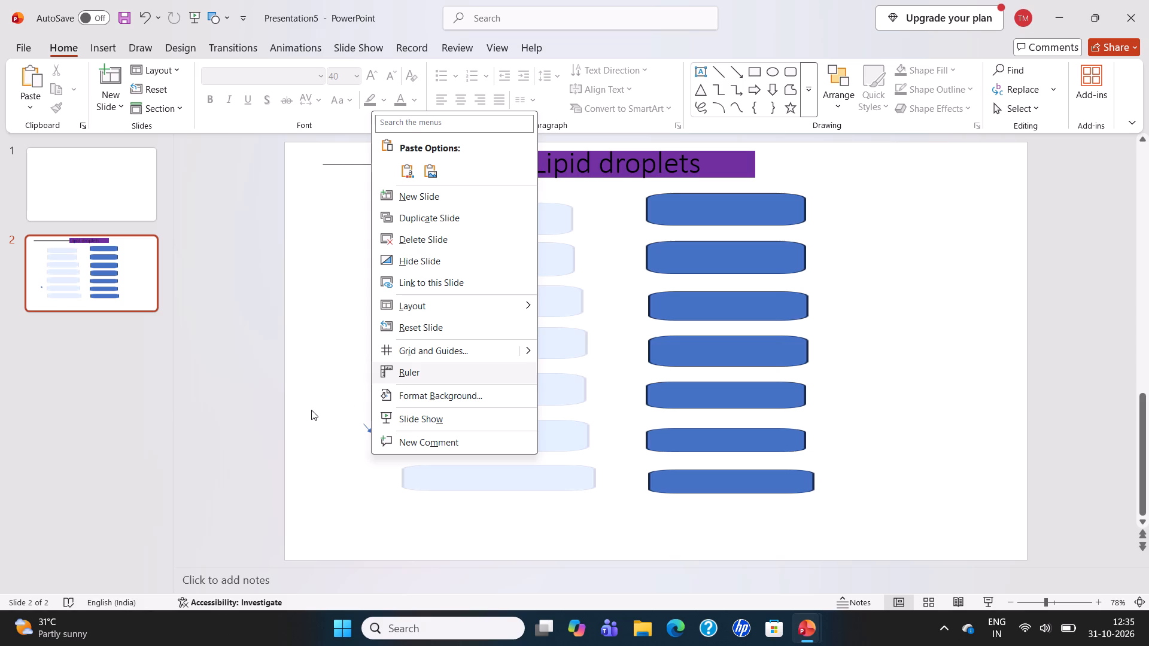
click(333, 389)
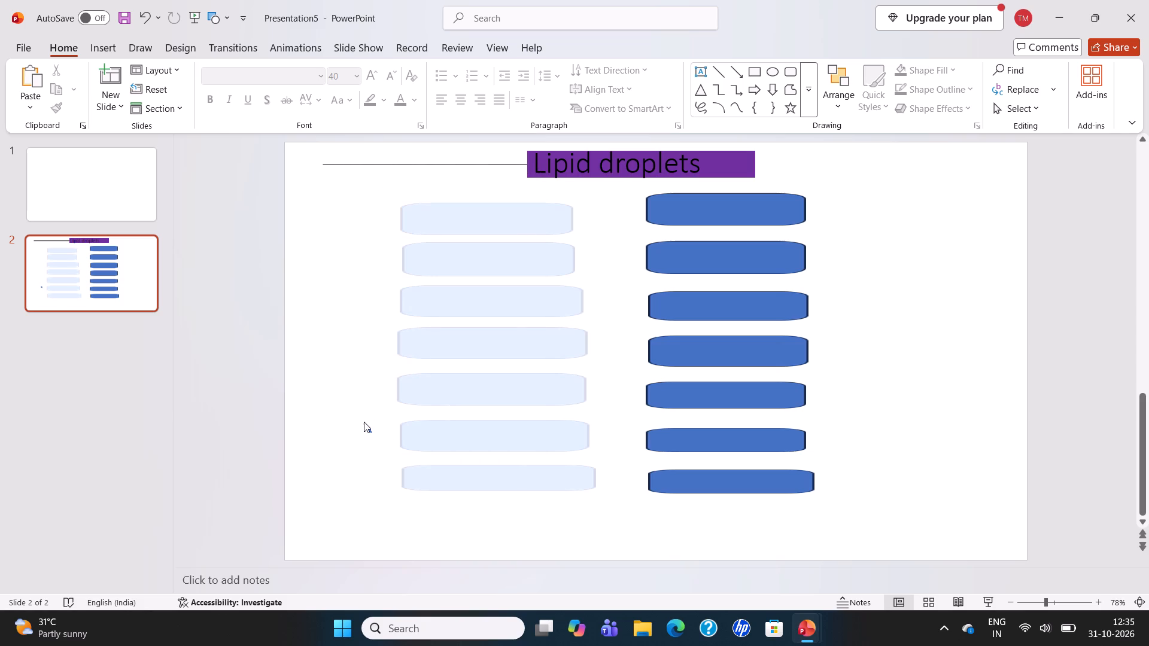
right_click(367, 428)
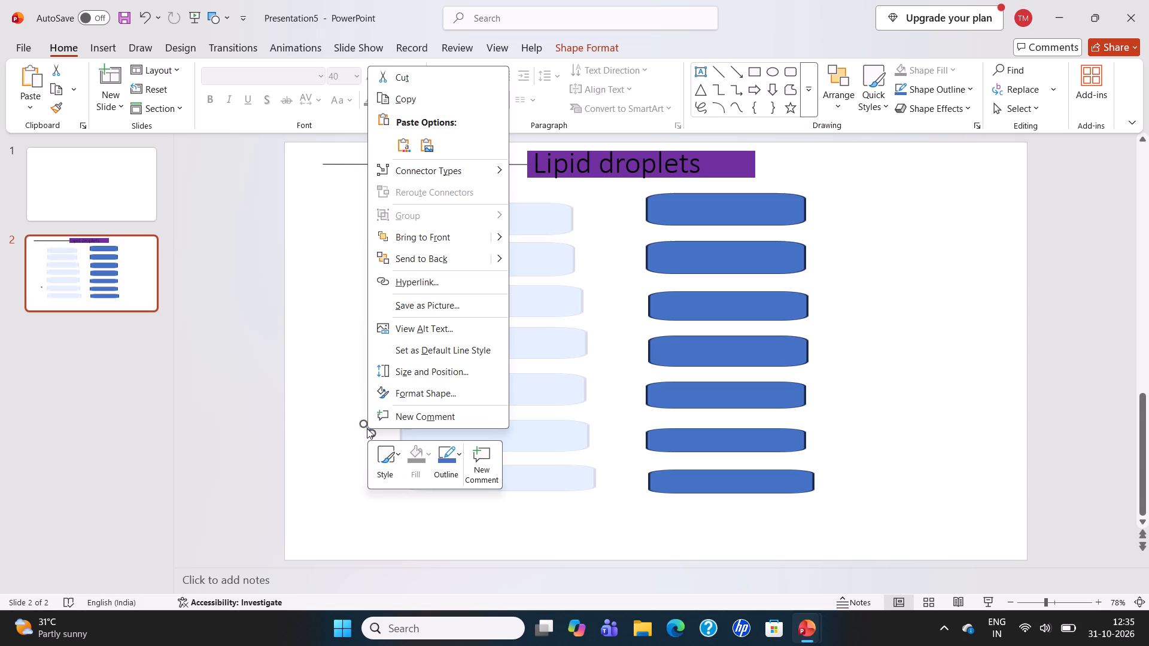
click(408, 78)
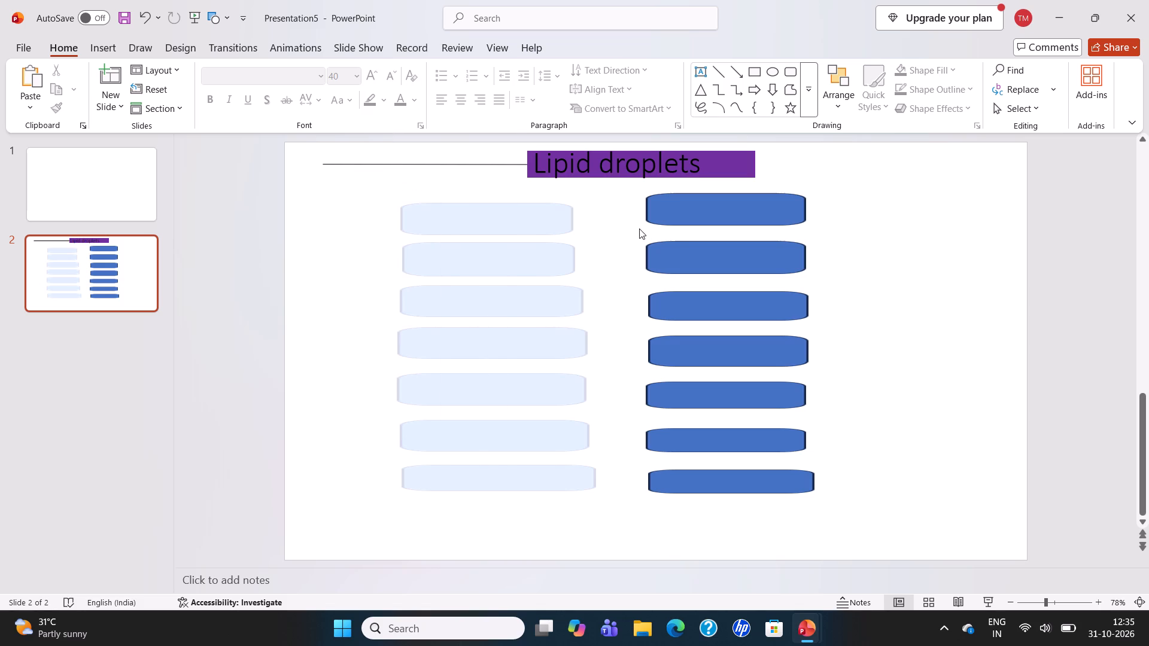
Move the first and second pale blue bars up level with the first and second blue bars.
drag(550, 210, 550, 209)
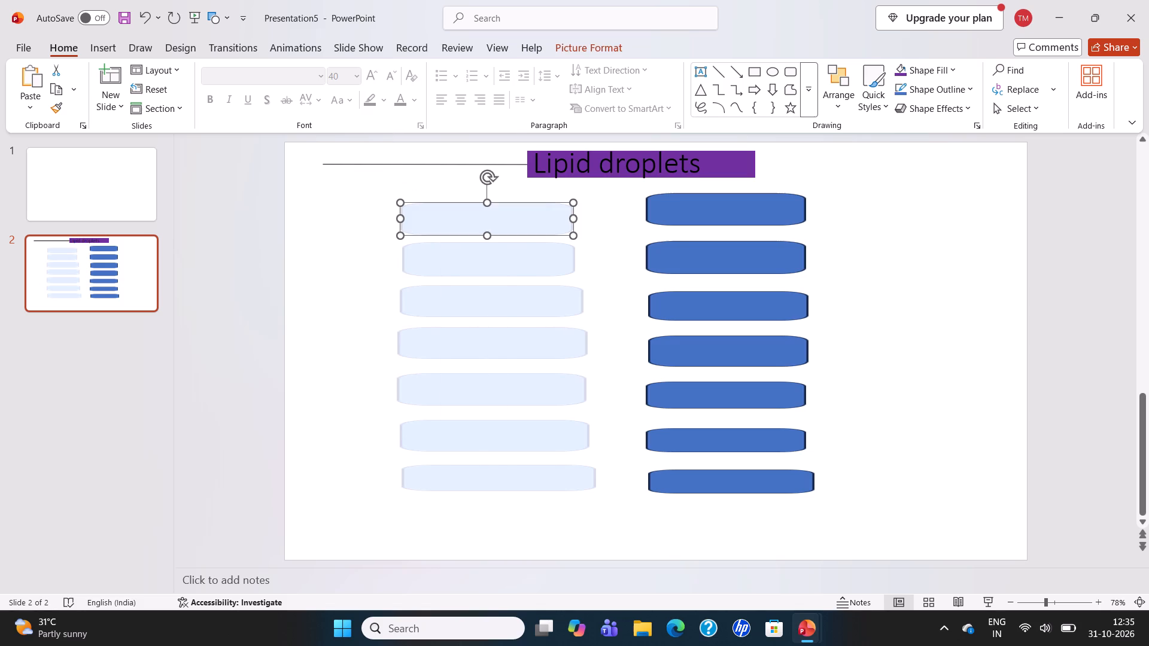
drag(550, 209, 551, 202)
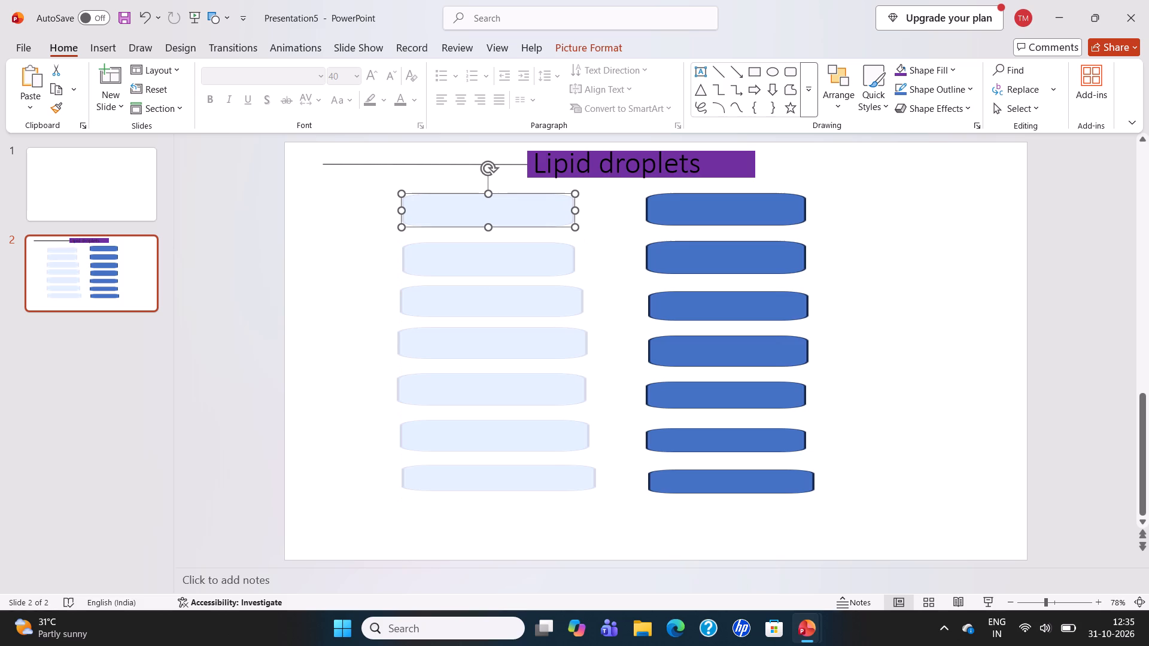
click(549, 252)
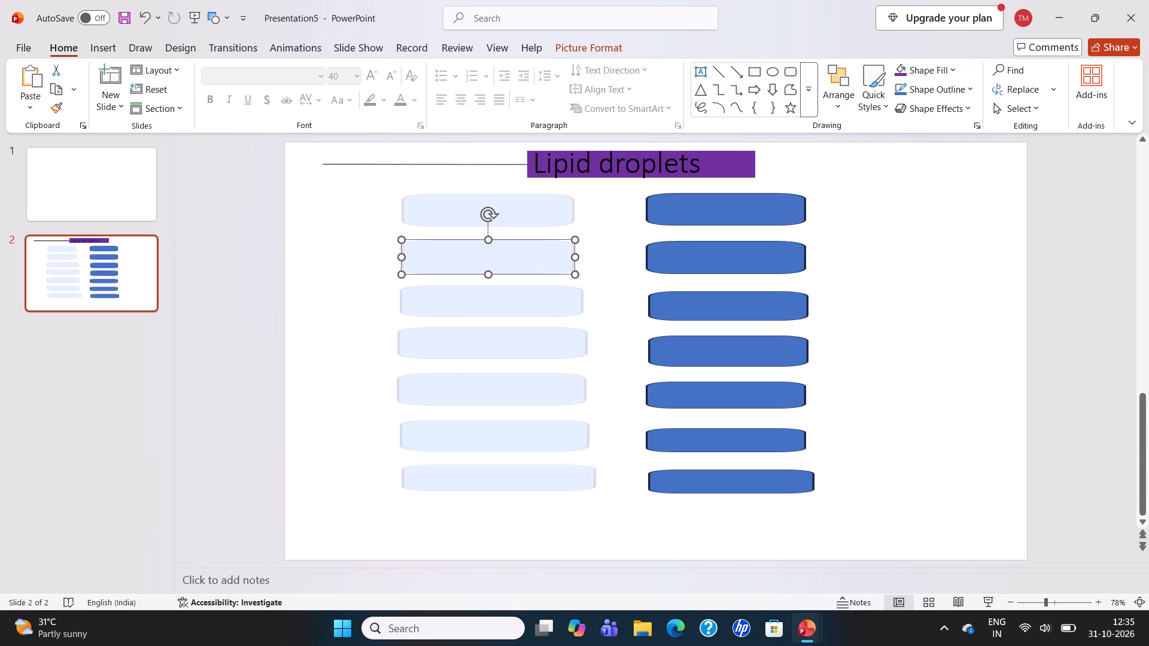
Reduce the height of the second pale blue bar slightly from its lower edge.
click(491, 277)
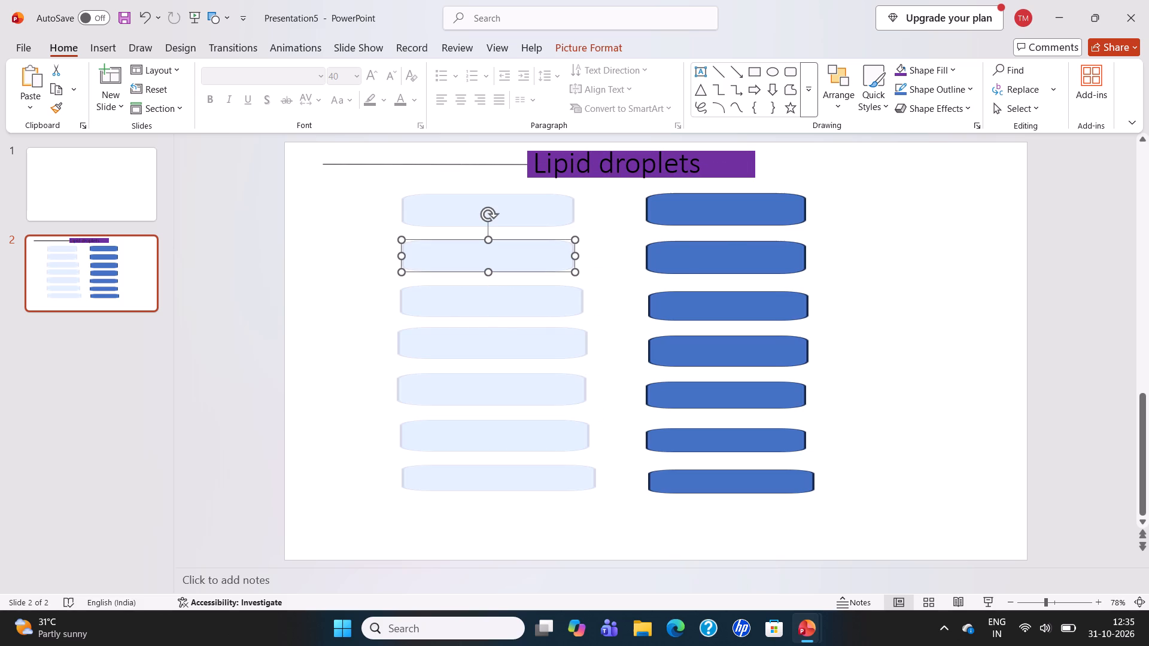
click(569, 272)
click(609, 261)
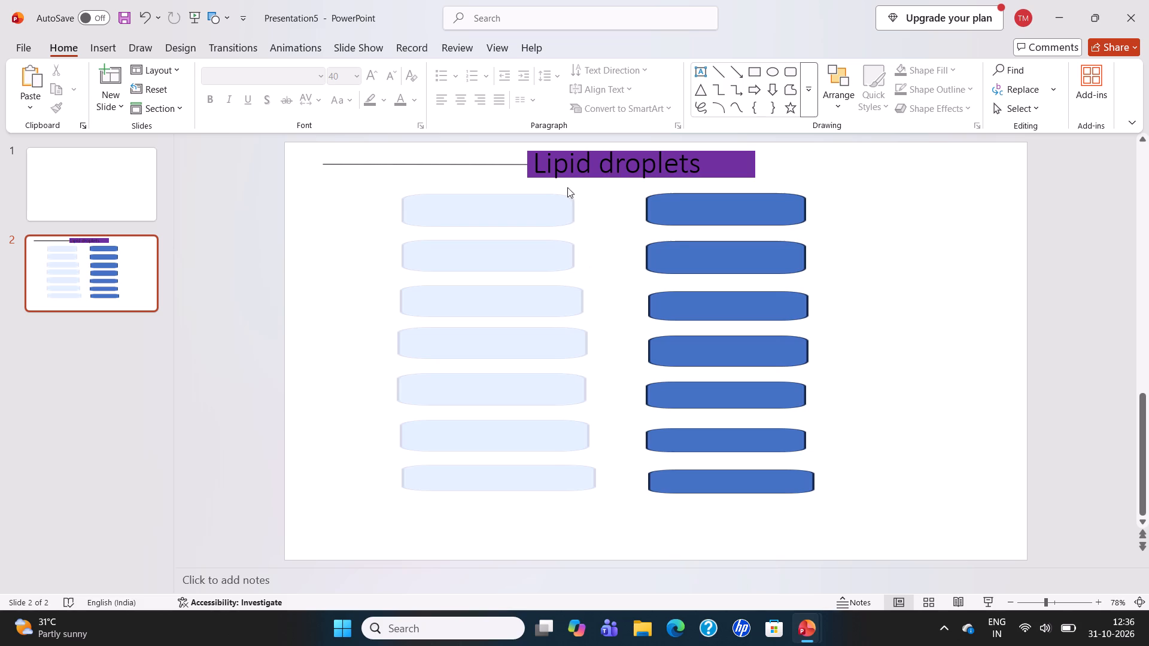
Change the fill of the Lipid droplets heading from purple to a darker shade of the blue theme colour.
click(585, 159)
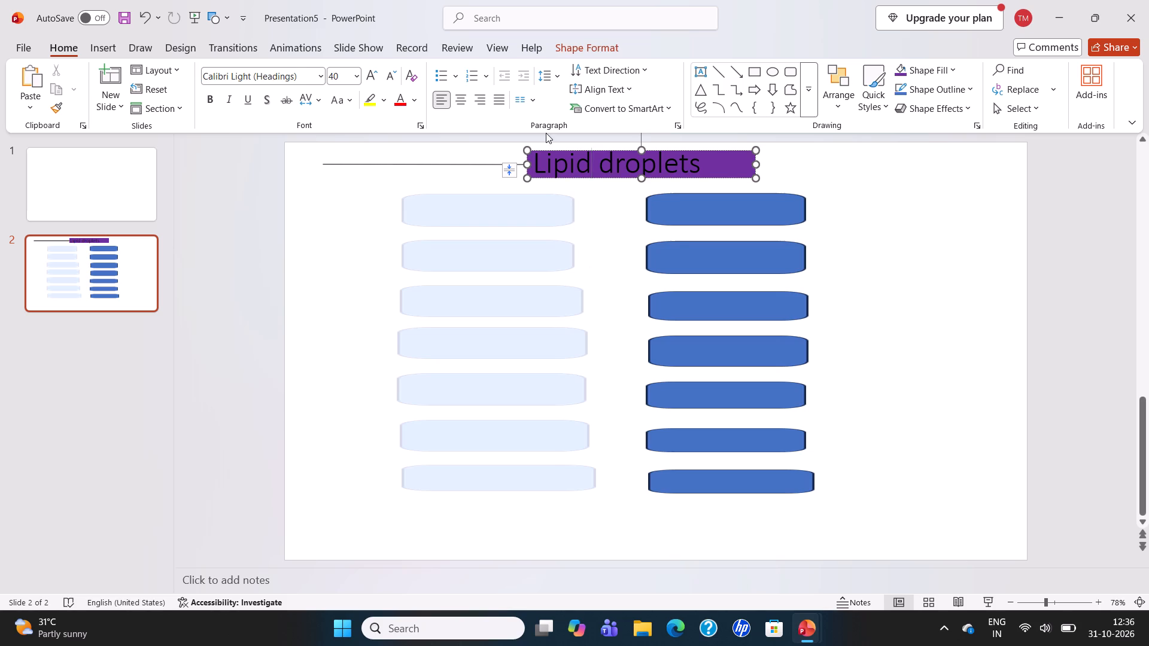
click(567, 48)
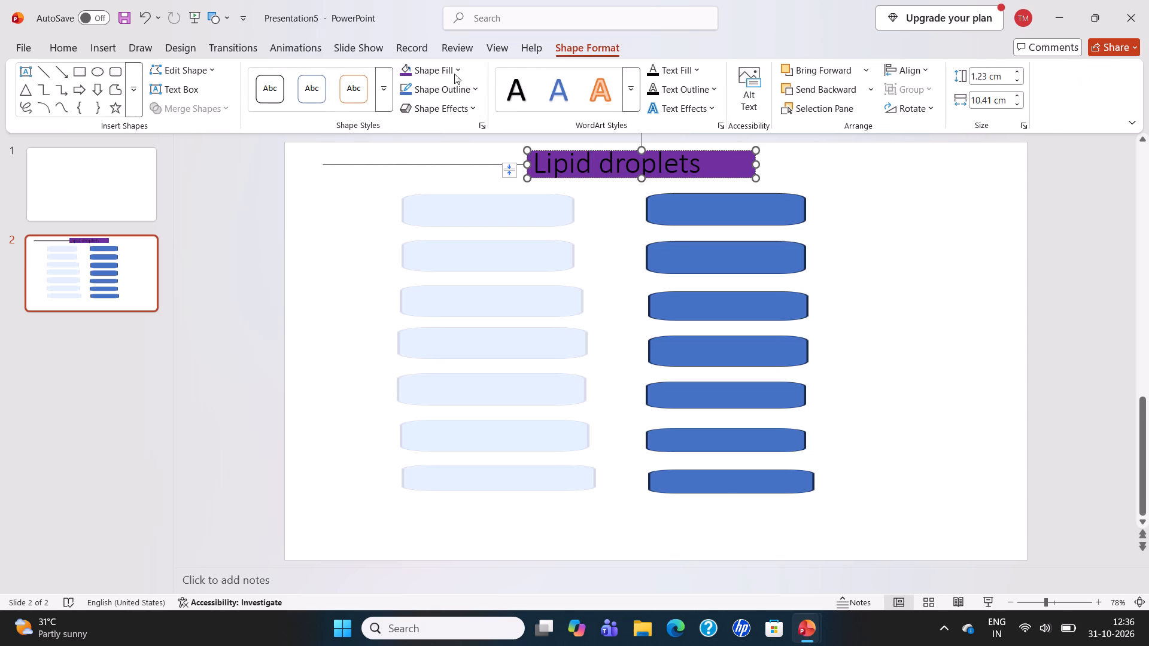
click(462, 68)
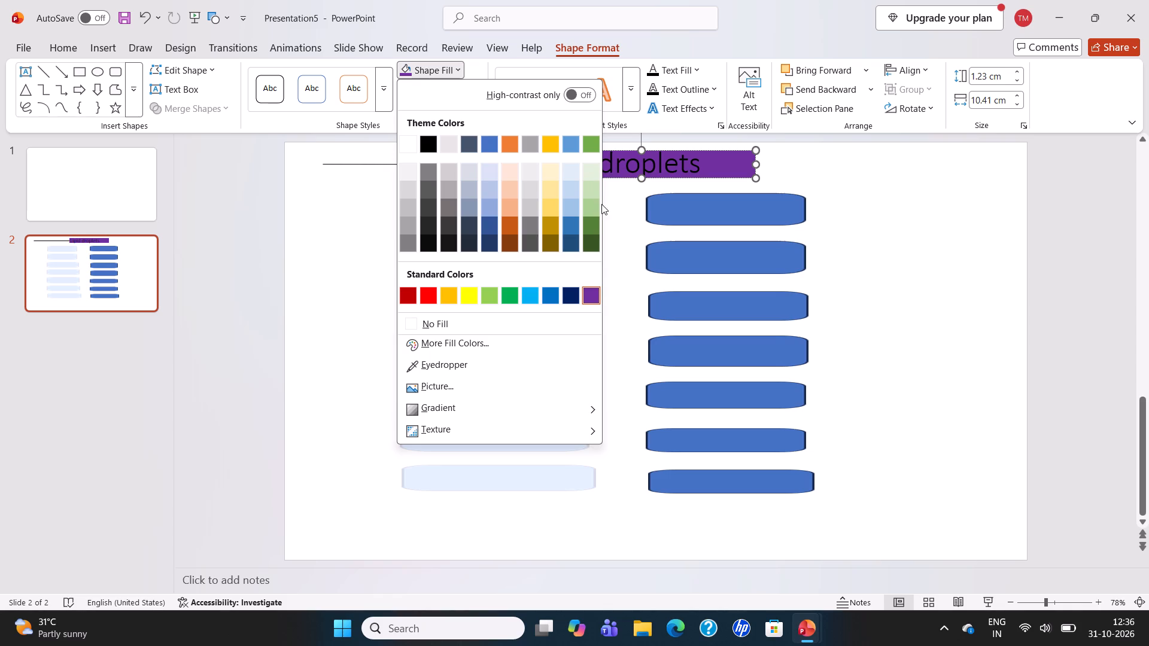
click(573, 226)
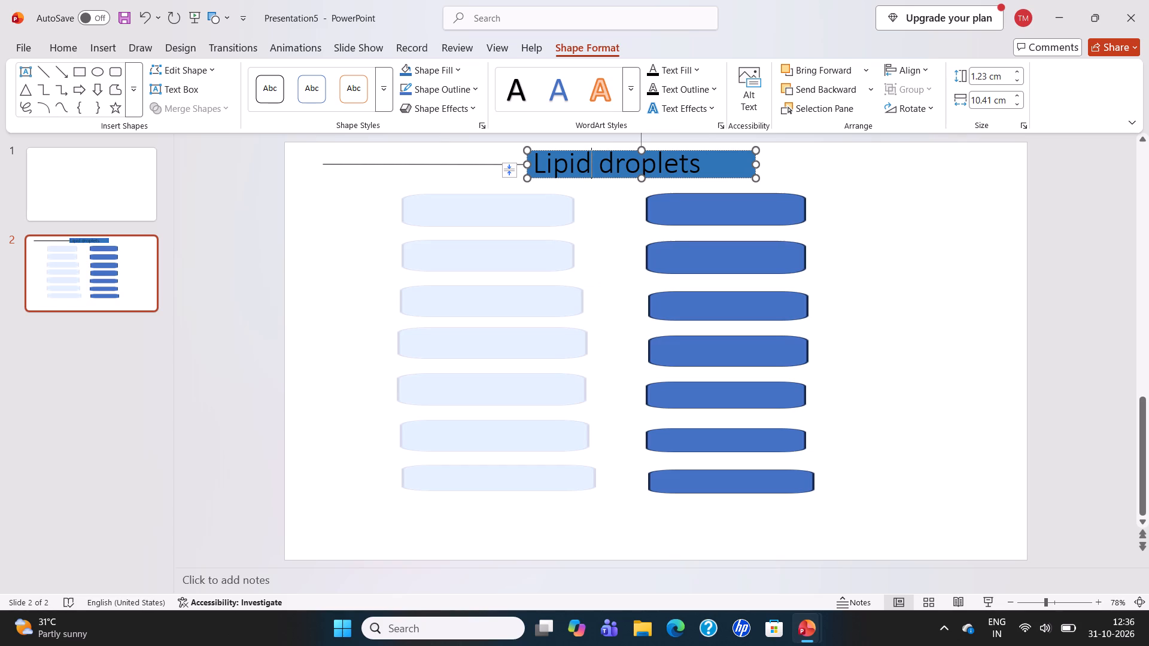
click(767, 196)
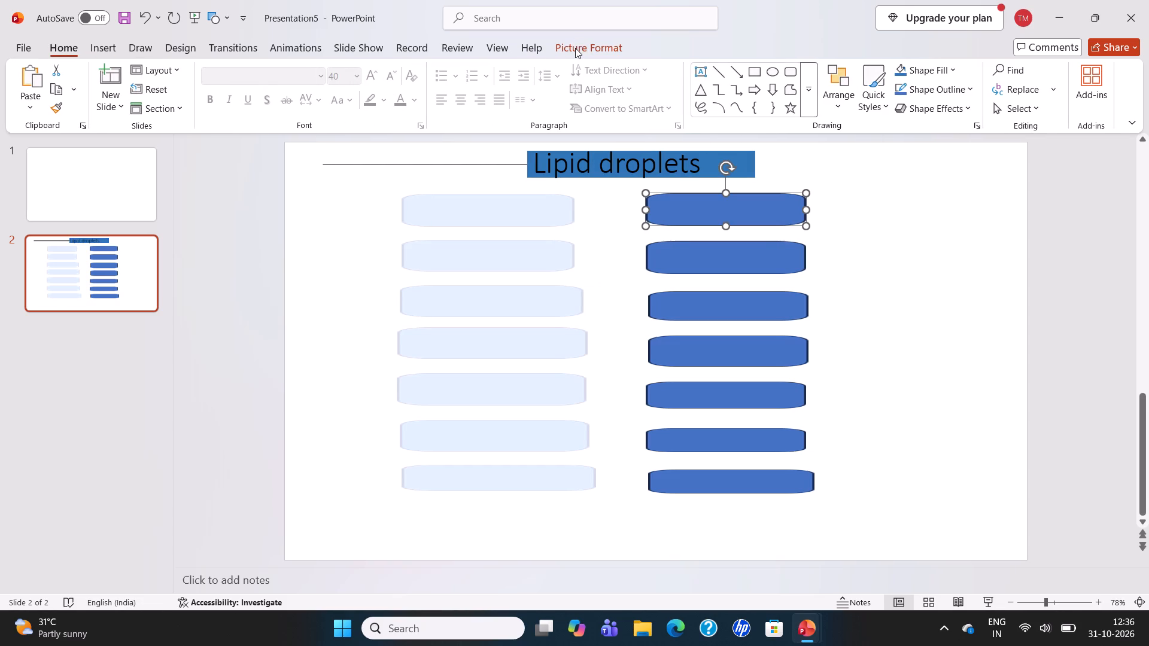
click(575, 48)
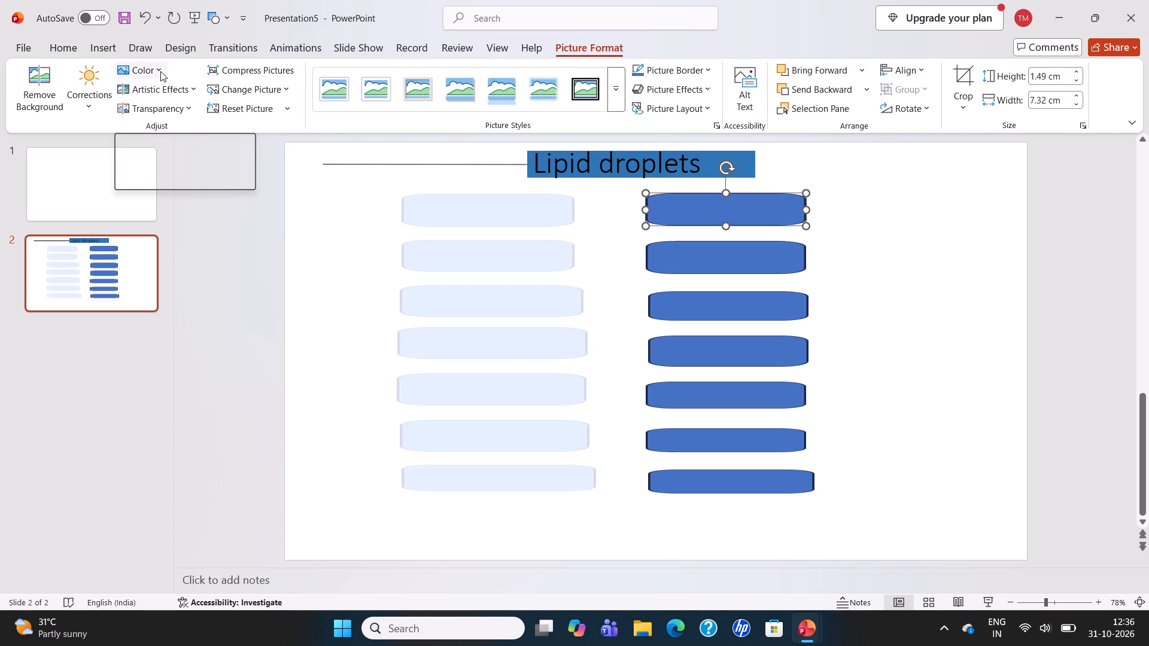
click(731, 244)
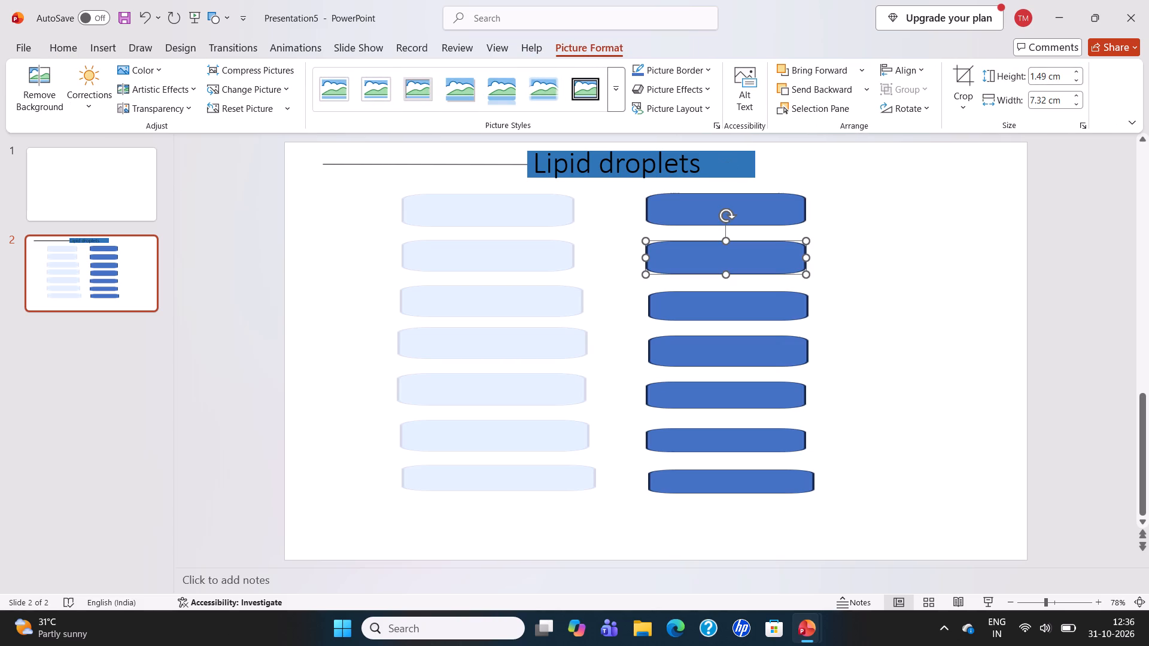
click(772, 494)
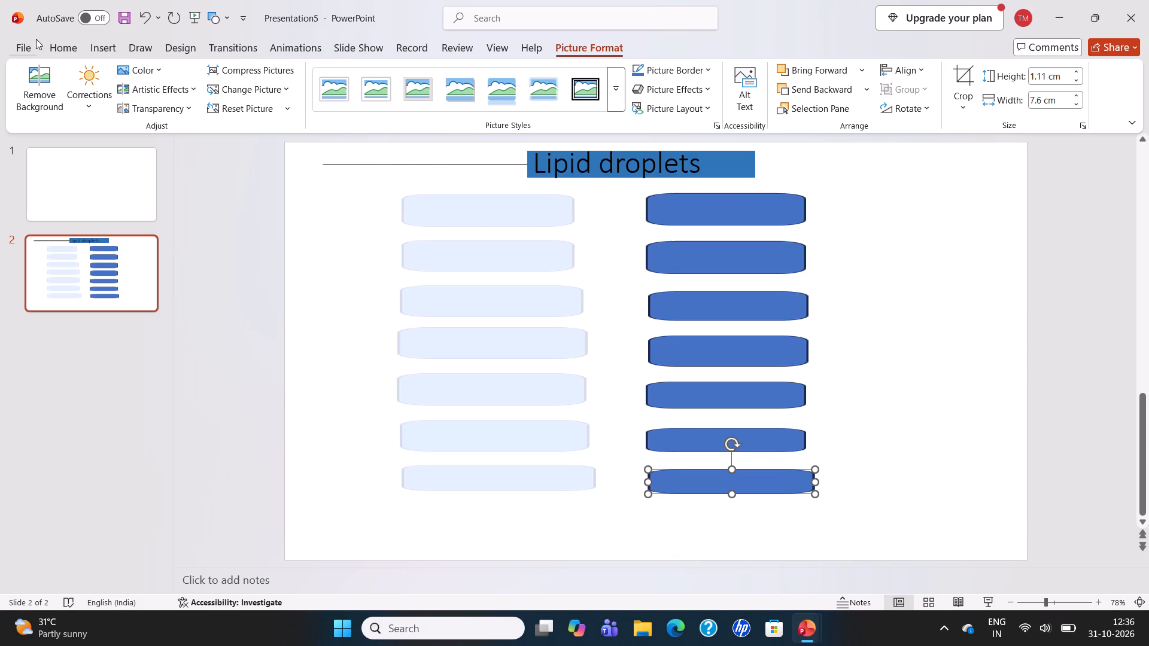
Draw a rounded rectangle in the empty area beyond the top two bars of the blue column.
click(56, 48)
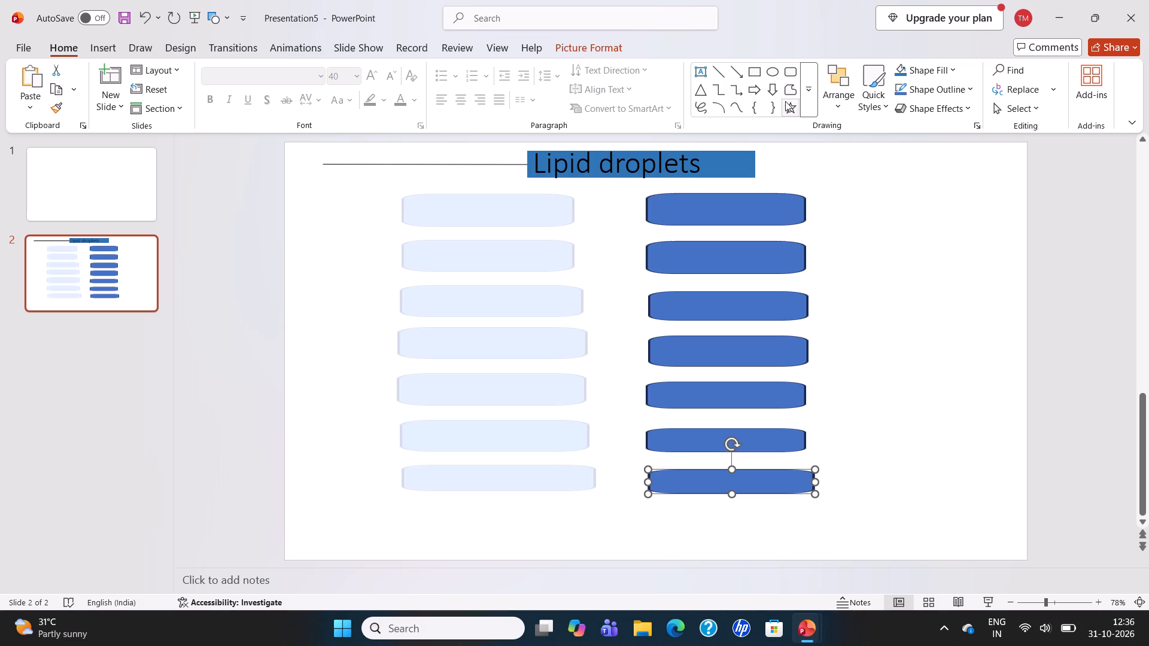
click(789, 72)
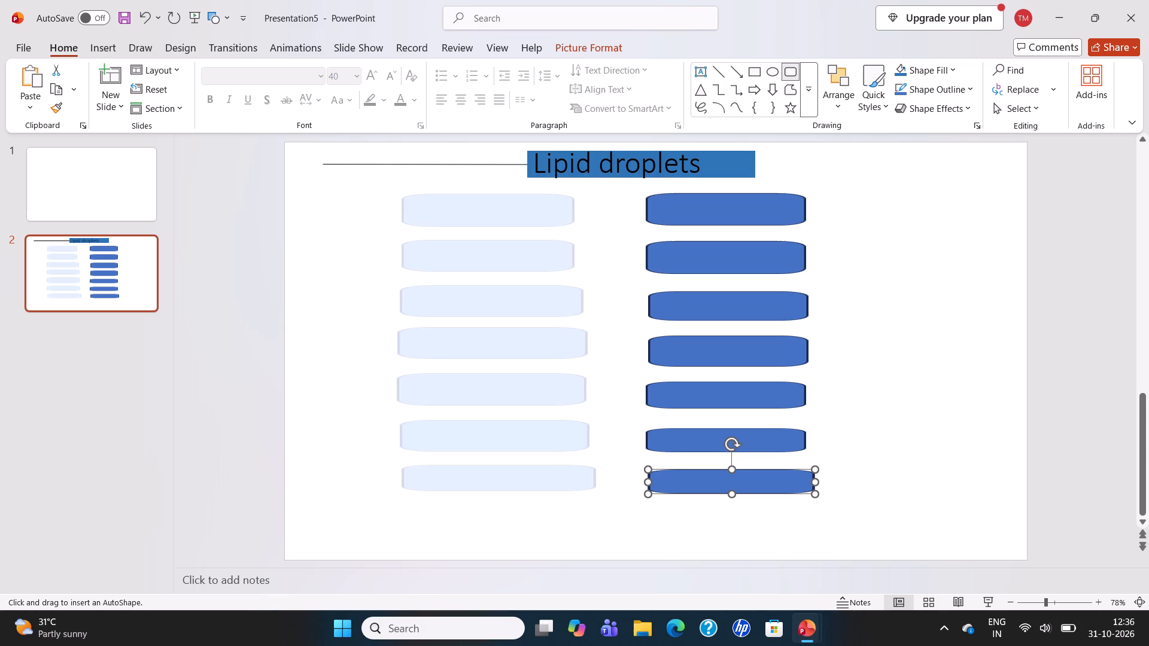
drag(900, 206, 1004, 266)
click(990, 315)
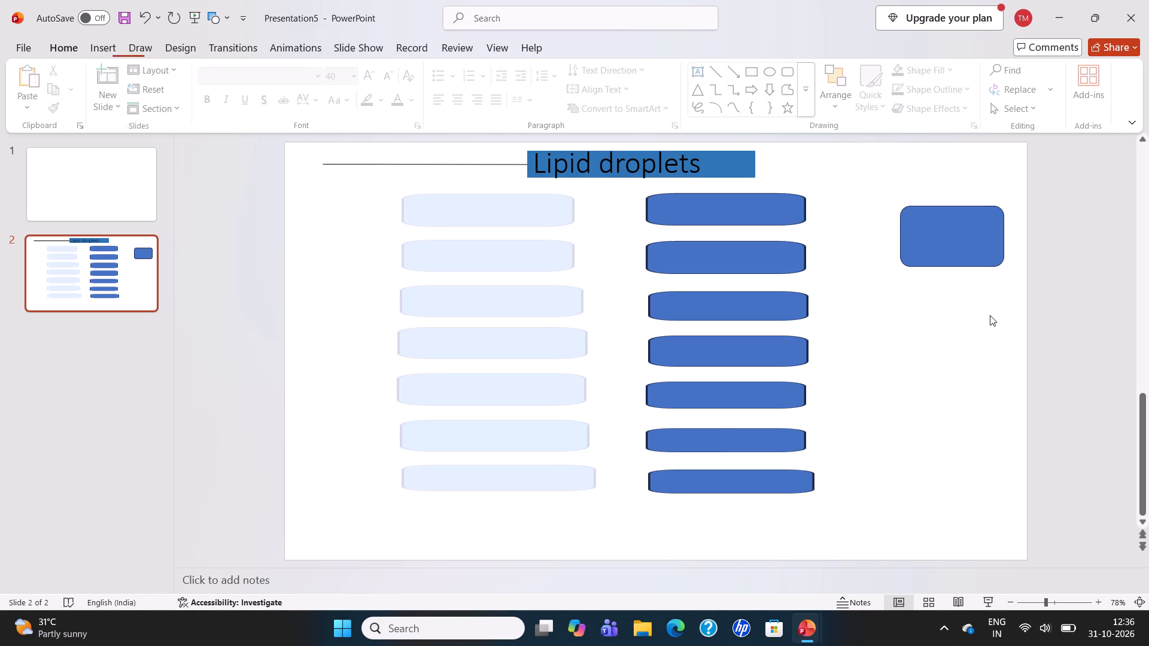
Shift the new rounded rectangle slightly toward the blue column and resize it to about 1.49 cm high and 5.79 cm wide.
click(803, 215)
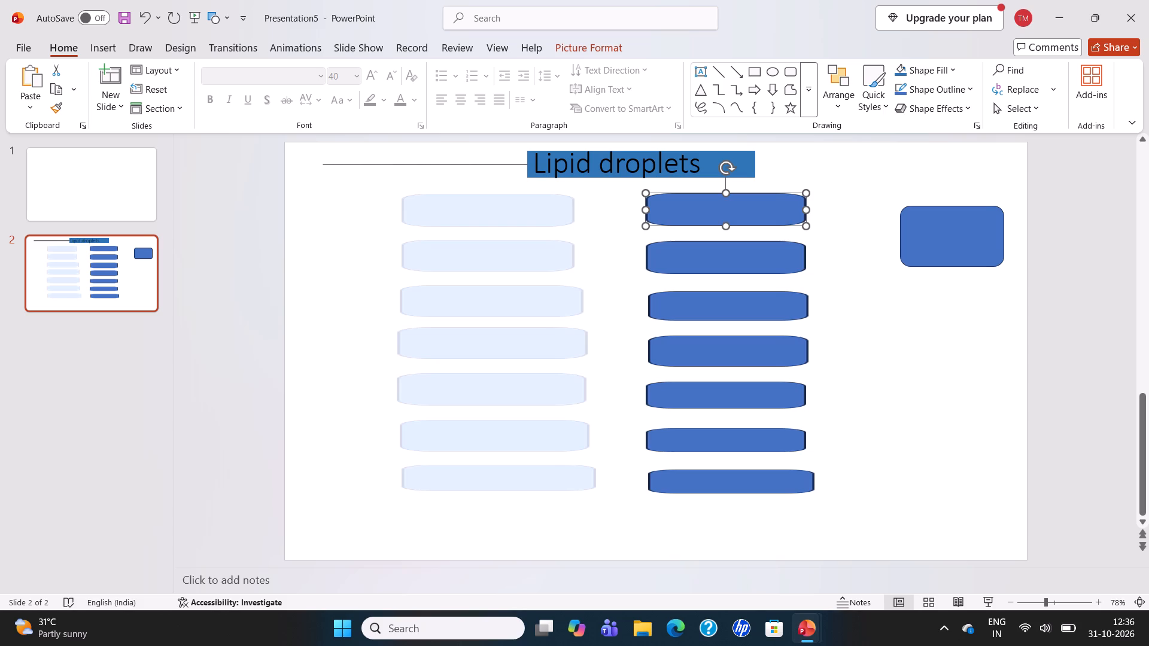
click(733, 434)
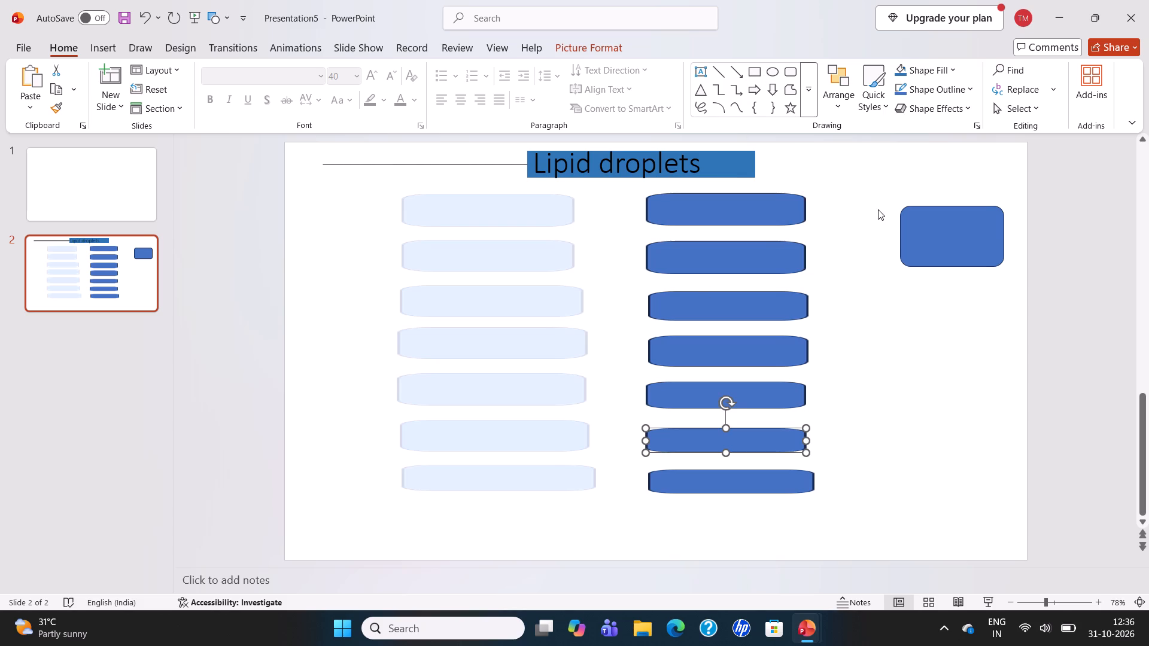
click(932, 227)
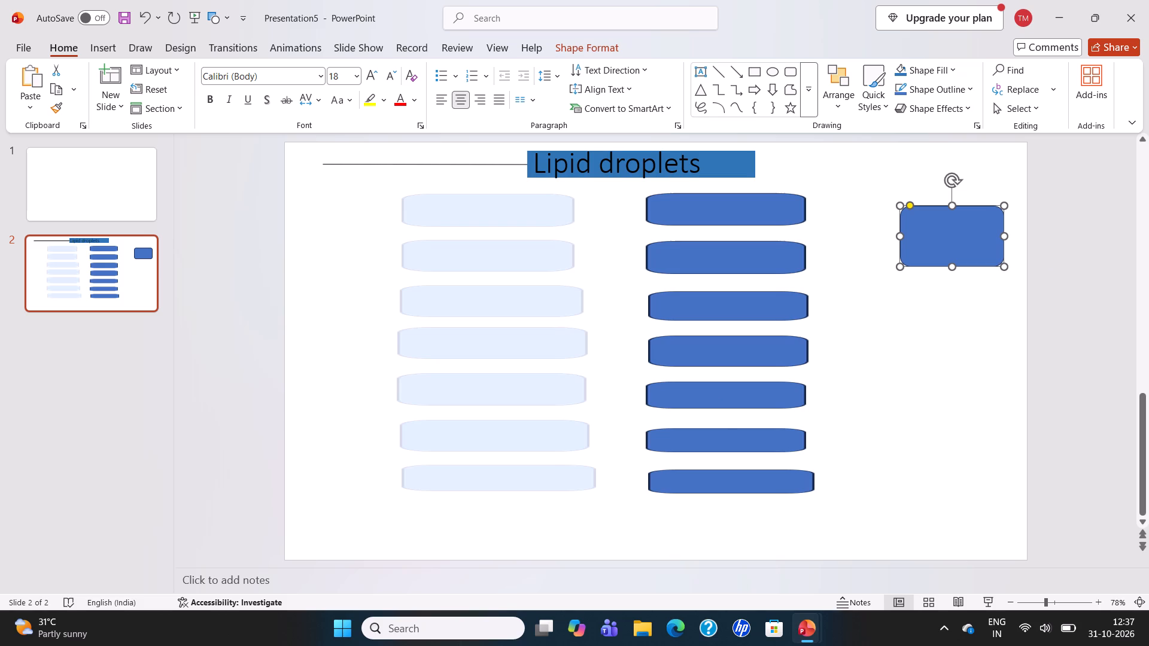
drag(924, 216, 909, 224)
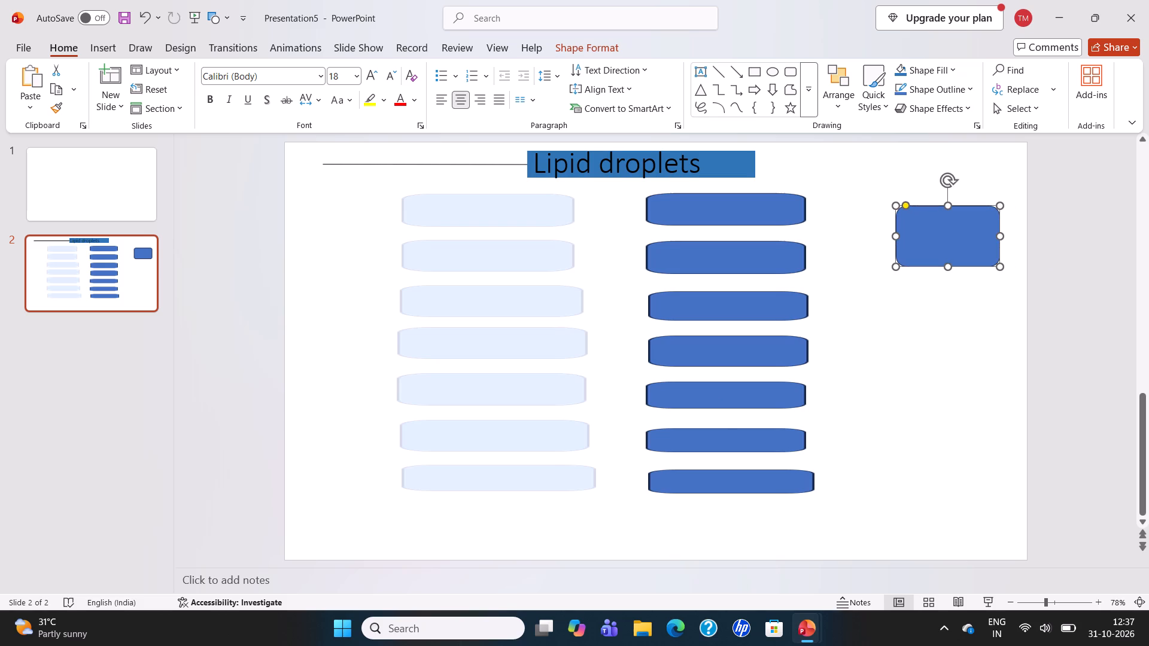
drag(898, 234, 877, 234)
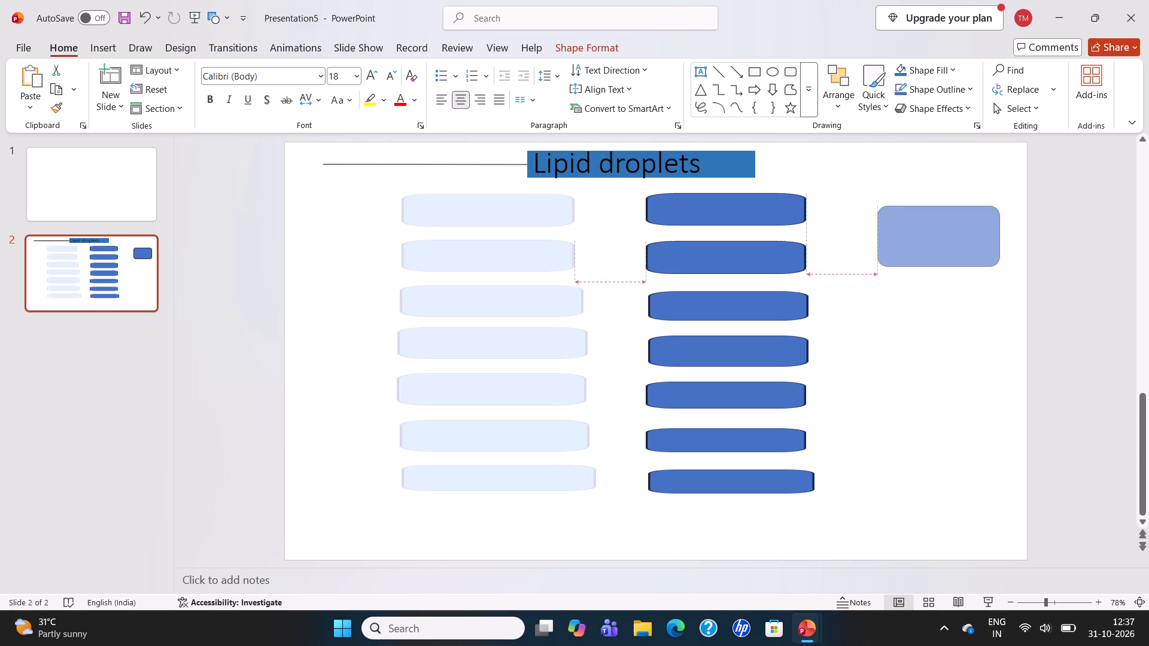
drag(877, 234, 861, 234)
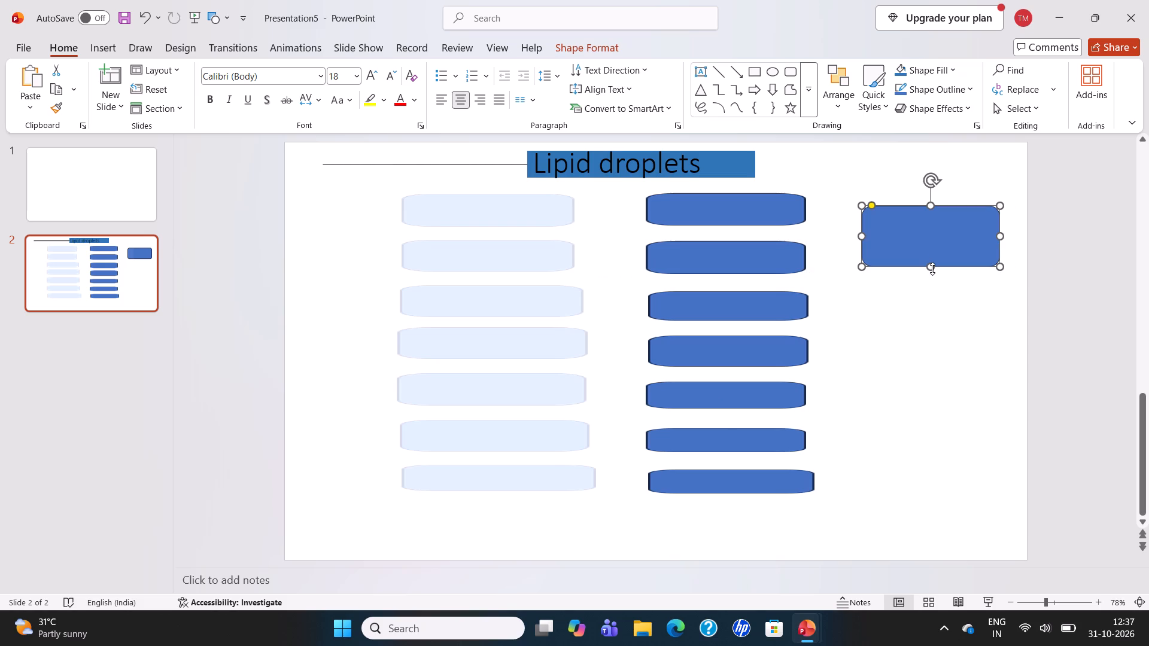
drag(932, 269, 934, 242)
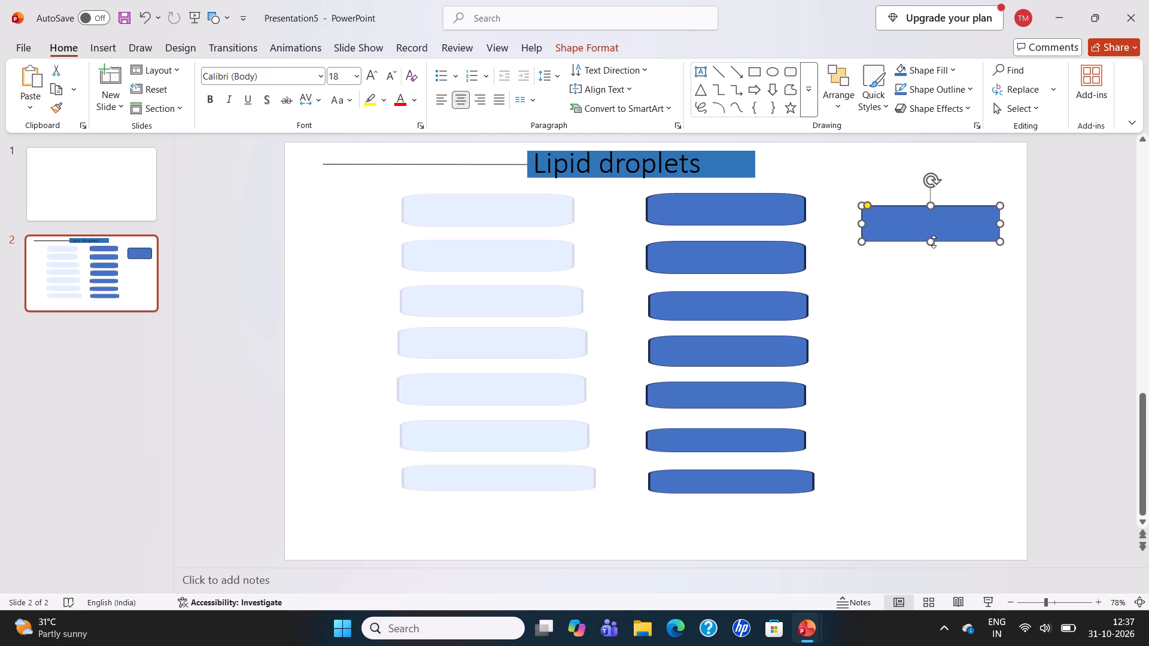
drag(999, 237, 990, 237)
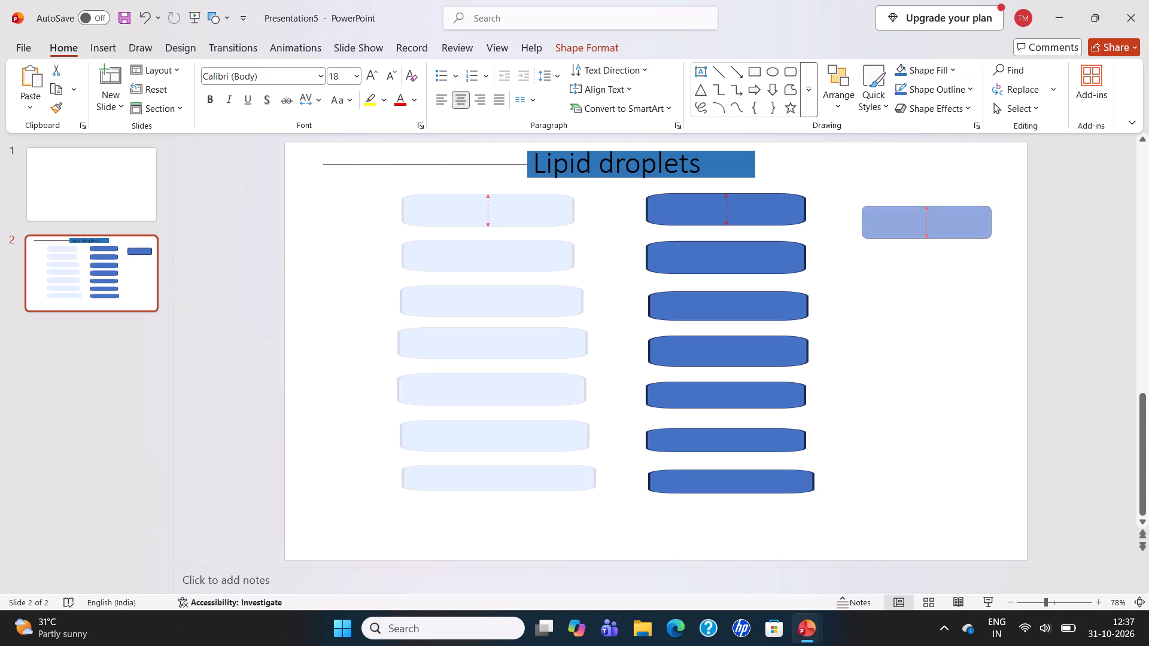
drag(990, 237, 989, 237)
click(963, 276)
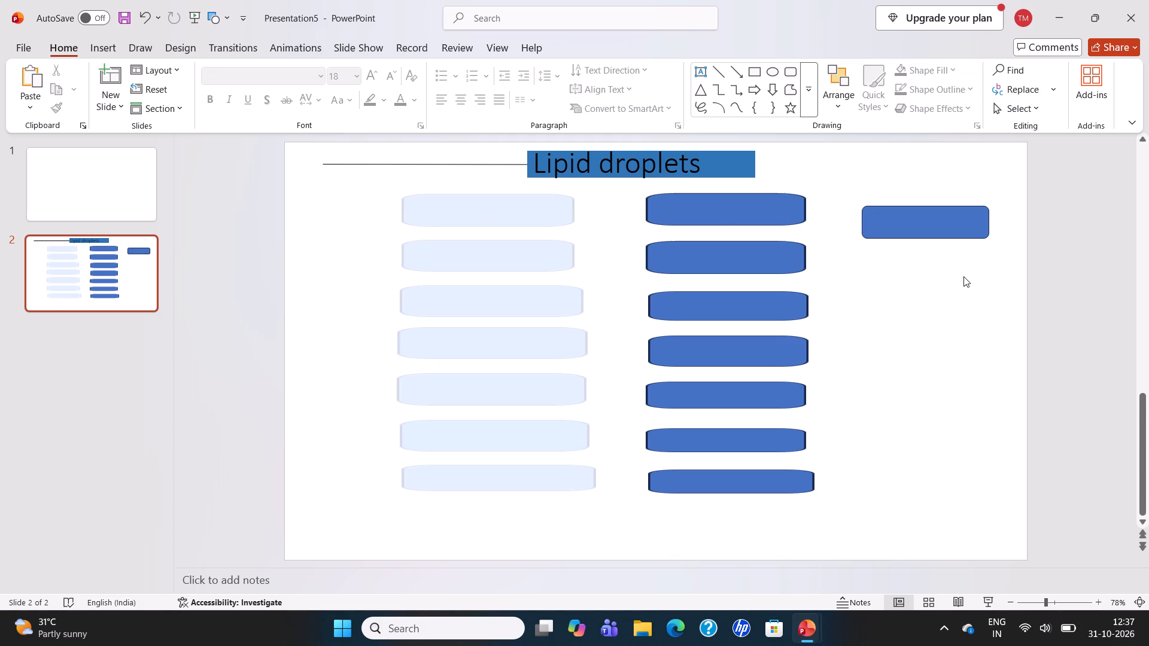
Fill the new rounded rectangle with a light tint of the blue theme colour.
click(949, 220)
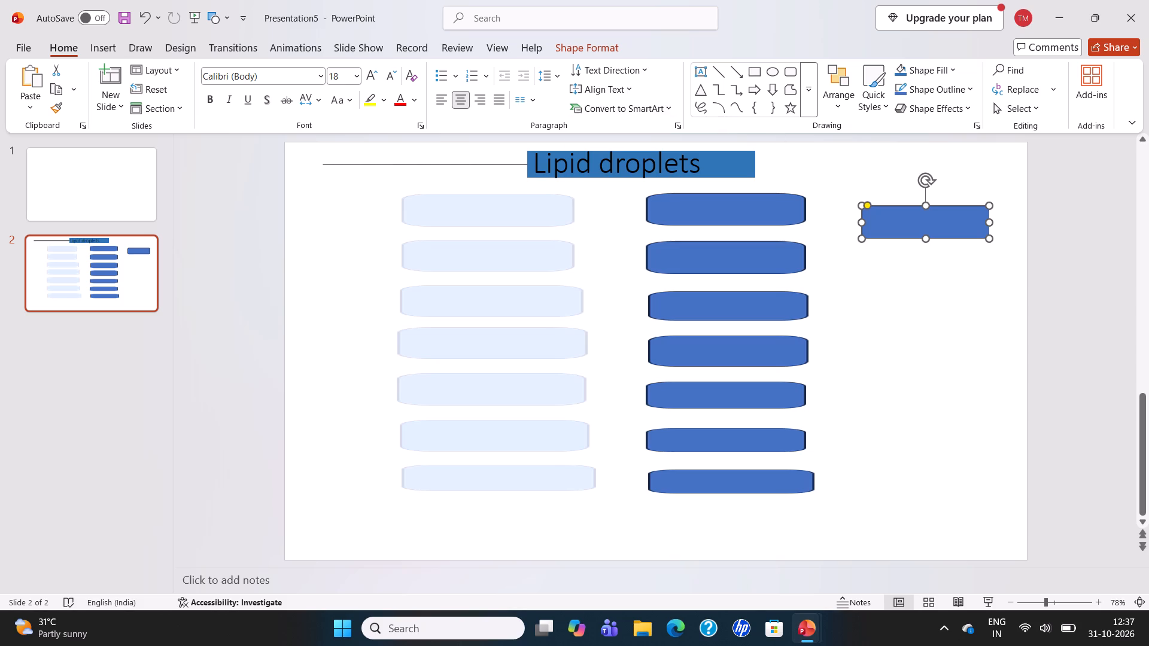
click(589, 48)
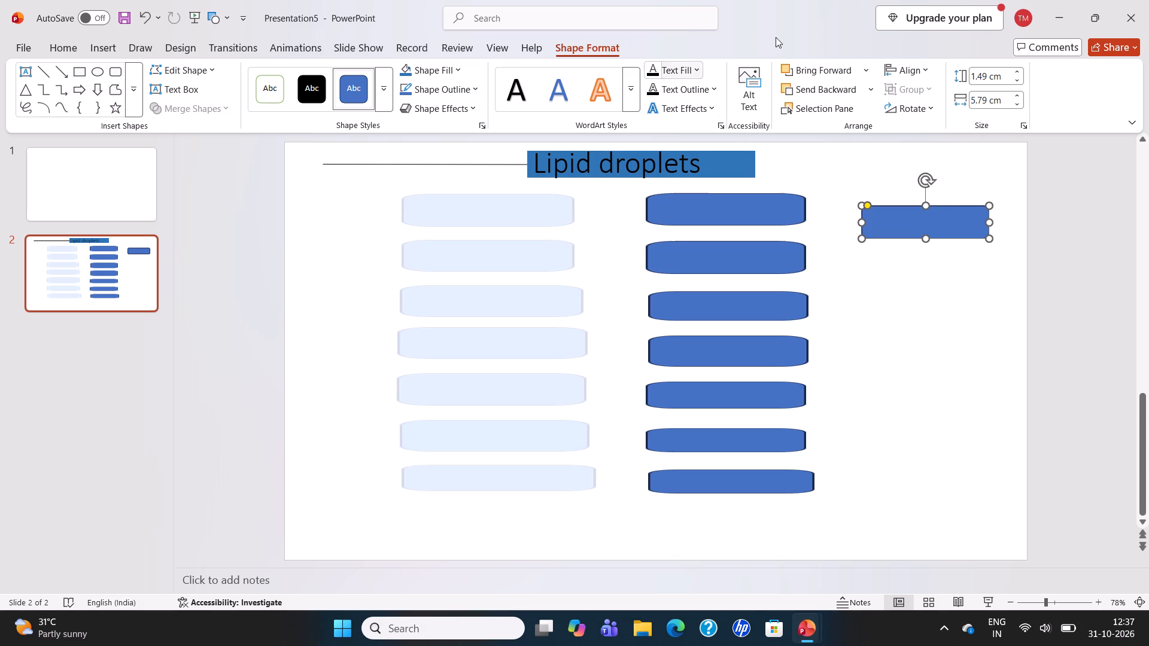
click(459, 74)
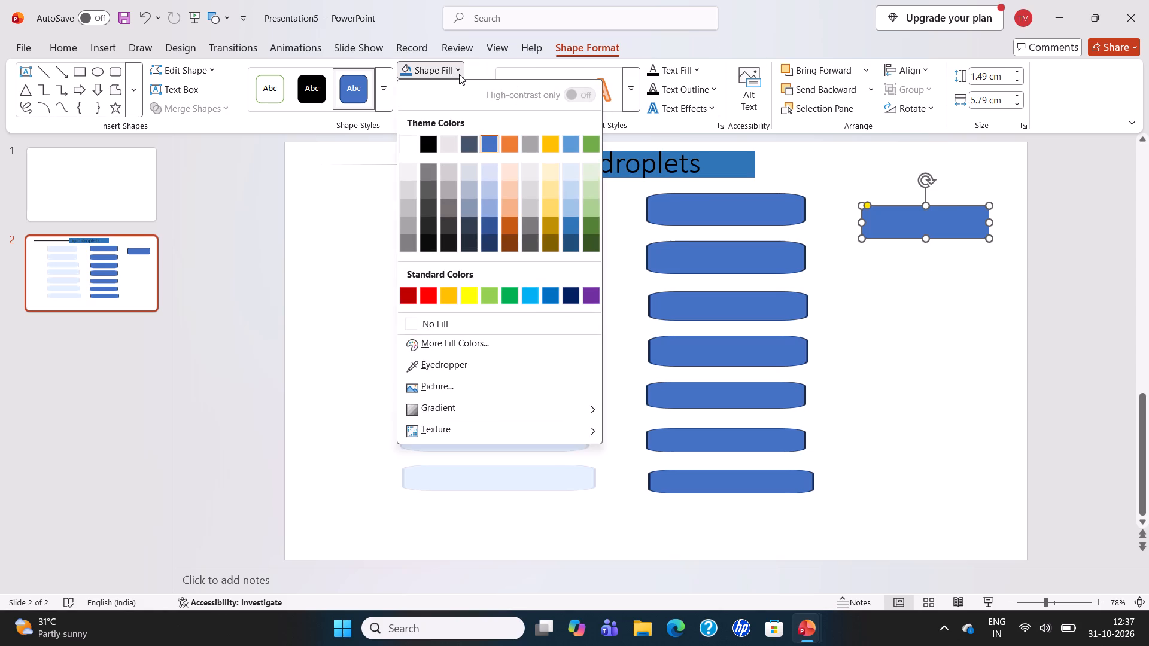
click(570, 195)
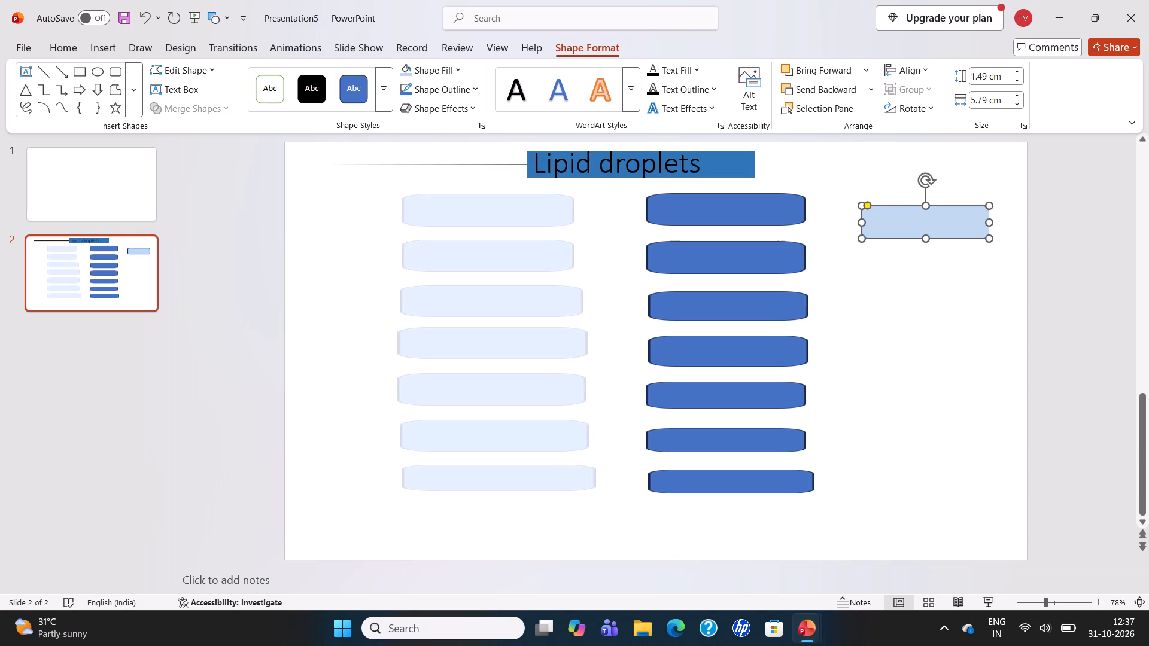
Draw a second rounded rectangle about 1.28 cm high and 5.35 cm wide below the light blue one.
click(734, 196)
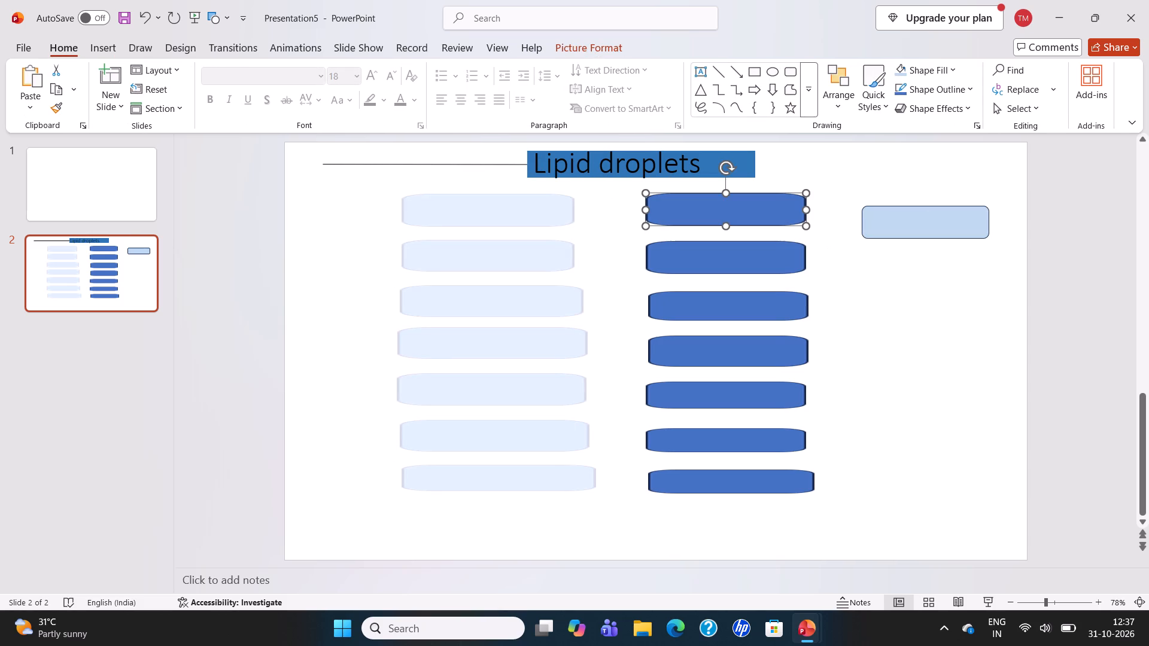
click(794, 71)
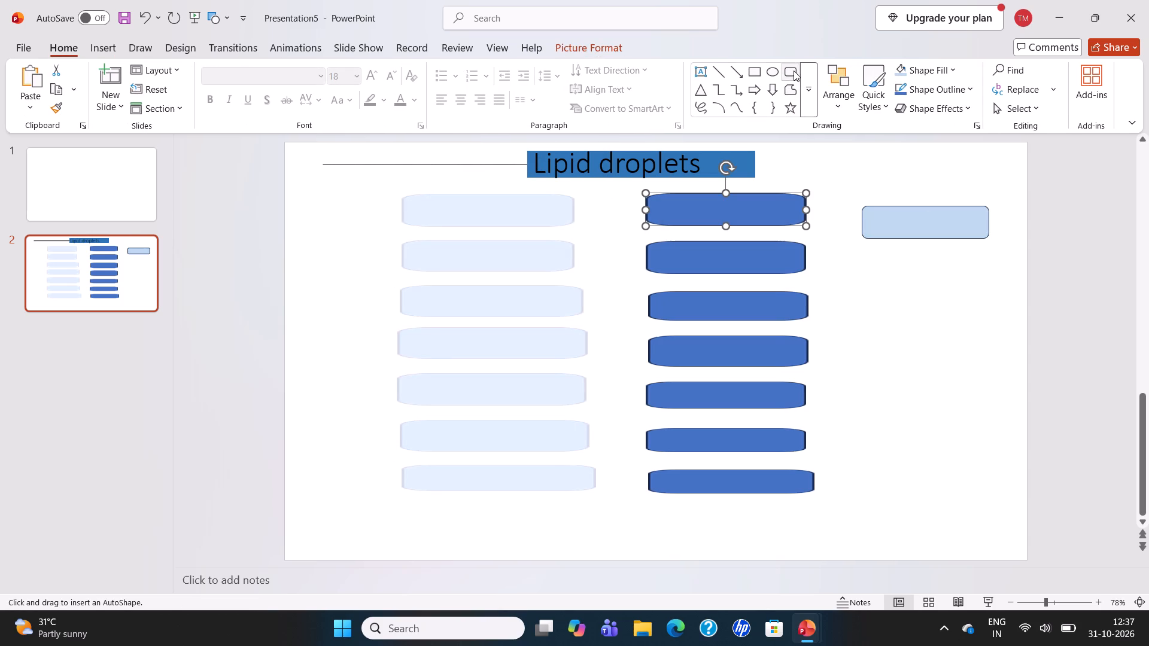
drag(871, 251, 919, 283)
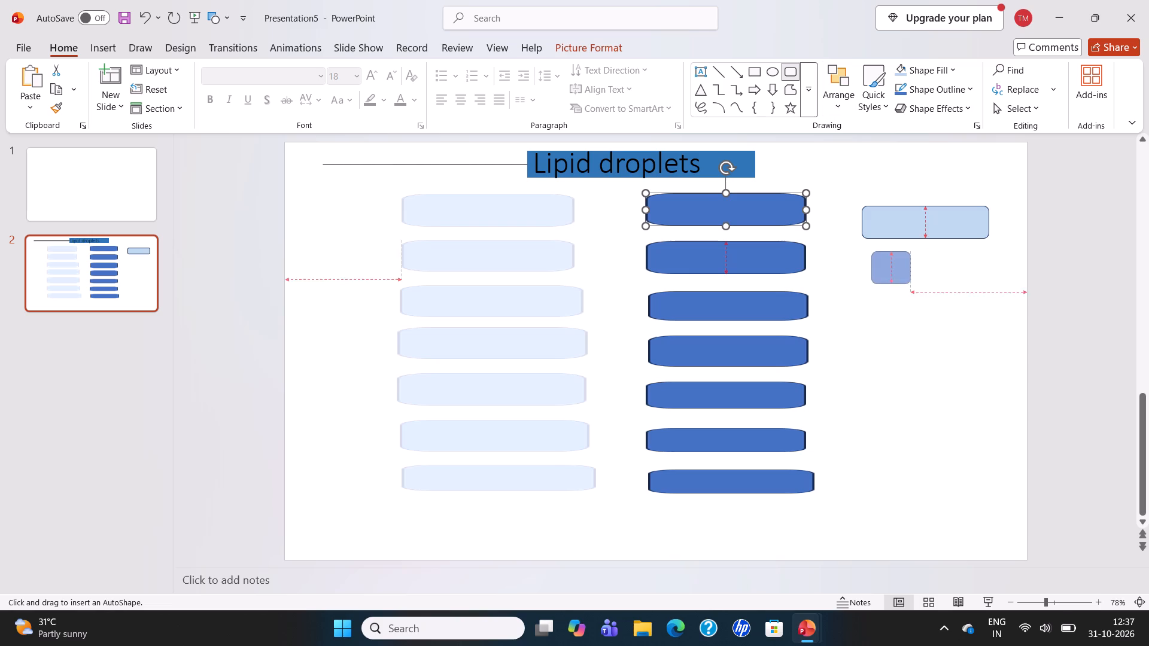
drag(919, 283, 993, 279)
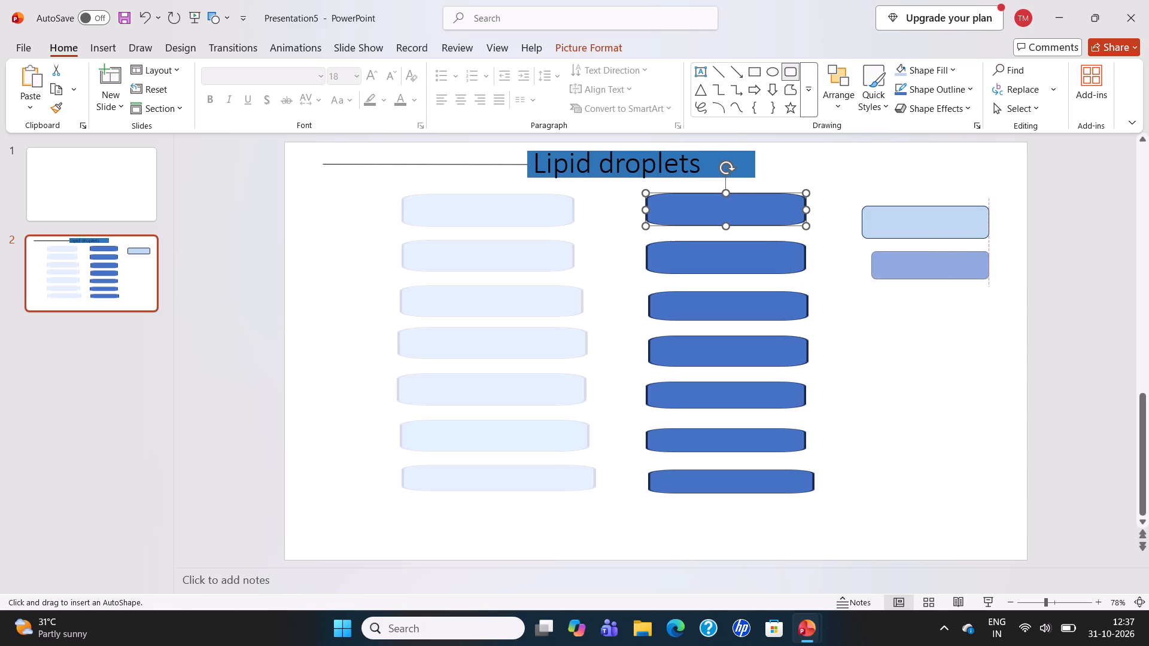
drag(993, 279, 993, 280)
Move the second rounded rectangle directly under the light blue one and widen it to match that shape's side edges.
drag(979, 267, 977, 264)
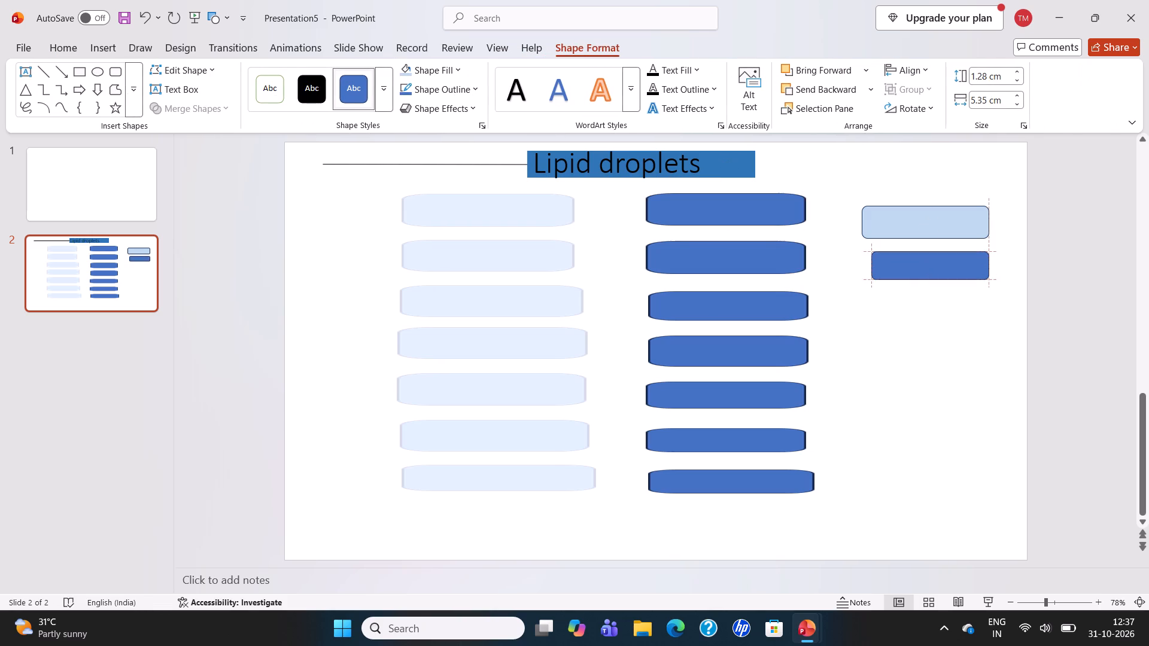
drag(977, 264, 968, 263)
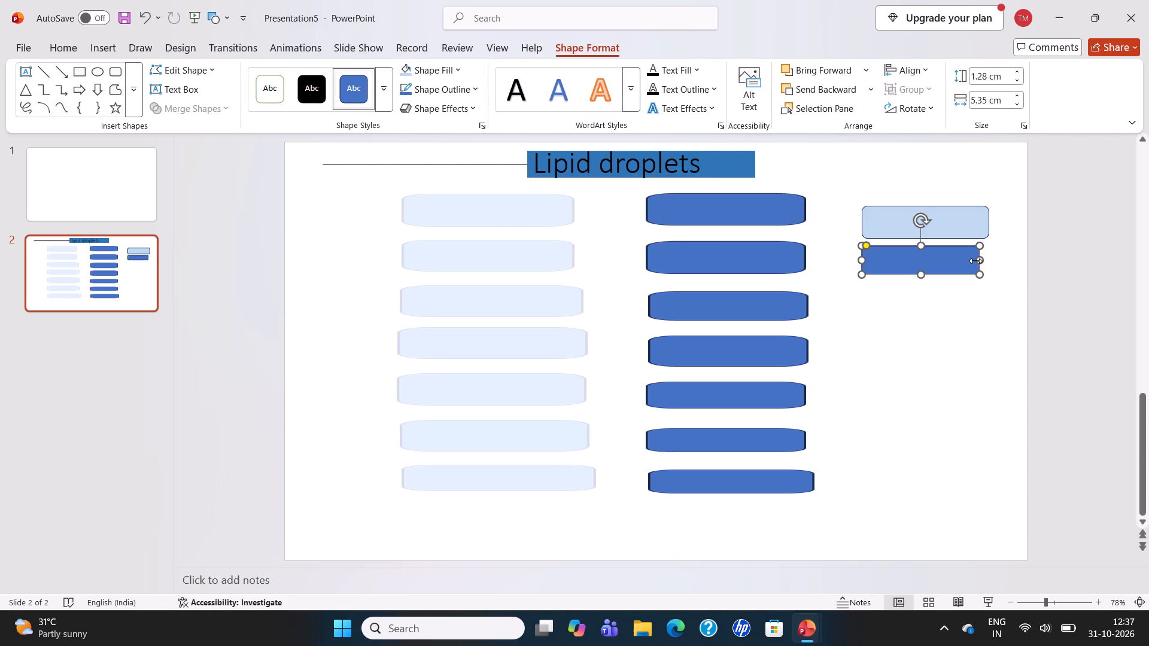
drag(981, 261, 986, 261)
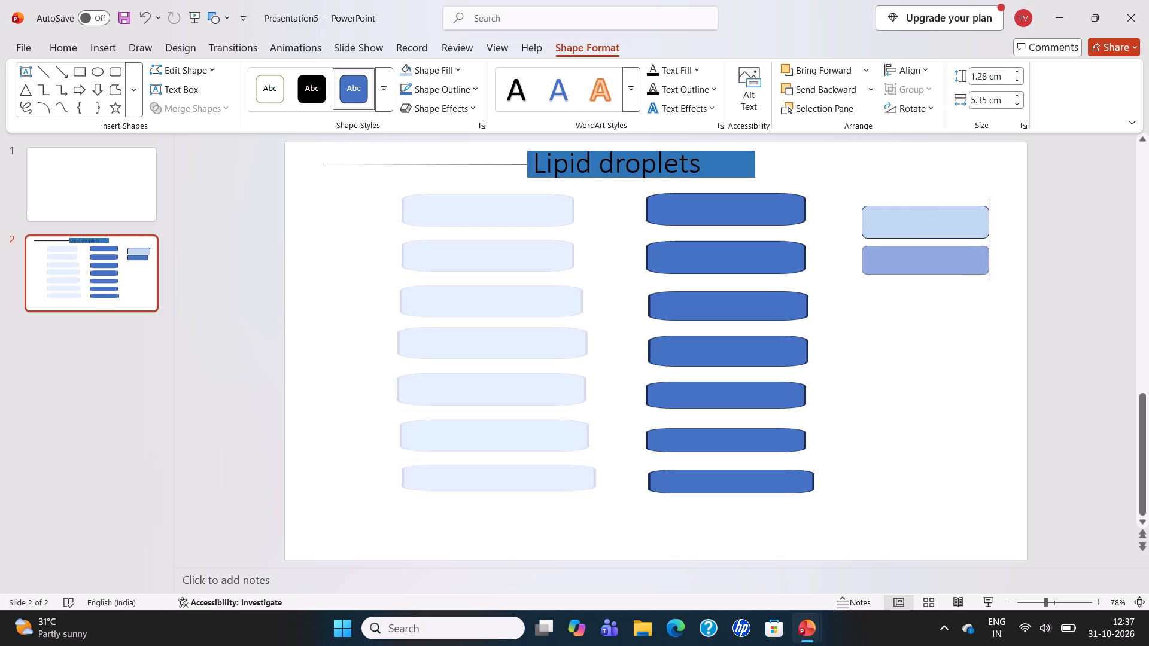
drag(986, 261, 987, 261)
click(961, 318)
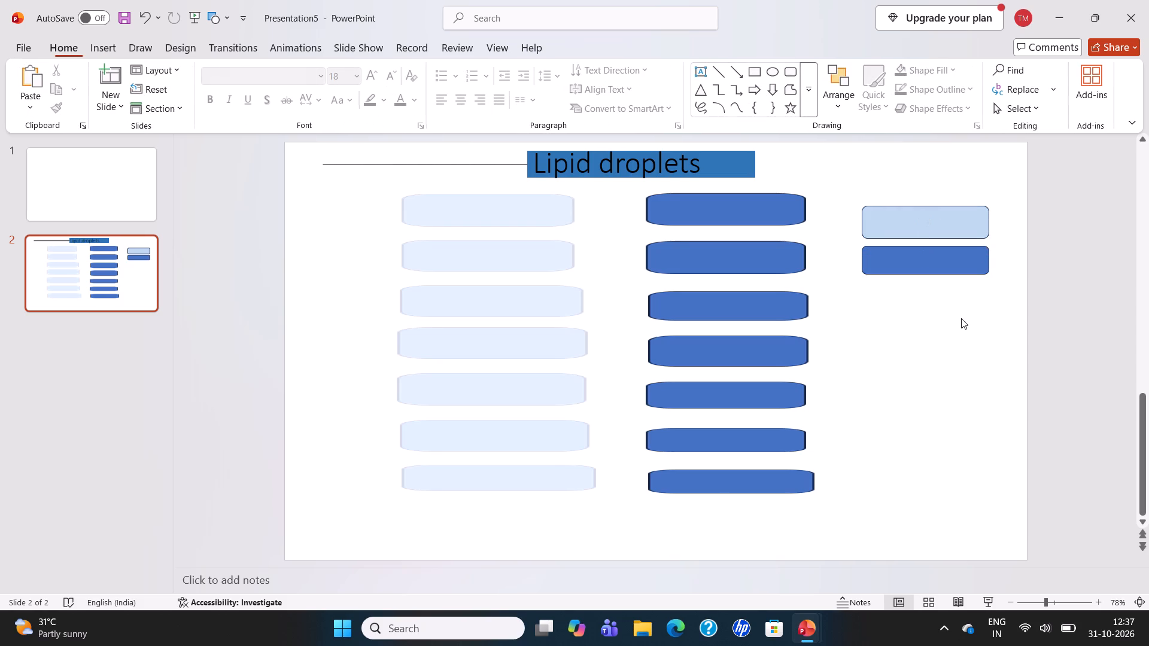
Reduce the height of the light blue rounded rectangle to match the blue rounded rectangle directly below it.
click(940, 216)
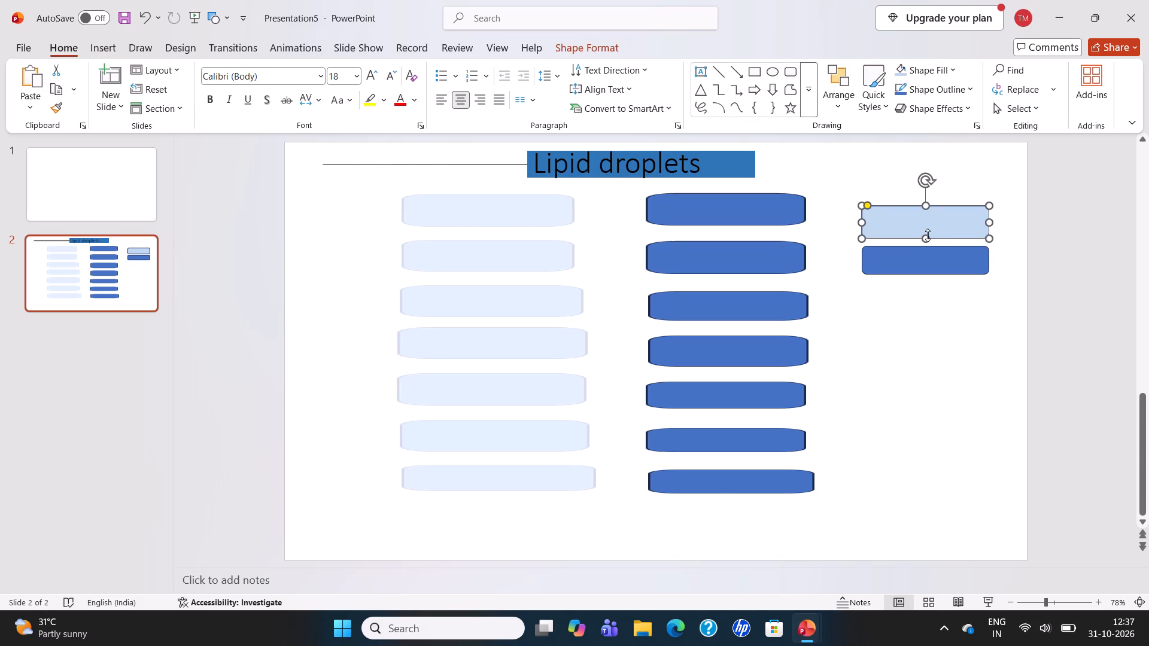
click(928, 235)
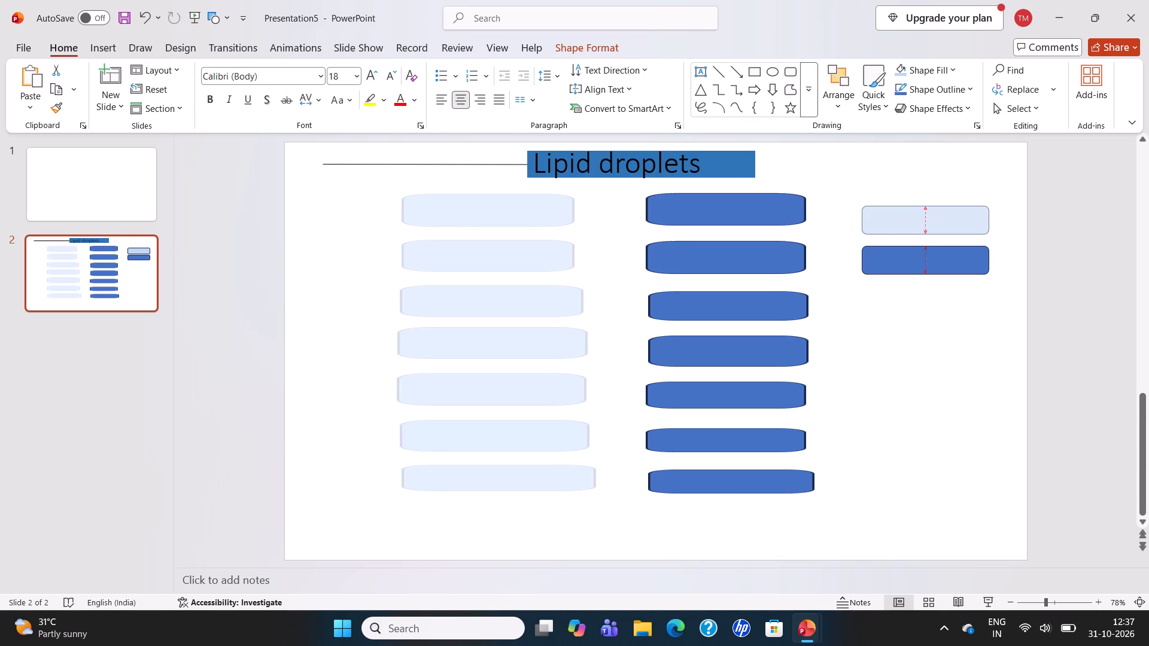
Fill the second rounded rectangle in the third column with a light tint of the orange theme colour.
click(933, 256)
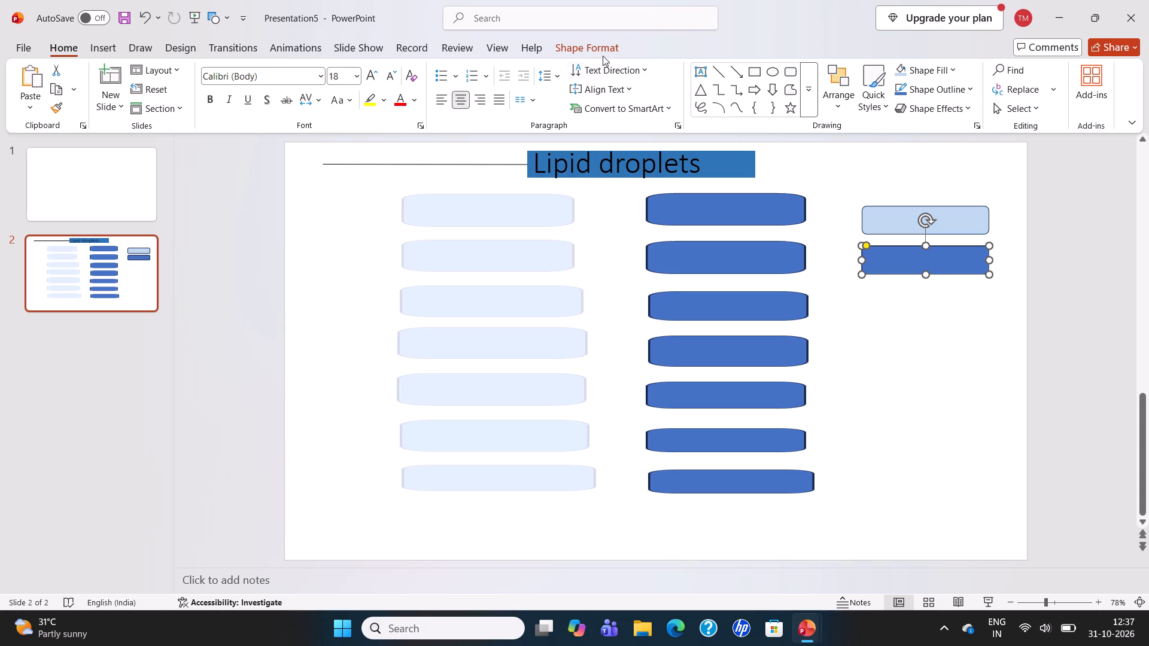
click(603, 45)
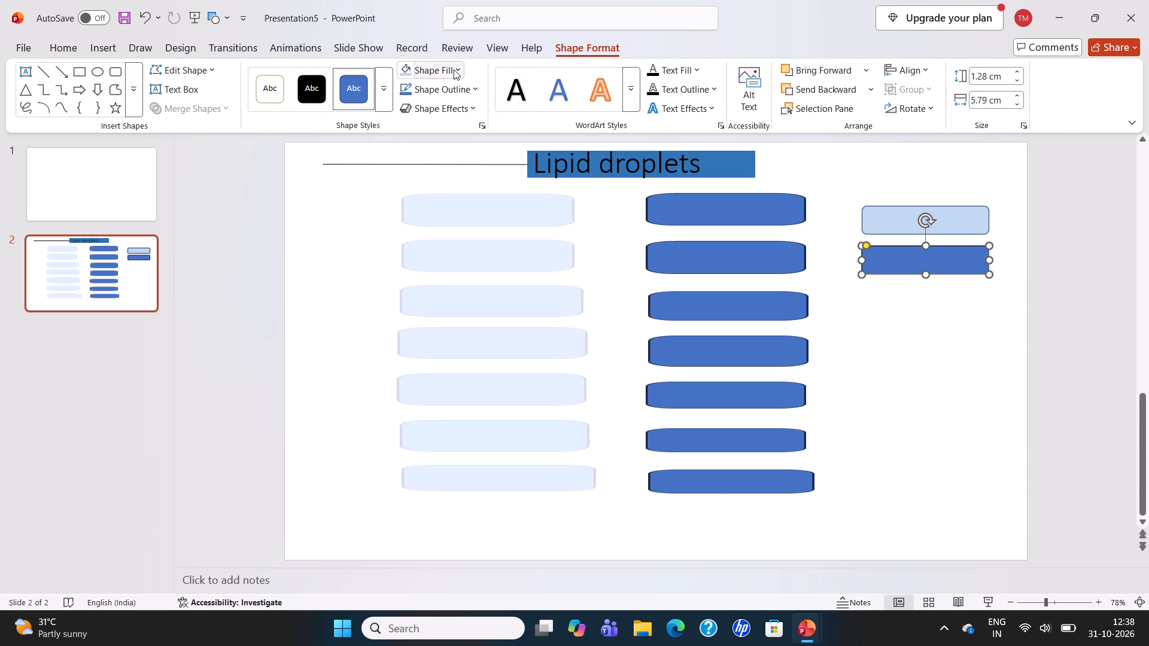
click(454, 68)
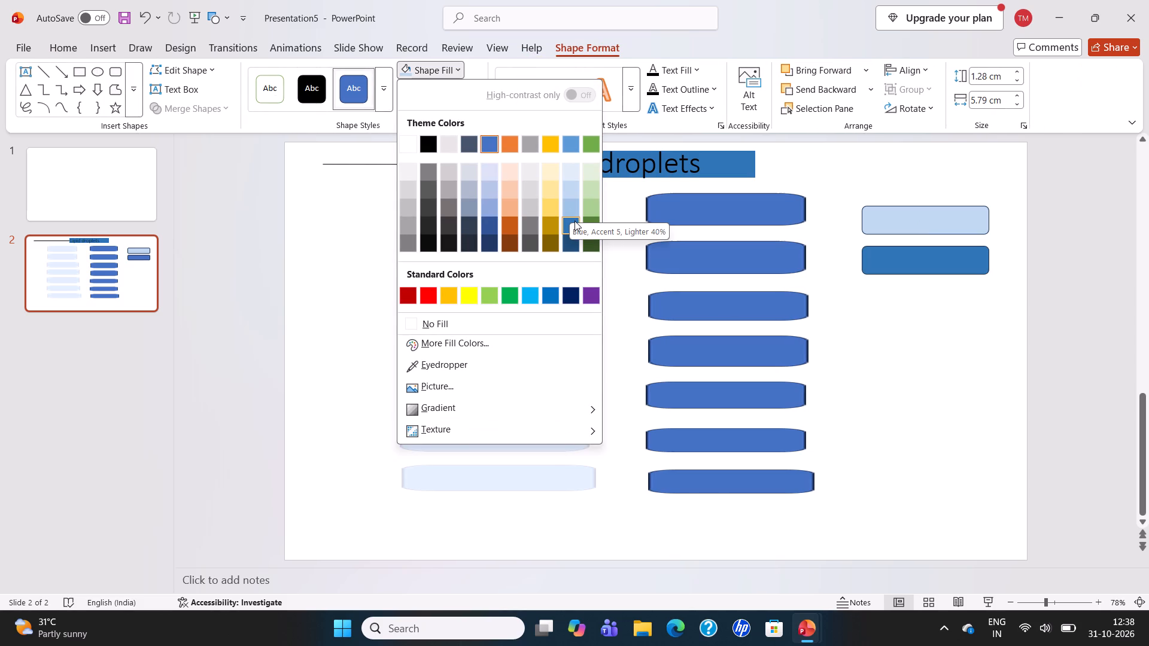
click(512, 210)
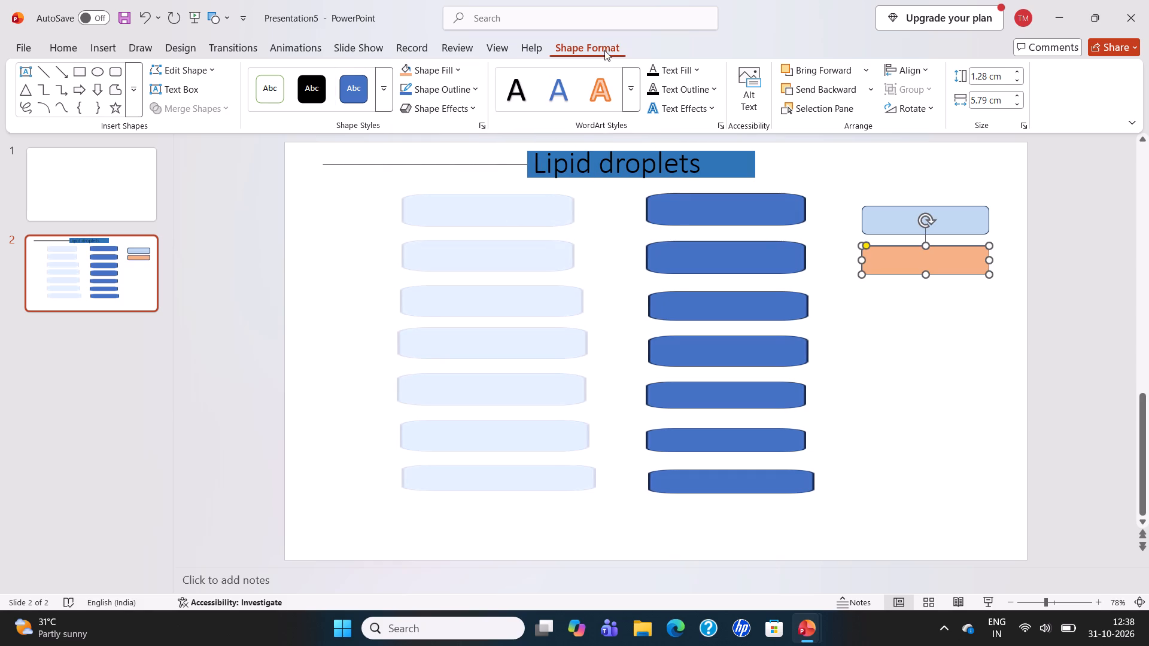
click(449, 72)
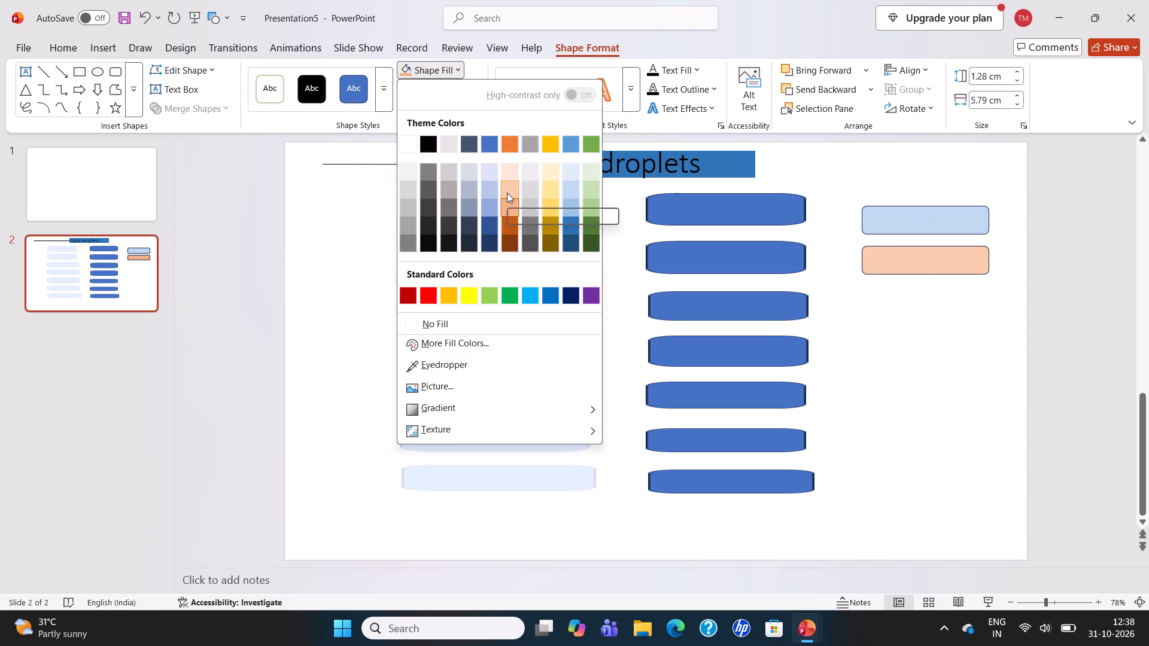
click(507, 193)
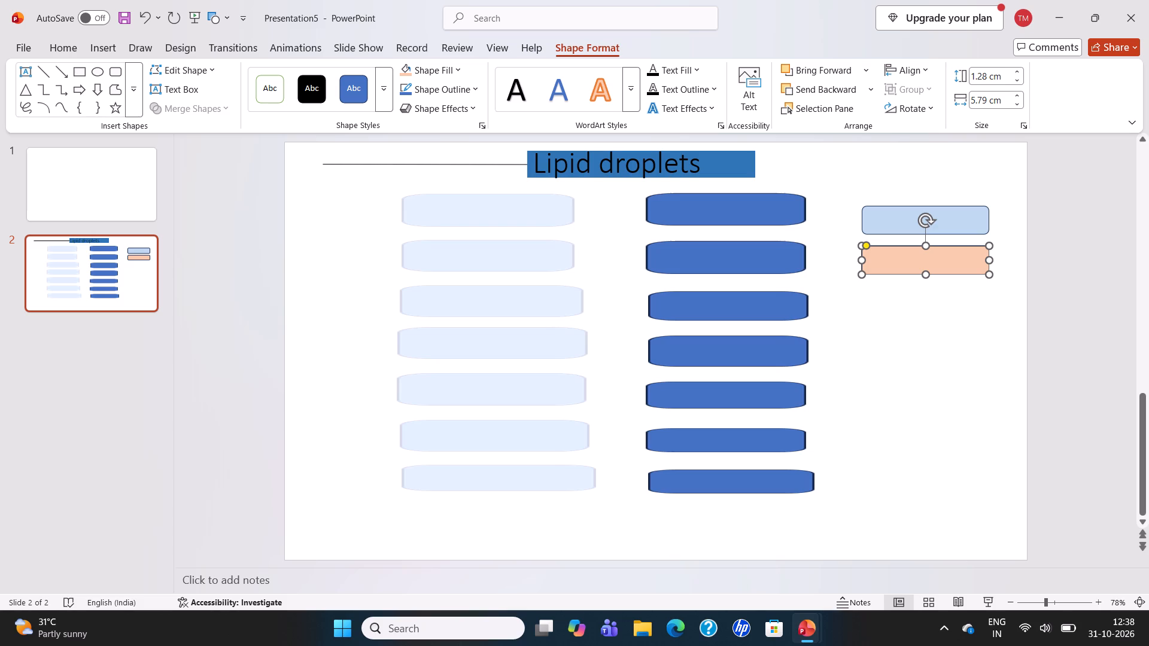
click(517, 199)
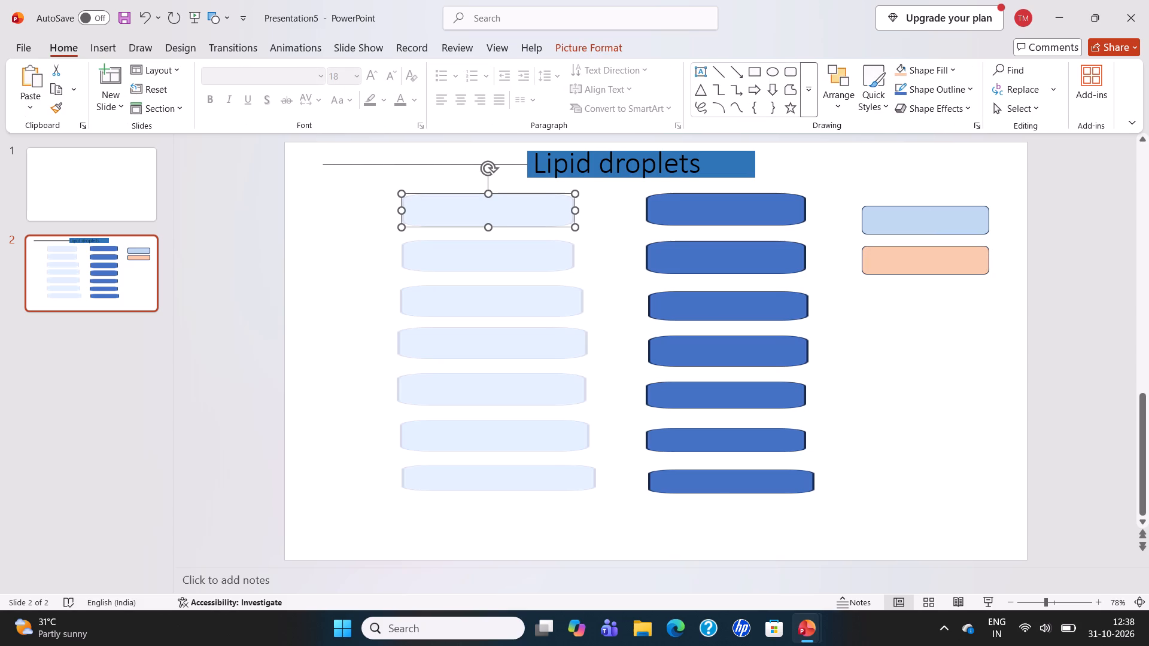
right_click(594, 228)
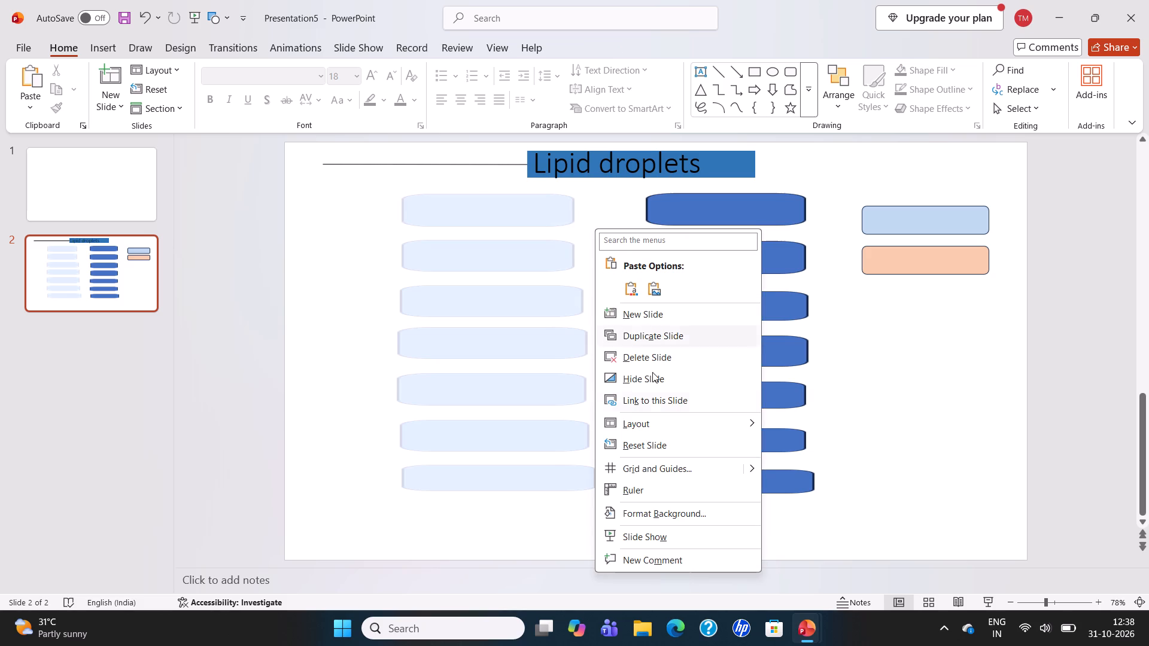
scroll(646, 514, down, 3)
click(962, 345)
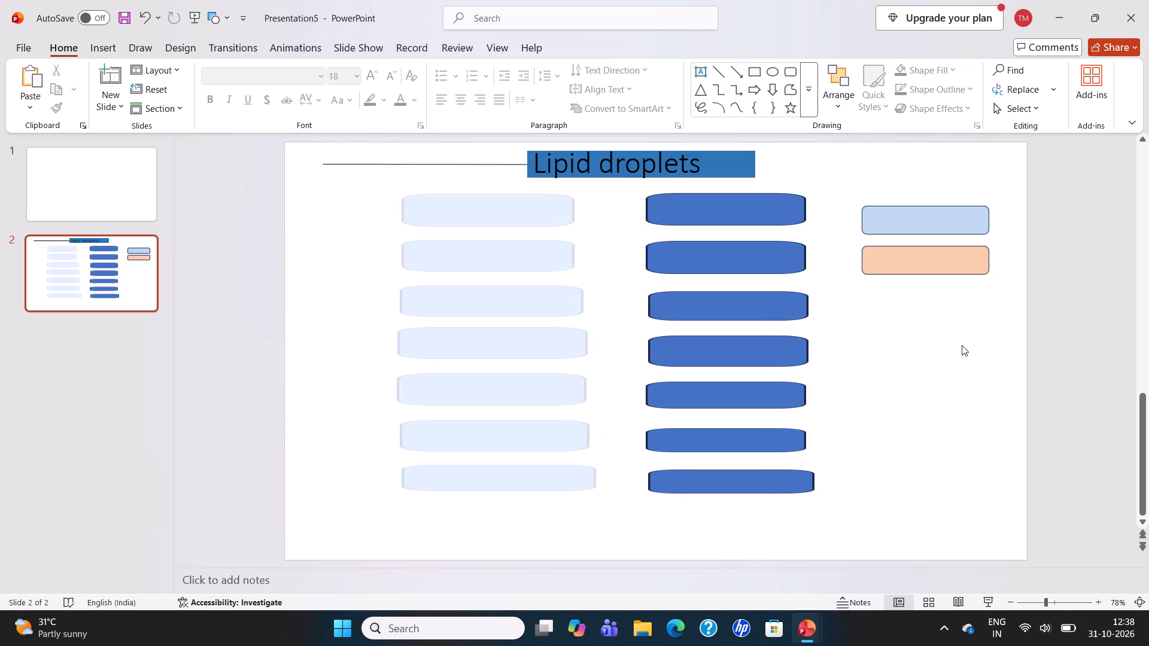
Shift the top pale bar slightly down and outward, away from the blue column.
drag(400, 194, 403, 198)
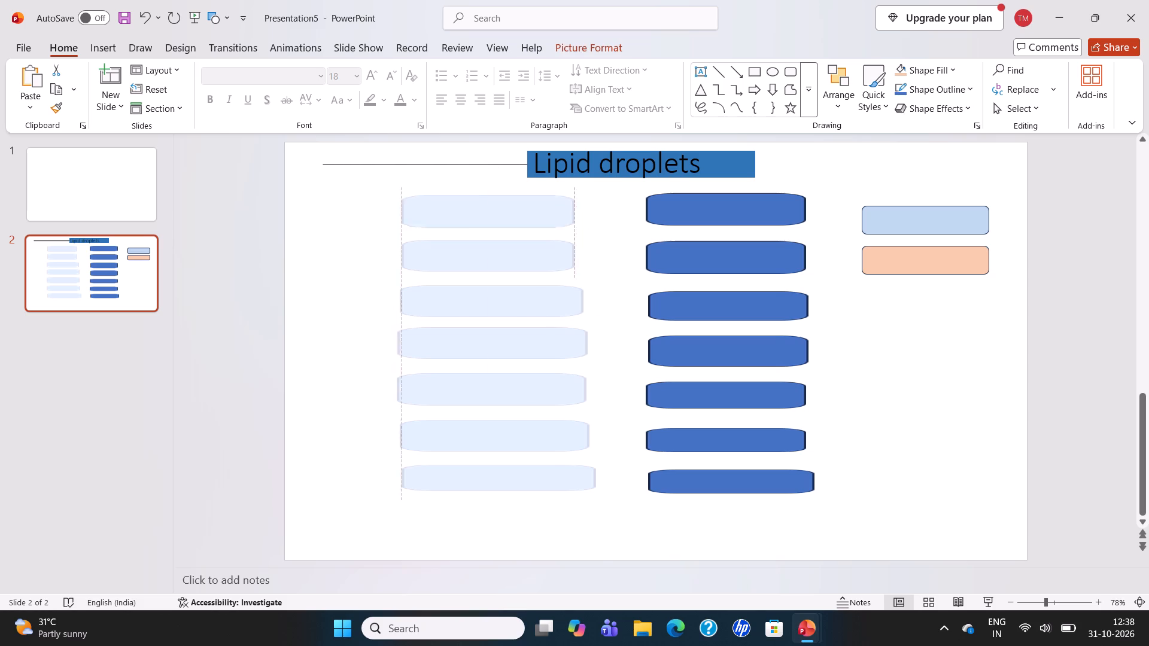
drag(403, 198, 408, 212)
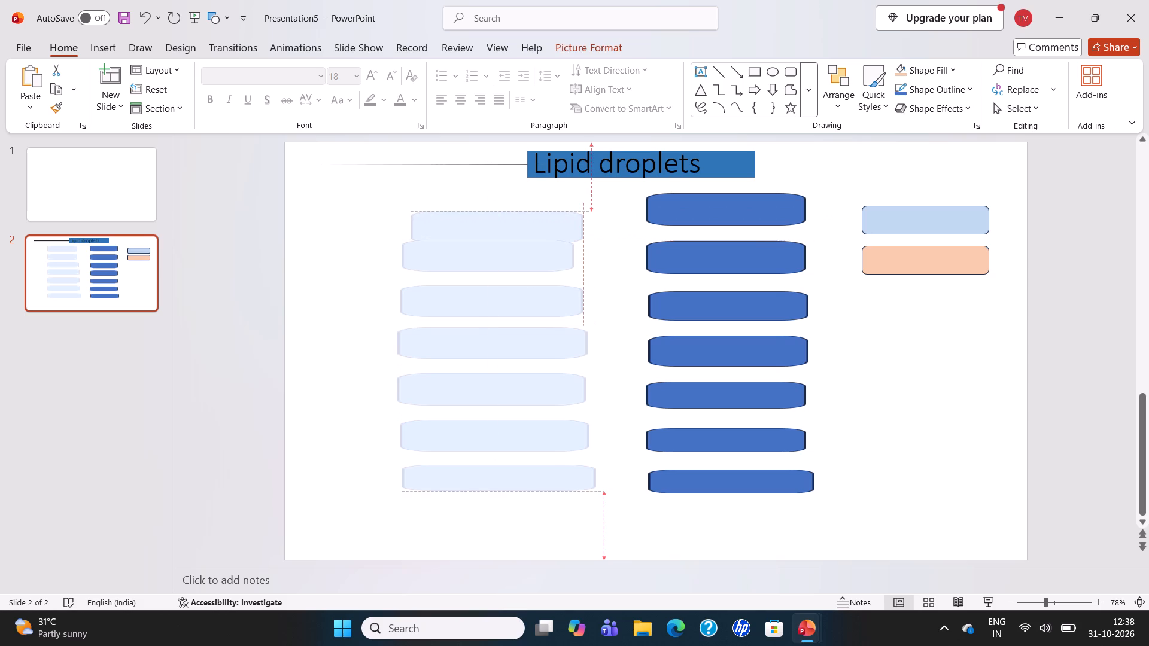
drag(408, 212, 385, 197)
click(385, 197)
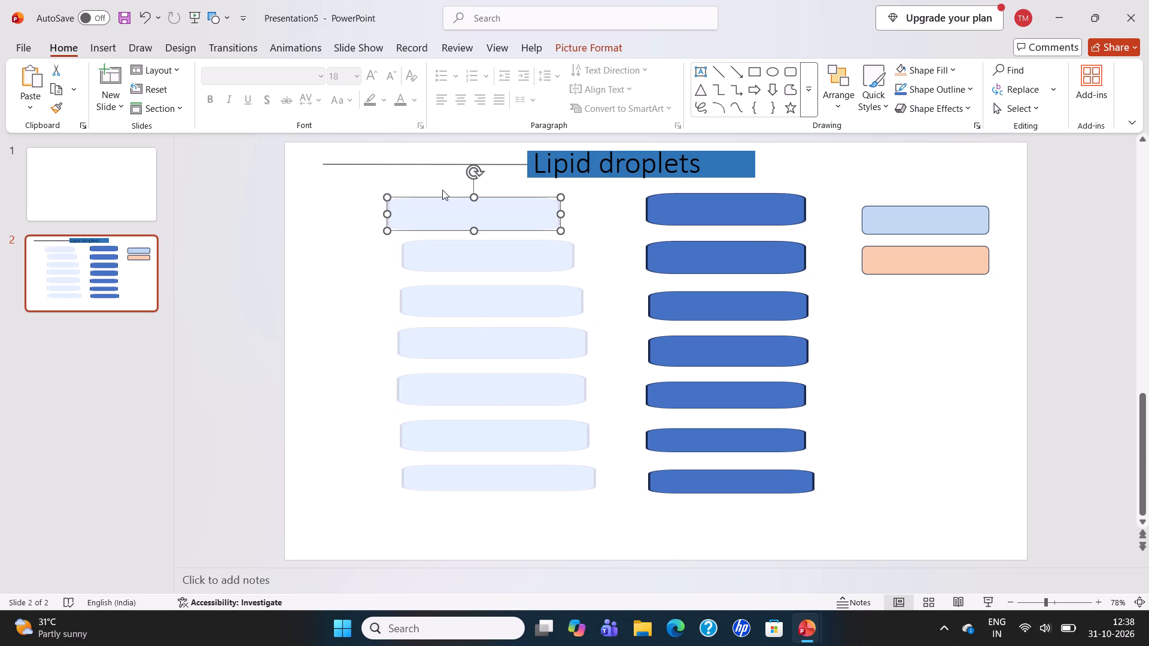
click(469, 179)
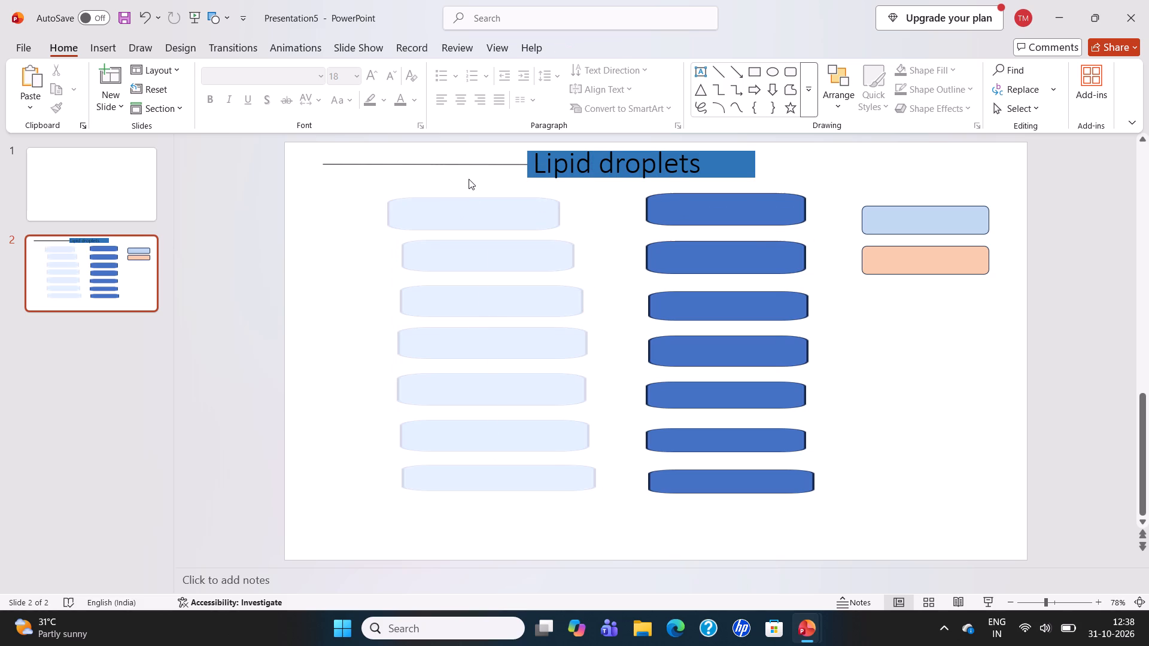
Cut the top pale bar from the first column.
click(461, 210)
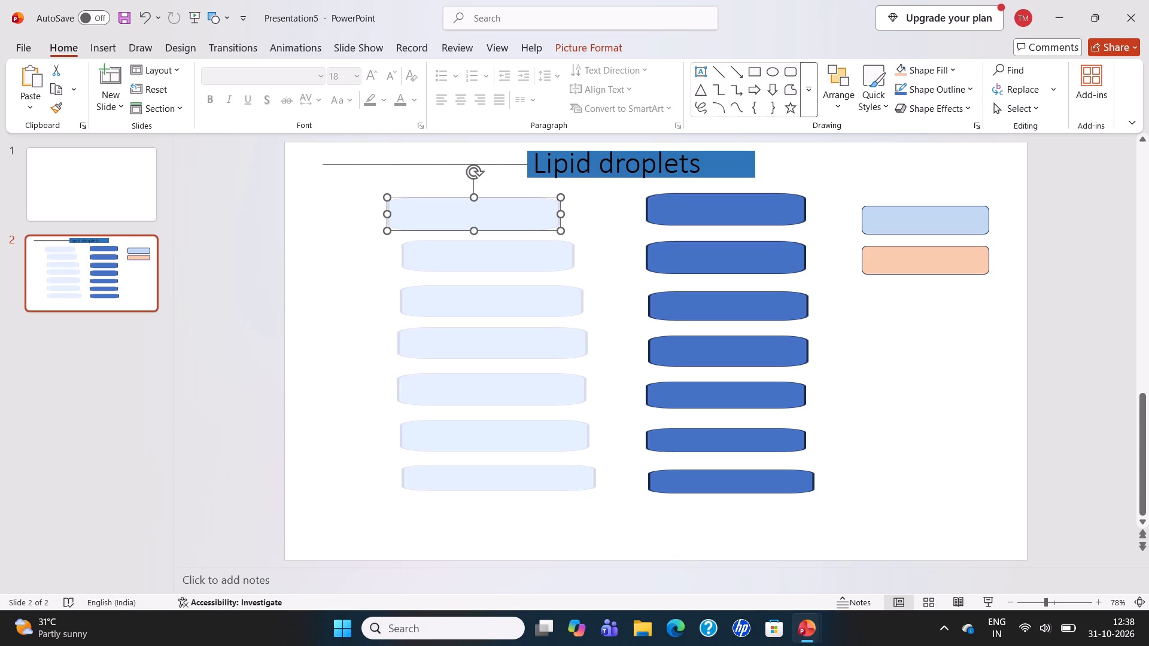
click(475, 208)
right_click(475, 208)
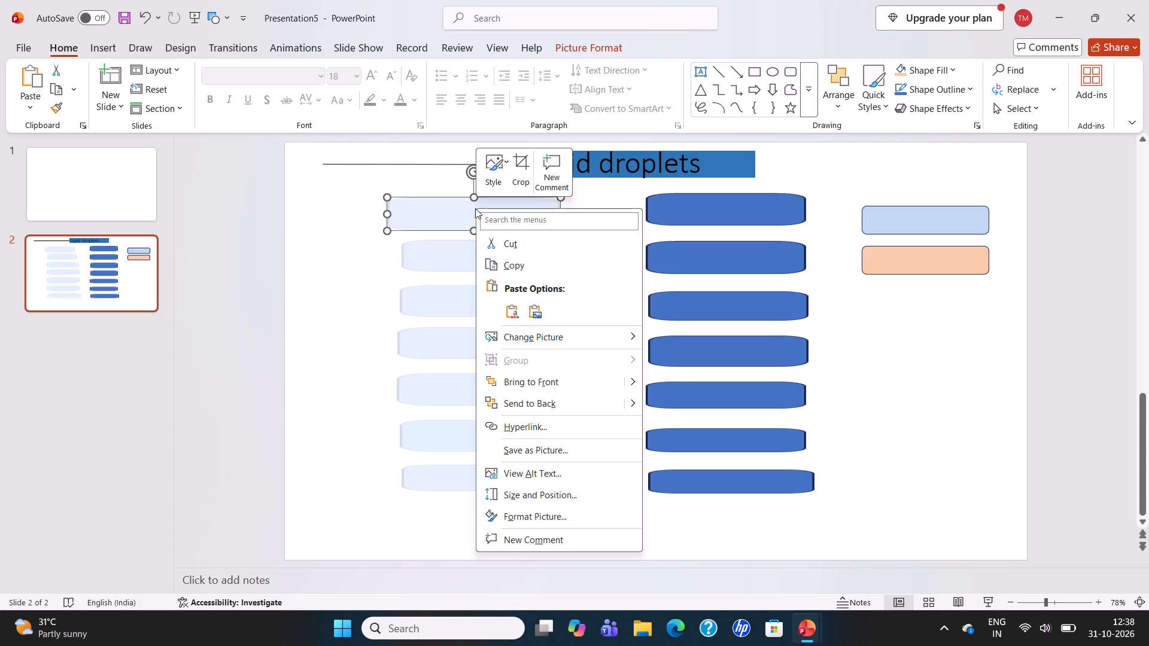
click(504, 243)
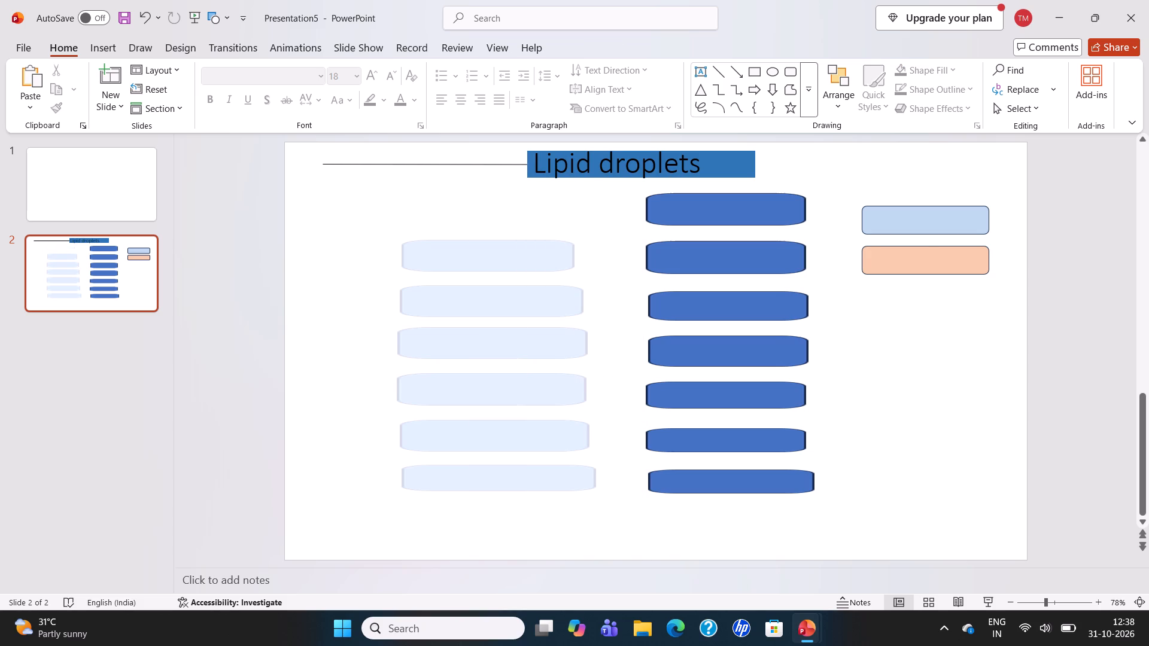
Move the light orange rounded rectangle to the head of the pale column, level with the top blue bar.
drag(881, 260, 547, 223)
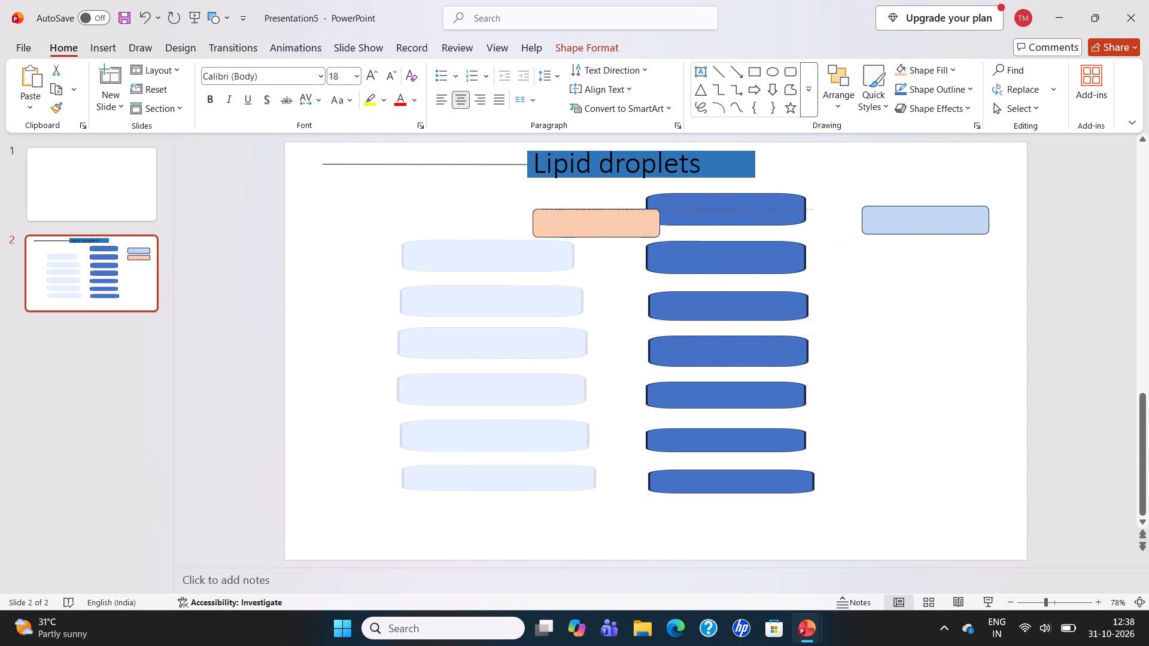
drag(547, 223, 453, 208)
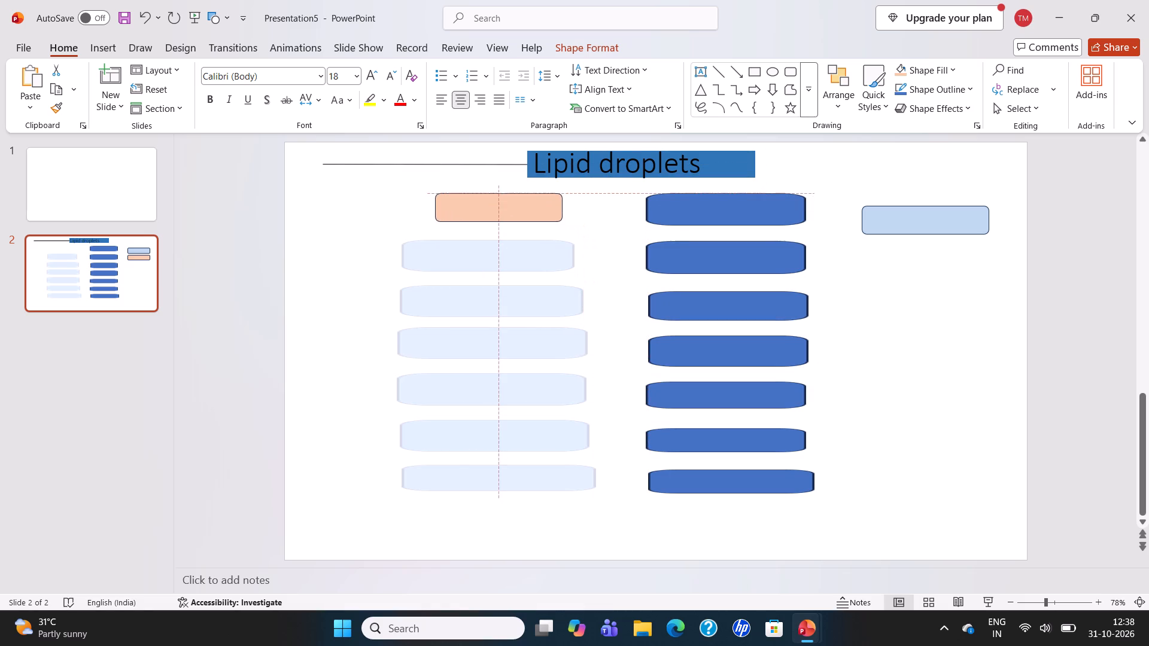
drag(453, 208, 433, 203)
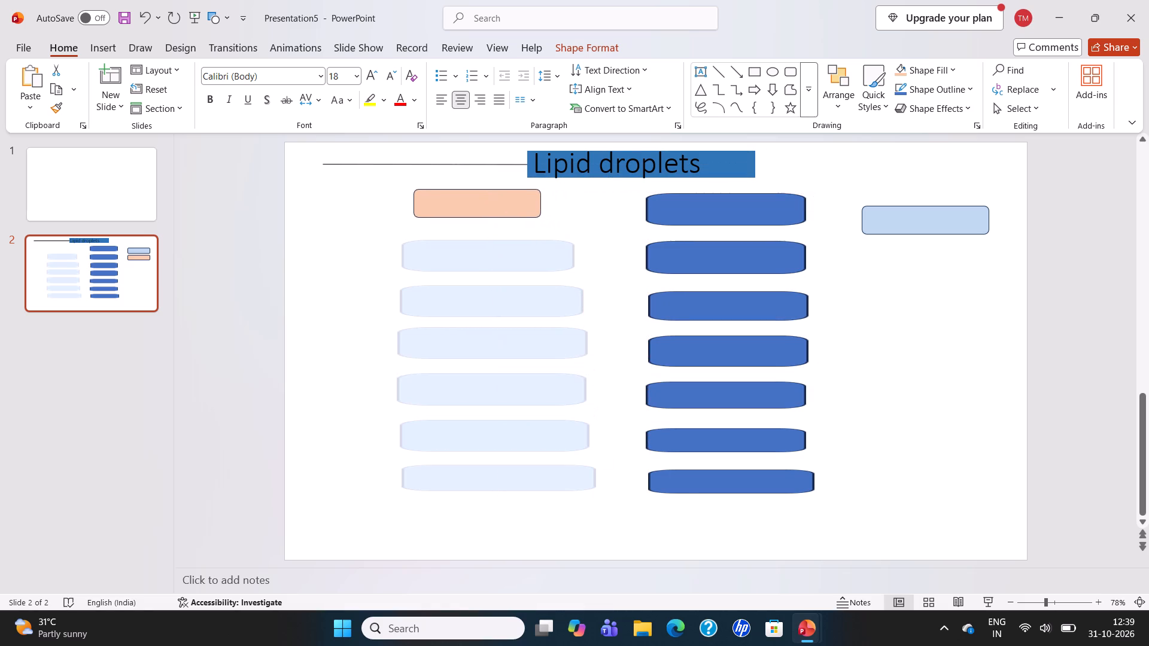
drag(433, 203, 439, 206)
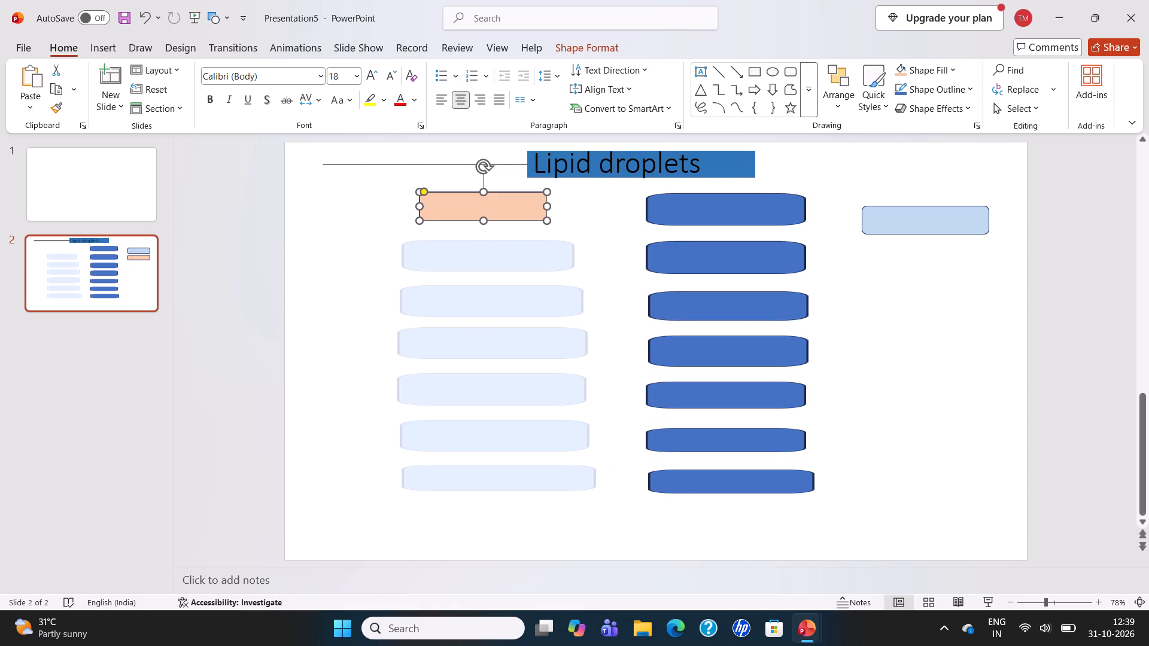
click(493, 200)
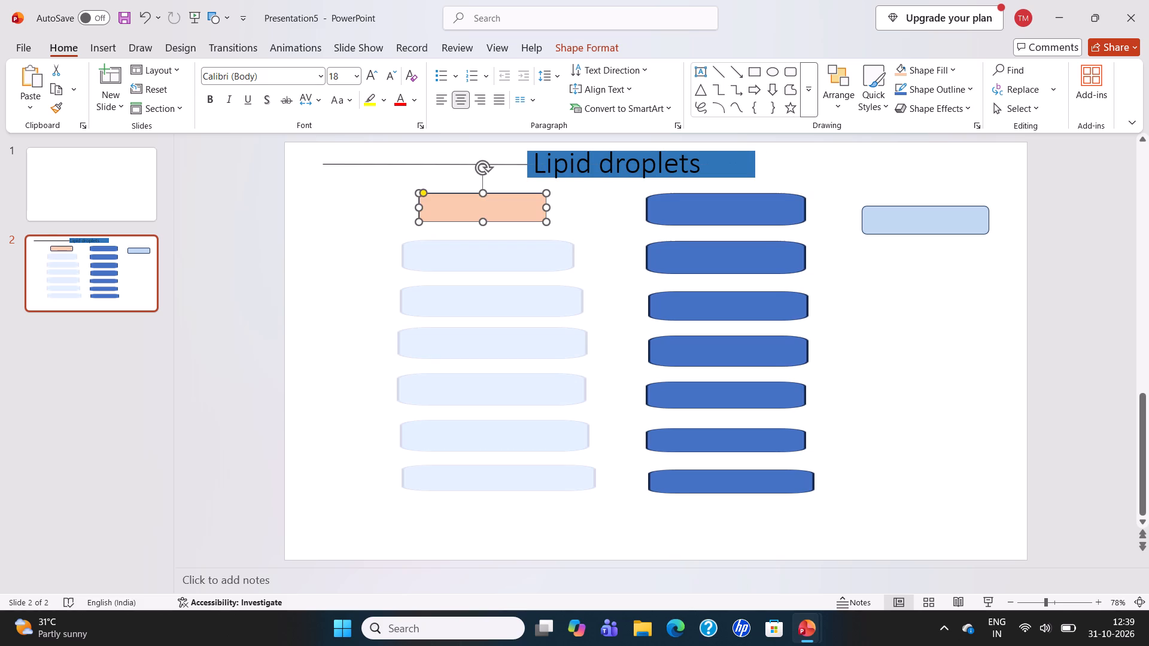
Cut the six remaining pale bars from the first column one by one.
click(523, 255)
right_click(523, 255)
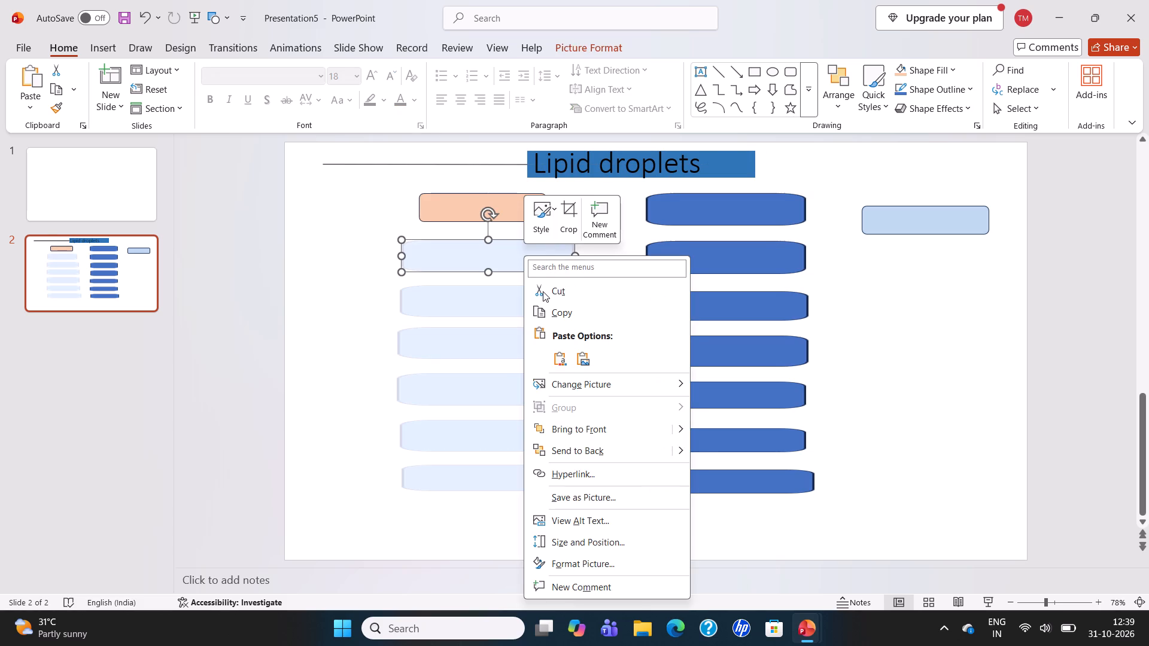
click(543, 291)
right_click(543, 298)
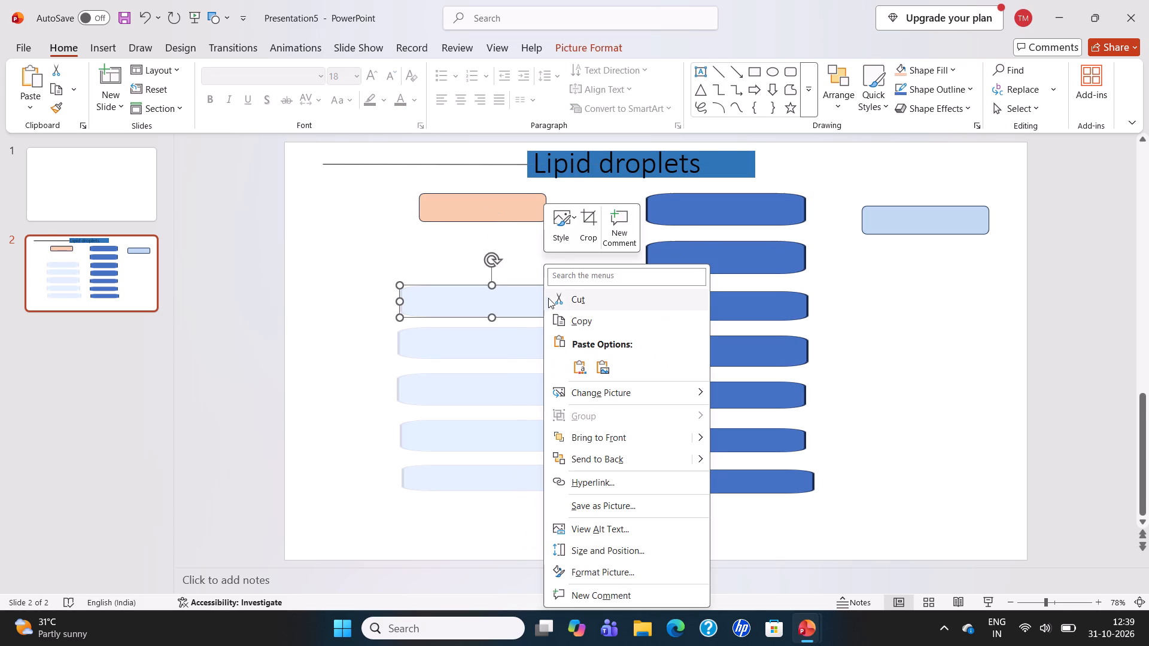
click(569, 297)
right_click(545, 335)
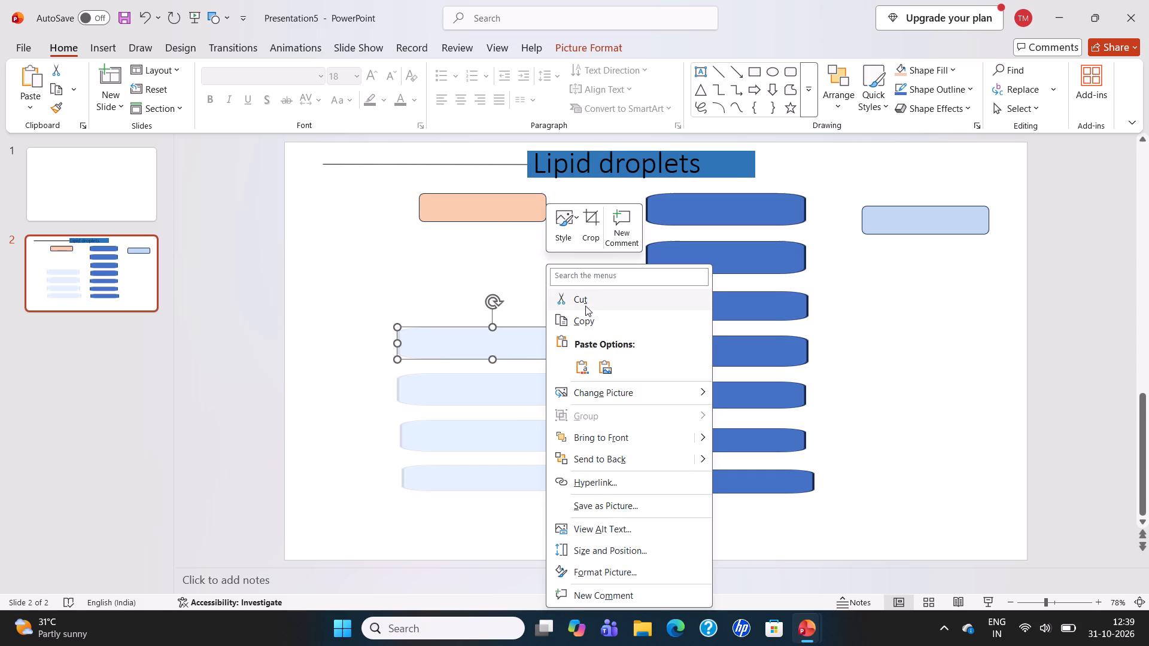
click(587, 298)
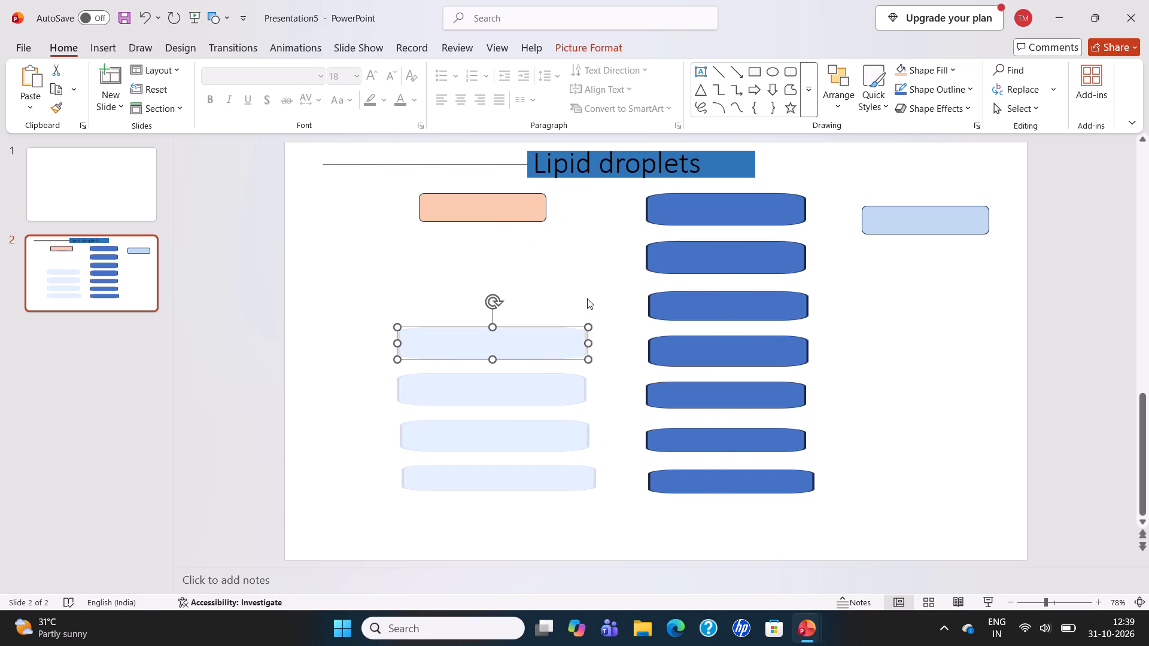
right_click(549, 392)
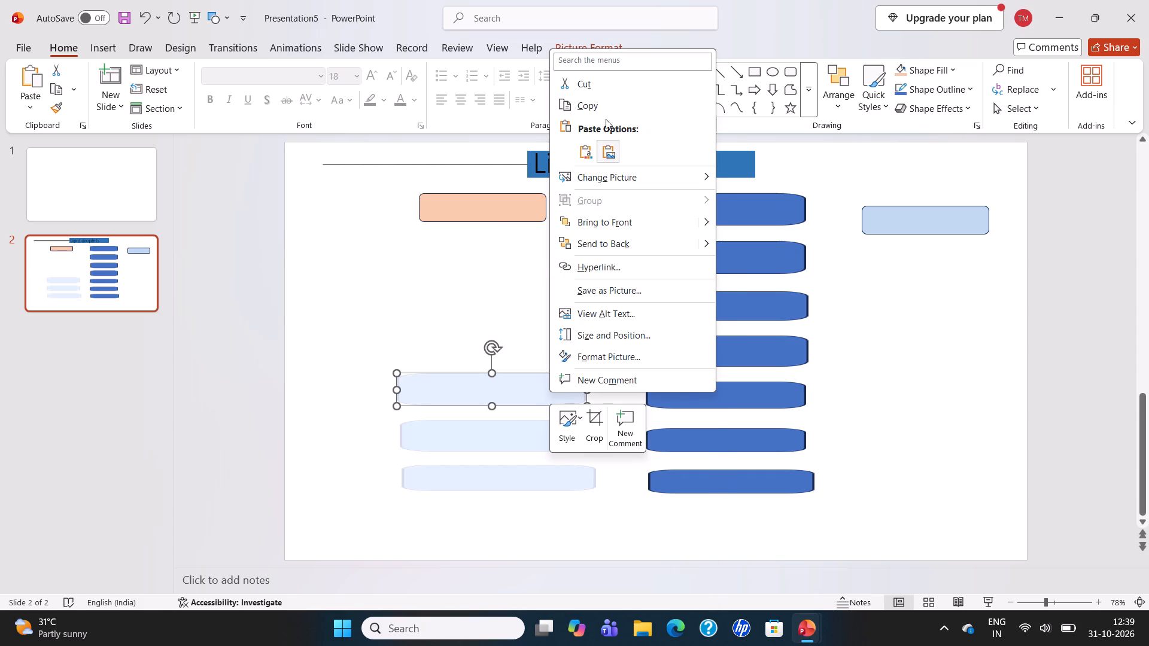
click(599, 84)
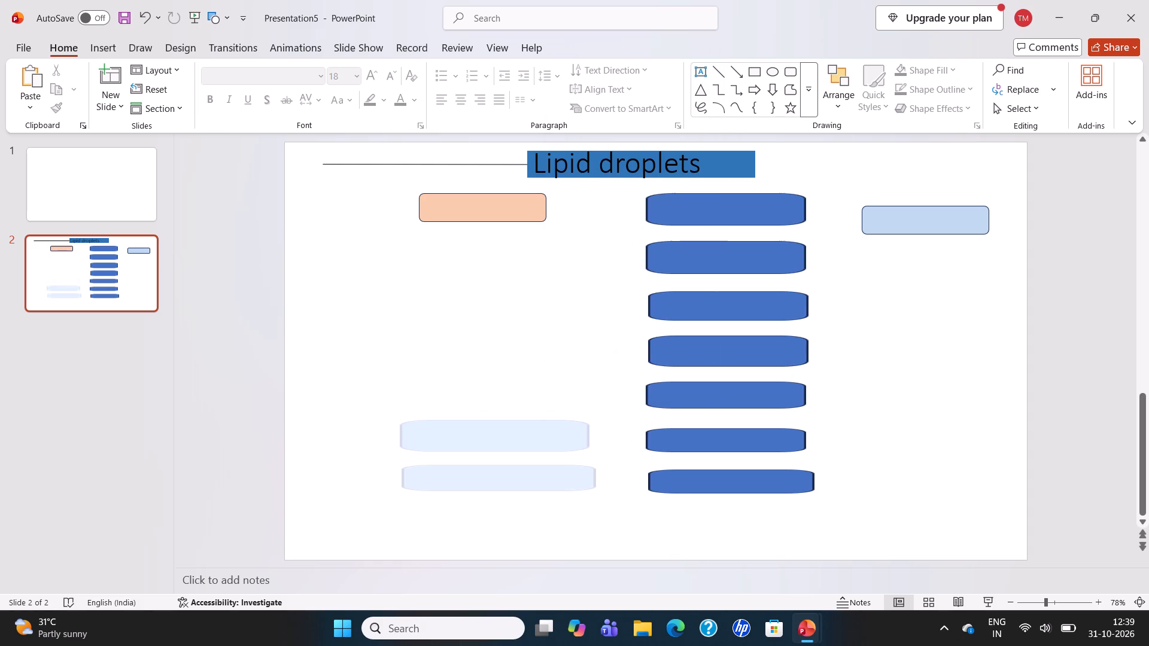
right_click(556, 441)
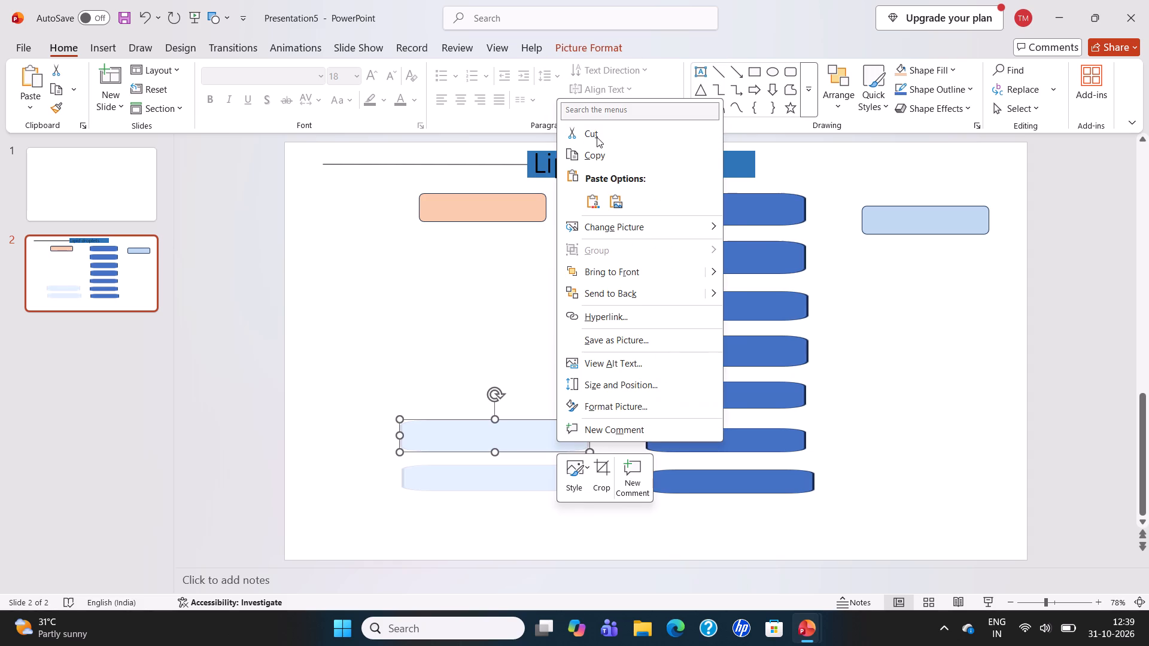
click(597, 137)
right_click(560, 475)
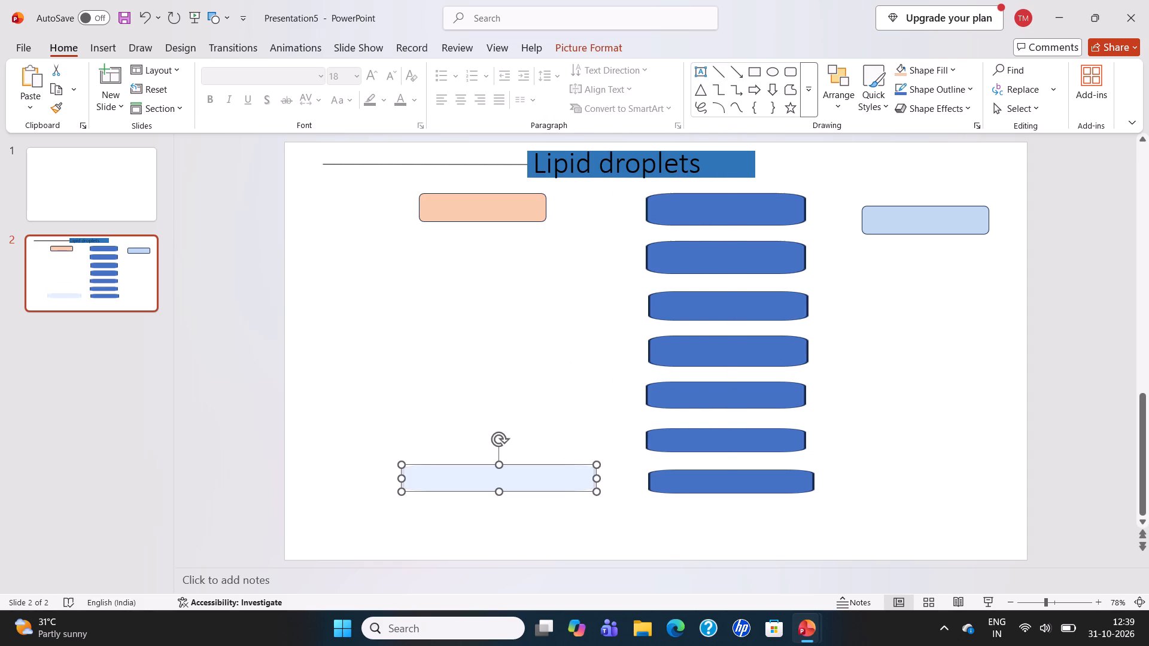
click(594, 166)
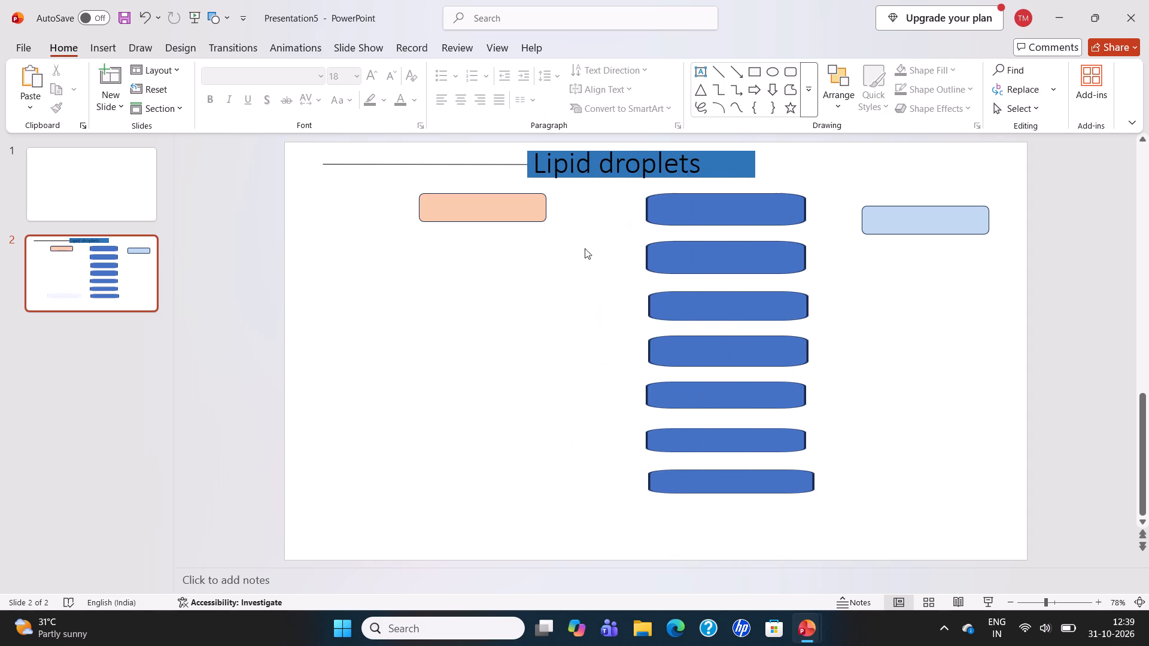
Swap the two rounded rectangles, placing light blue left of the top blue bar and light orange on its right.
drag(513, 213, 559, 264)
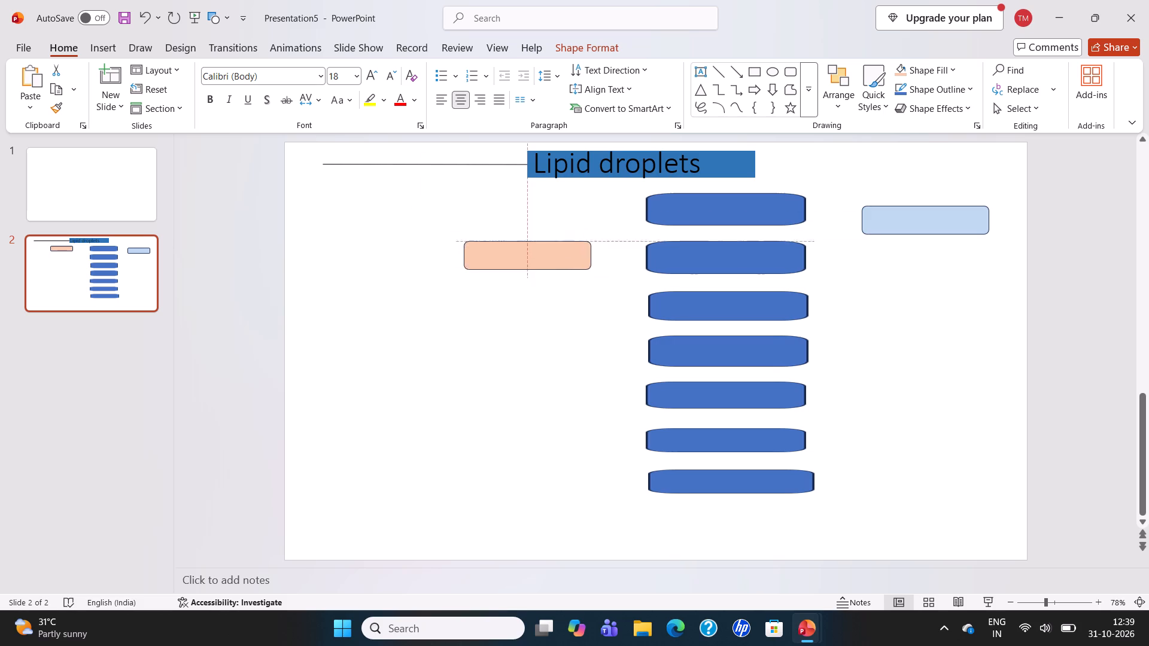
drag(559, 264, 592, 308)
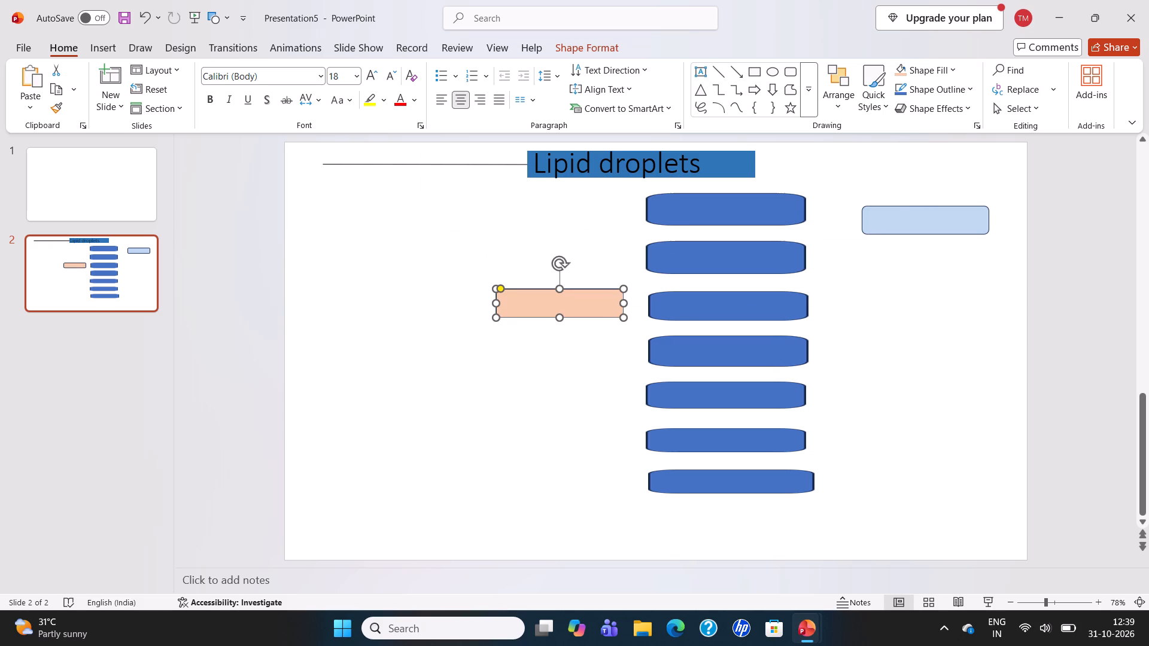
drag(907, 221, 513, 216)
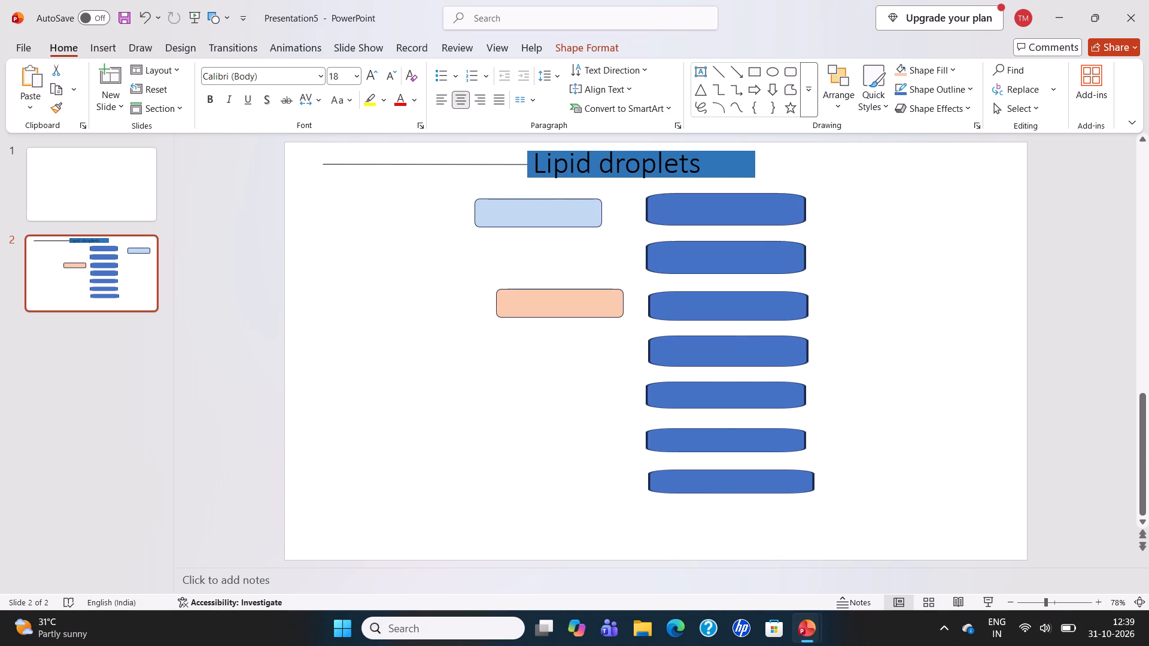
drag(513, 216, 497, 216)
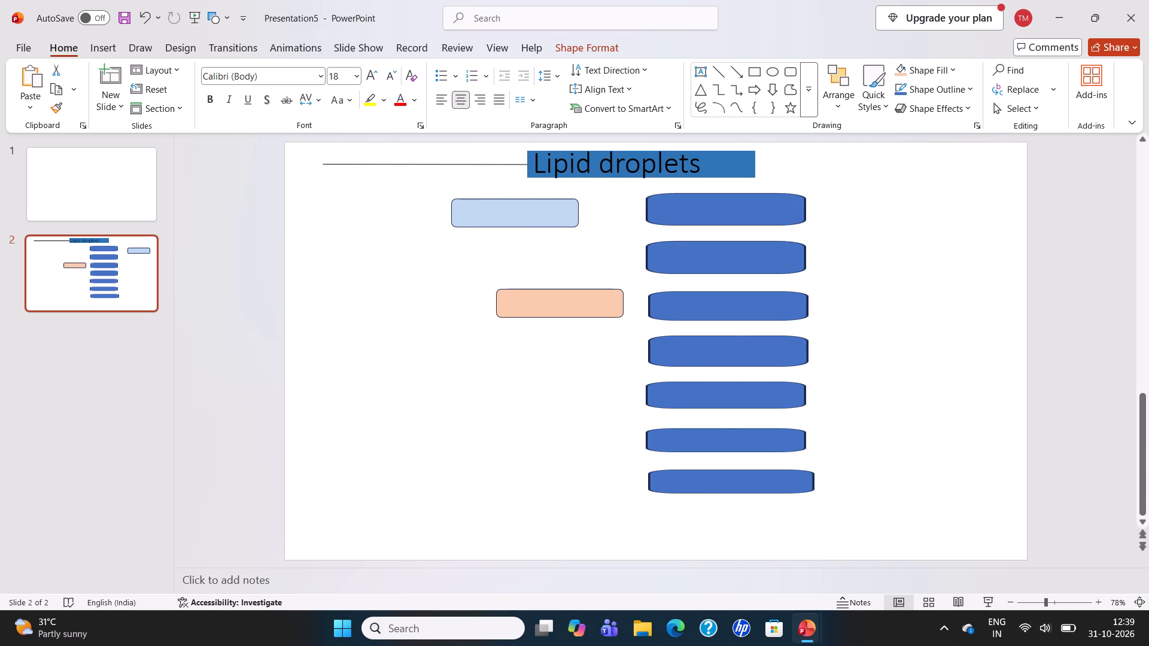
drag(497, 216, 487, 209)
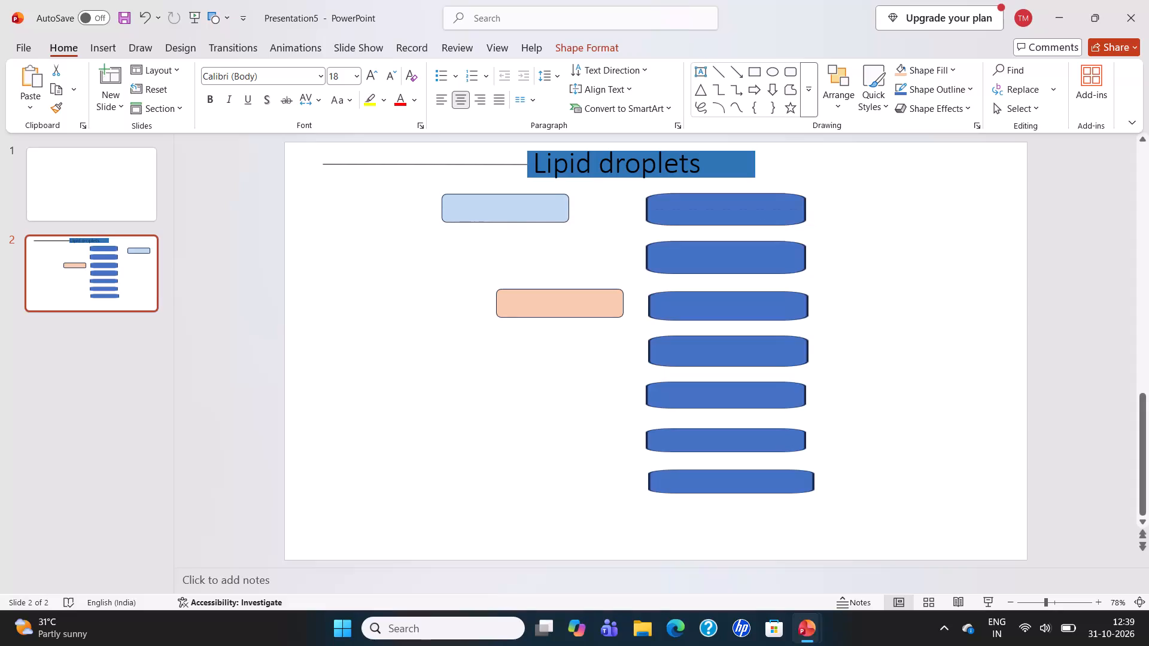
drag(487, 209, 487, 208)
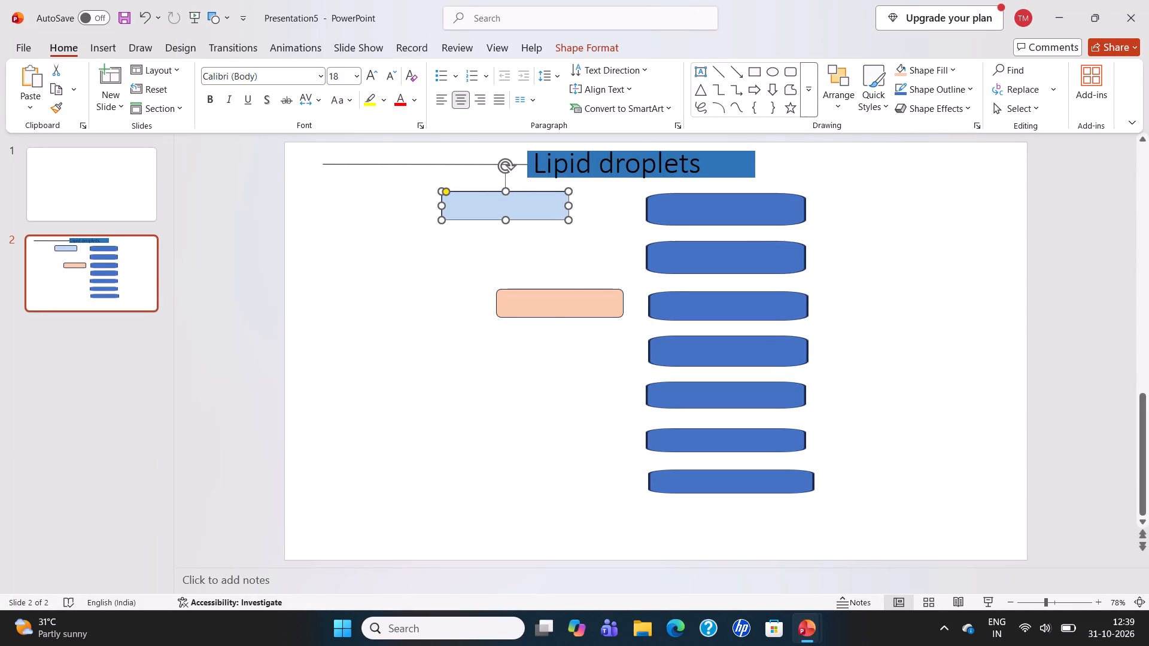
drag(582, 296, 921, 188)
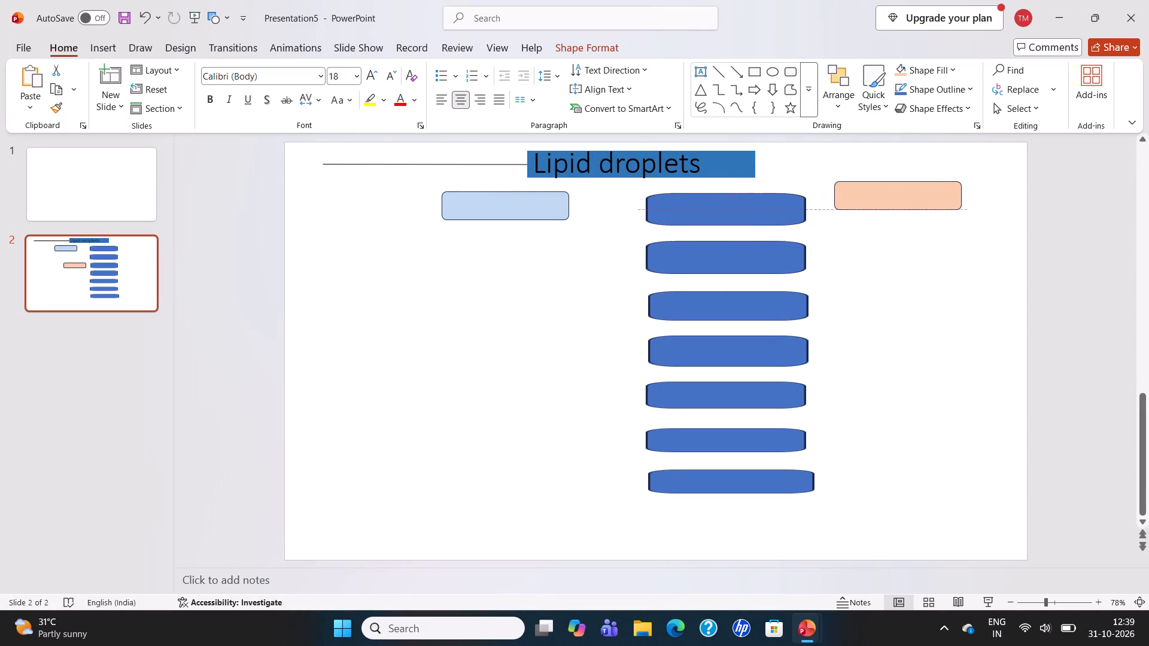
drag(921, 188, 928, 193)
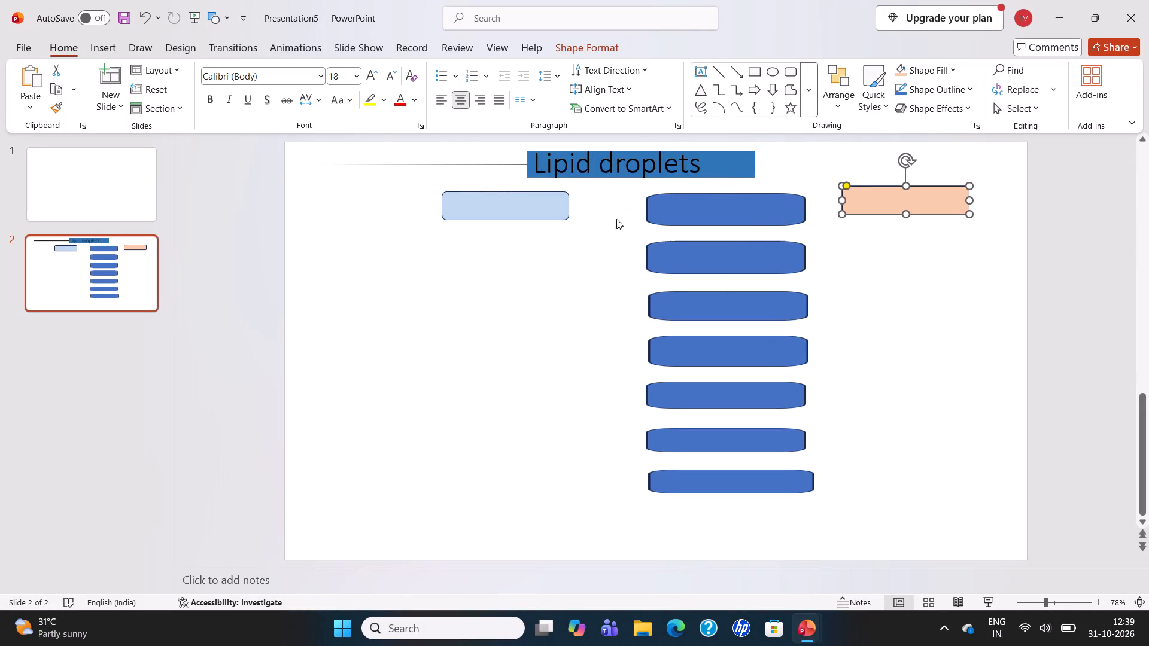
Duplicate the light blue rectangle so two aligned ones sit beside the first and second blue bars.
right_click(539, 205)
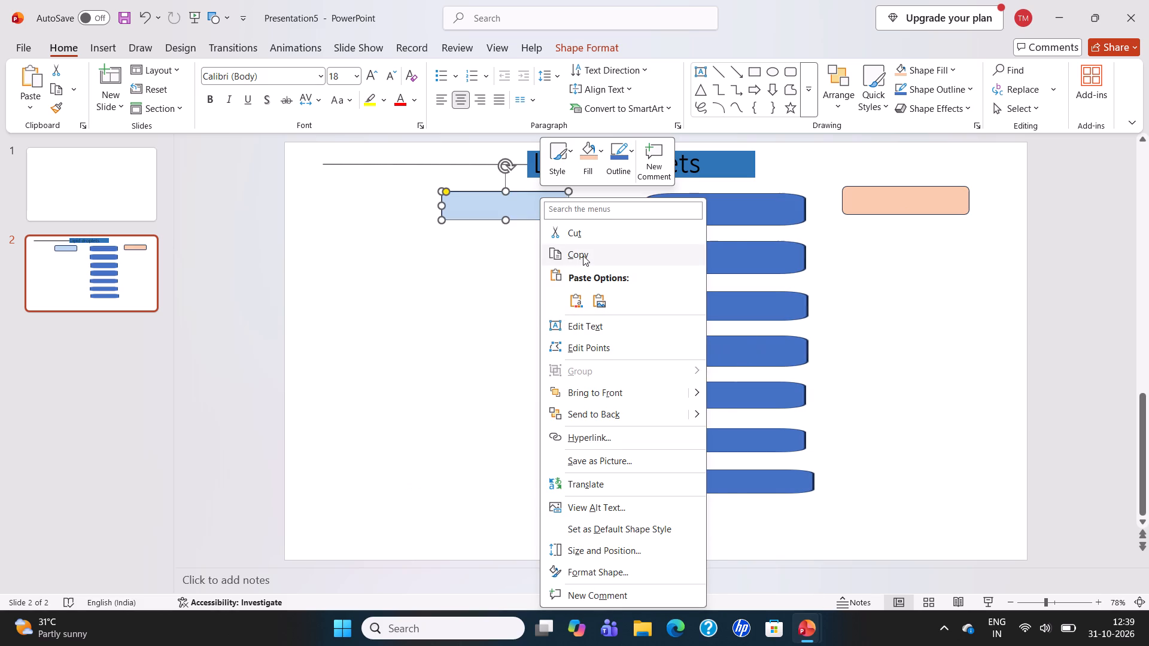
click(583, 255)
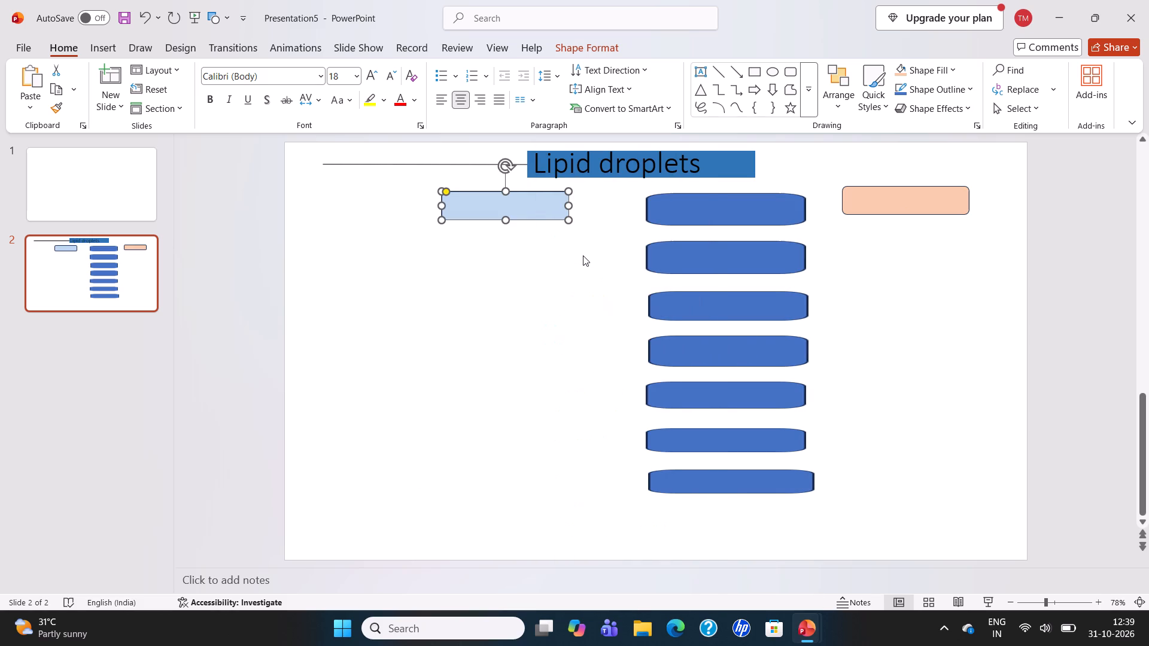
click(502, 242)
click(506, 211)
click(532, 209)
drag(532, 209, 522, 266)
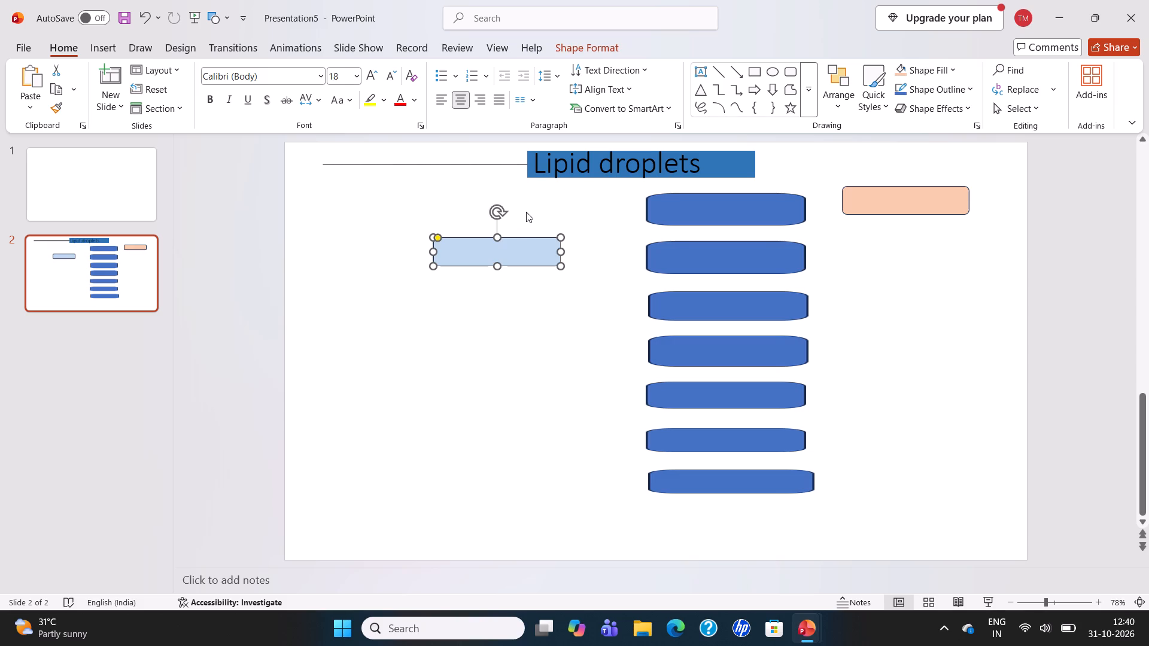
right_drag(518, 259, 530, 229)
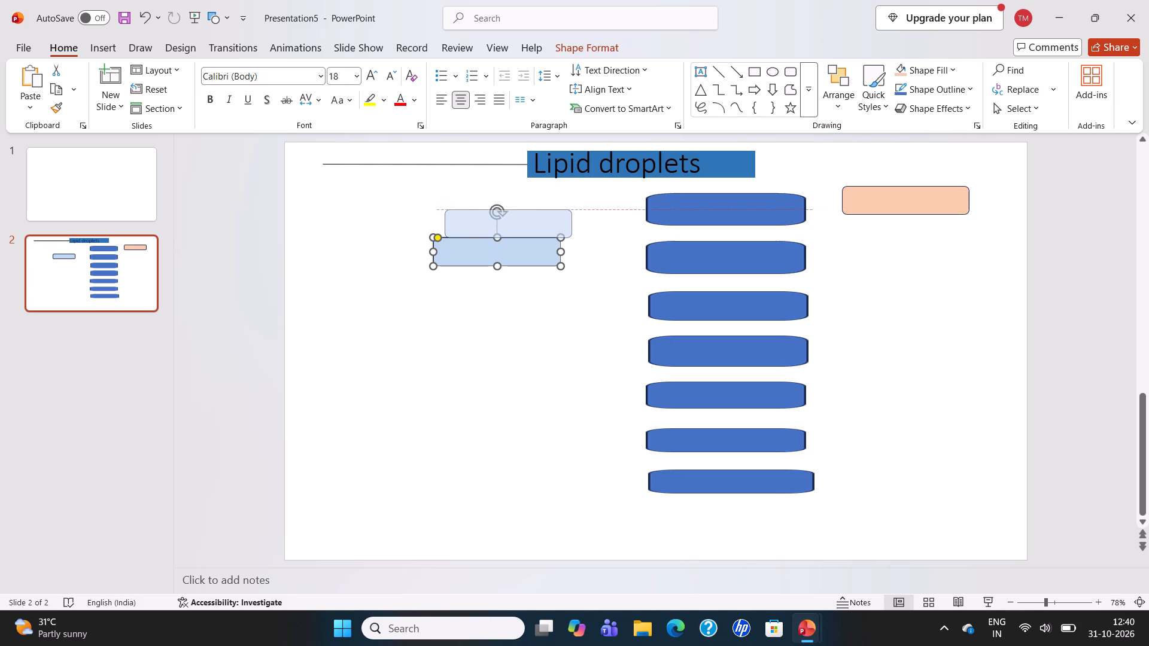
right_drag(530, 229, 520, 215)
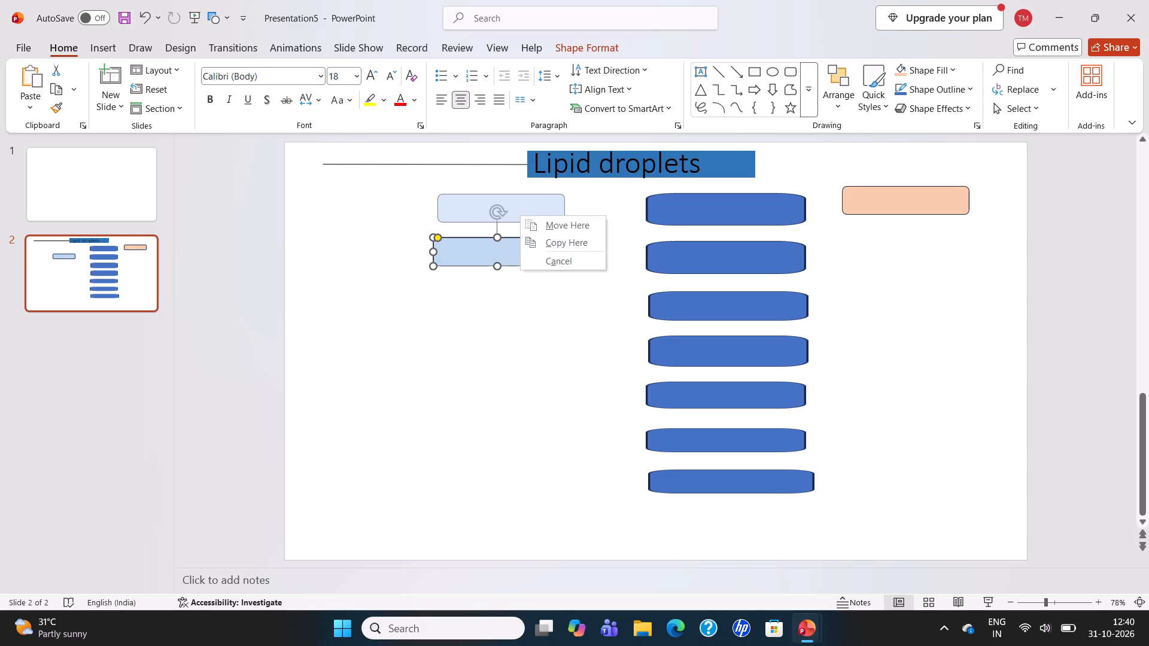
click(547, 242)
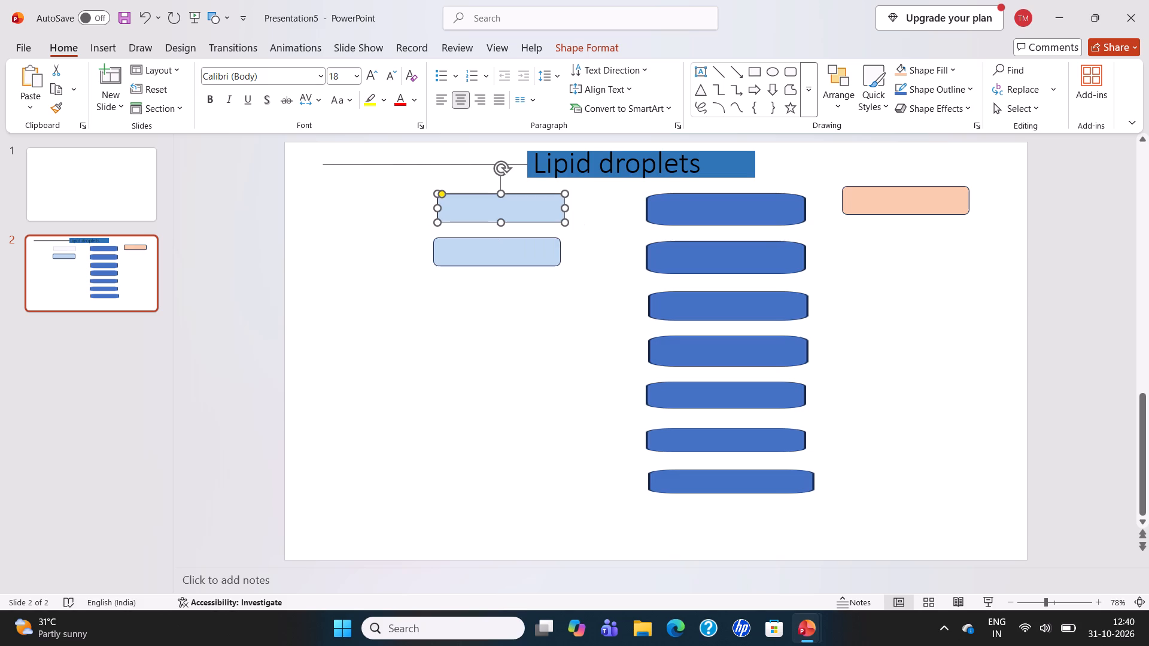
click(534, 247)
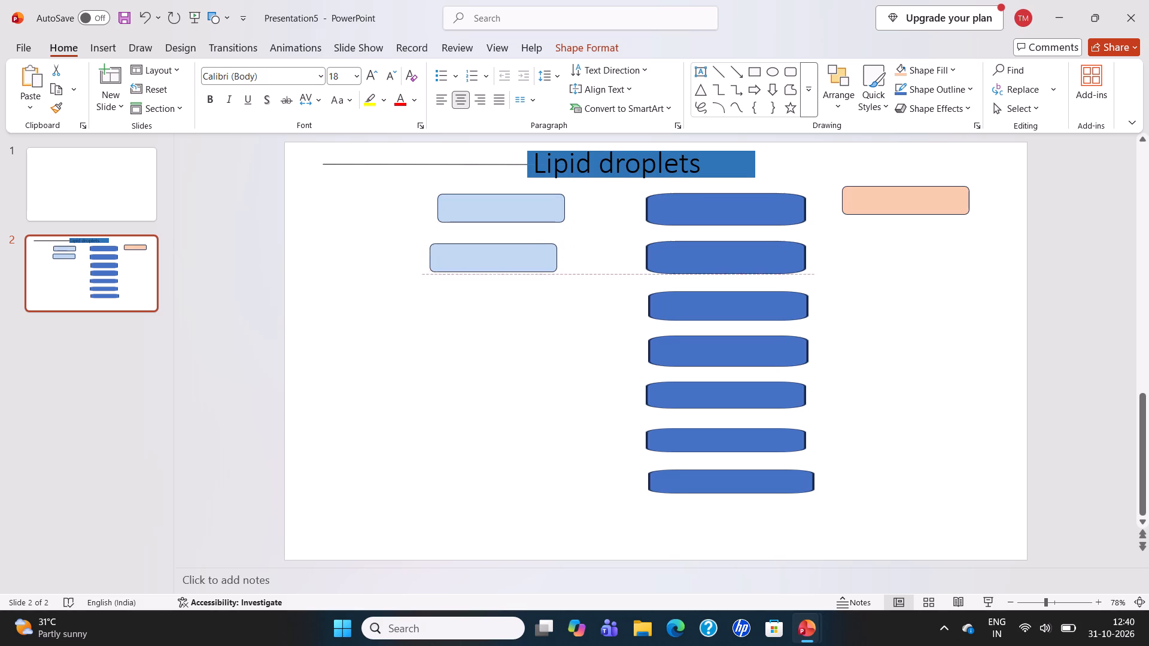
Copy the top light blue rectangle beside the third blue bar, aligned and evenly spaced with the two above.
click(539, 211)
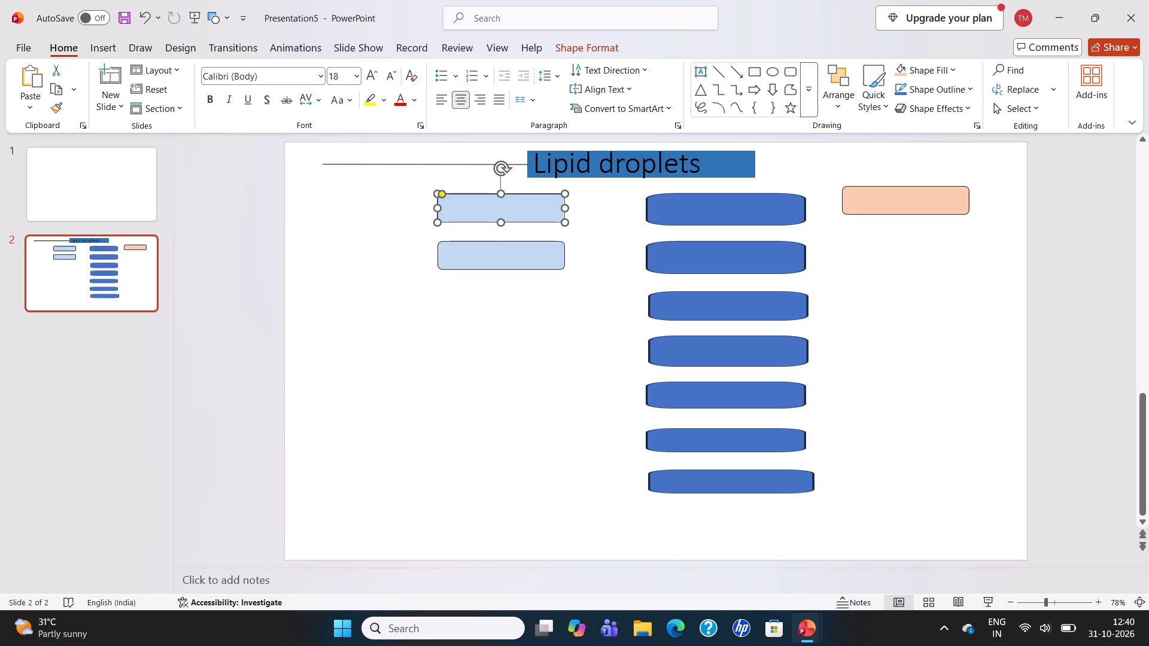
right_drag(540, 213, 540, 224)
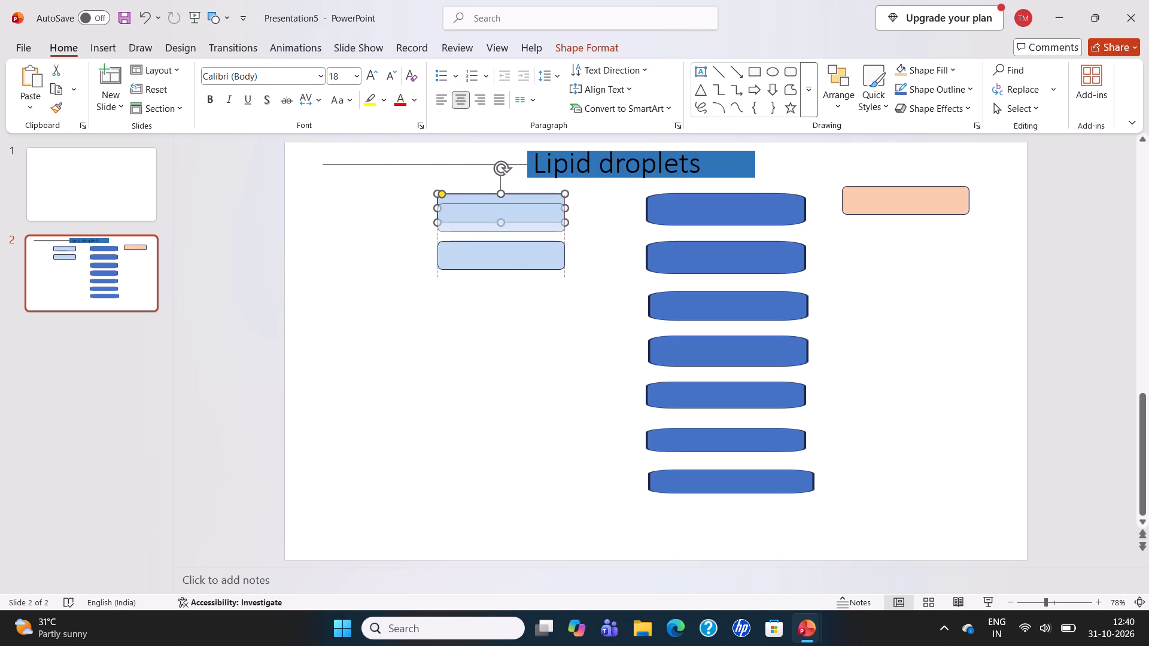
right_drag(540, 224, 540, 323)
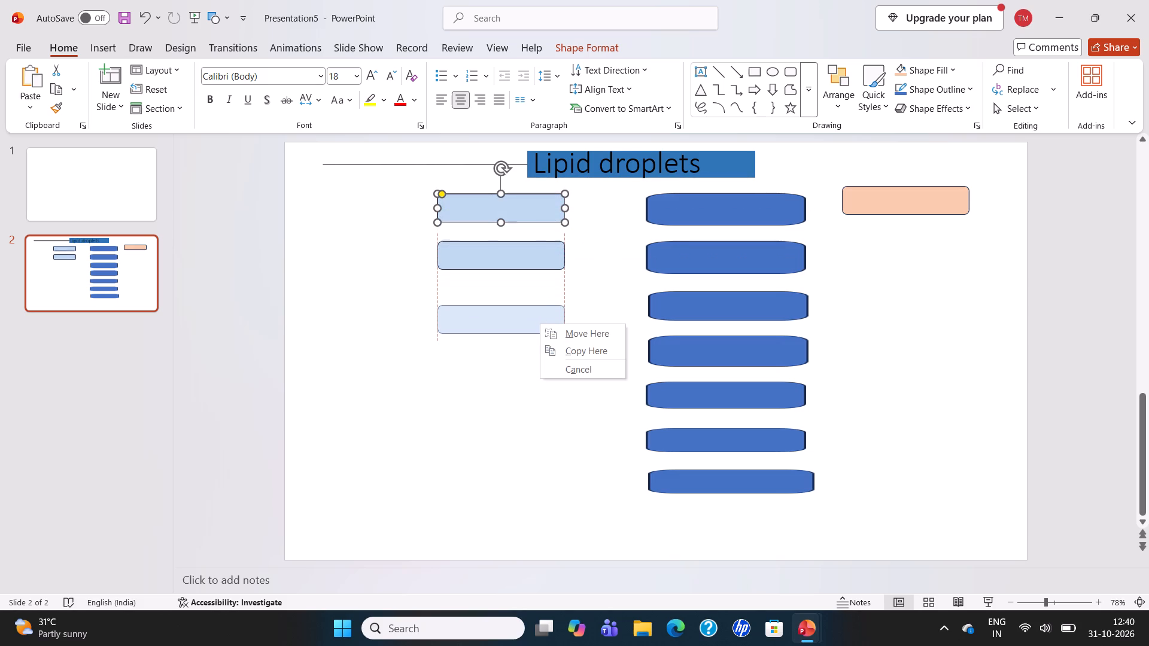
click(566, 345)
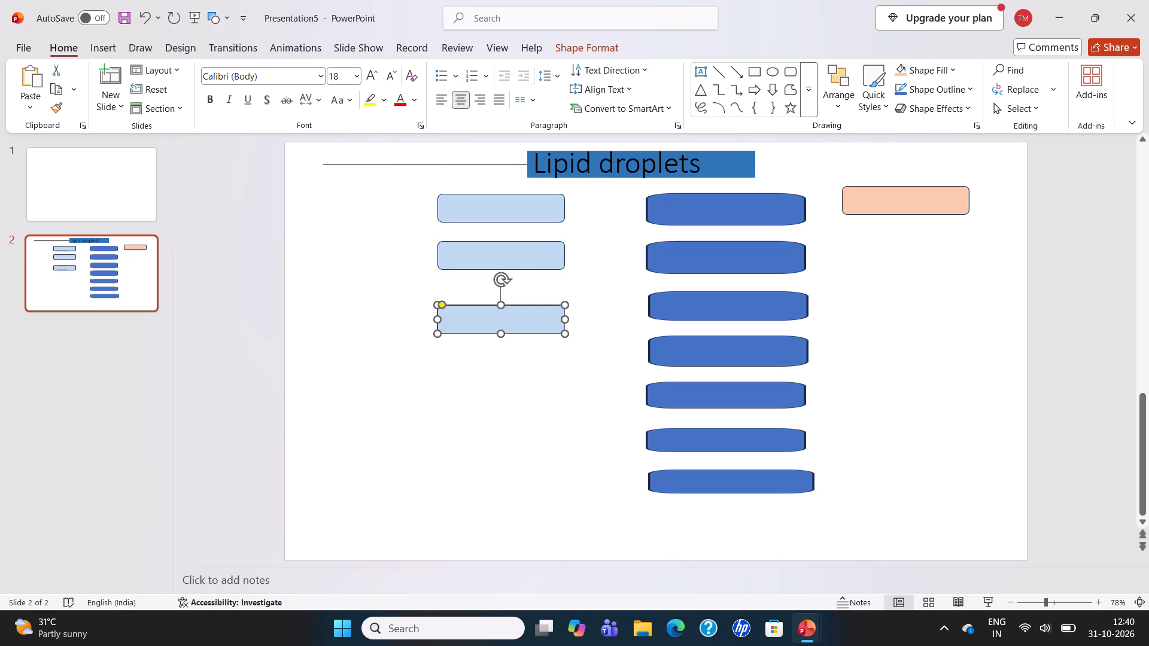
drag(526, 310, 524, 298)
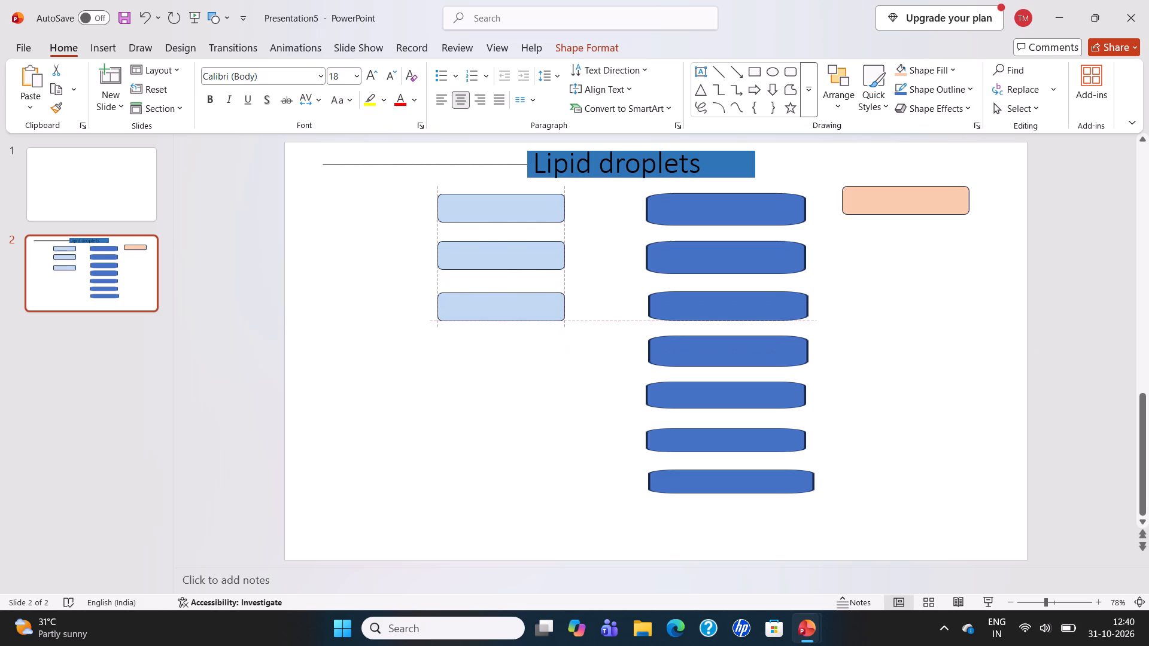
drag(524, 298, 524, 294)
click(521, 304)
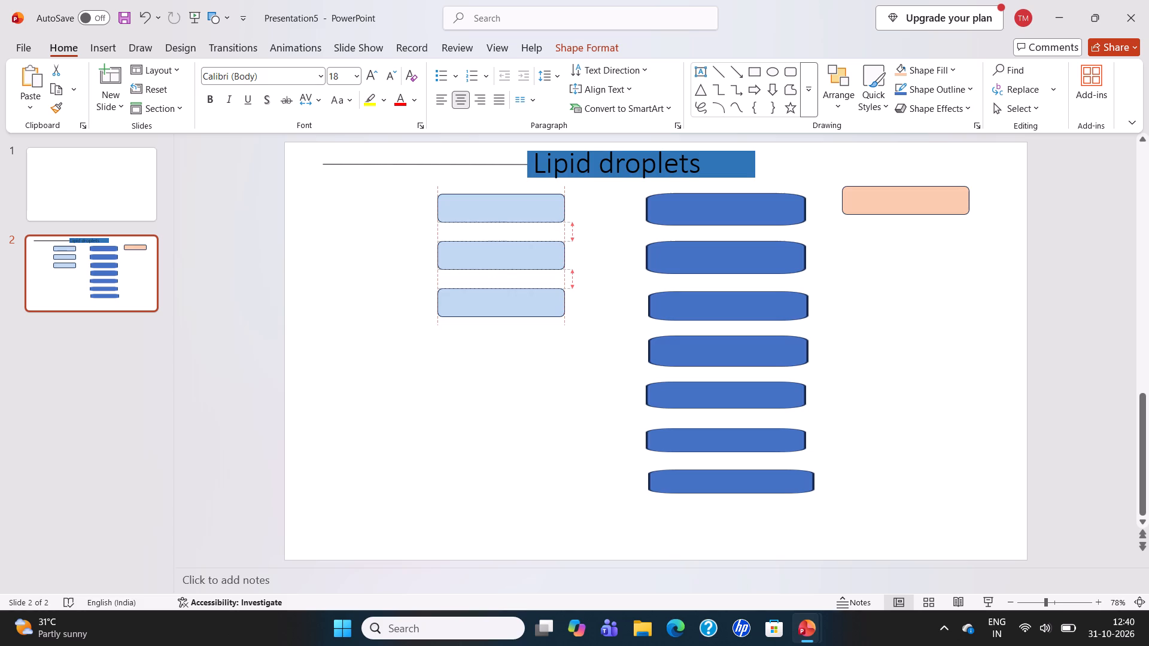
Nudge the top light blue rectangle slightly upward, keeping it in line with its column.
click(522, 215)
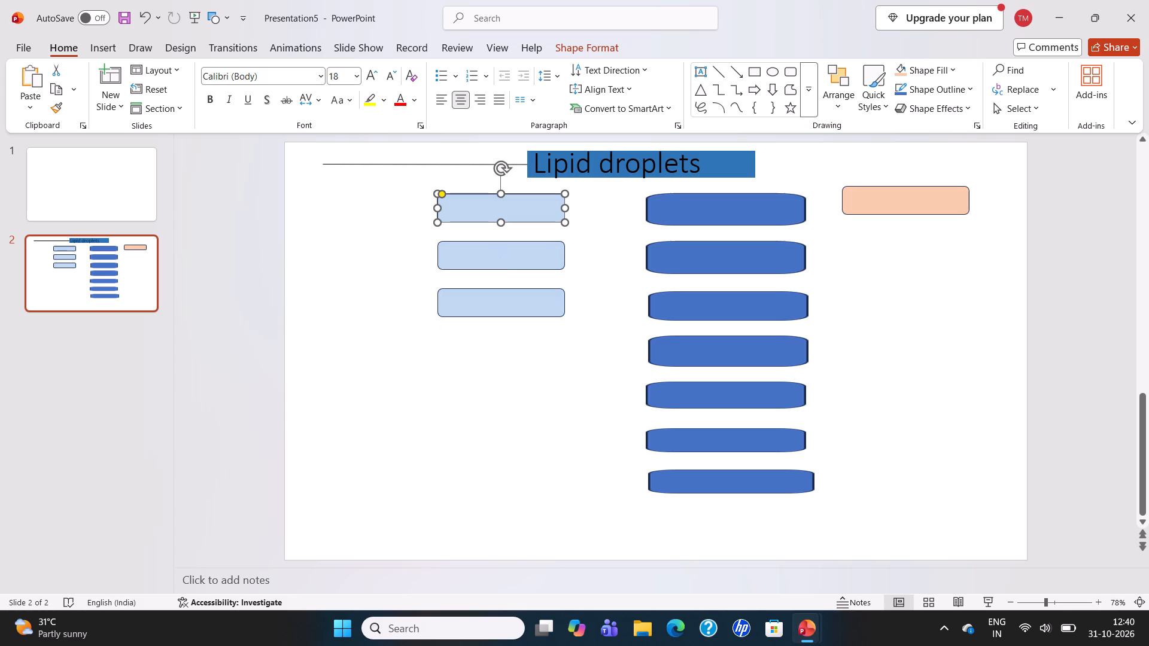
click(522, 215)
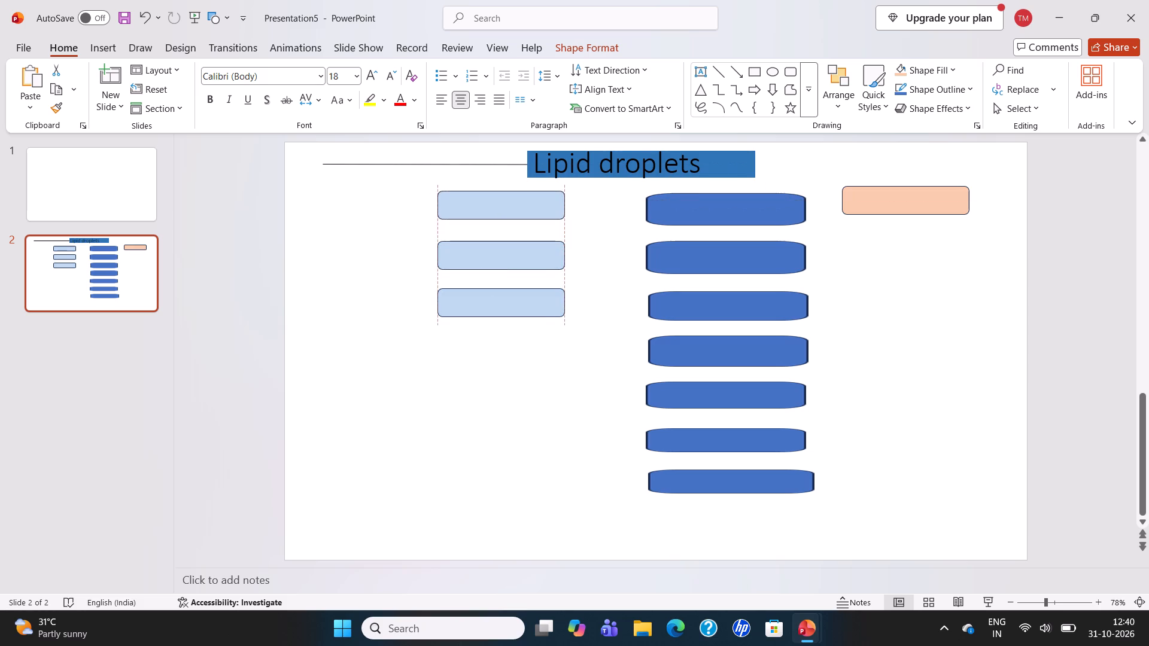
Copy the top light blue rectangle into the space below the third one, near the fourth blue bar.
click(512, 205)
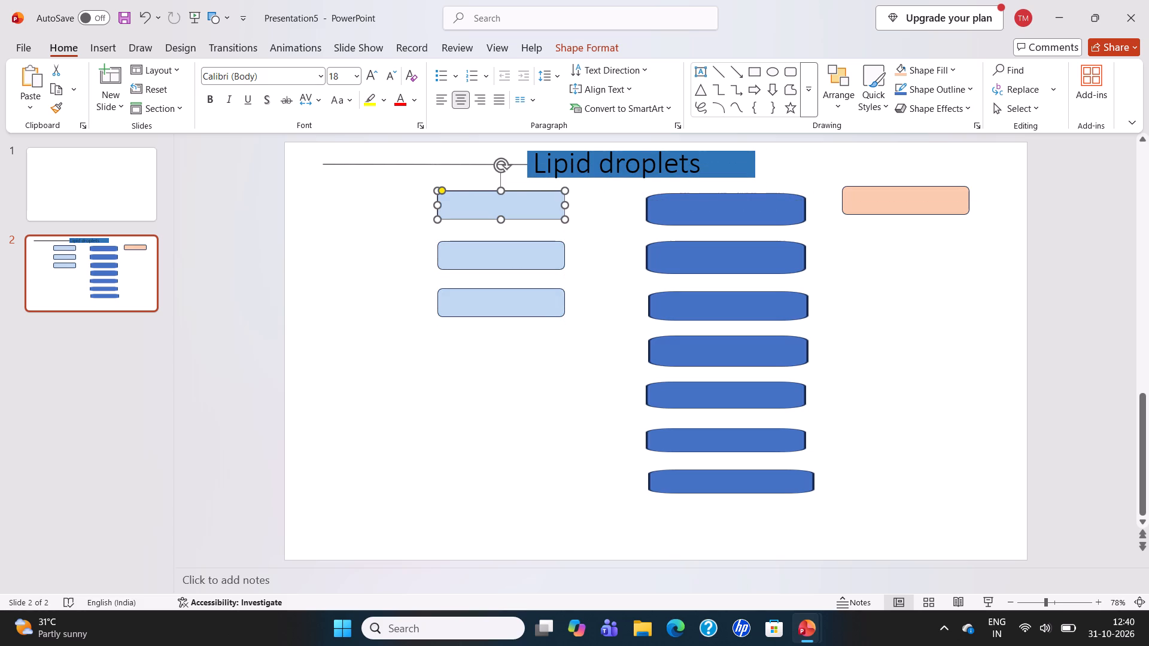
right_drag(510, 208, 510, 210)
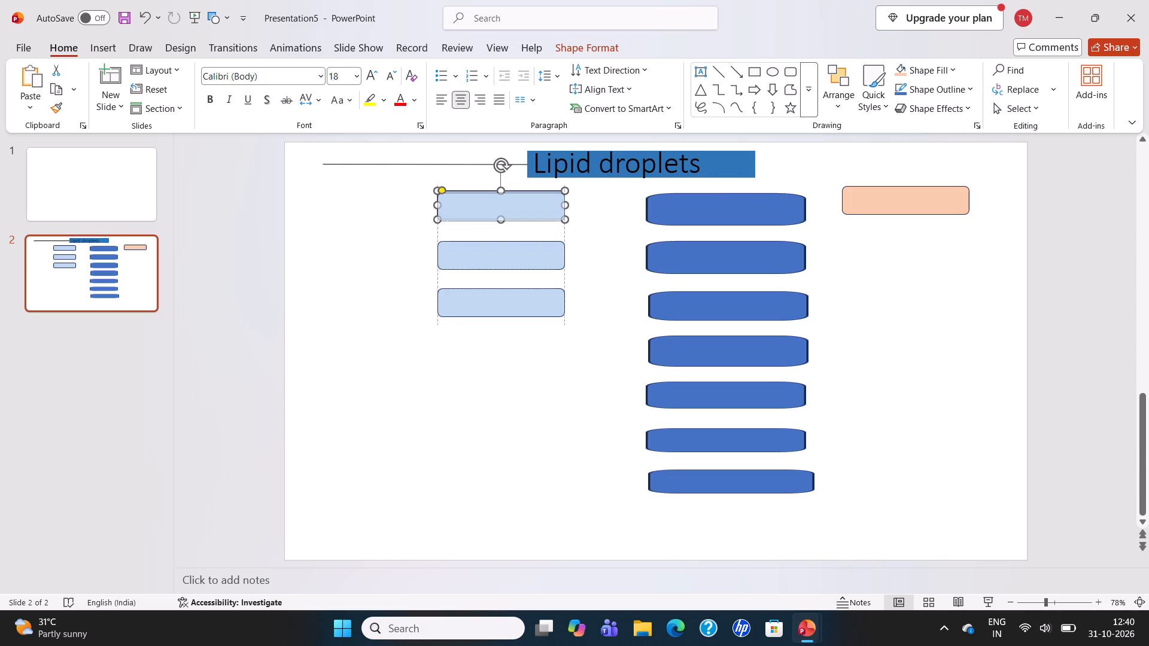
right_drag(510, 210, 519, 363)
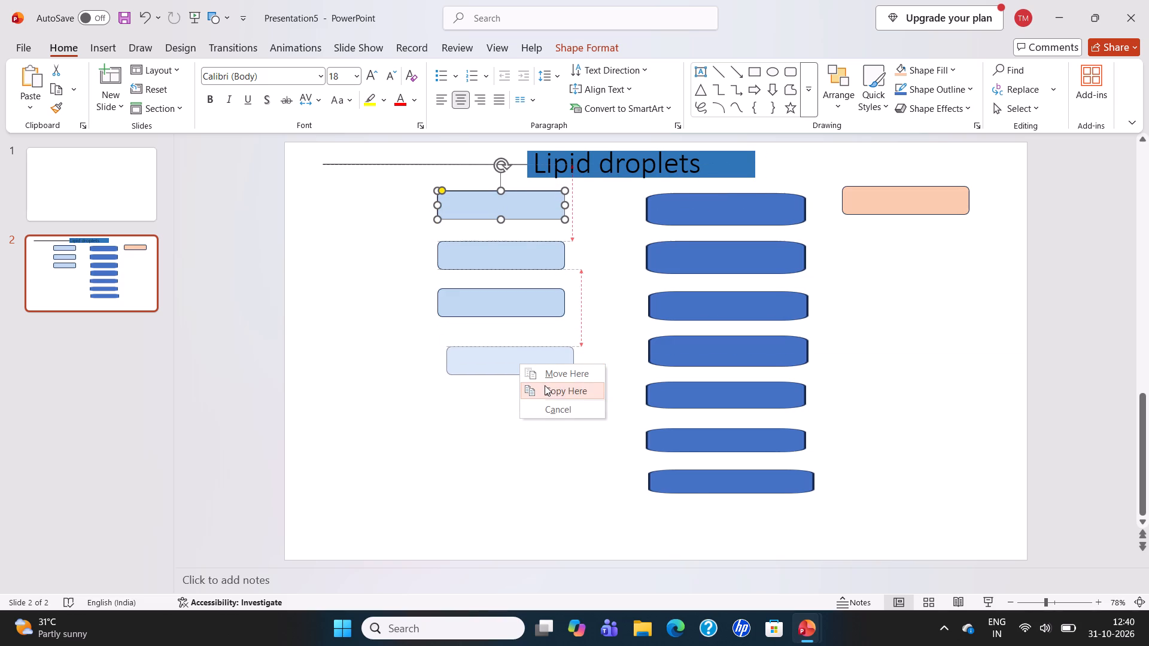
click(545, 385)
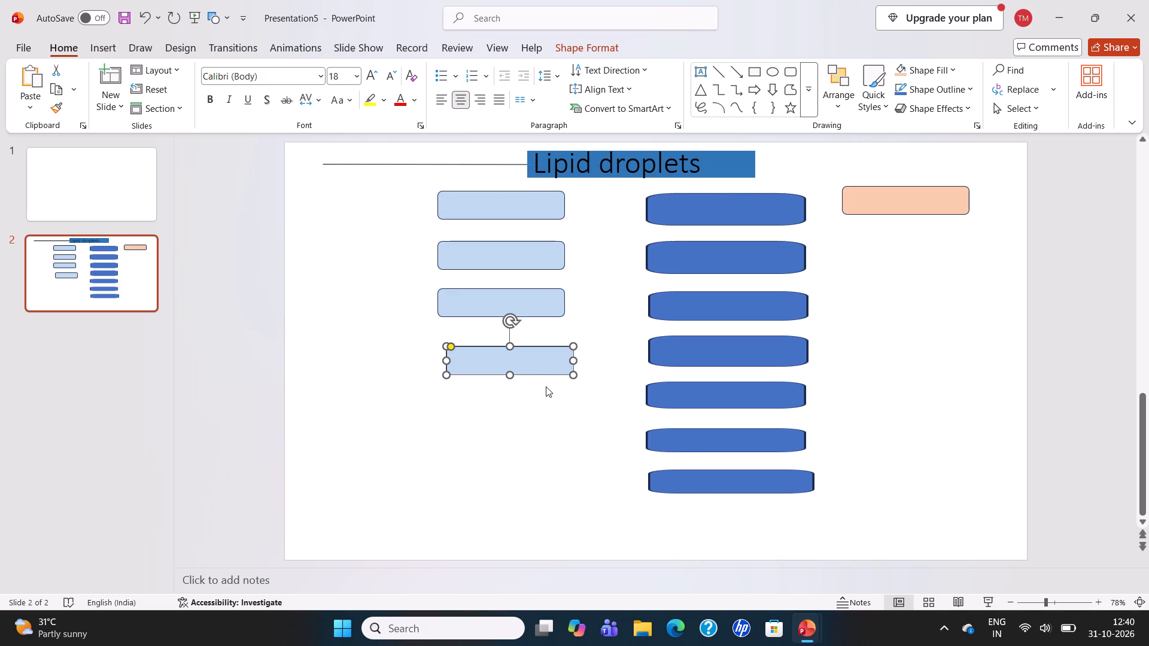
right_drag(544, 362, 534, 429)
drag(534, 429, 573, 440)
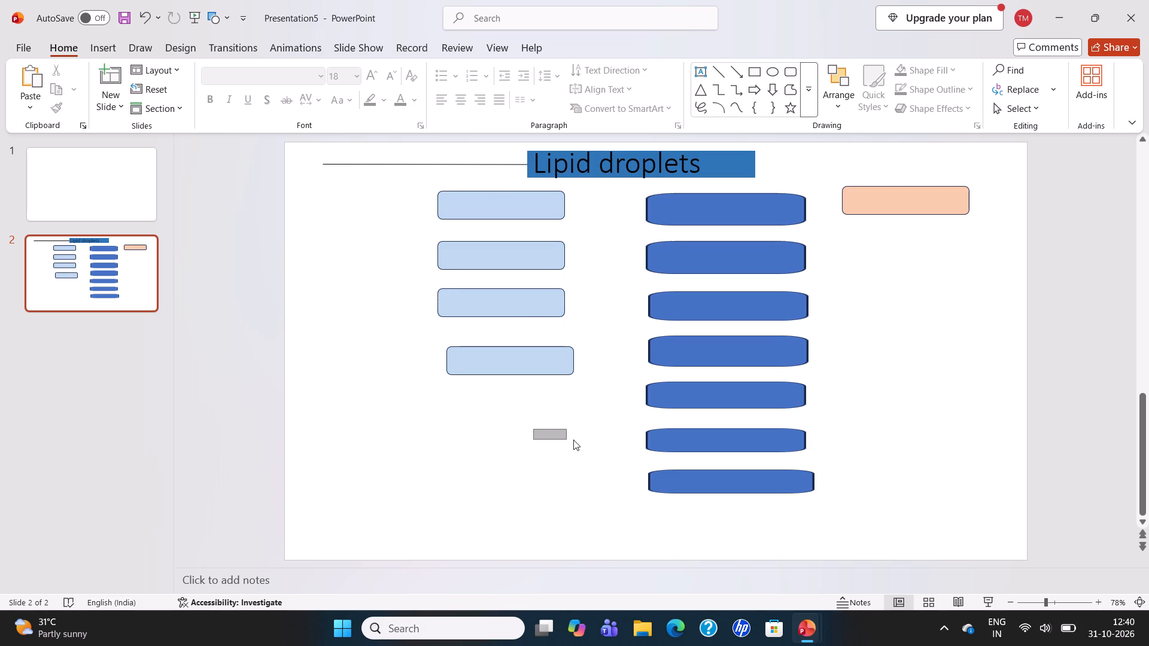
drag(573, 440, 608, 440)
Align the fourth light blue rectangle with its column, level with the fourth blue bar.
drag(539, 367, 527, 360)
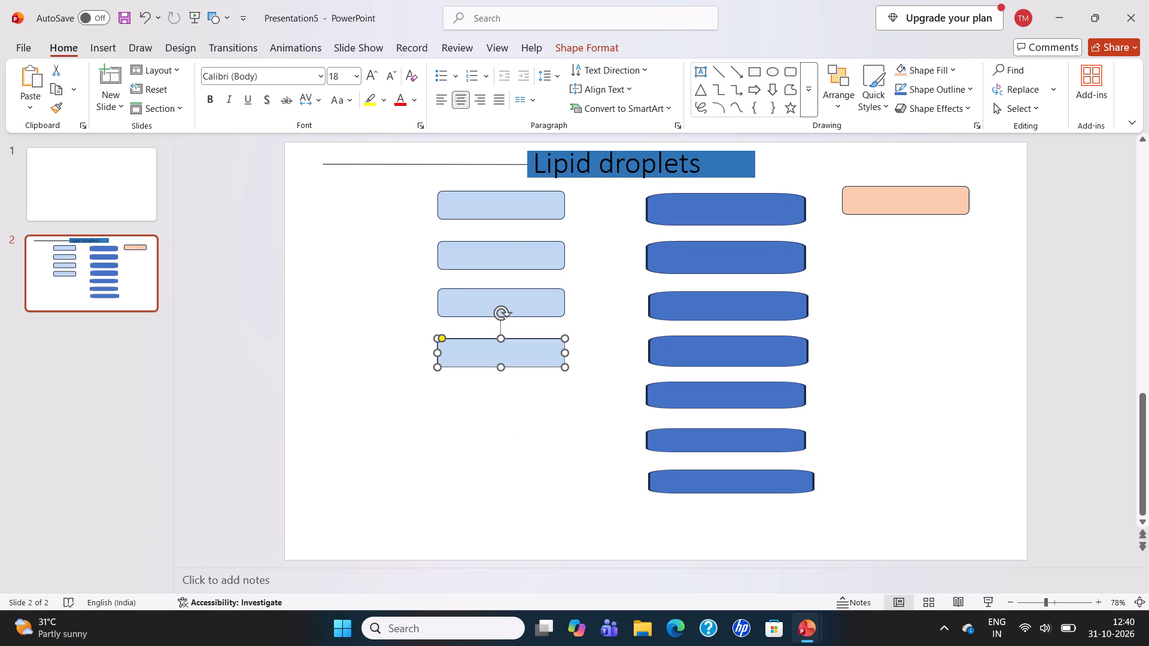
drag(525, 354, 524, 347)
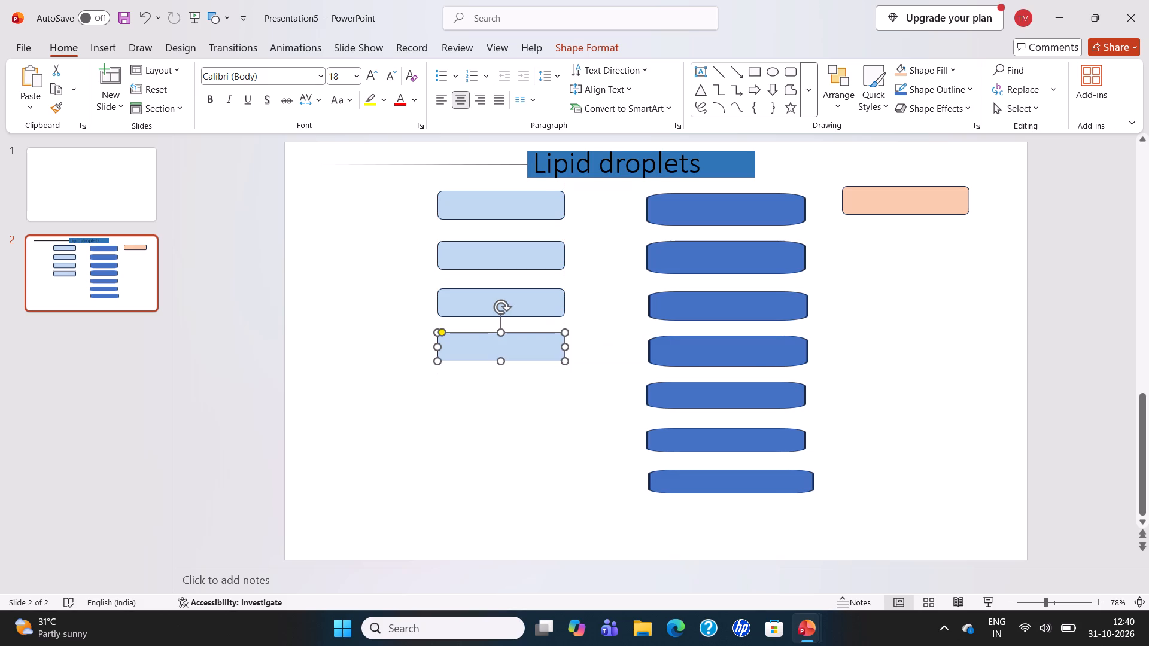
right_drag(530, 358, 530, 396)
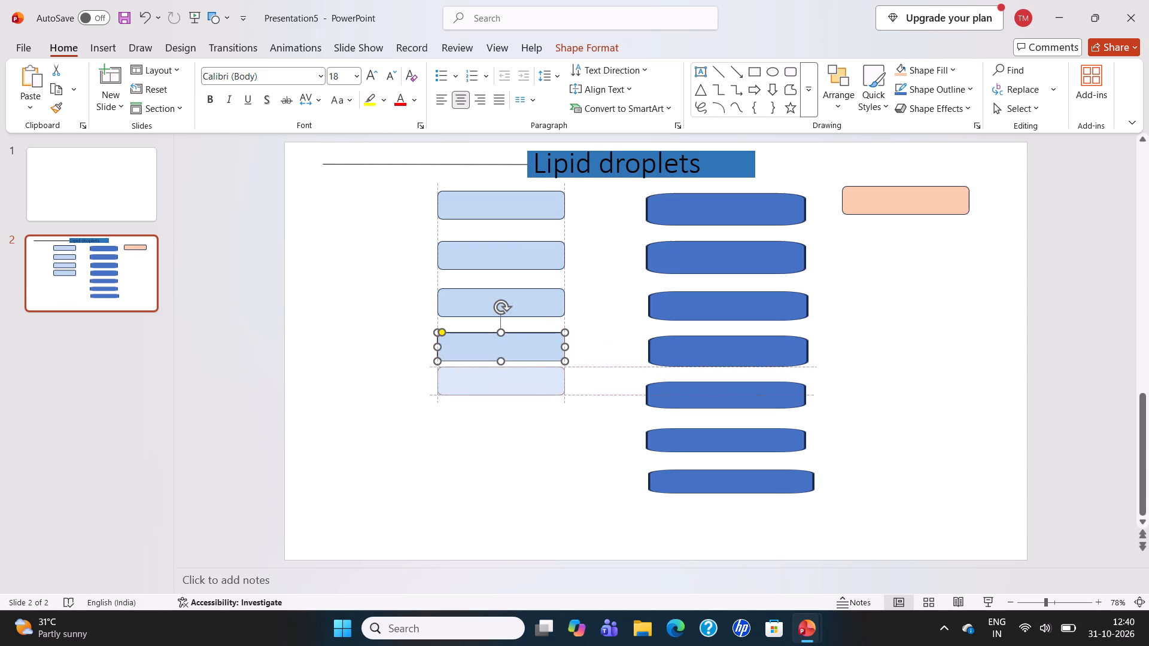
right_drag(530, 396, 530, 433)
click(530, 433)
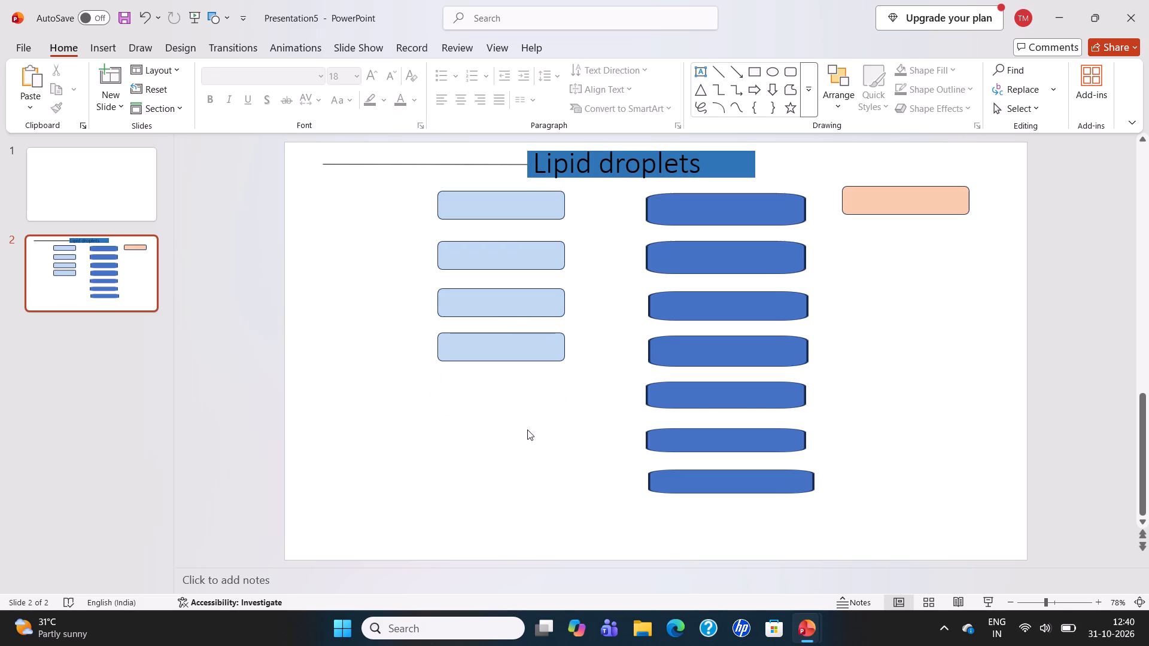
Copy the fourth light blue rectangle into the space below it, leaving a gap for another rectangle.
right_drag(524, 346, 520, 375)
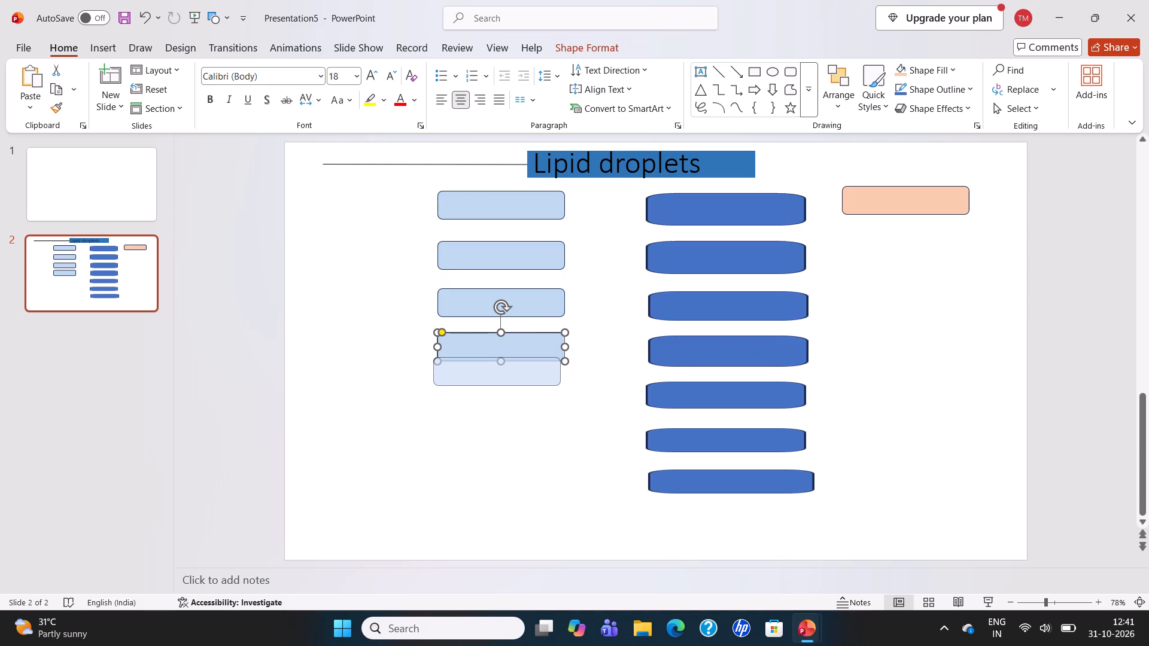
right_drag(520, 375, 519, 420)
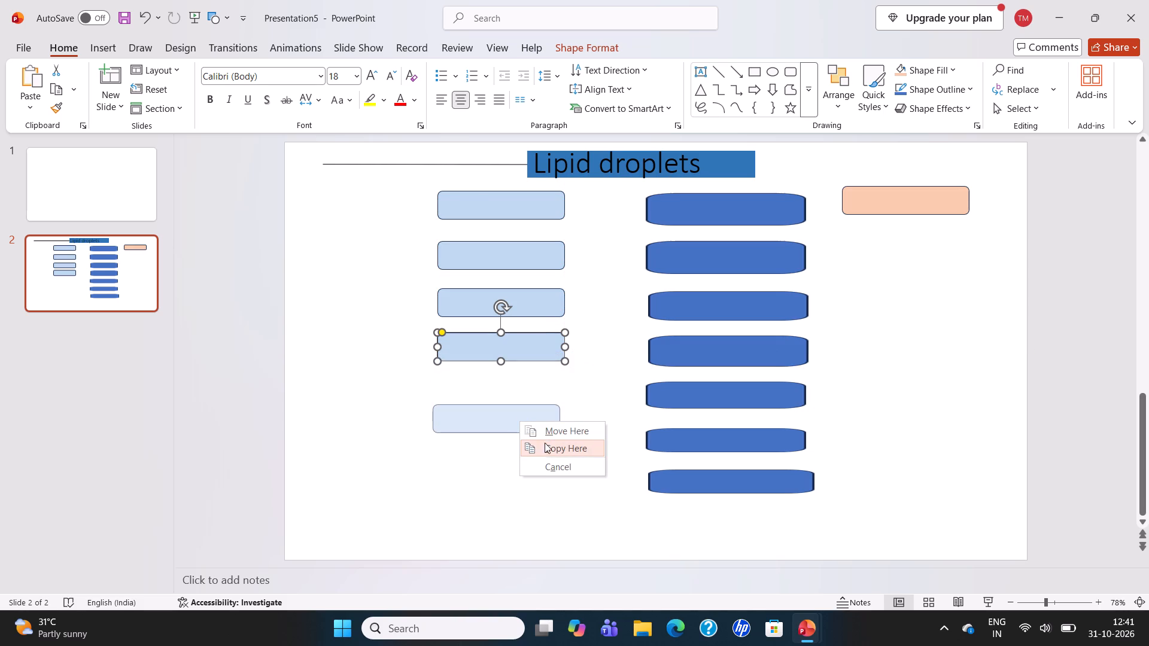
click(546, 445)
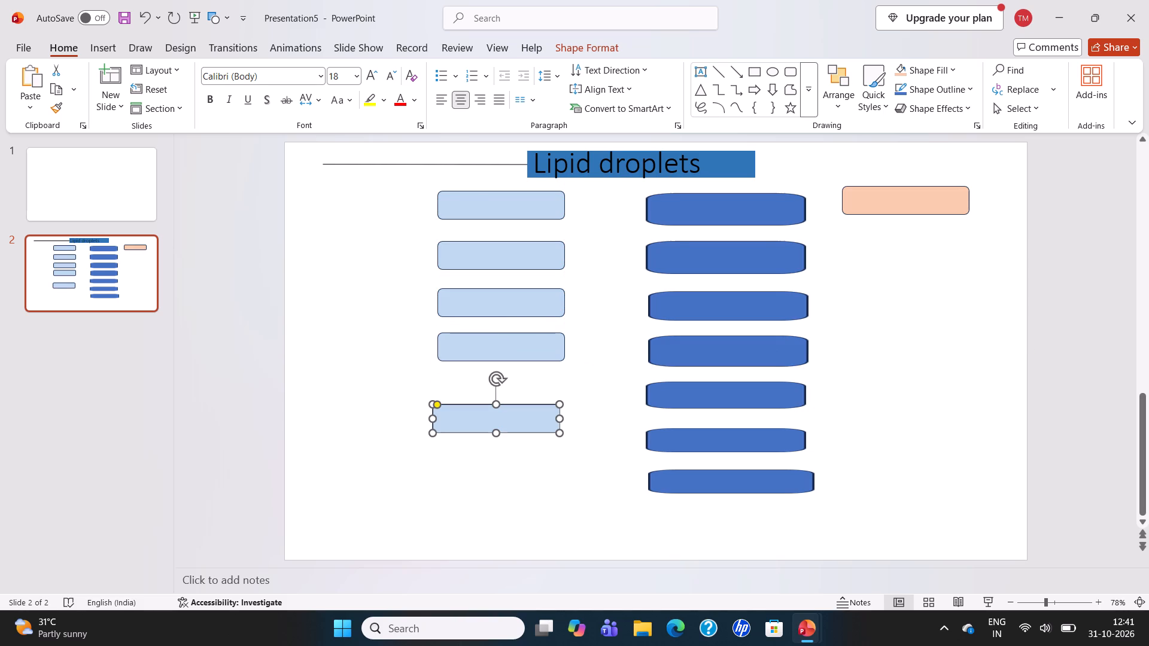
right_click(522, 352)
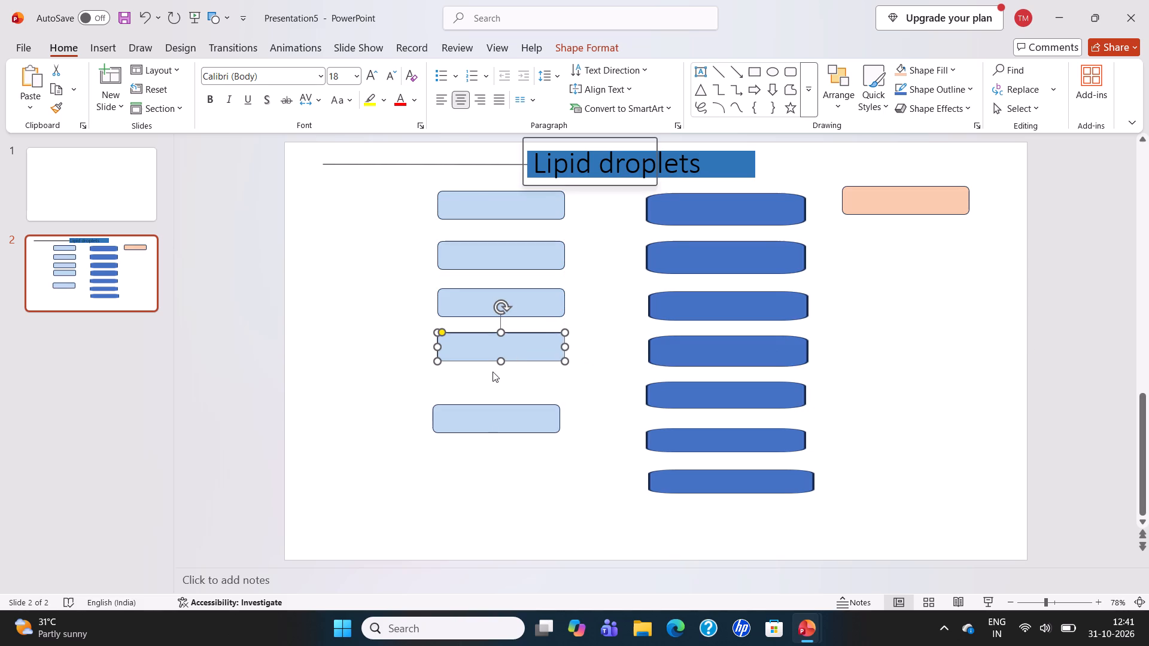
click(493, 379)
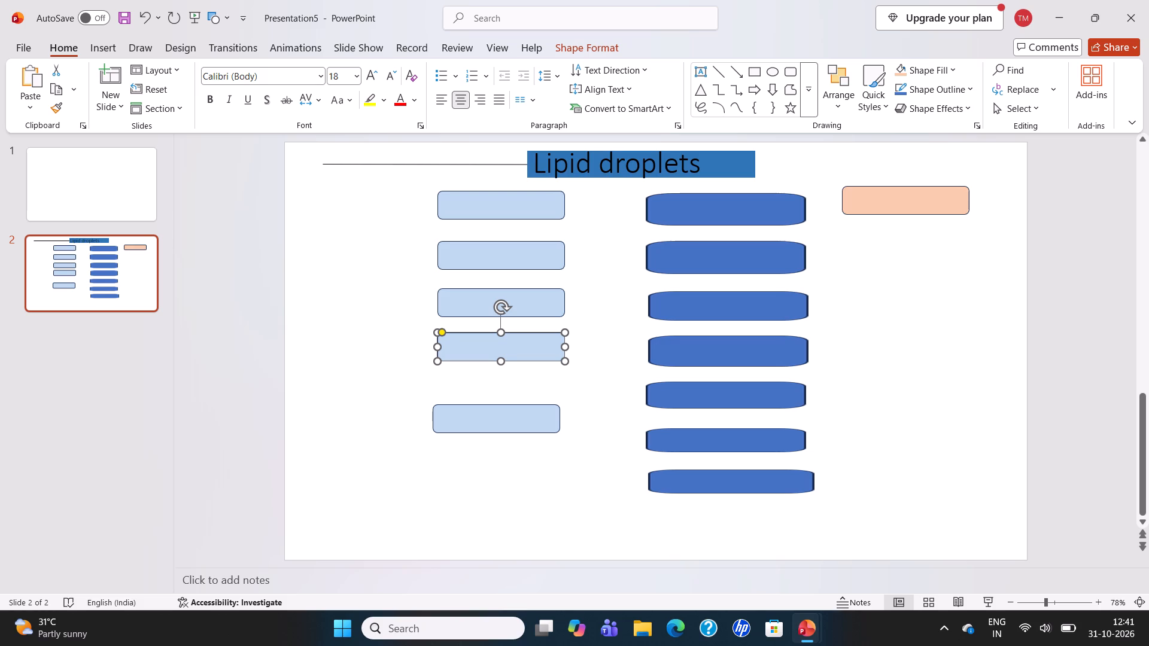
Copy the lowest light blue rectangle into the gap just below the fourth one.
right_drag(530, 349, 532, 354)
right_drag(531, 350, 531, 417)
right_drag(531, 417, 533, 394)
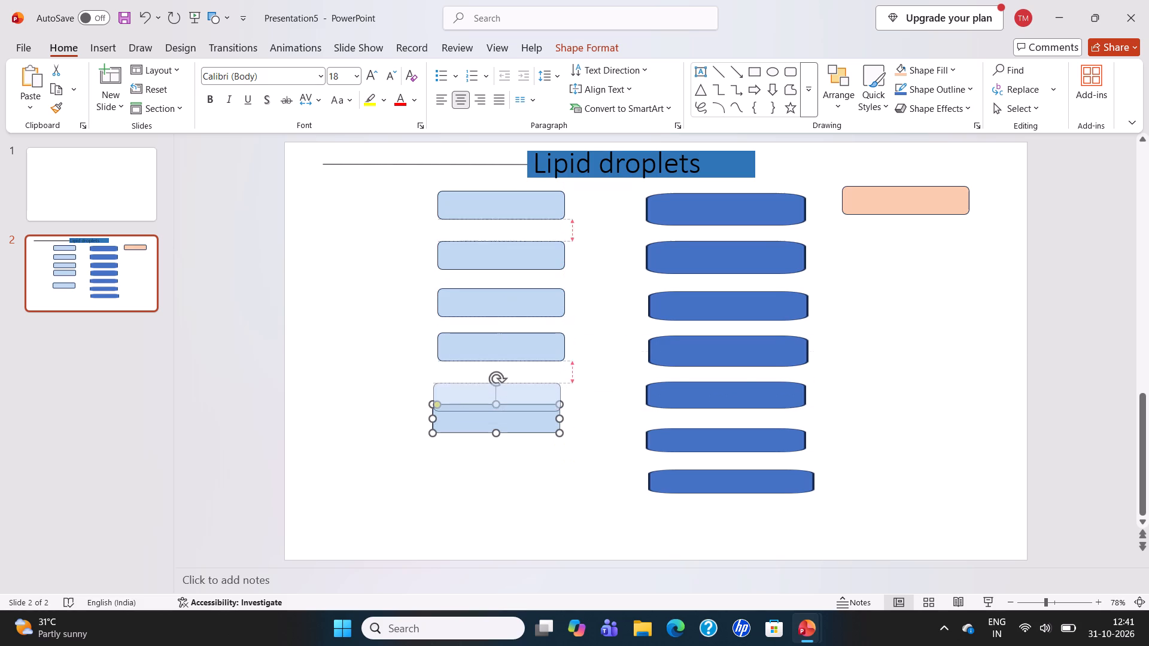
right_drag(533, 394, 533, 383)
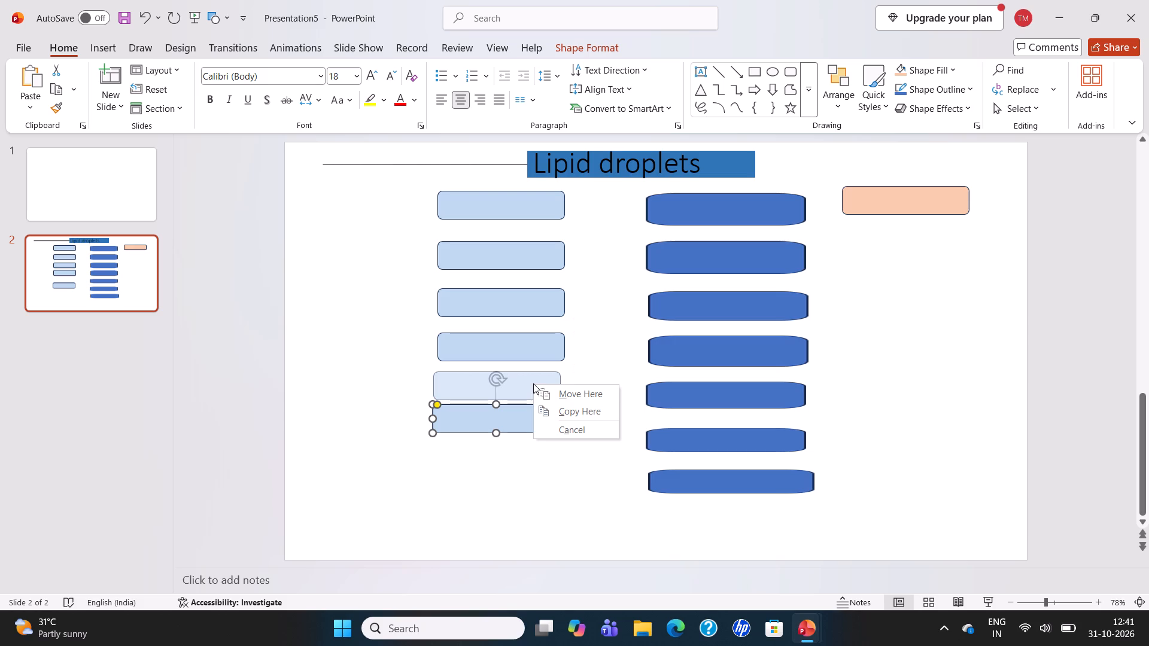
click(551, 407)
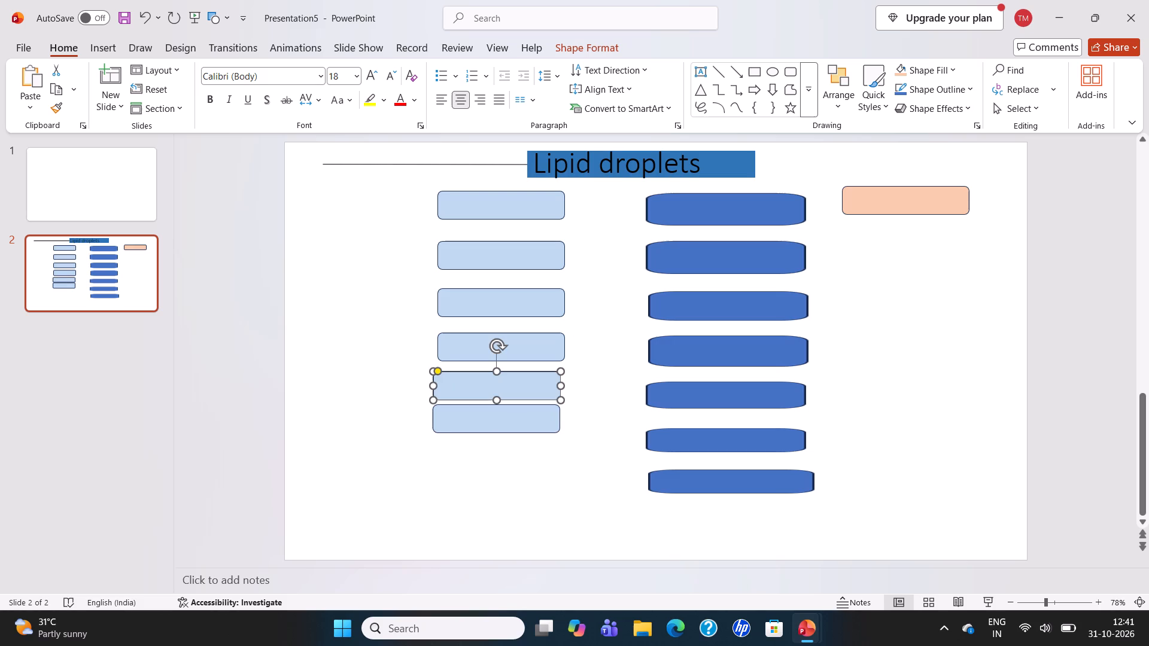
Move the lowest light blue rectangle slightly down and sideways into line with its column.
click(531, 423)
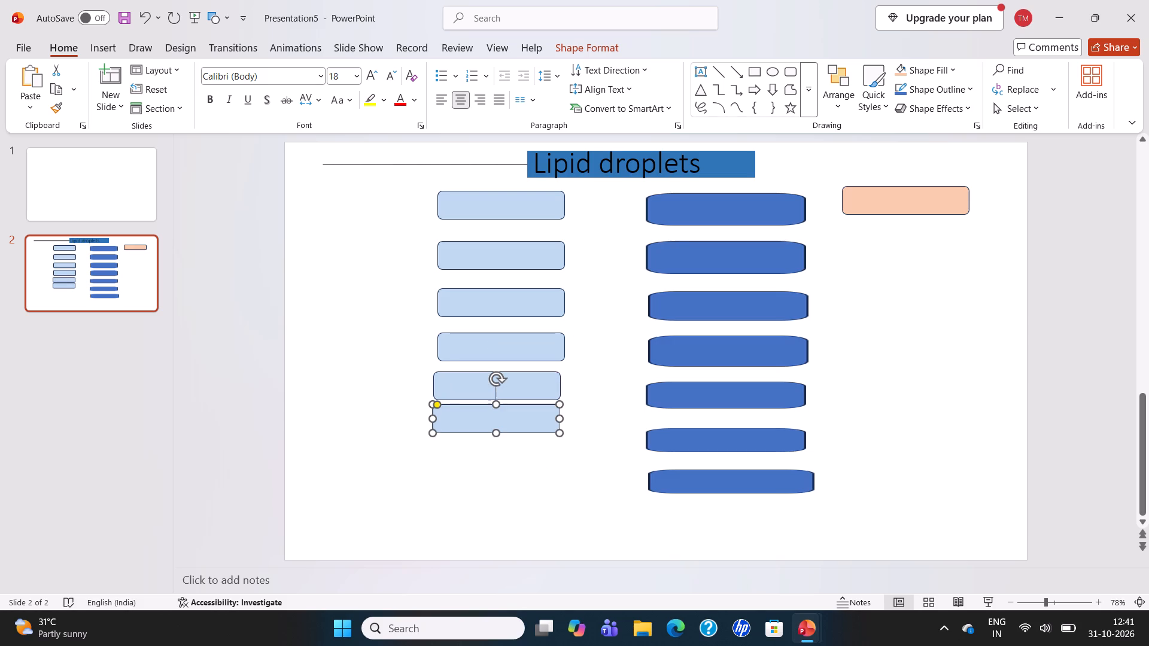
right_click(530, 419)
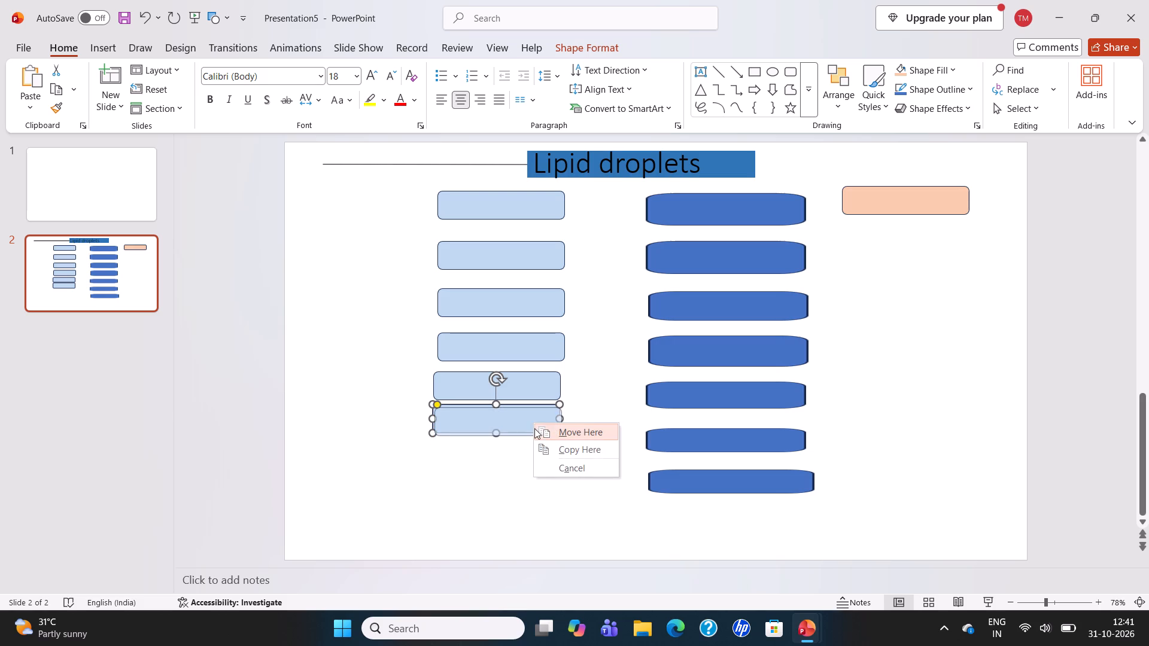
click(528, 417)
click(528, 417)
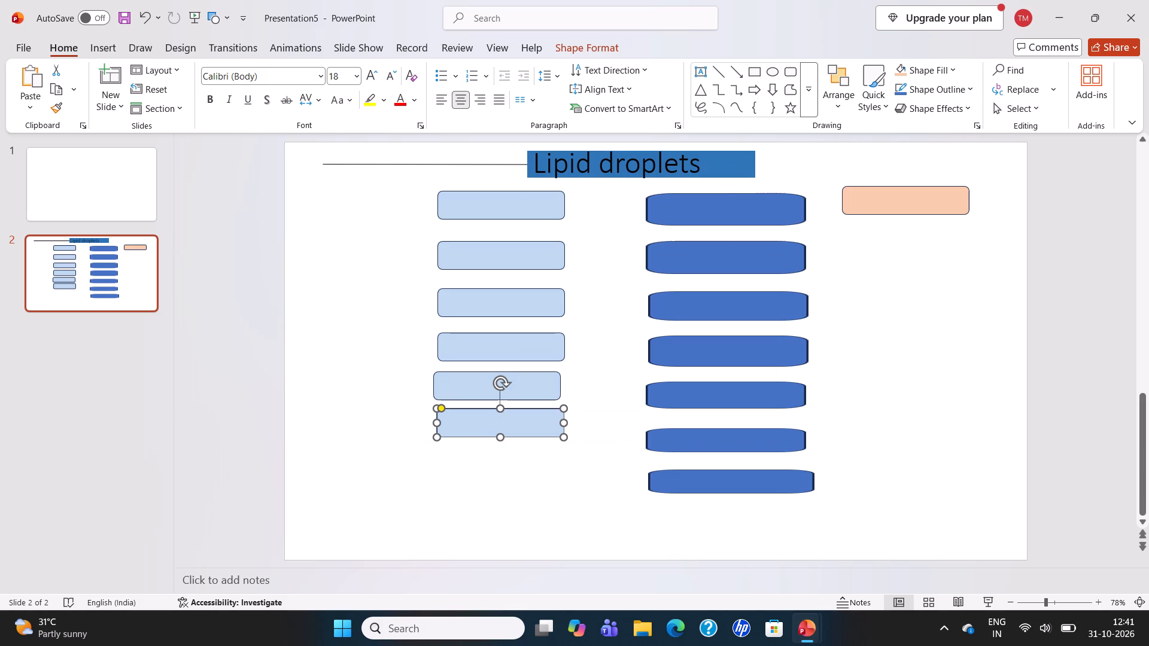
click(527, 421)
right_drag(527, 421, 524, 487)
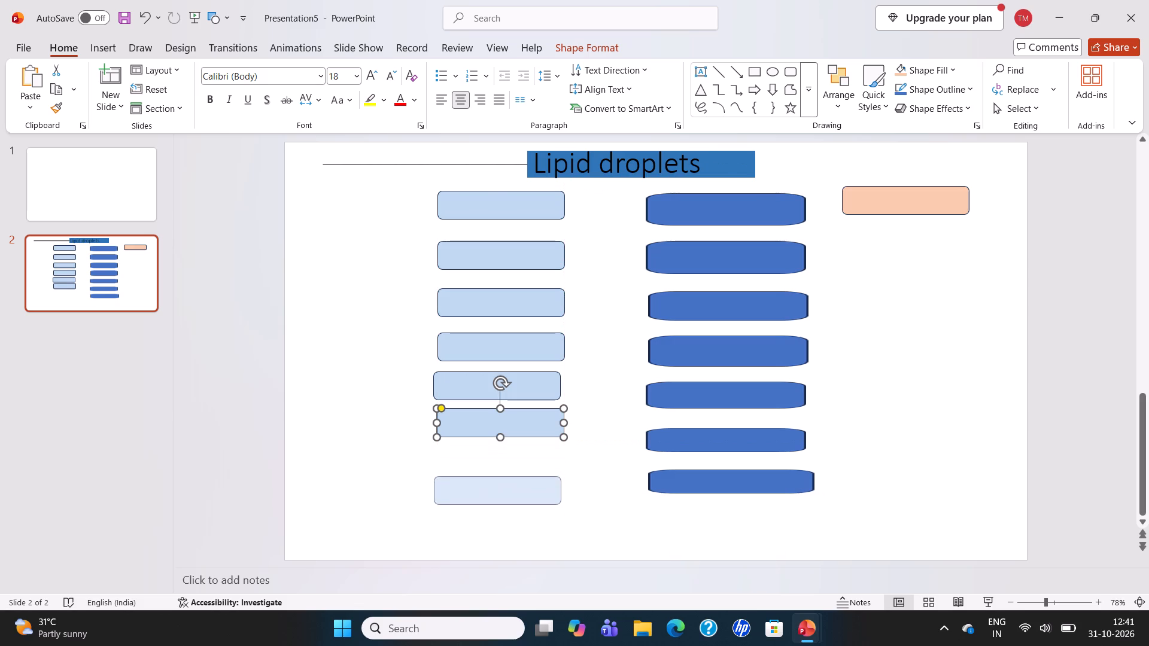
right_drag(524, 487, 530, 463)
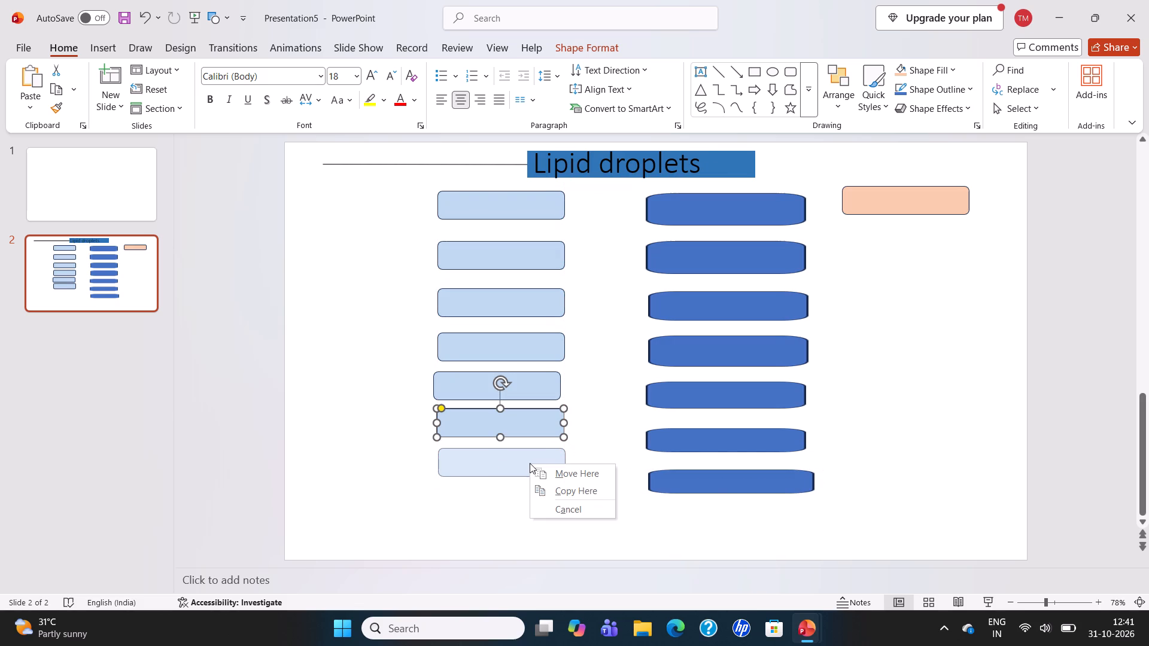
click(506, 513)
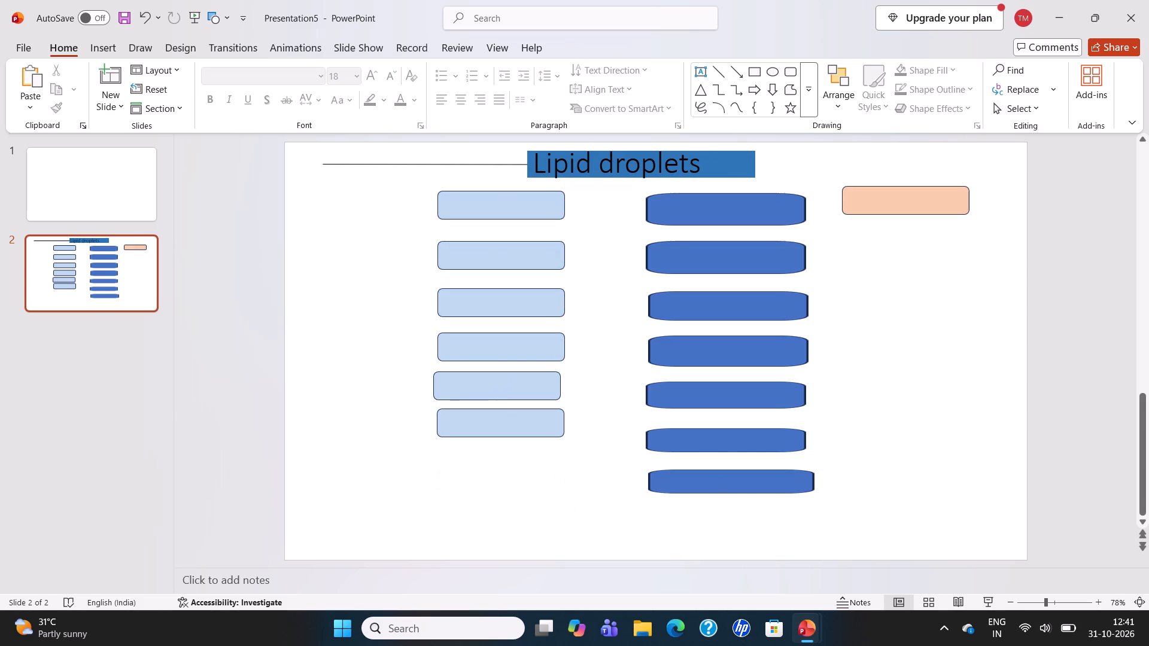
Align the fifth light blue rectangle with the edges of the column above it.
click(494, 391)
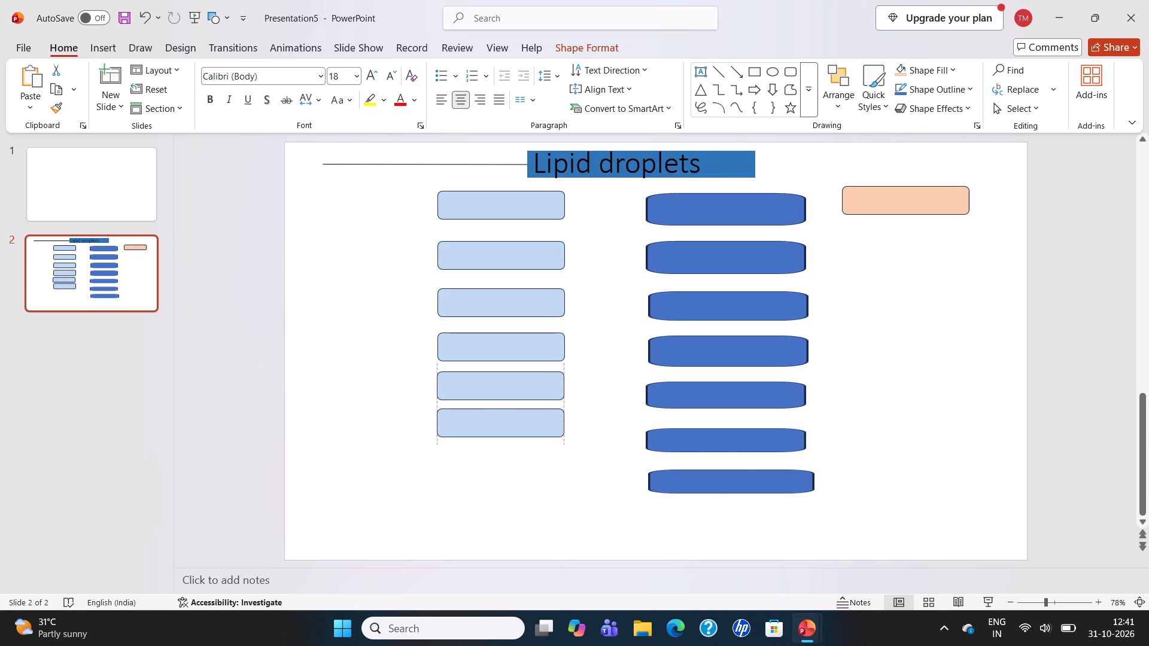
click(529, 339)
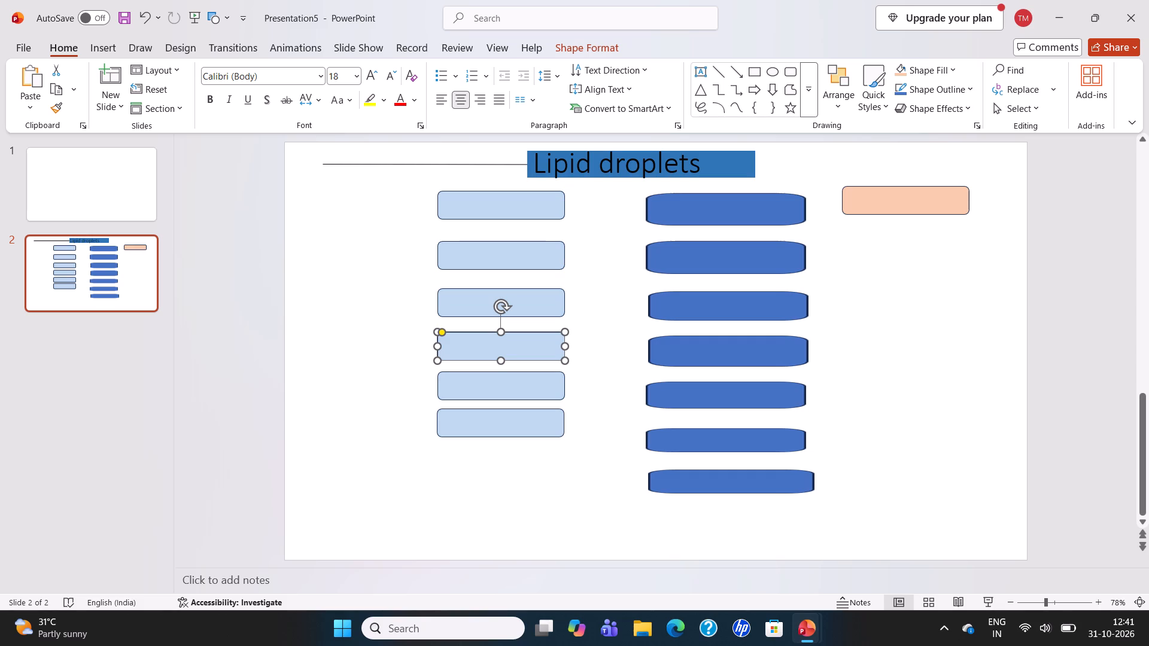
click(610, 381)
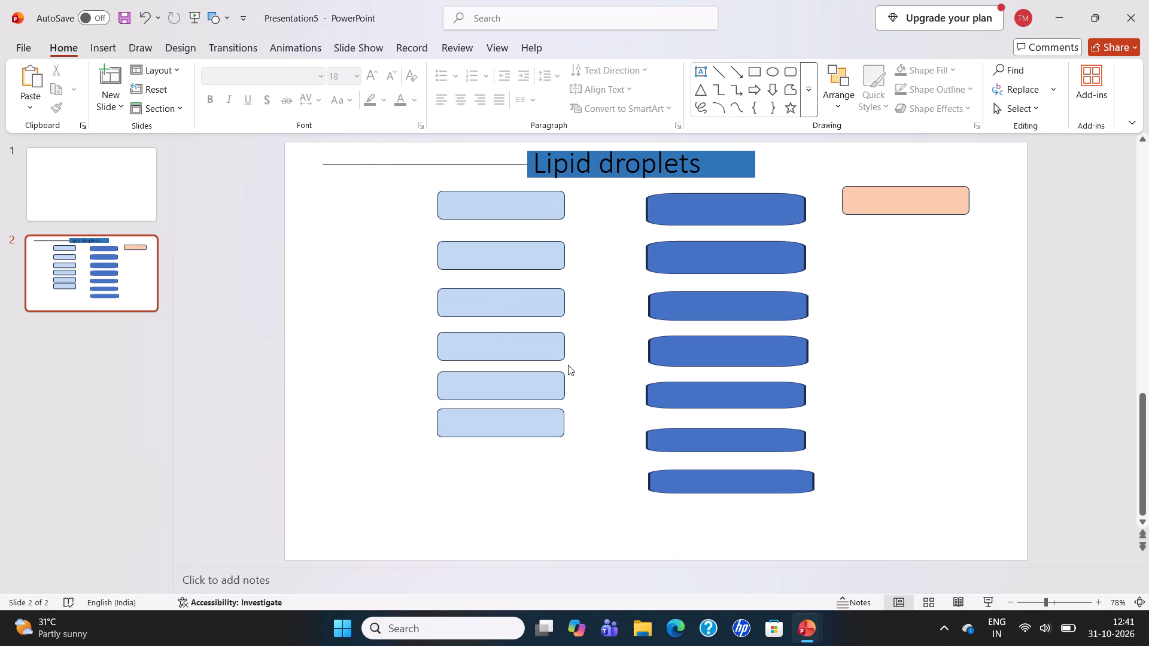
Shift the second through fifth light blue rectangles slightly upward to even out the spacing of the six-rectangle column.
drag(519, 256, 519, 255)
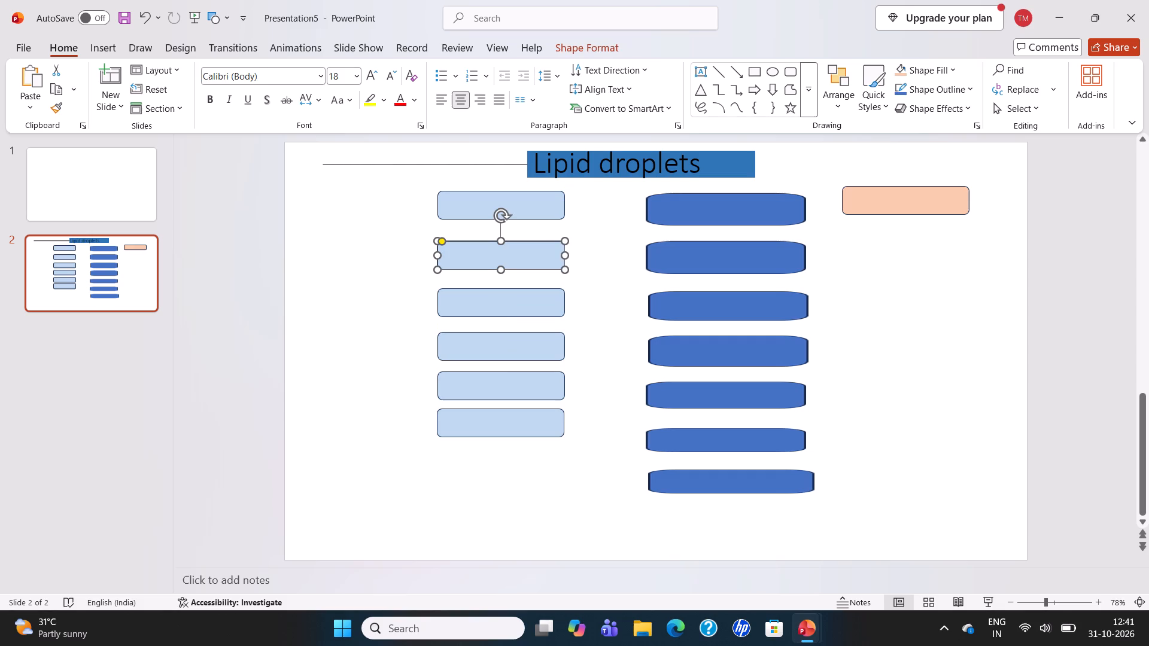
drag(519, 255, 519, 248)
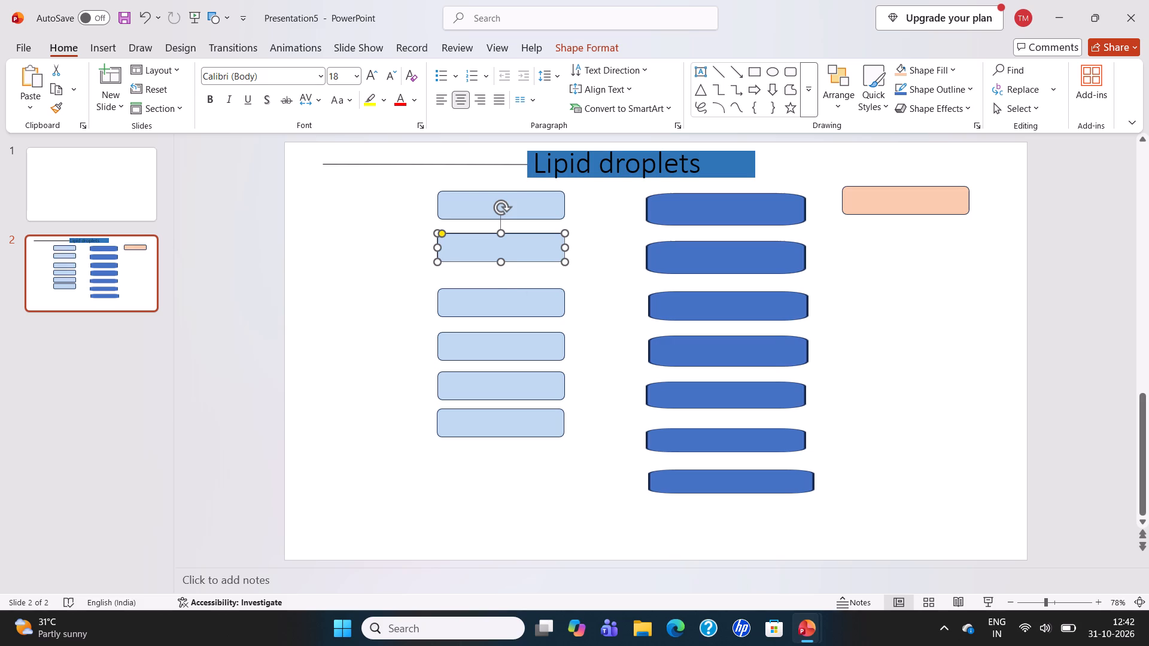
drag(517, 299, 518, 293)
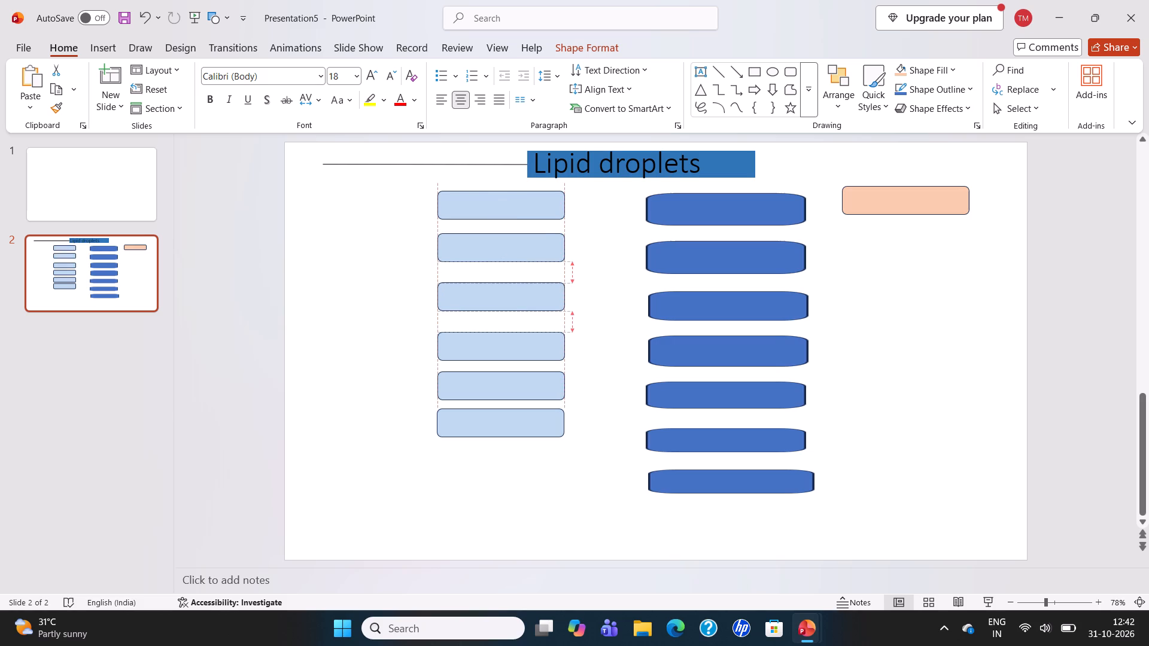
drag(518, 293, 518, 292)
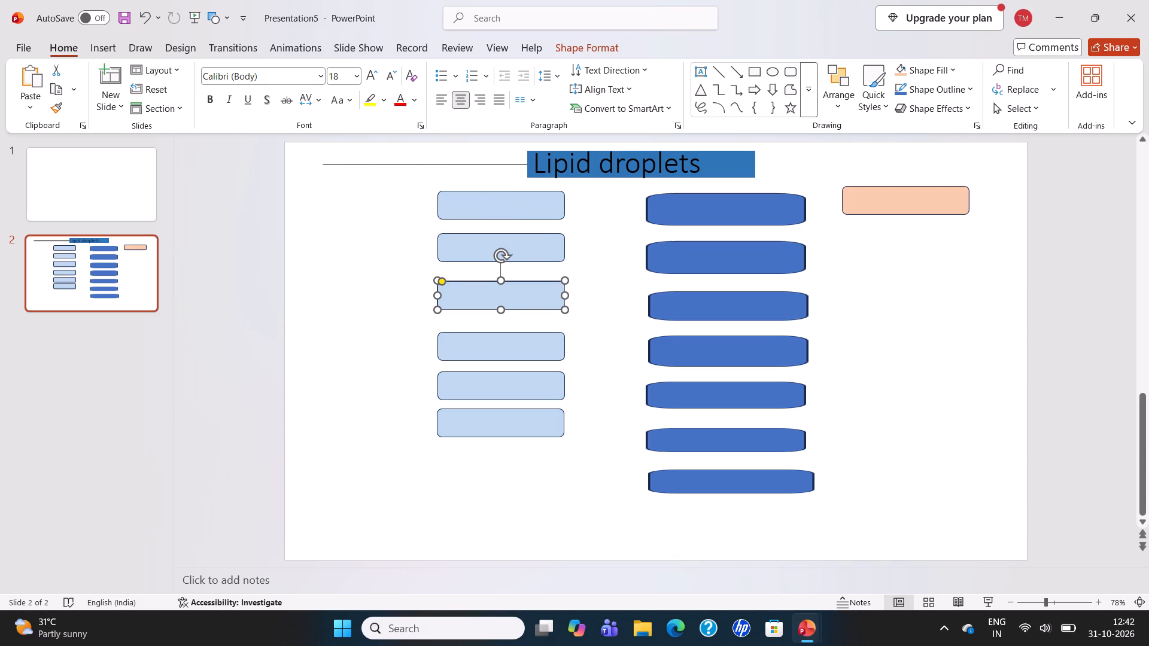
right_click(519, 353)
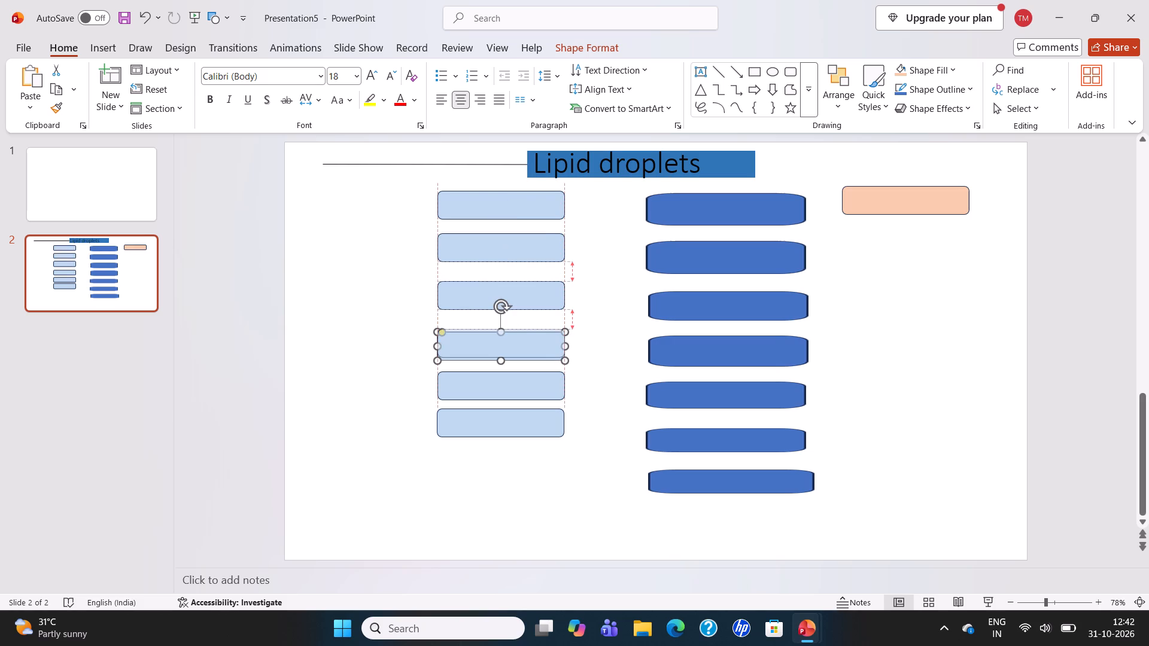
click(505, 392)
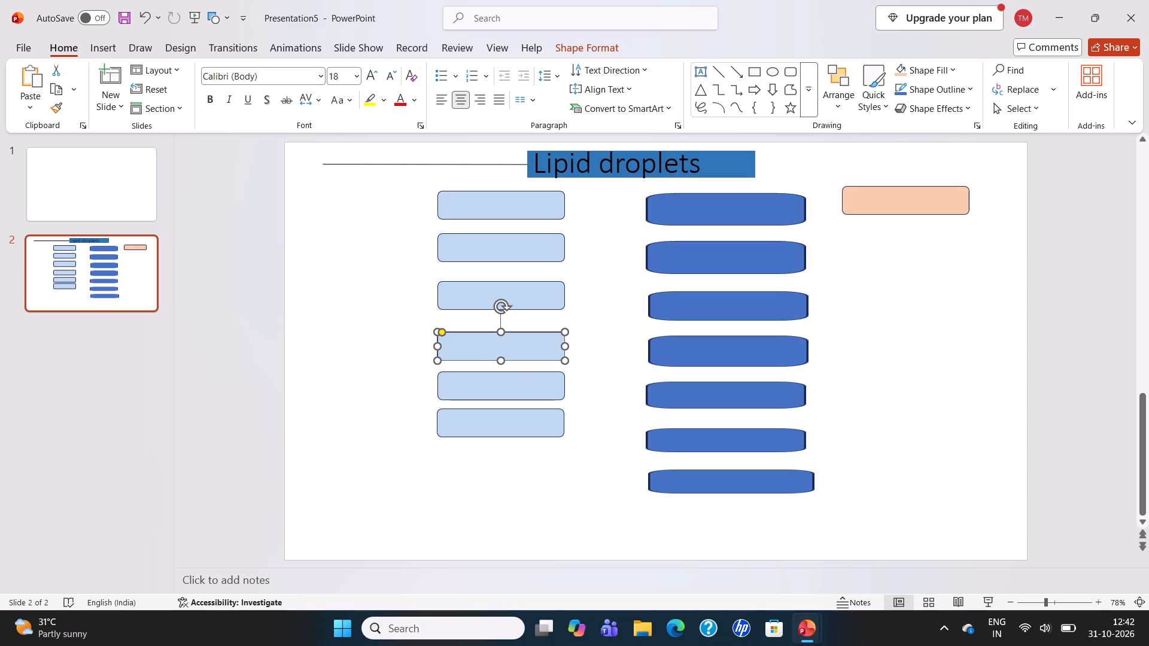
click(528, 340)
drag(528, 340, 528, 333)
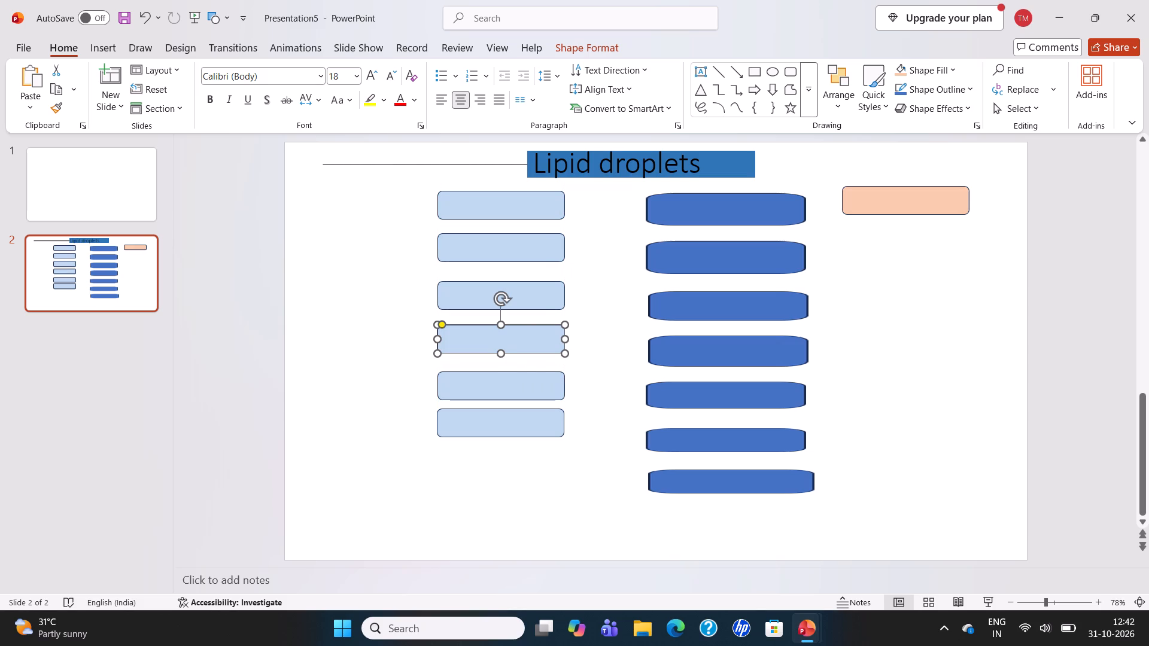
click(528, 376)
right_click(528, 376)
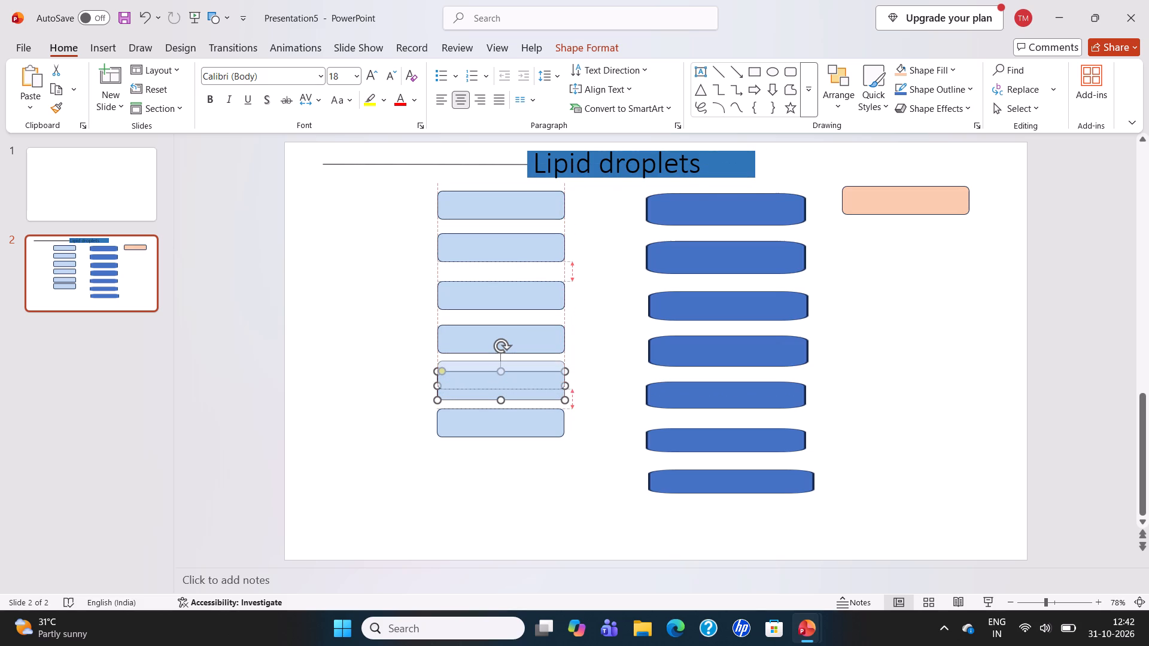
click(509, 391)
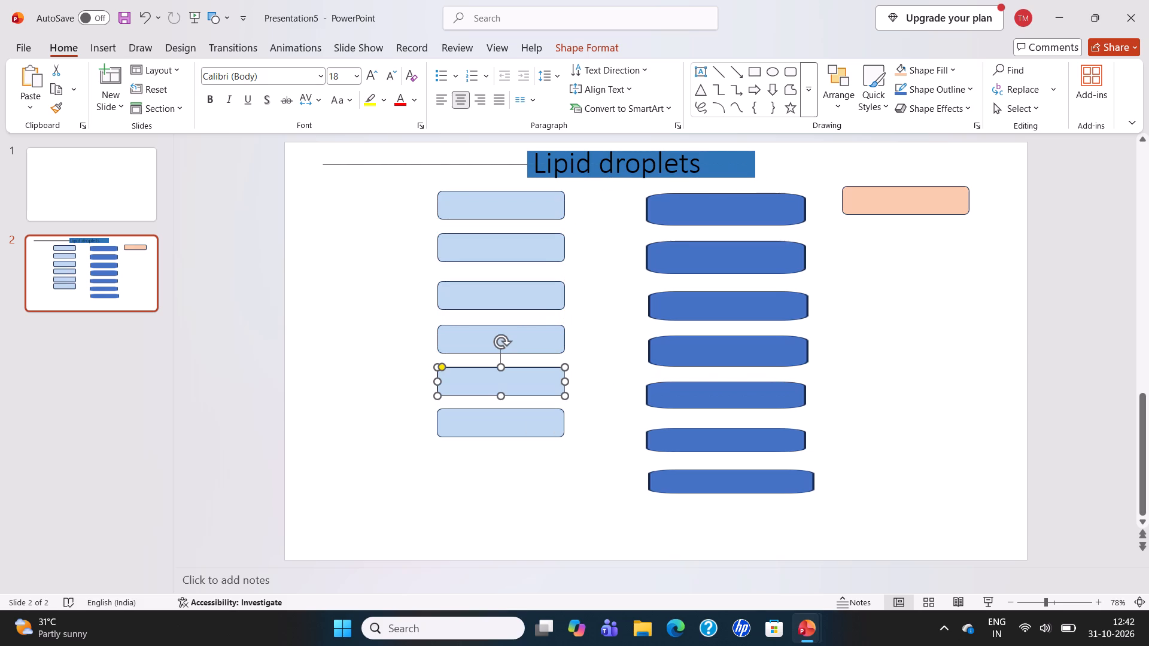
right_click(508, 425)
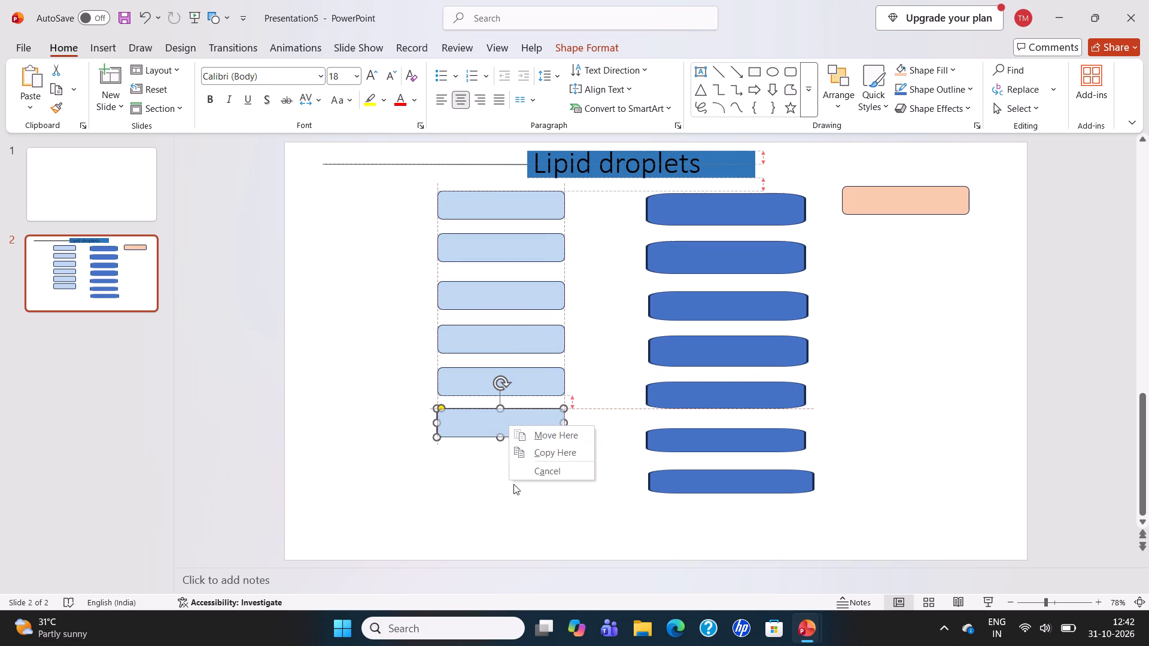
click(485, 472)
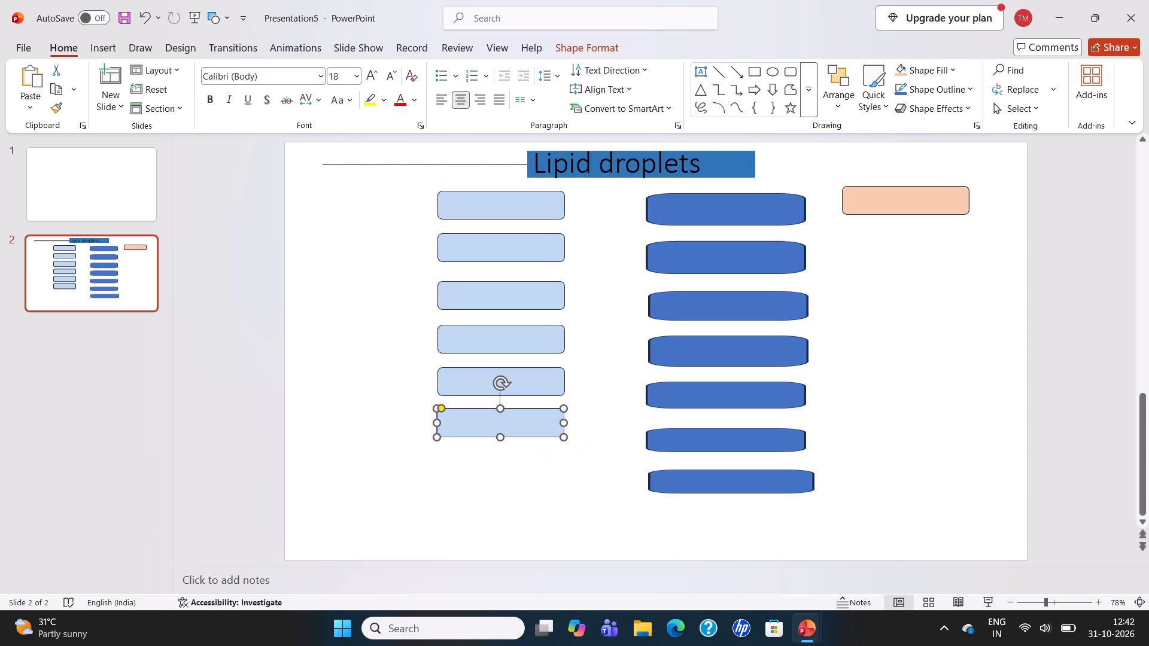
Cut all seven old dark blue bars from the slide, one after another from top to bottom.
right_click(714, 215)
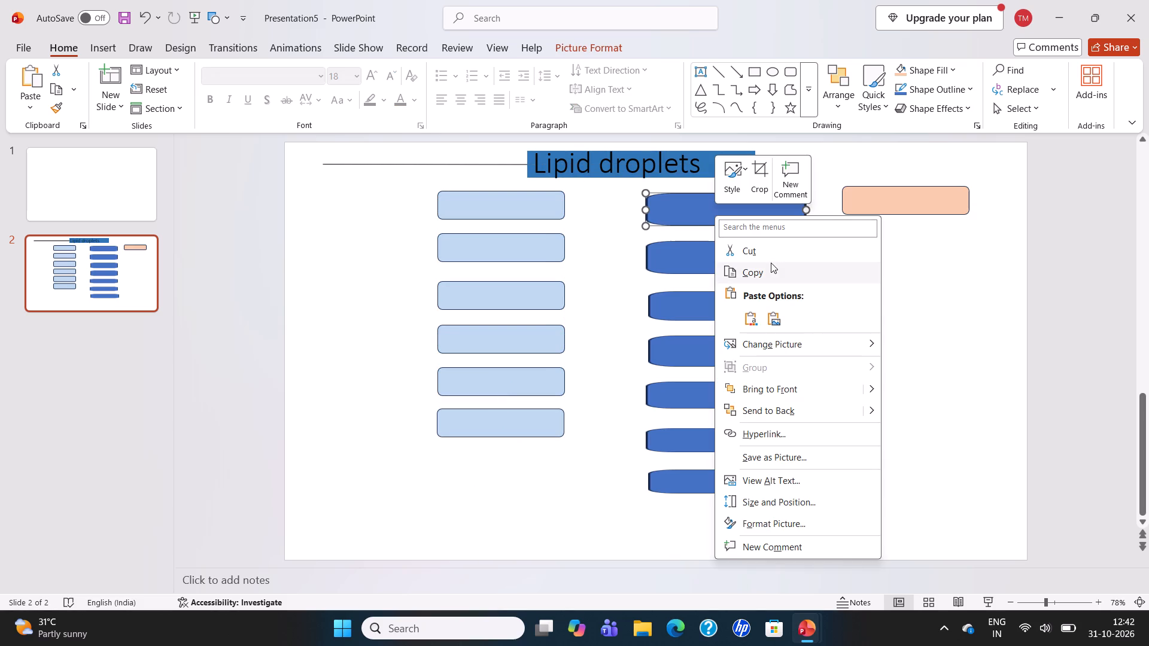
click(771, 257)
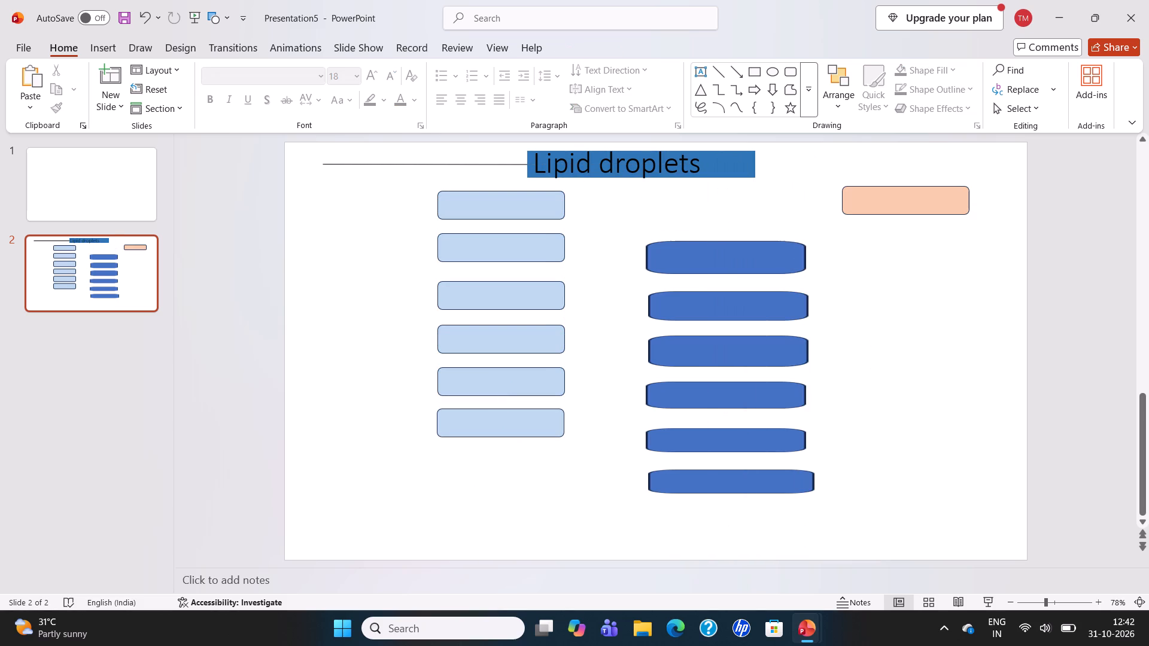
right_click(761, 266)
click(791, 295)
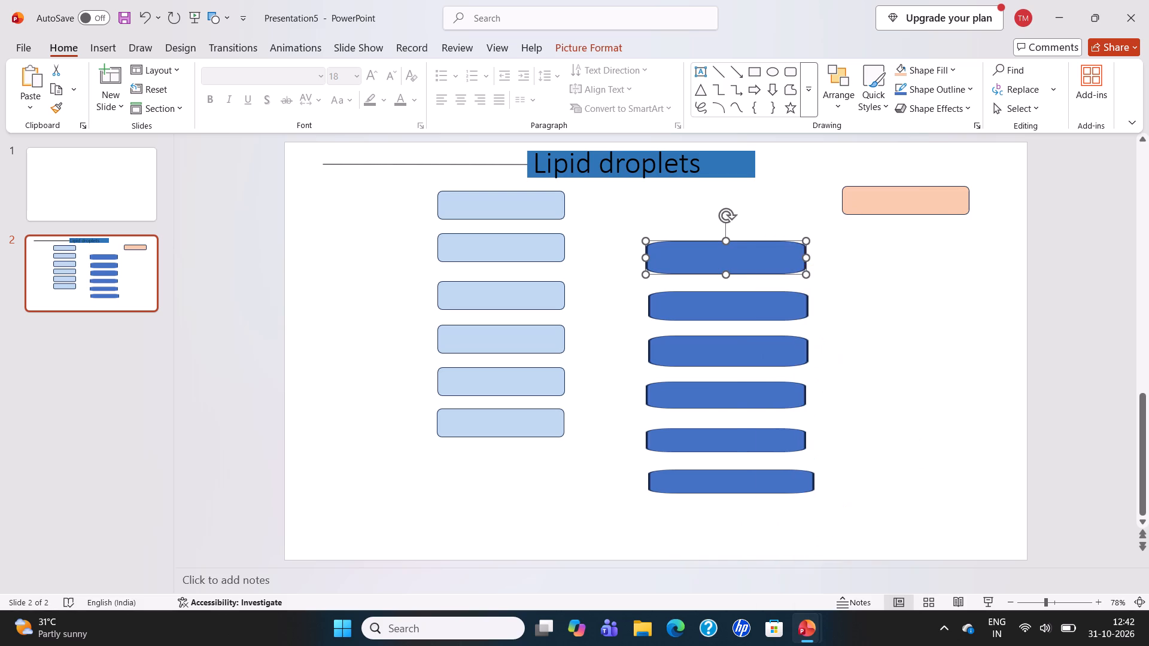
right_click(775, 305)
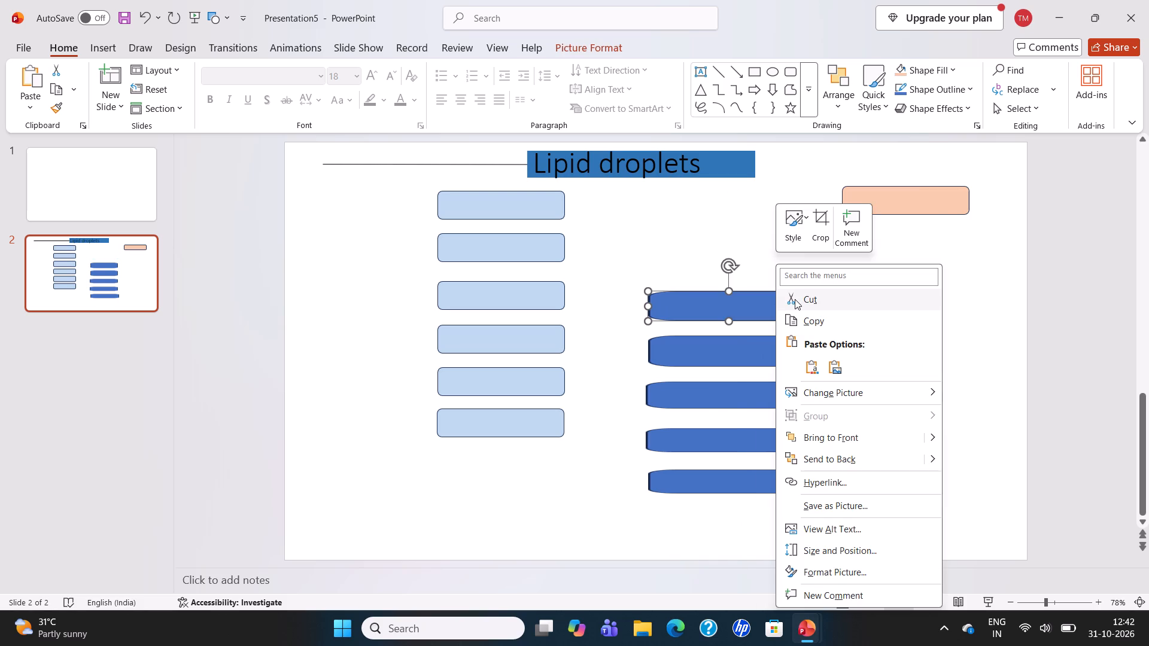
click(795, 299)
right_click(756, 356)
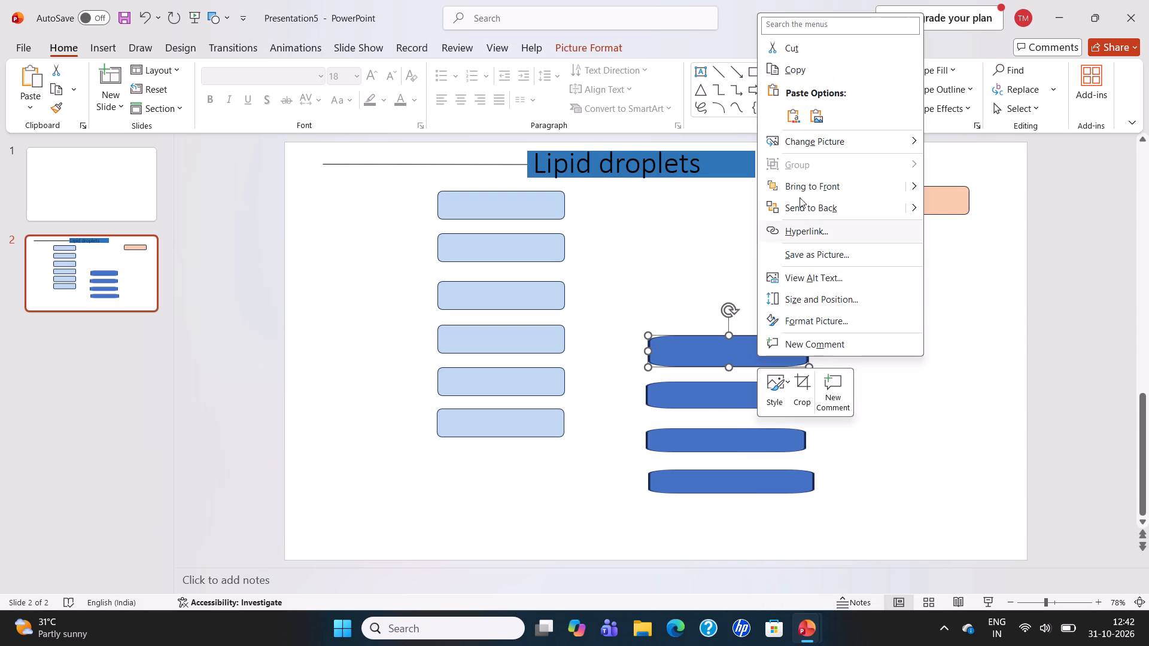
click(774, 51)
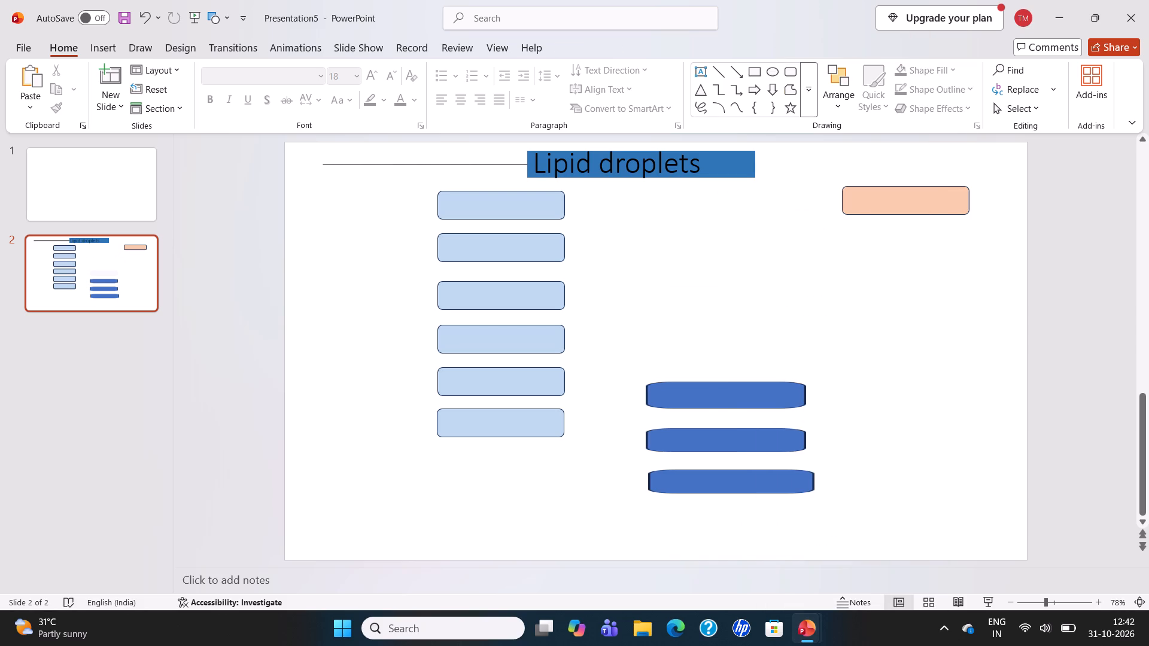
click(713, 405)
right_click(713, 405)
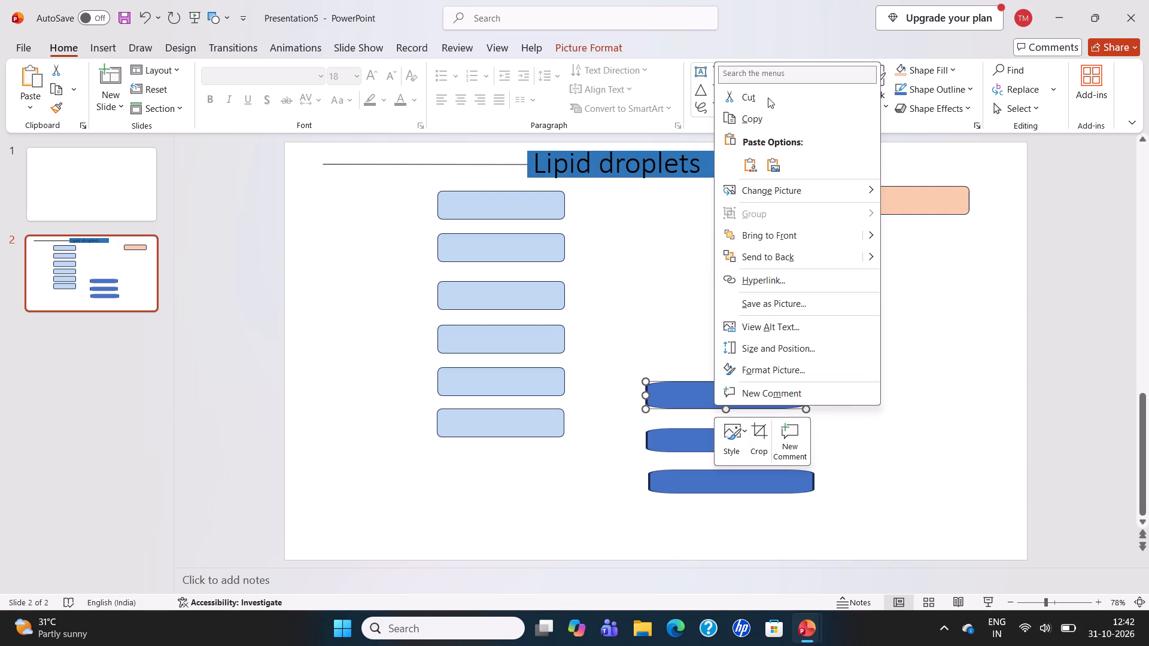
click(768, 97)
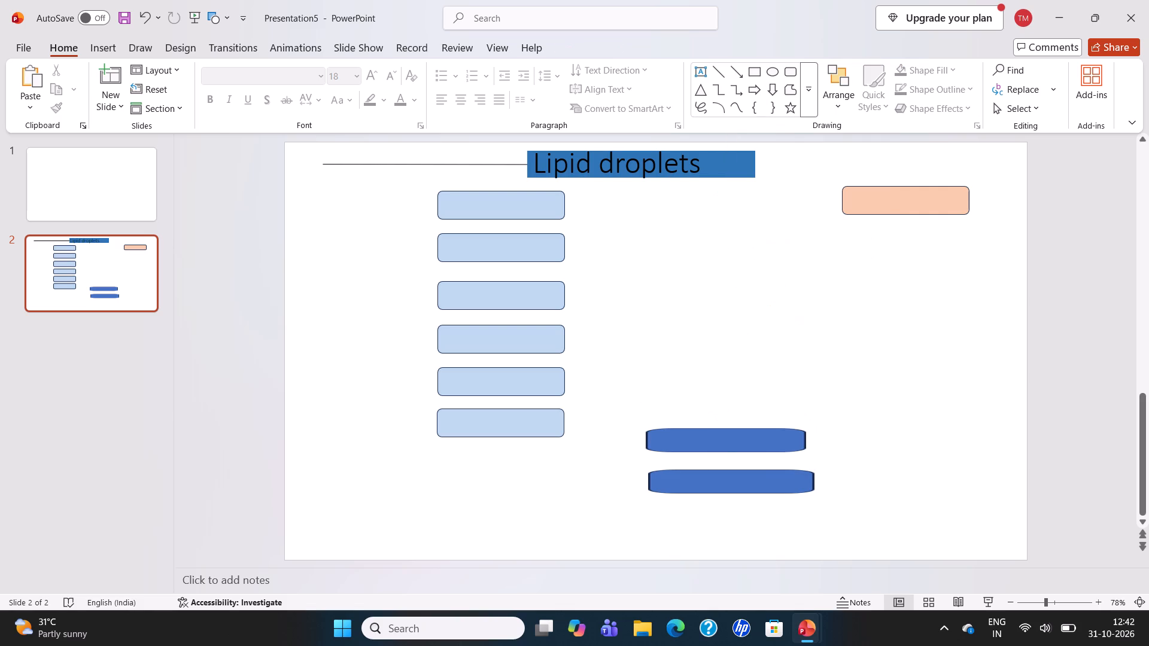
right_click(728, 449)
click(757, 147)
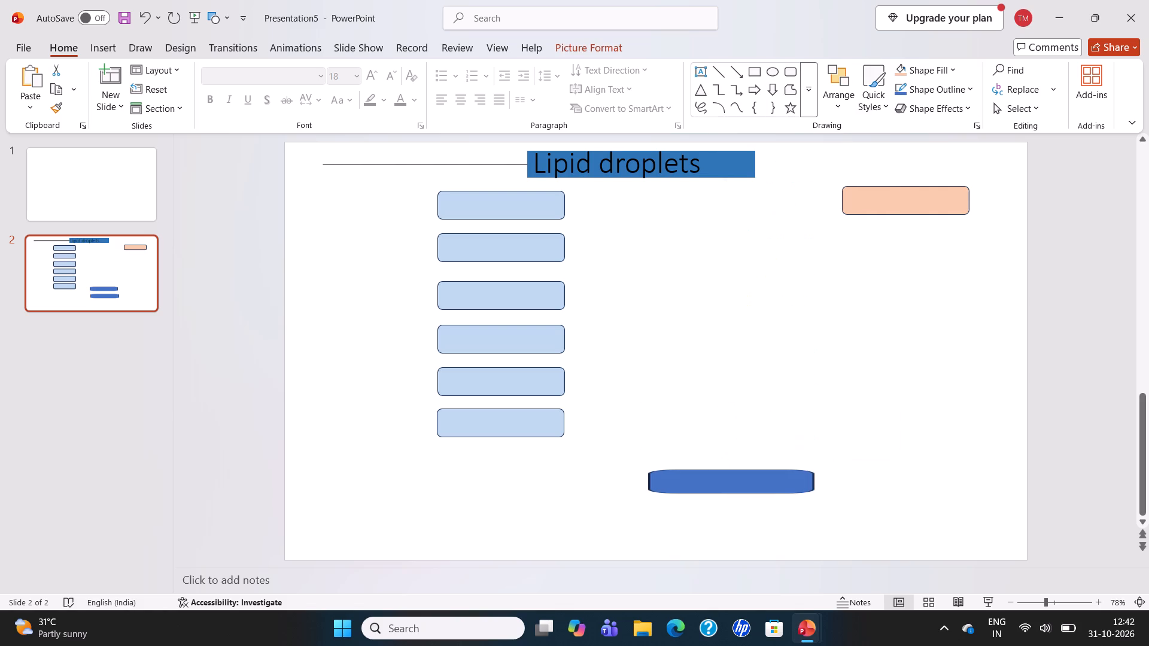
right_click(735, 495)
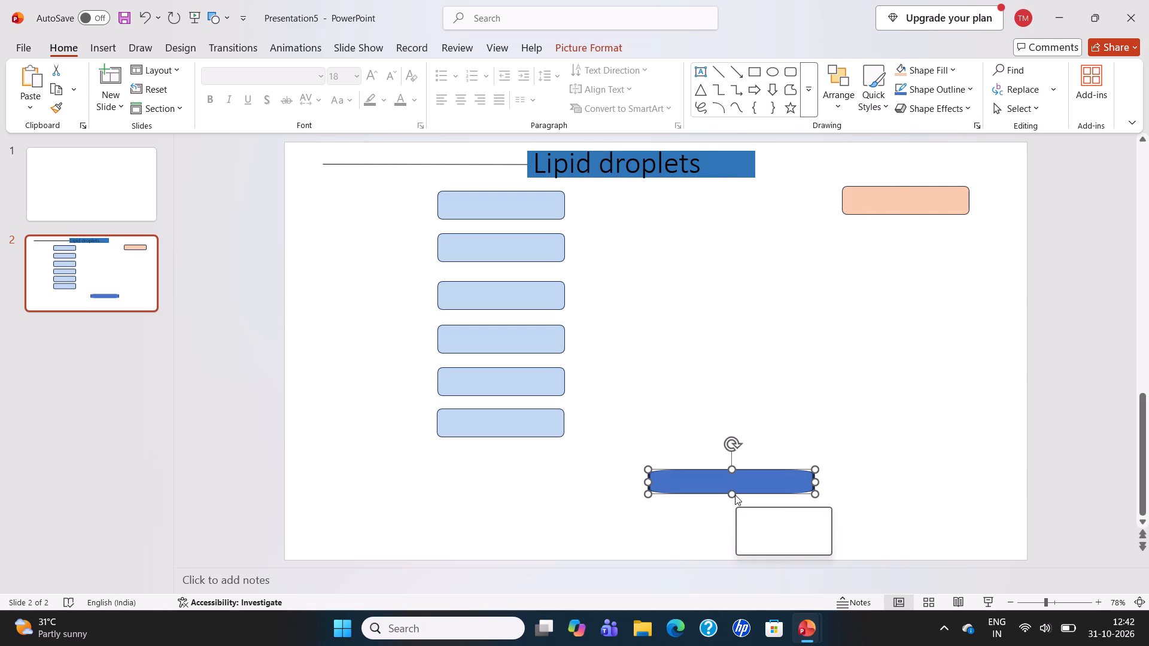
click(777, 180)
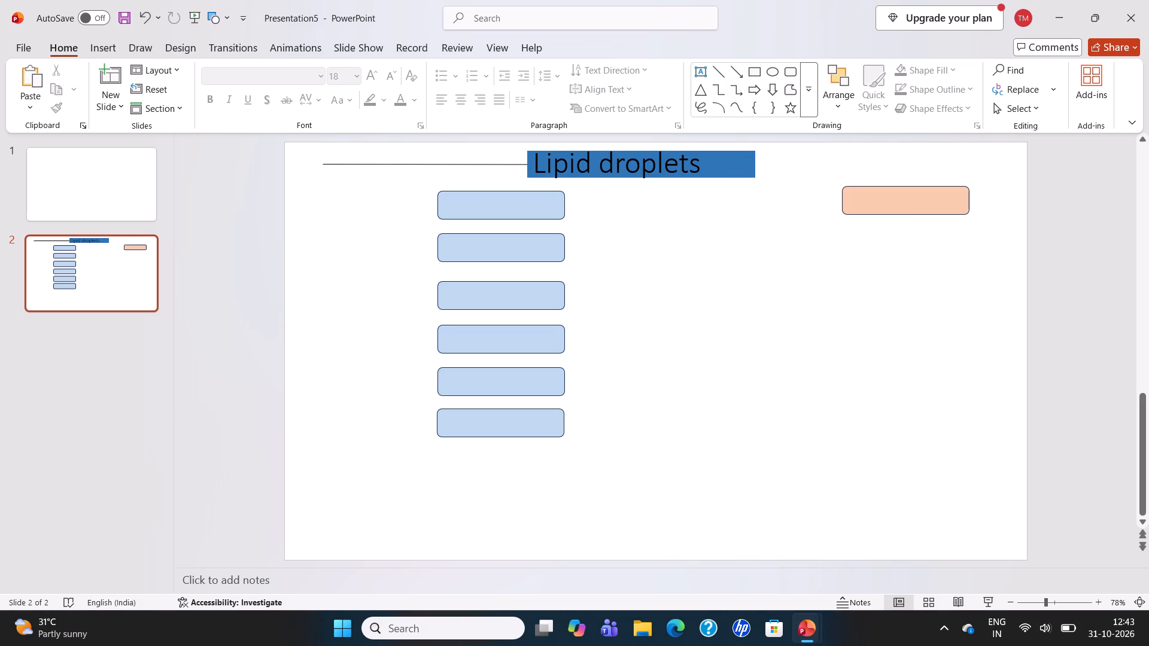
Move the light orange rectangle into the cleared area below the title, level with the first light blue rectangle.
drag(873, 196, 787, 202)
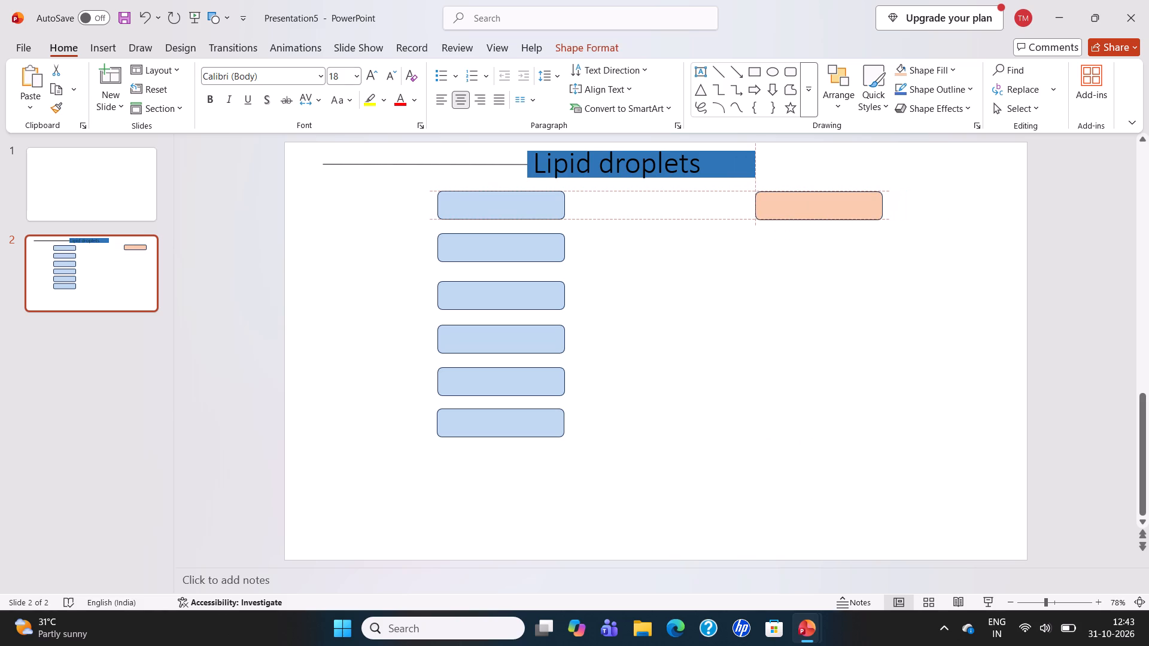
drag(787, 202, 744, 198)
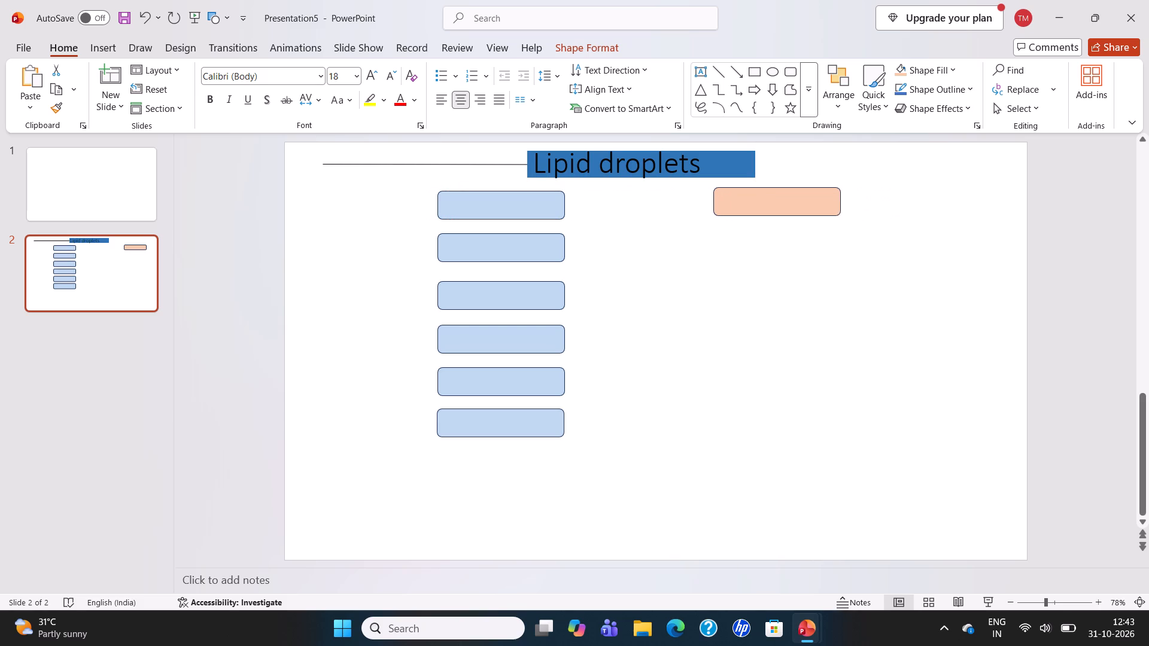
drag(744, 198, 698, 197)
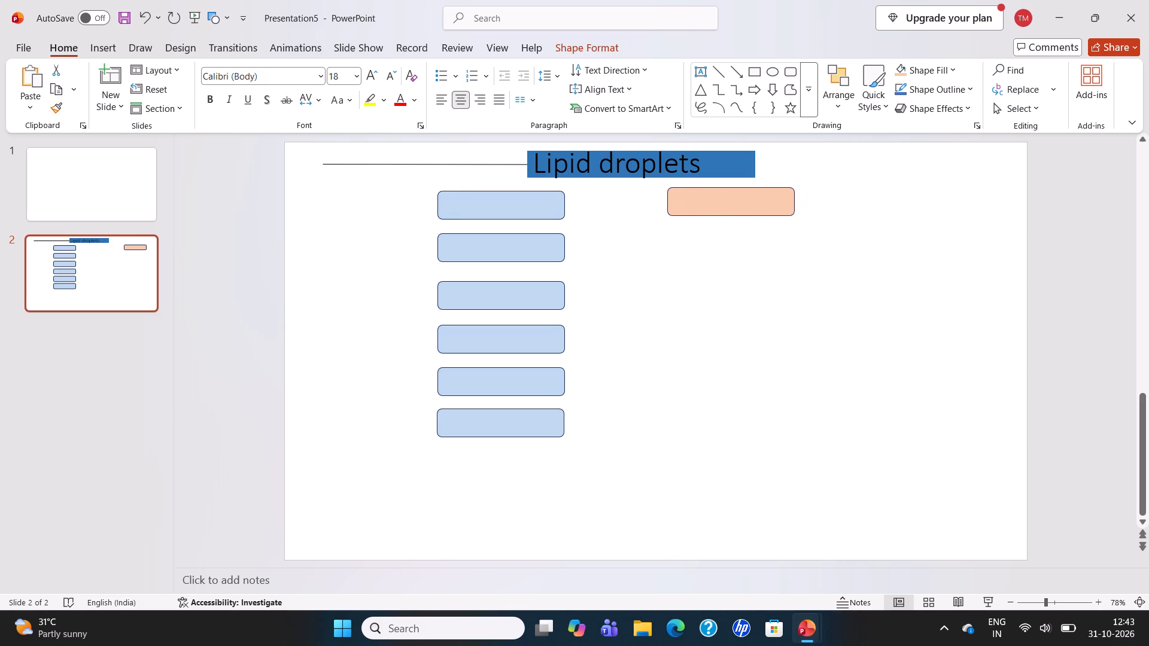
drag(698, 197, 679, 196)
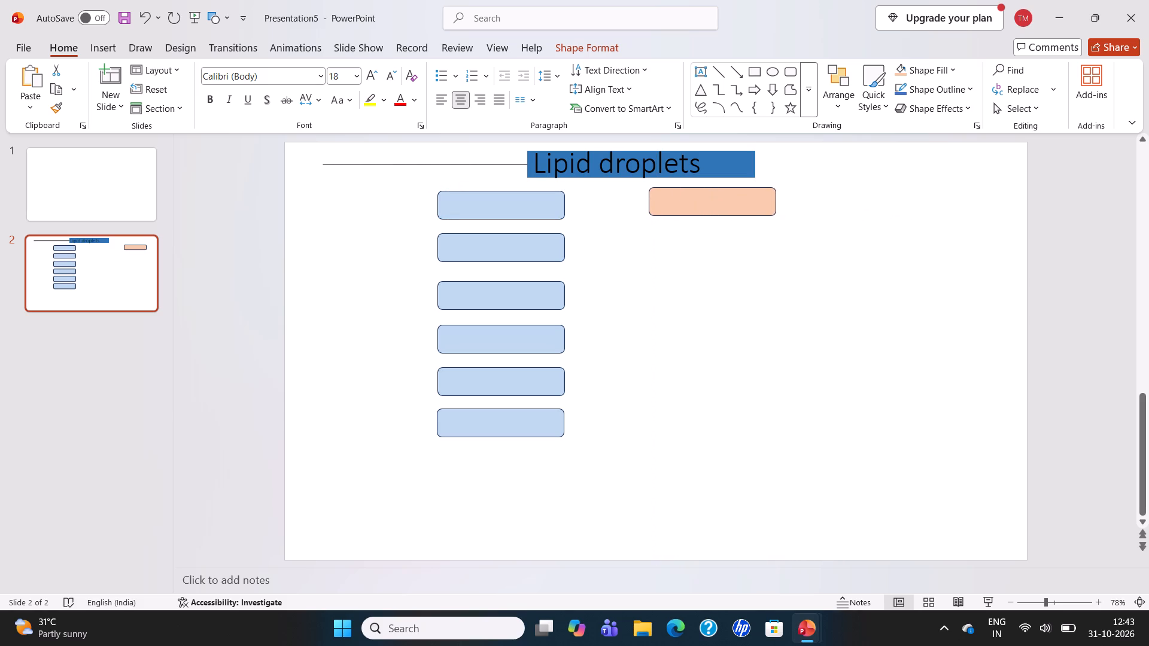
drag(679, 196, 679, 200)
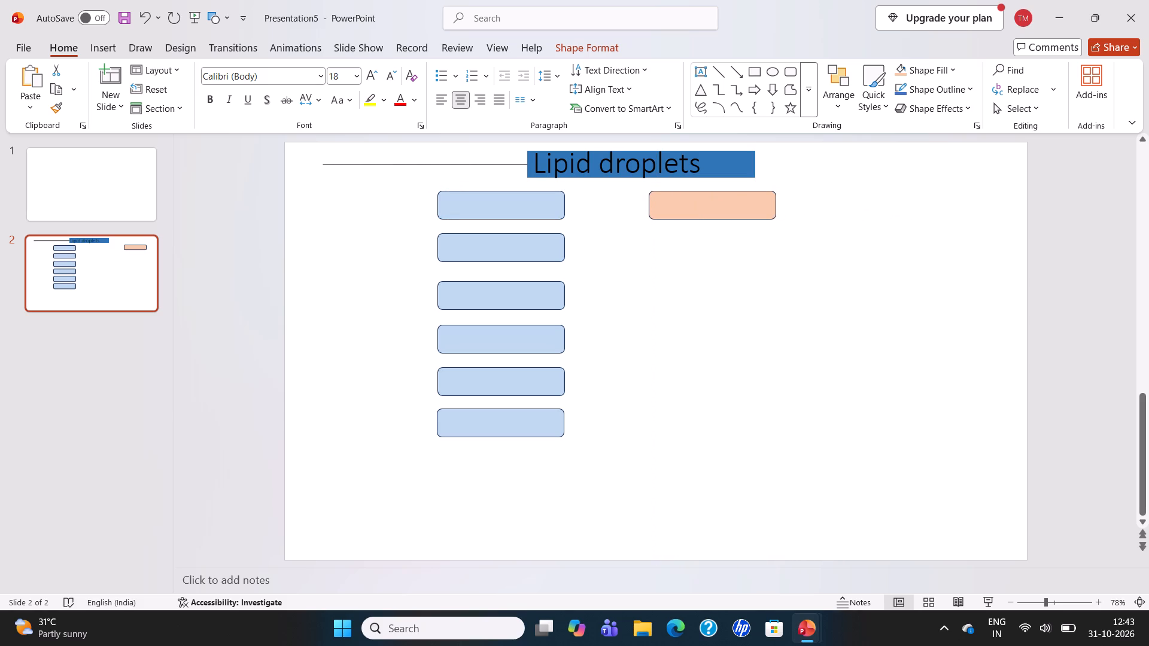
drag(679, 200, 679, 201)
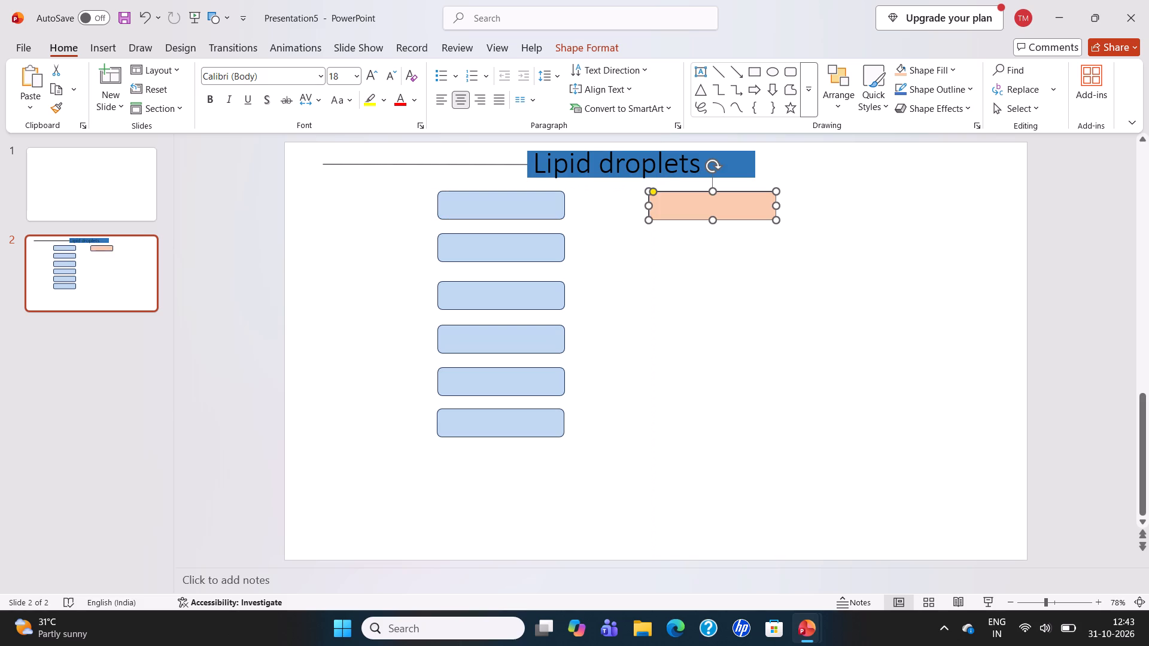
click(755, 200)
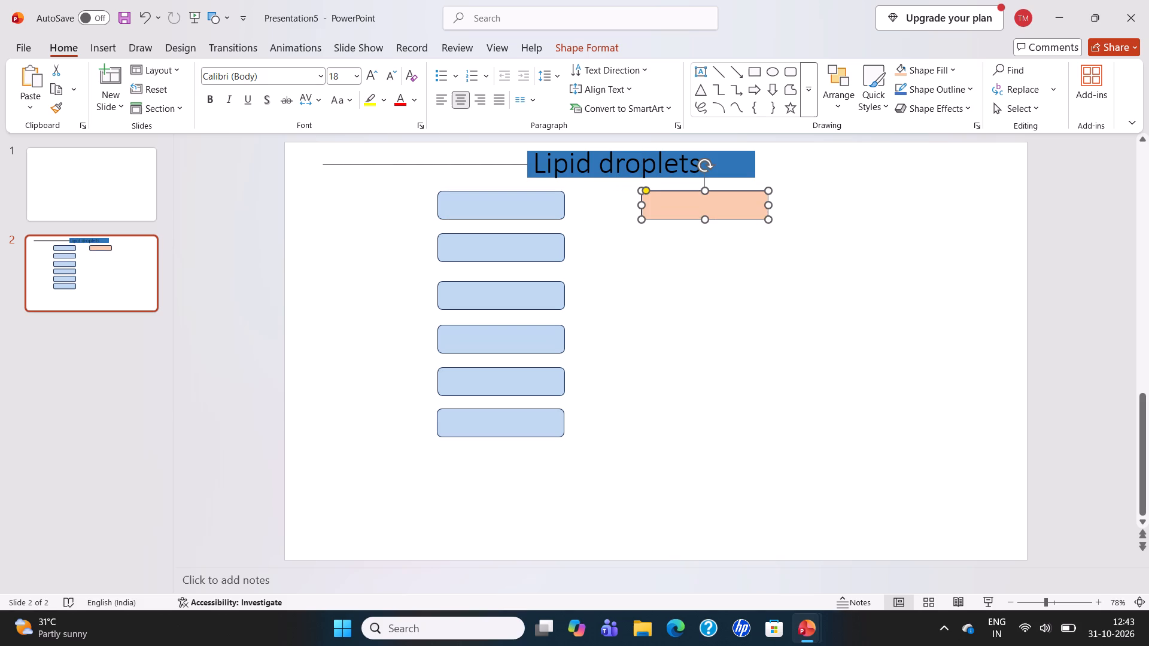
click(835, 224)
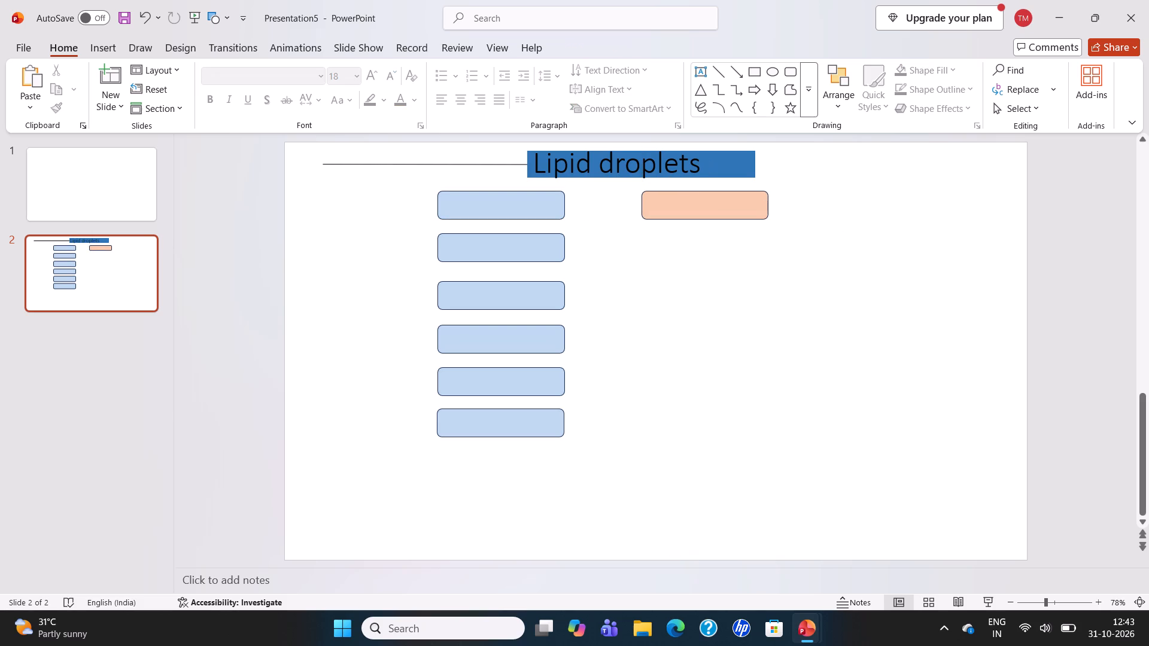
Copy the light orange rectangle directly below itself, beside the second light blue rectangle and in line with the original's edges.
right_drag(748, 196, 748, 212)
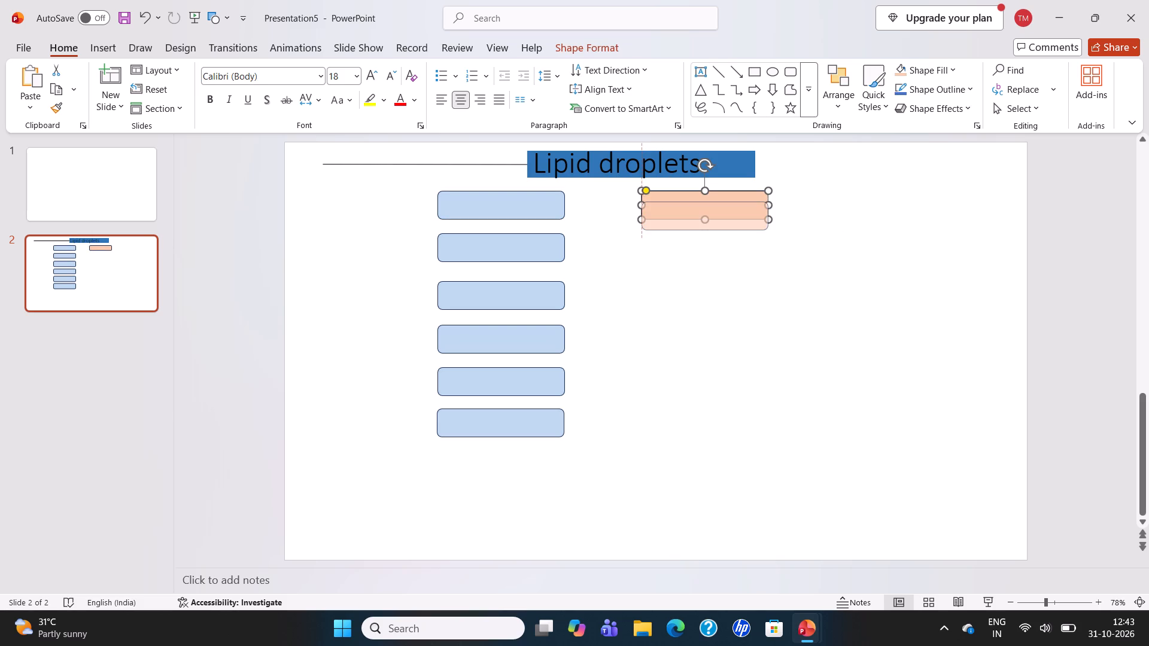
right_drag(748, 212, 744, 200)
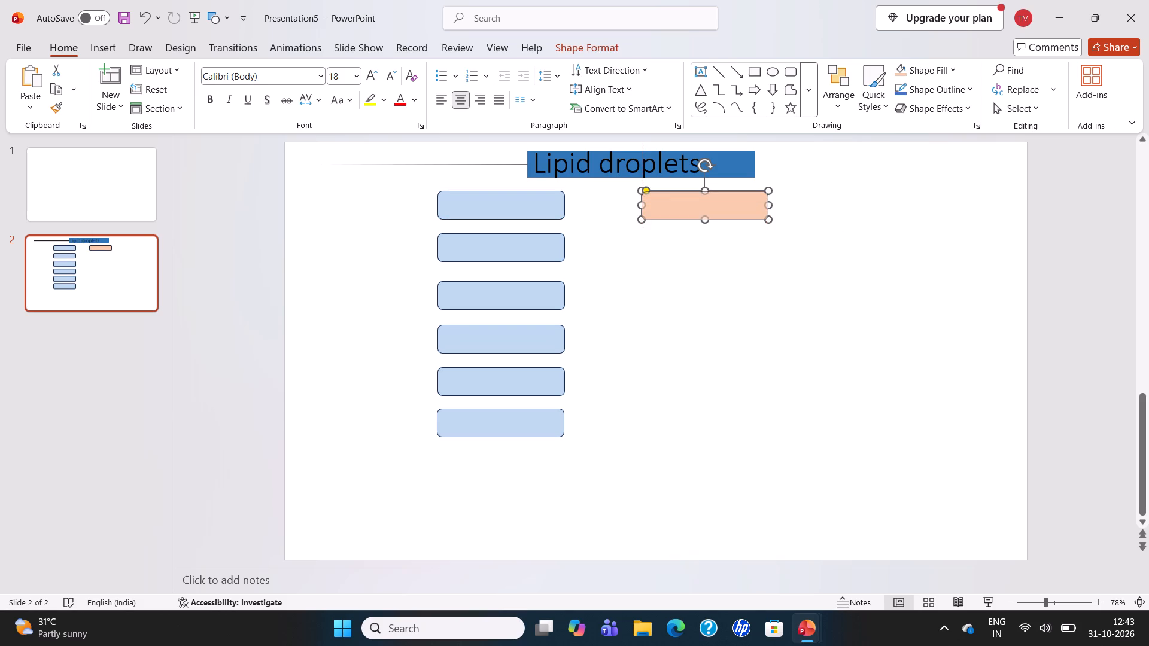
right_drag(744, 200, 744, 211)
right_drag(744, 211, 741, 278)
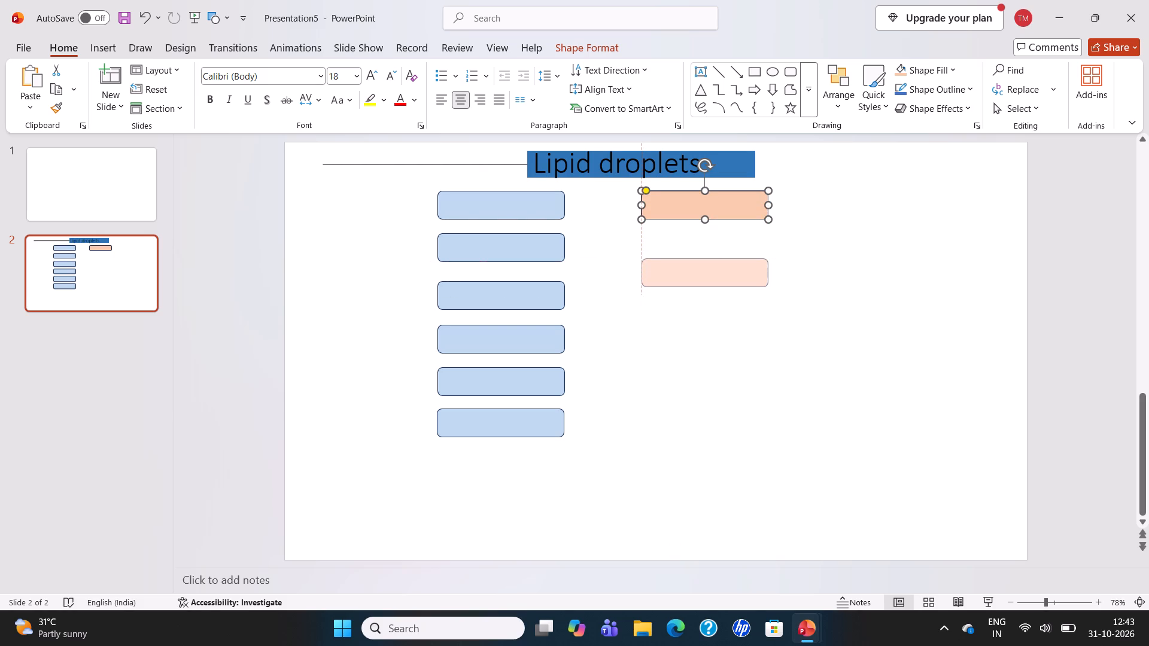
right_drag(741, 278, 743, 258)
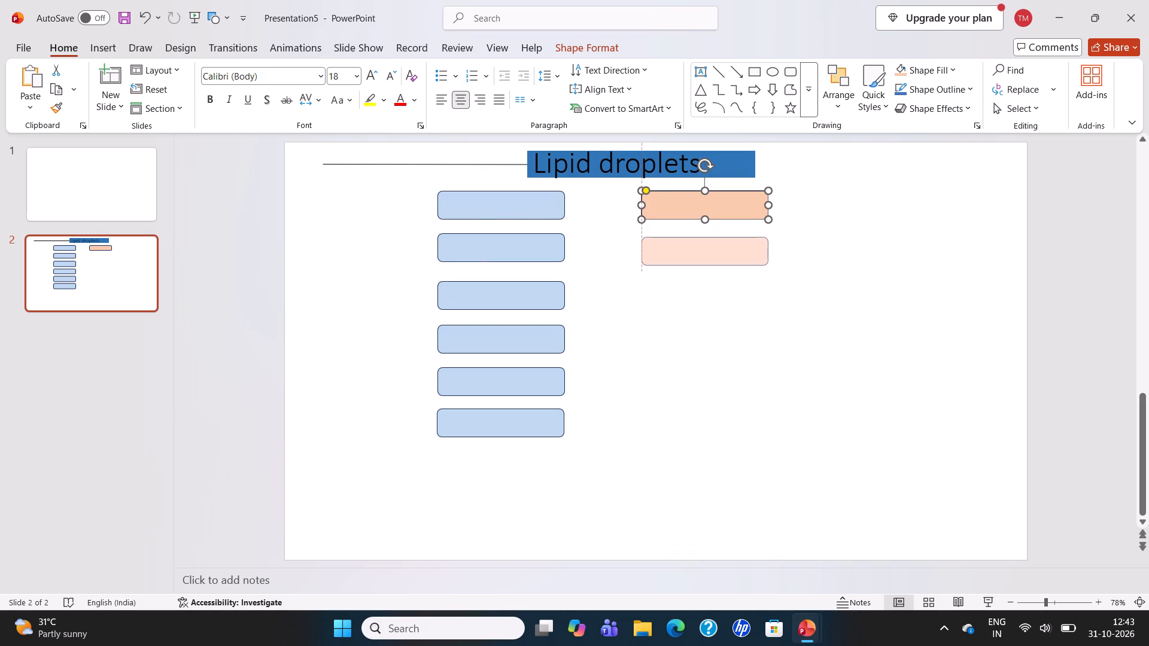
right_drag(743, 258, 745, 253)
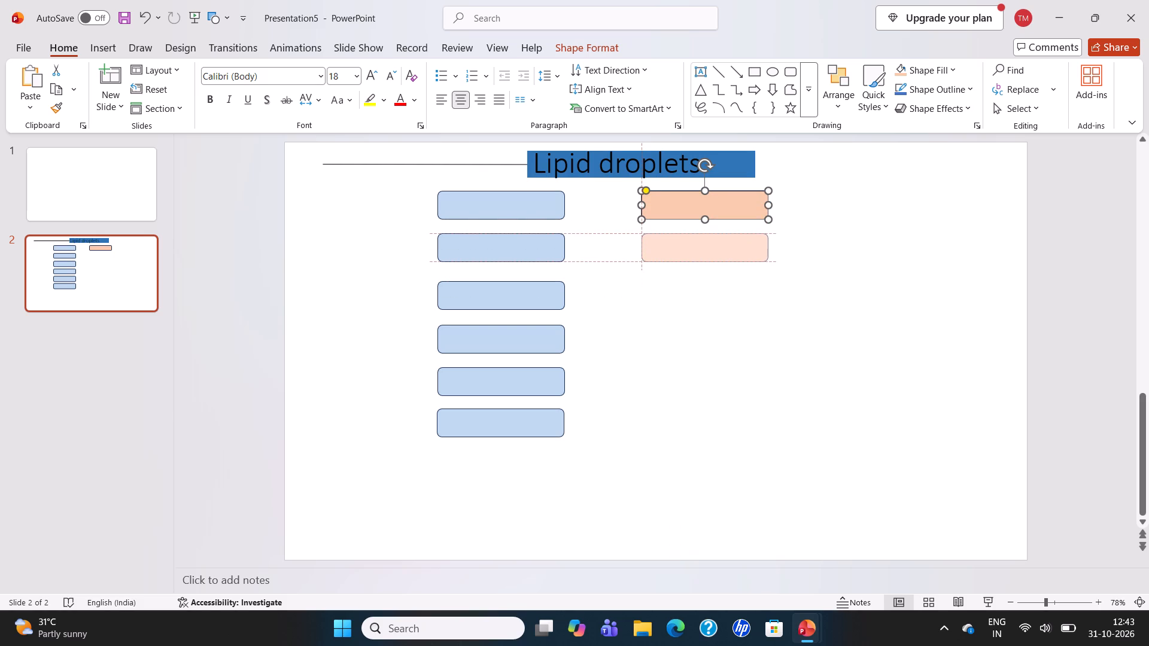
right_drag(745, 253, 744, 251)
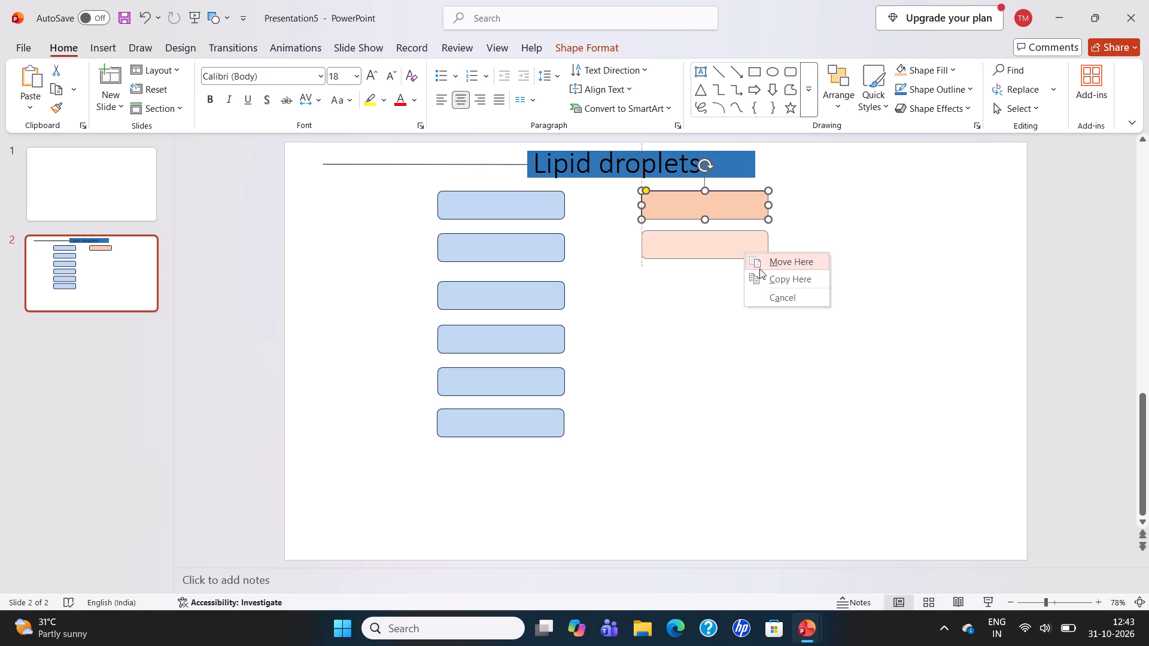
click(766, 275)
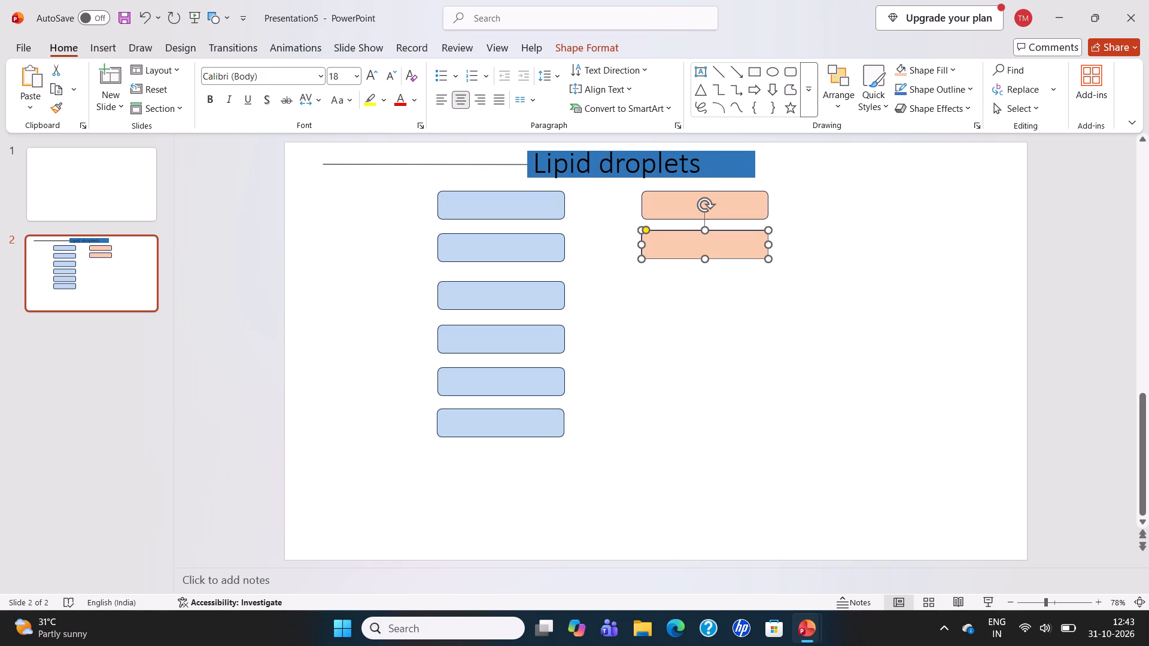
Copy the second light orange rectangle below itself and align the copy with the column's edges and spacing.
right_drag(747, 245, 750, 327)
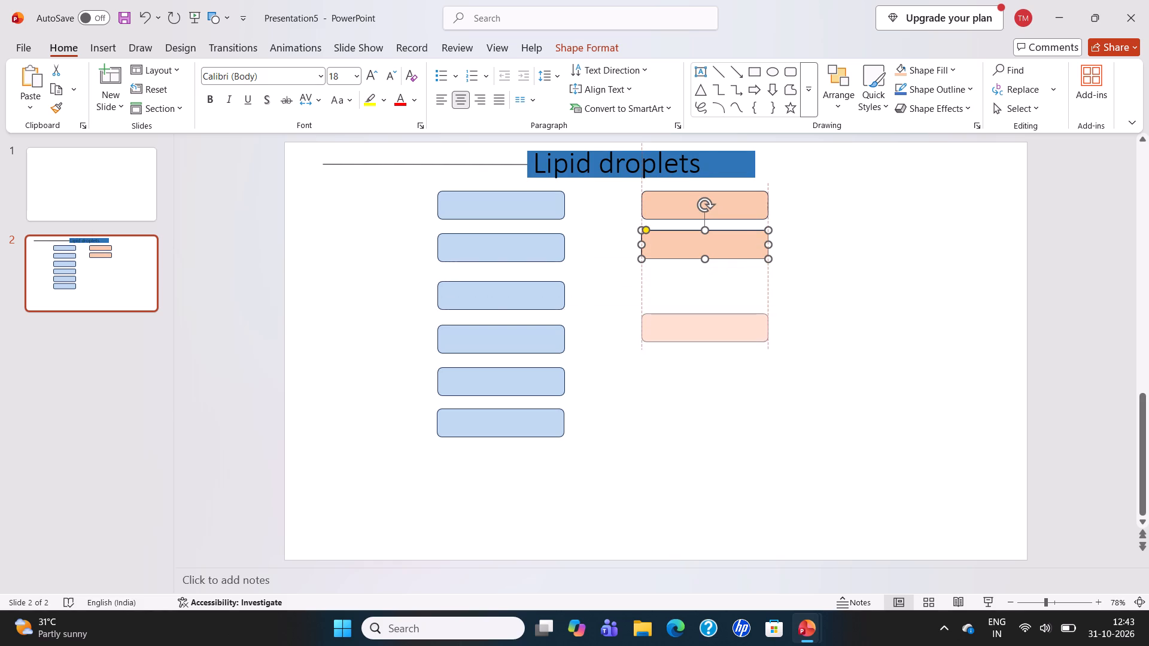
right_drag(750, 327, 743, 295)
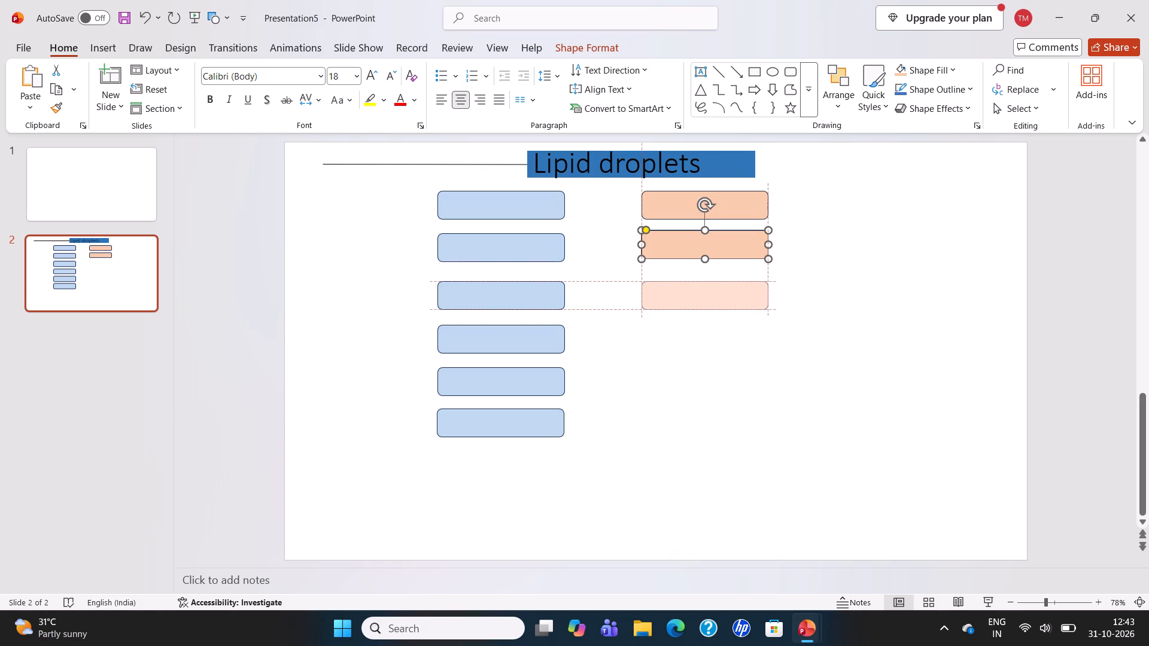
right_drag(743, 295, 743, 295)
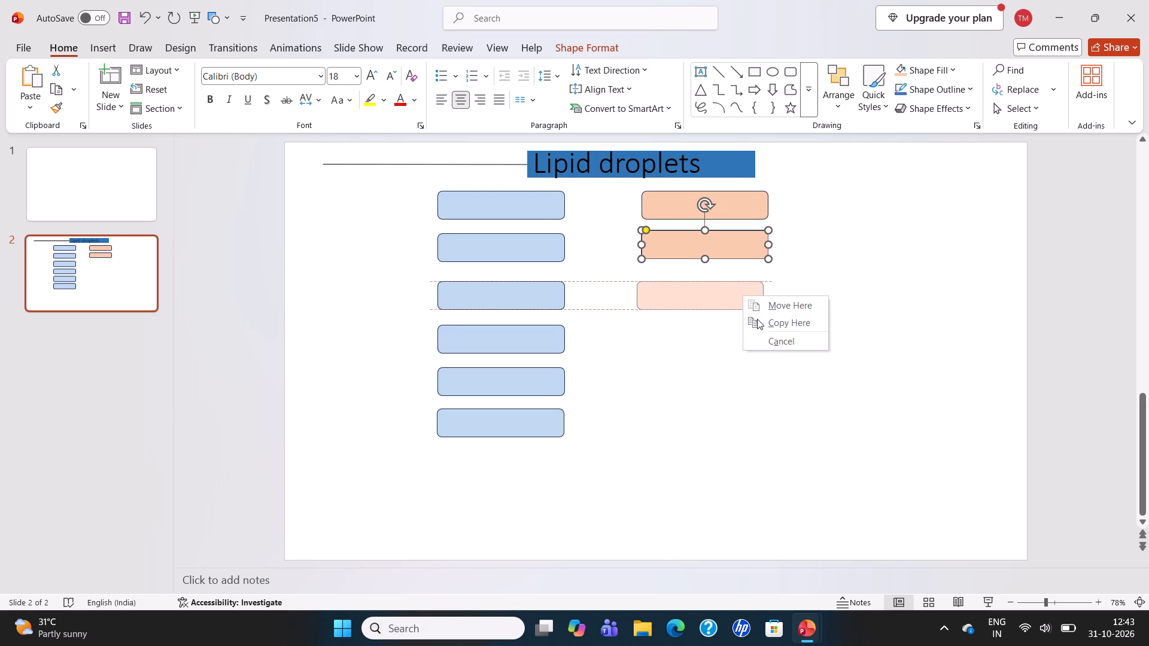
click(757, 319)
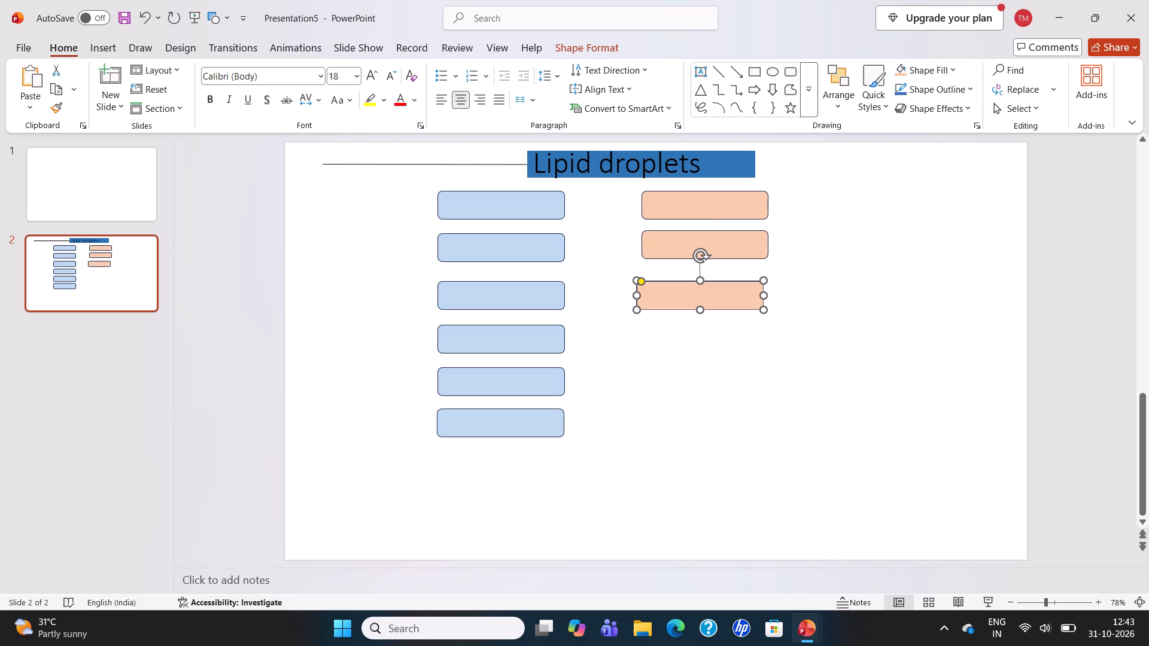
drag(750, 294, 750, 314)
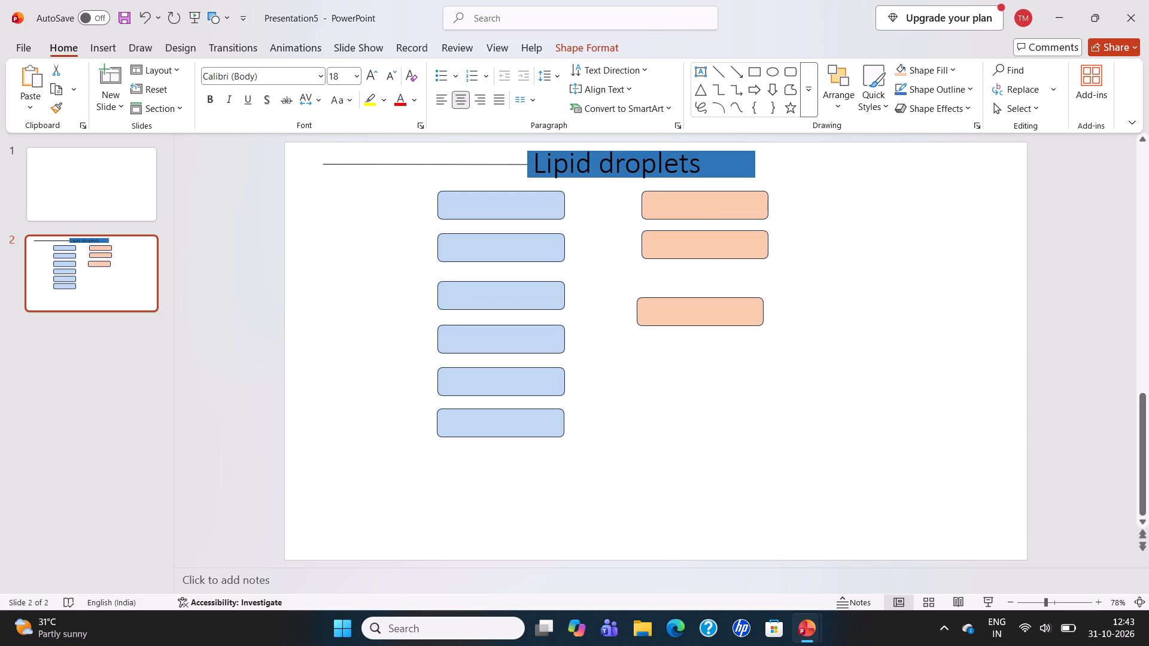
drag(750, 314, 753, 288)
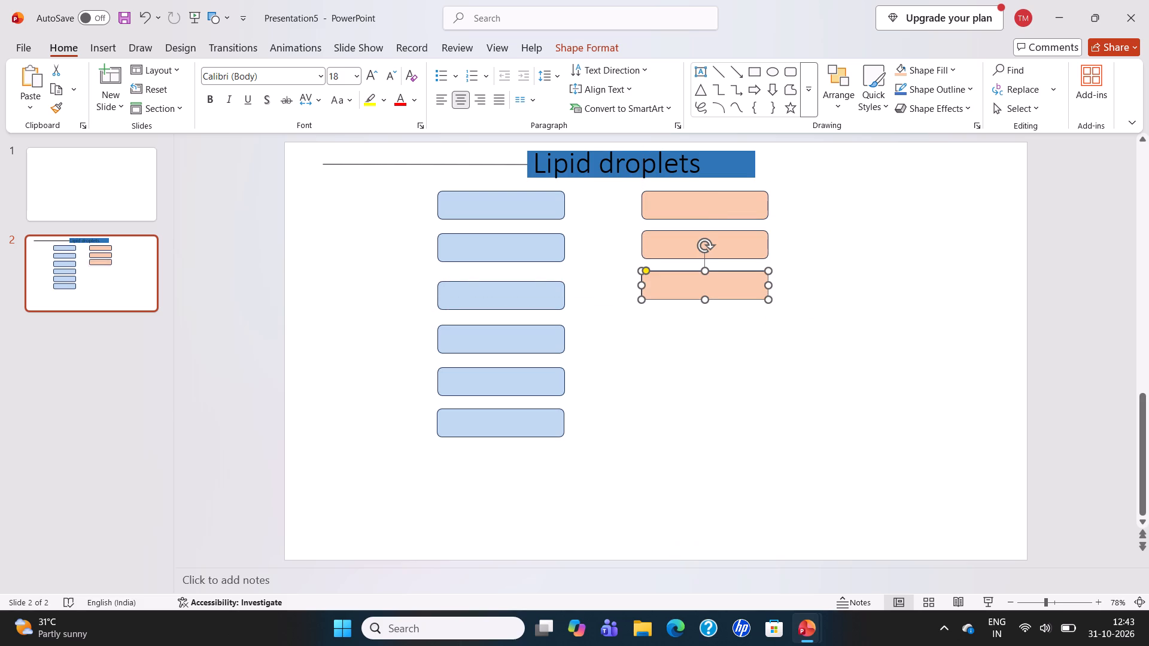
Complete the light orange column with three more copies beneath the third, in line with its edges, beside the fourth to sixth light blue rectangles.
right_drag(743, 279, 744, 340)
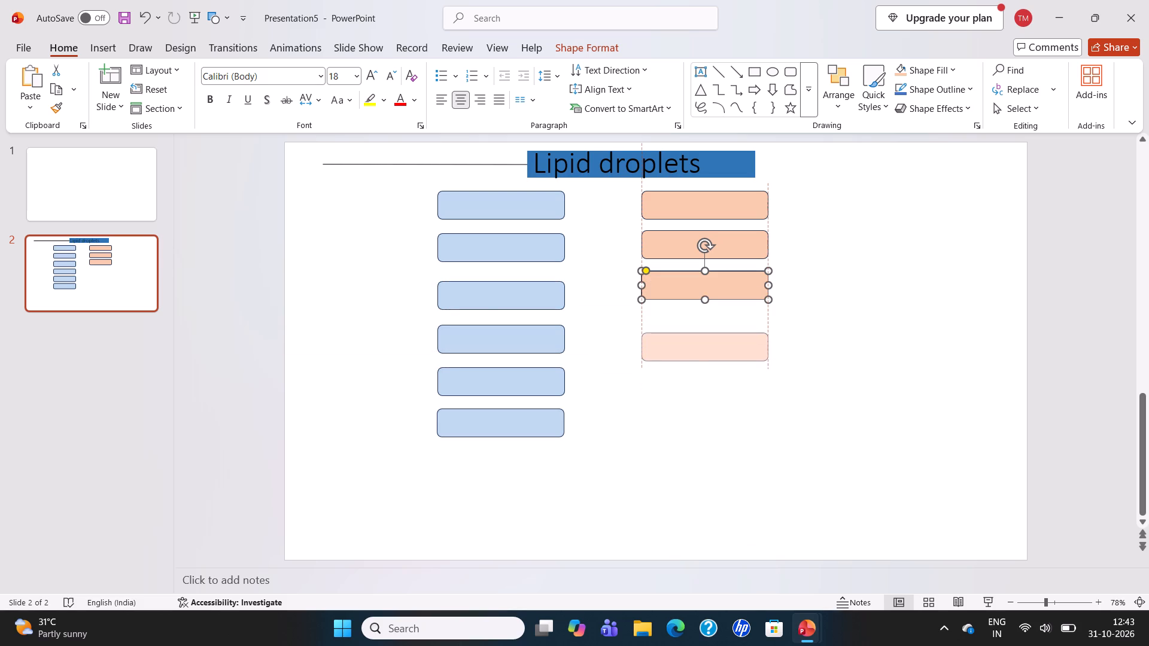
right_drag(744, 340, 744, 330)
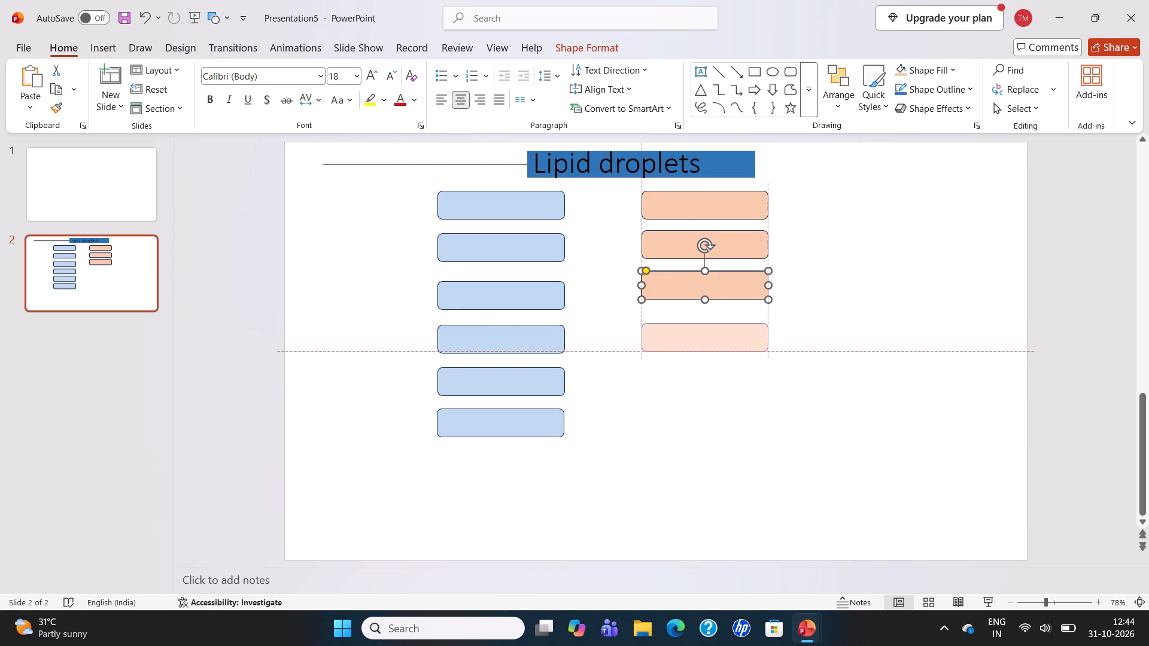
right_drag(744, 330, 744, 327)
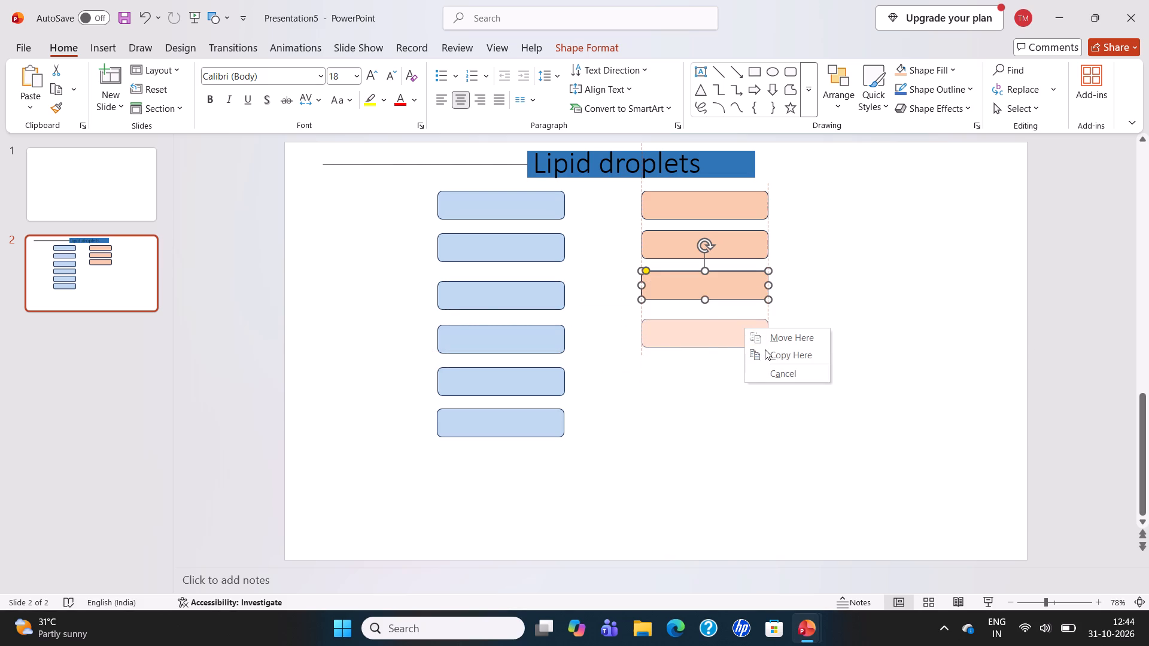
click(765, 349)
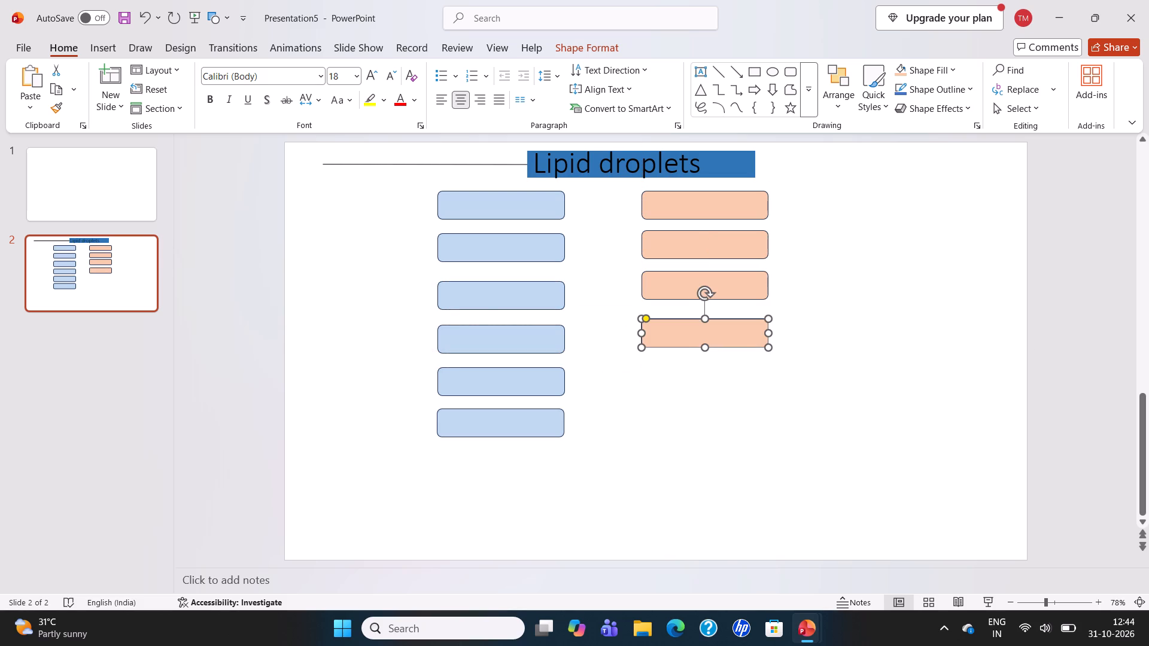
right_drag(757, 329, 757, 397)
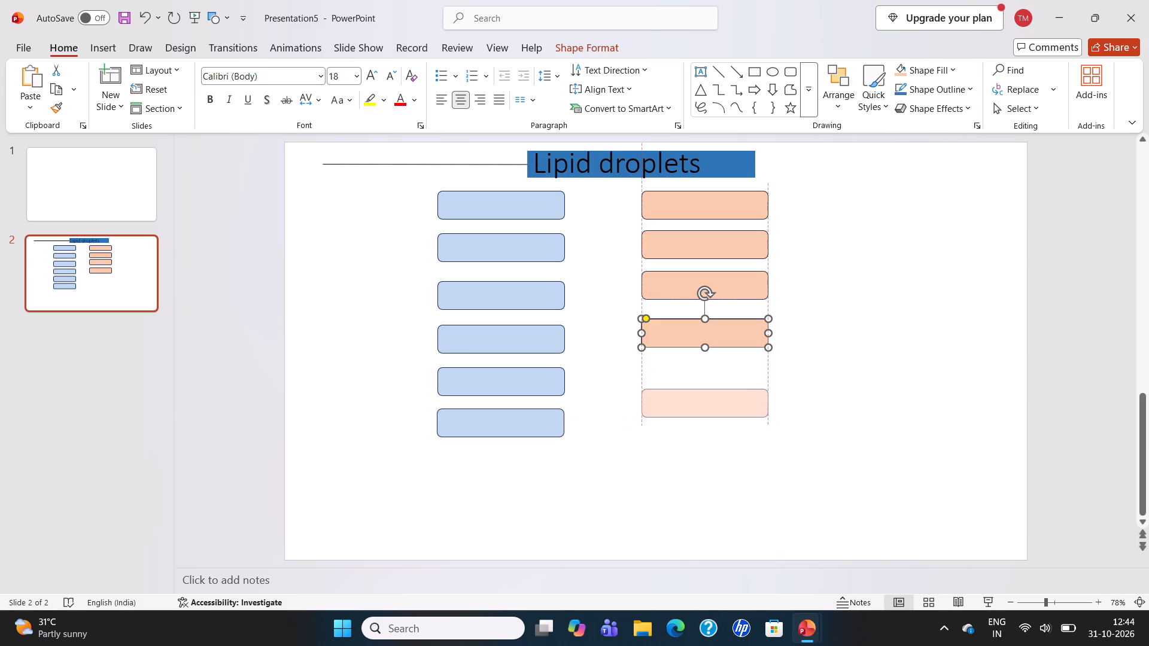
right_drag(757, 397, 757, 379)
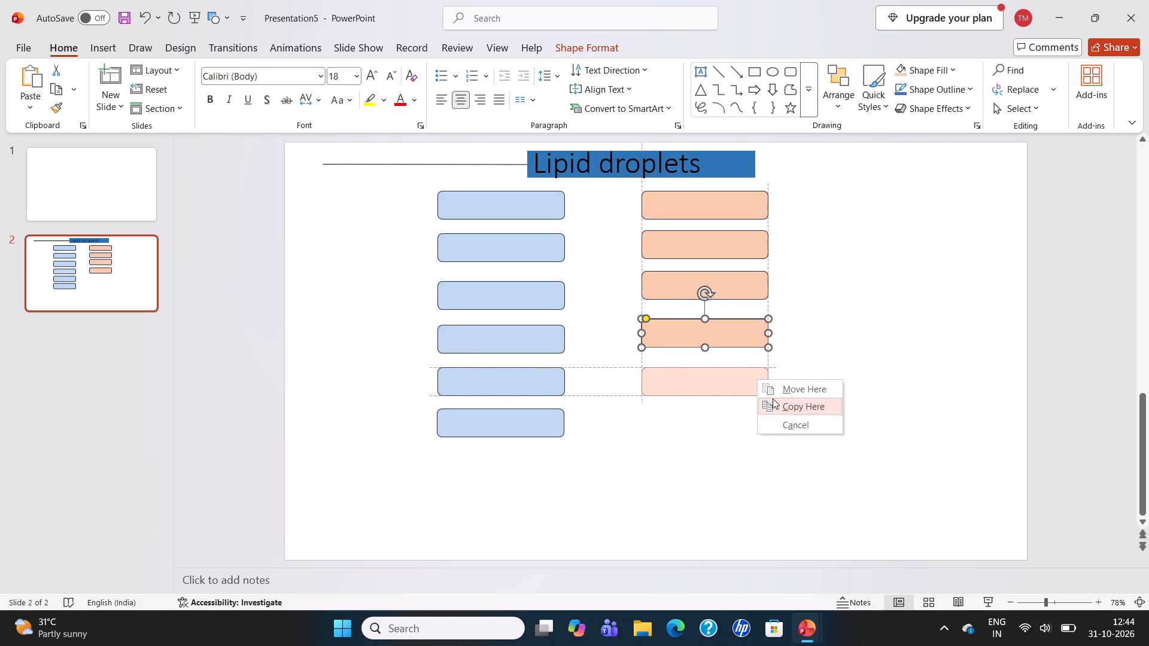
click(773, 398)
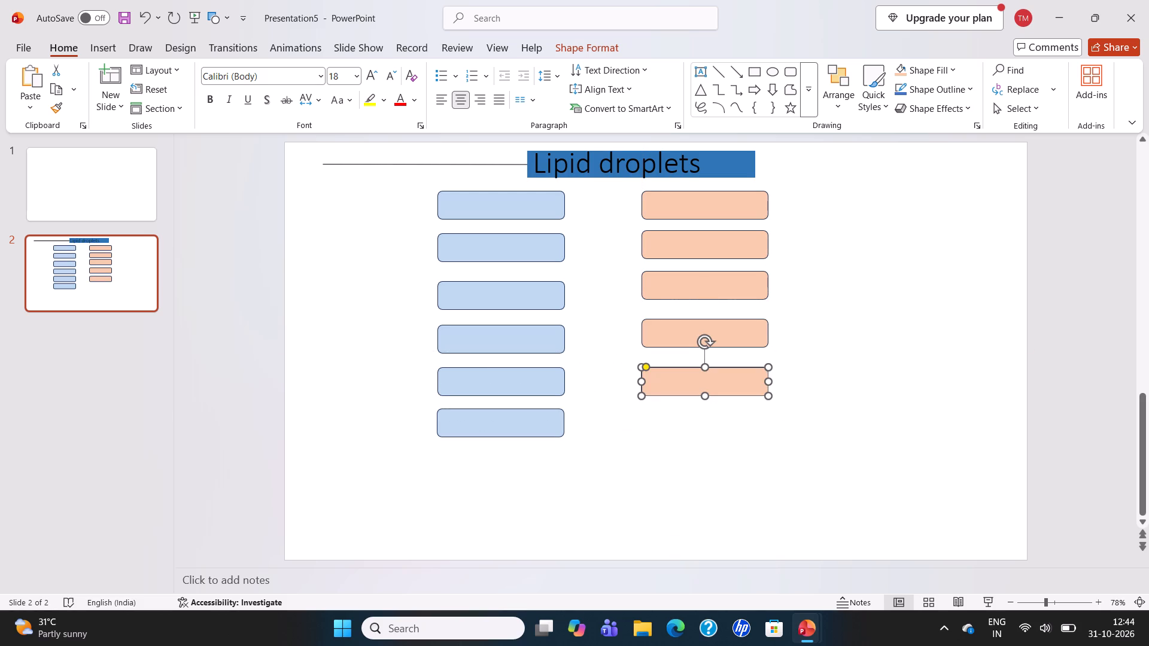
right_drag(756, 376, 757, 398)
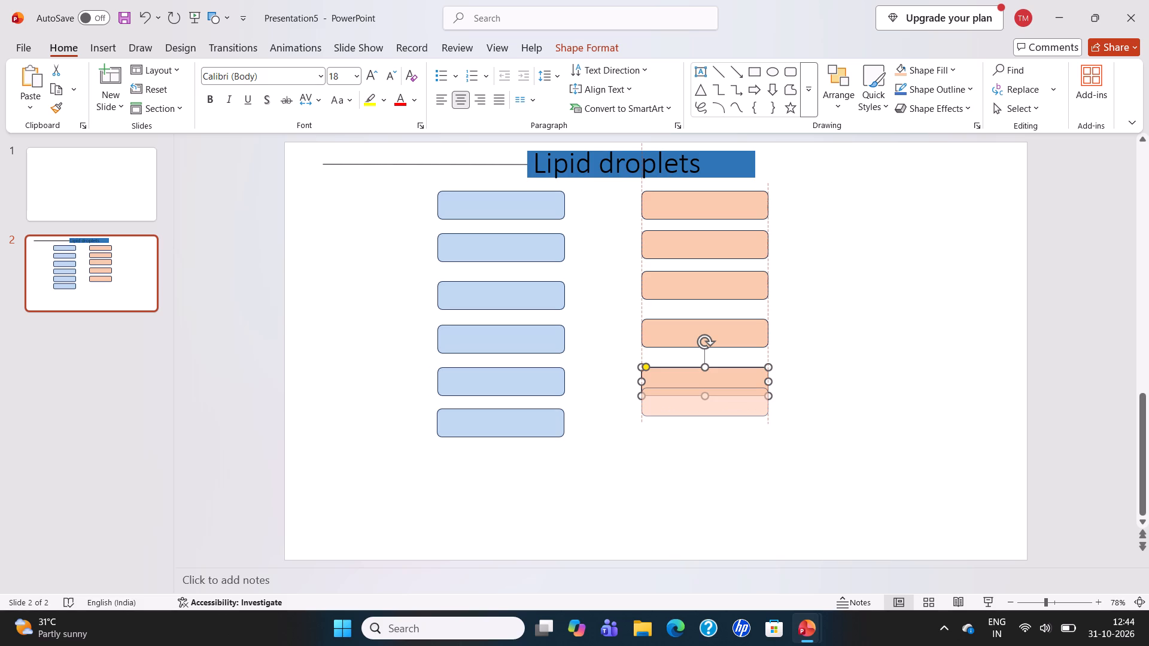
right_drag(757, 398, 756, 432)
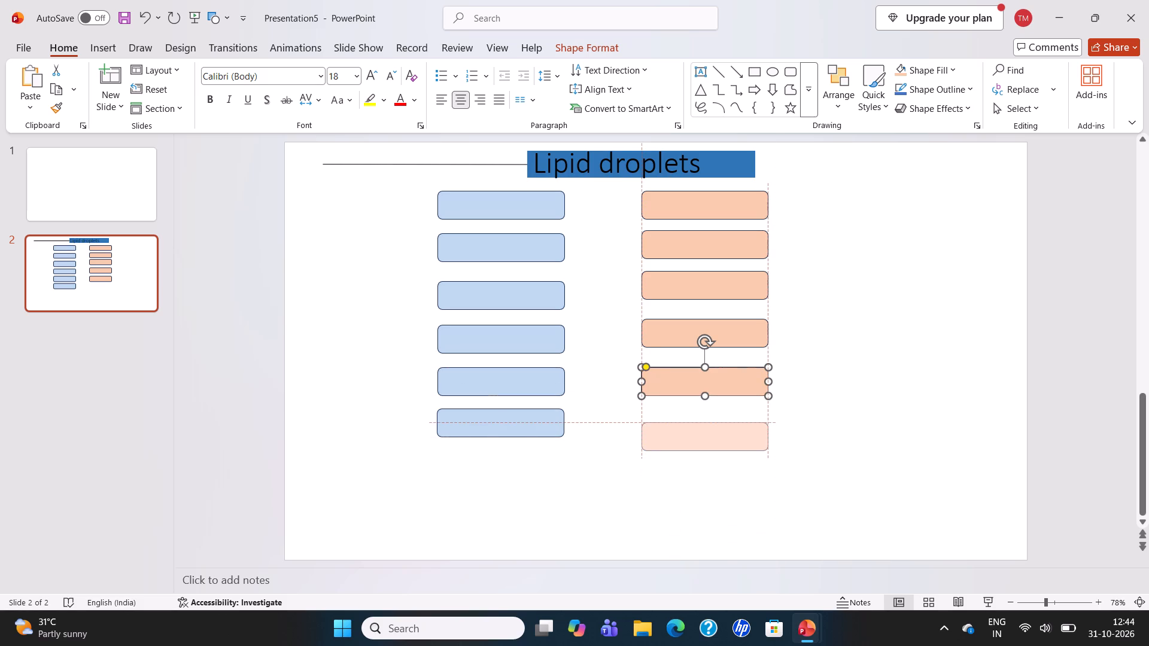
right_drag(756, 432, 756, 425)
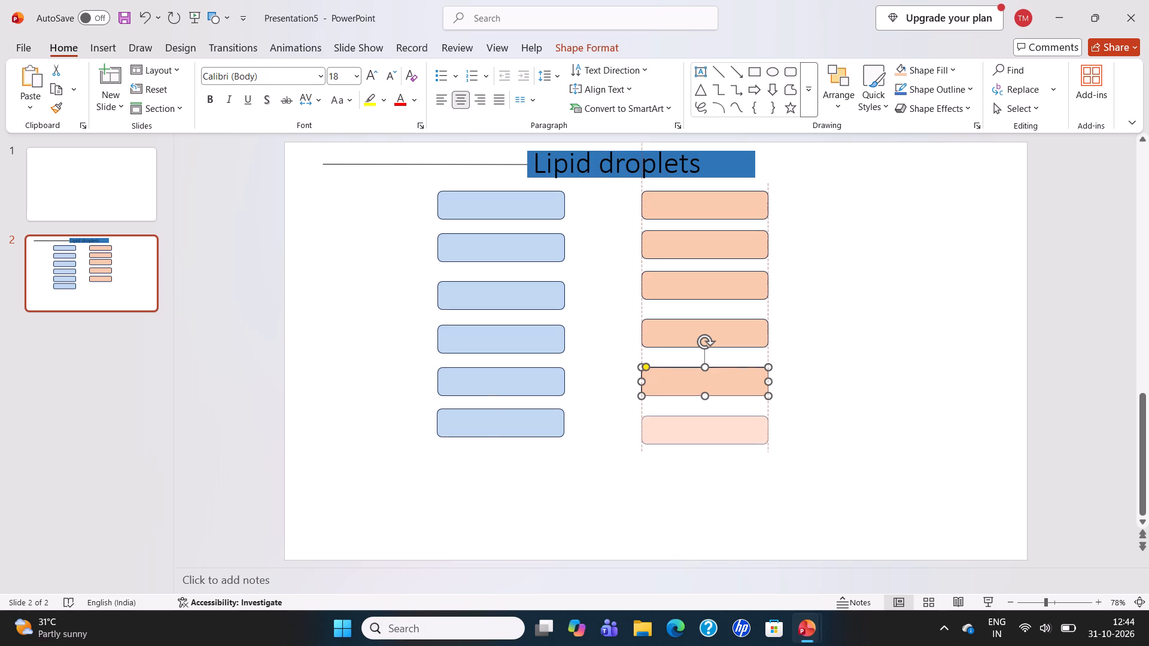
right_drag(756, 425, 756, 422)
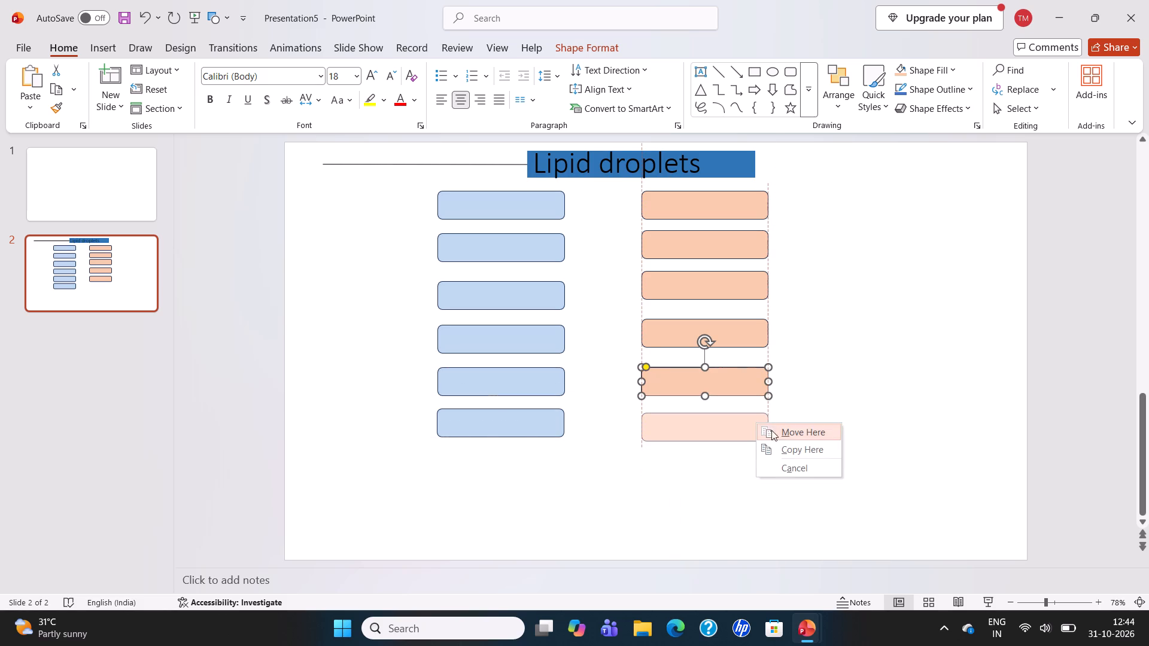
click(780, 448)
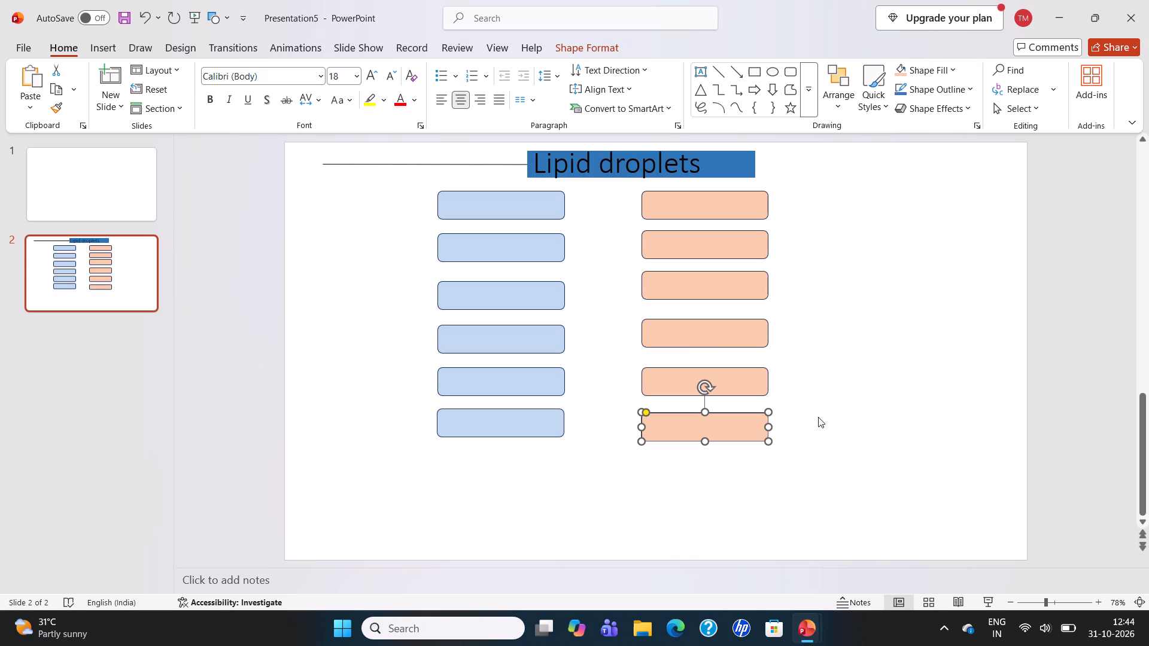
click(831, 398)
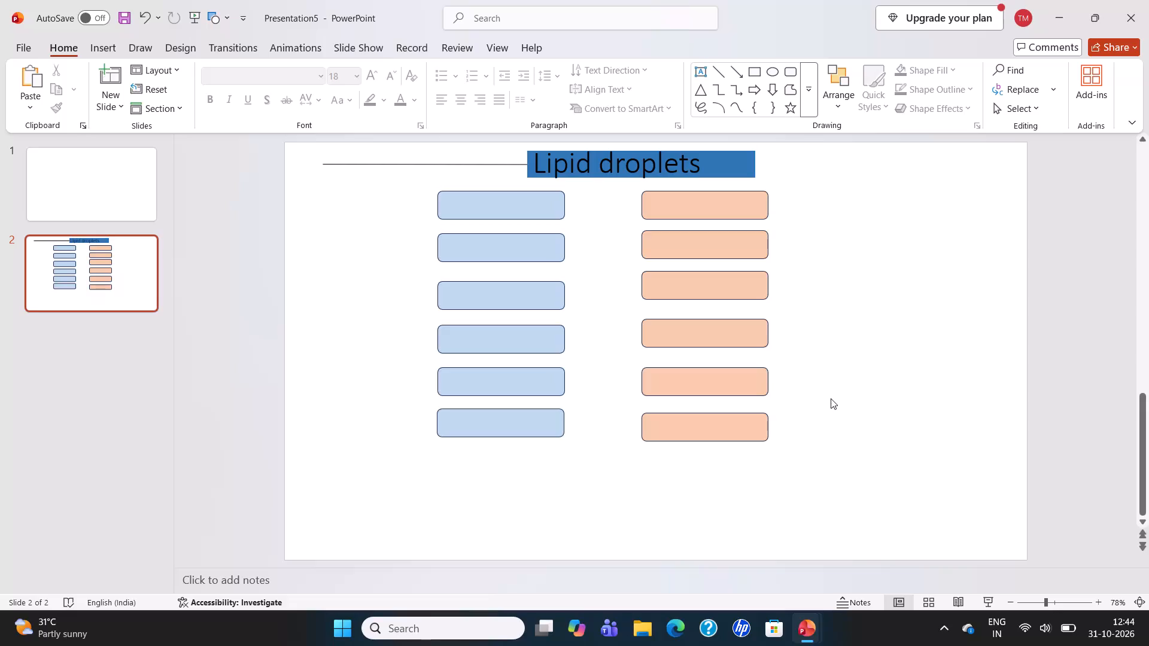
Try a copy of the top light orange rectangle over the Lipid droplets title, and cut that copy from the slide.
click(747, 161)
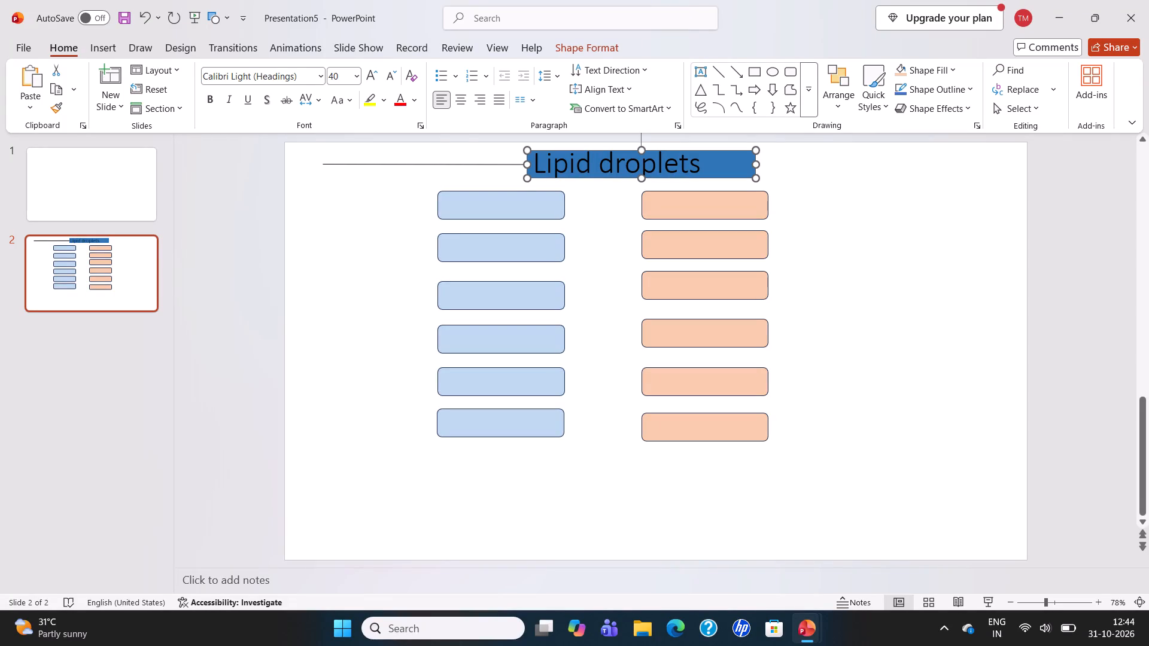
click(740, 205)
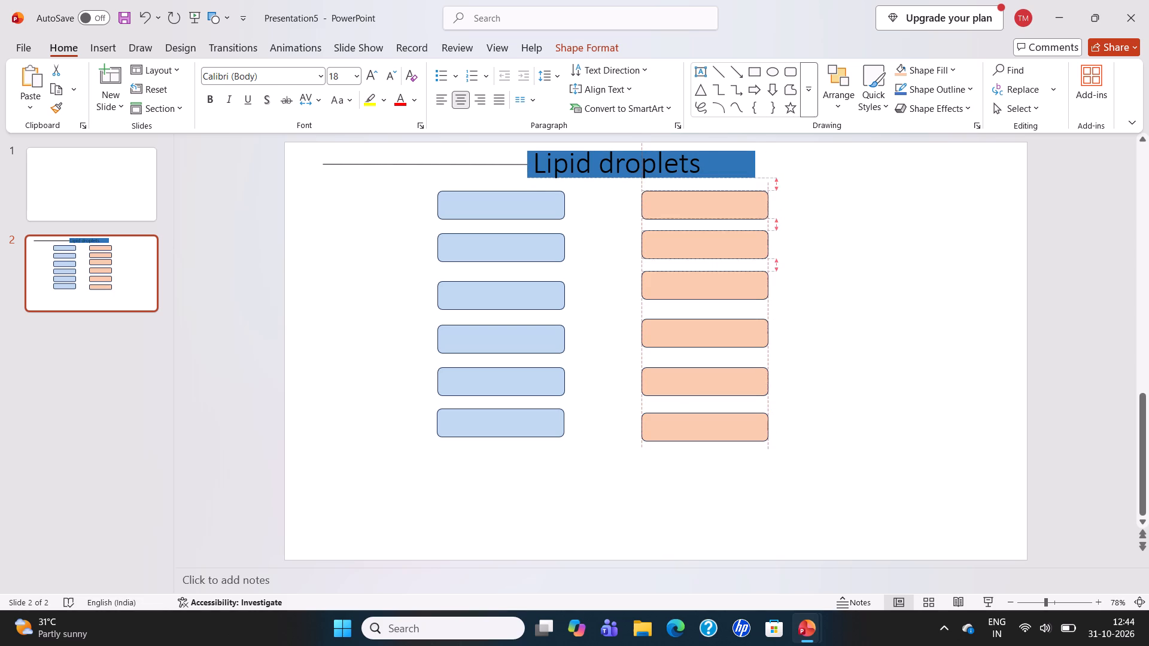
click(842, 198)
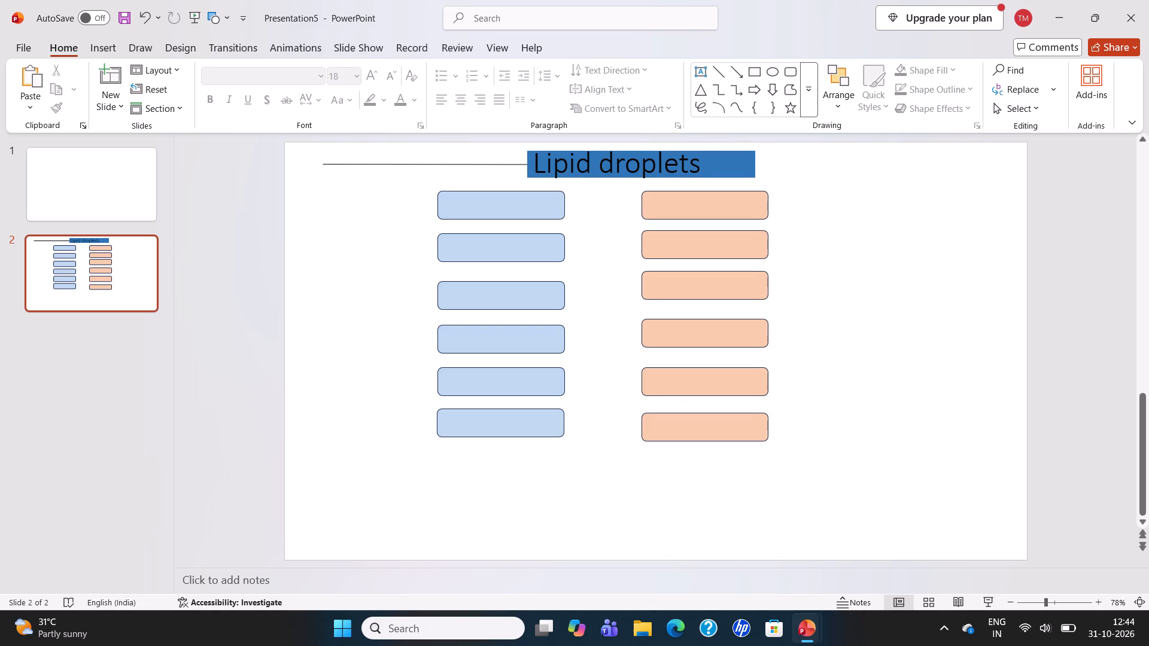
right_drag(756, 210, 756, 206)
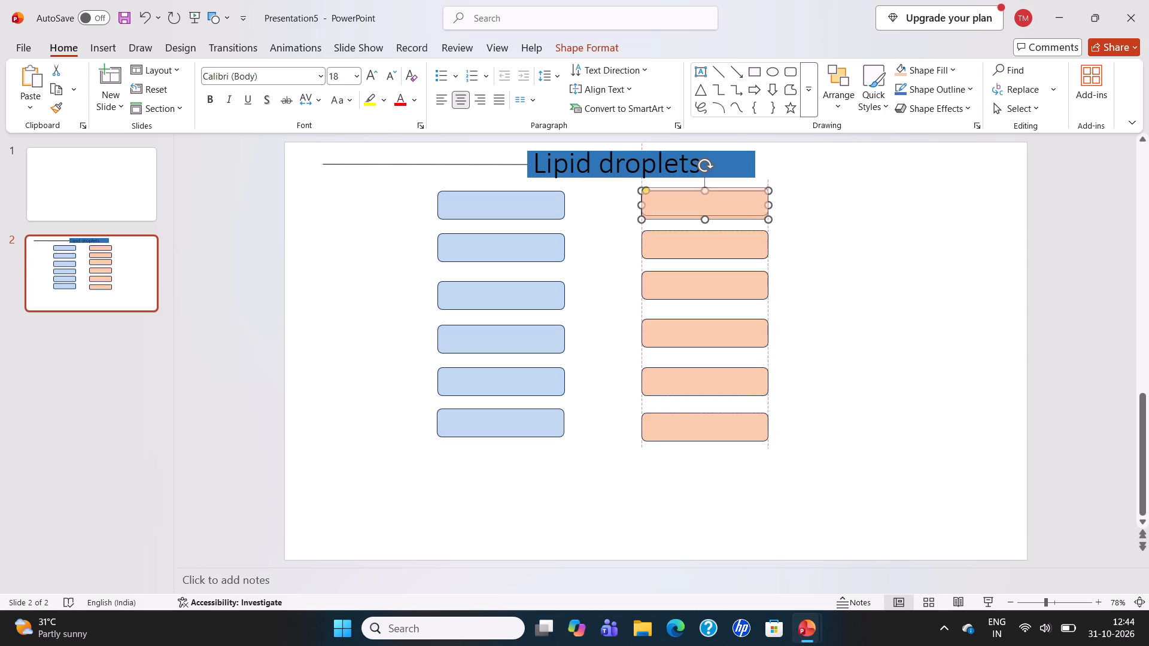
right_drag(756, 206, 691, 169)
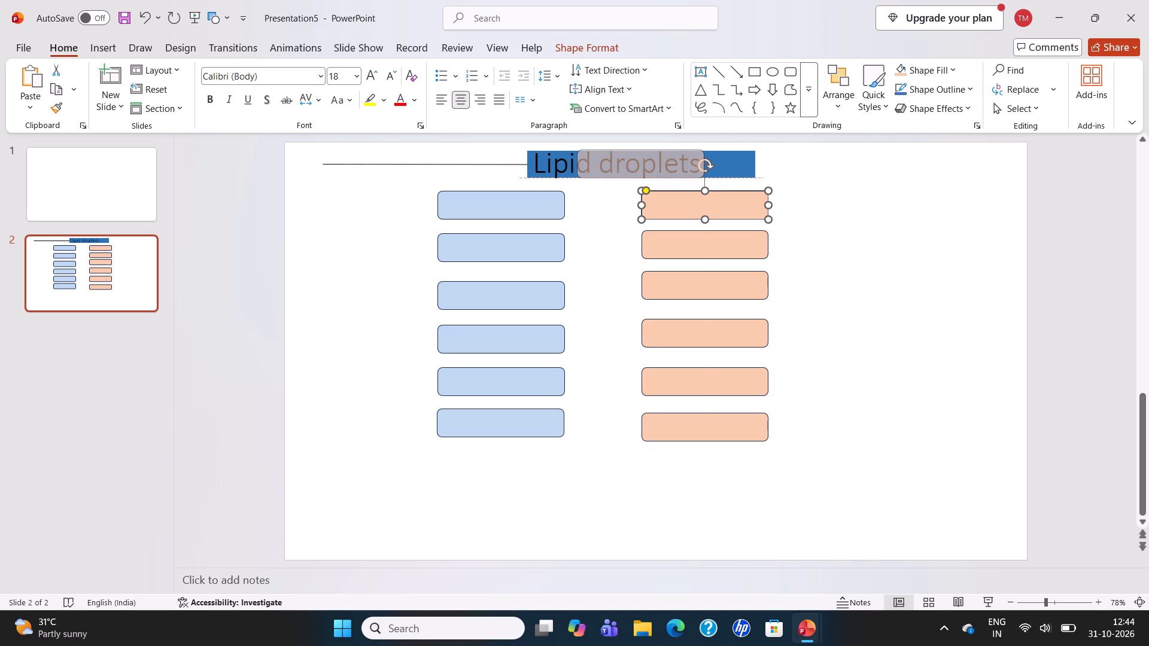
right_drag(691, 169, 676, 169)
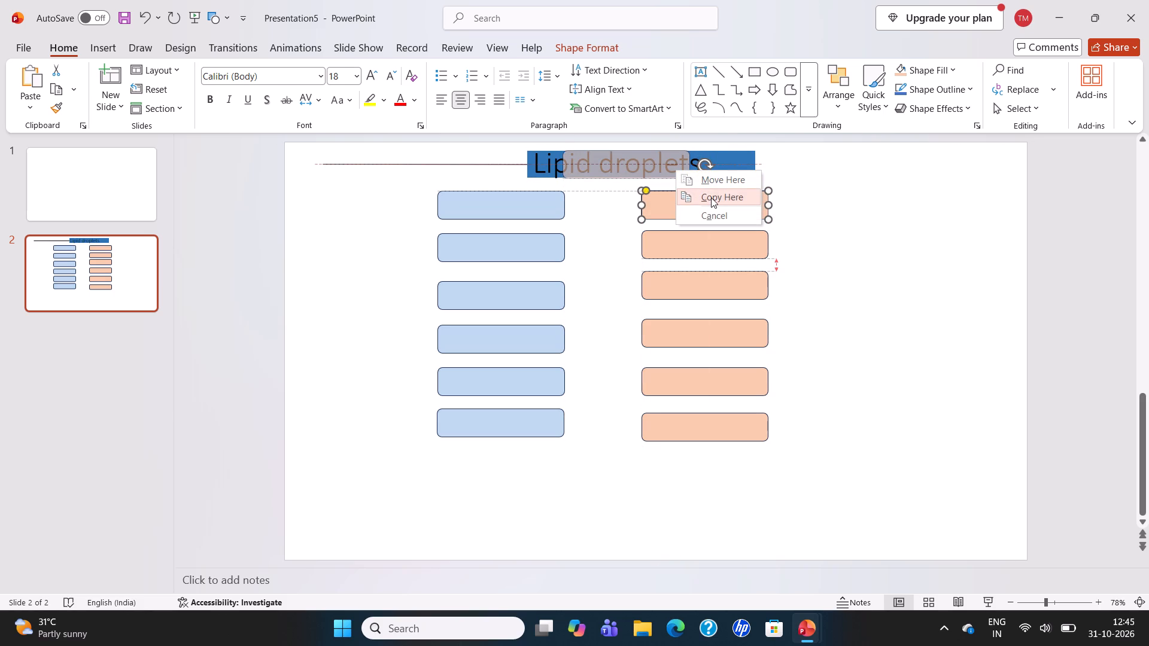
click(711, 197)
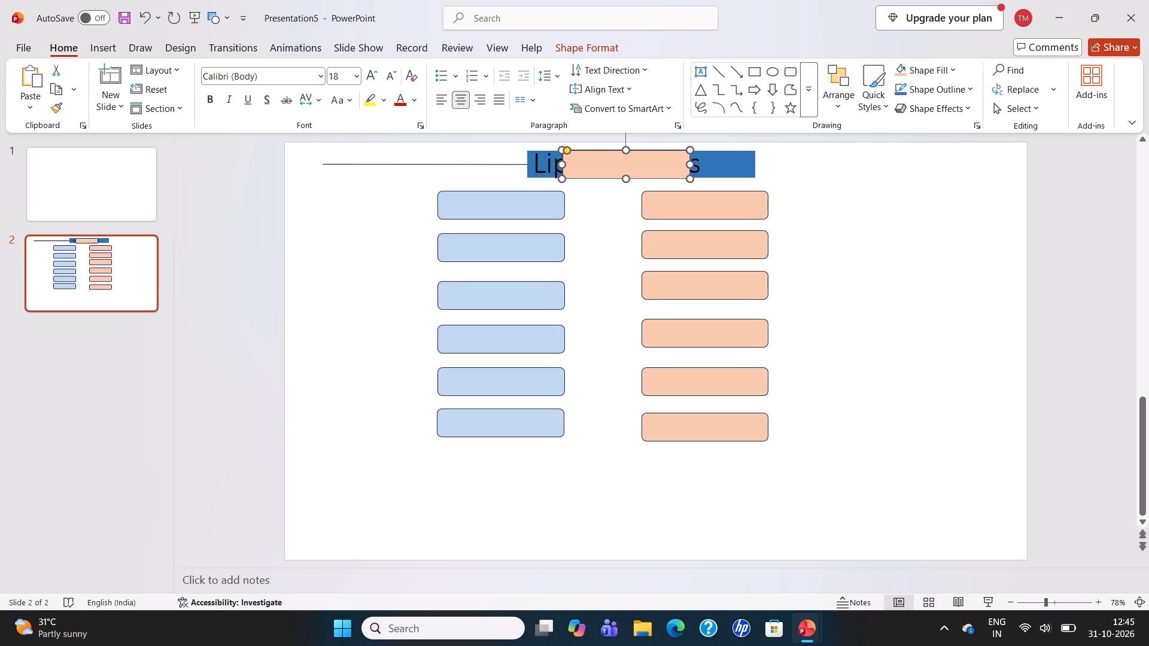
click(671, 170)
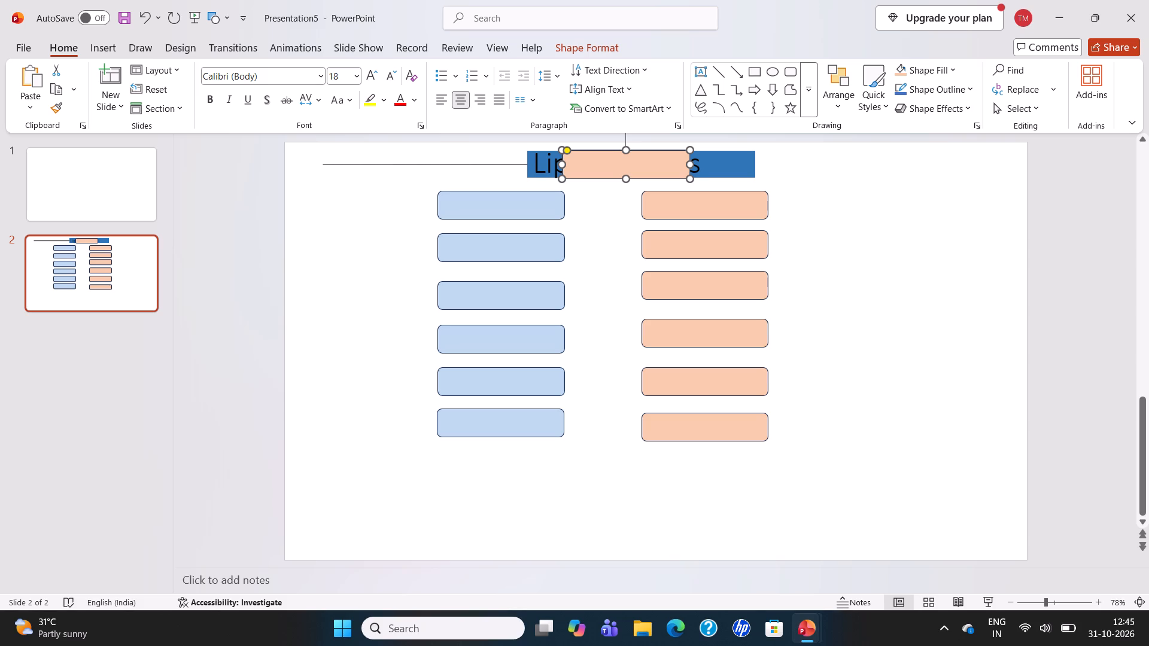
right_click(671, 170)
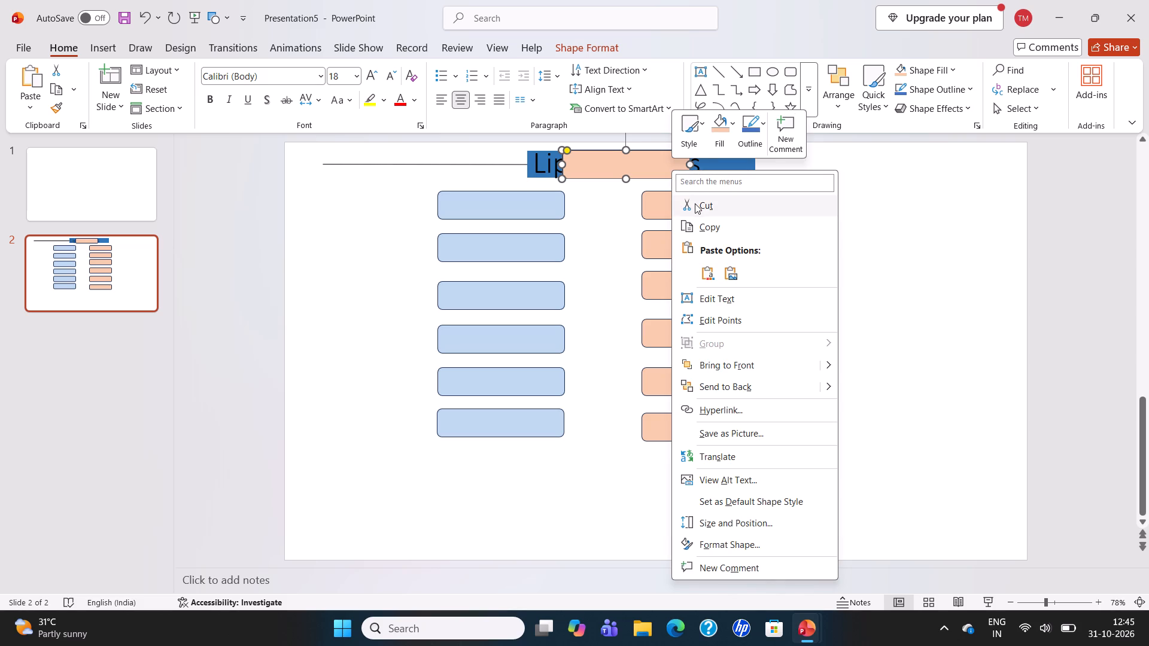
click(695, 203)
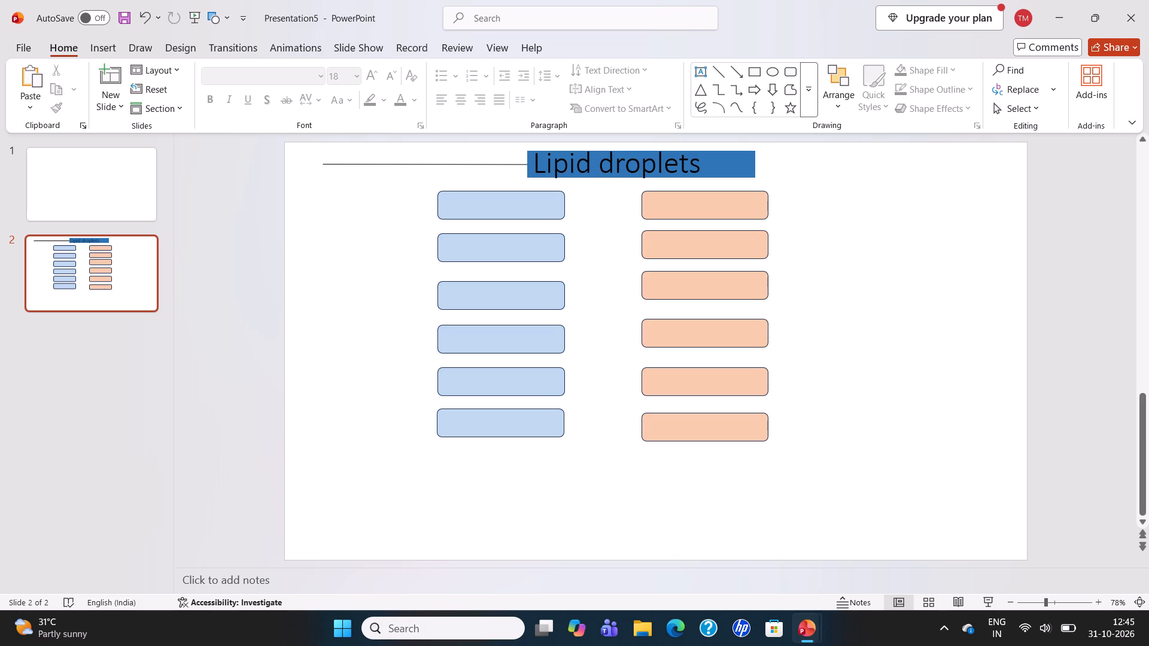
Label the top light blue rectangle "01 Deregulating cellular energetics".
click(466, 205)
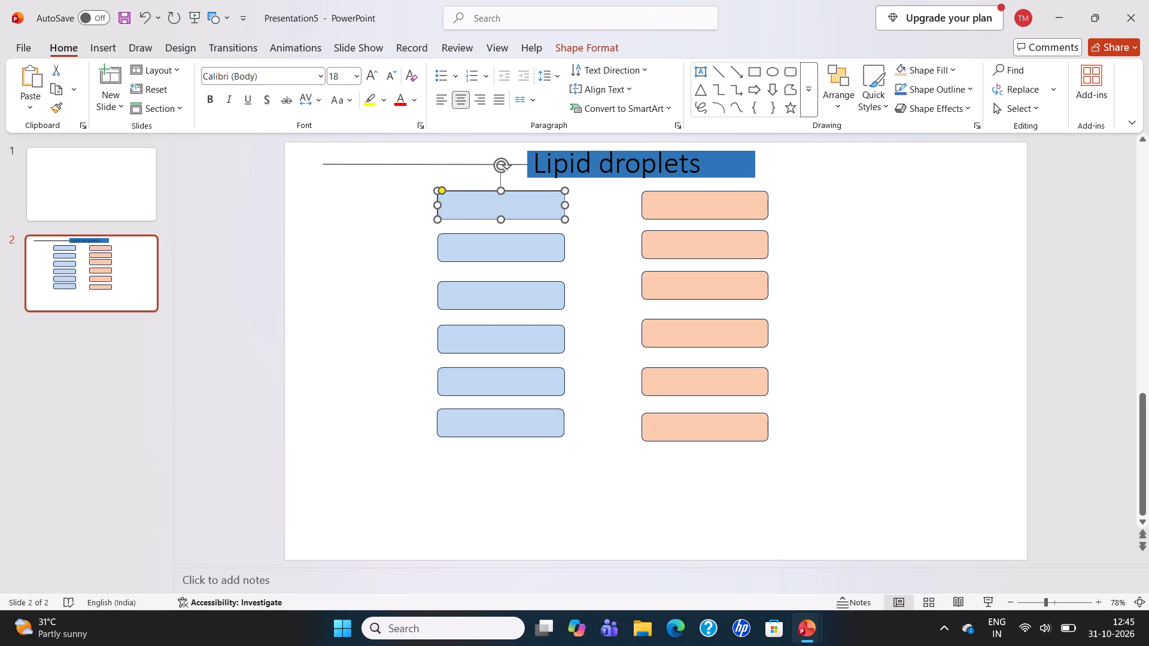
key(0)
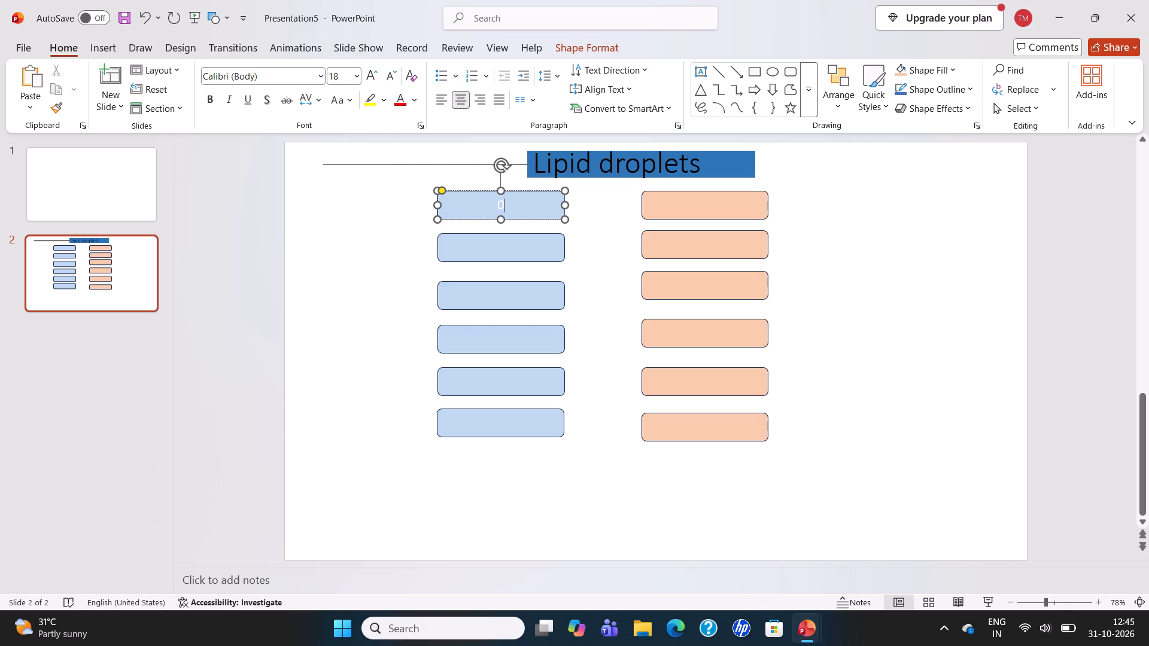
key(1)
key(space)
text(dre)
key(BackSpace)
key(BackSpace)
key(BackSpace)
key(shift+d)
text(ere)
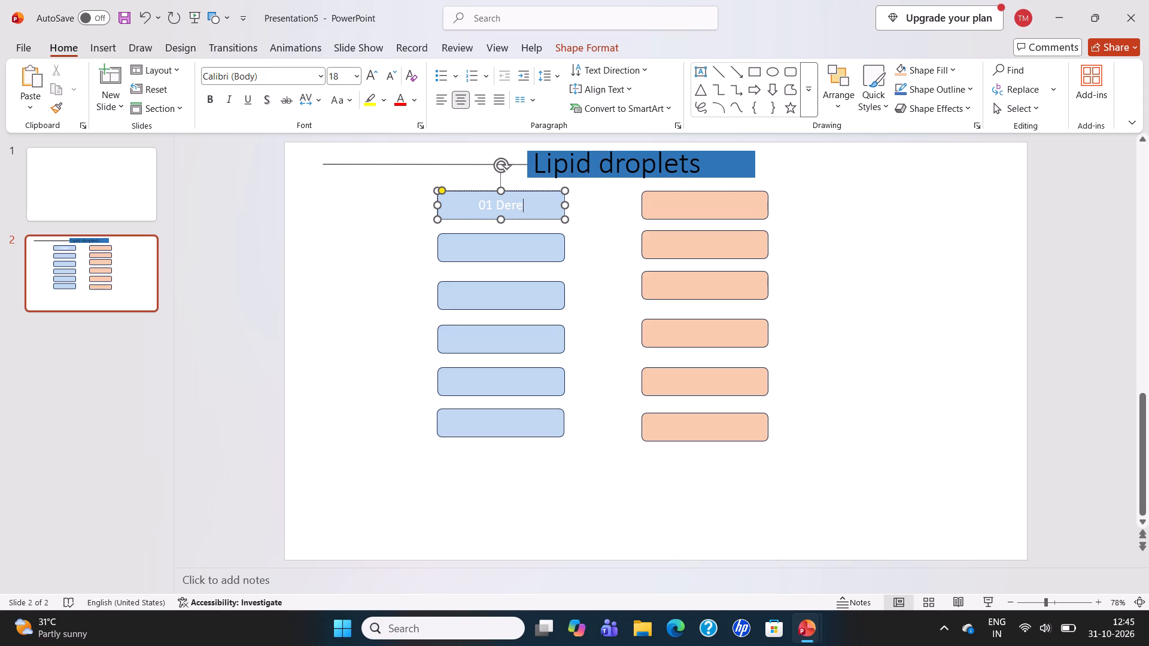
text(gu)
text(la)
text(ting)
key(space)
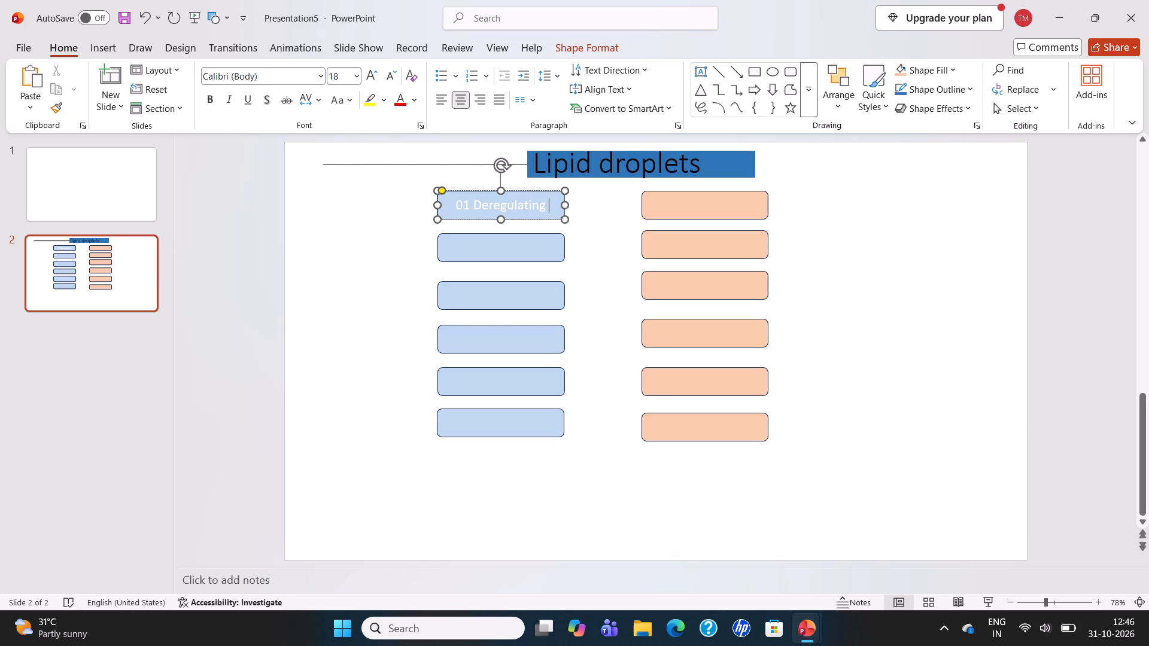
text(c)
key(e)
text(ll)
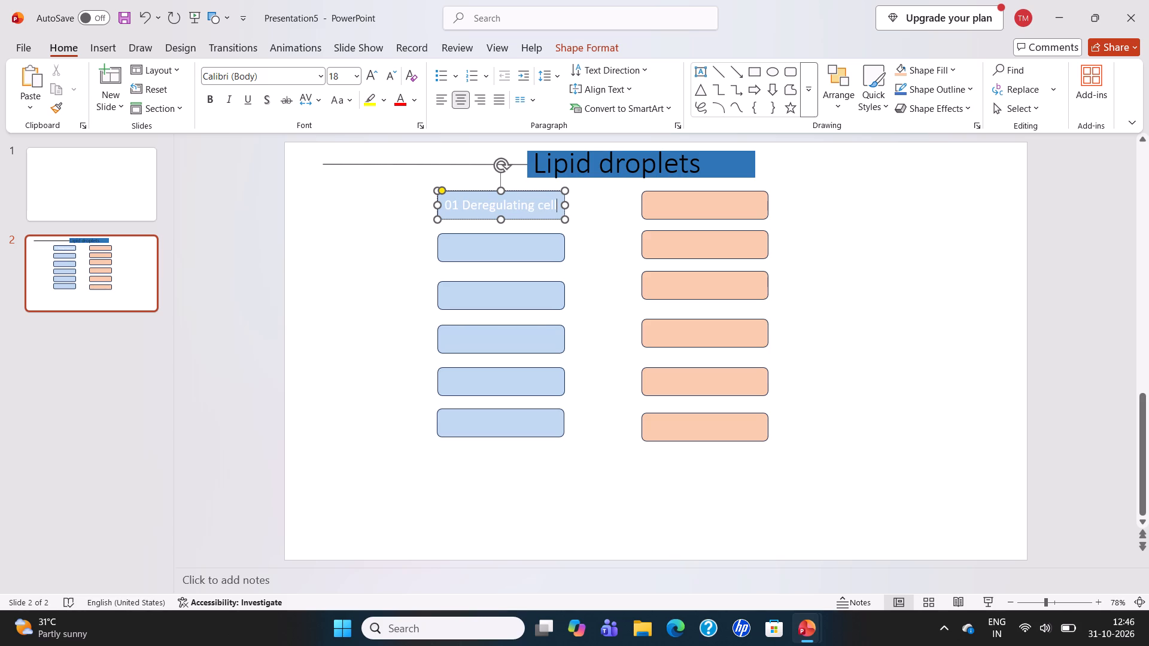
key(u)
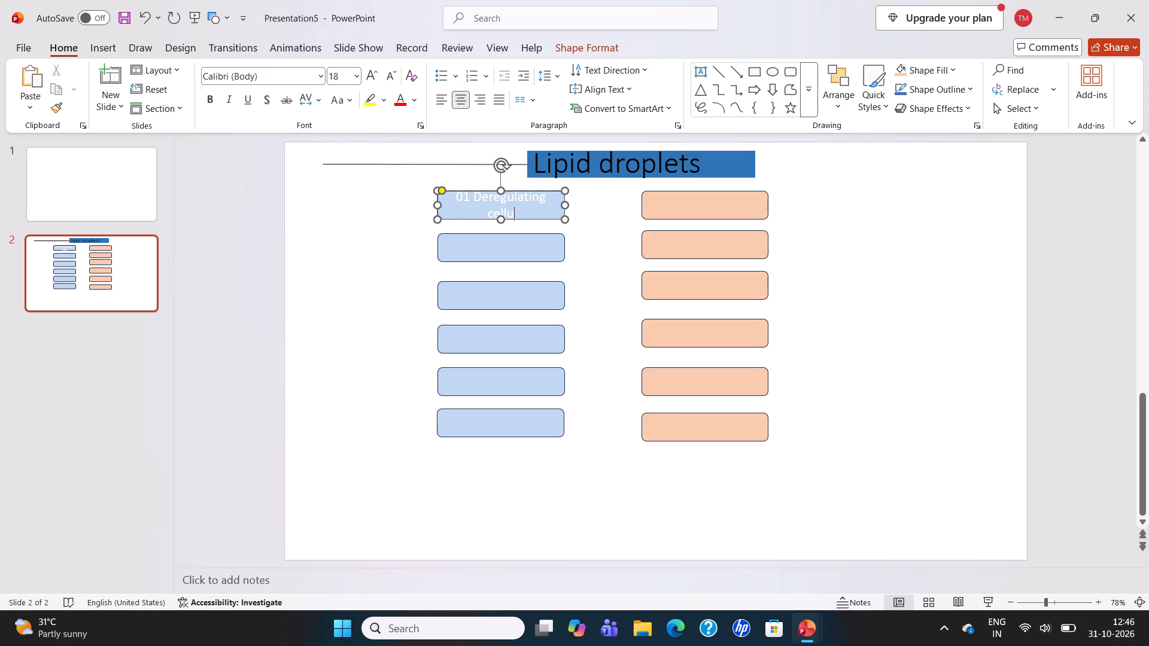
text(lar)
key(space)
text(e)
text(ner)
text(get)
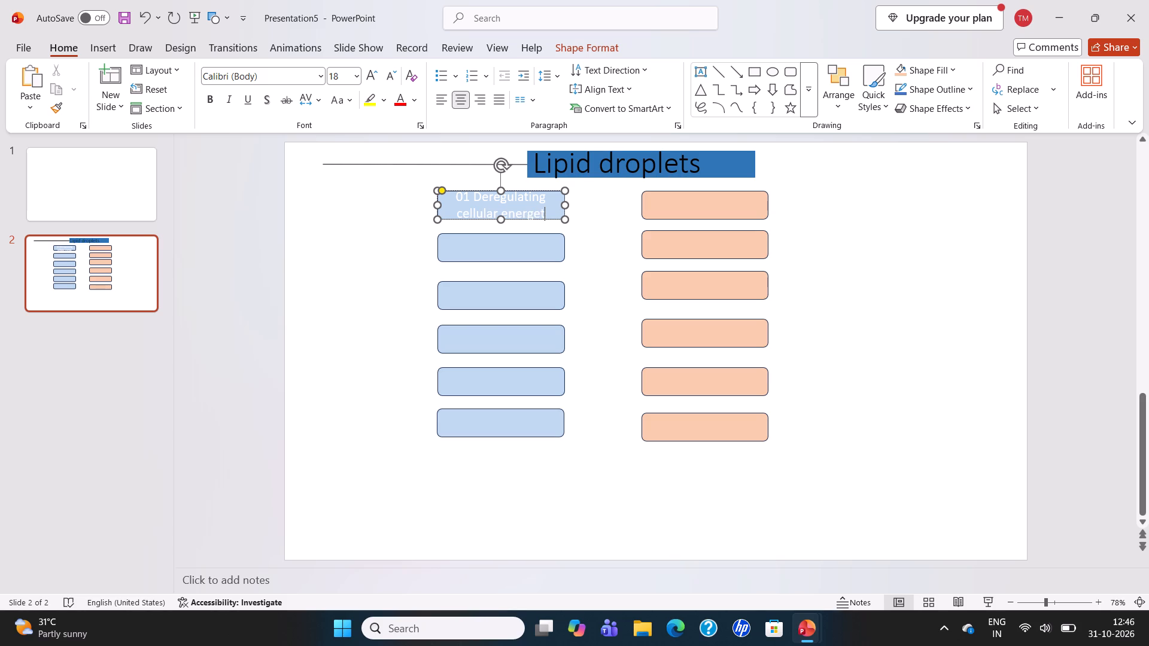
text(ics)
Label the second light blue rectangle "03 Avoiding immune destruction".
click(477, 248)
text(03)
key(space)
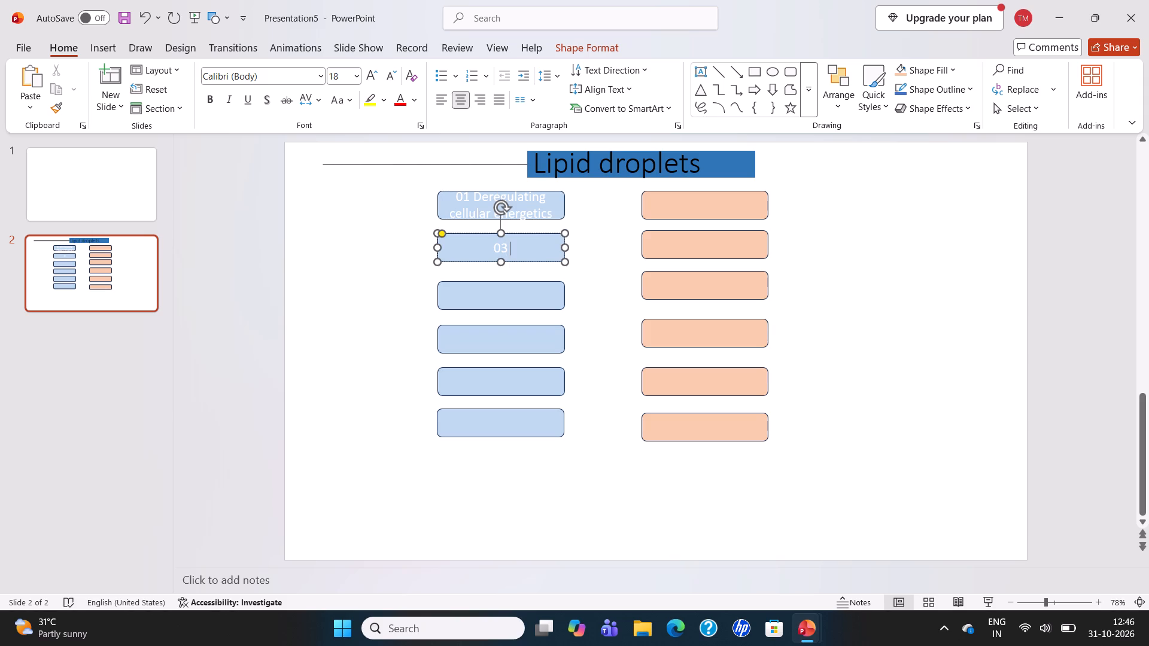
key(shift+a)
text(vo)
key(i)
key(f)
key(BackSpace)
text(ding)
key(space)
text(i)
text(mmu)
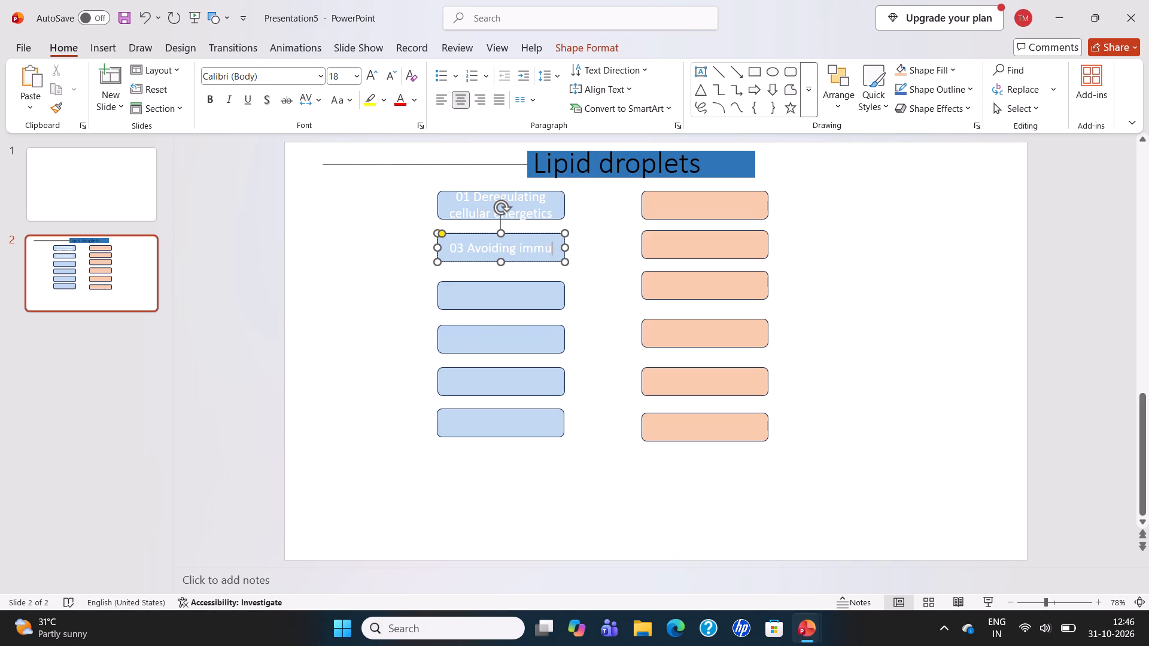
text(ne)
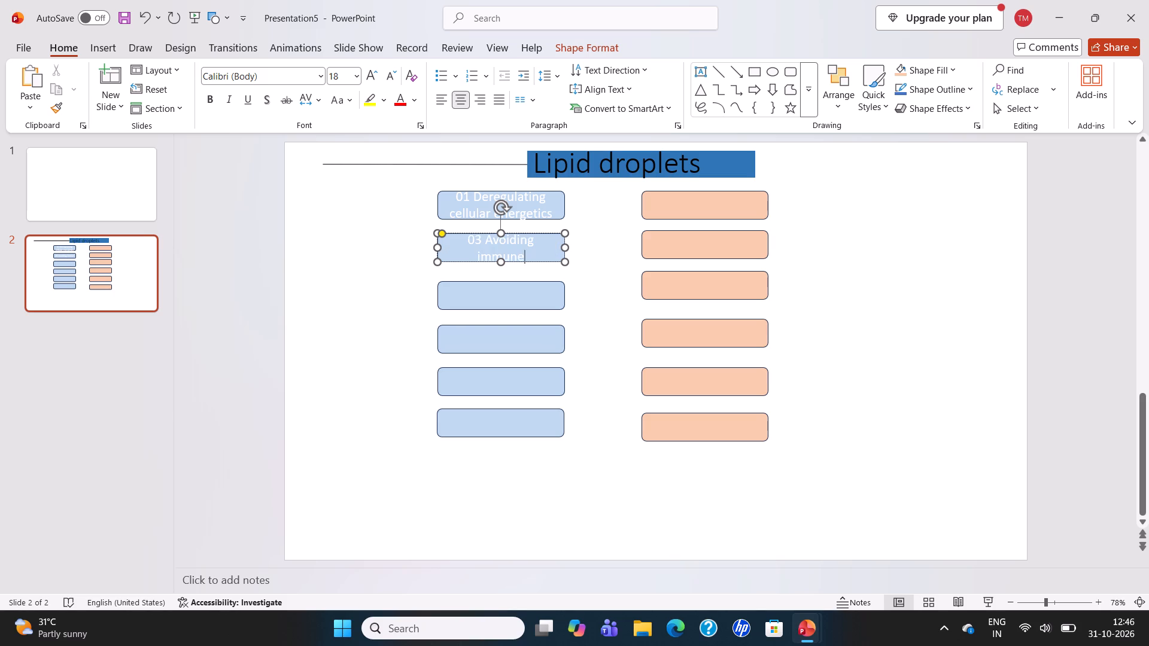
key(space)
text(des)
text(truc)
text(tion)
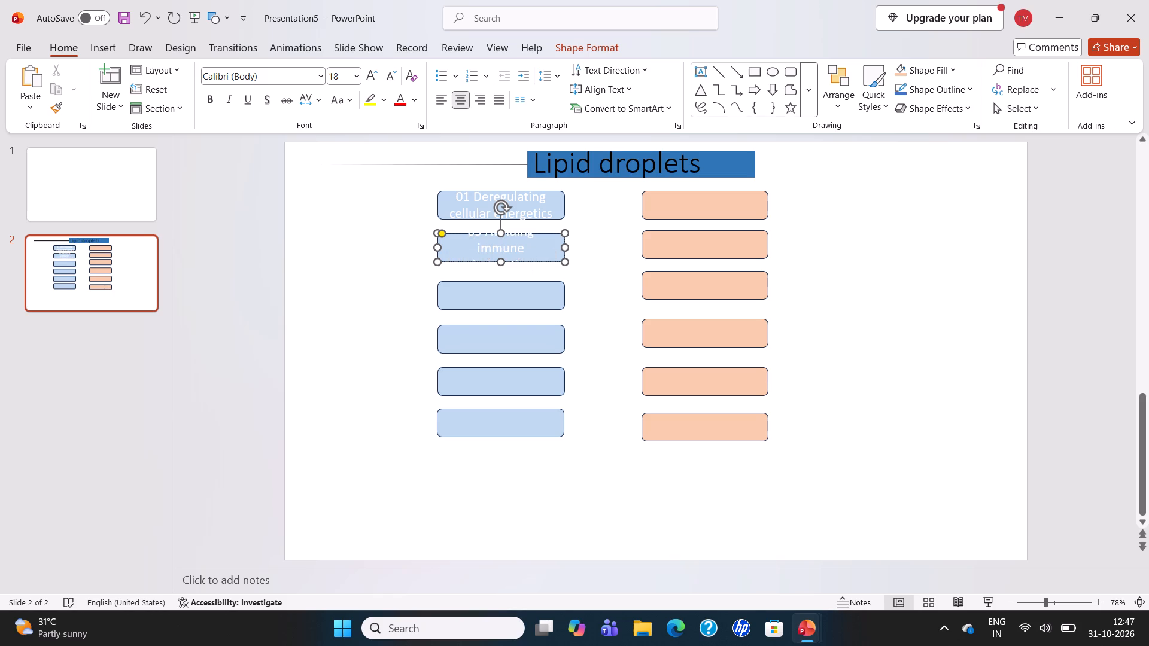
Reduce the word "immune" in the second light blue rectangle's label to font size 9.
click(498, 249)
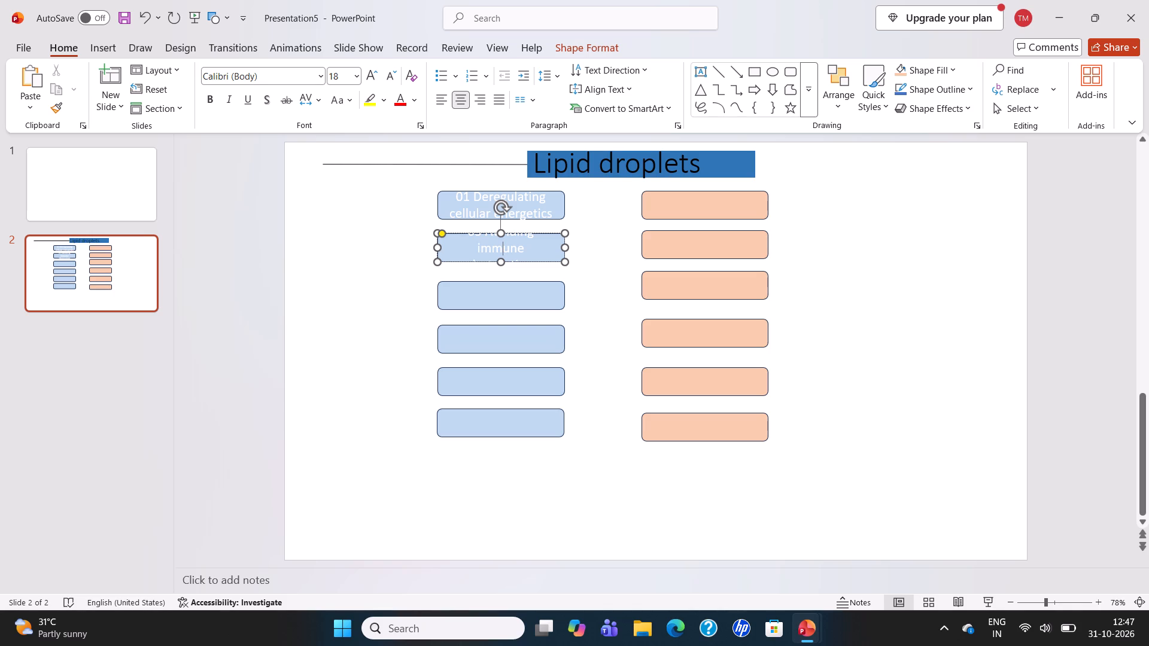
click(496, 250)
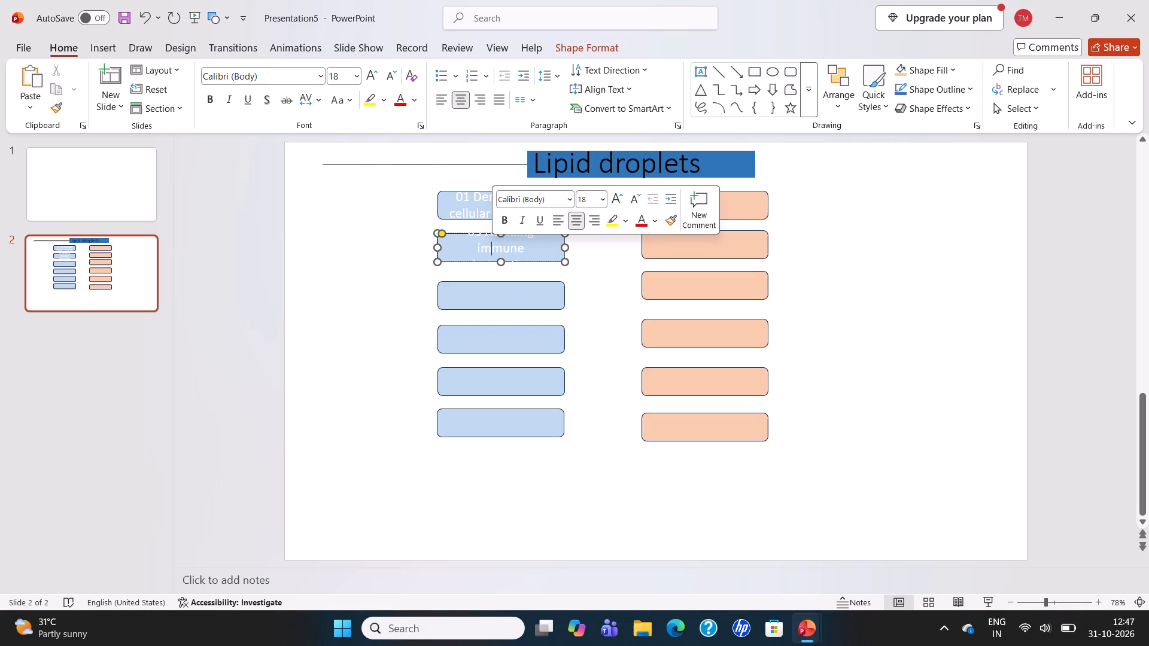
click(601, 200)
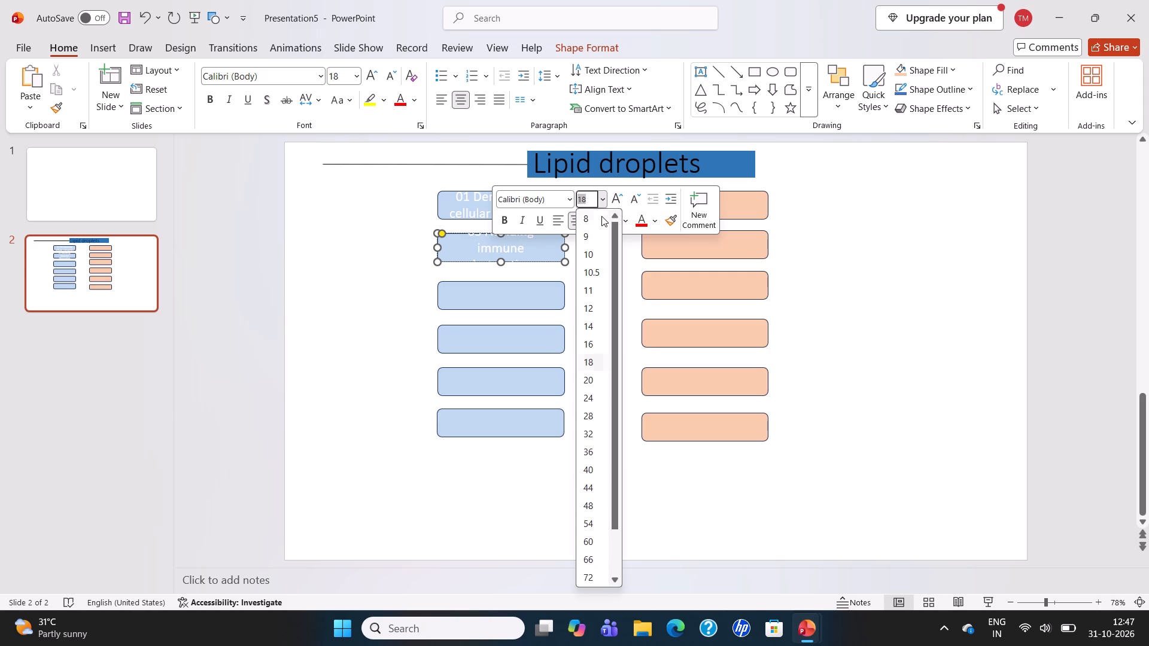
click(601, 220)
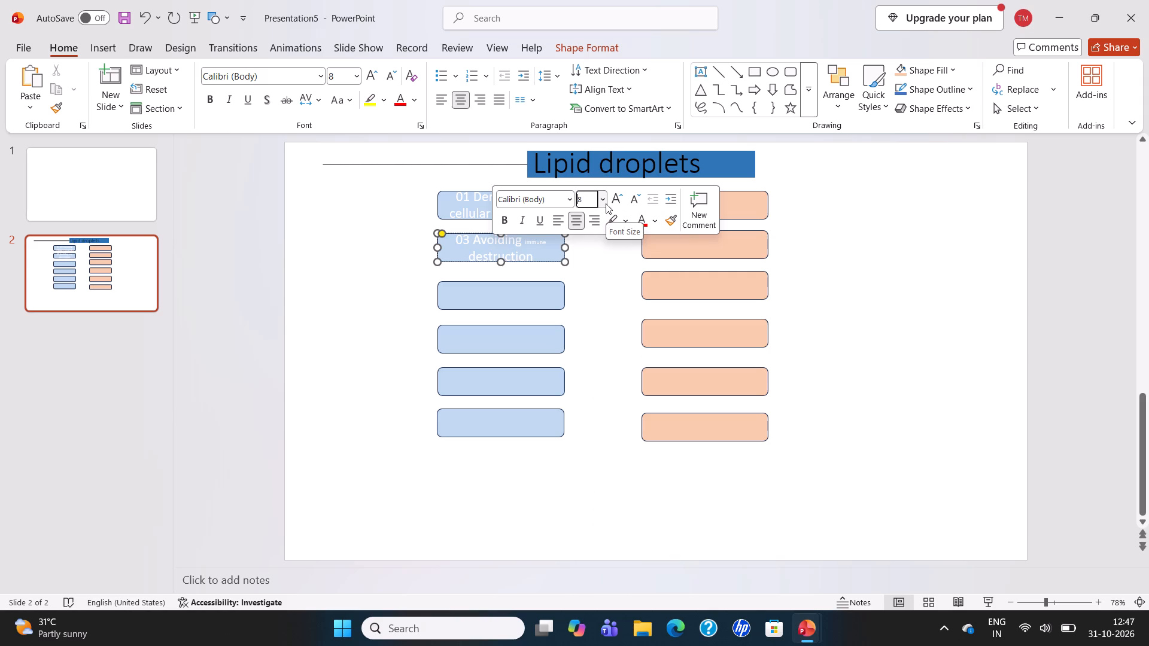
click(604, 200)
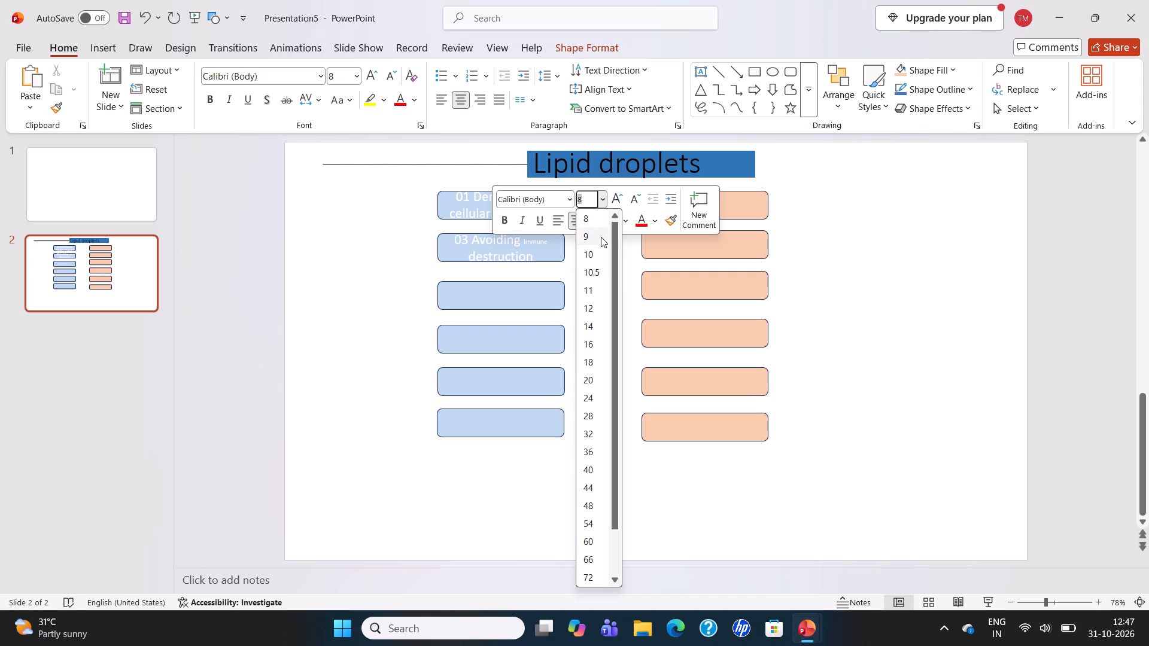
click(600, 236)
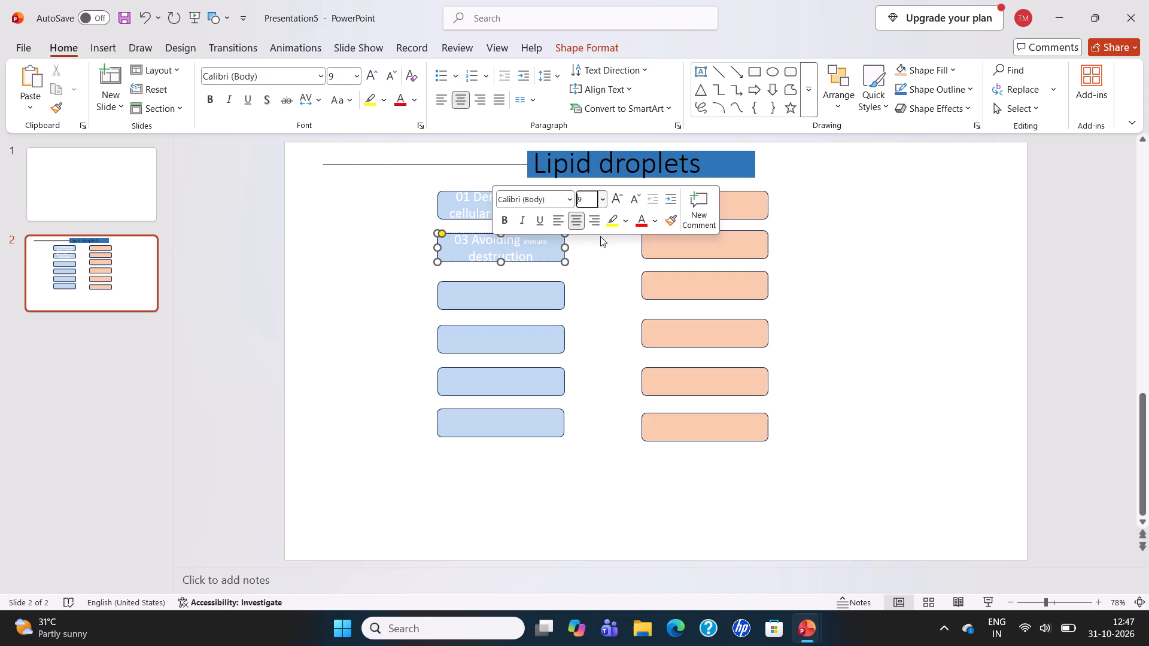
click(601, 197)
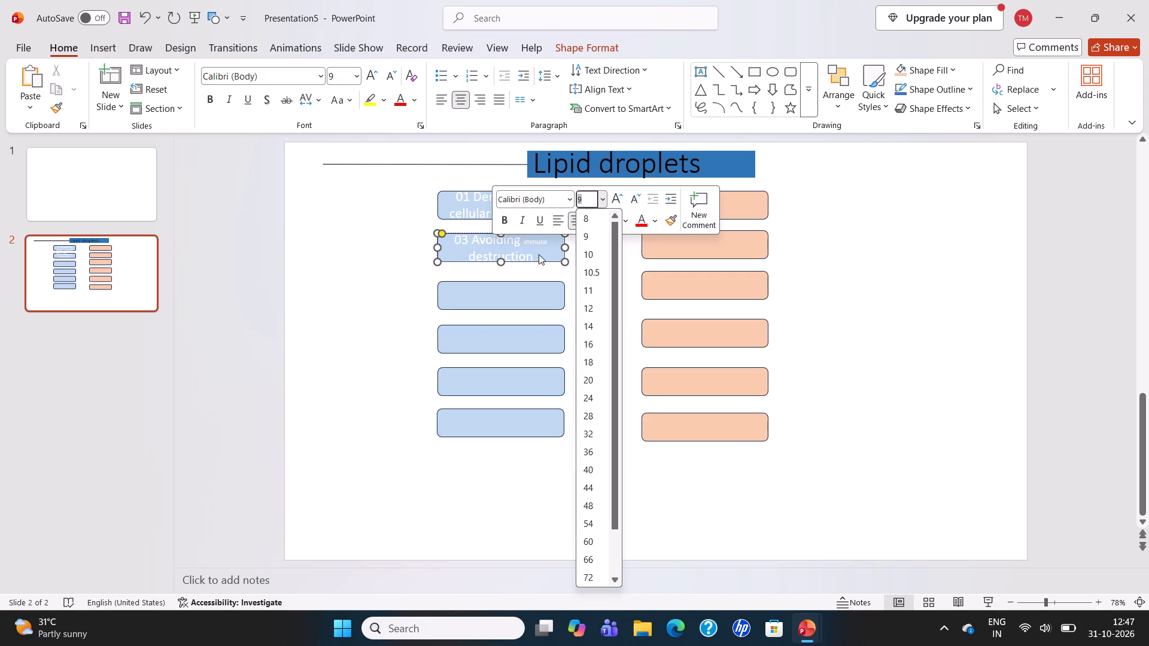
Reduce the word "Avoiding" in the second light blue rectangle's label to font size 9.
click(498, 239)
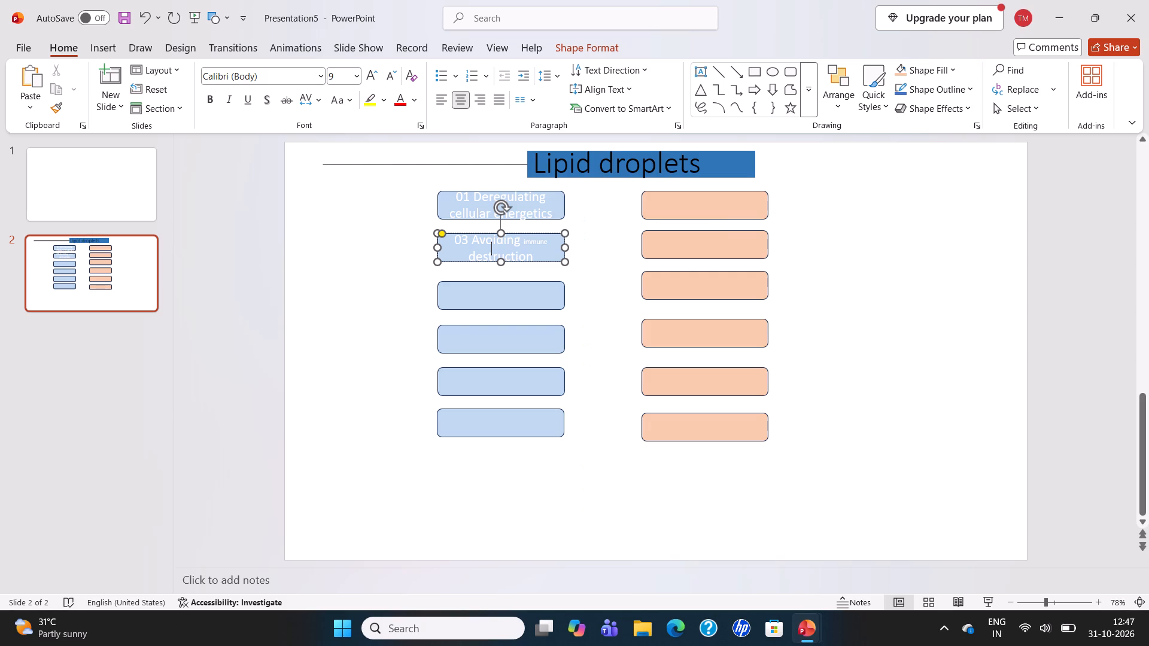
click(498, 239)
click(498, 239)
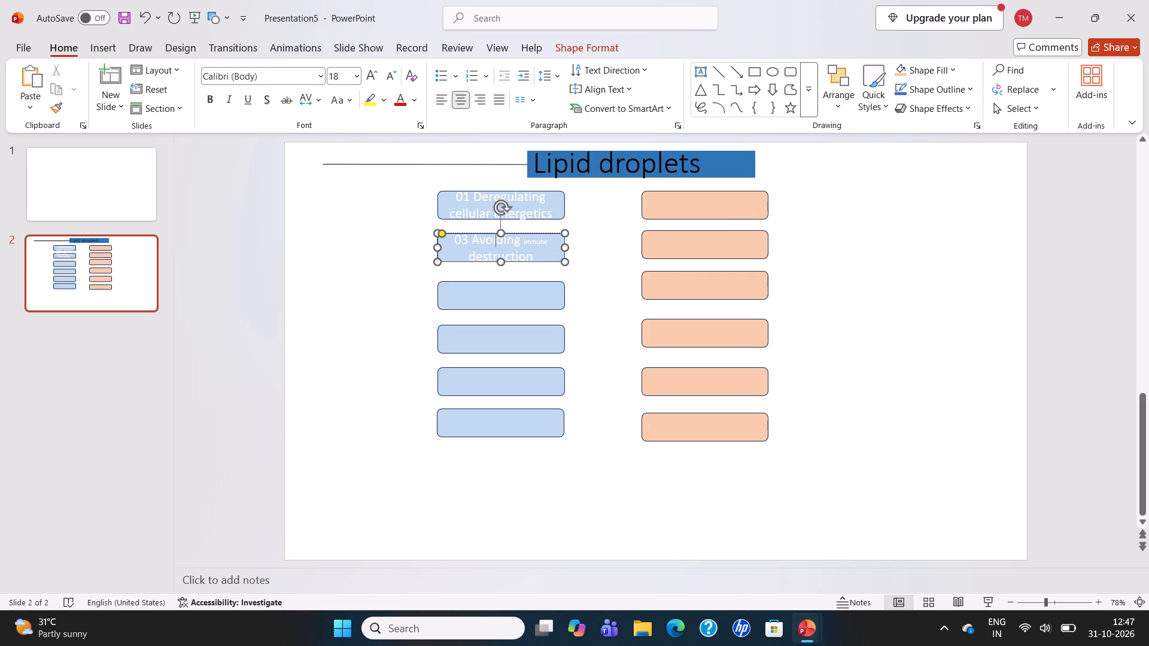
right_click(498, 239)
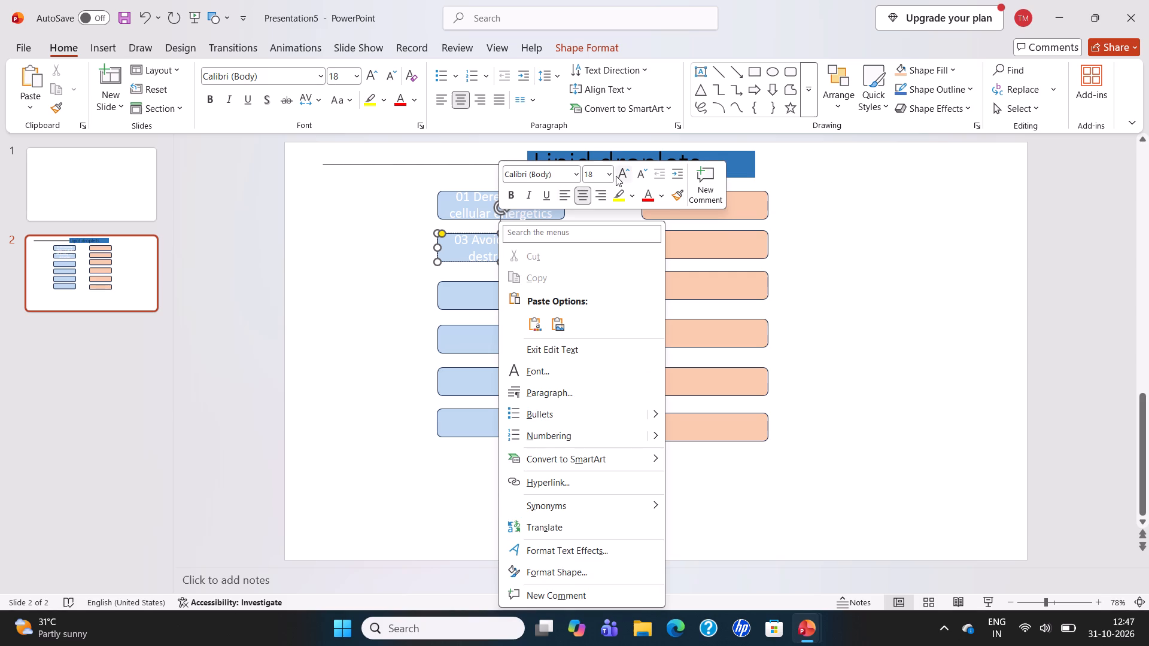
click(611, 176)
click(609, 210)
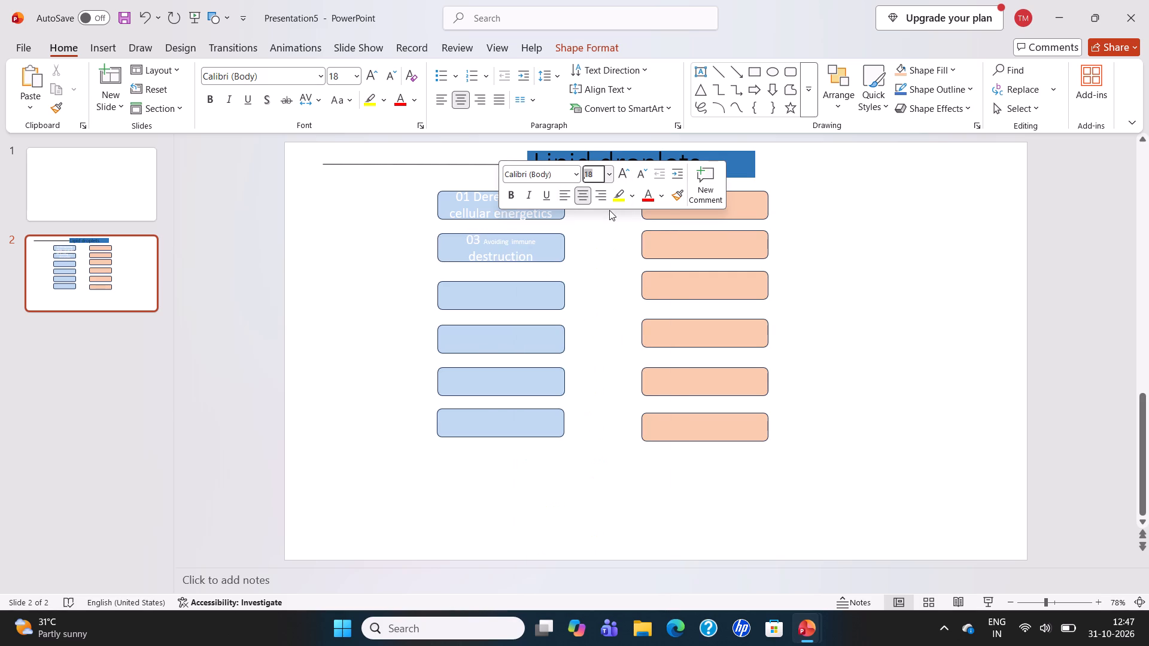
Reduce the word "destruction" in the second light blue rectangle's label to font size 12.
click(525, 255)
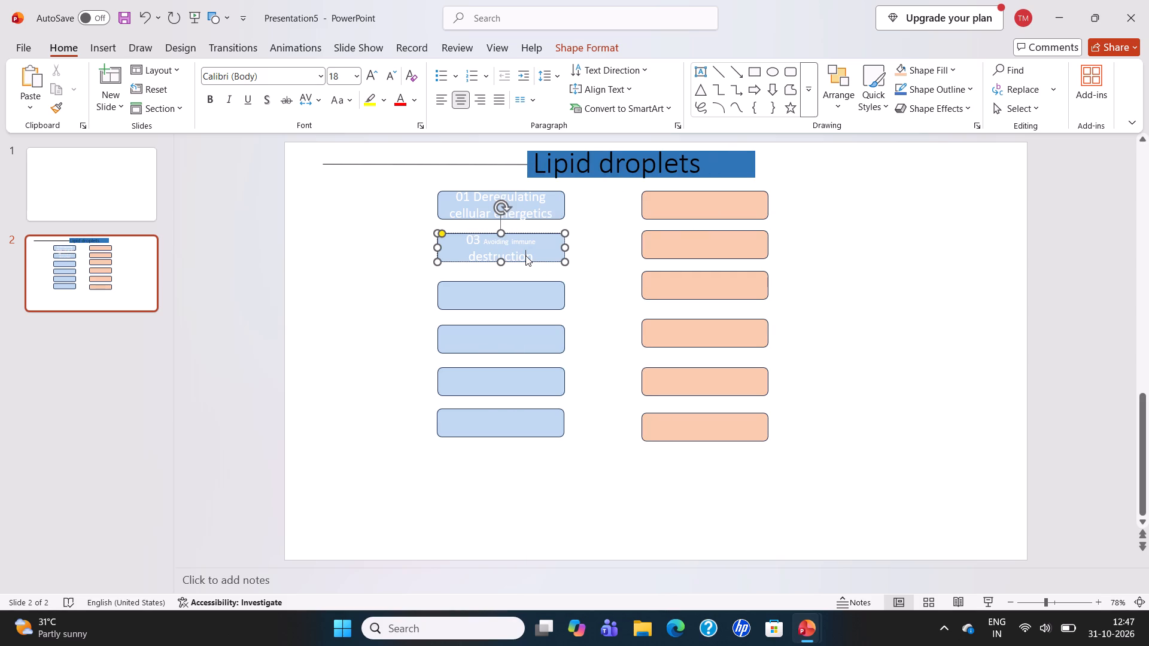
right_click(525, 255)
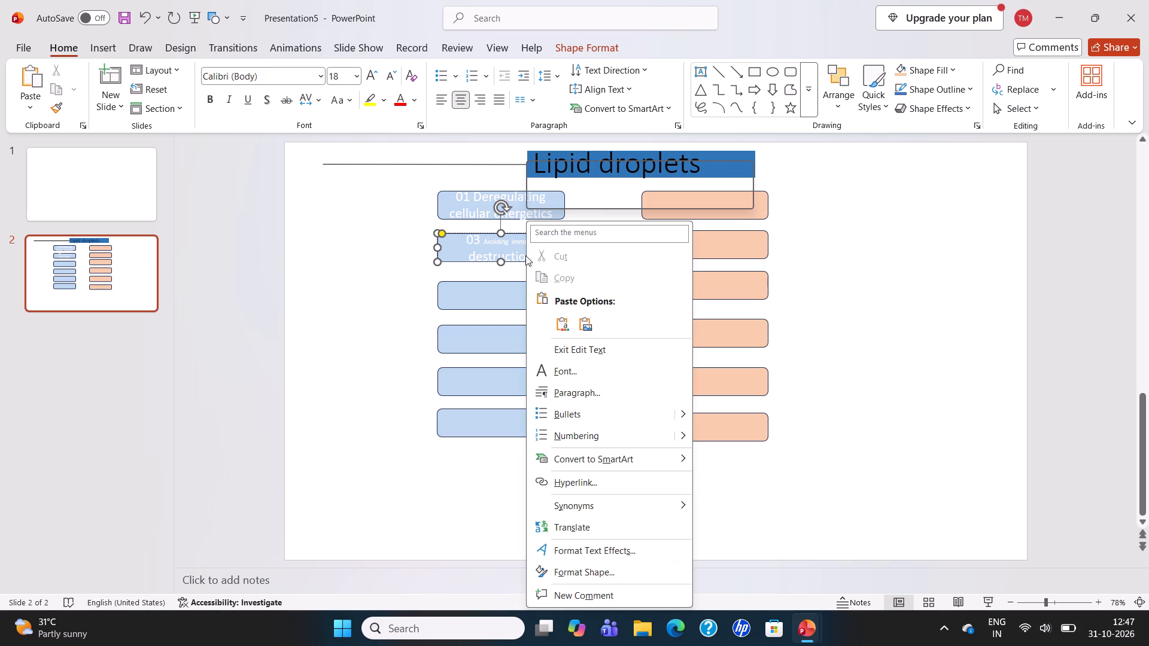
click(632, 178)
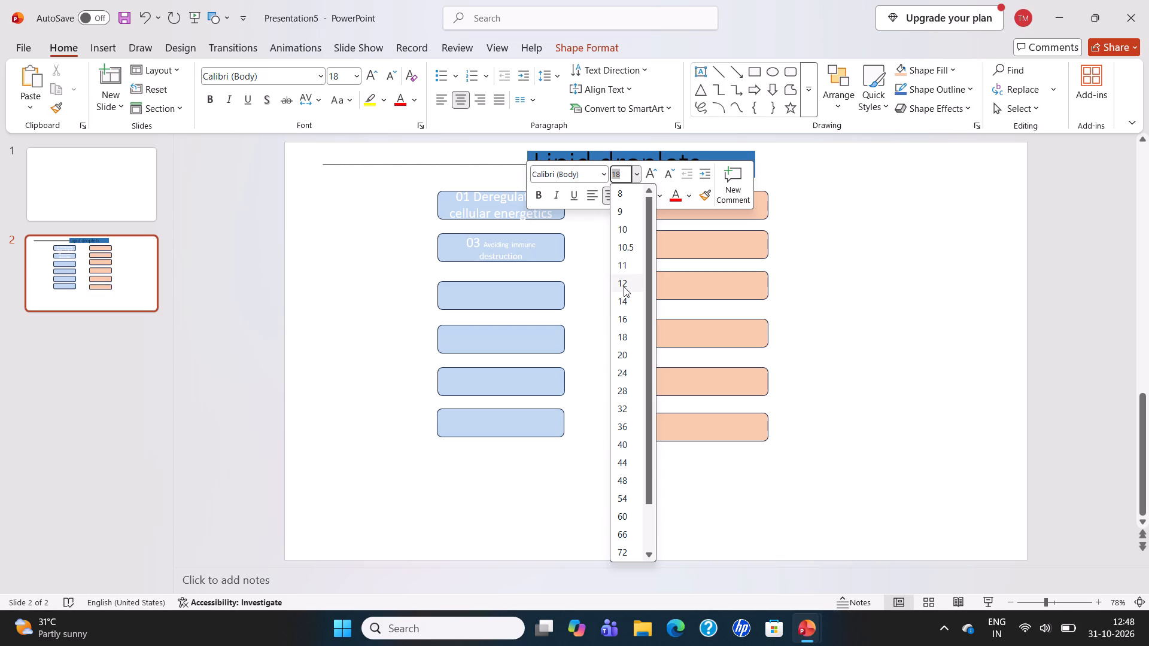
click(624, 287)
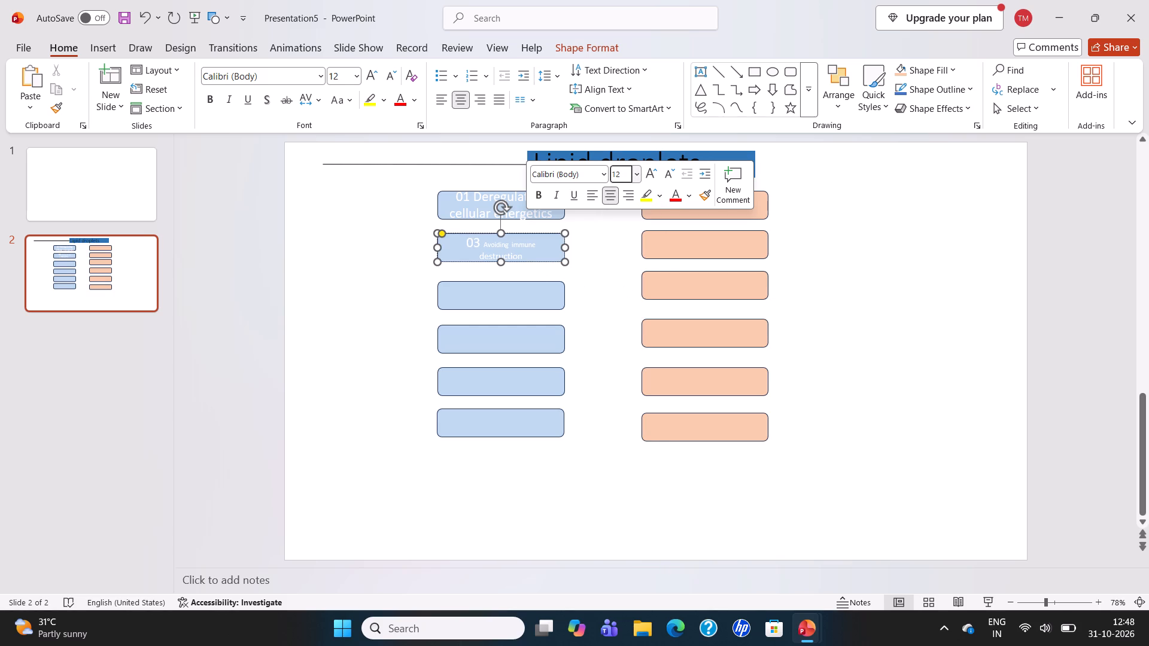
Reduce the font size of the number "03" in the second light blue rectangle's label.
click(469, 242)
click(474, 242)
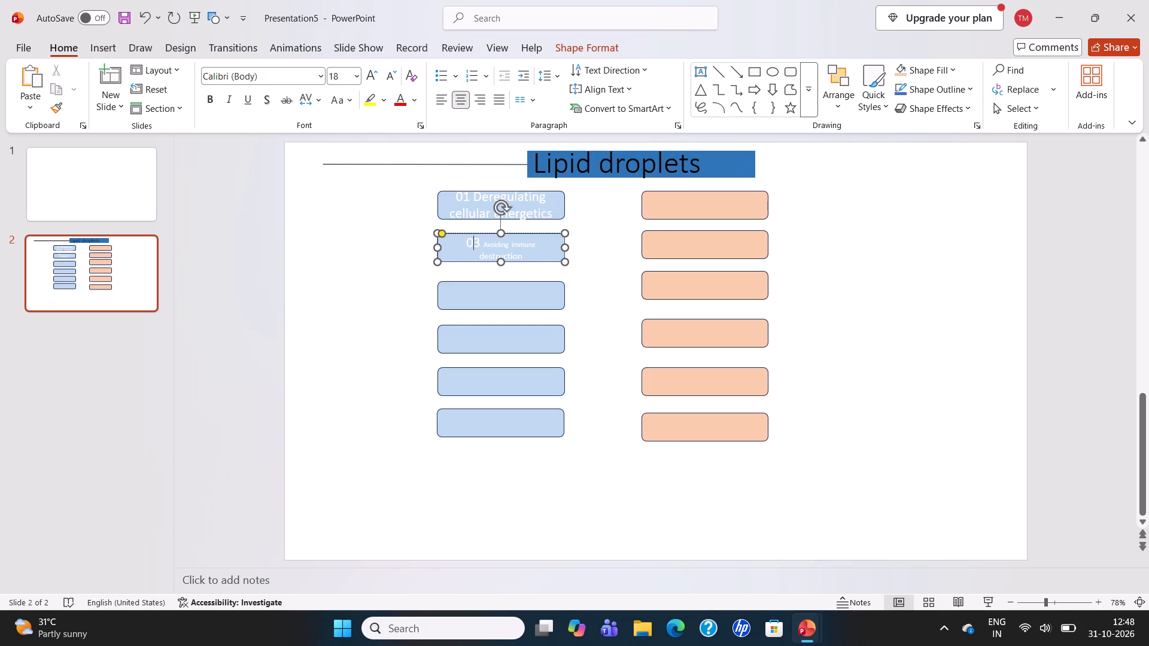
right_click(474, 242)
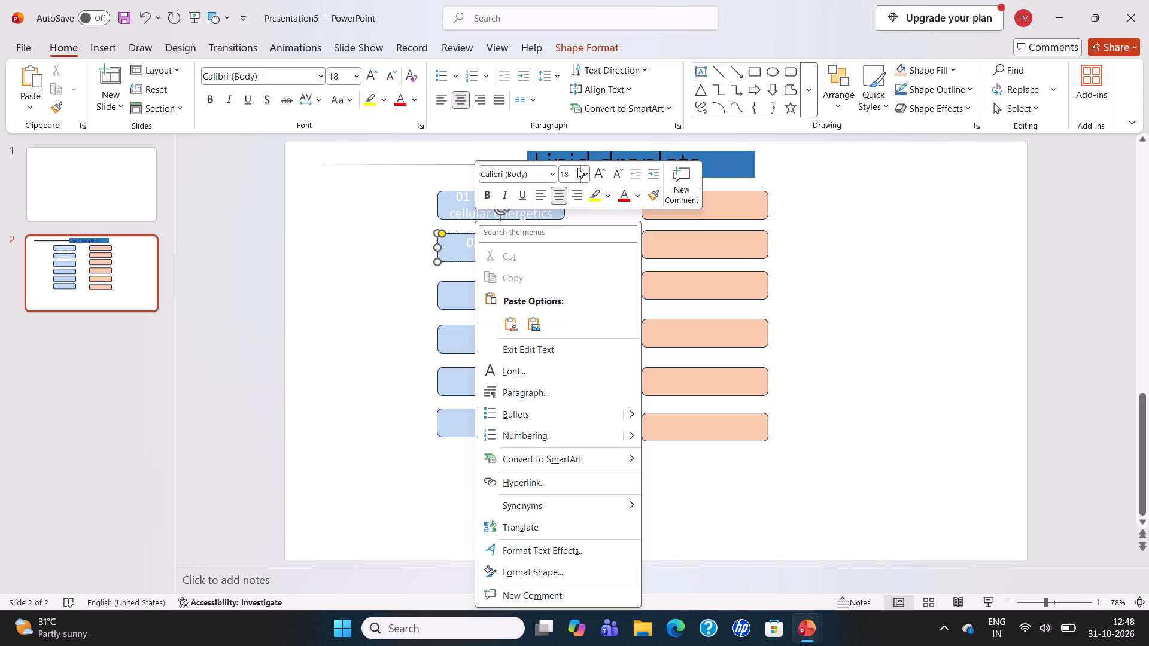
click(579, 169)
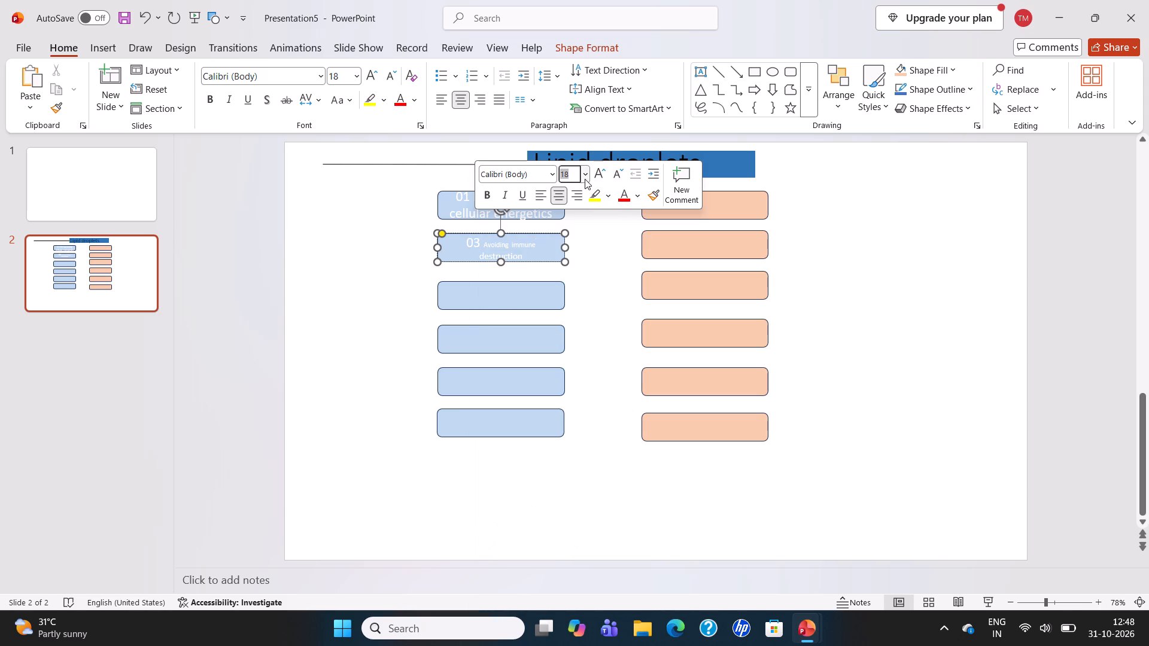
Set the number "03" in the second light blue rectangle's label to font size 9.
click(584, 178)
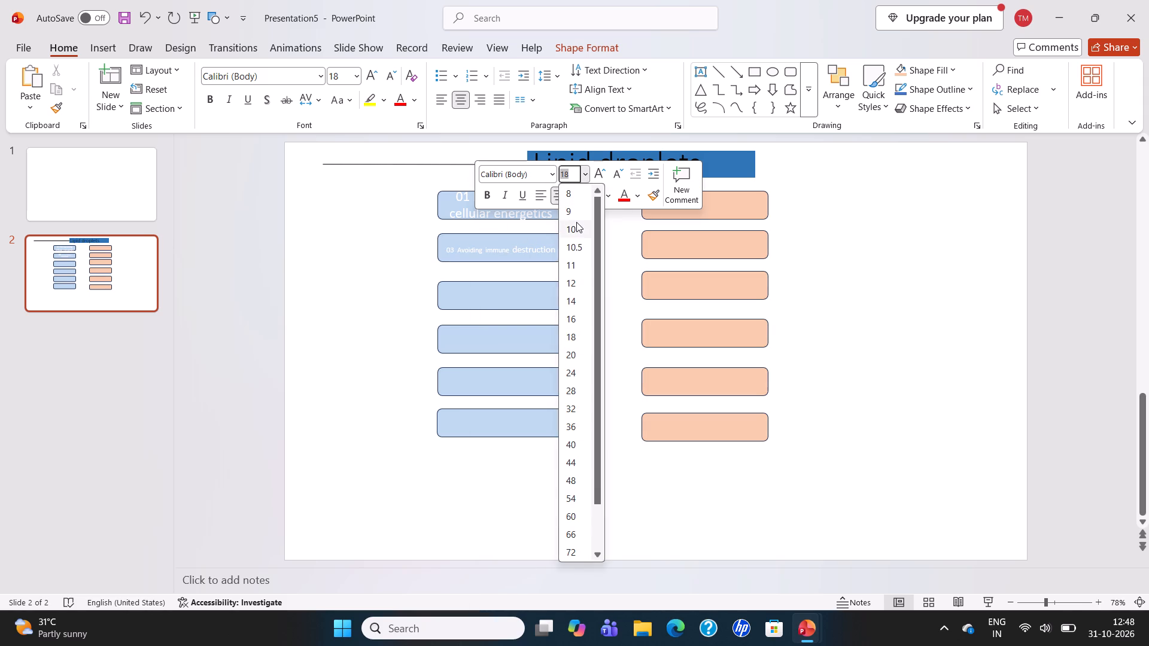
click(576, 218)
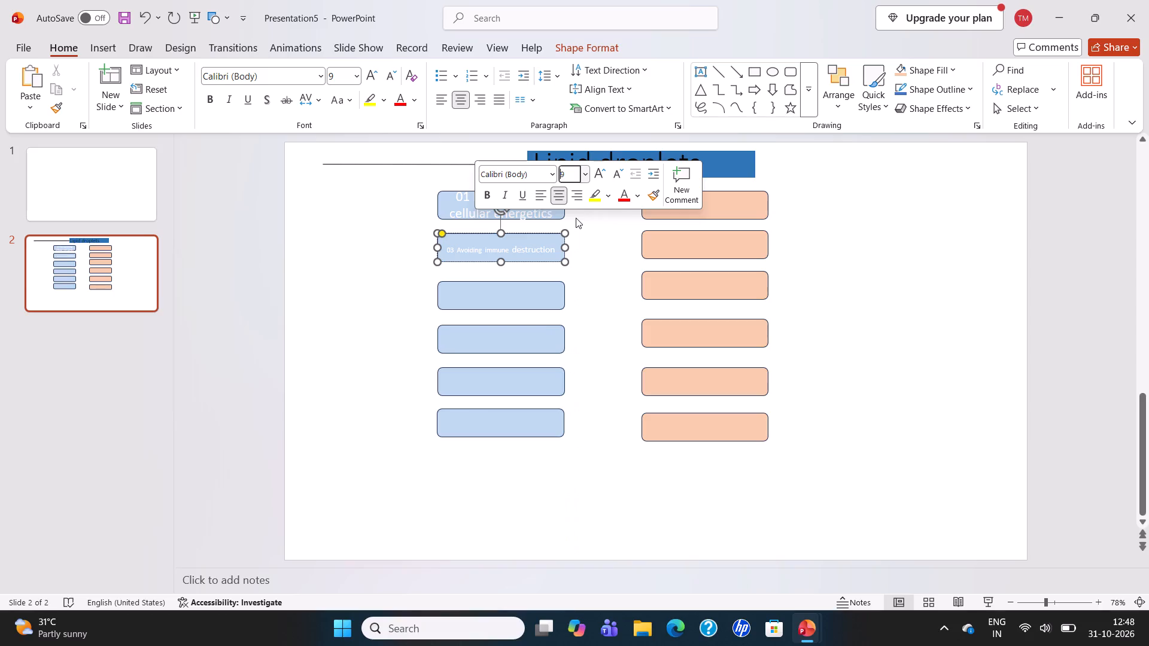
Enter the label text starting with "04 Tumor-pr" in the third light blue rectangle.
click(496, 297)
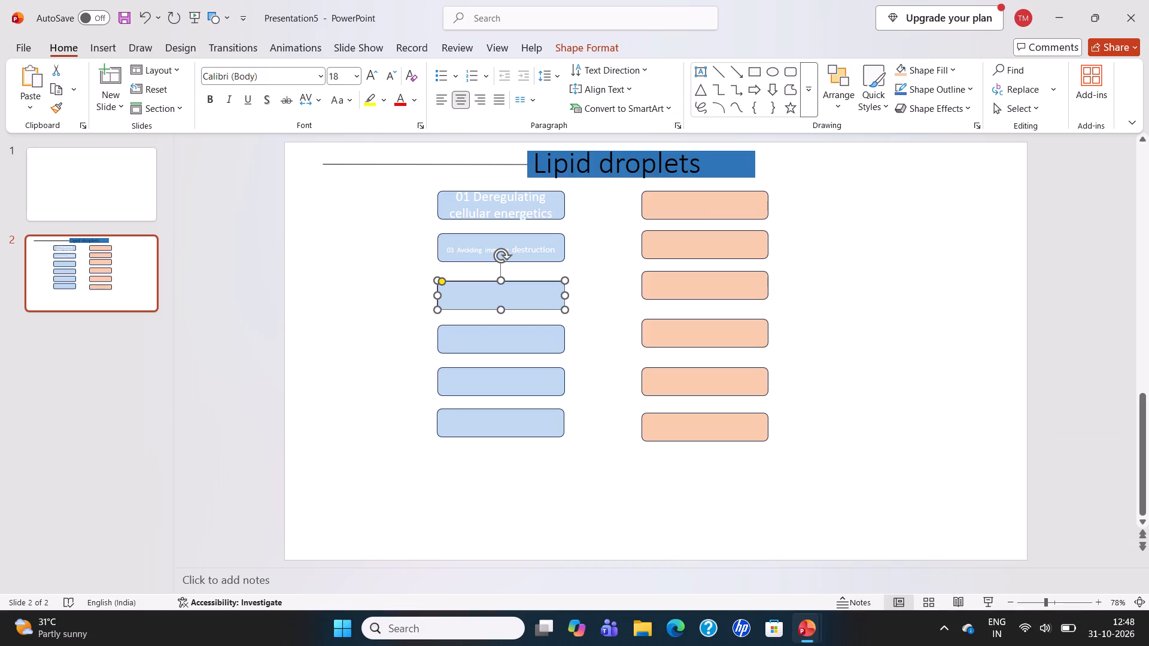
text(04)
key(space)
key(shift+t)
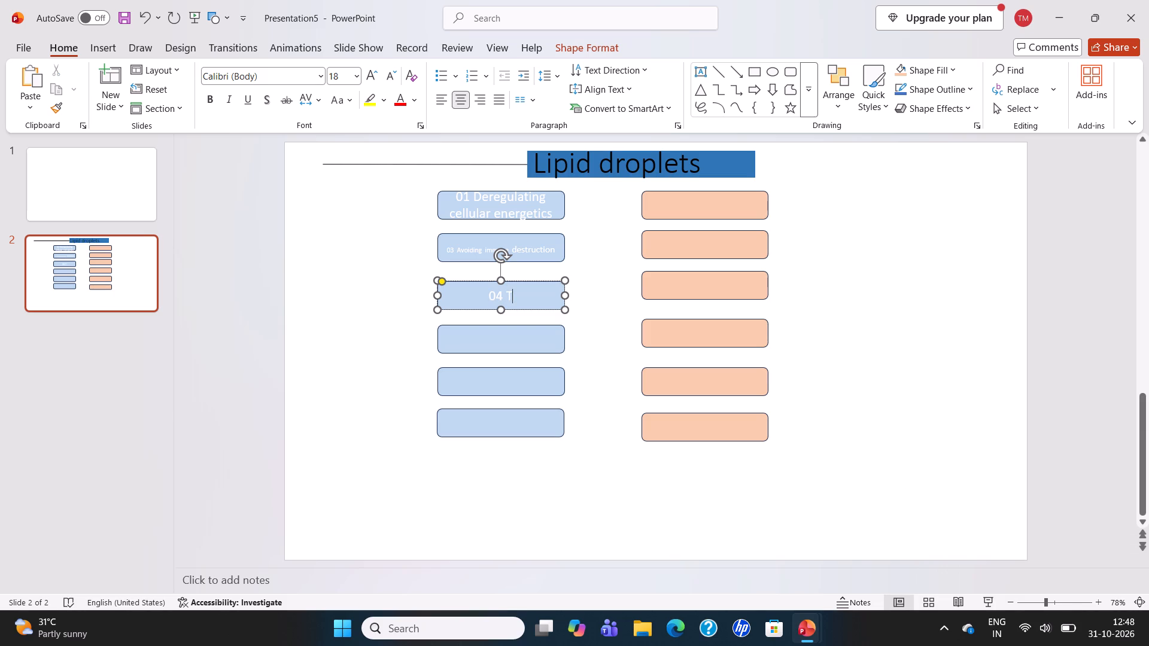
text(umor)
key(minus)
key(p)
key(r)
Complete the third light blue rectangle's label so it reads "04 Tumor-promoting inflammation".
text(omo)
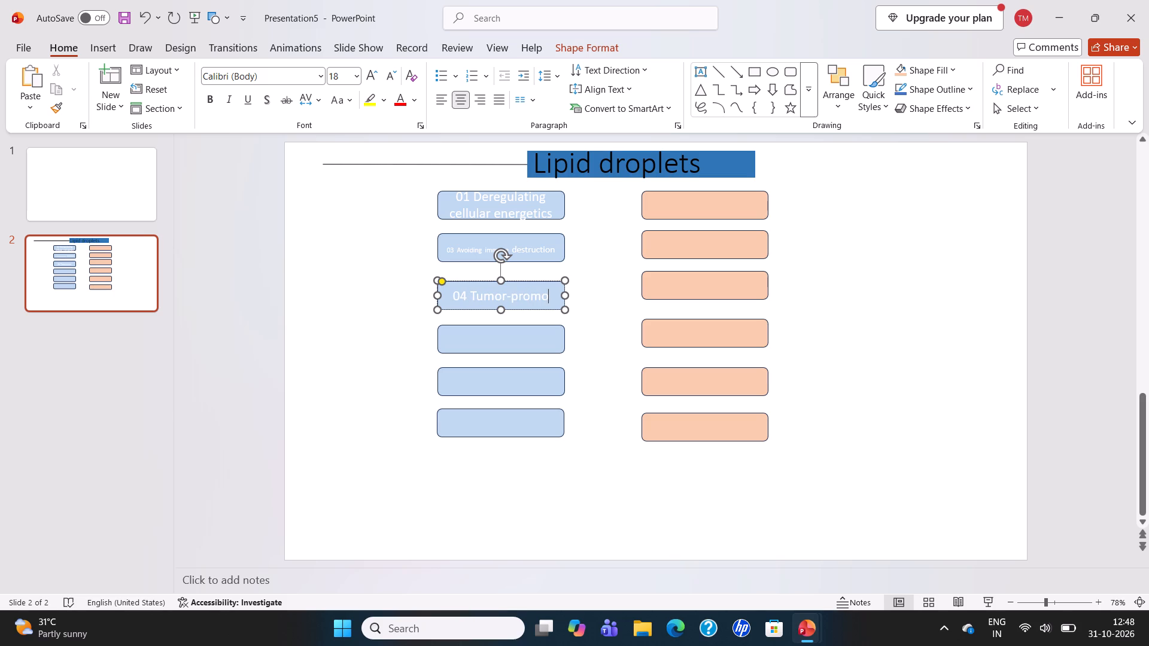
text(ting)
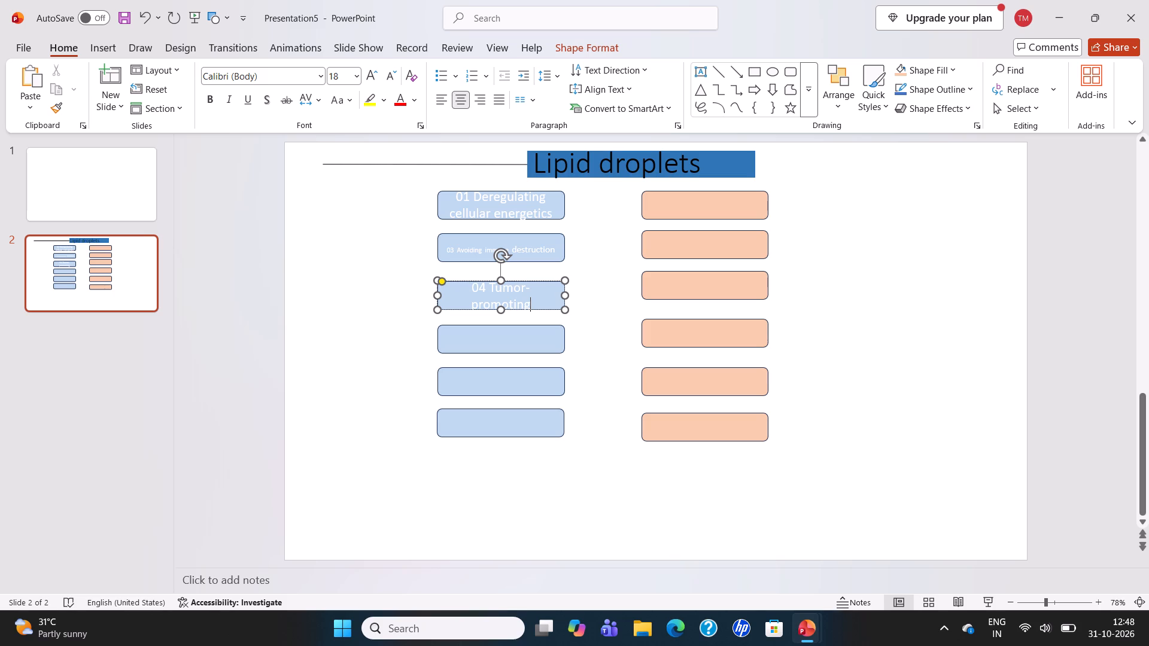
key(space)
text(in)
text(fl)
text(amm)
text(ation)
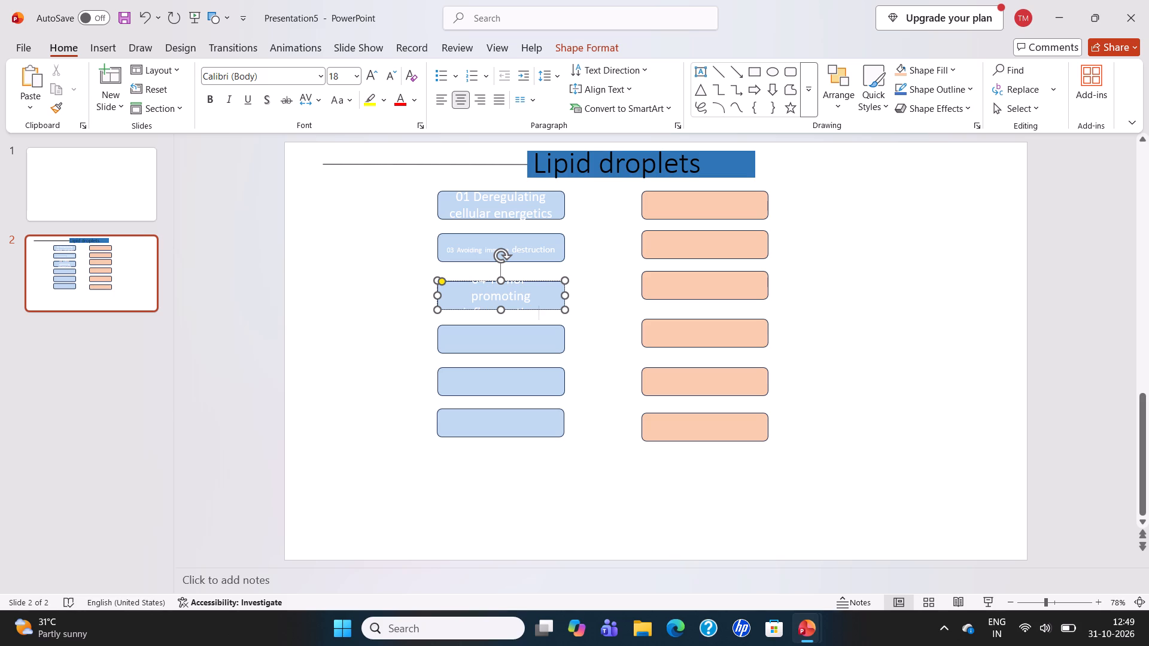
Try font size 10 on the whole label of the third light blue rectangle, and settle on size 16.
click(497, 295)
drag(488, 319, 488, 290)
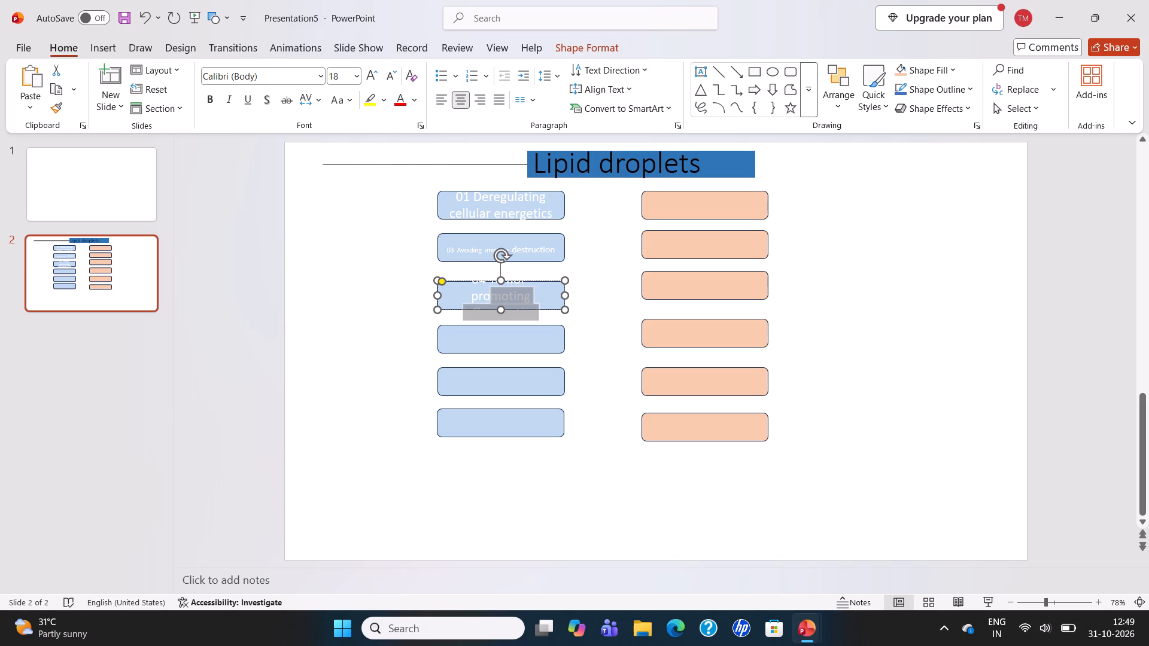
drag(488, 290, 472, 284)
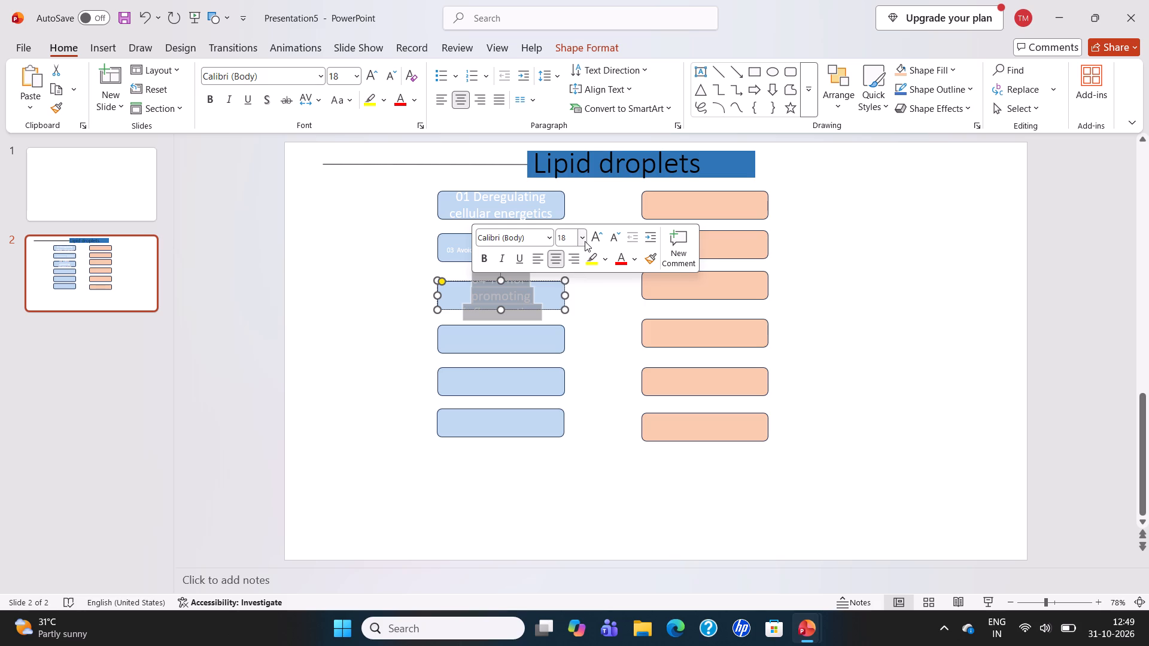
click(585, 241)
click(579, 292)
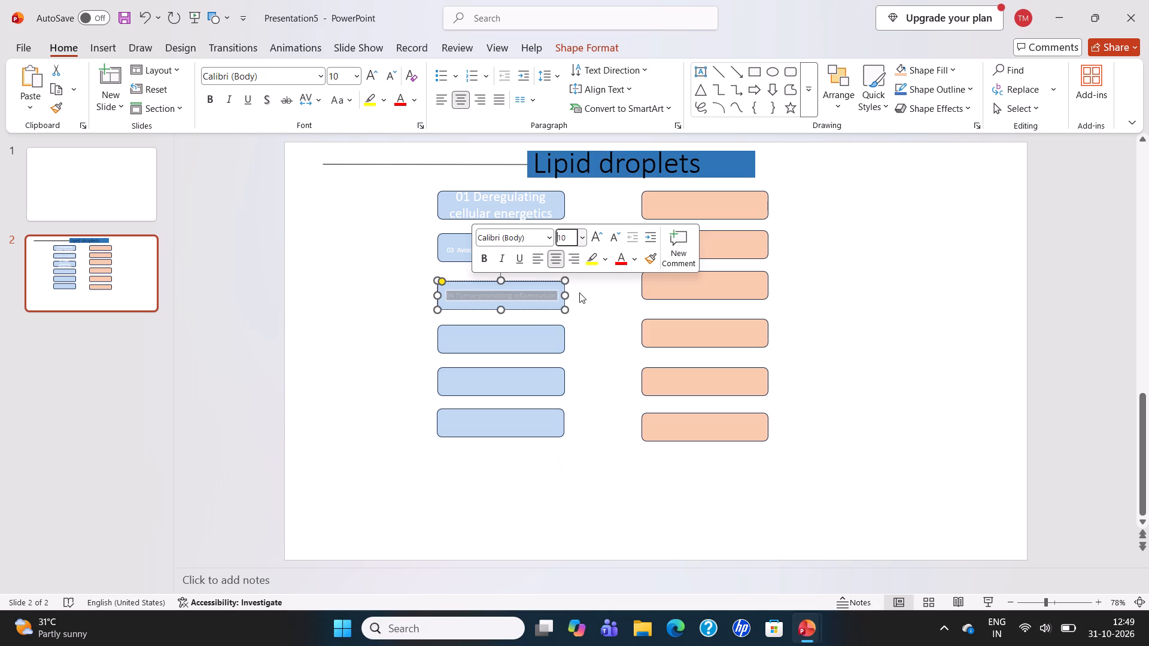
click(585, 237)
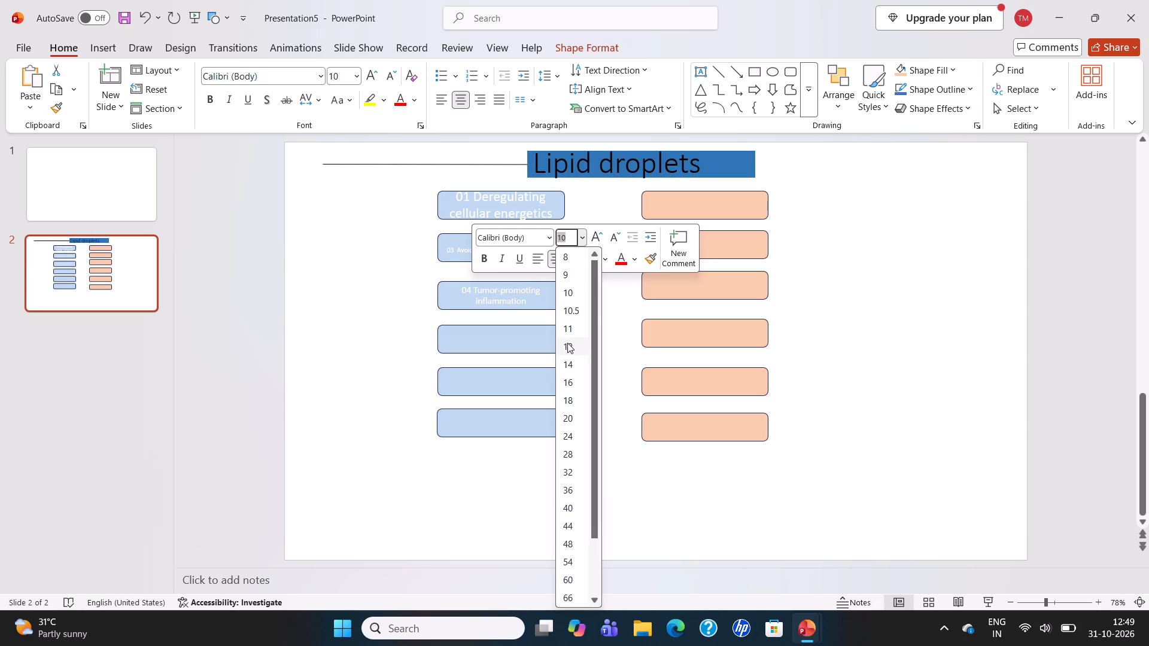
click(570, 373)
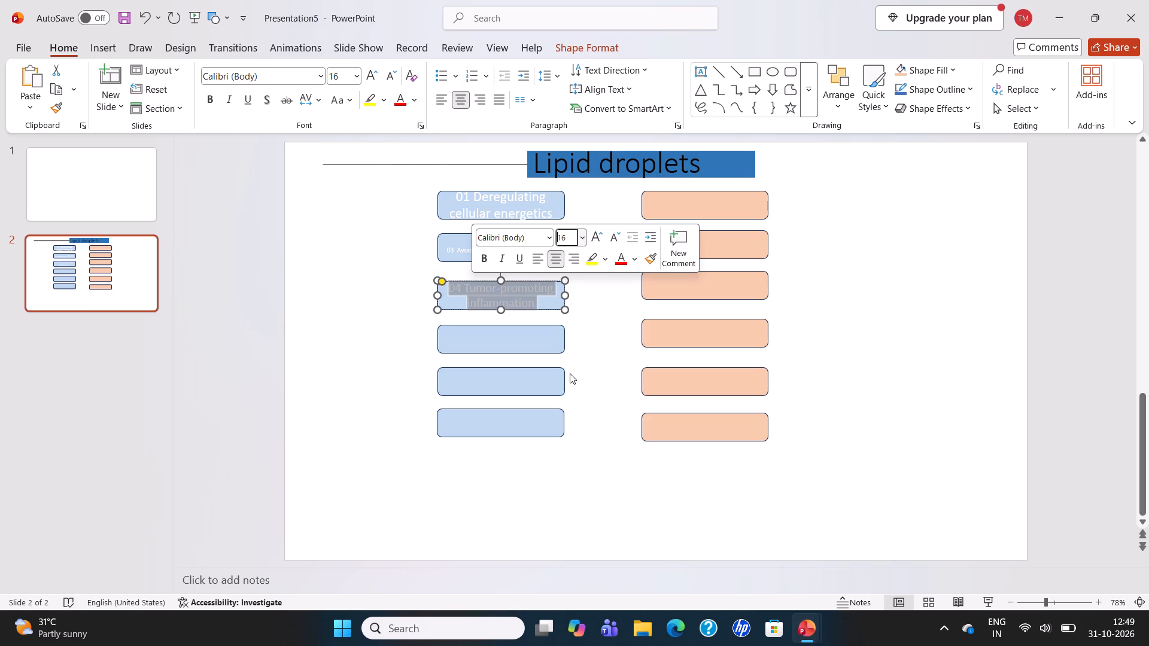
click(629, 366)
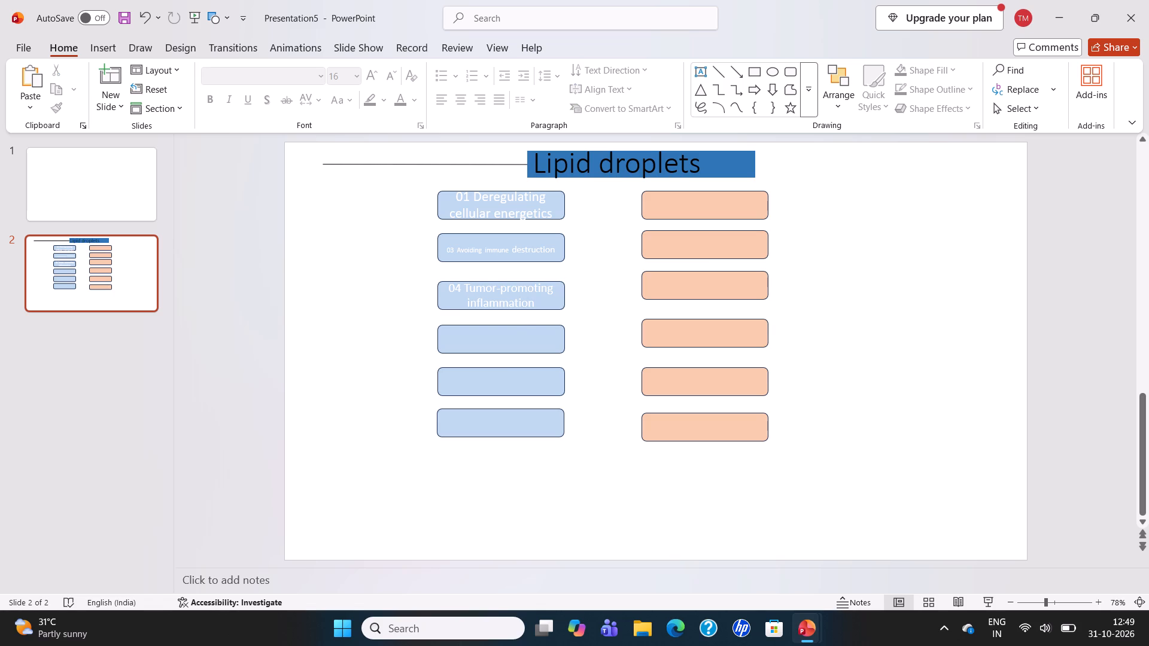
Label the fourth light blue rectangle "05 Sustaining proliferatie singnaling".
click(501, 340)
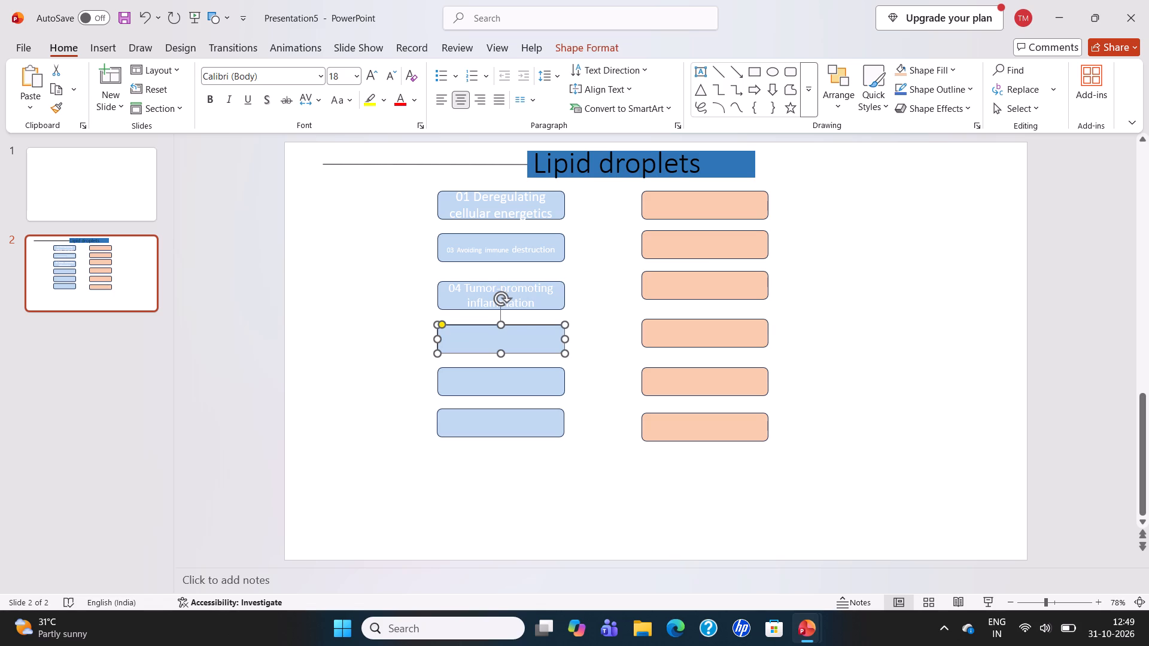
text(05)
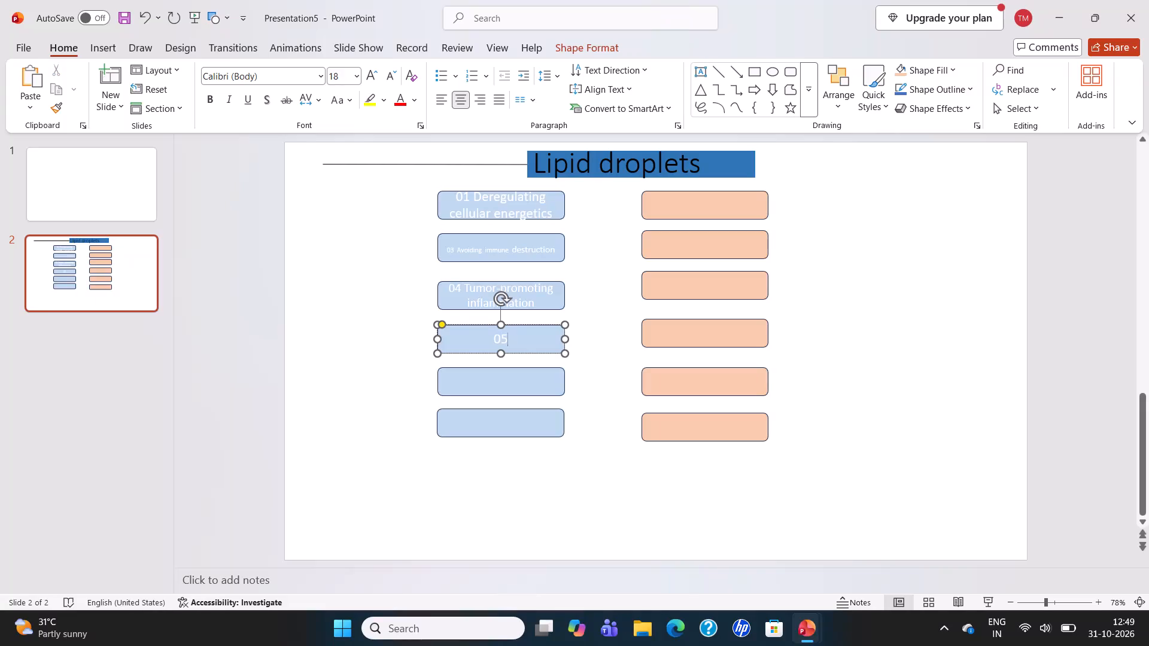
key(space)
key(shift+s)
key(u)
key(s)
text(tai)
text(ning pro)
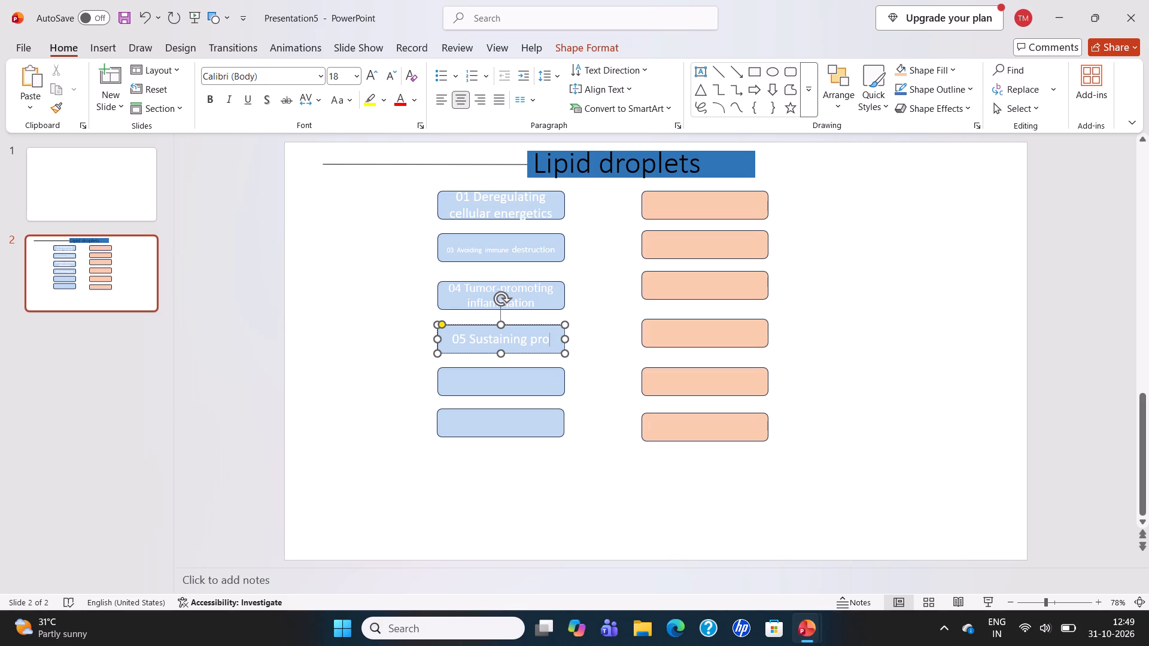
text(li)
key(f)
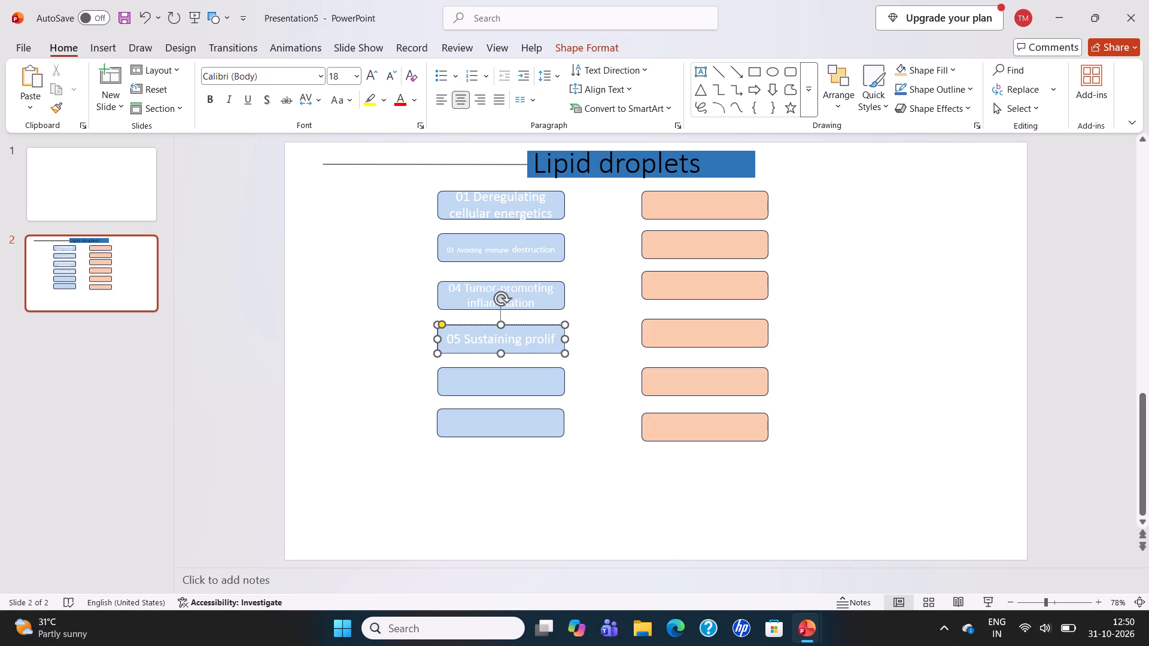
text(er)
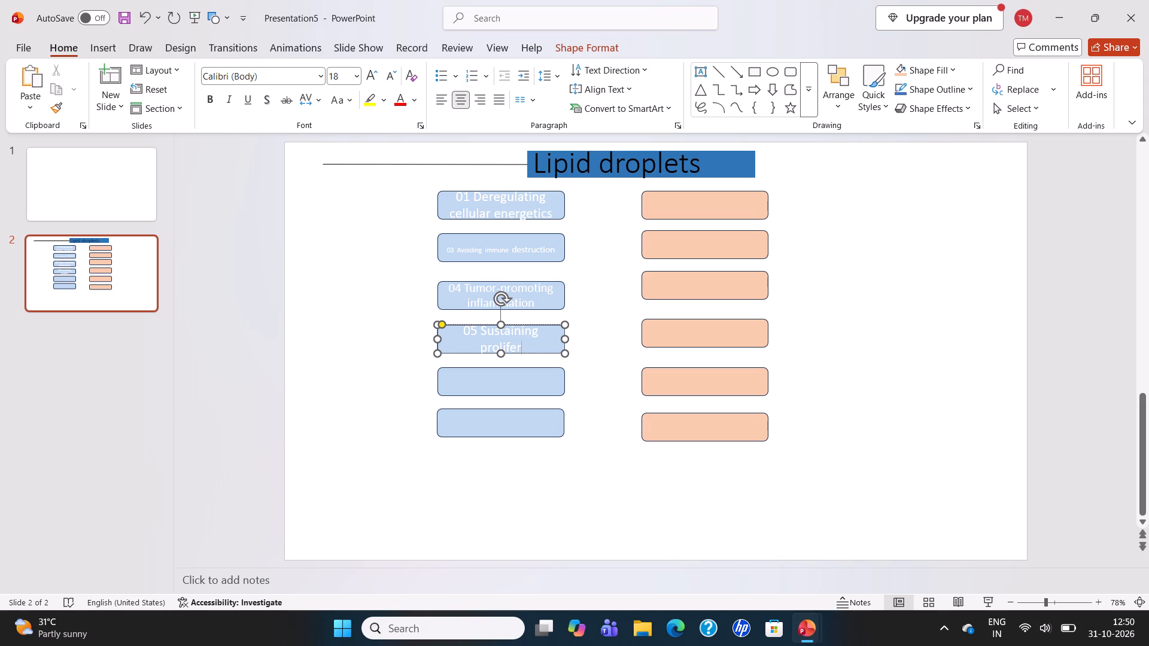
key(z)
key(BackSpace)
key(a)
text(ti)
key(e)
key(space)
text(sing)
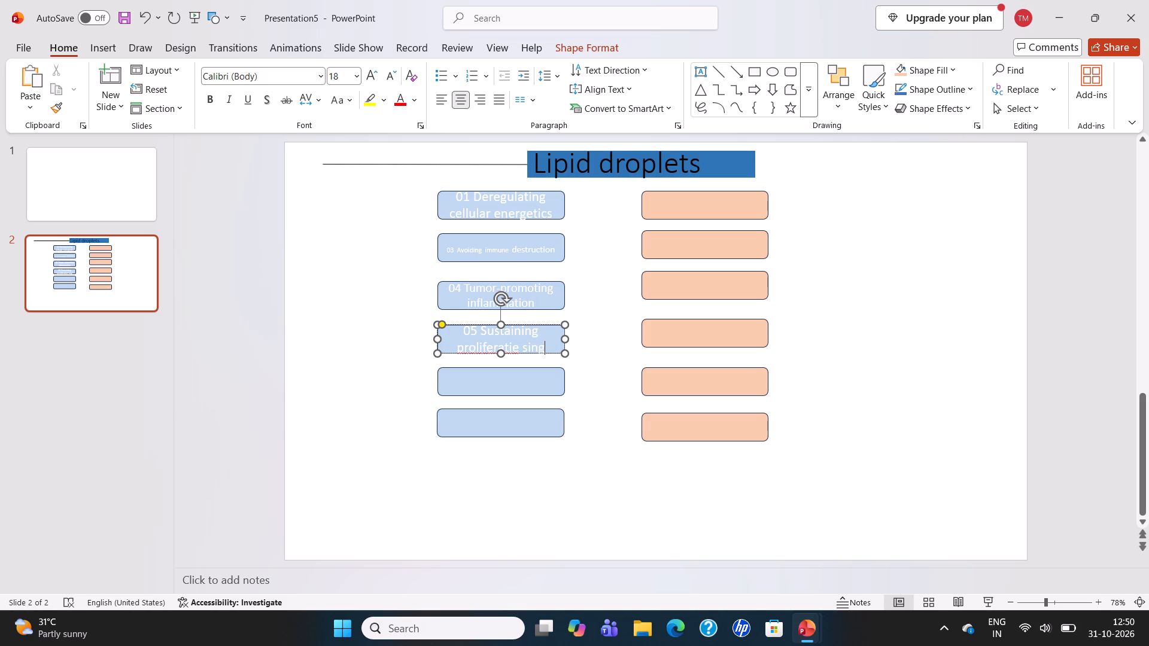
key(n)
text(ali)
text(ng)
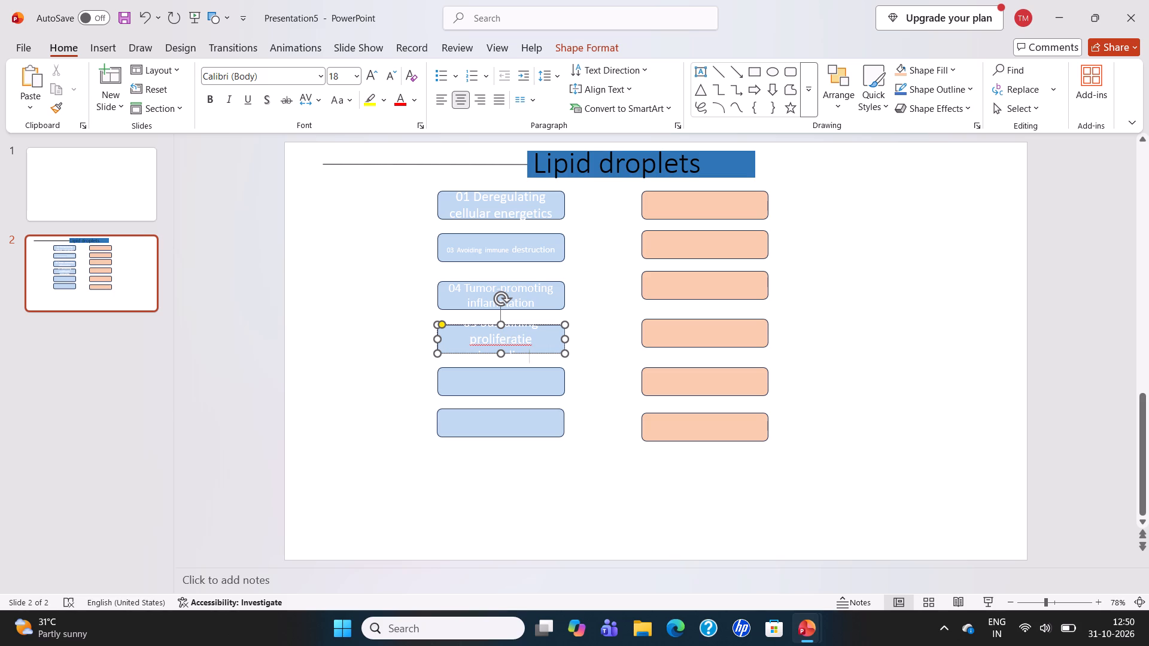
Set the whole label of the fourth light blue rectangle to font size 14.
drag(468, 327, 503, 363)
click(615, 318)
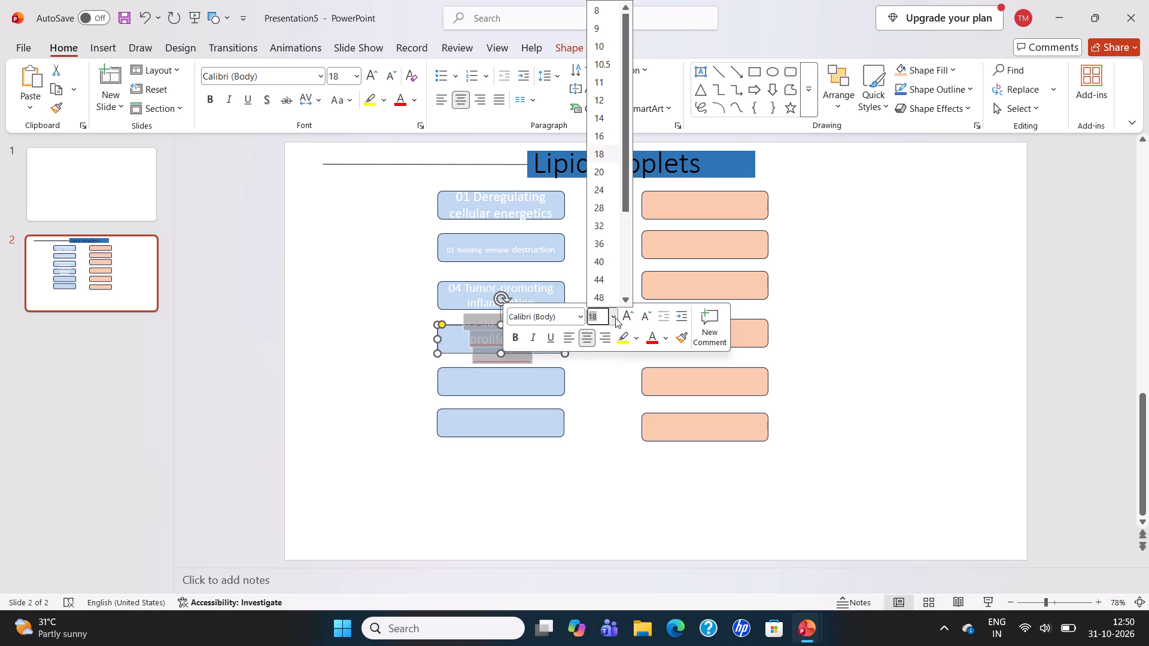
click(609, 117)
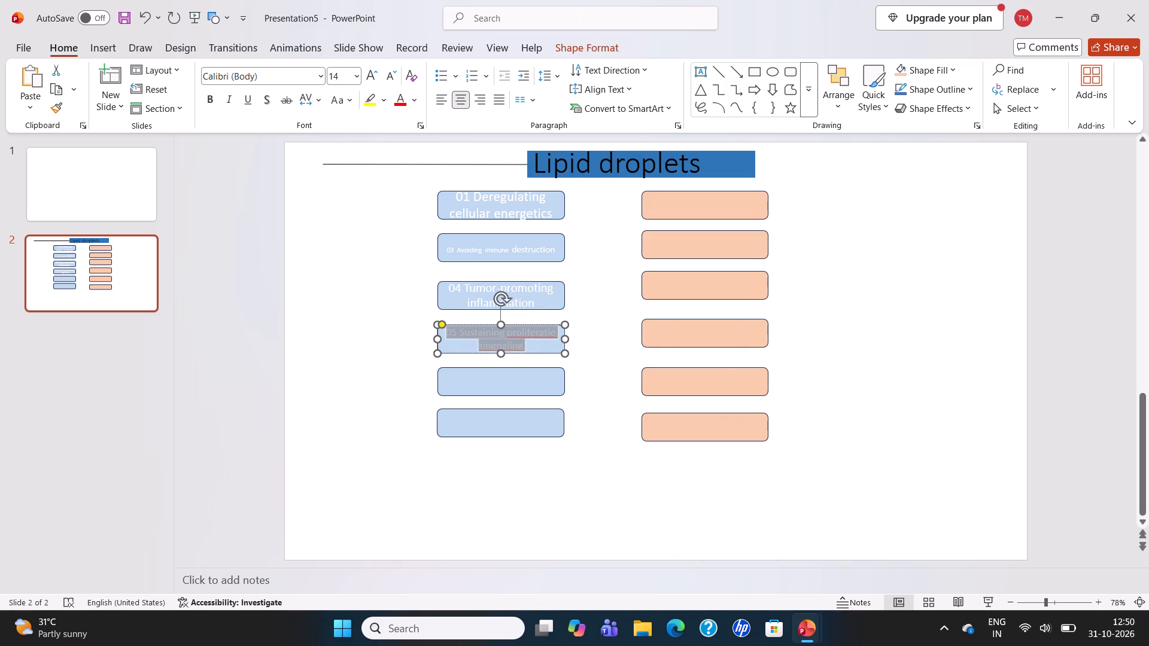
Correct the spelling in the fourth light blue rectangle's label so it reads "05 Sustaining proliferative signaling".
click(506, 386)
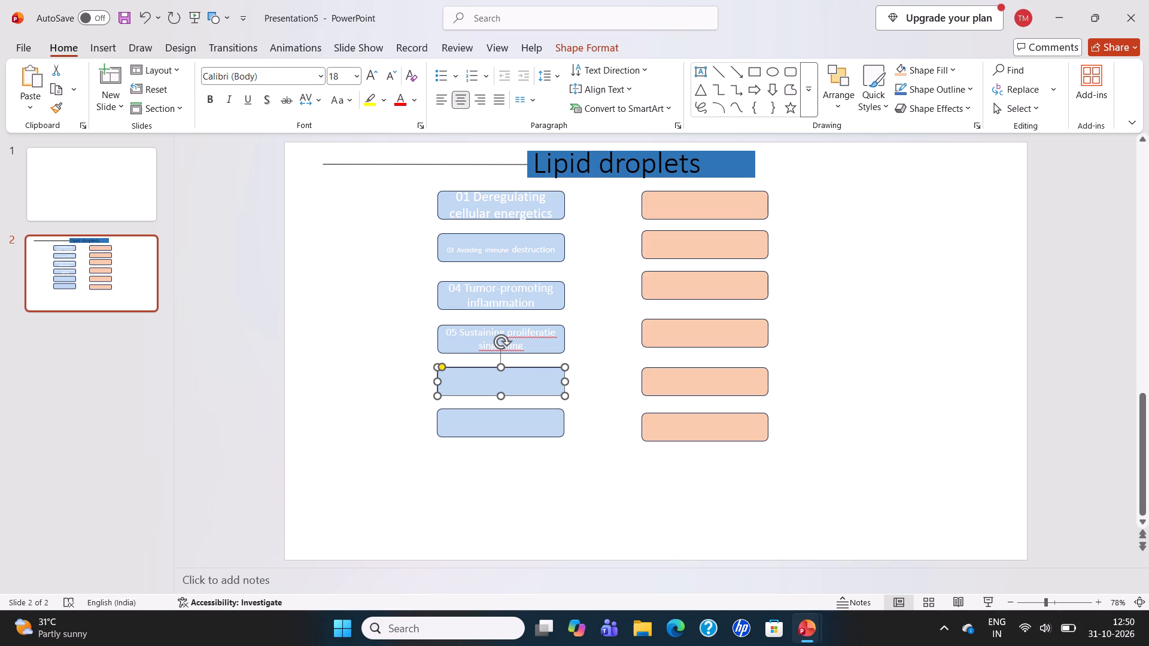
click(553, 333)
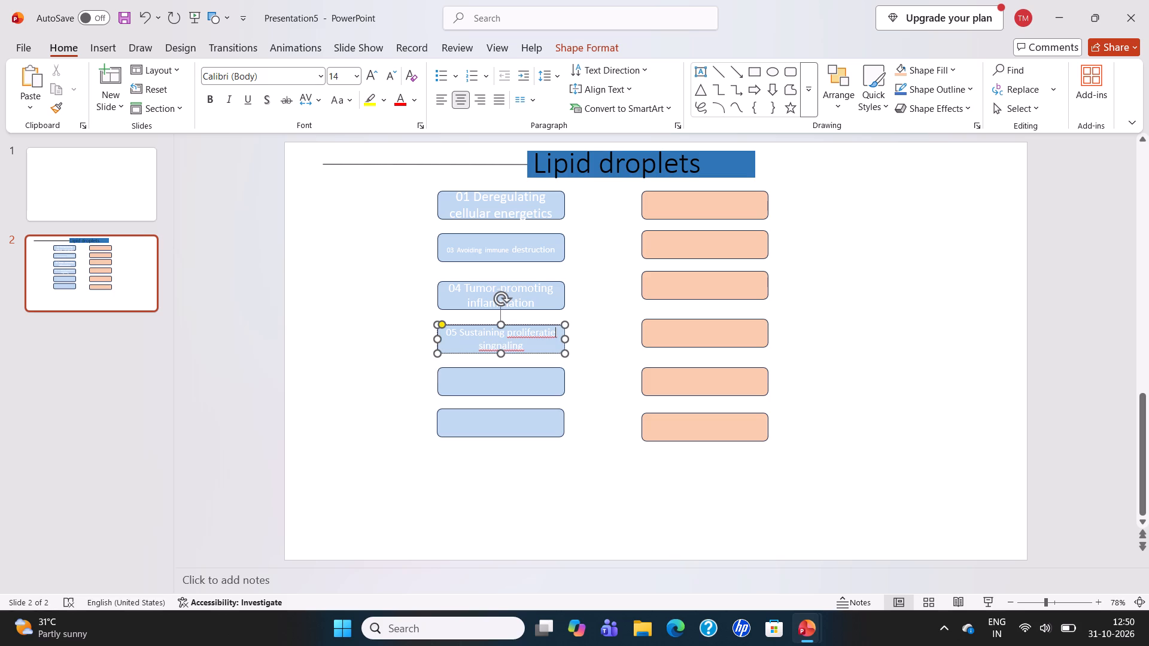
key(BackSpace)
text(ve)
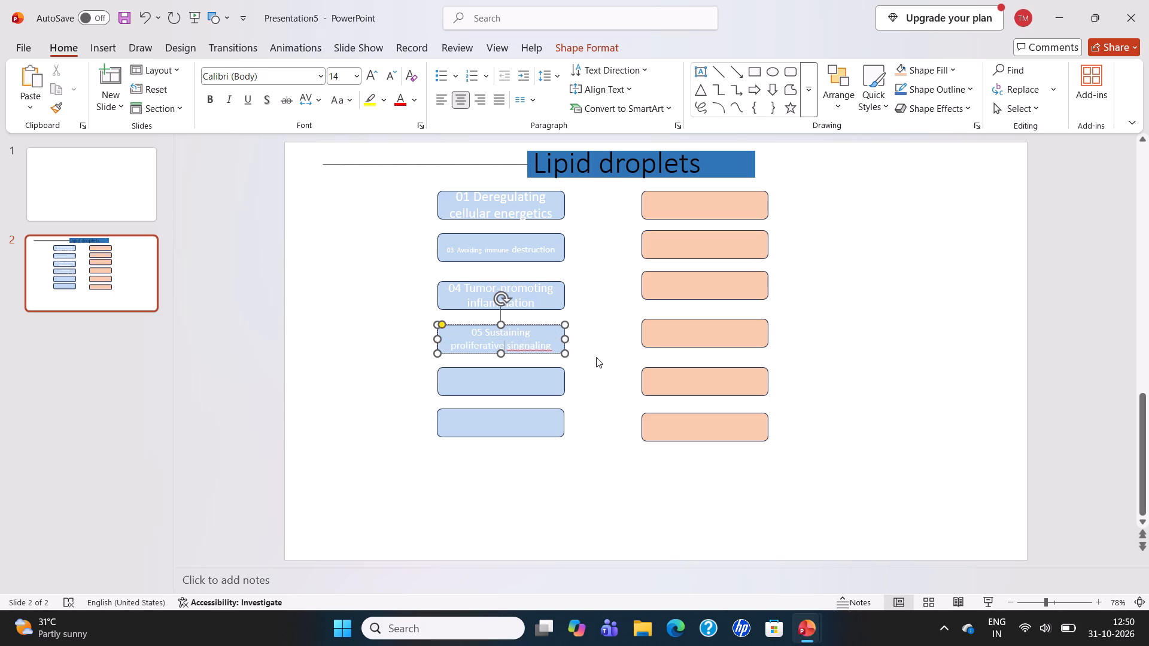
click(518, 346)
key(BackSpace)
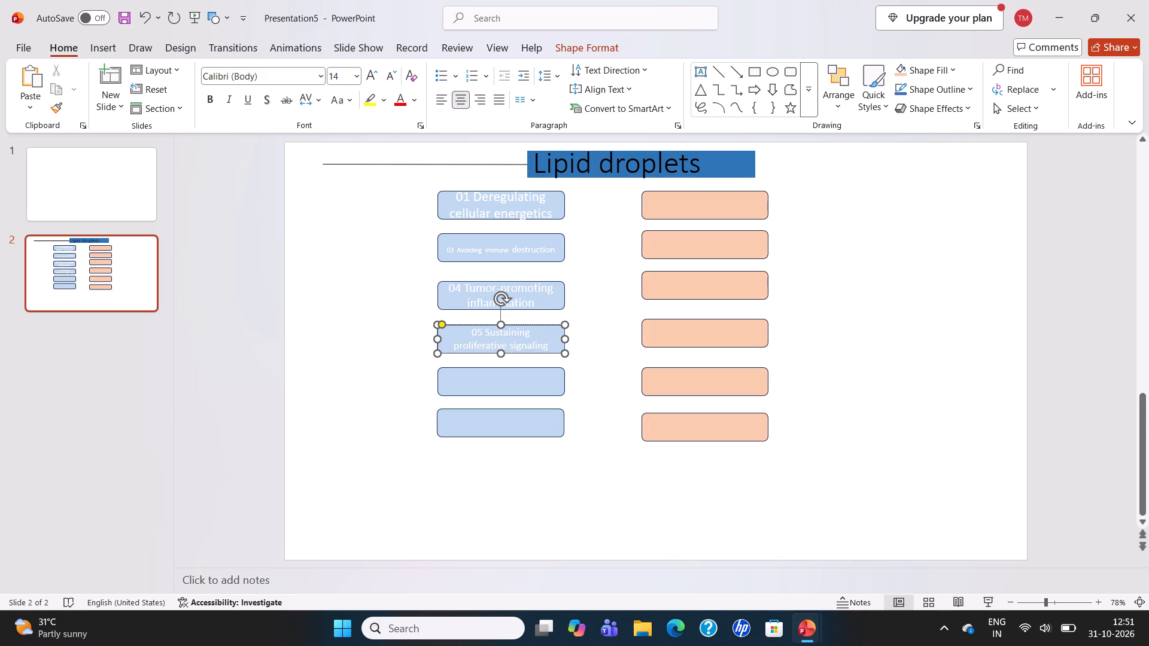
Enter the number "07" at the start of the fifth light blue rectangle's label.
click(513, 379)
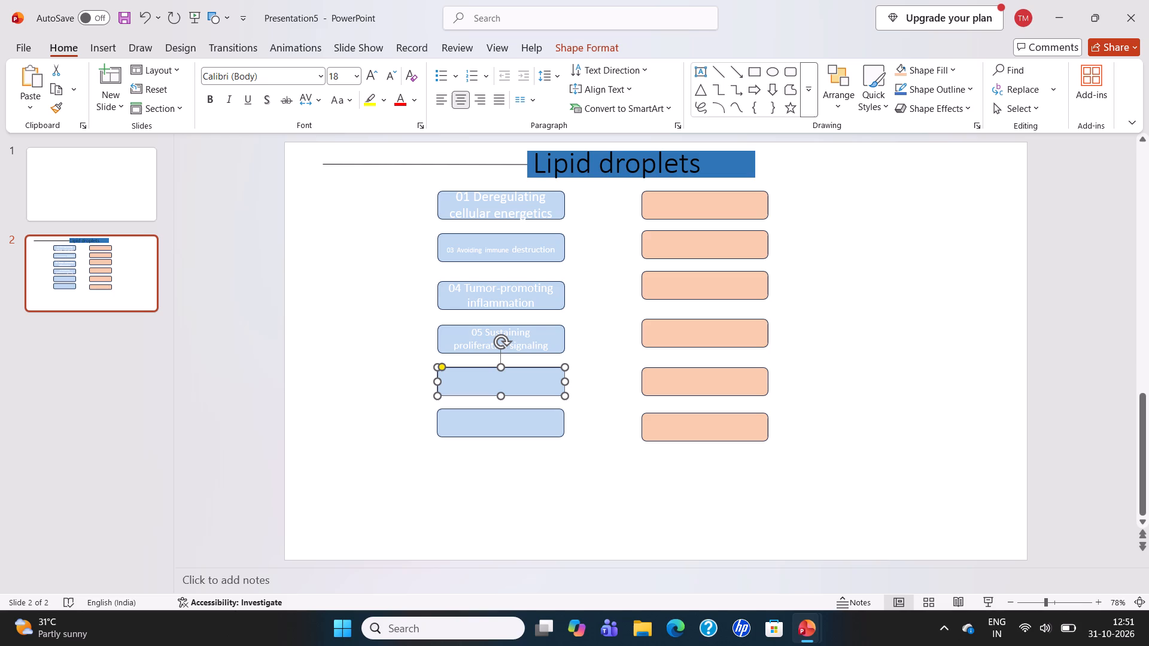
key(o)
key(7)
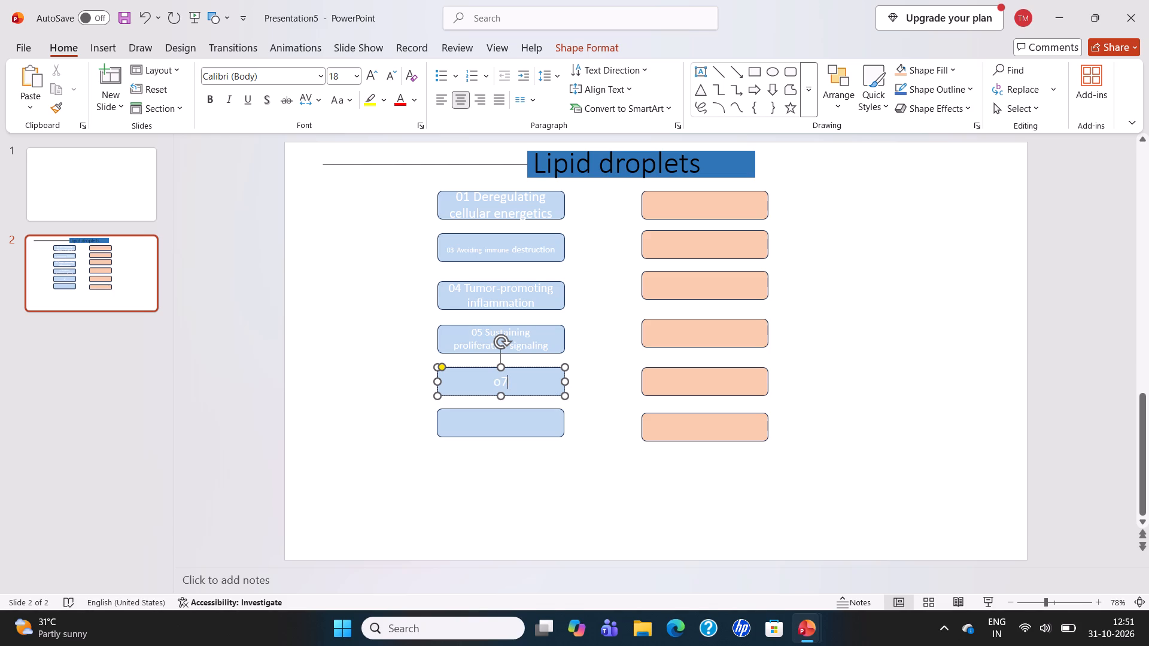
key(BackSpace)
key(BackSpace)
text(07)
key(space)
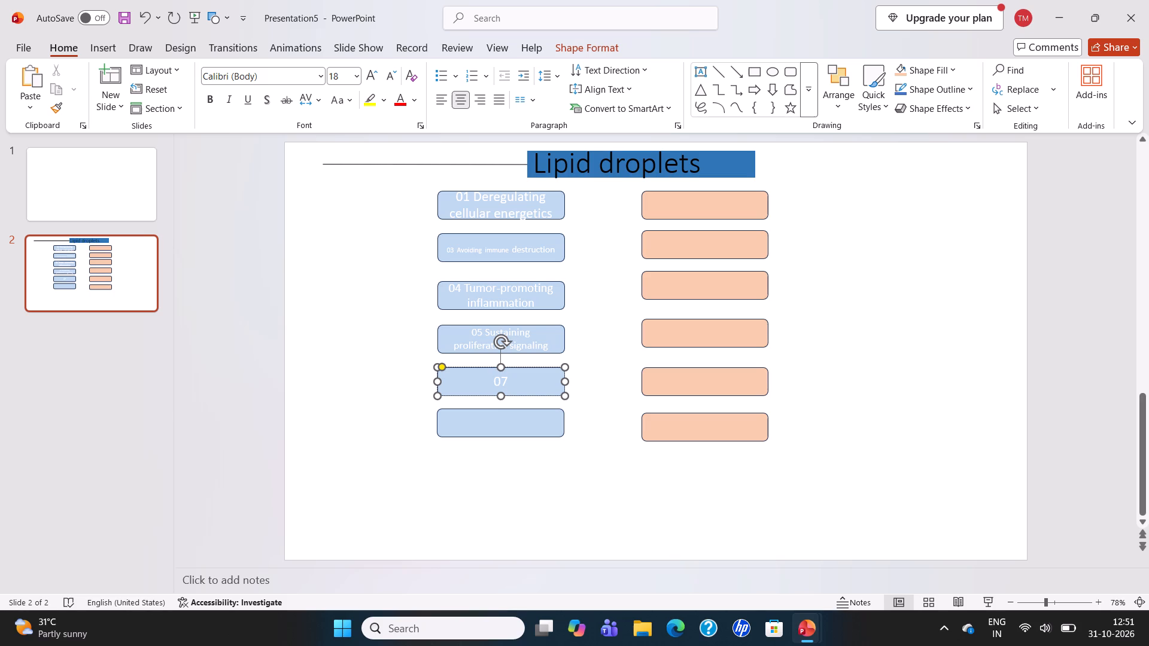
shift+click(513, 379)
key(shift+r)
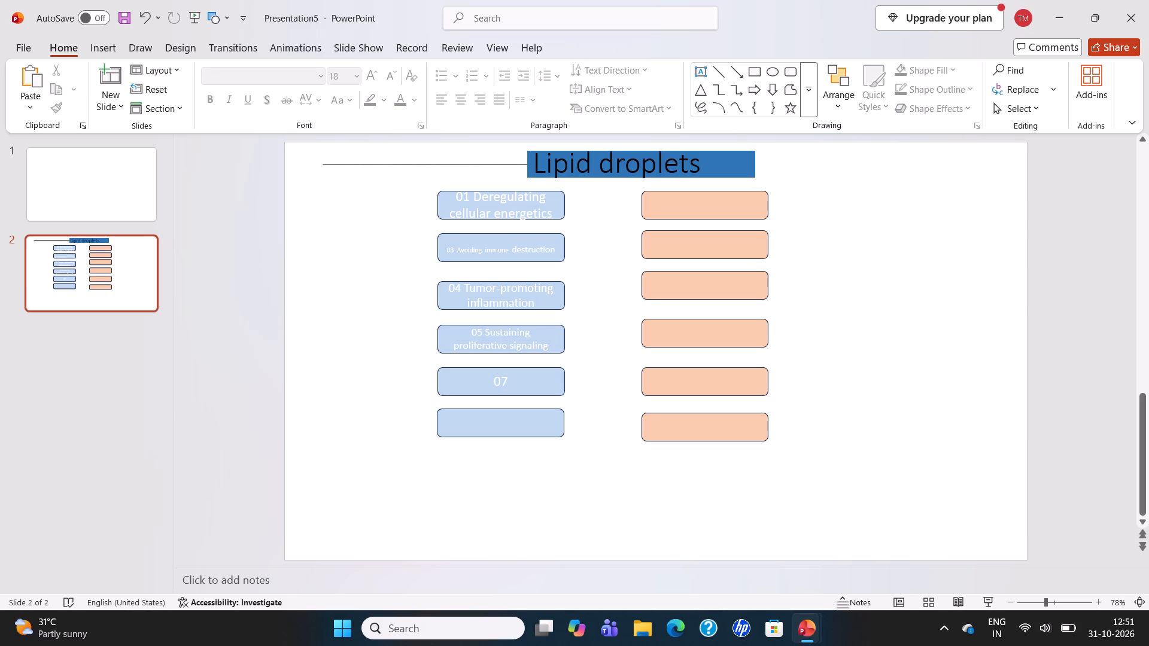
key(e)
key(s)
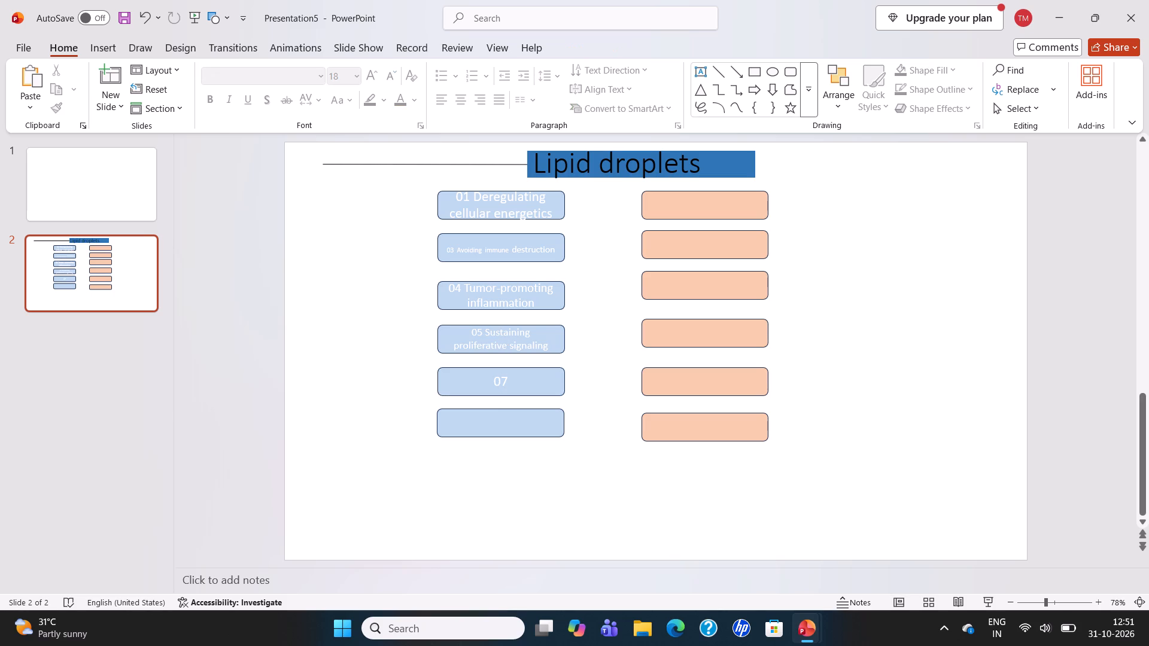
Complete the fifth light blue rectangle's label so it reads "07 Resisting cell death".
click(518, 385)
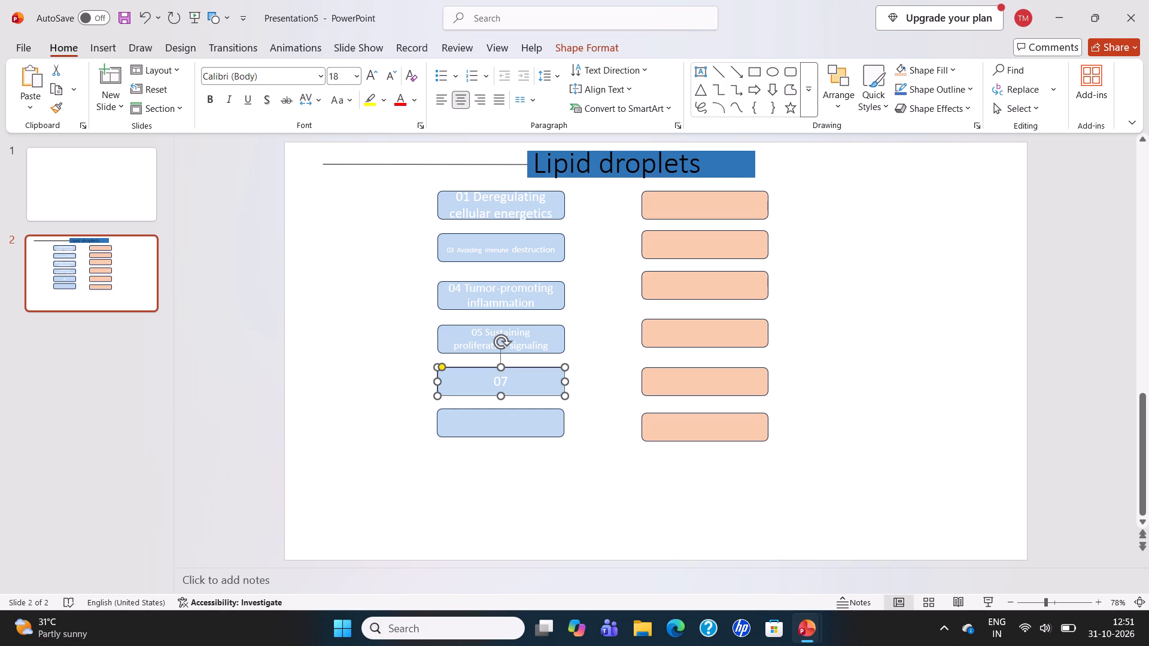
key(space)
key(BackSpace)
key(shift+r)
key(e)
key(s)
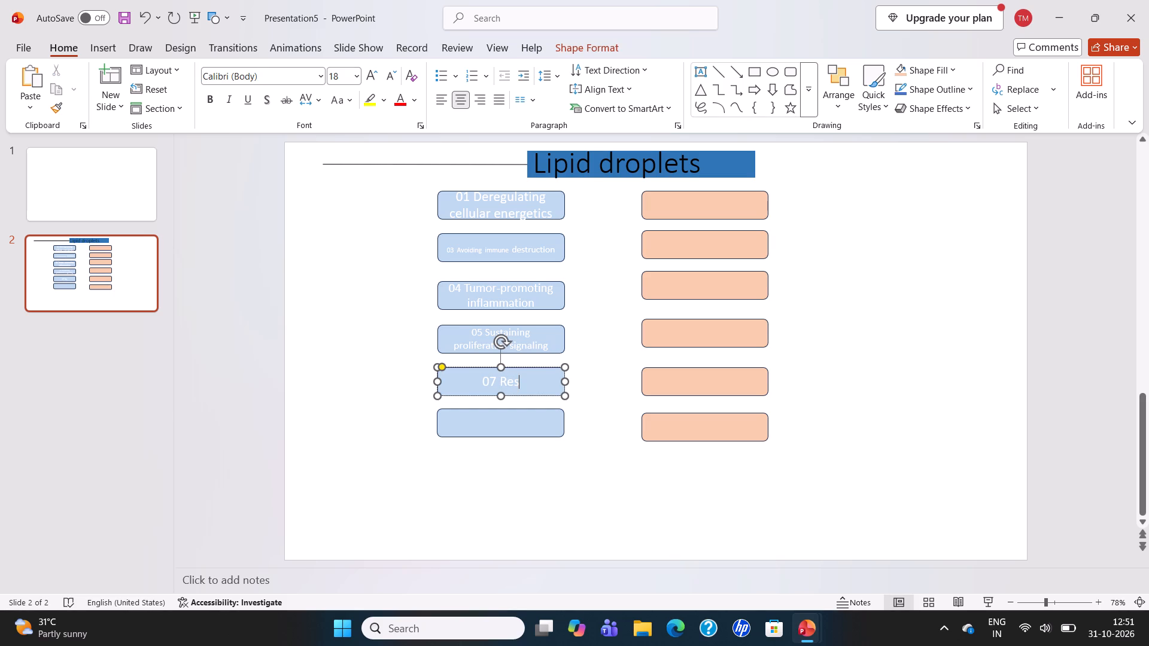
text(ist)
text(ing)
key(space)
text(cell)
key(space)
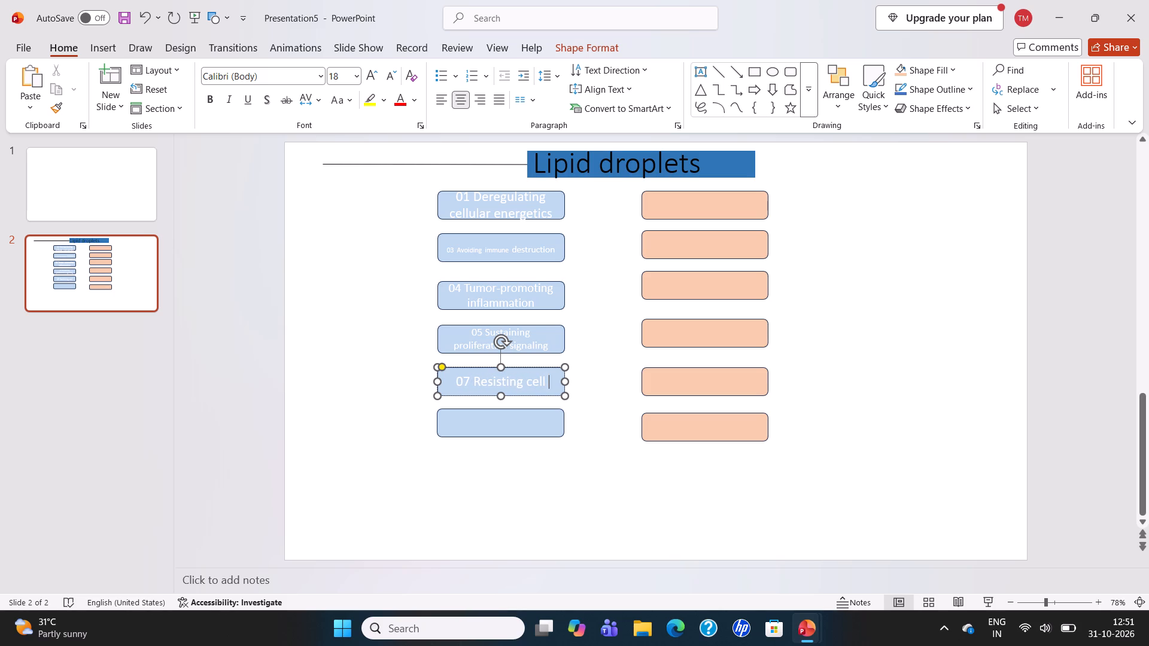
key(d)
text(eath)
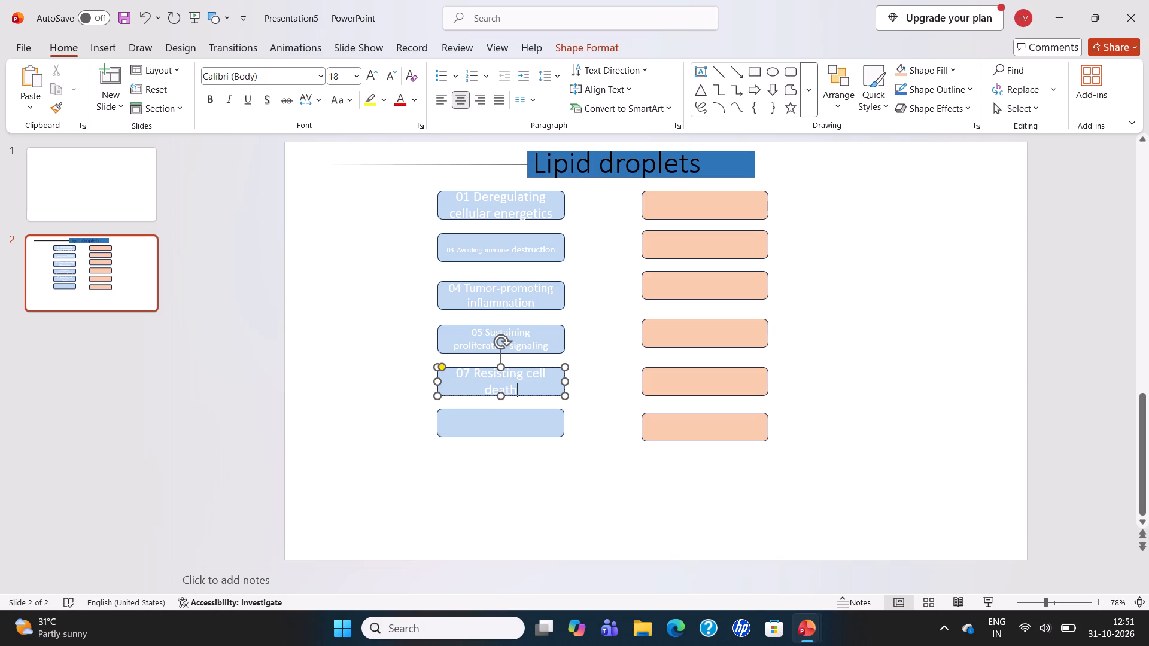
Label the sixth light blue rectangle "08 Including angiogenesis".
click(494, 428)
text(08)
key(space)
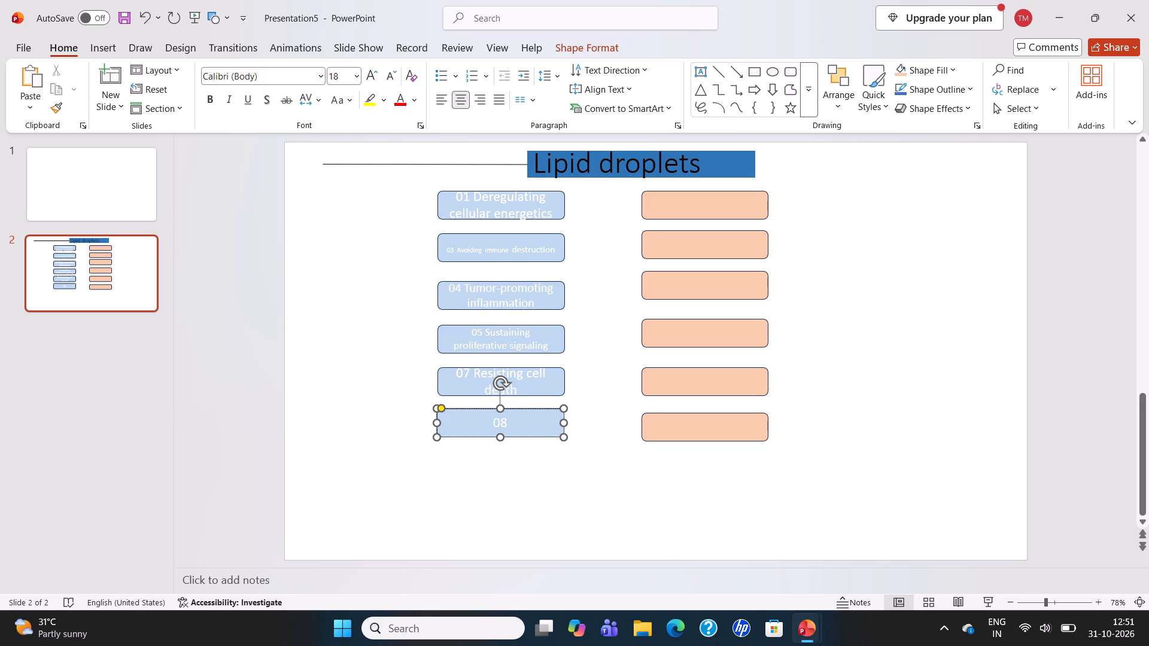
key(shift+i)
text(ncluding)
key(space)
text(a)
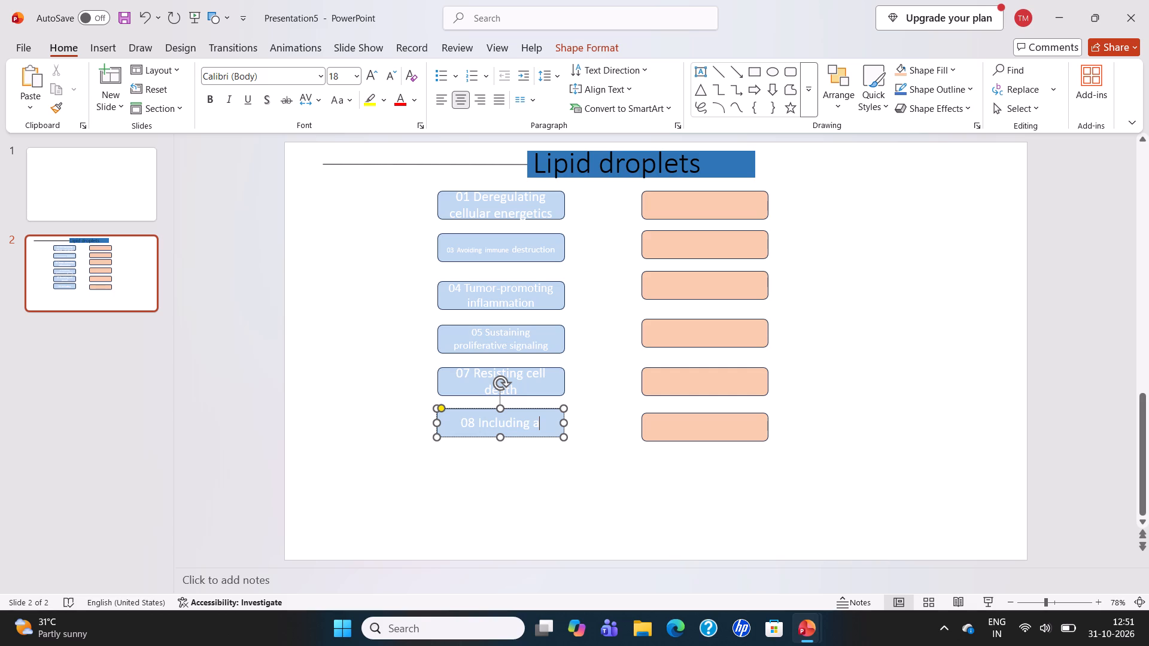
key(n)
text(gio)
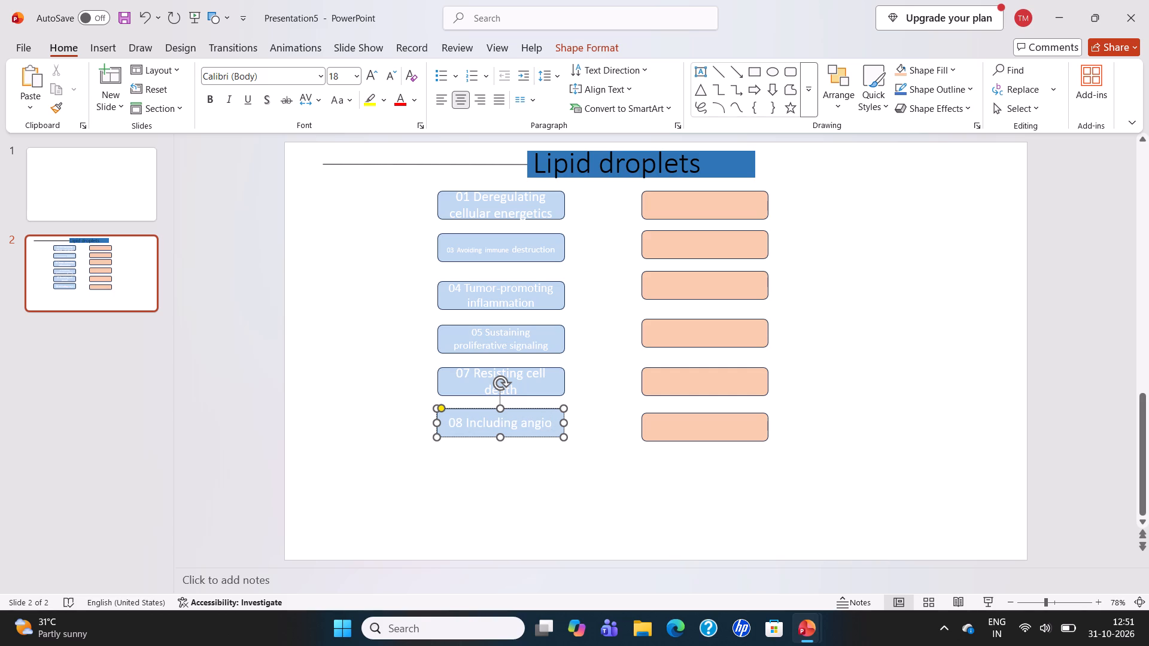
text(ge)
key(n)
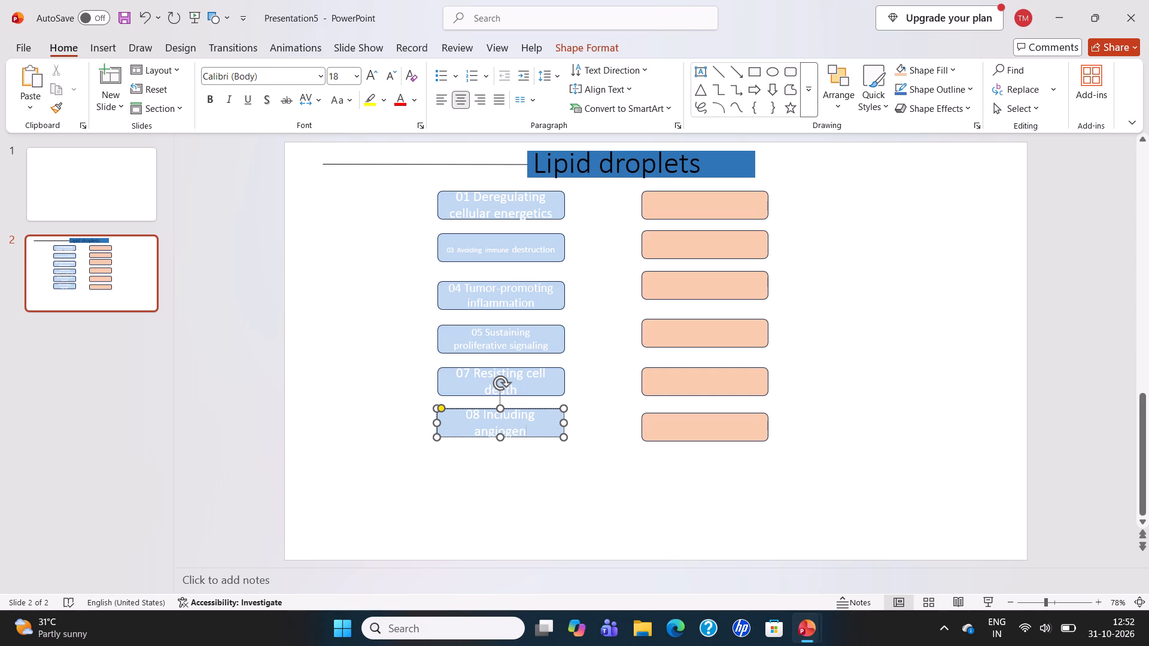
text(esis)
click(560, 472)
Place a copy of the sixth light blue rectangle directly below it as the seventh in the column.
right_drag(557, 418, 556, 465)
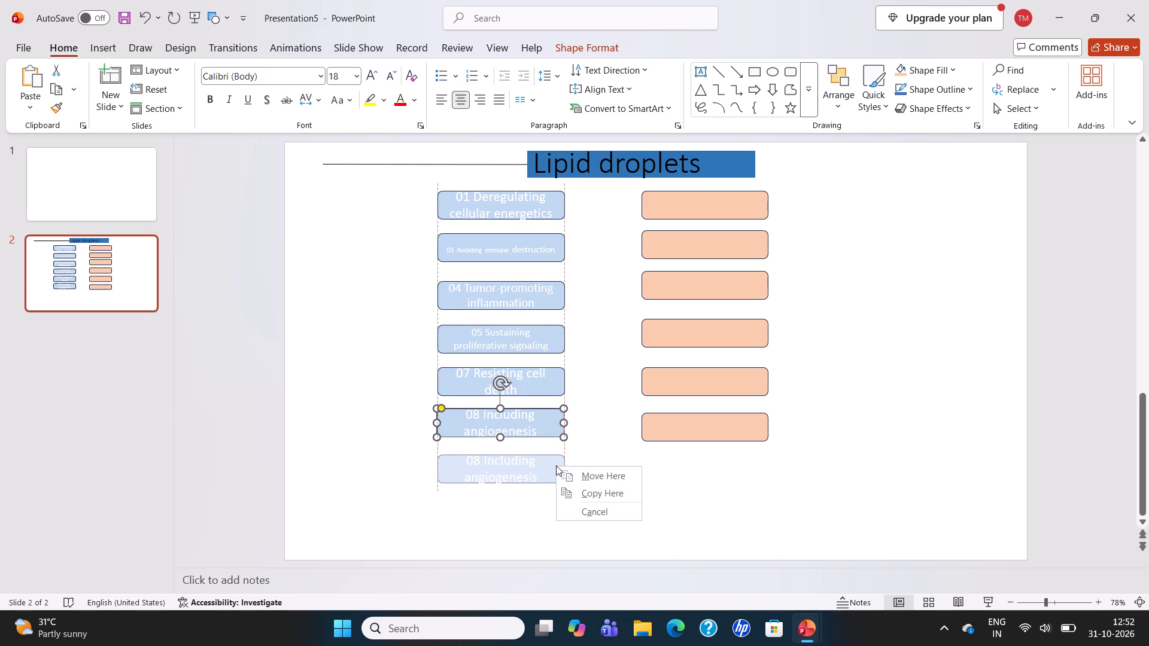
click(580, 496)
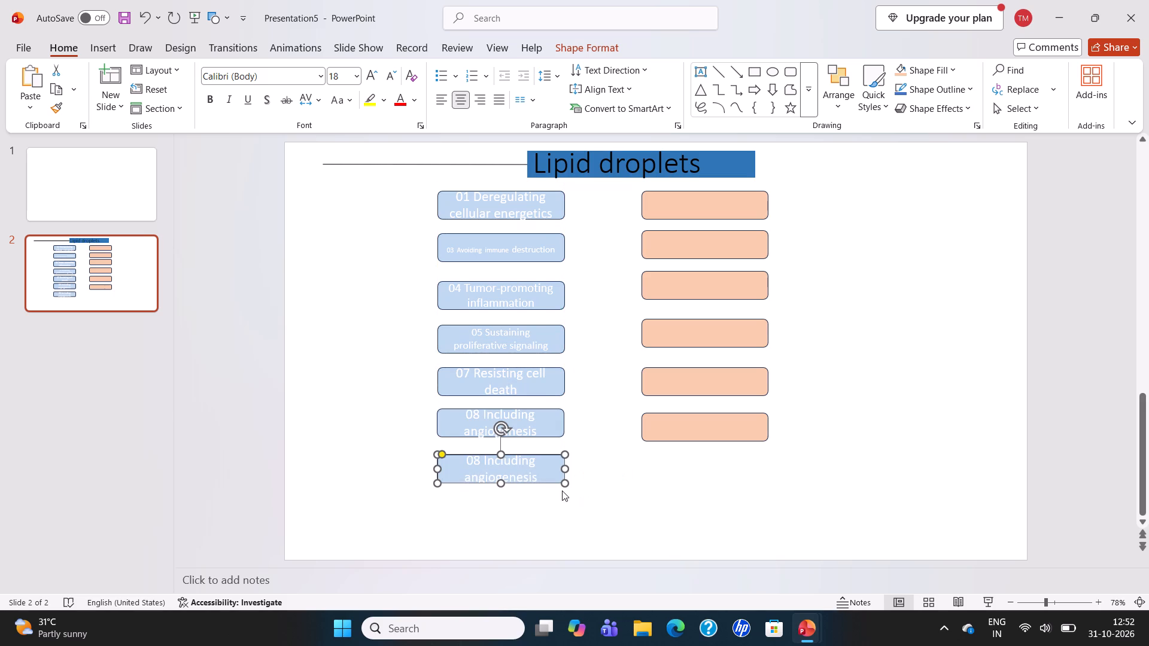
Replace the copied label in the seventh light blue rectangle with the number "09".
click(536, 477)
key(BackSpace)
key(BackSpace)
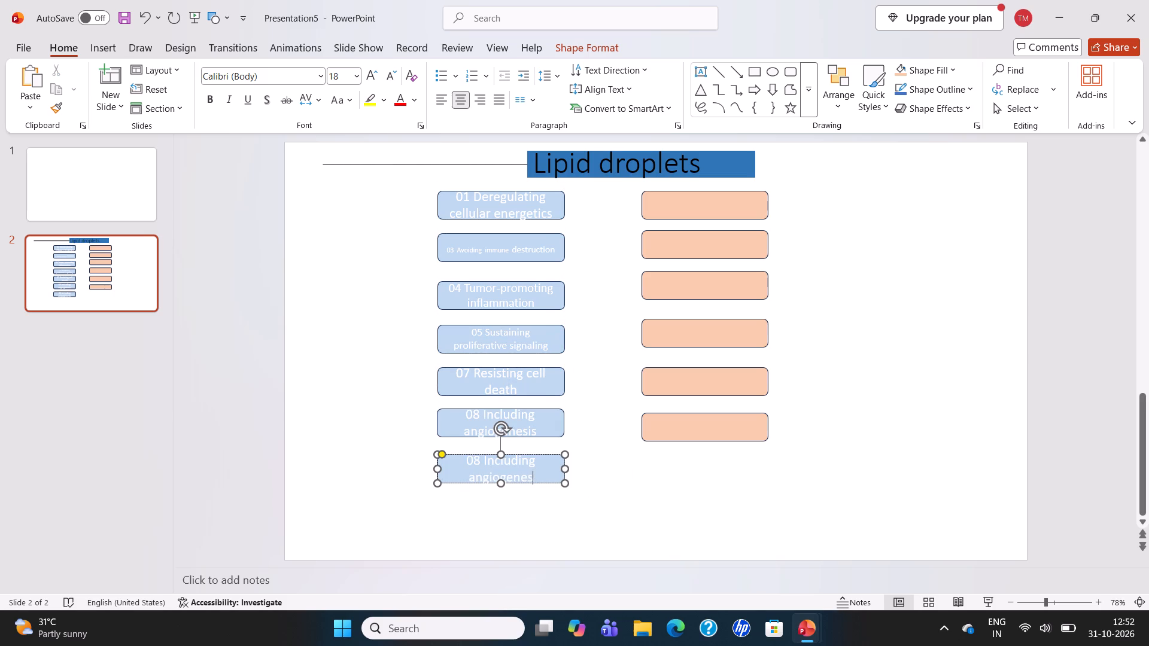
key(BackSpace)
key(BackSpace)
key(BackSpace)
key(BackSpace)
key(BackSpace)
key(BackSpace)
key(BackSpace)
key(BackSpace)
key(BackSpace)
key(BackSpace)
key(BackSpace)
key(BackSpace)
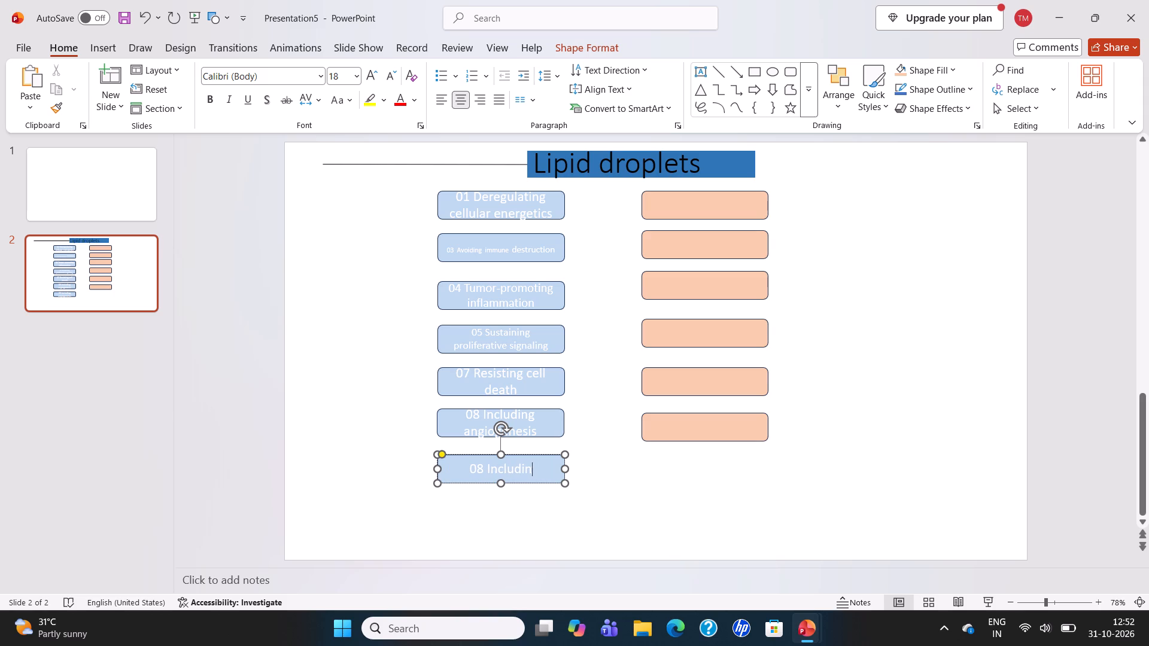
key(BackSpace)
key(BackSpace)
key(BackSpace)
key(BackSpace)
key(BackSpace)
key(BackSpace)
key(BackSpace)
key(BackSpace)
key(BackSpace)
key(BackSpace)
key(9)
Complete the seventh light blue rectangle's label so it reads "09 Activating invasion & metastasis".
key(space)
key(shift+a)
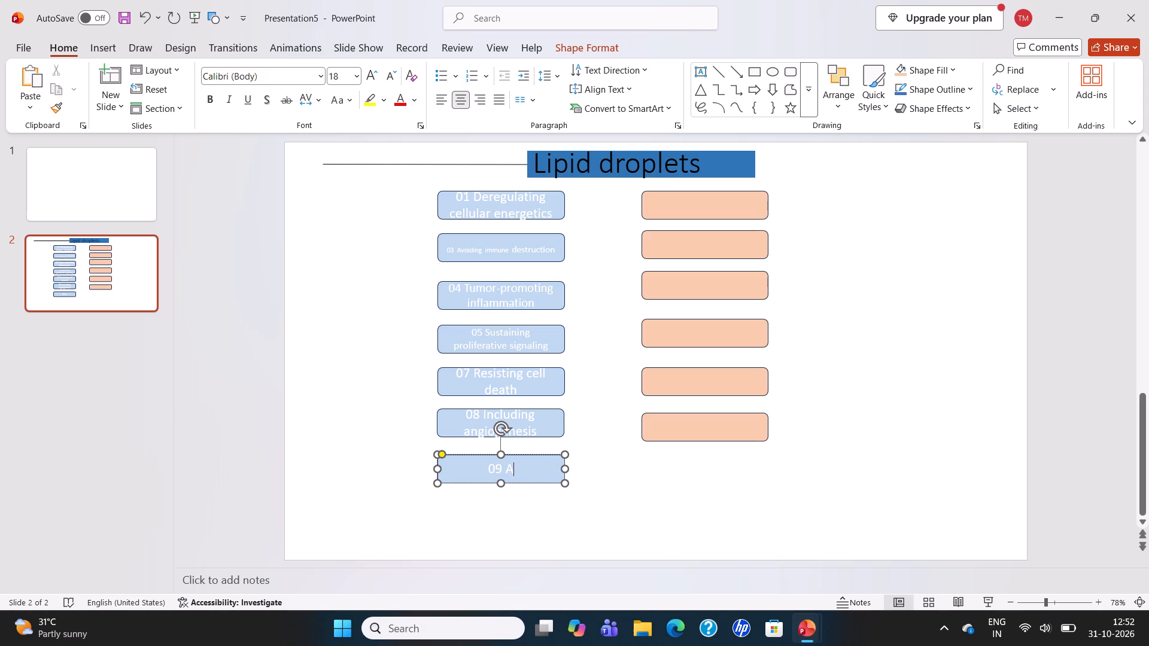
text(cti)
key(v)
text(ating)
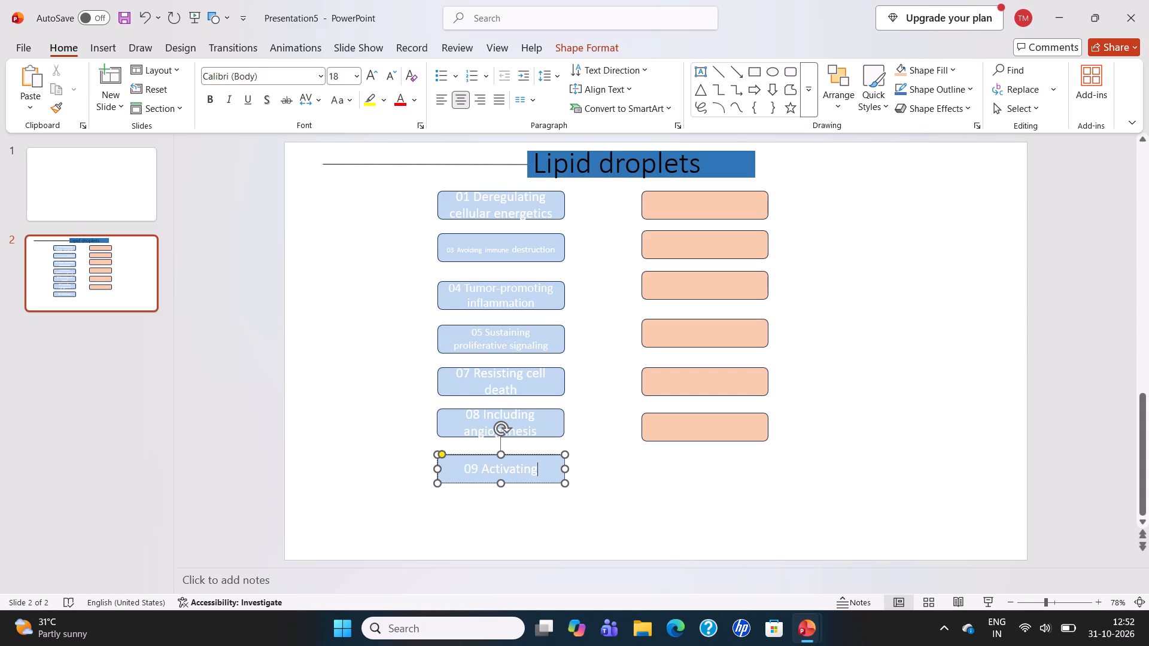
key(space)
text(in)
text(vas)
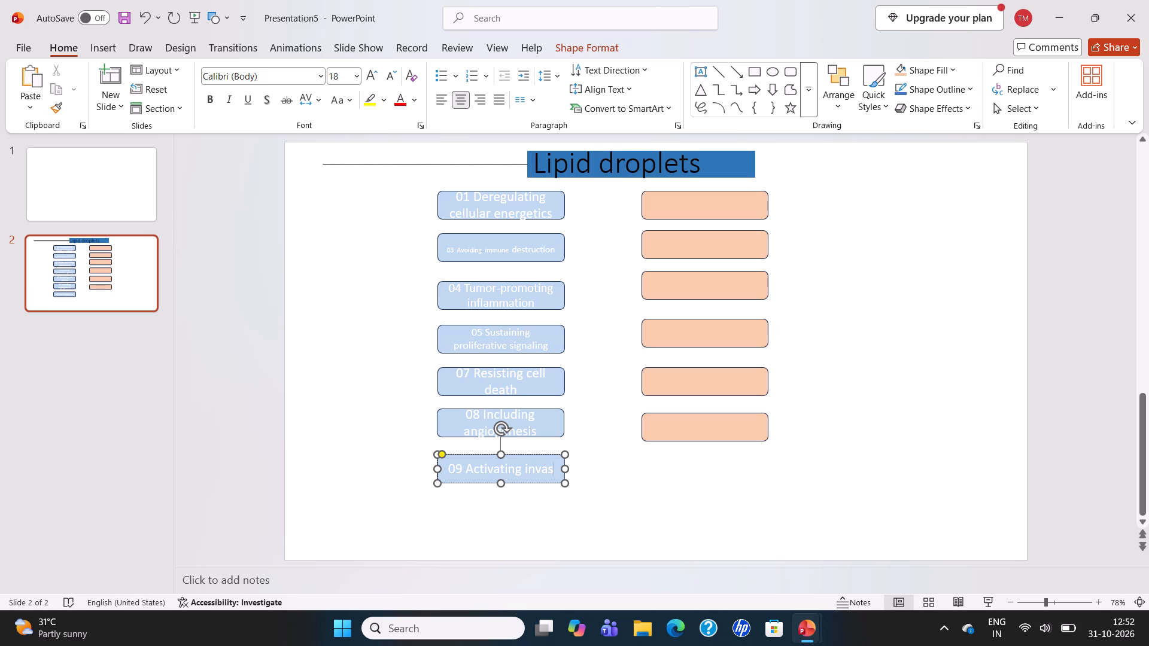
text(ion)
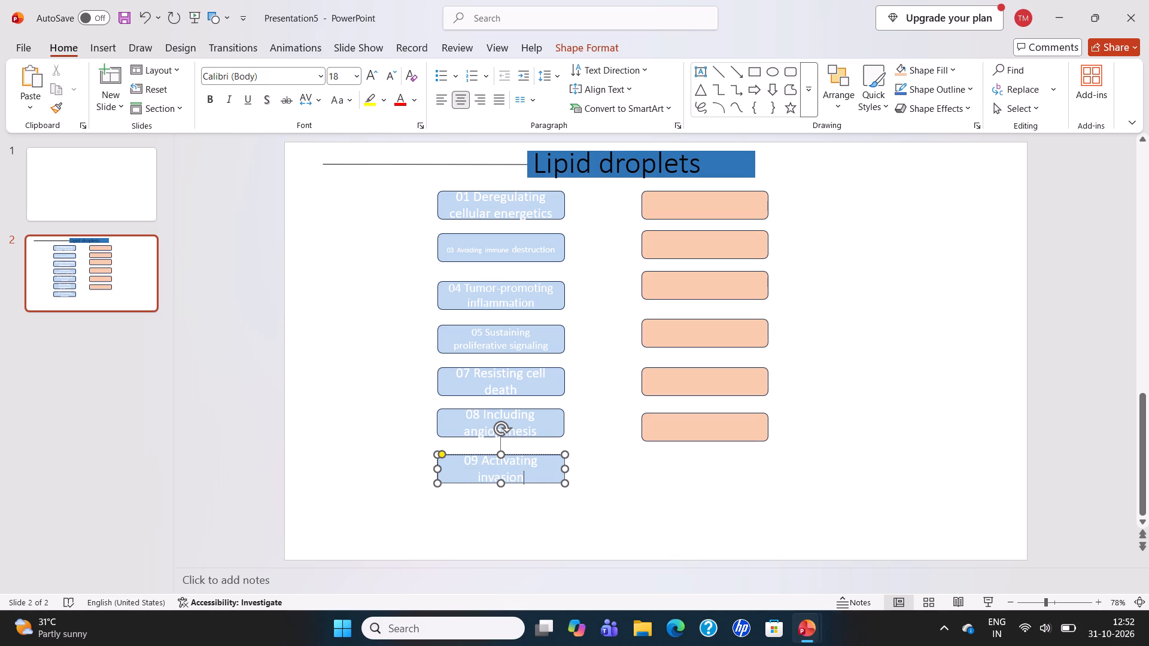
key(space)
key(shift+ampersand)
key(space)
key(m)
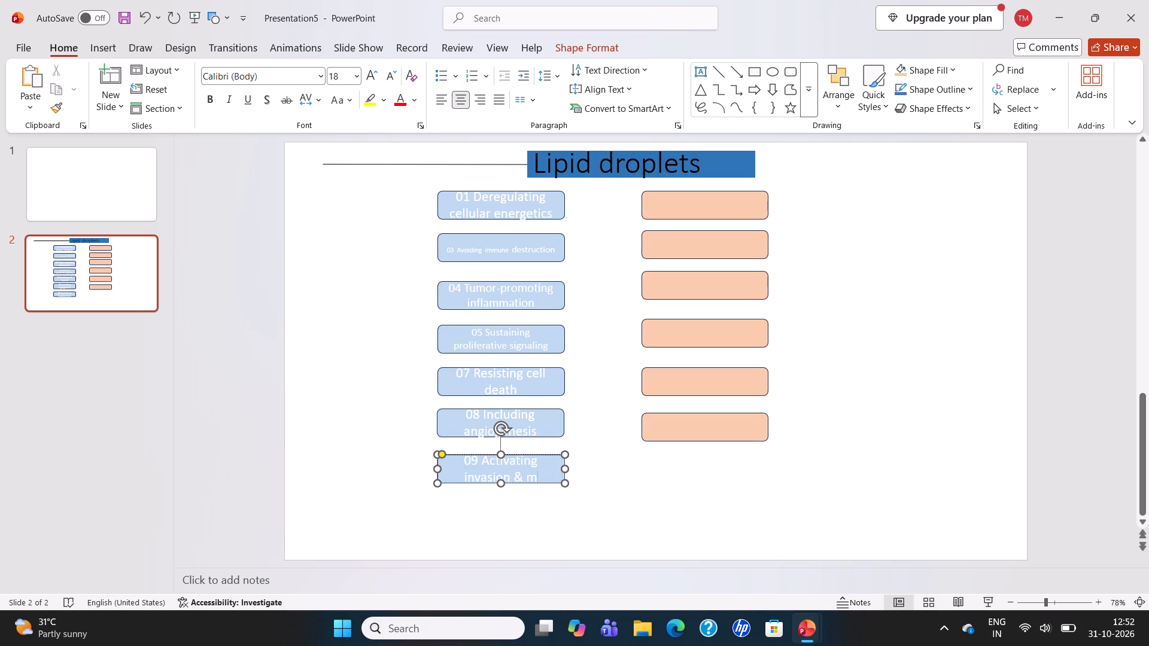
text(et)
text(ast)
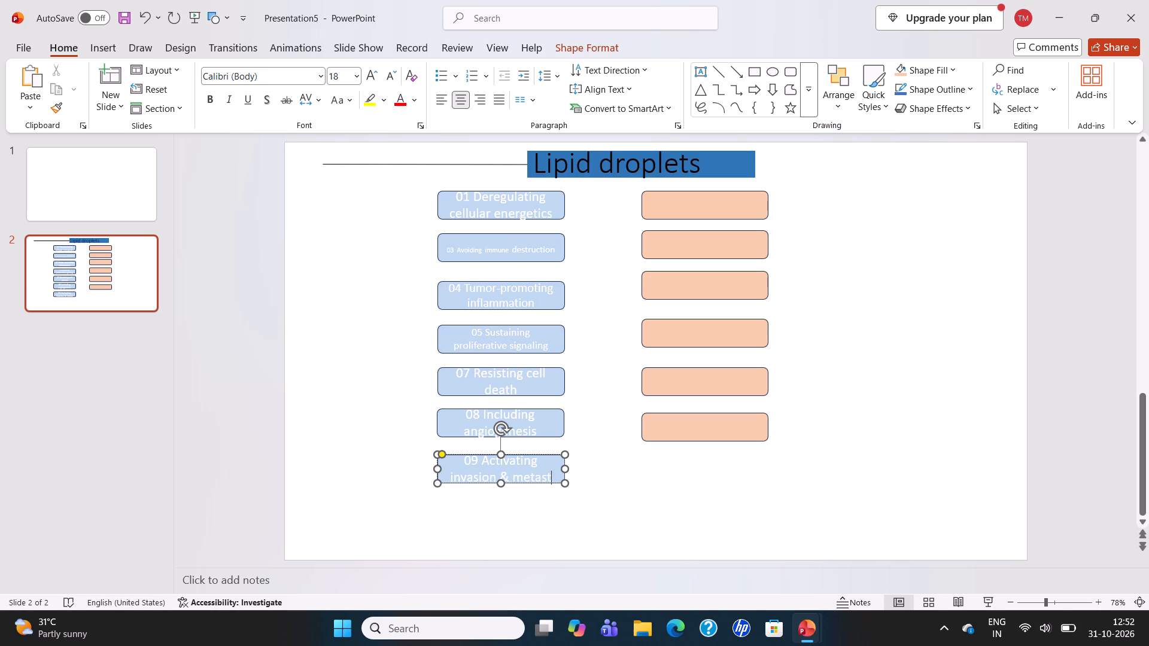
key(a)
key(s)
text(is)
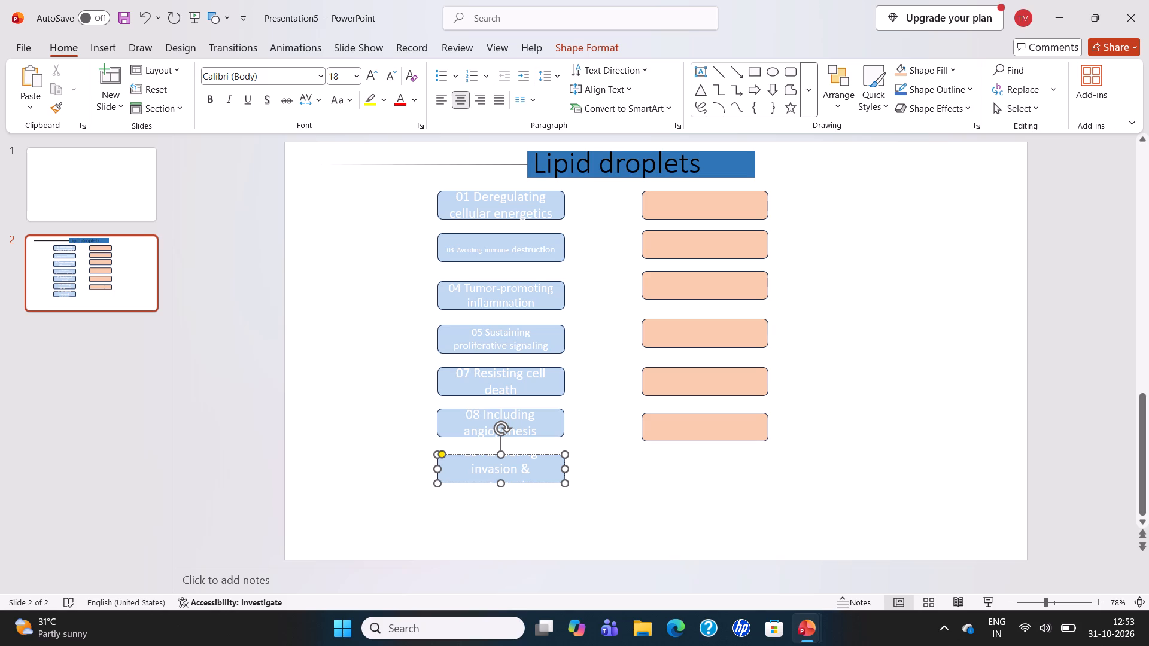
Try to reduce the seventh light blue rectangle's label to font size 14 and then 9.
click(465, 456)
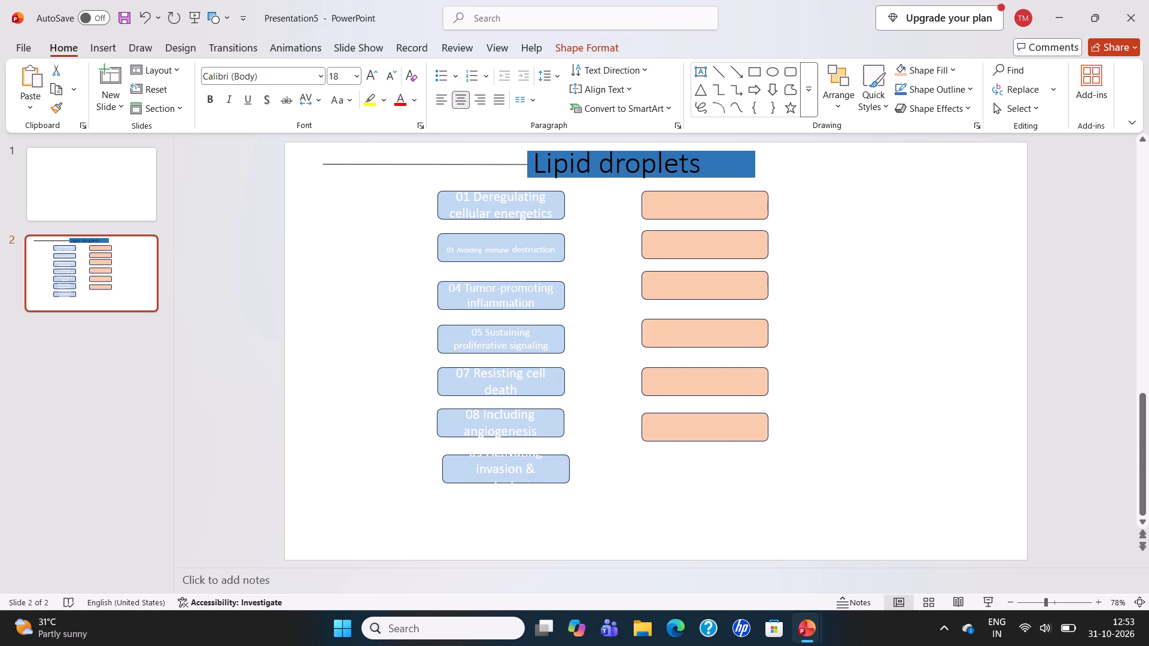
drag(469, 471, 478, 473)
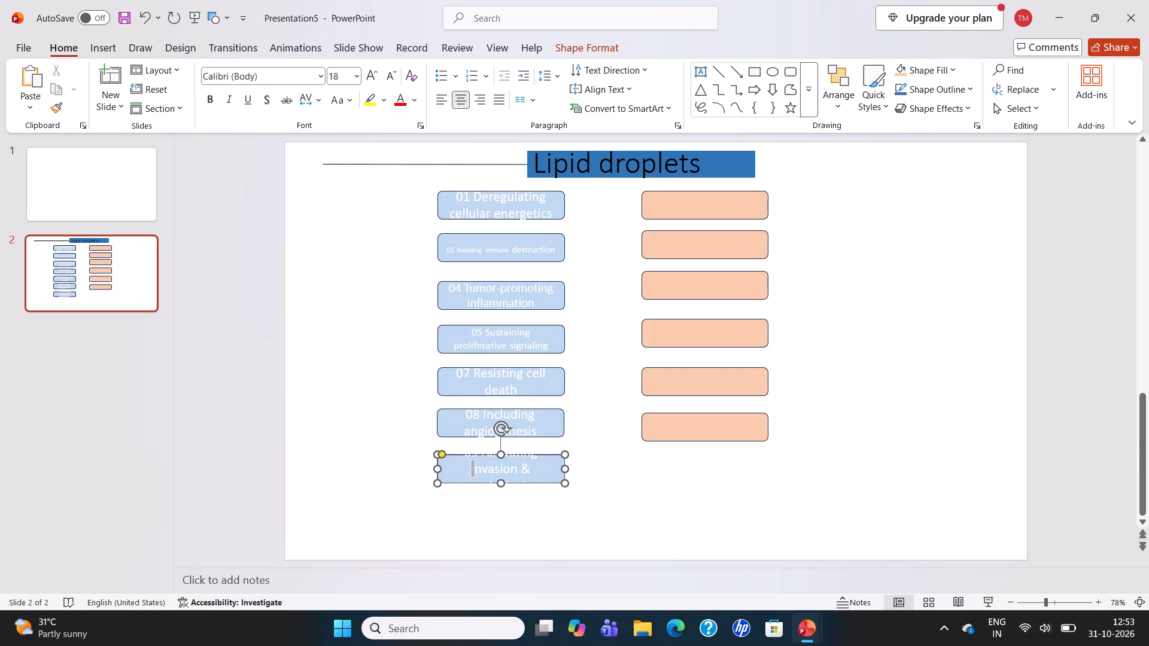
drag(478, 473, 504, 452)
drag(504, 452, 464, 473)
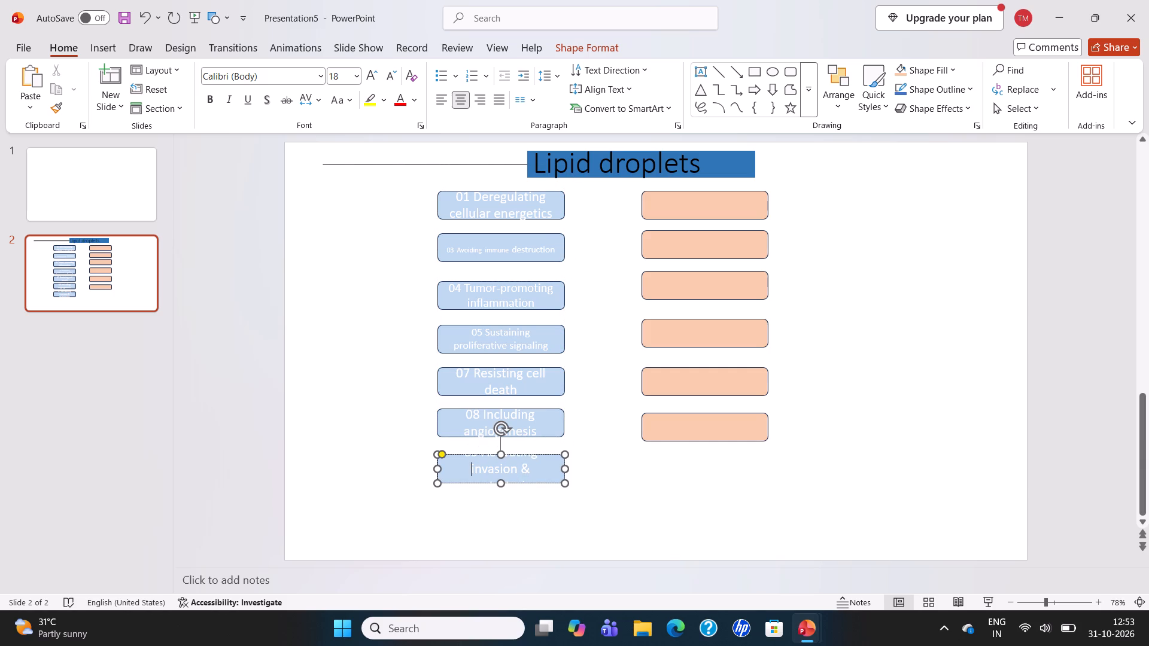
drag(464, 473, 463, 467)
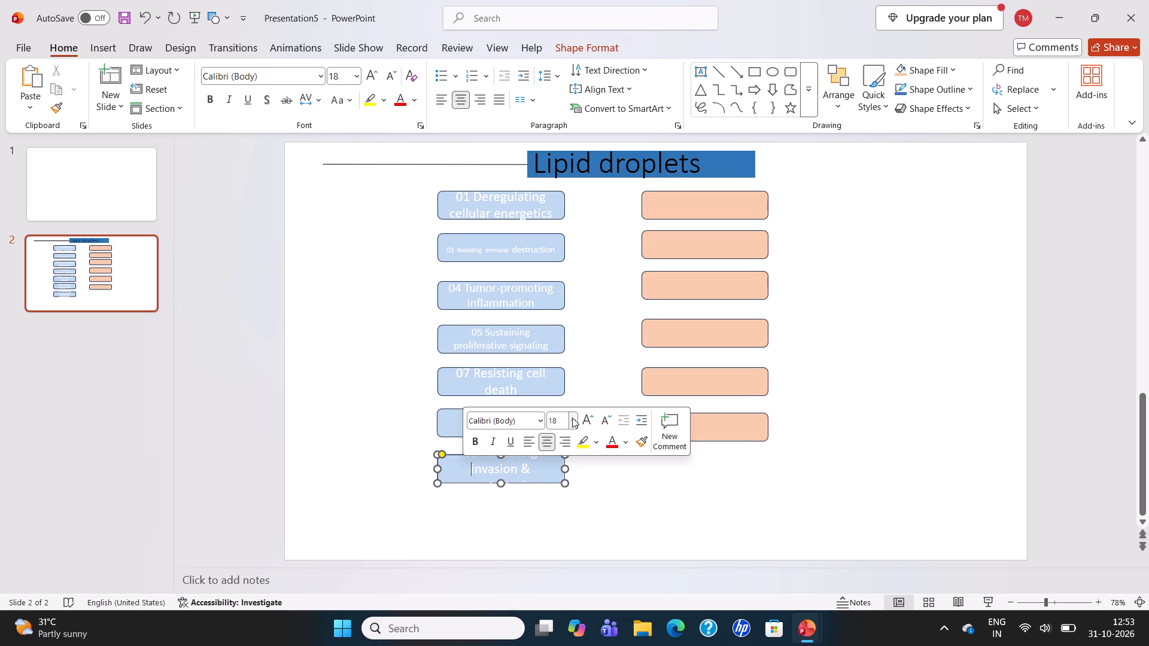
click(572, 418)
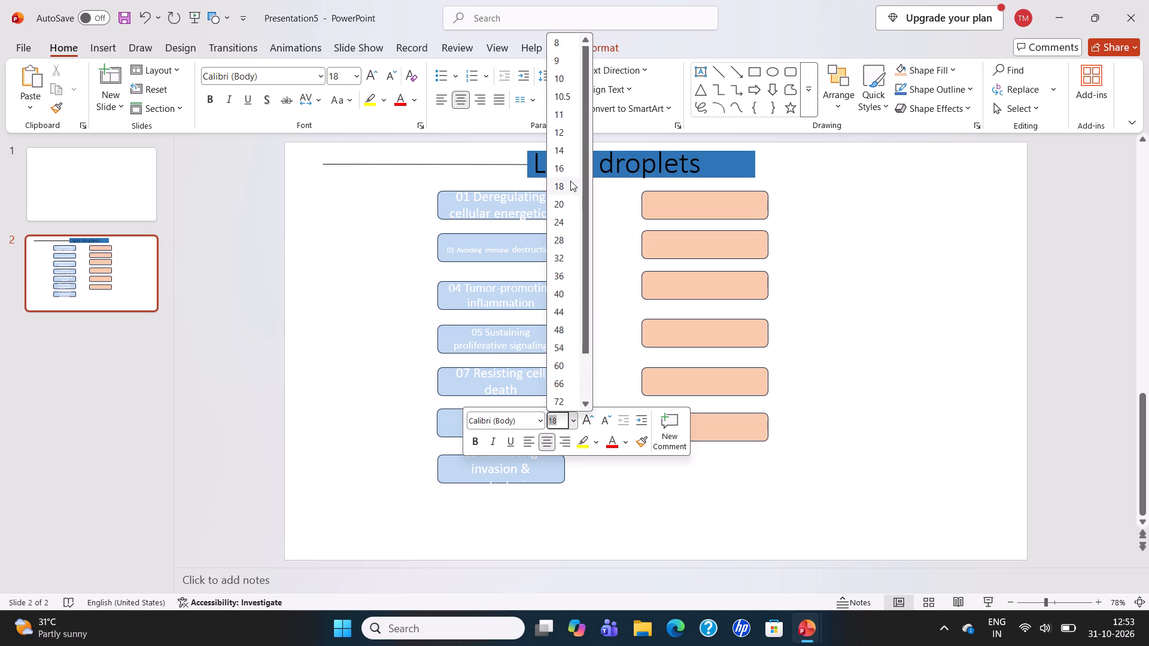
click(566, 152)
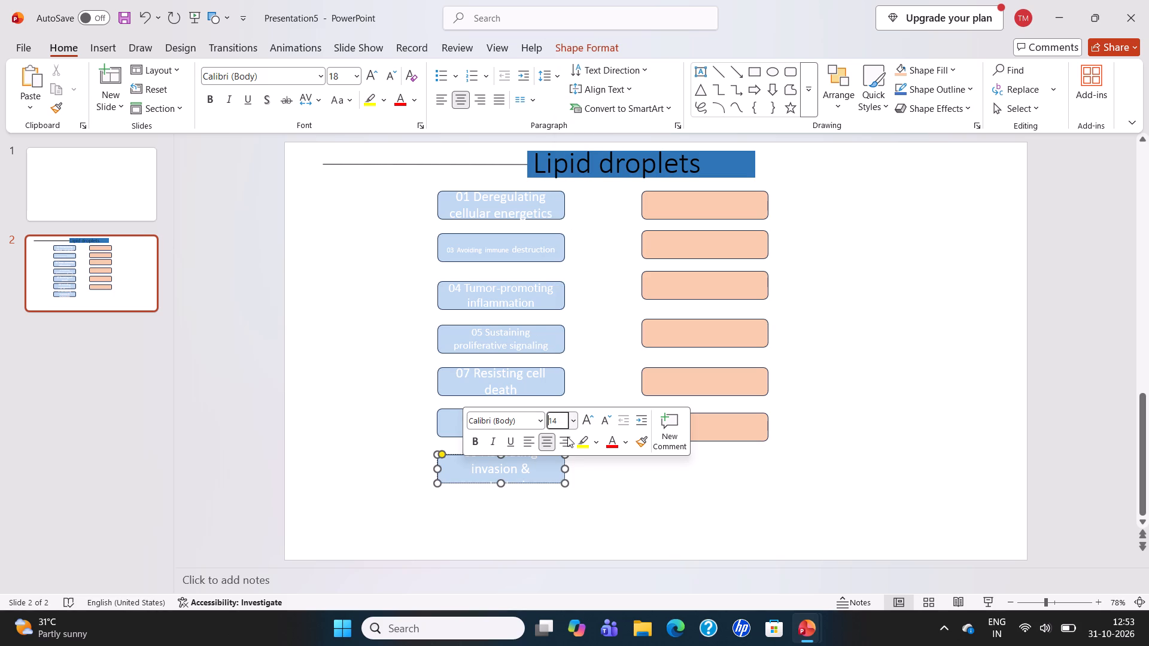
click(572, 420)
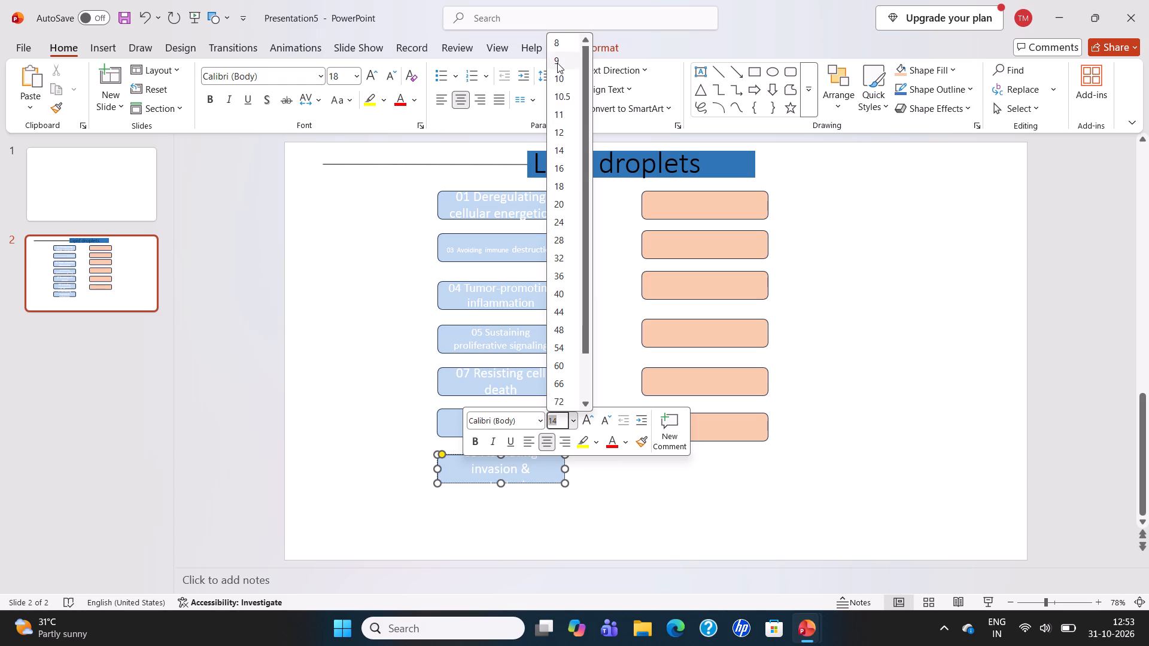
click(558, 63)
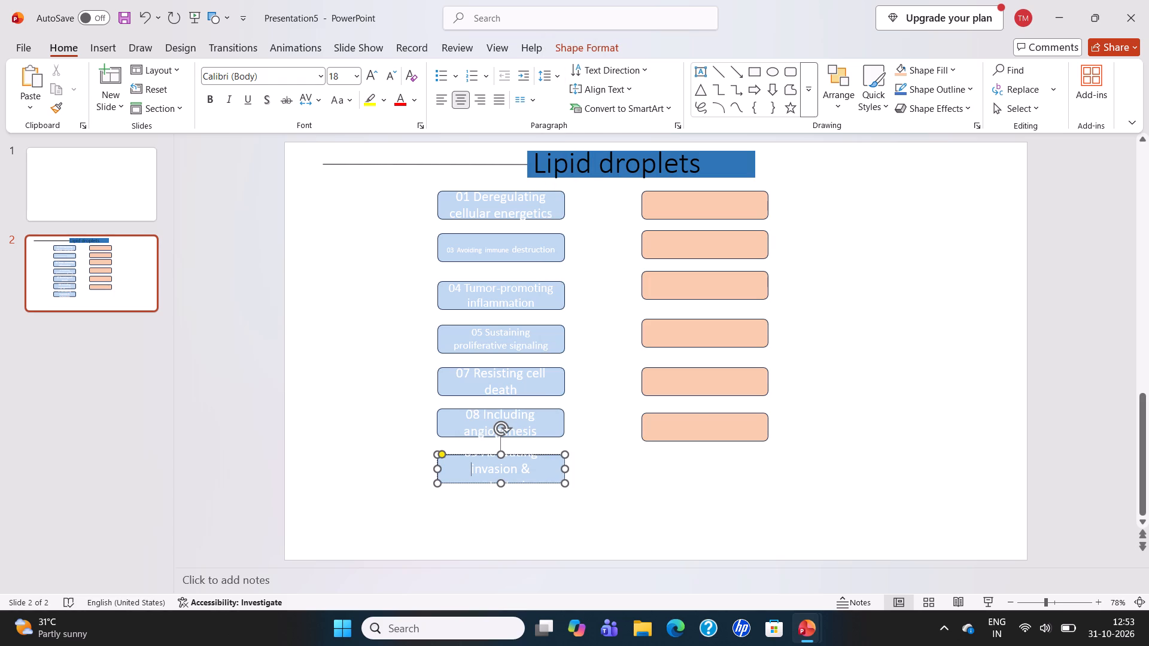
Set the word "invasion" in the seventh light blue rectangle's label to font size 9.
drag(460, 449, 484, 469)
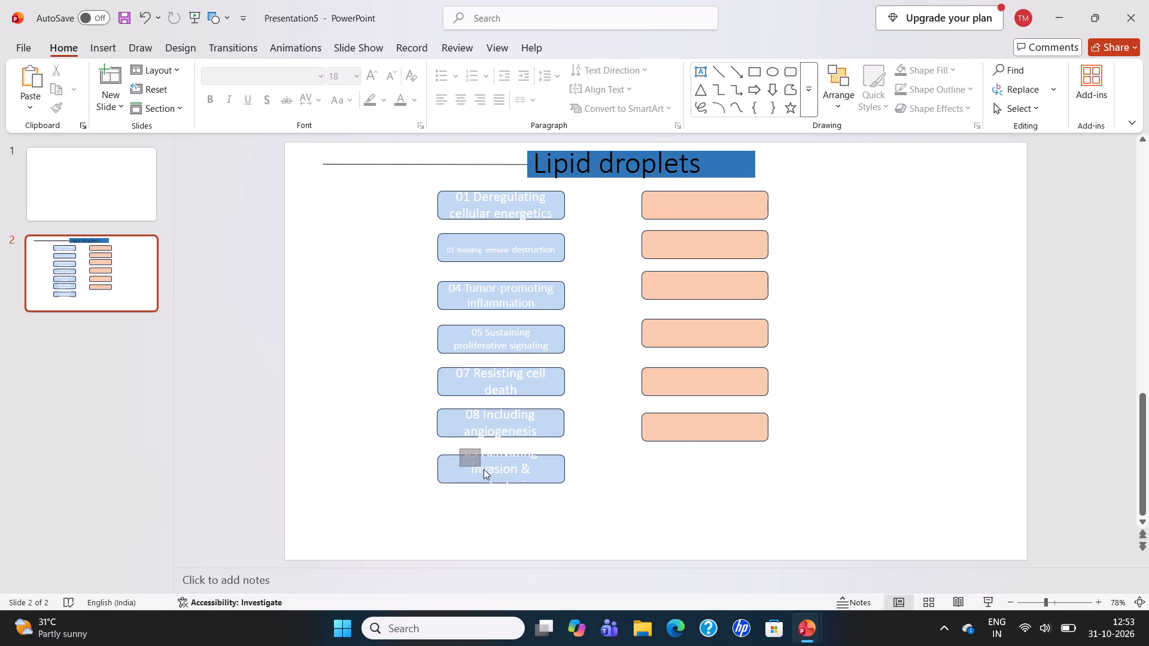
drag(484, 469, 600, 497)
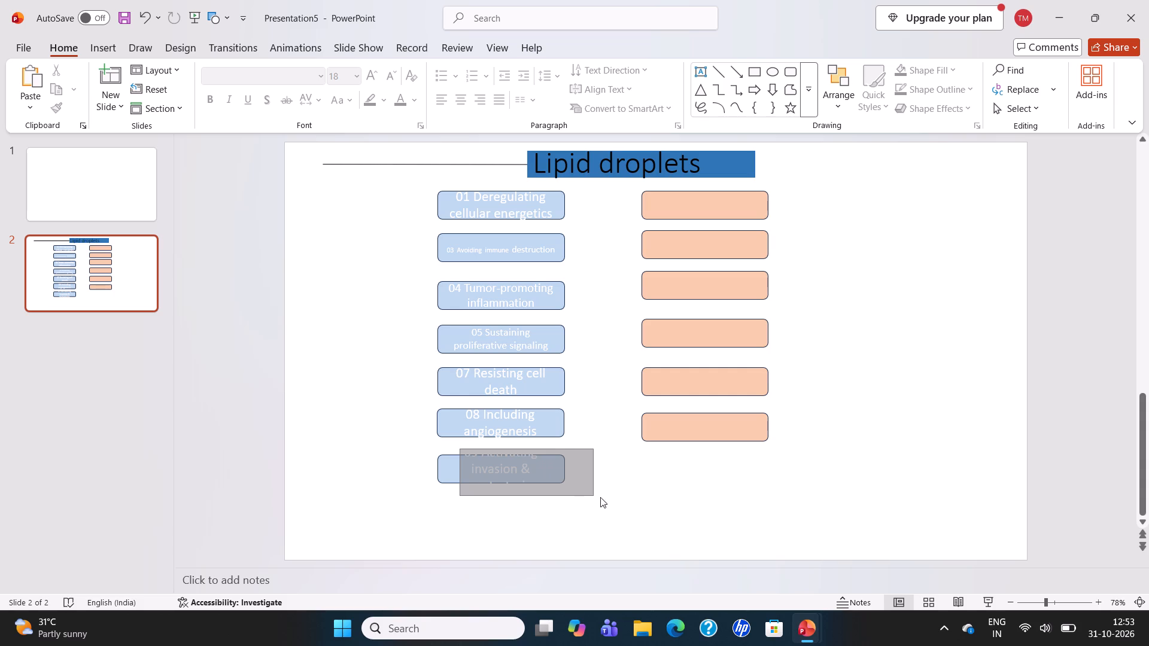
drag(600, 497, 627, 499)
drag(627, 499, 479, 446)
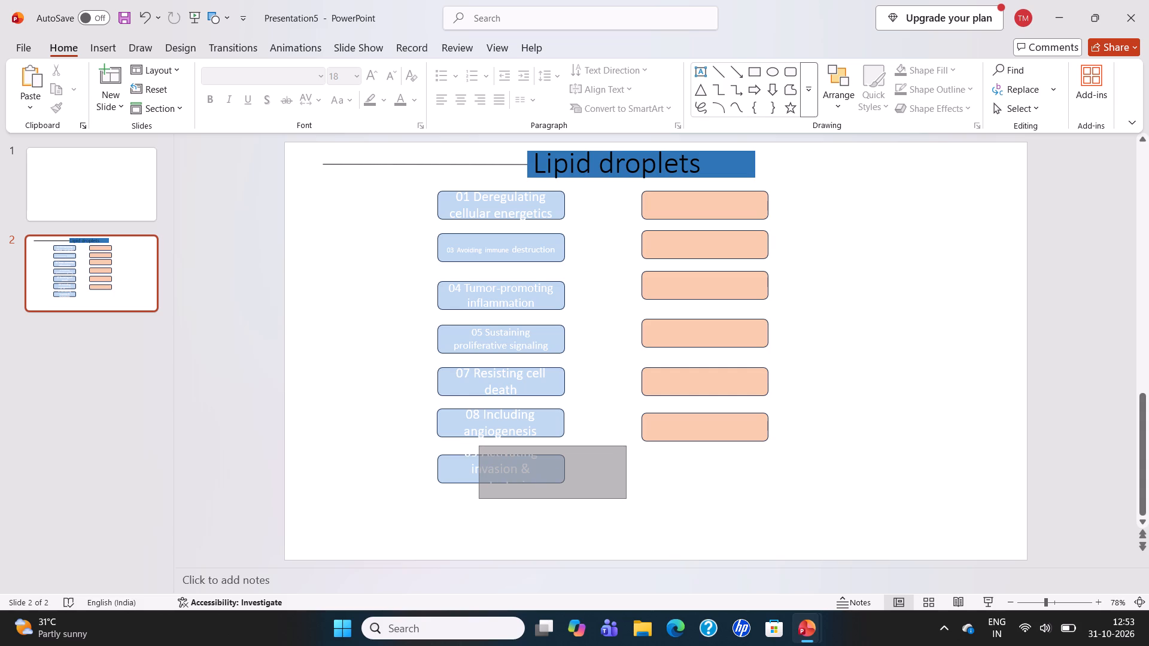
drag(461, 449, 504, 493)
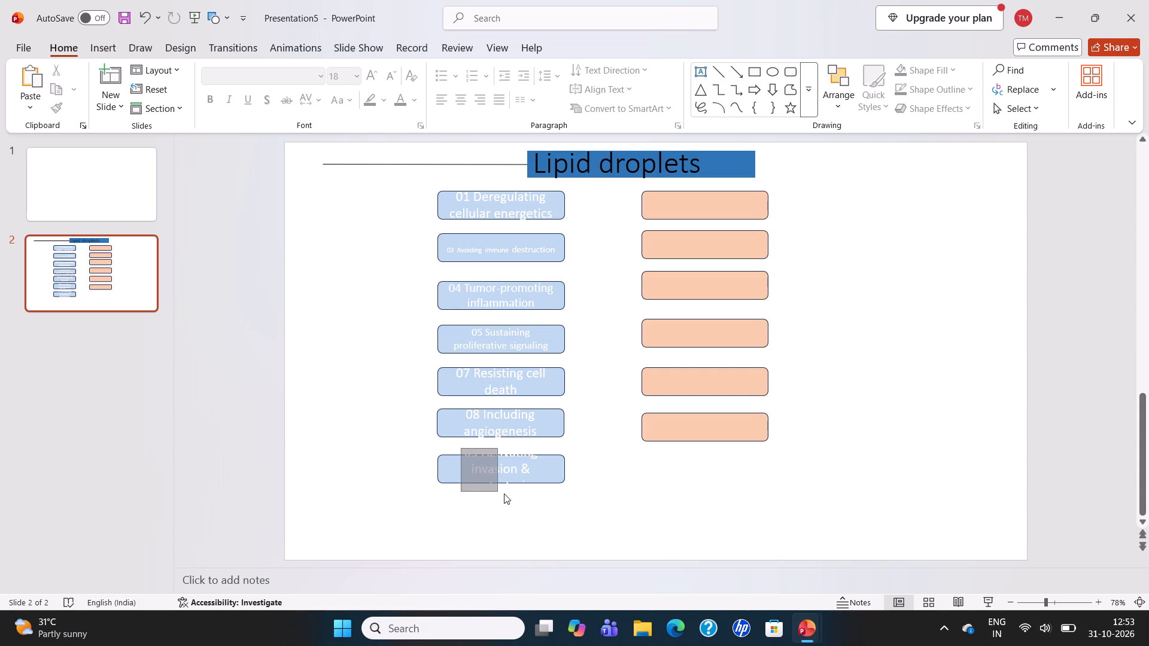
drag(504, 493, 543, 491)
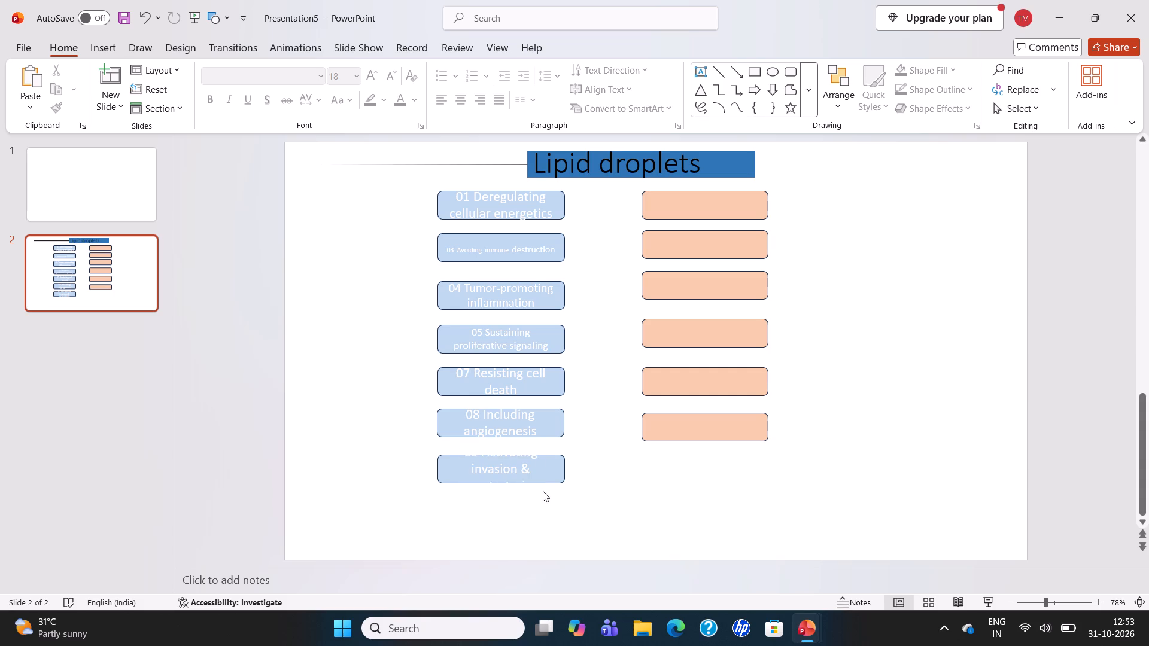
right_click(496, 469)
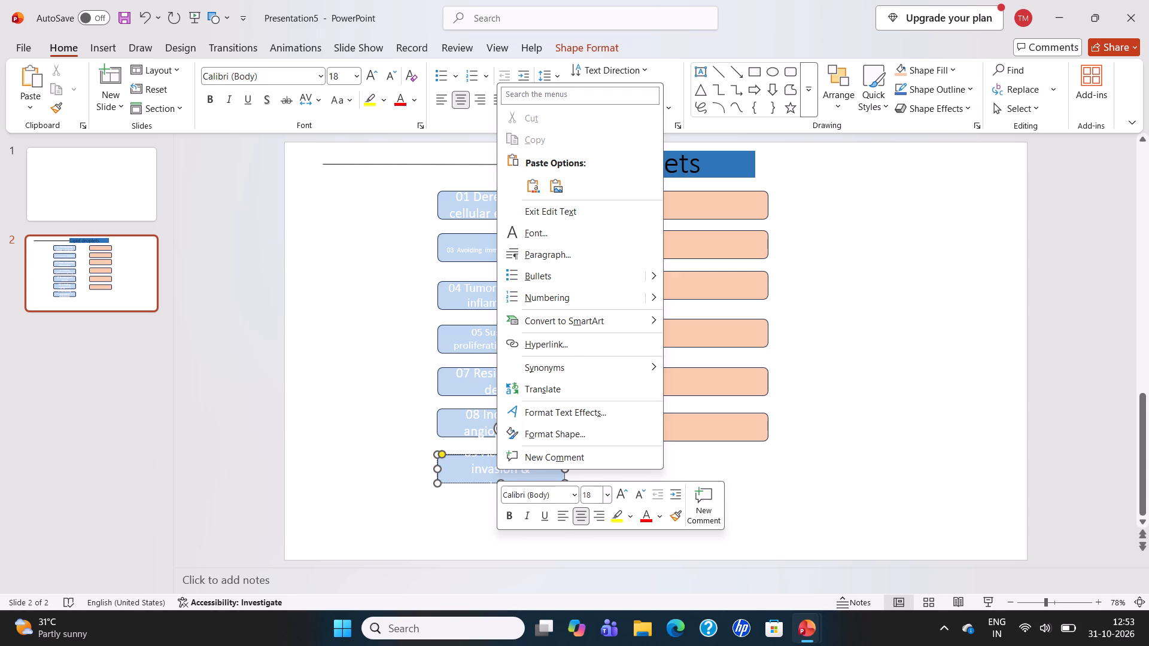
click(608, 496)
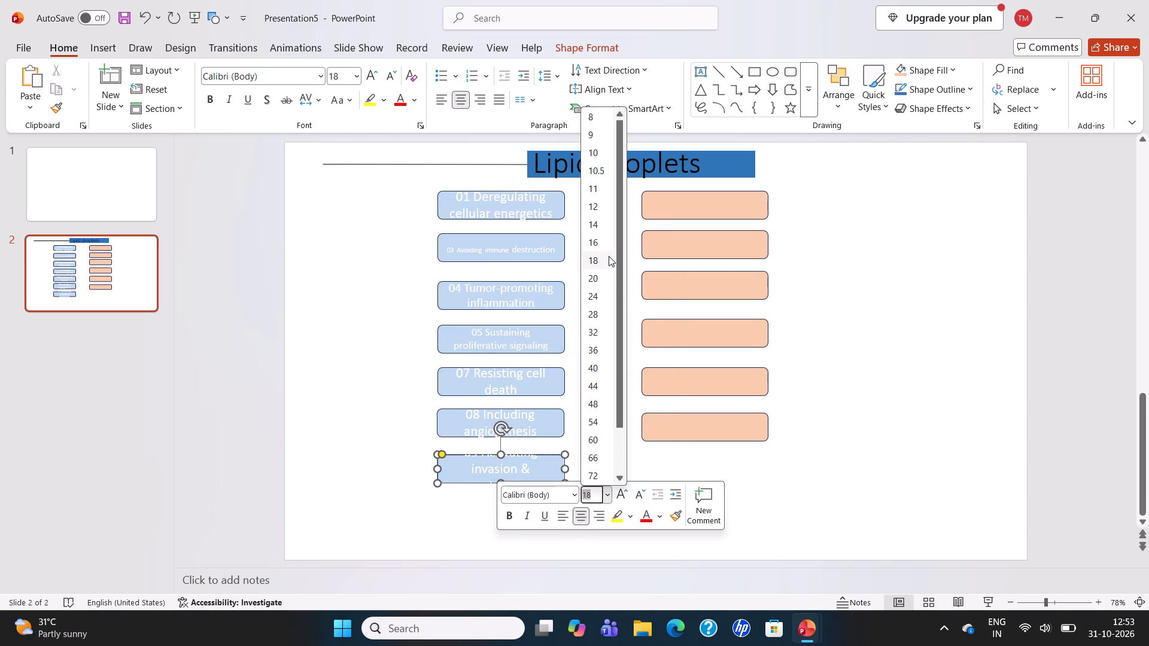
click(601, 170)
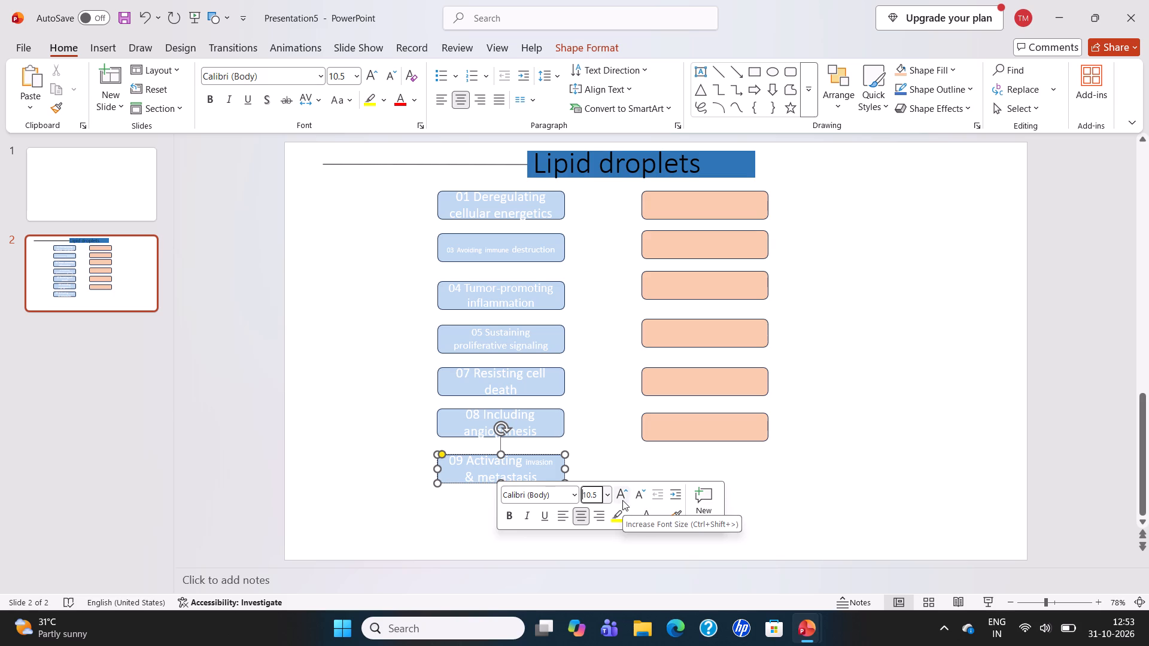
click(607, 495)
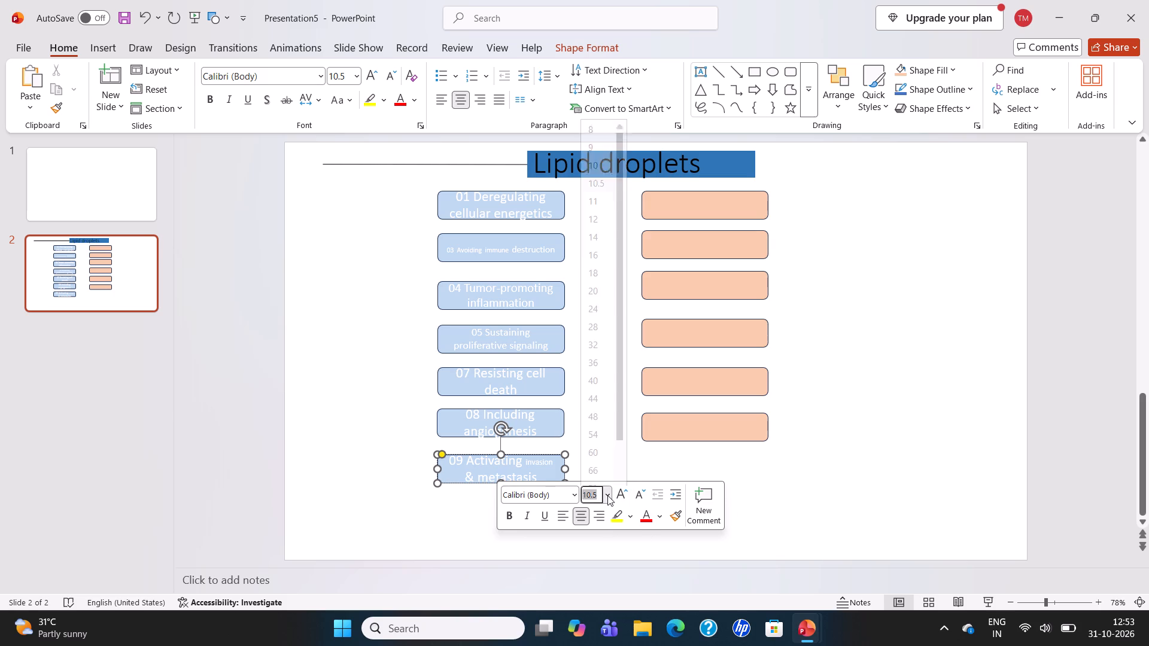
click(601, 135)
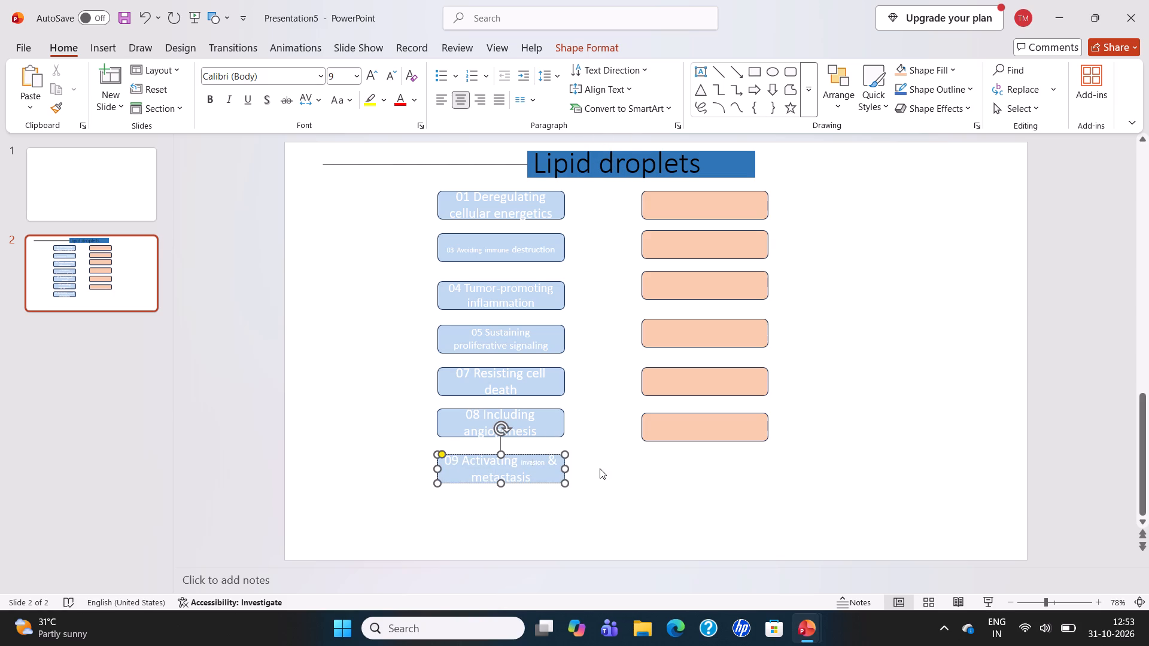
click(634, 435)
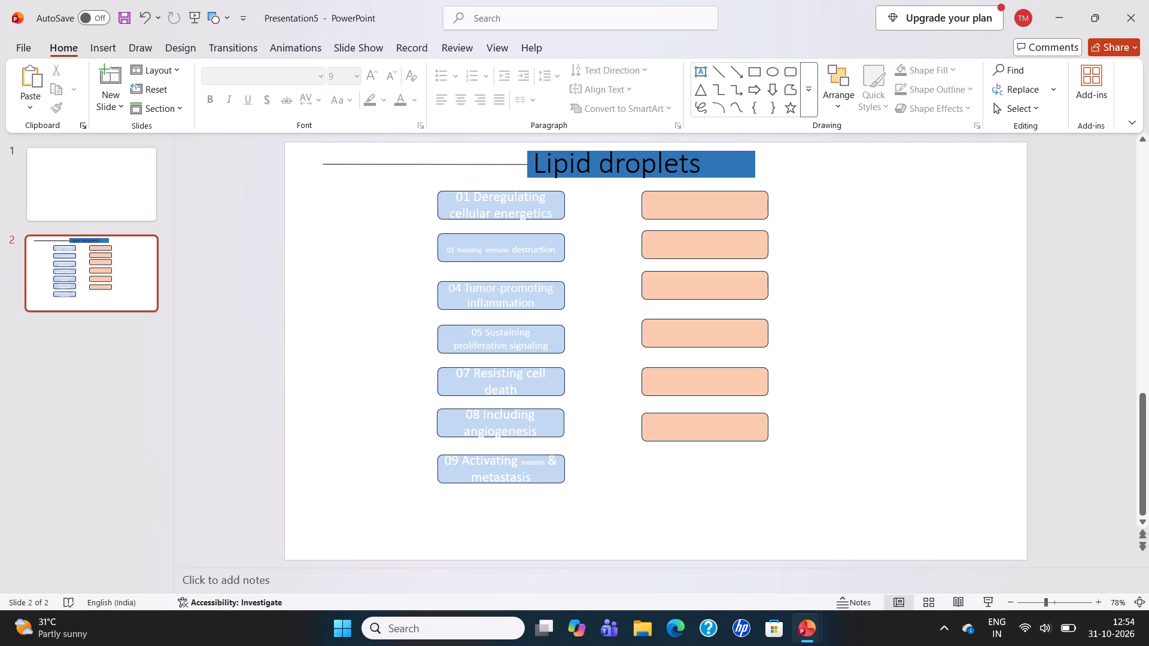
Set the first light blue rectangle's label "01 Deregulating cellular energetics" to font size 12.
drag(454, 195, 473, 203)
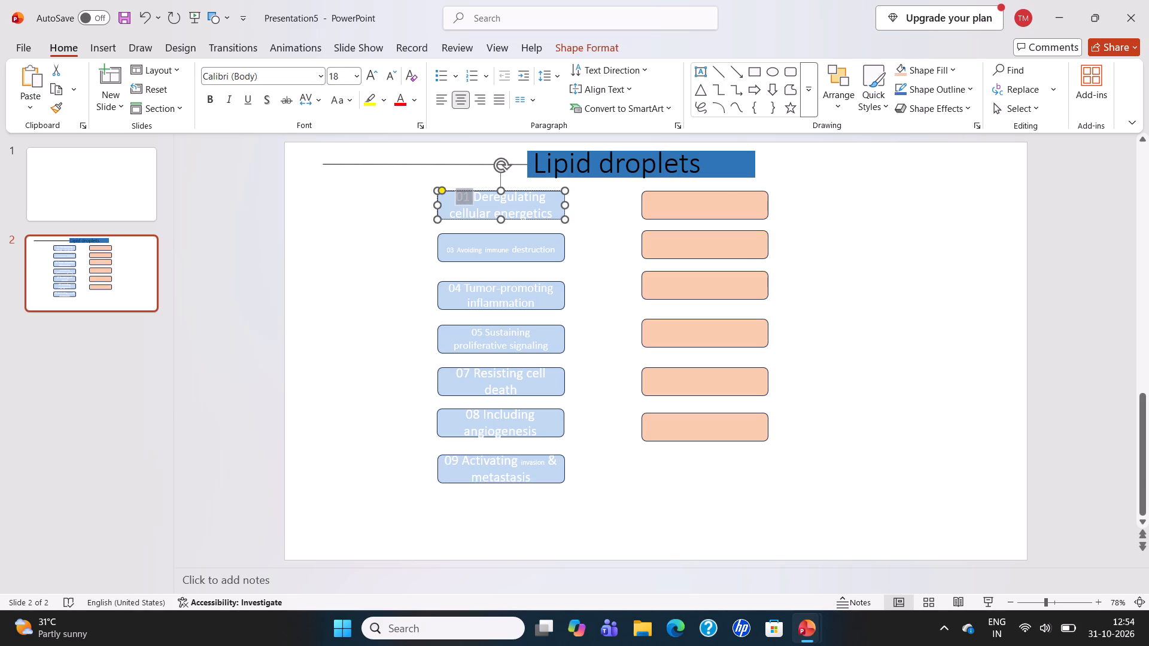
drag(473, 203, 498, 211)
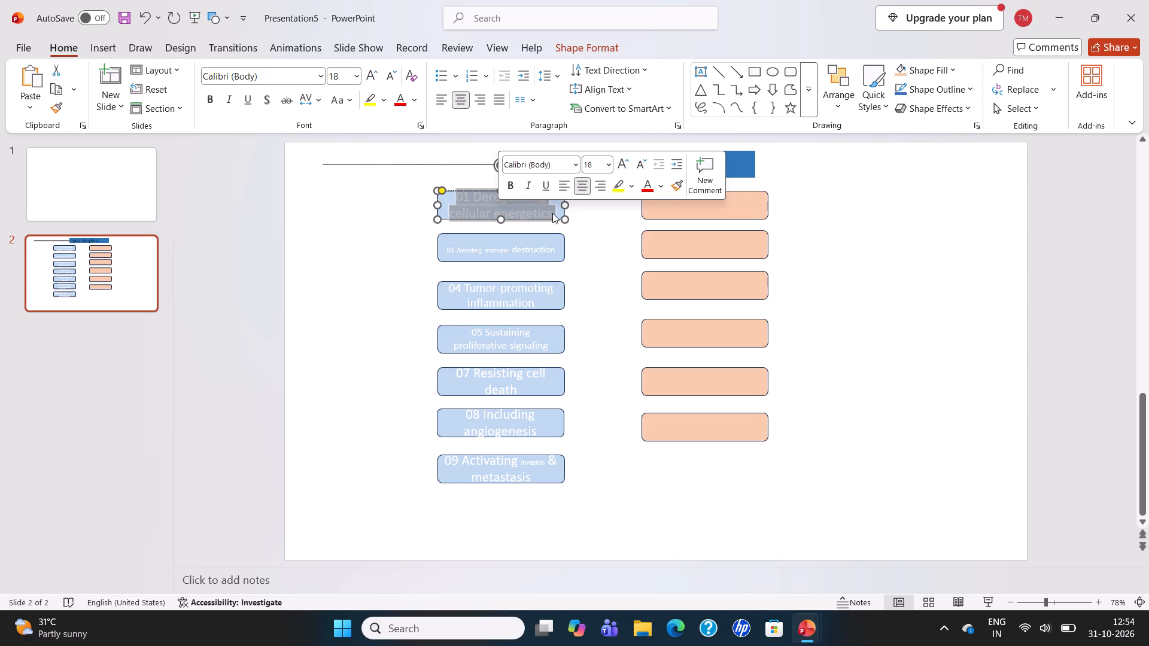
right_click(597, 205)
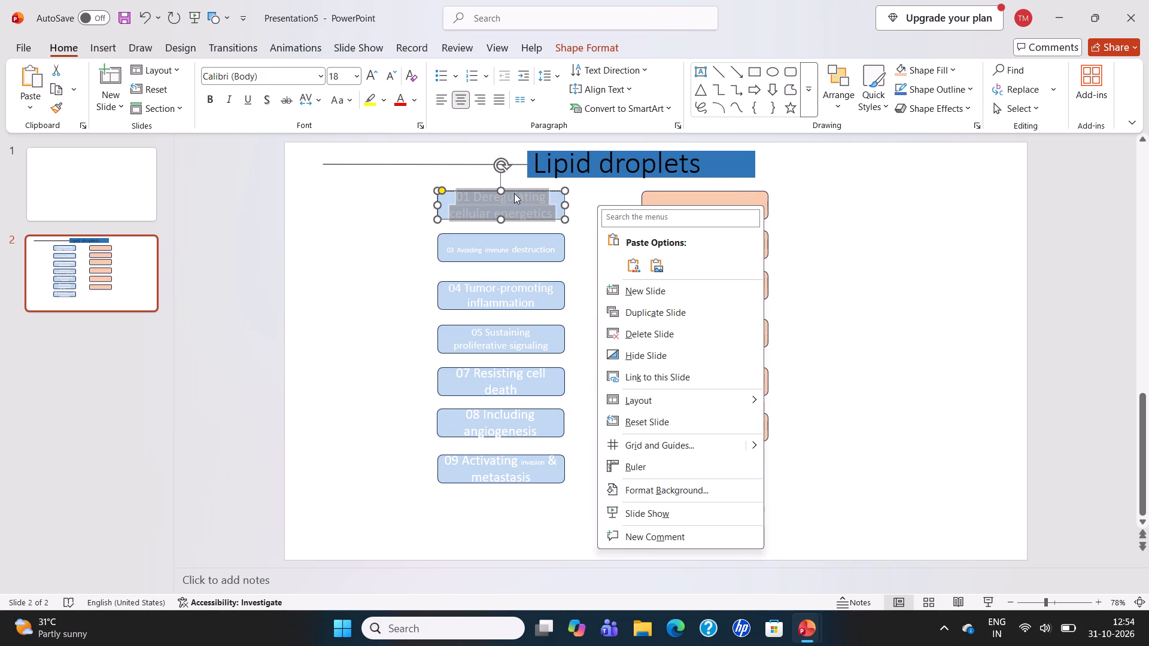
drag(455, 191, 475, 199)
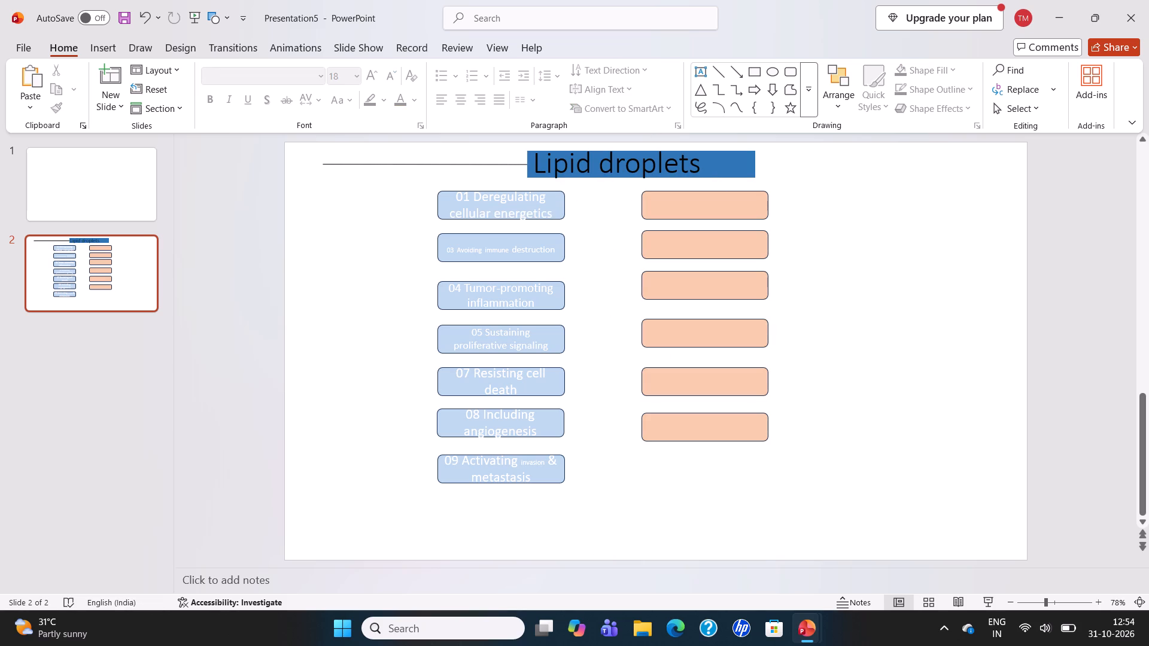
drag(475, 199, 462, 197)
drag(454, 197, 474, 204)
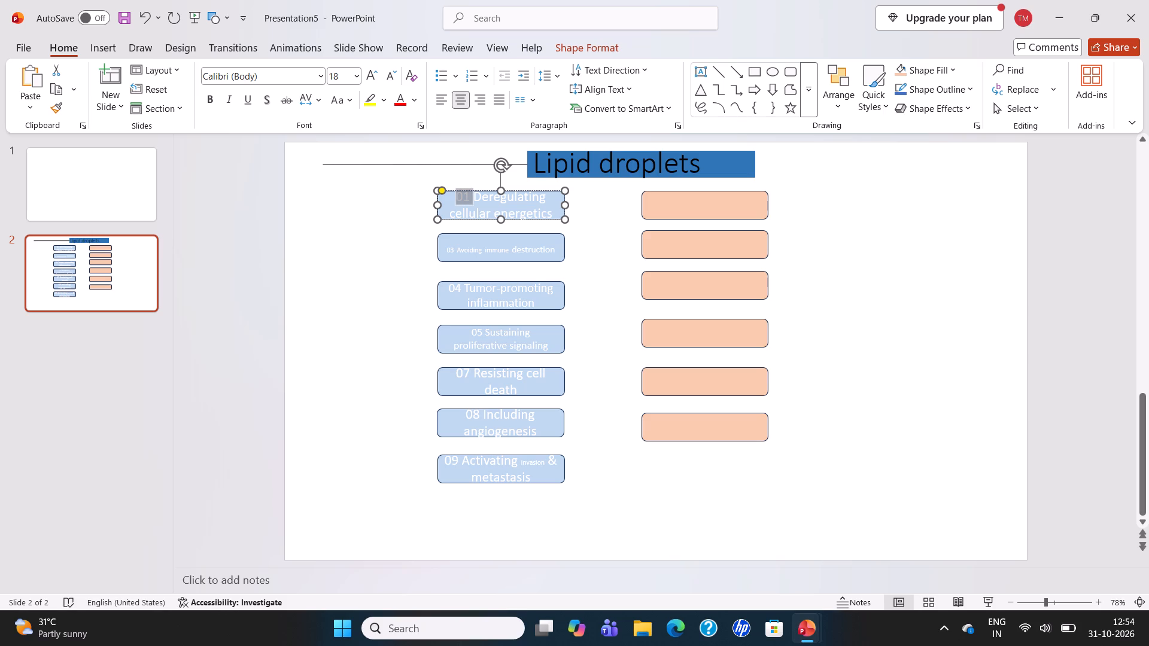
drag(474, 204, 530, 211)
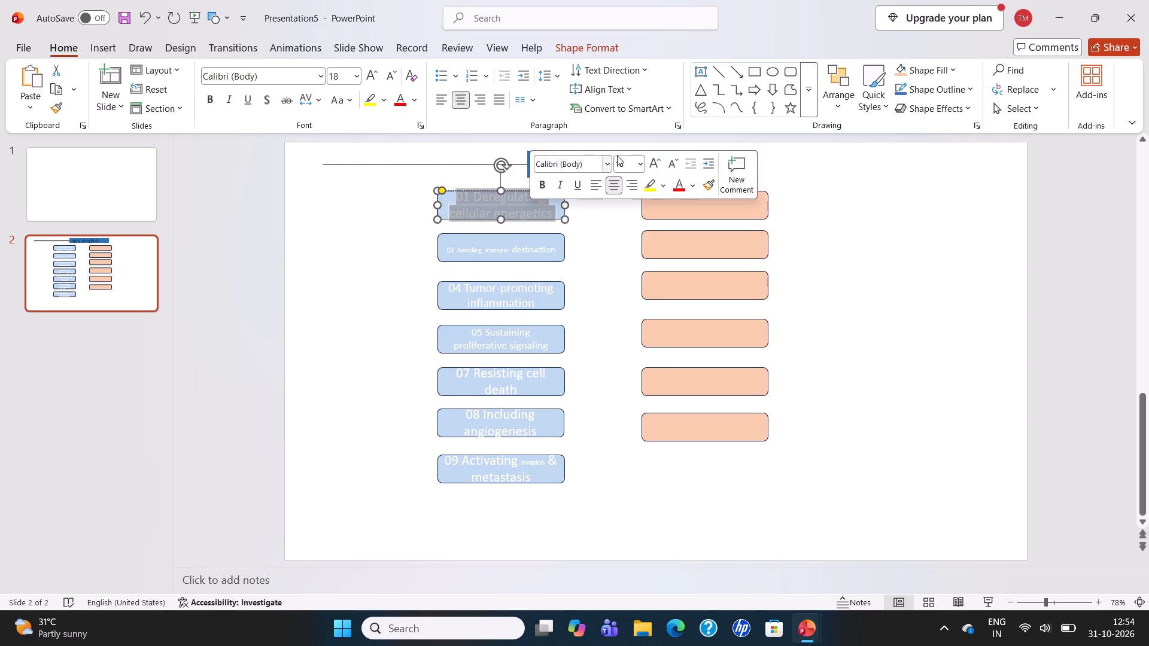
click(640, 161)
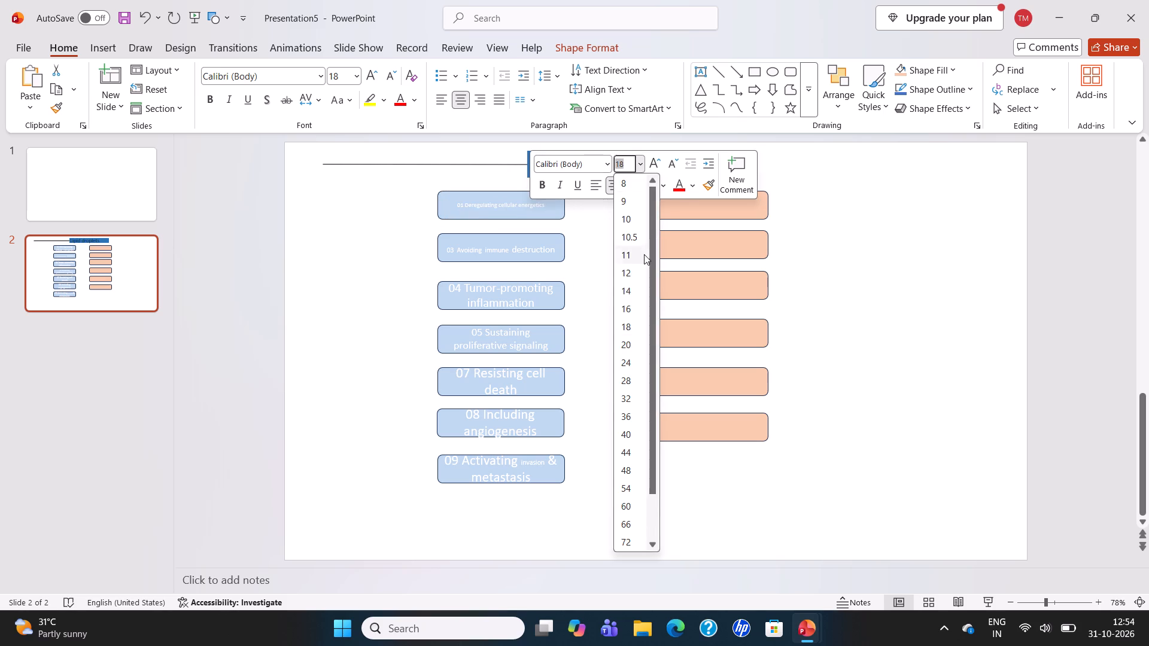
click(630, 273)
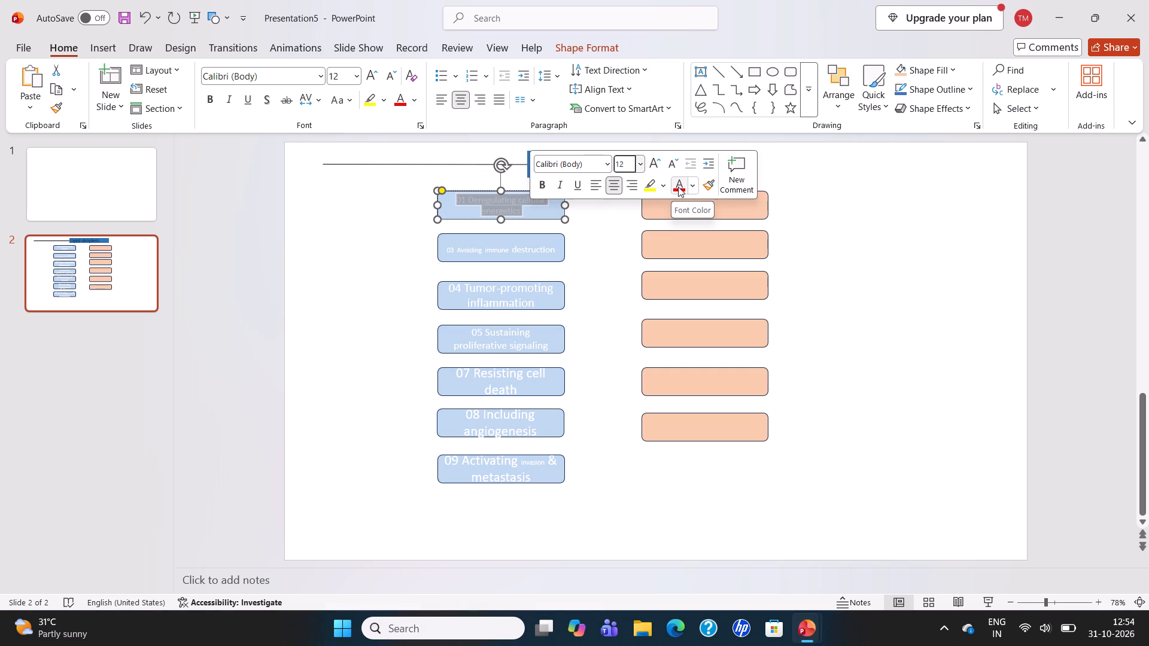
Highlight the first light blue rectangle's label text in yellow.
click(649, 180)
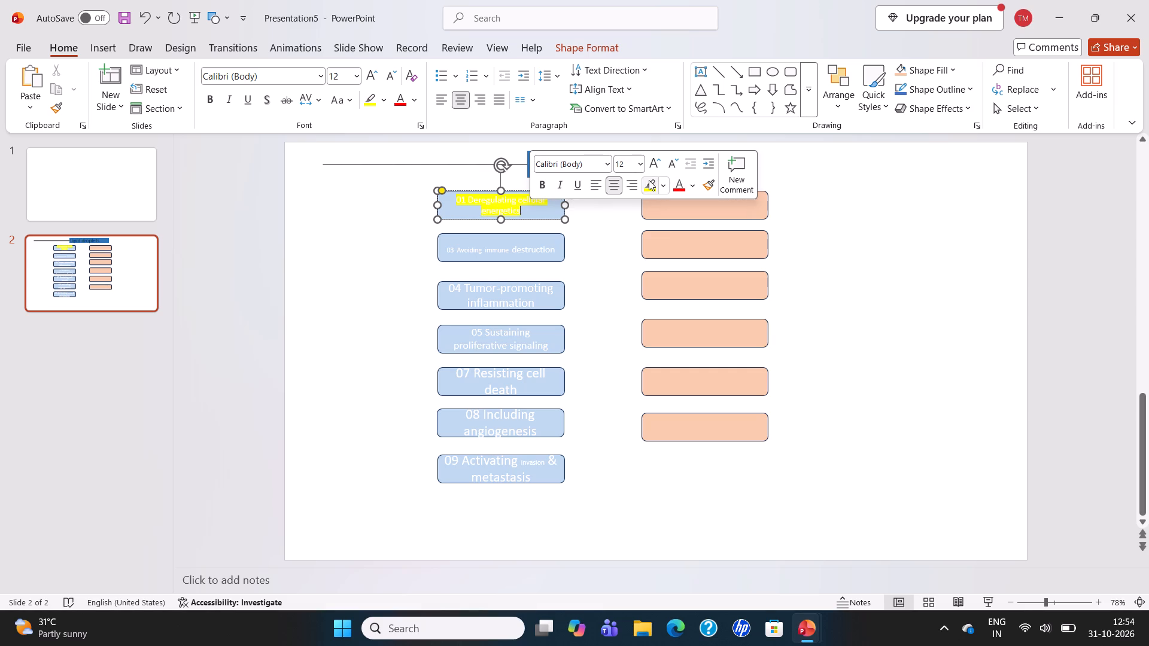
click(649, 180)
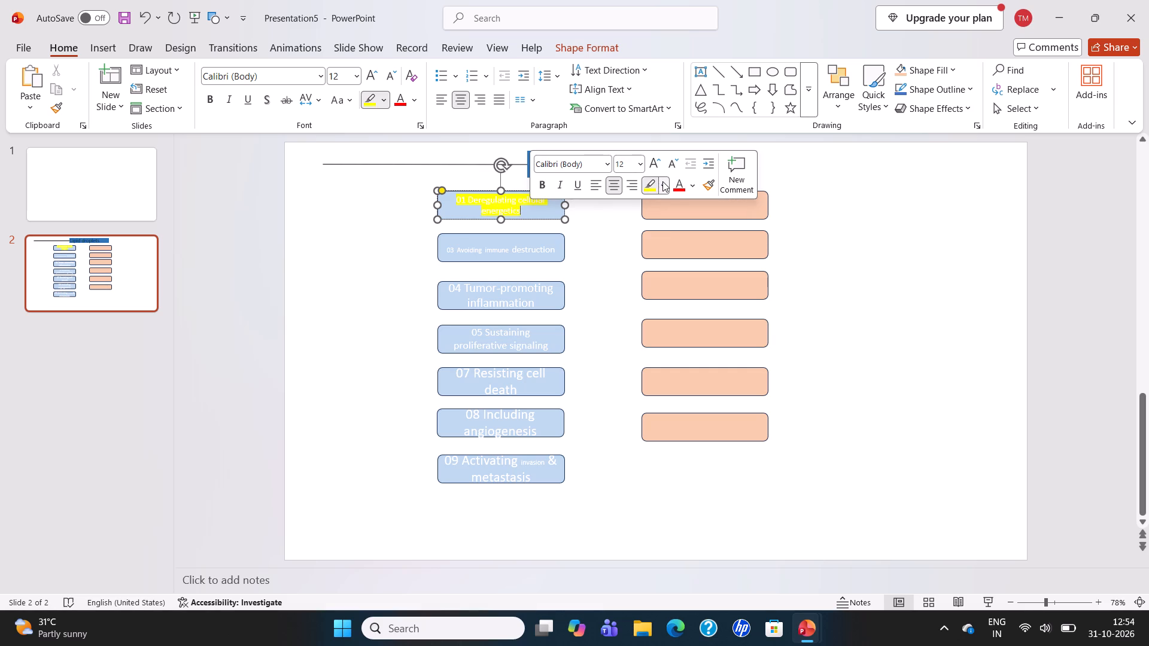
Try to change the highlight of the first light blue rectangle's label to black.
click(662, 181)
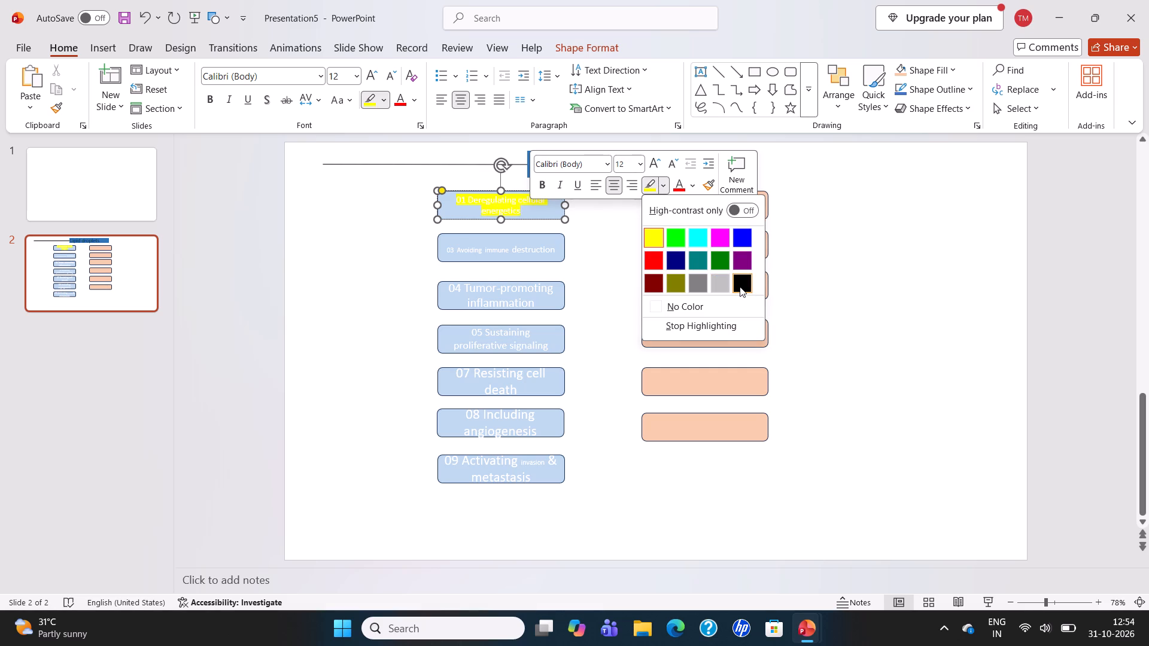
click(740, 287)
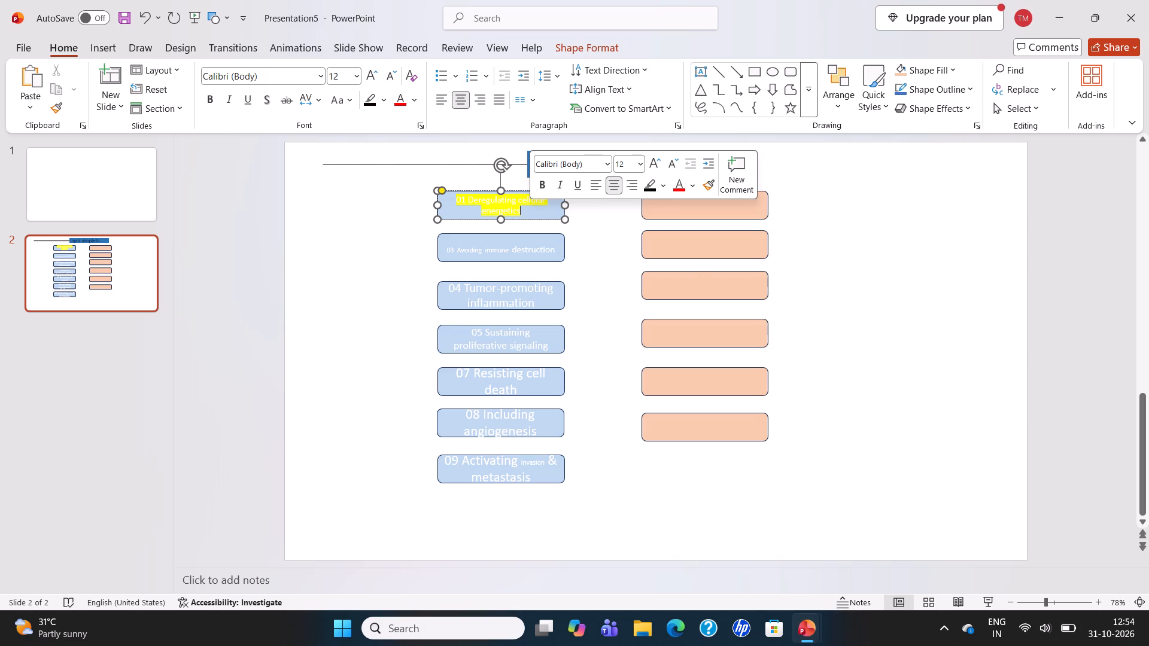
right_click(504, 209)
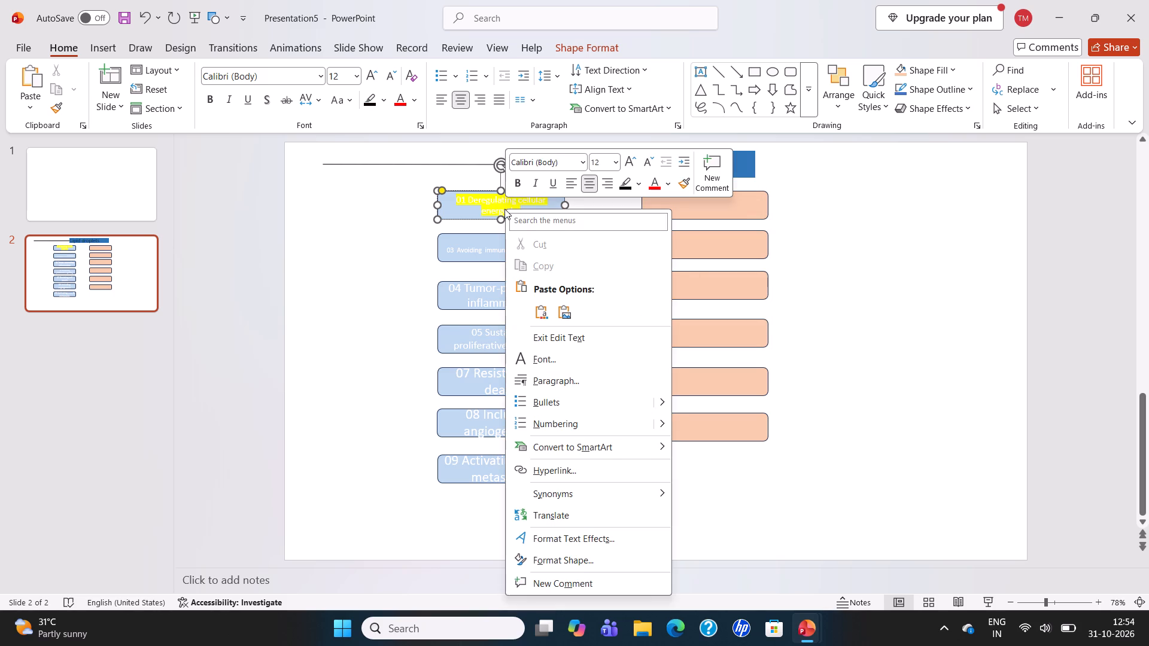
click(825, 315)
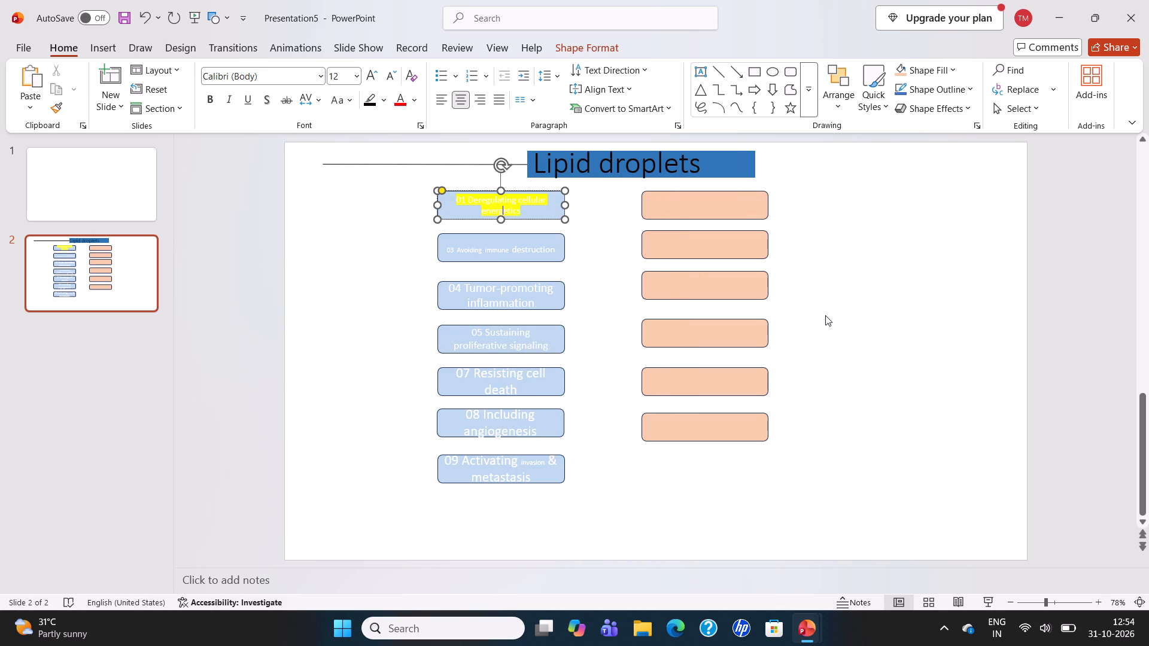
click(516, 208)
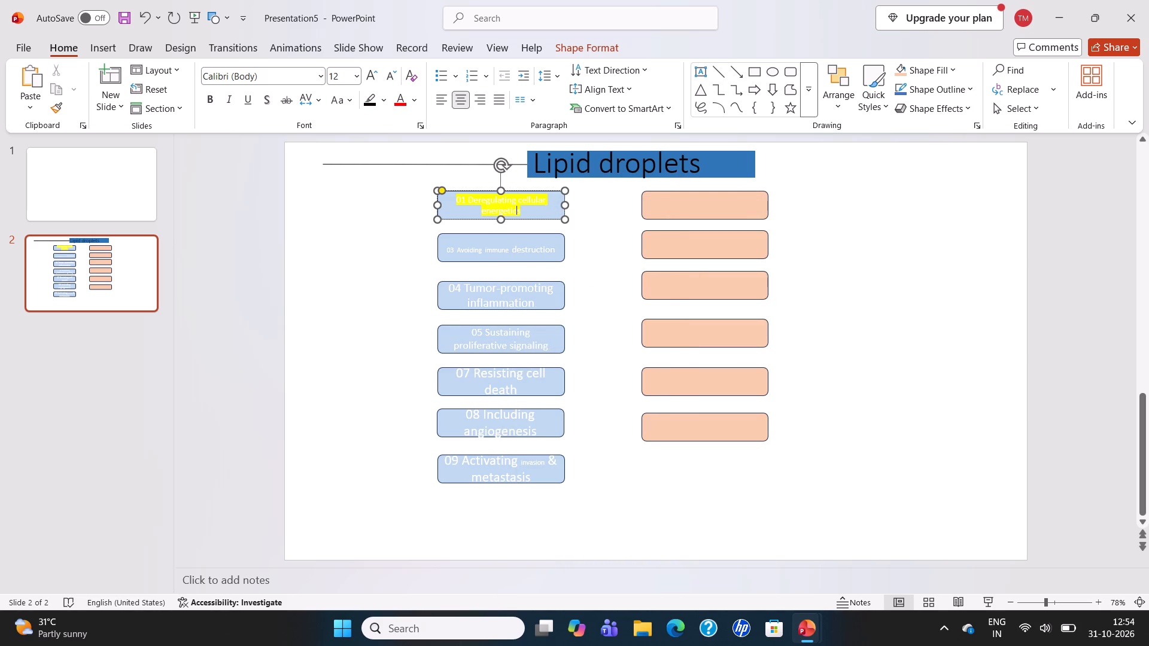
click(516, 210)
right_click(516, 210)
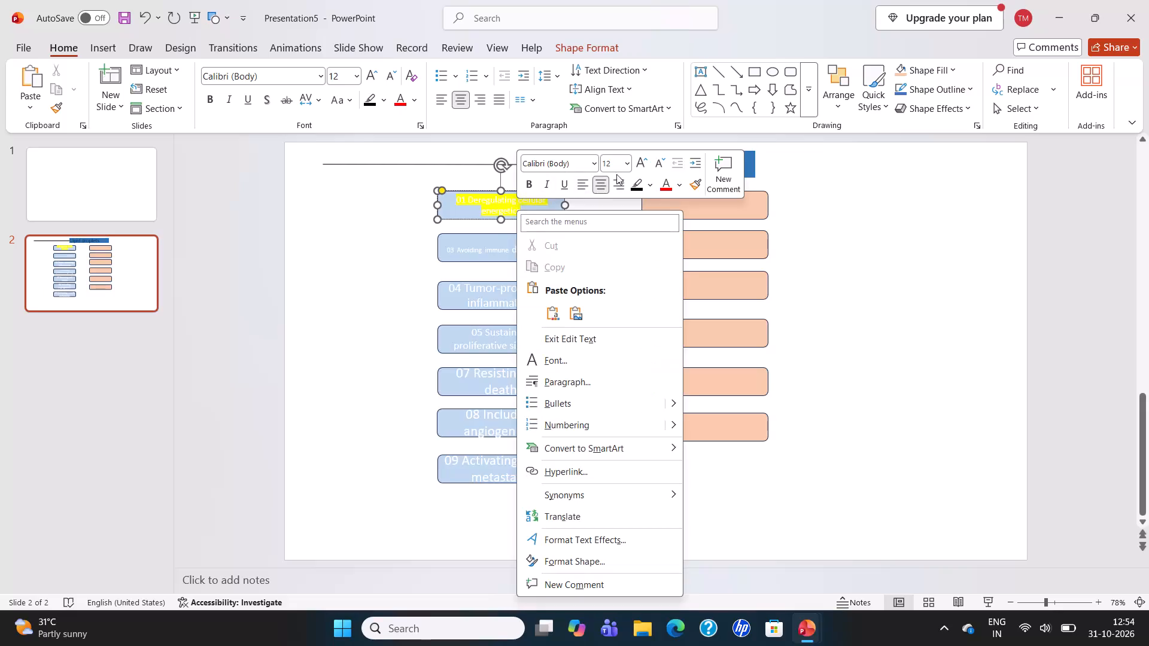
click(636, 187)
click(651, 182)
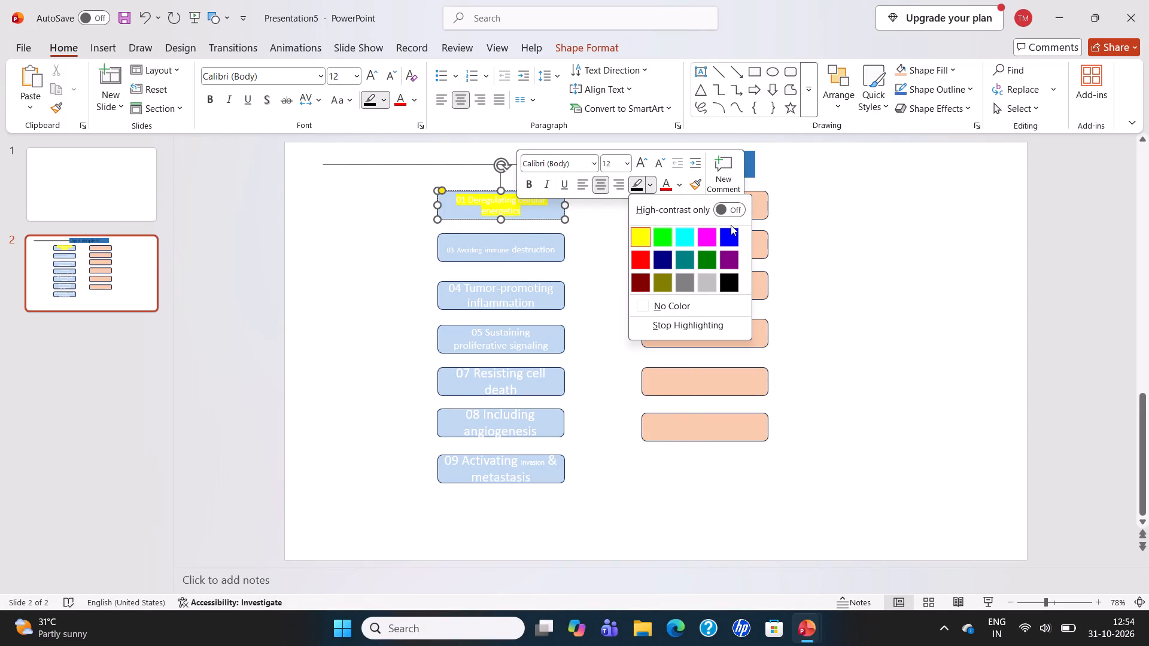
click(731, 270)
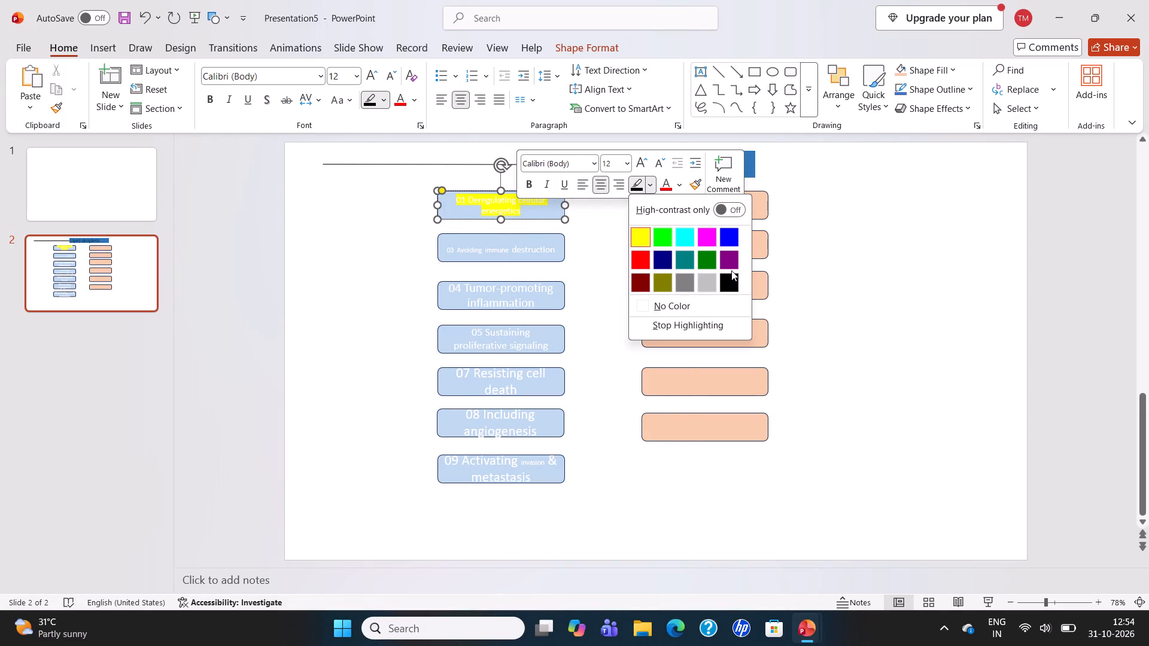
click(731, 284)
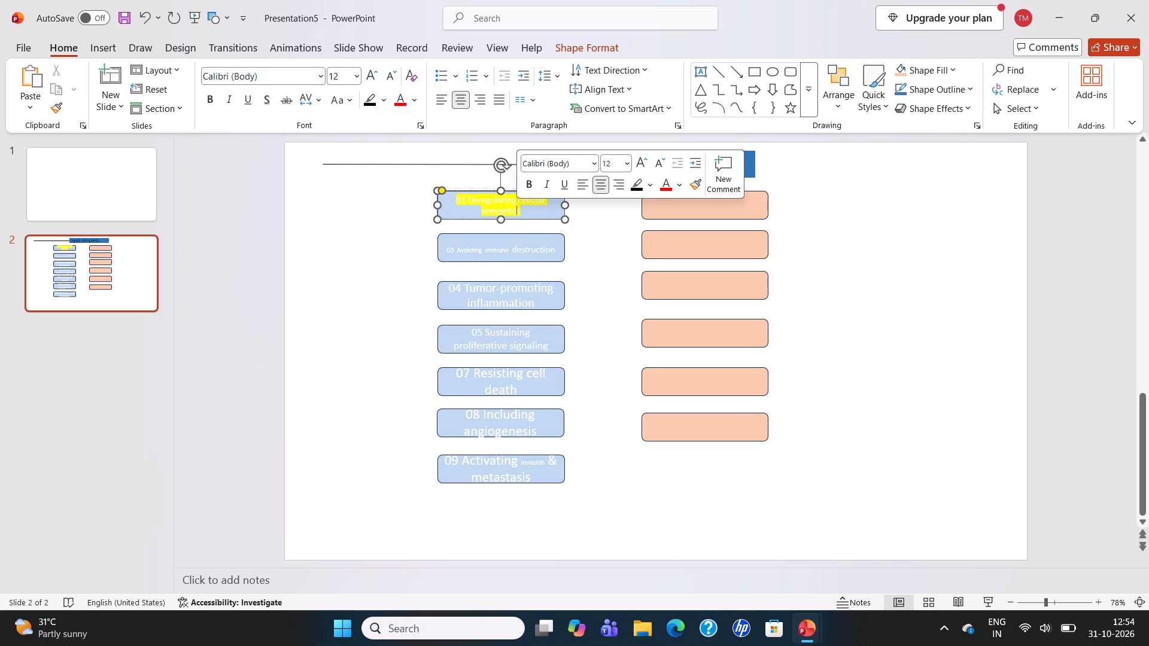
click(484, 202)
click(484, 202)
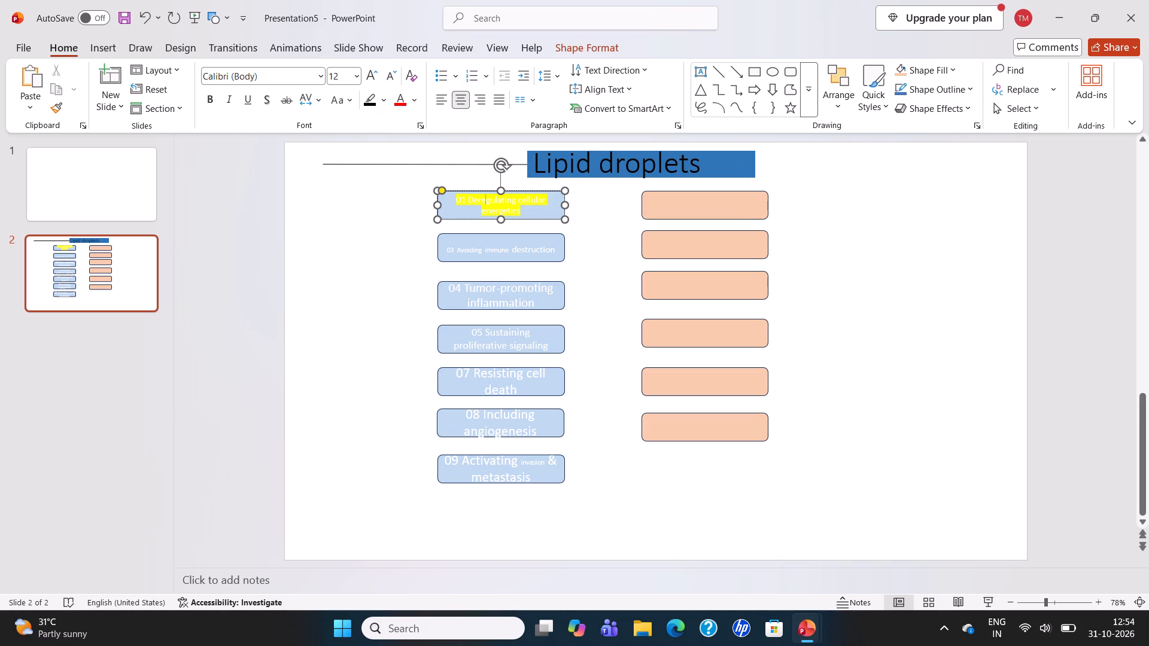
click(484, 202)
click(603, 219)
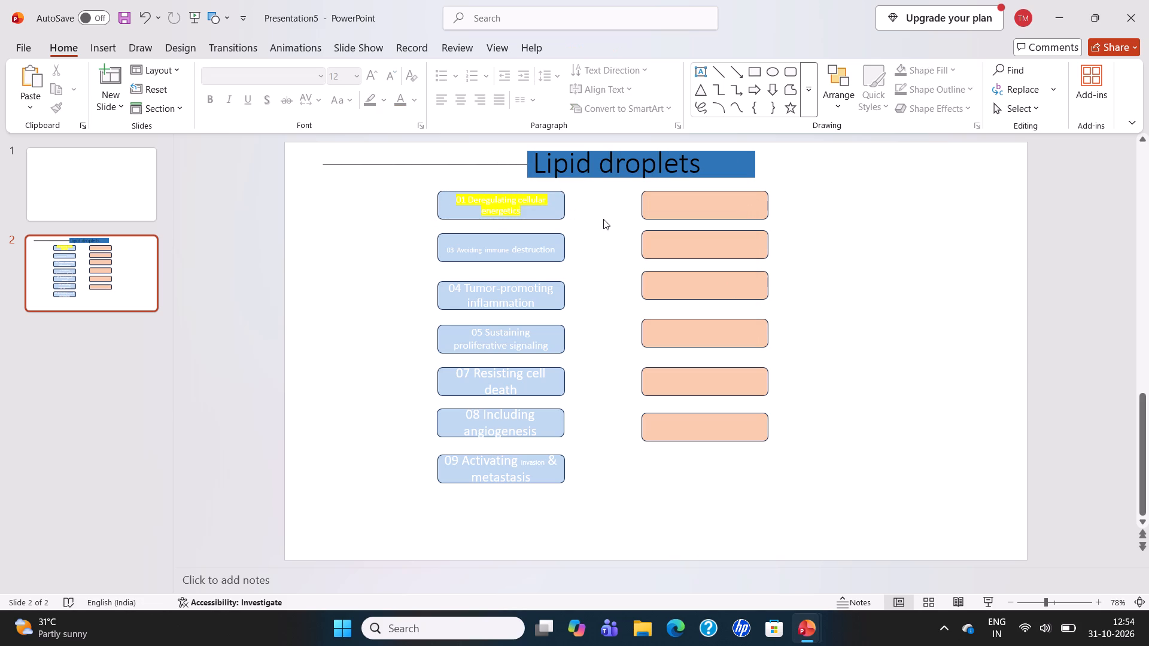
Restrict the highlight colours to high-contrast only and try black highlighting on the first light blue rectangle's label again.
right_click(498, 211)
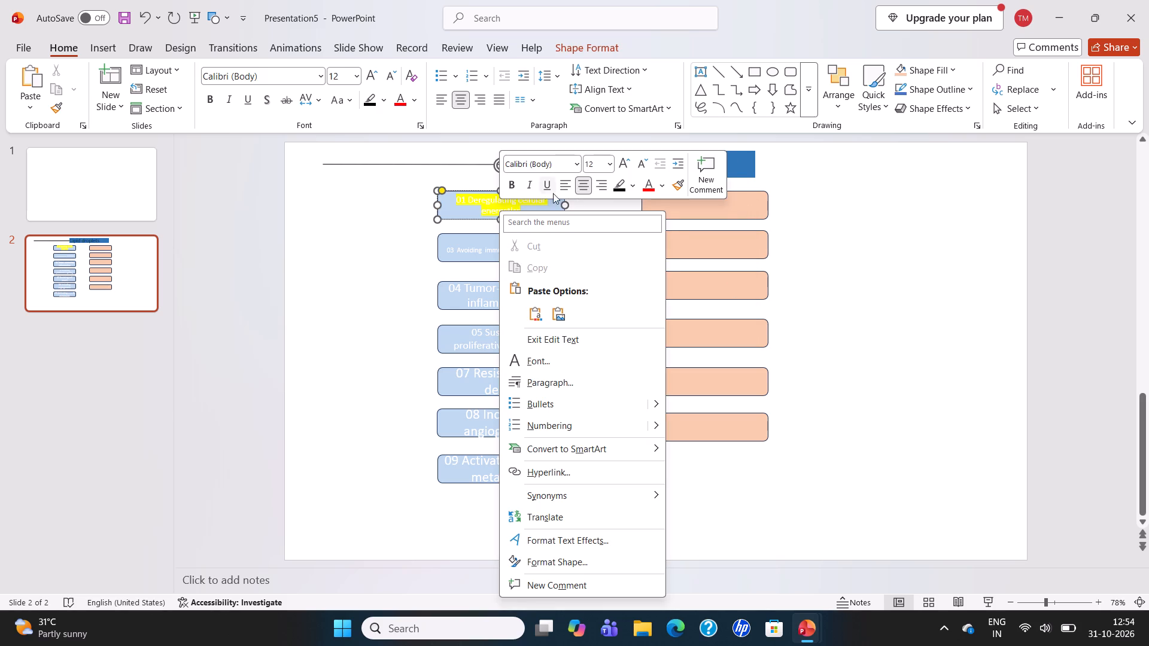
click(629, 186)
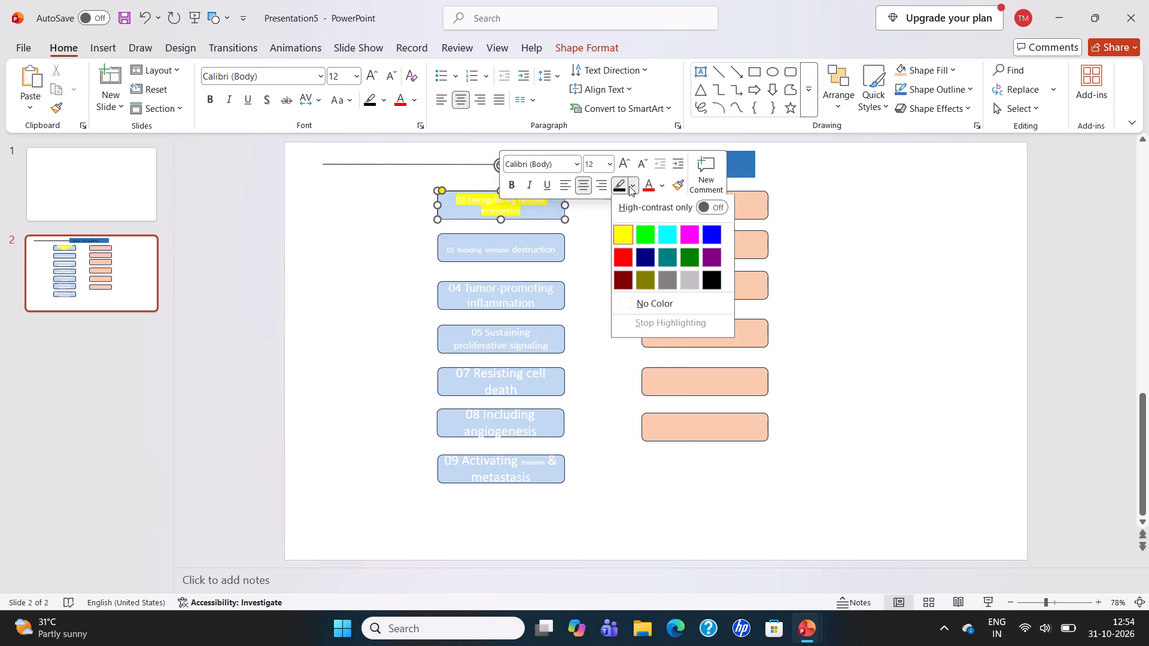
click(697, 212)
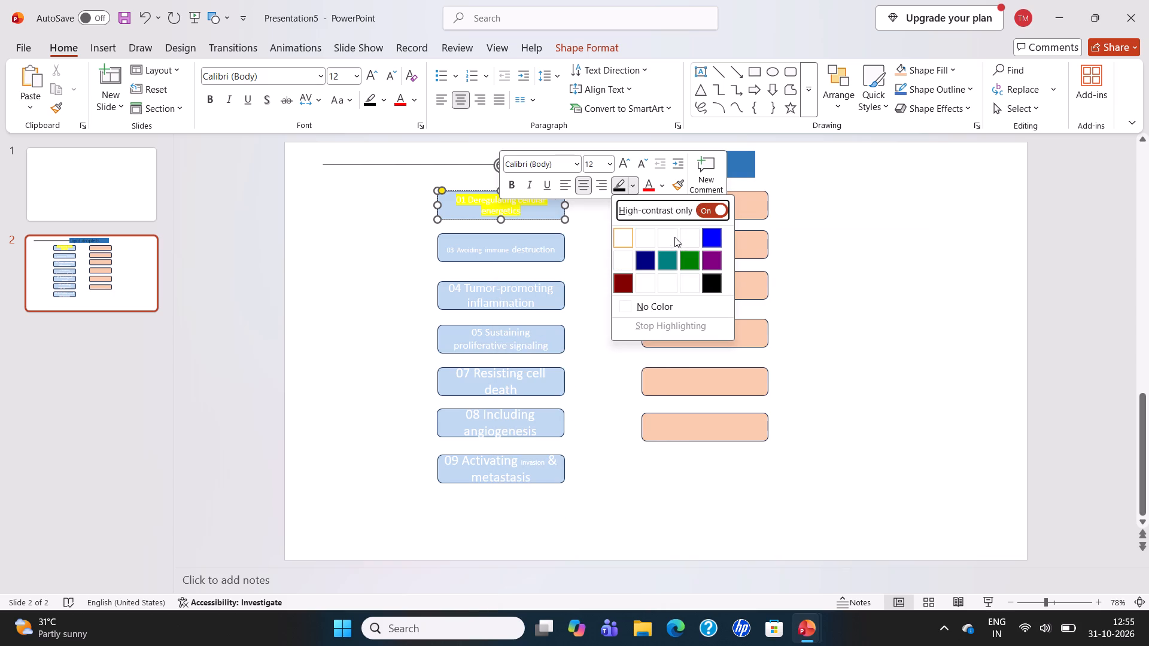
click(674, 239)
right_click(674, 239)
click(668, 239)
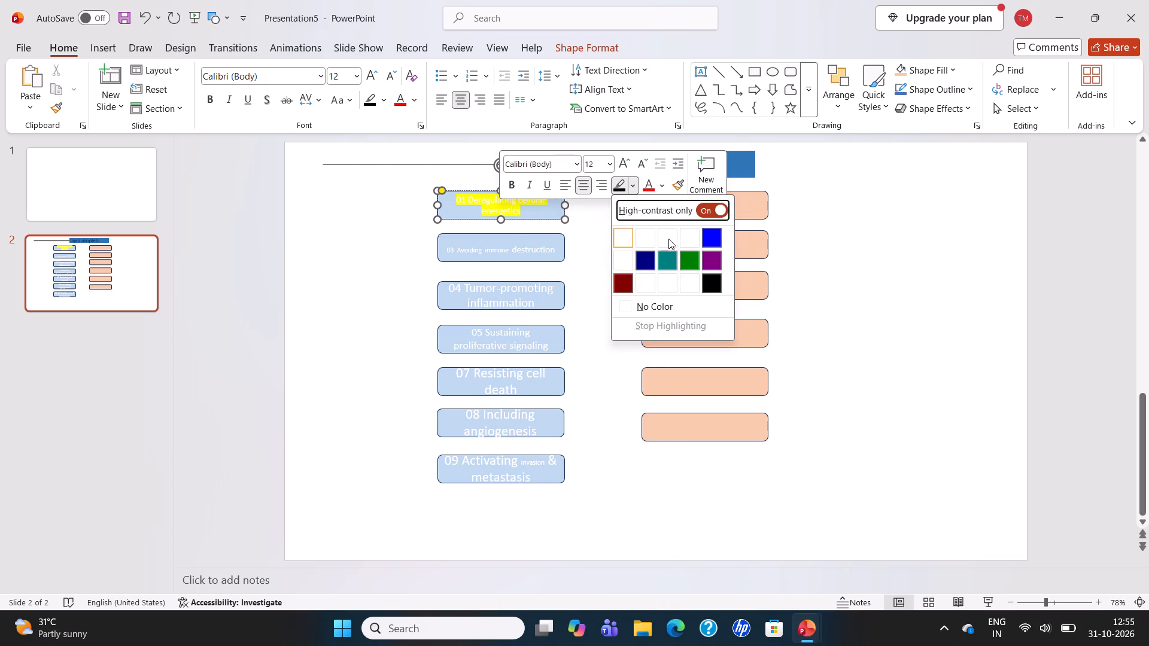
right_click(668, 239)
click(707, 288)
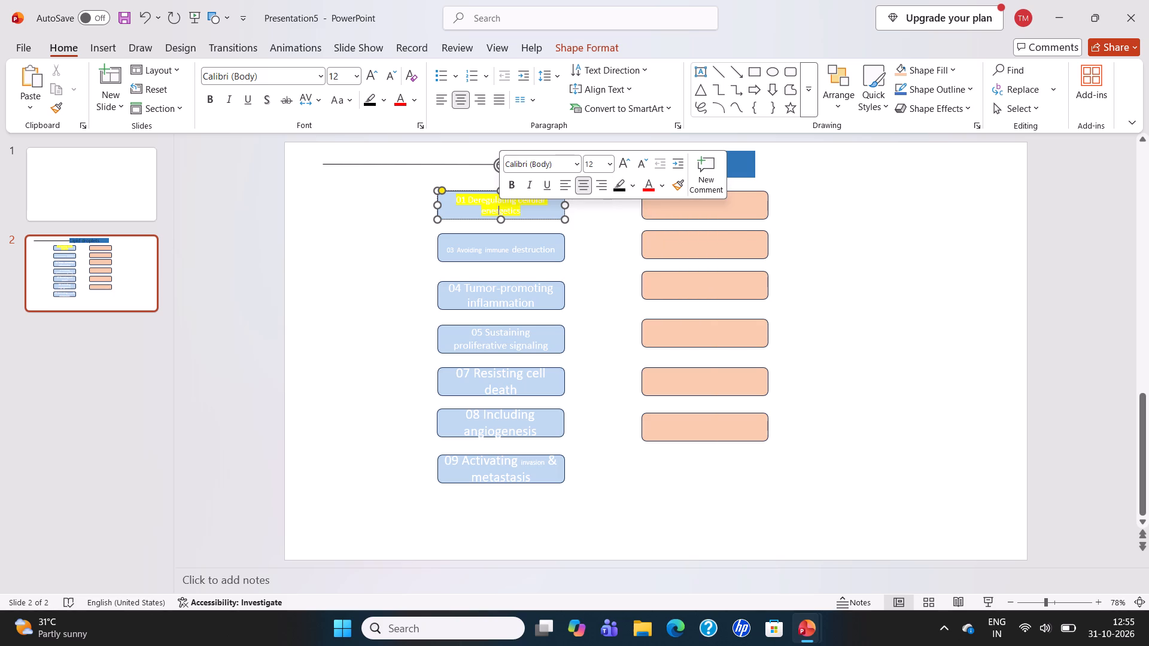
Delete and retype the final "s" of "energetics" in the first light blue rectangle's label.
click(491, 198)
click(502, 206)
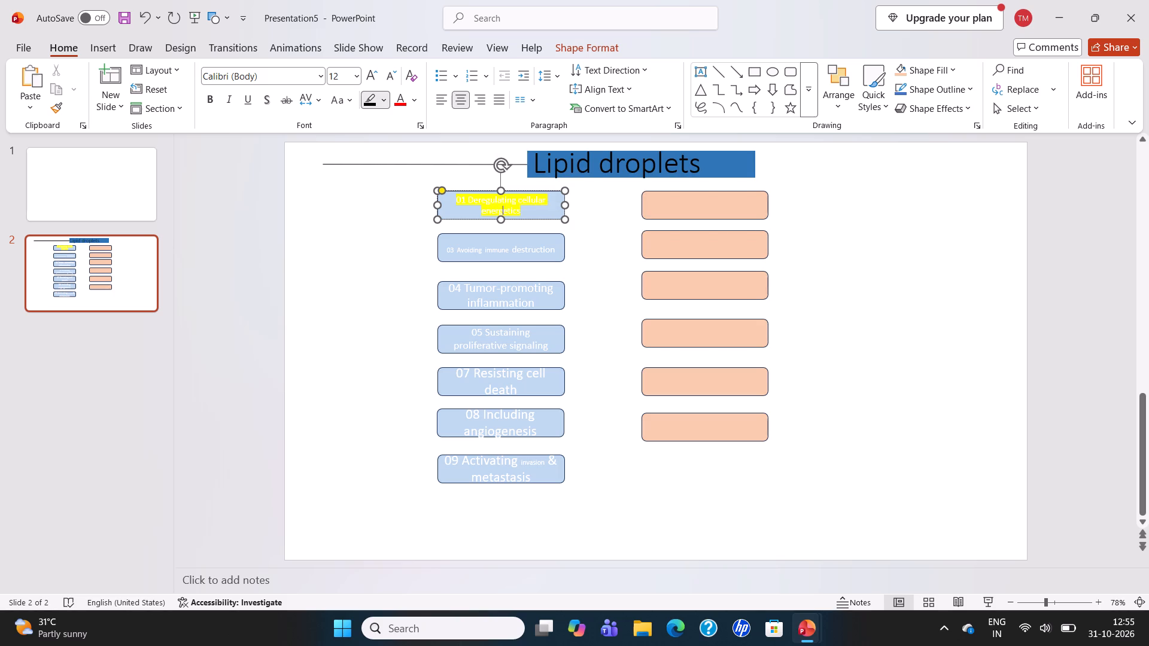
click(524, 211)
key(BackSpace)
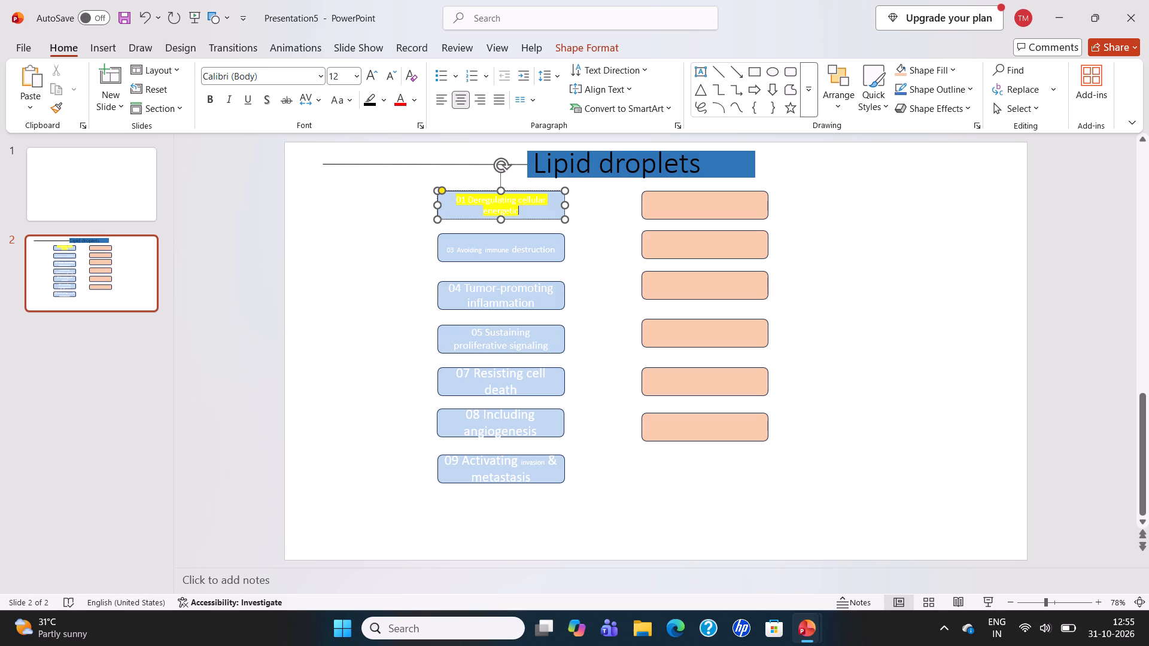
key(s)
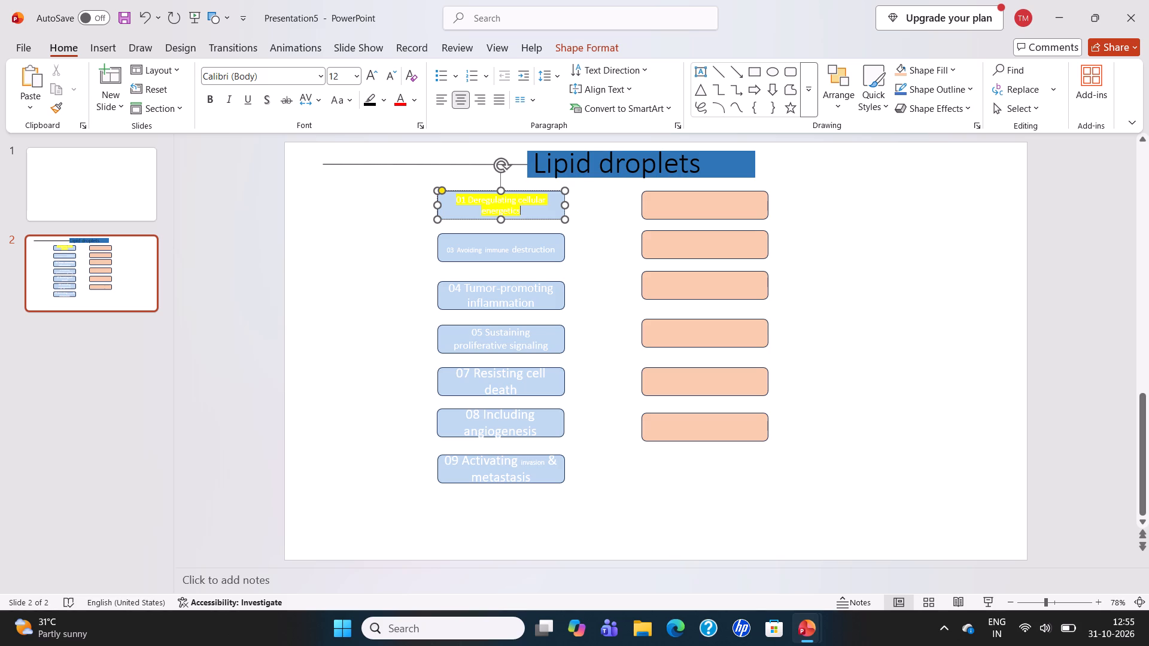
Set the font colour of "Deregulating cellular energetics" in the first light blue rectangle to black.
click(501, 206)
right_click(501, 206)
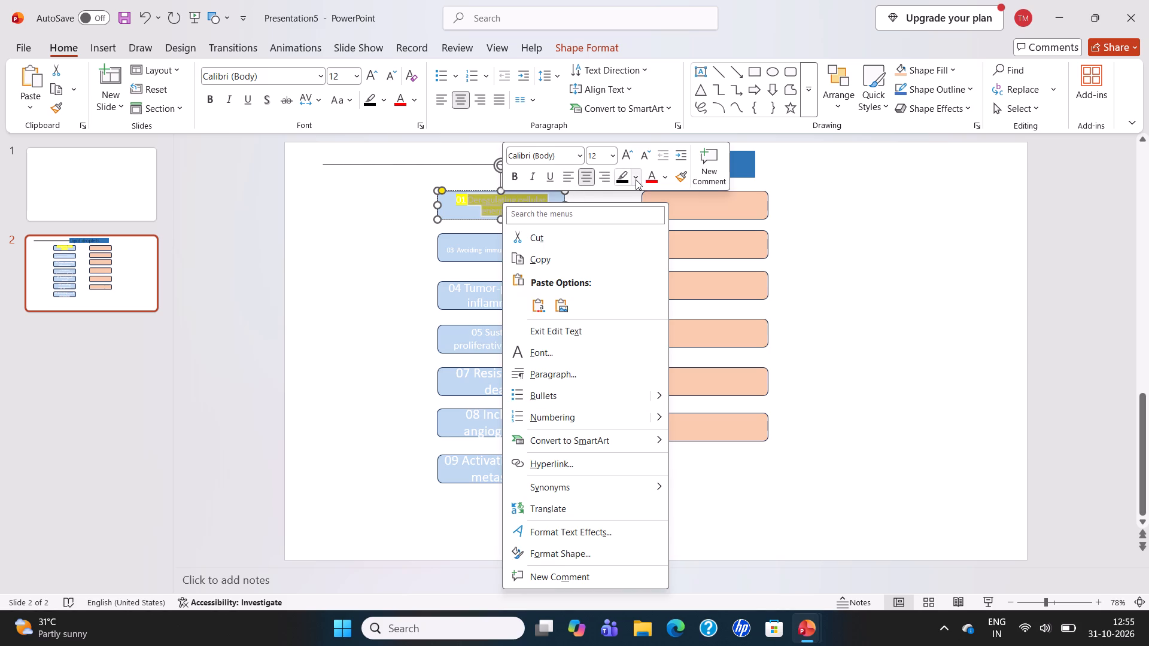
click(658, 179)
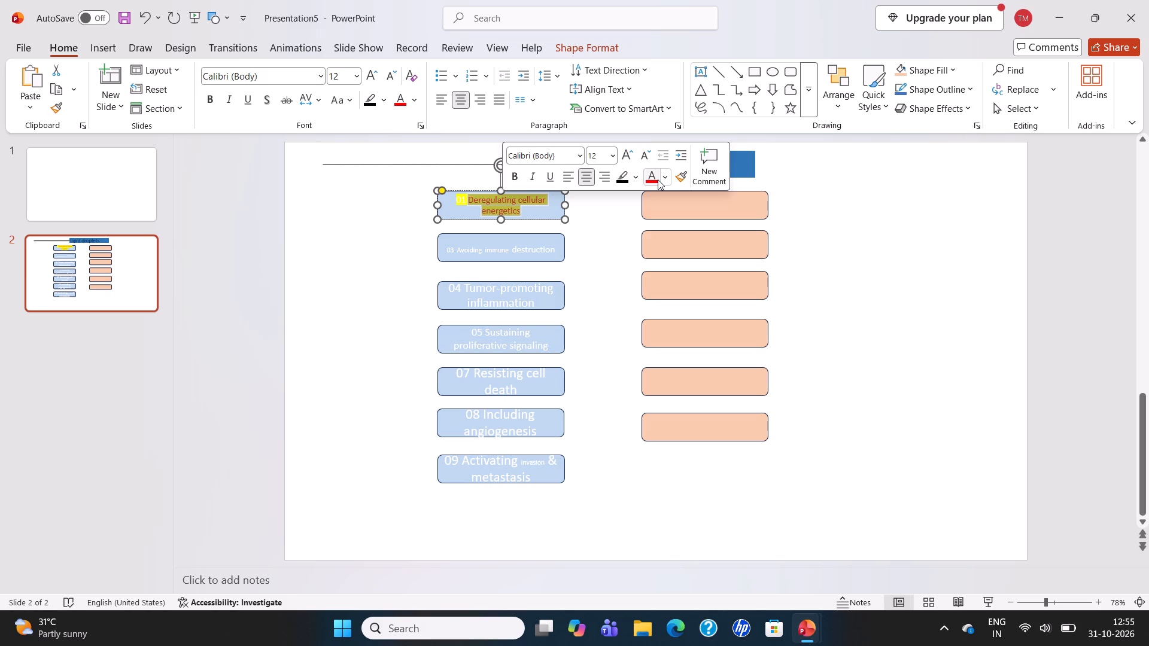
click(666, 178)
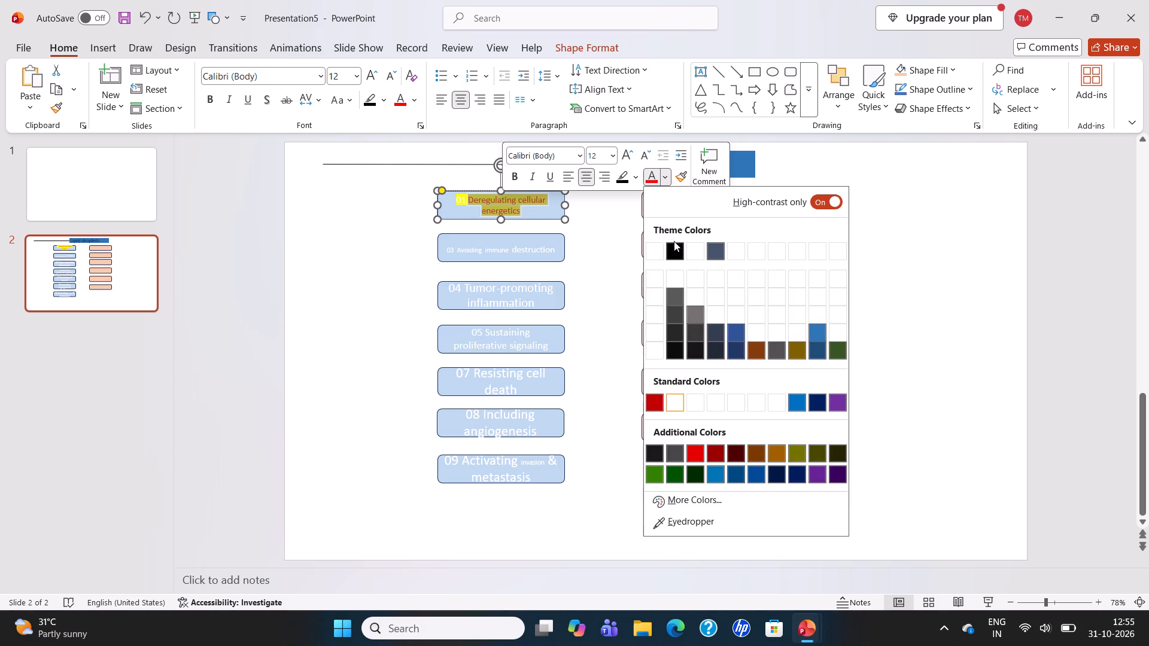
click(670, 249)
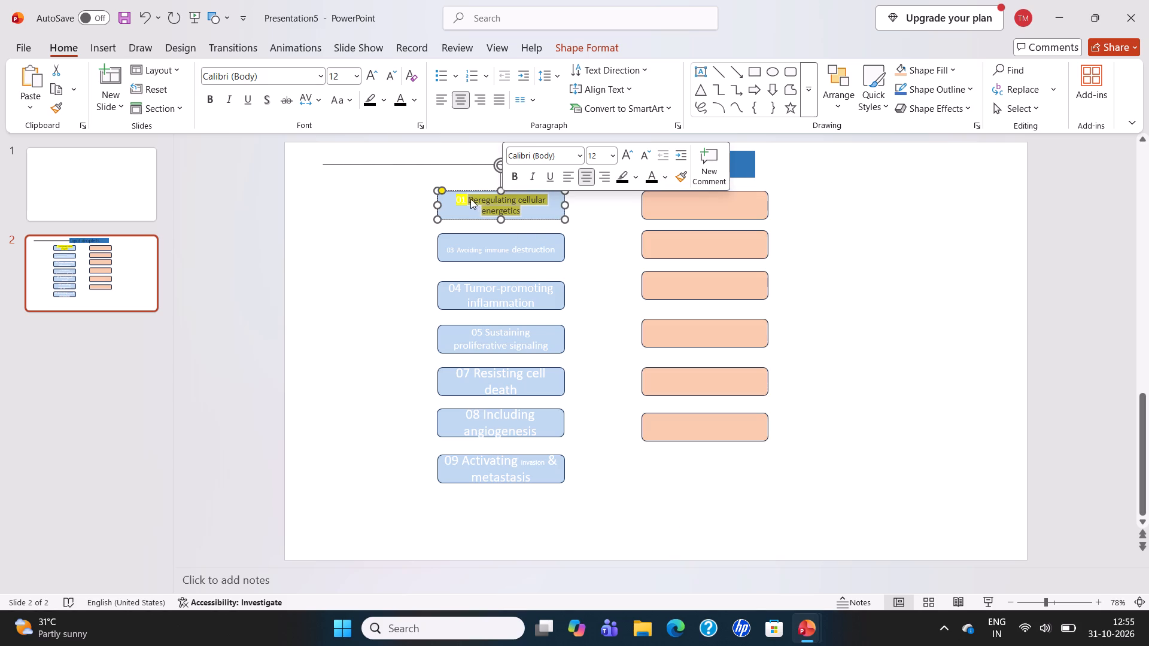
Set the font colour of the number "01" in the first light blue rectangle to black.
drag(465, 196, 457, 196)
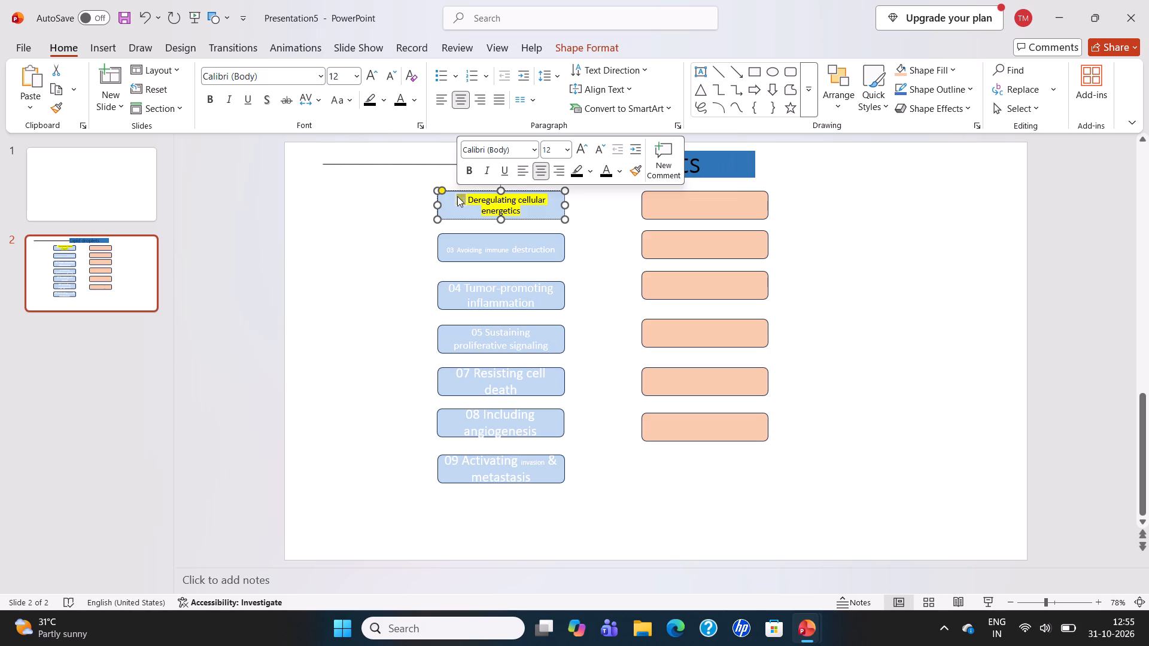
click(464, 198)
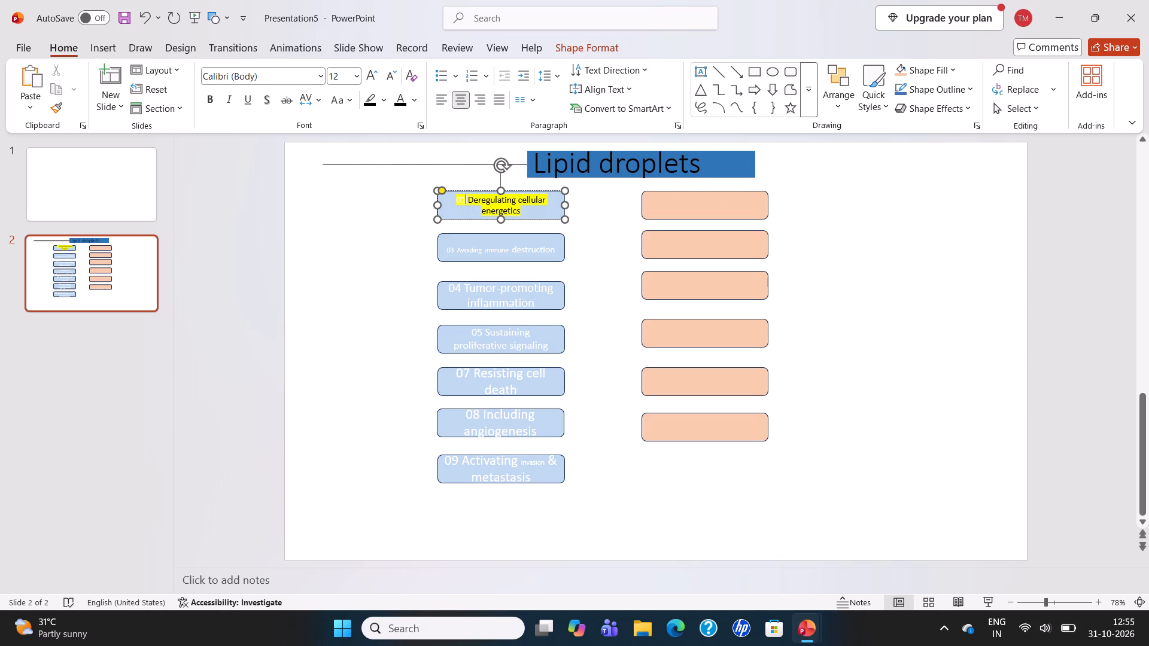
right_drag(464, 198, 452, 197)
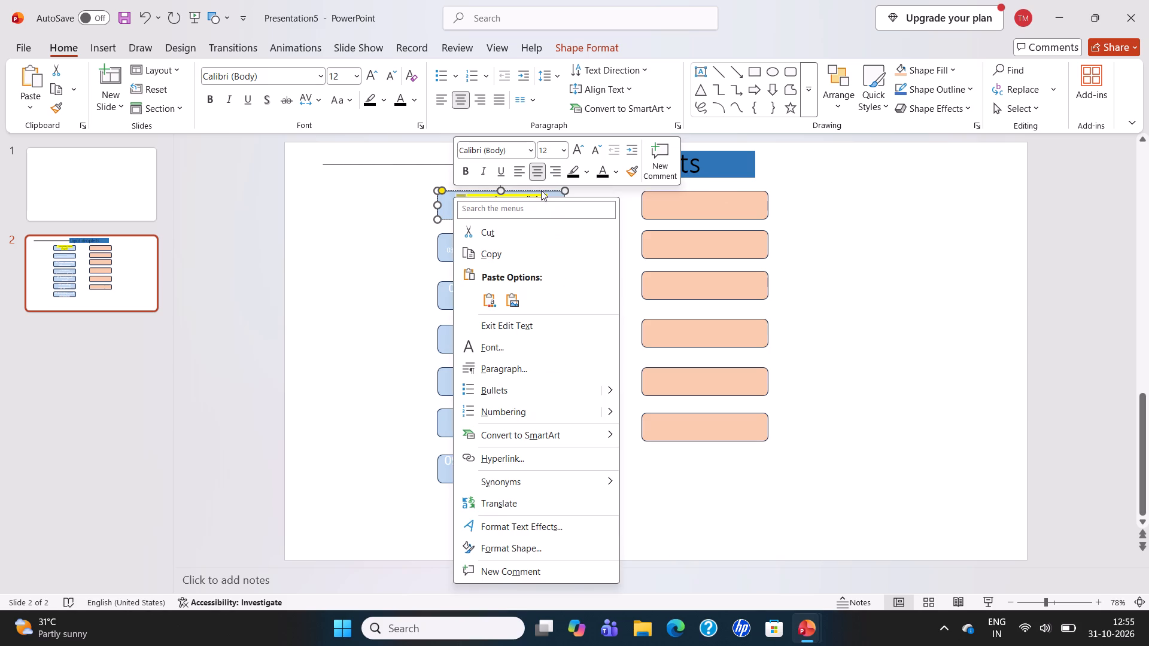
click(615, 173)
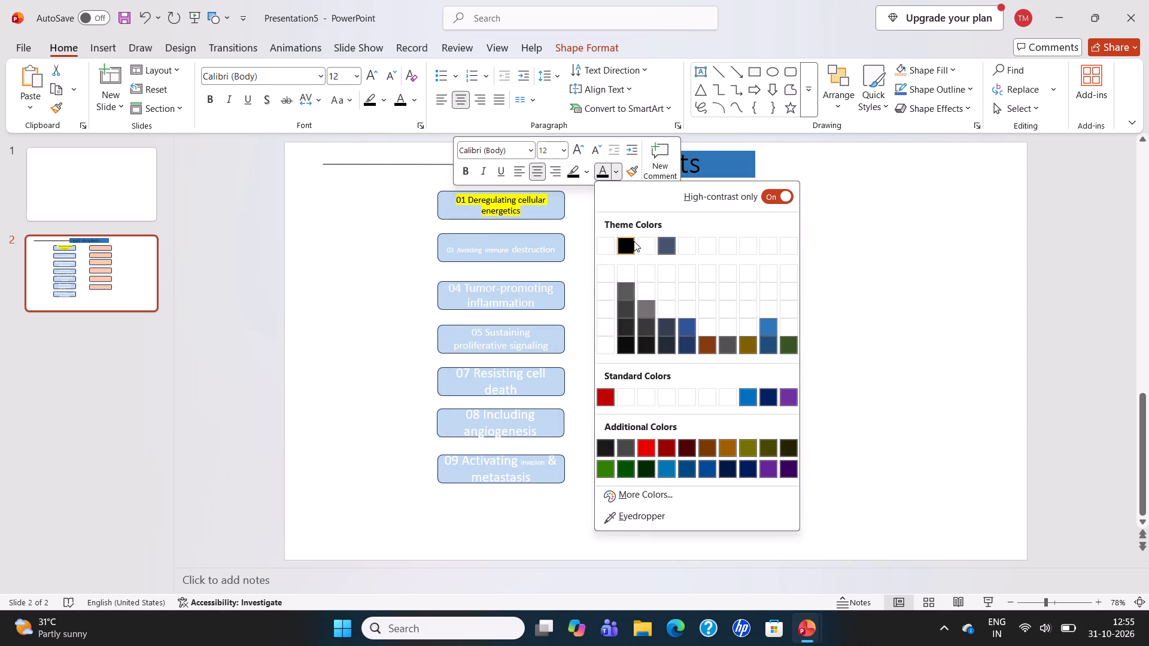
click(631, 242)
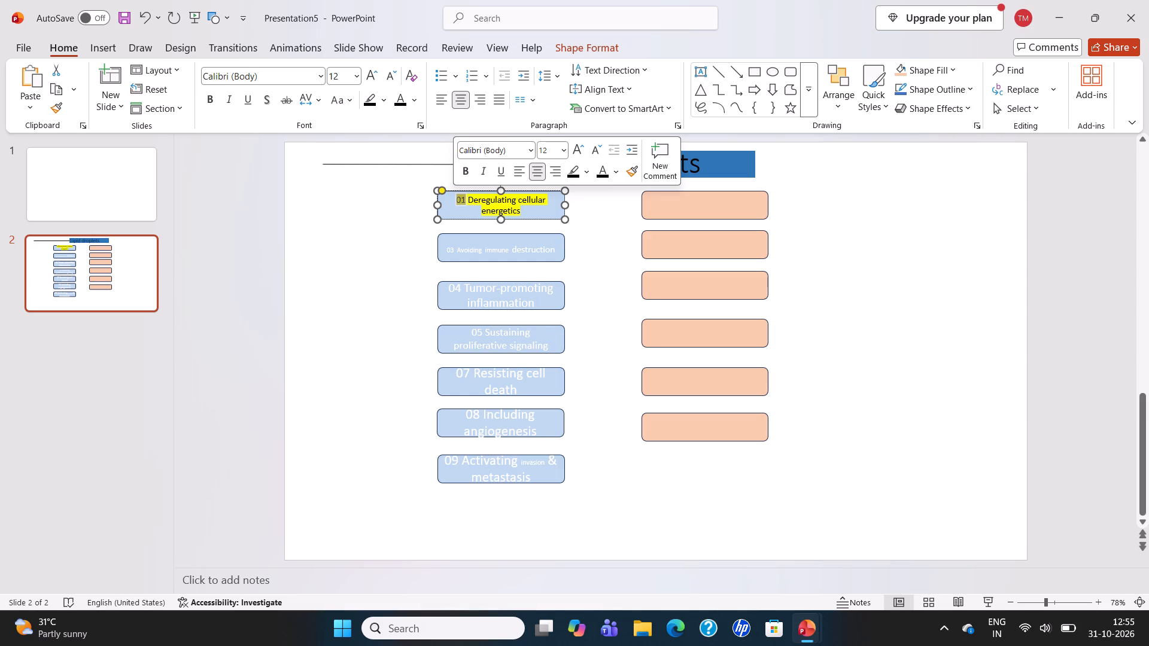
Remove the yellow highlight from the whole "01 Deregulating cellular energetics" label, number included.
click(589, 171)
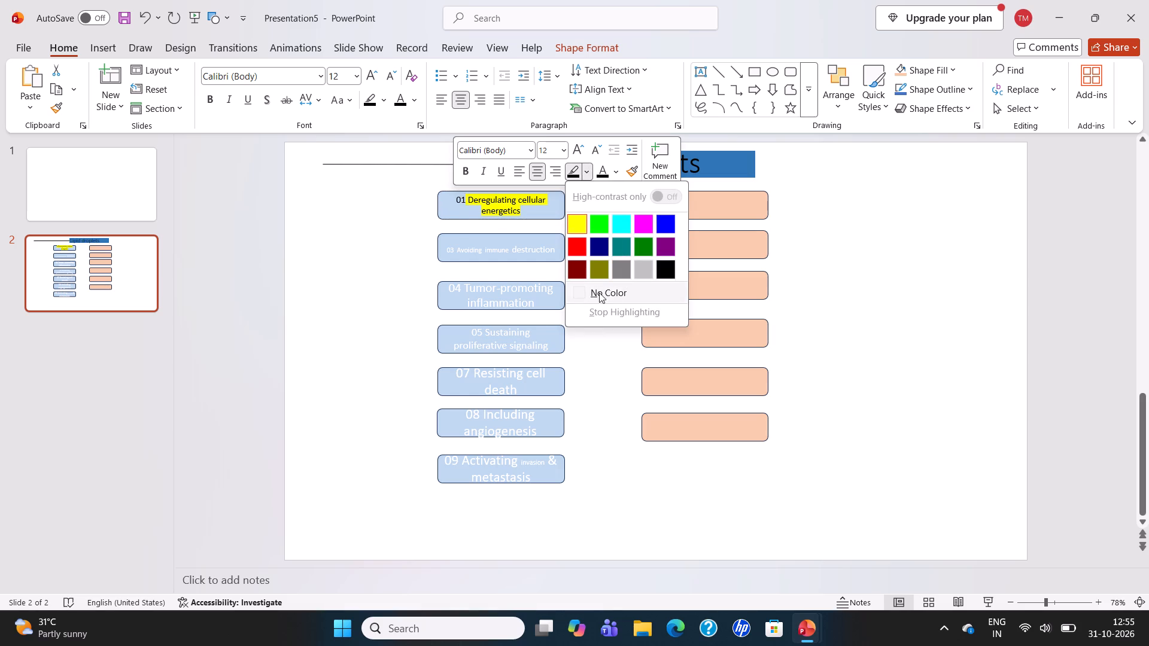
click(589, 291)
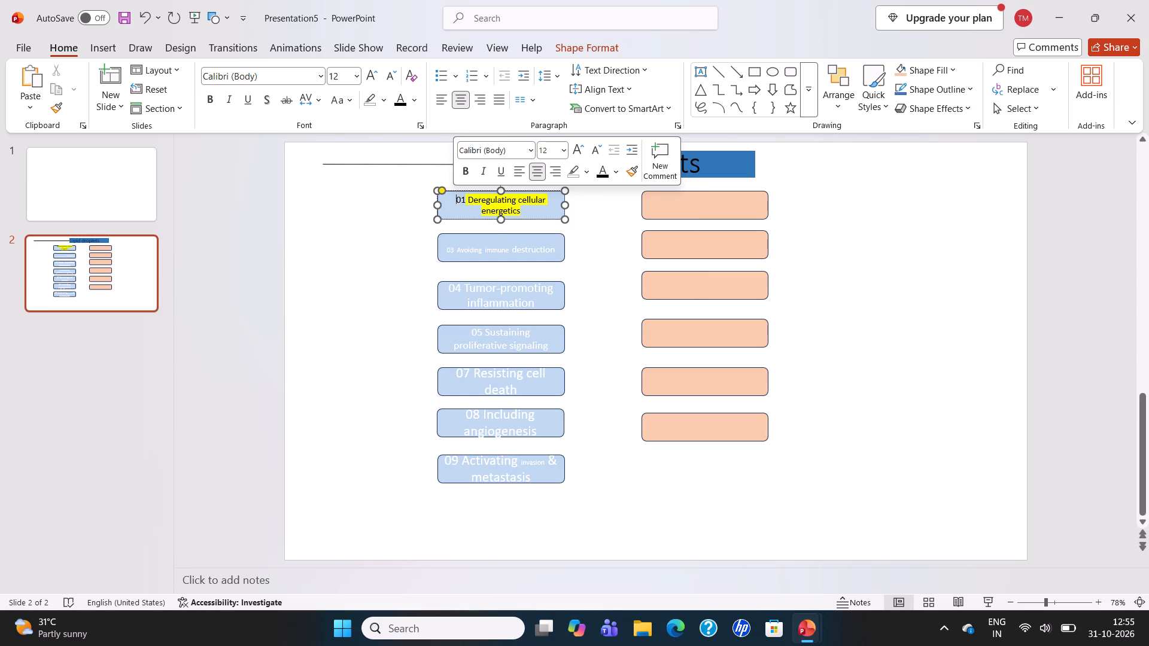
drag(457, 200, 467, 200)
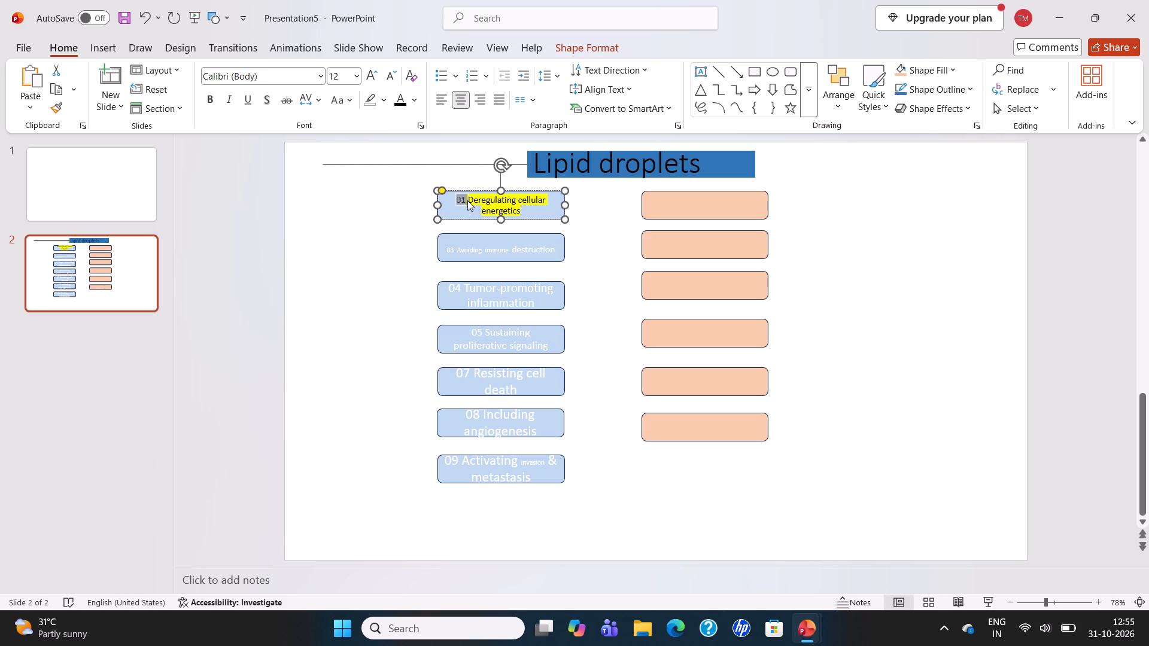
drag(467, 200, 494, 208)
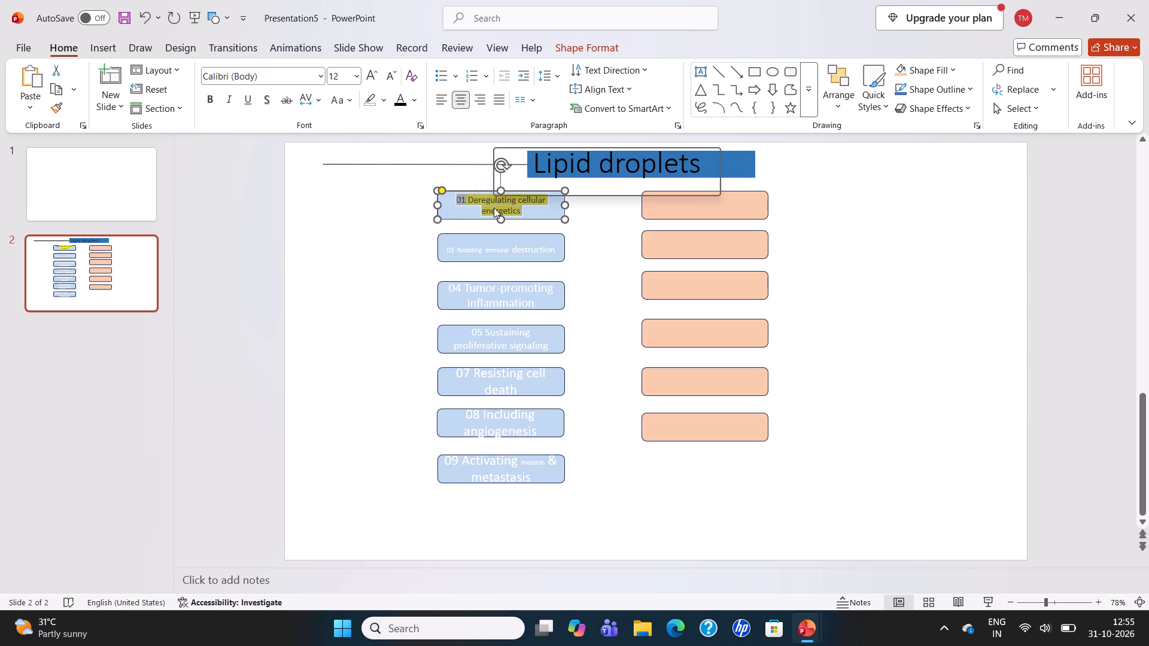
click(626, 183)
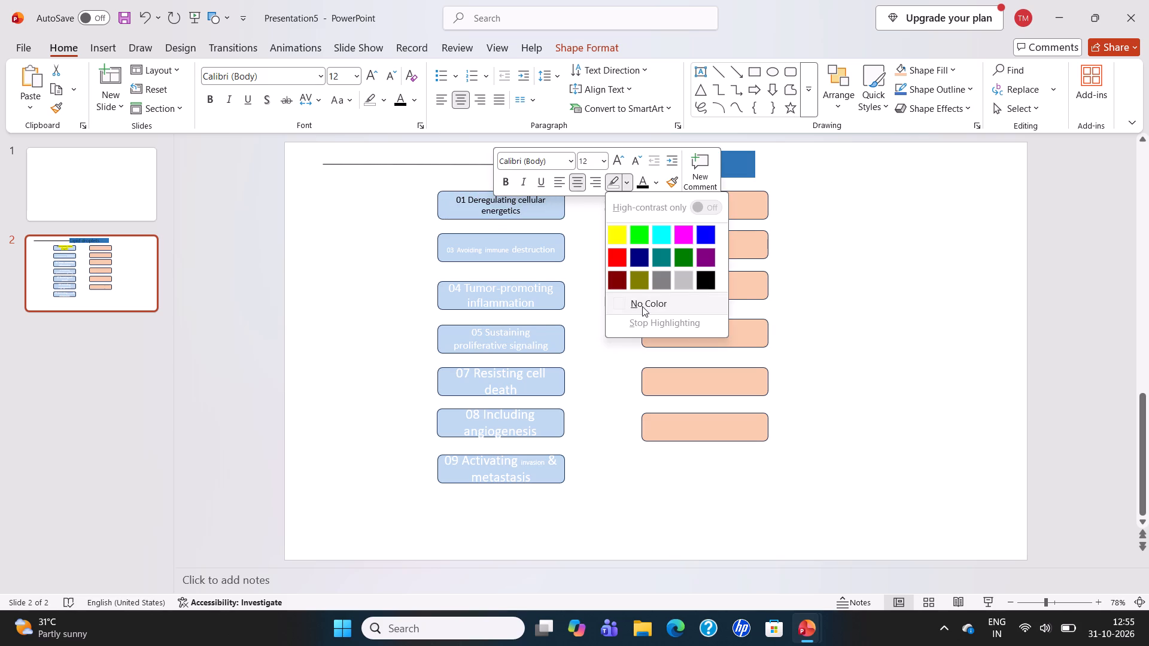
click(642, 306)
click(640, 330)
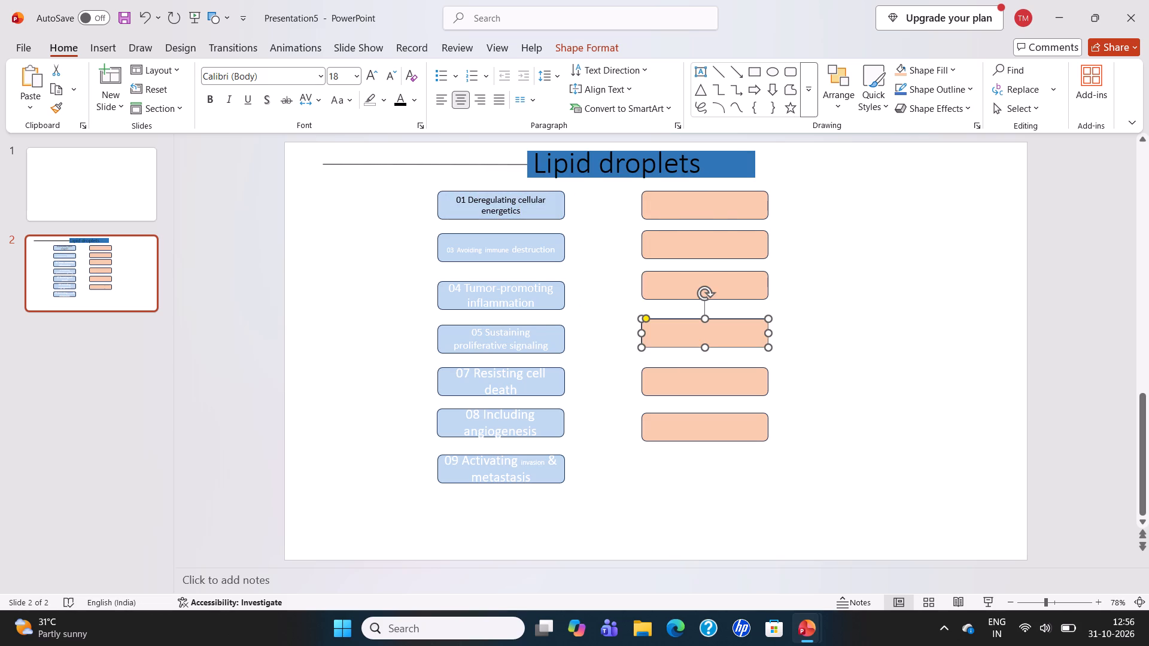
Format the "03 Avoiding immune destruction" label in the second light blue rectangle with font size 12 and black text.
click(446, 251)
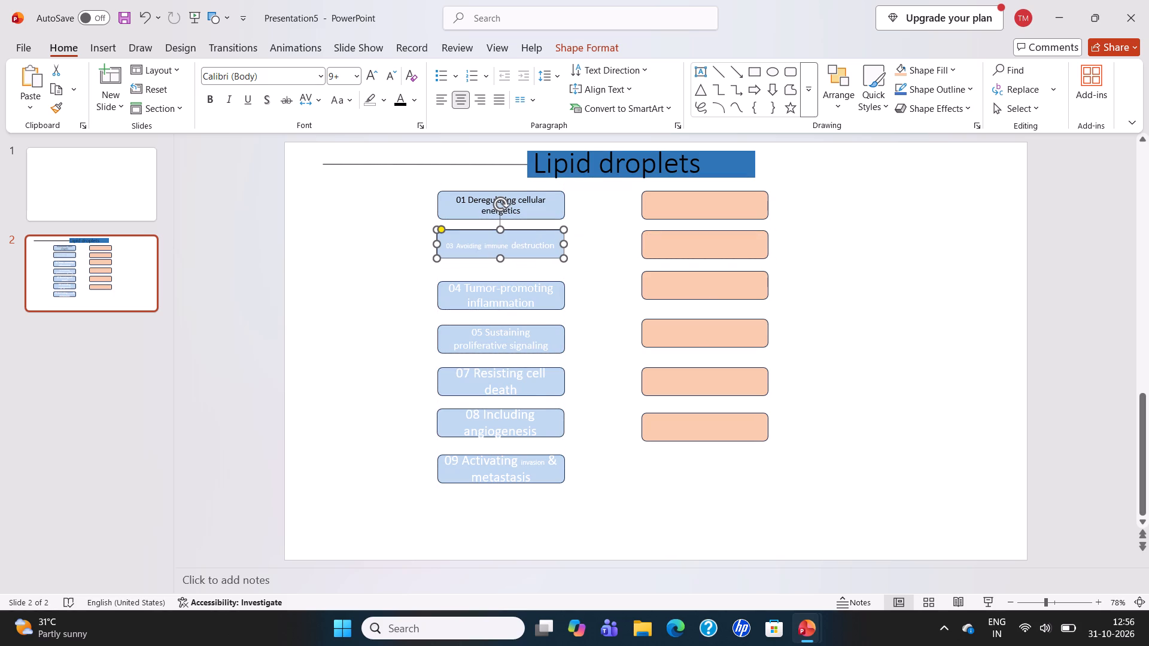
drag(446, 245, 520, 242)
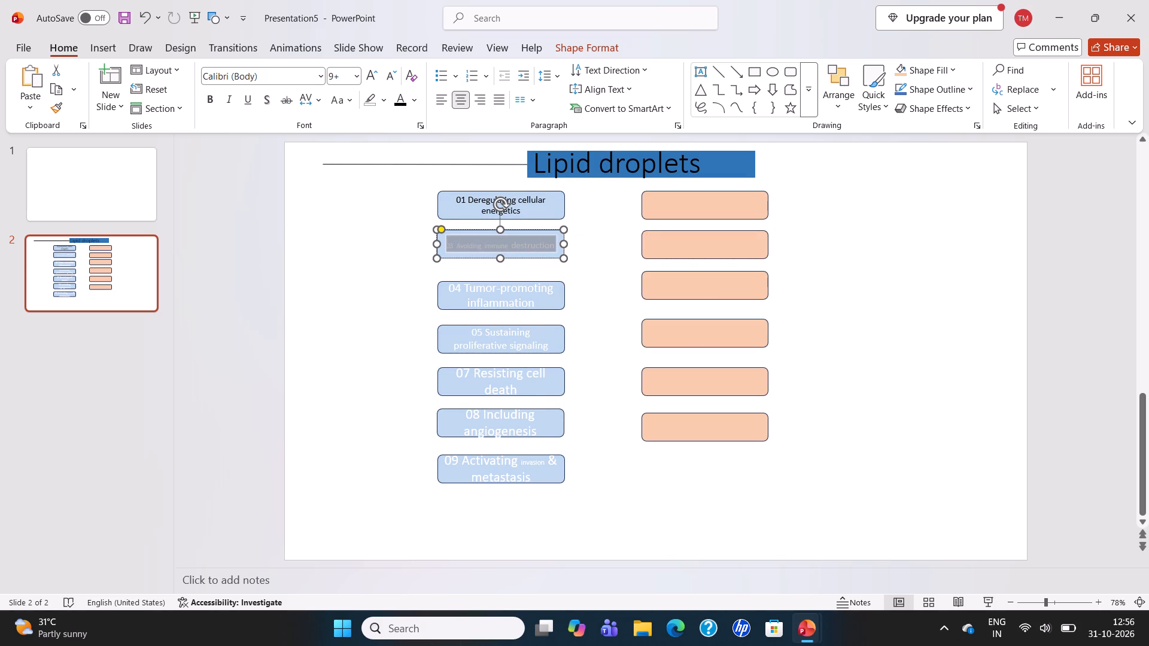
drag(520, 242, 531, 242)
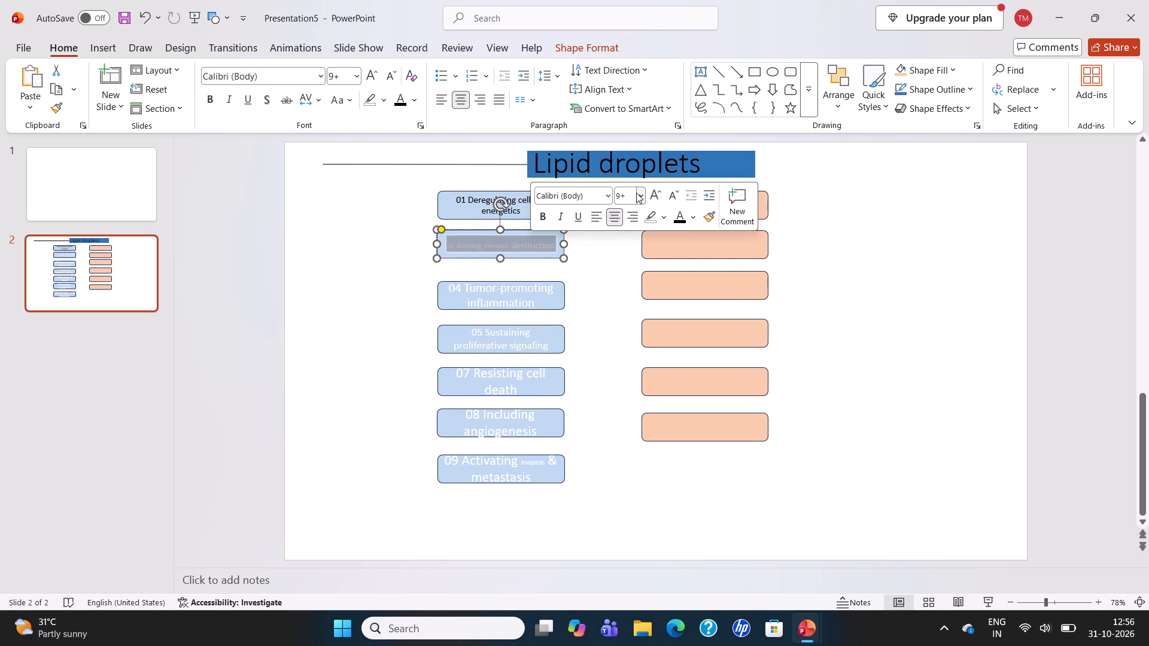
click(640, 195)
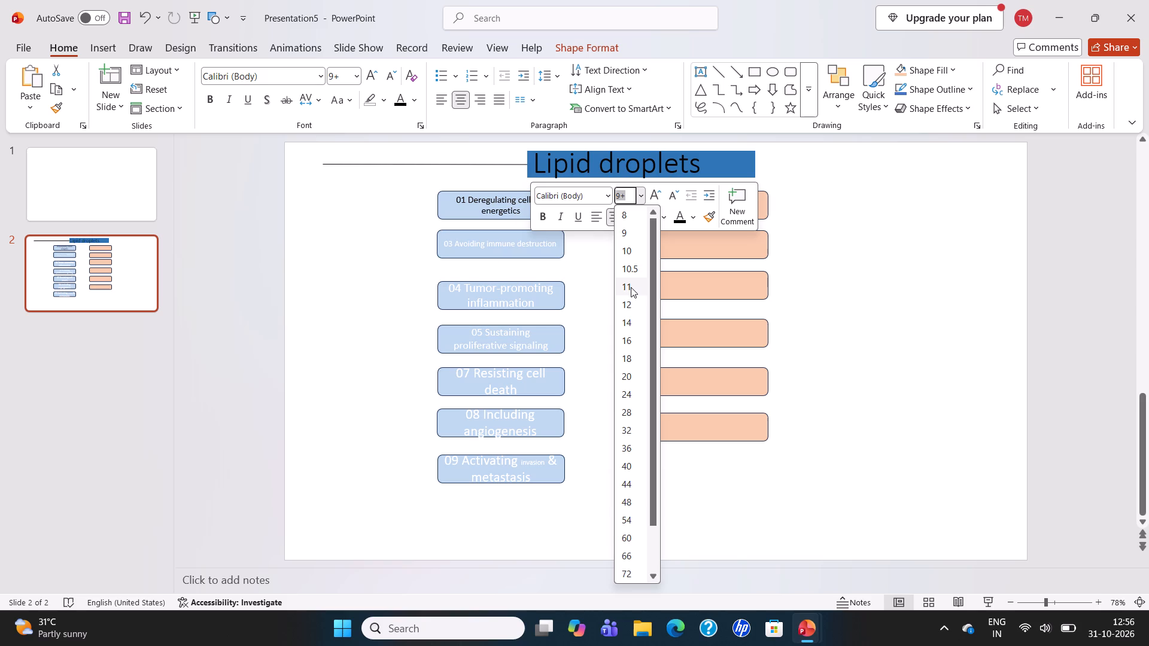
click(631, 303)
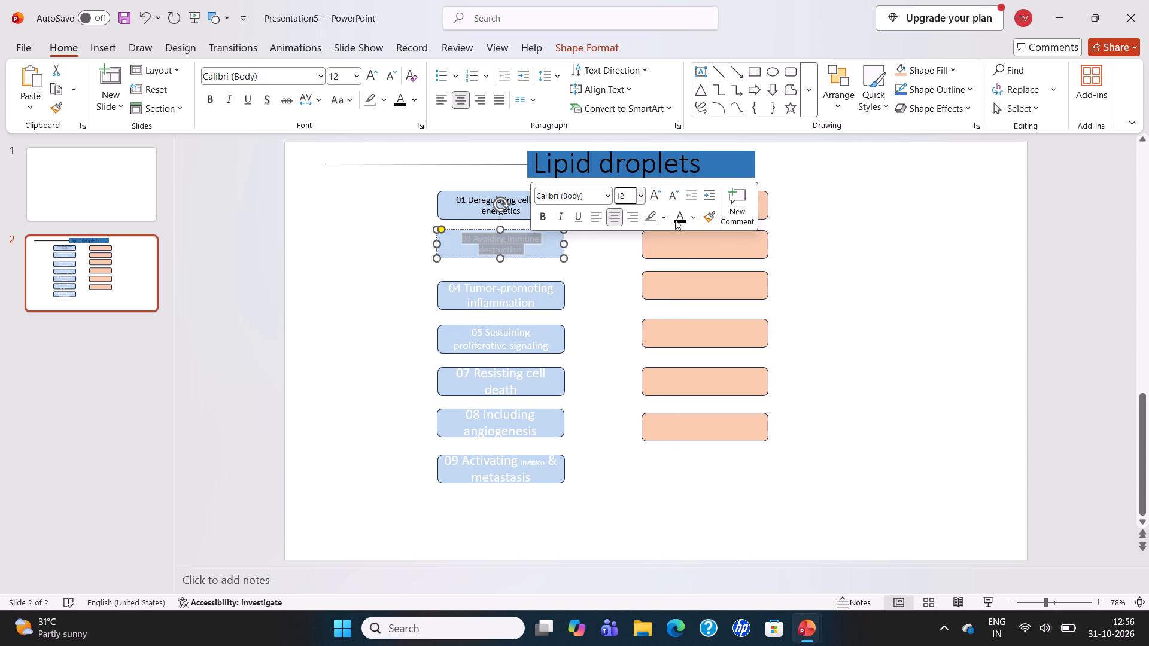
click(697, 217)
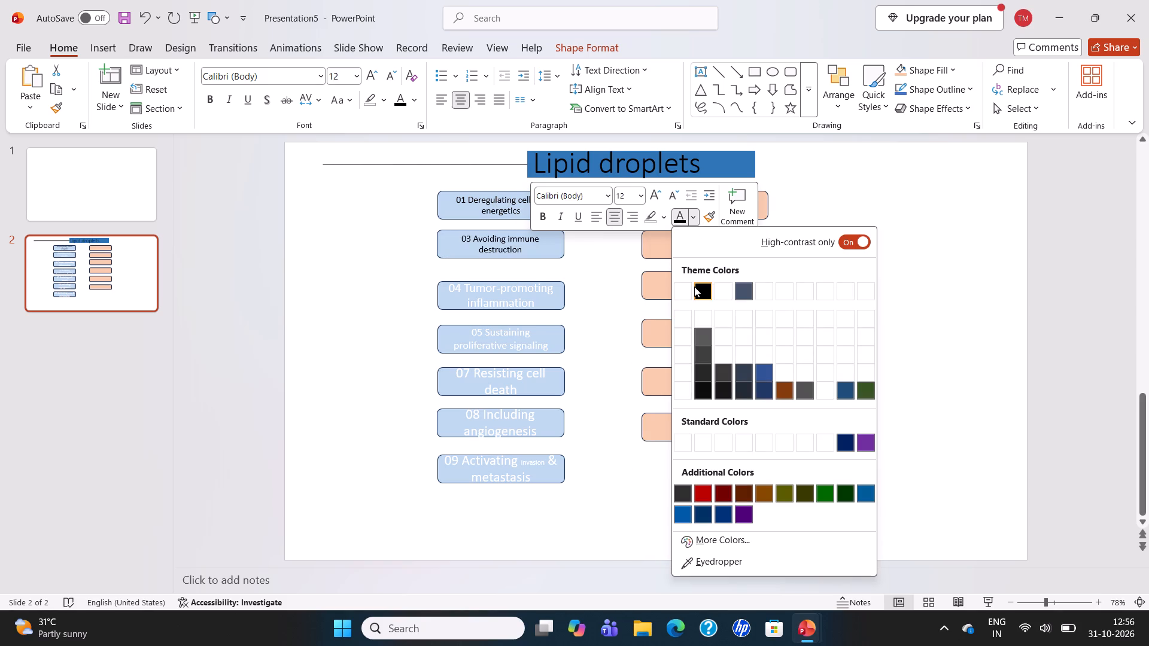
click(694, 287)
click(592, 305)
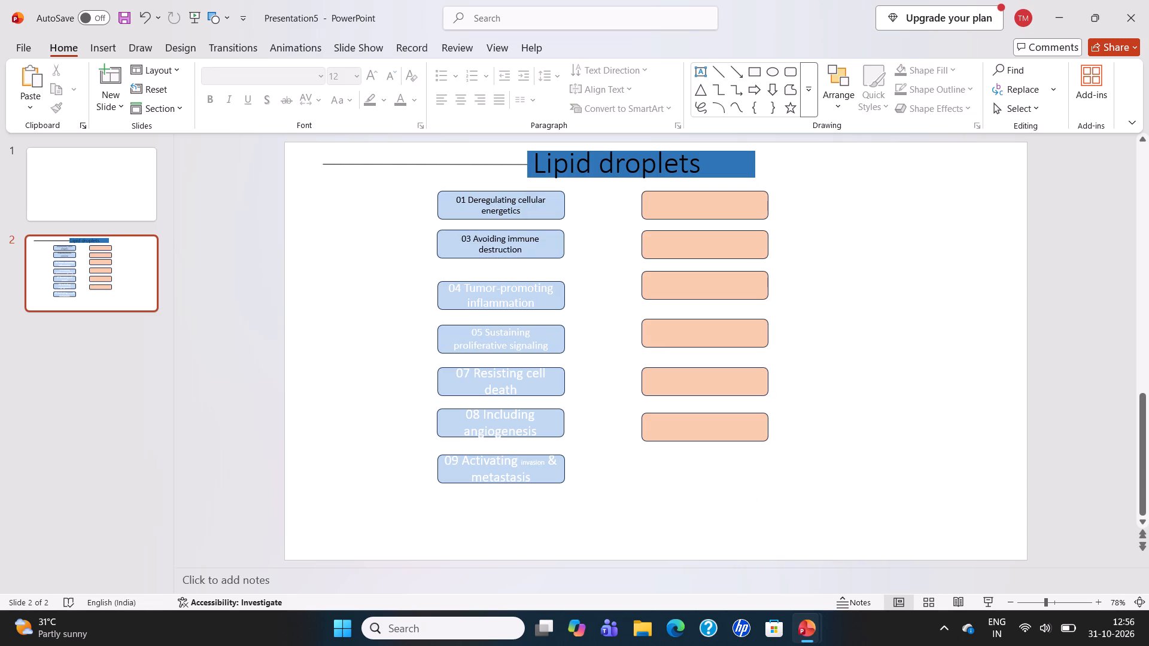
Format the "04 Tumor-promoting inflammation" label in the third light blue rectangle with font size 12 and black text.
drag(449, 287, 491, 301)
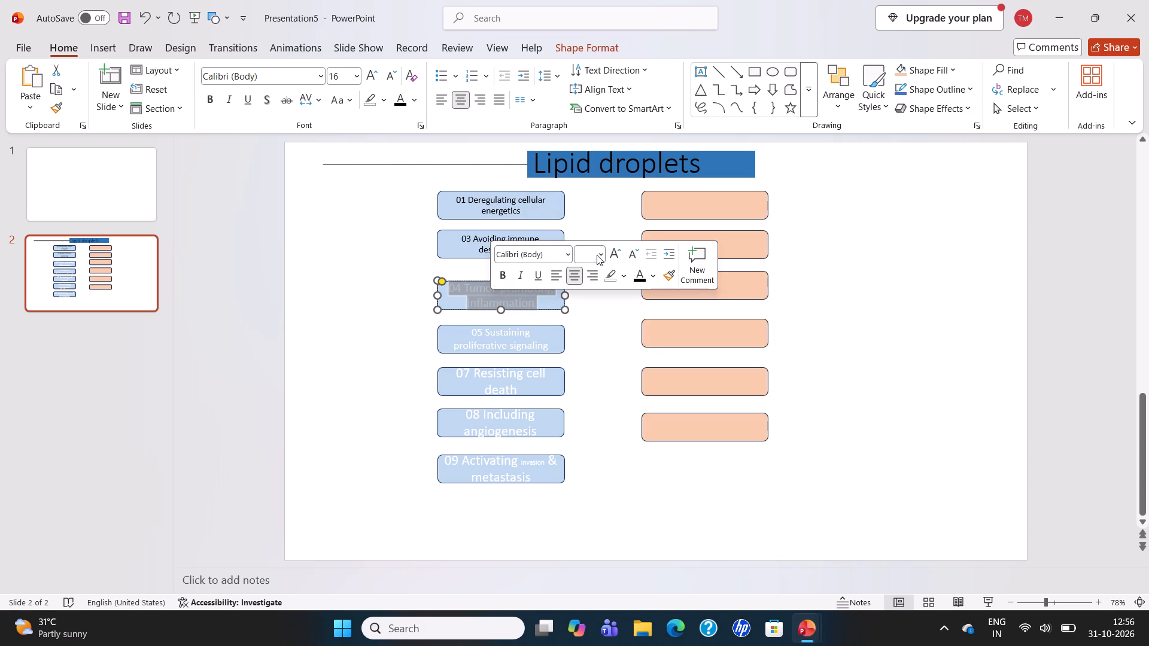
click(598, 254)
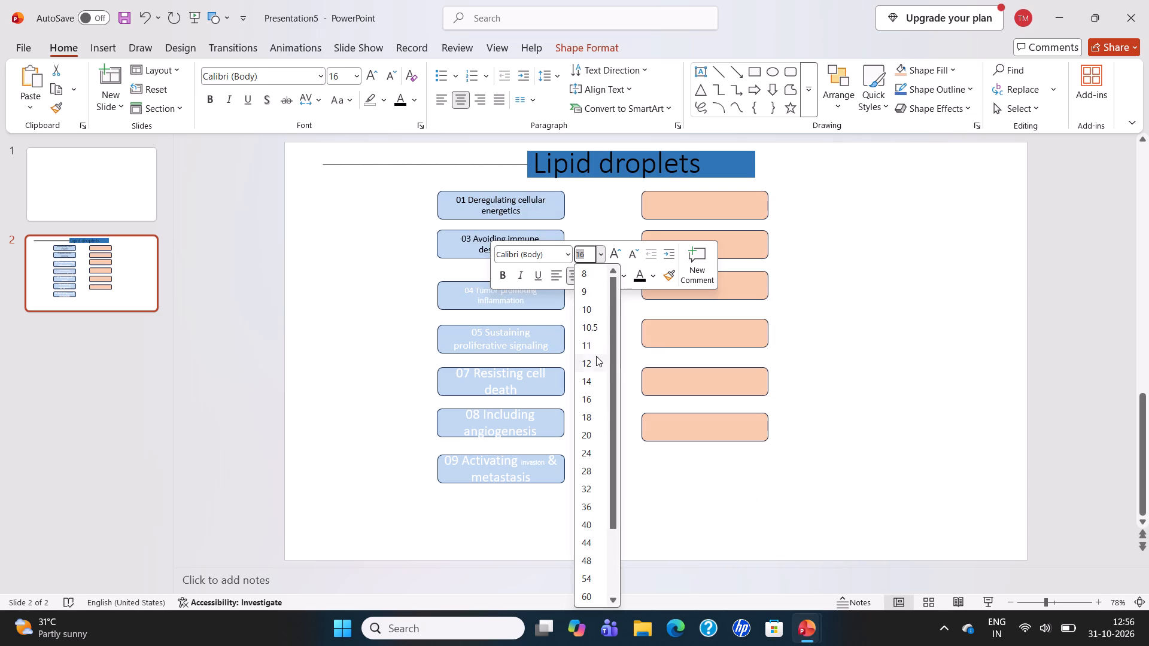
click(594, 358)
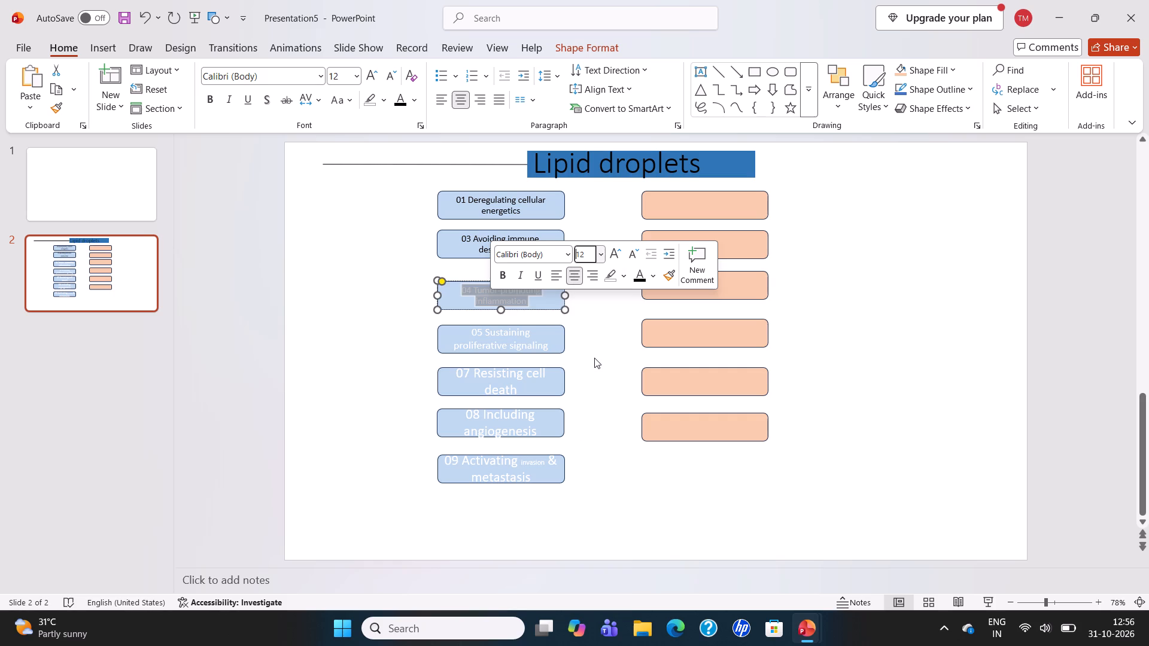
click(649, 275)
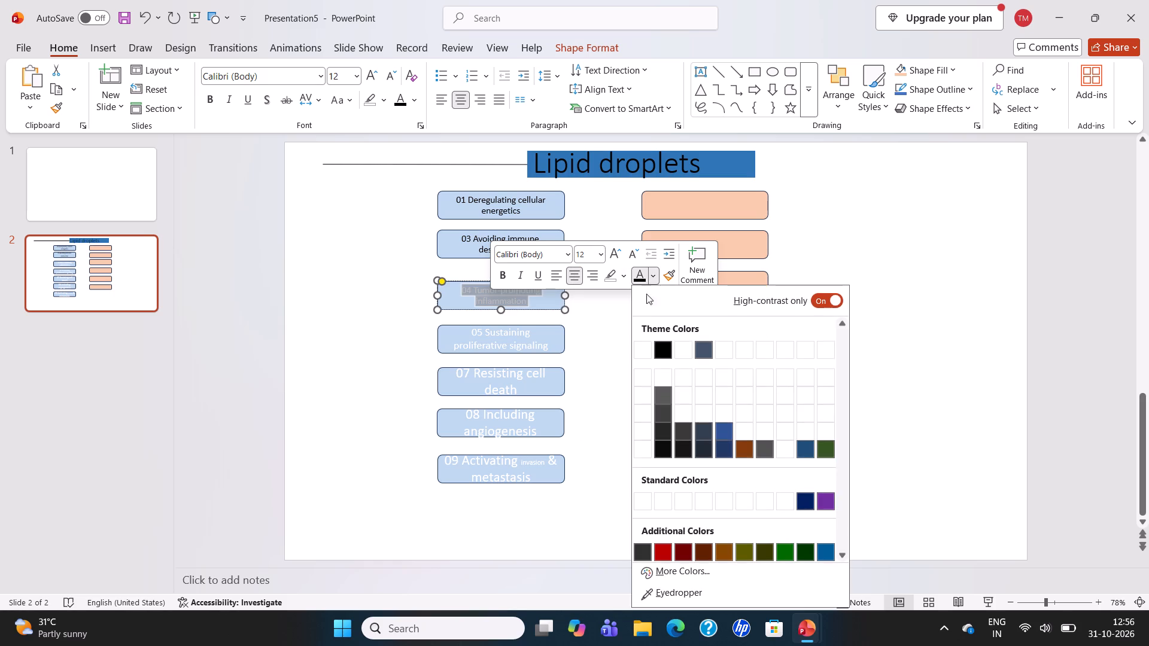
click(659, 348)
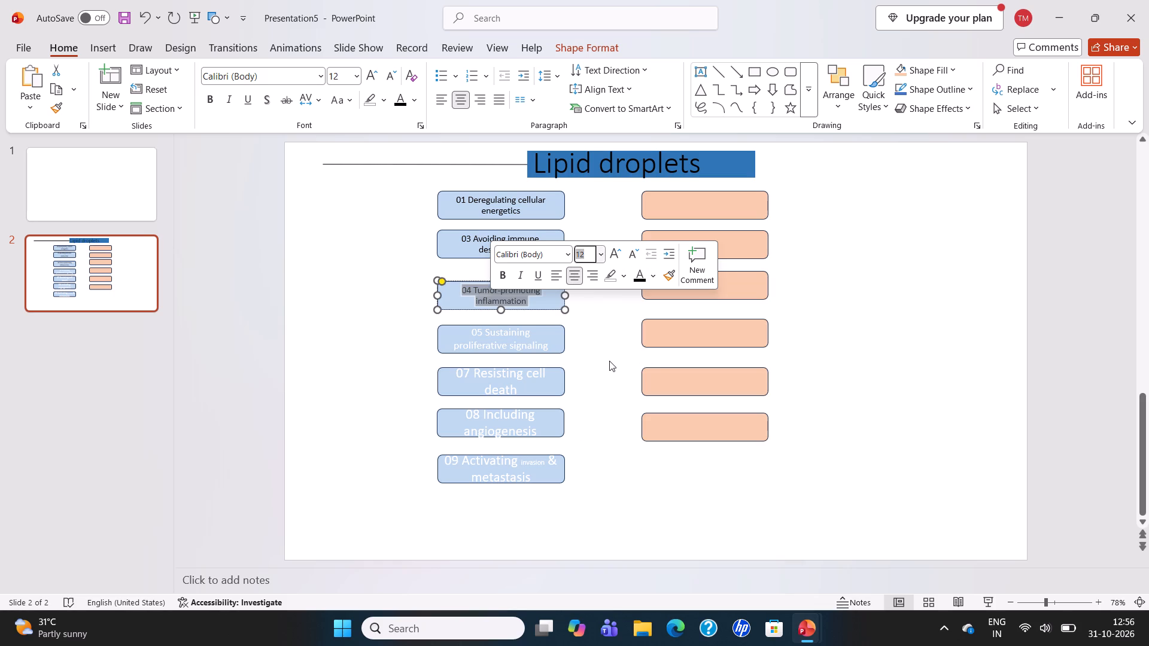
click(609, 361)
Format the "05 Sustaining proliferative signaling" label in the fourth light blue rectangle with black text and font size 12.
drag(469, 334, 532, 343)
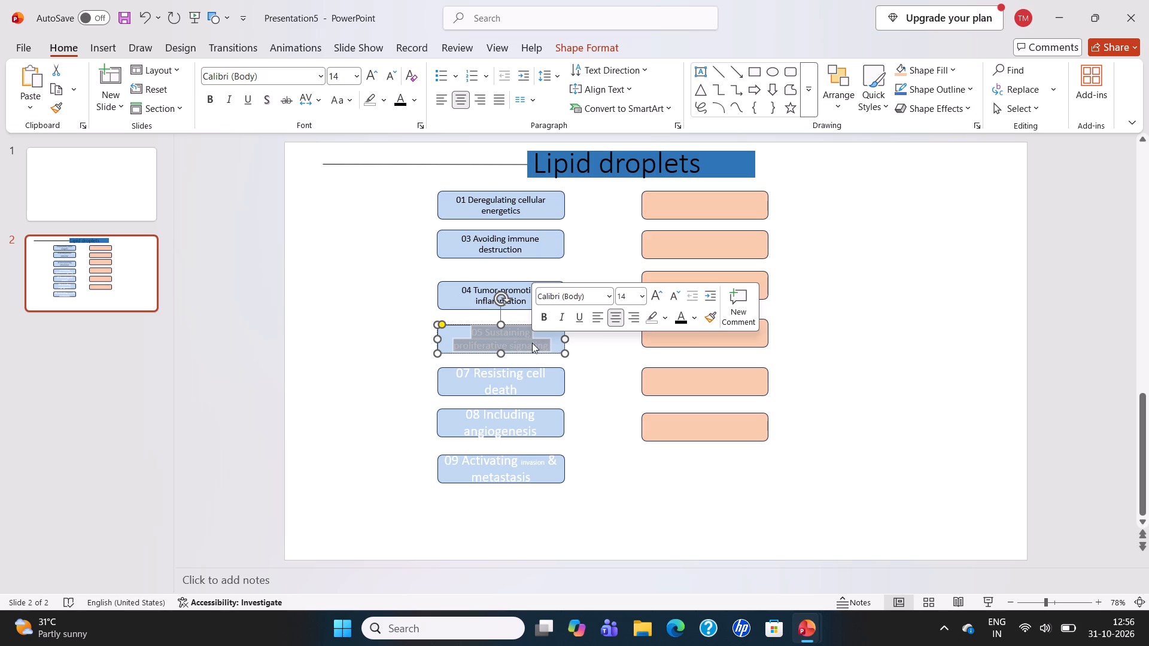
click(686, 315)
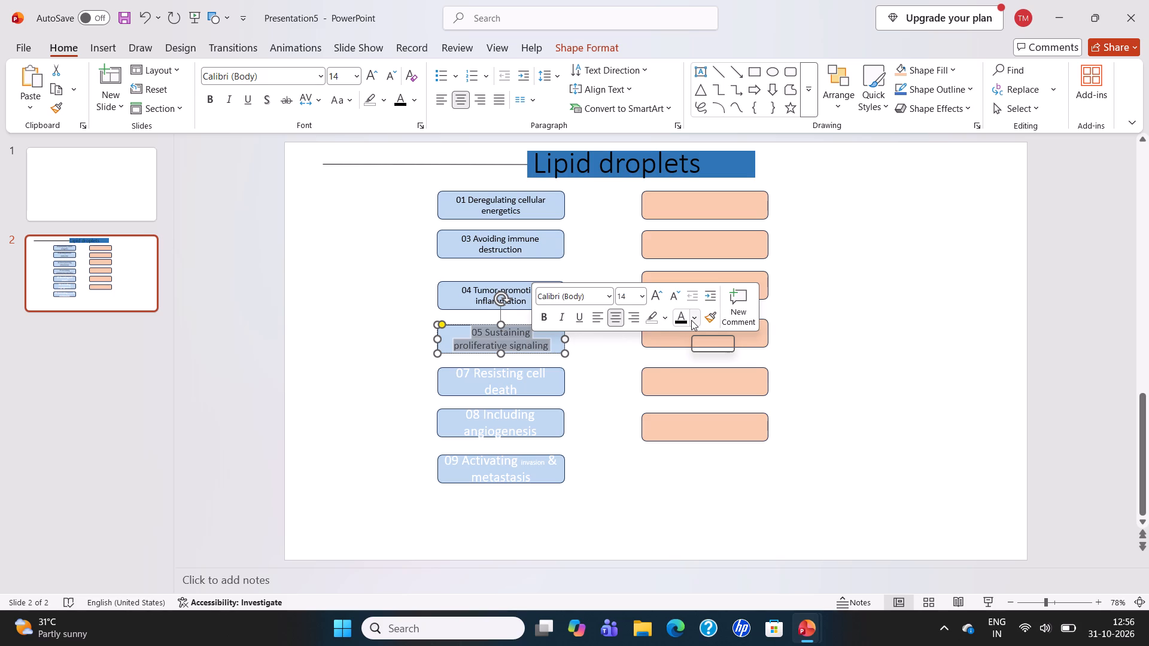
click(607, 395)
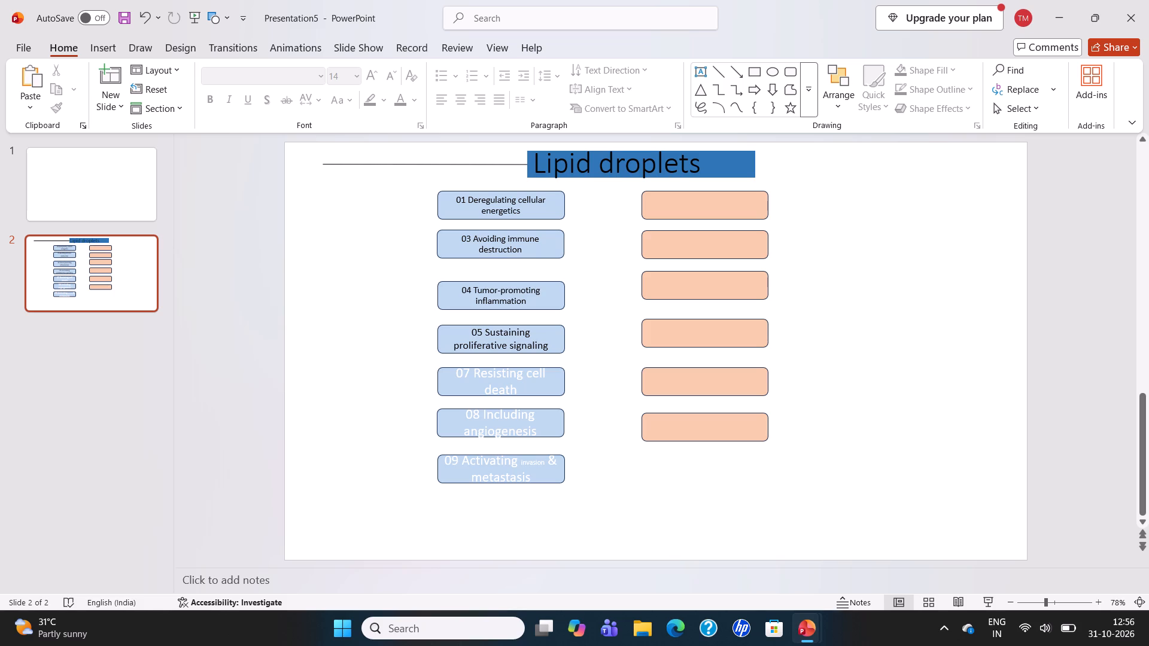
drag(471, 334, 532, 345)
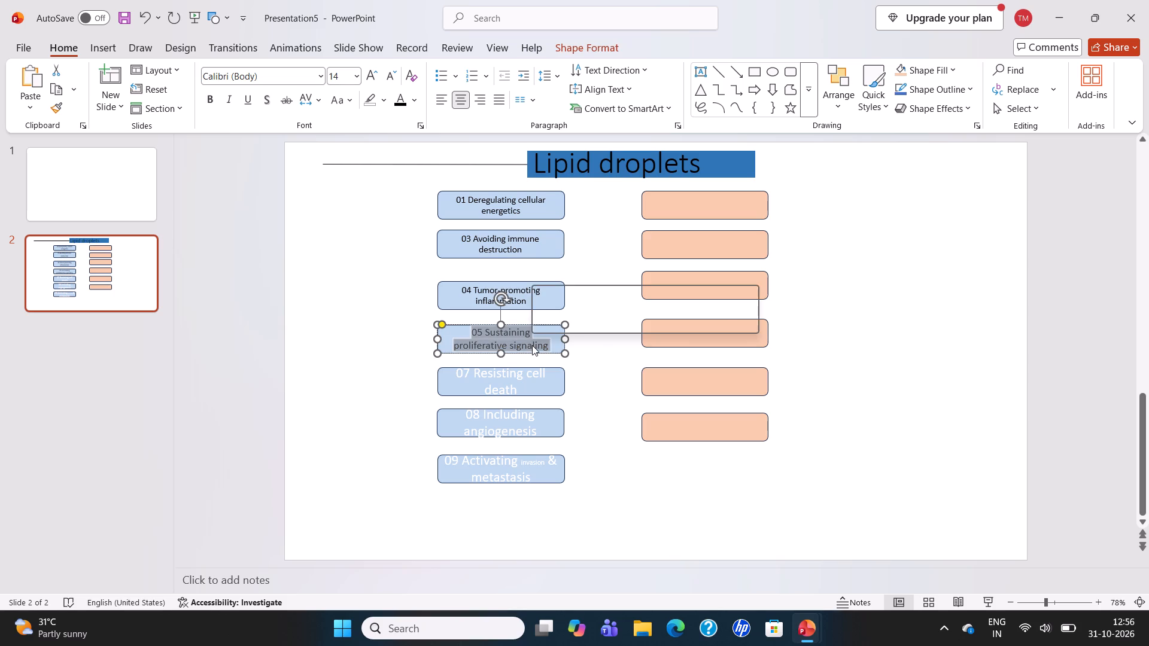
click(641, 303)
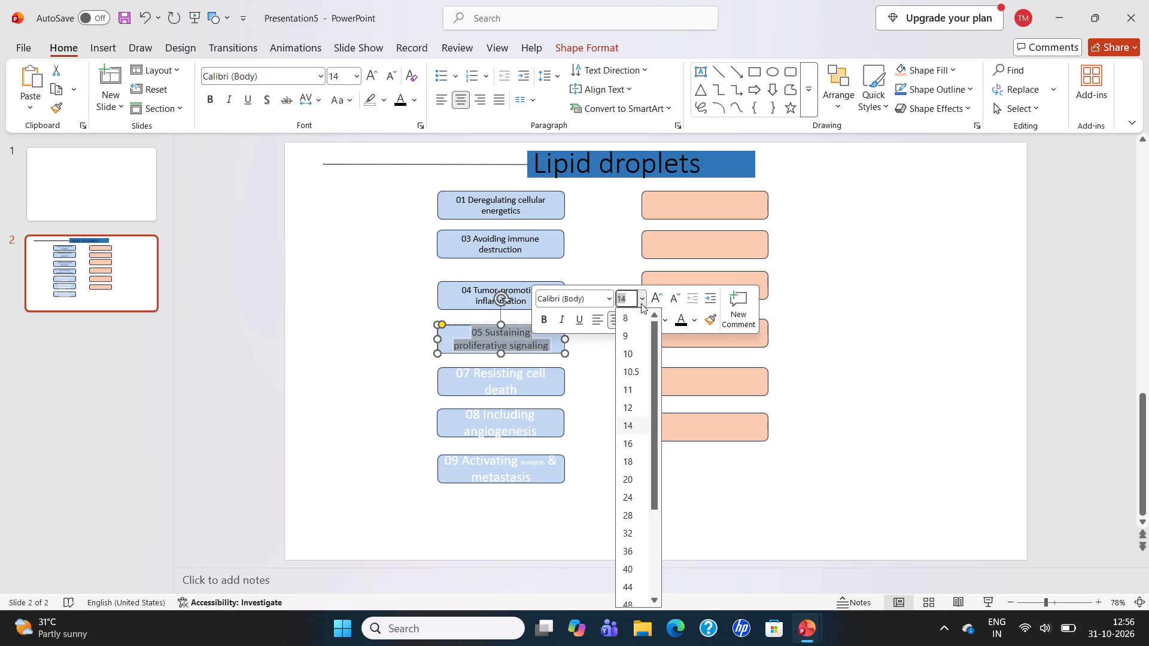
click(635, 401)
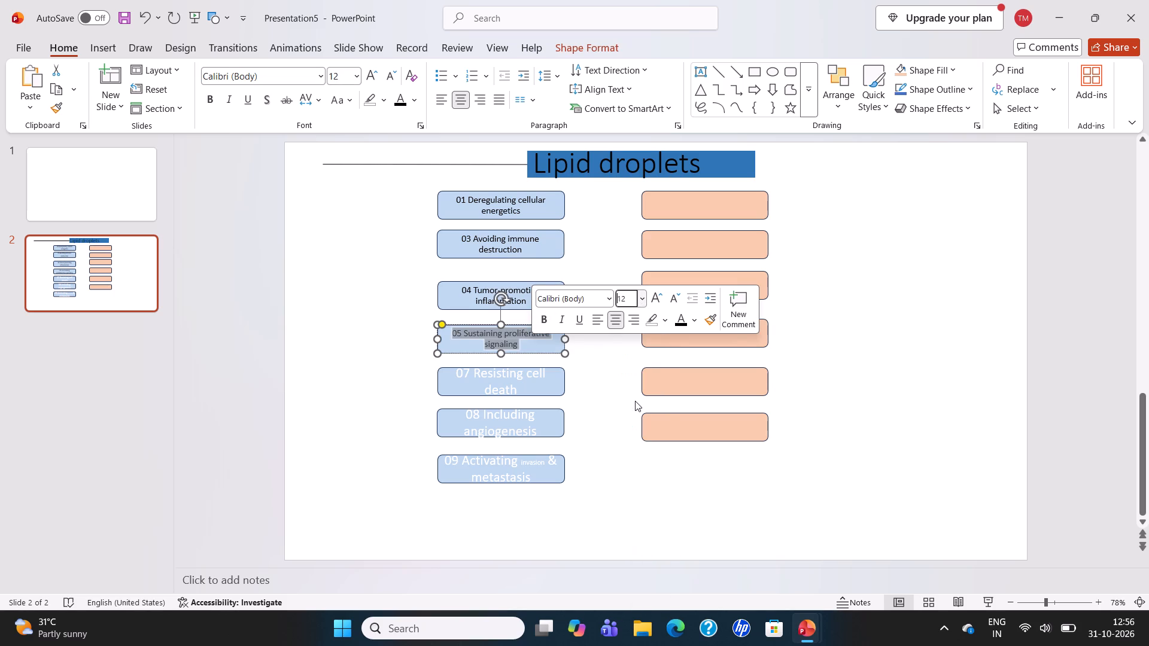
Format the "07 Resisting cell death" label in the fifth light blue rectangle with font size 12 and black text.
drag(458, 370, 462, 371)
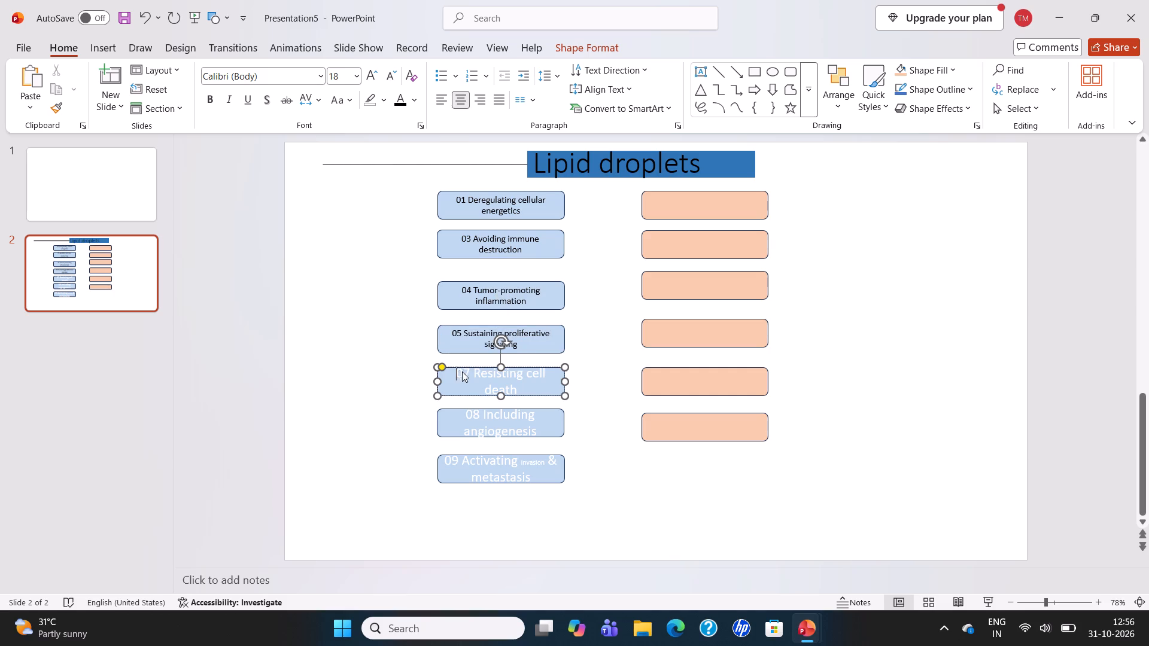
drag(462, 371, 512, 388)
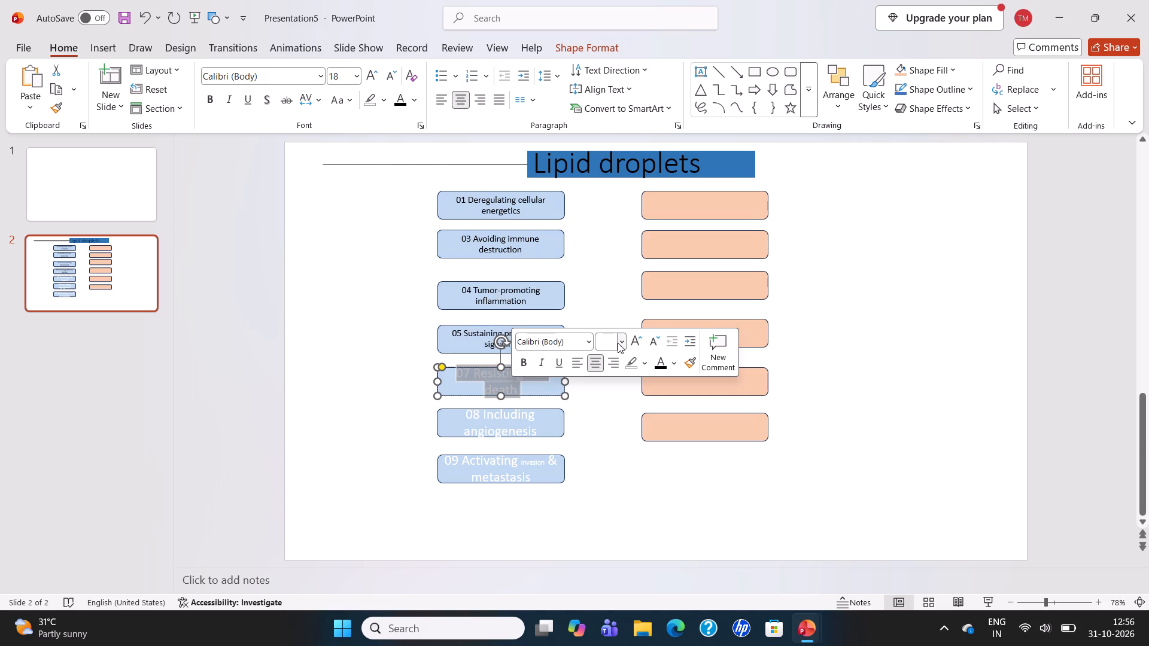
click(620, 343)
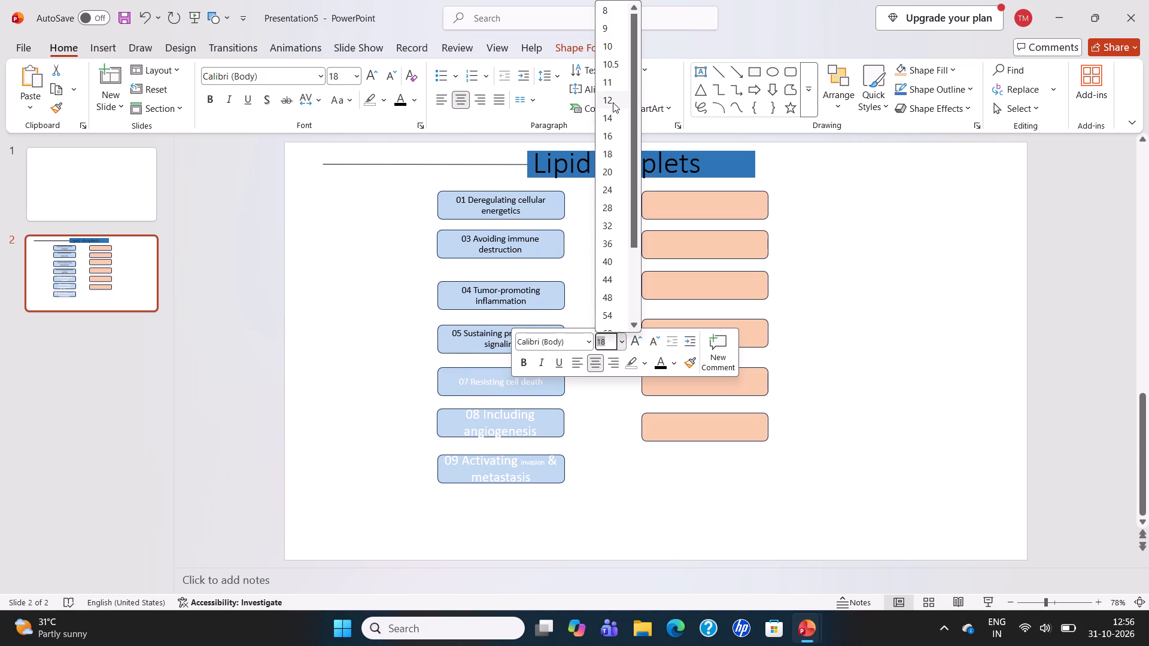
click(612, 102)
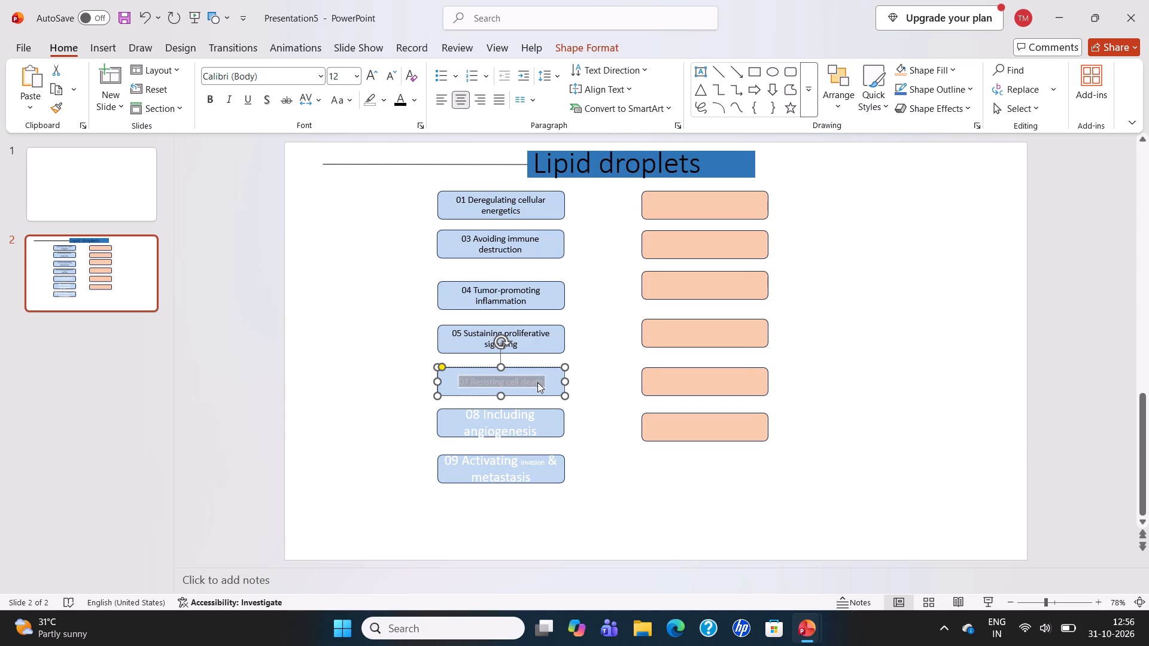
click(533, 383)
drag(460, 379, 532, 382)
drag(532, 382, 535, 382)
click(688, 359)
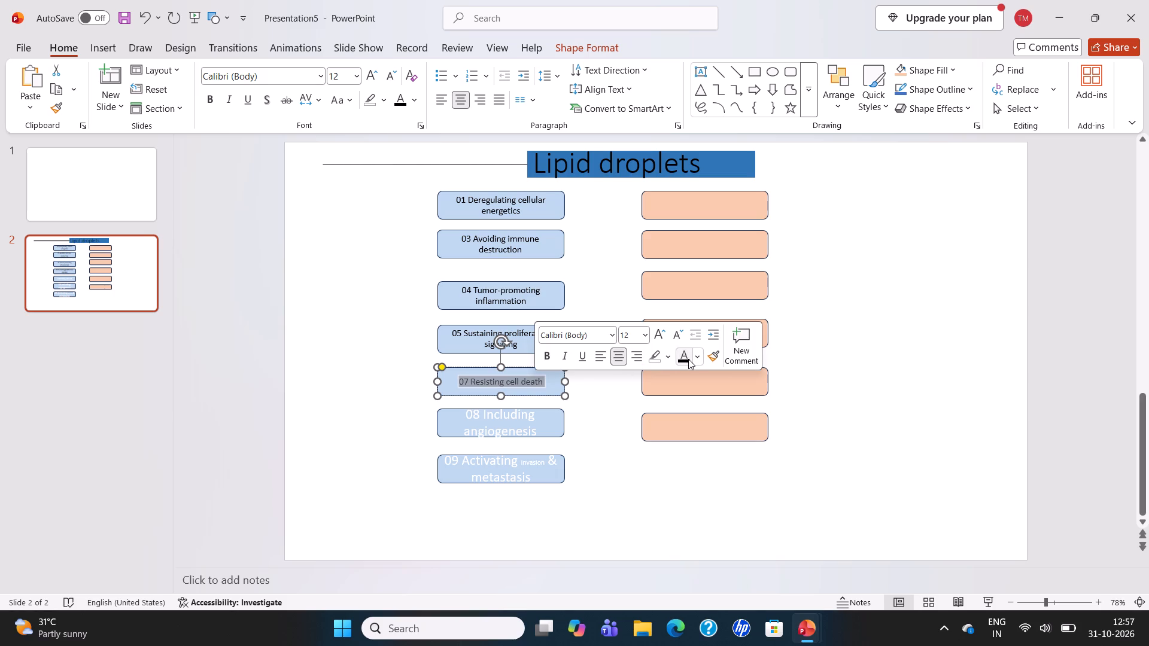
click(604, 423)
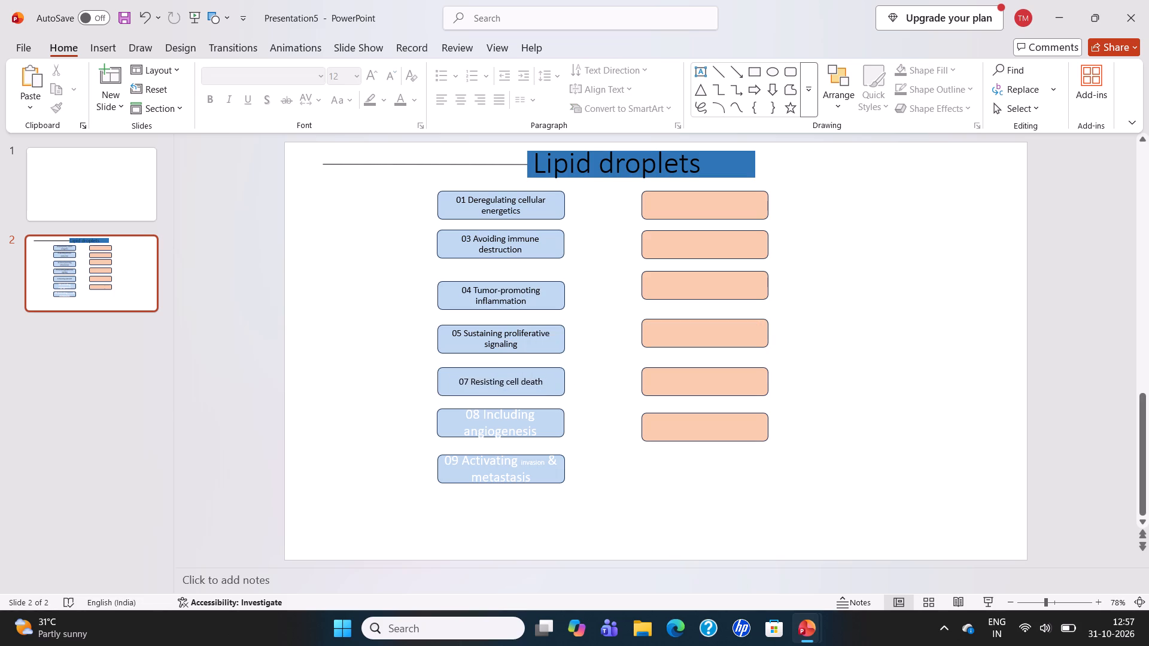
Format the "08 Including angiogenesis" label in the sixth light blue rectangle with black text and font size 12.
drag(466, 415, 504, 432)
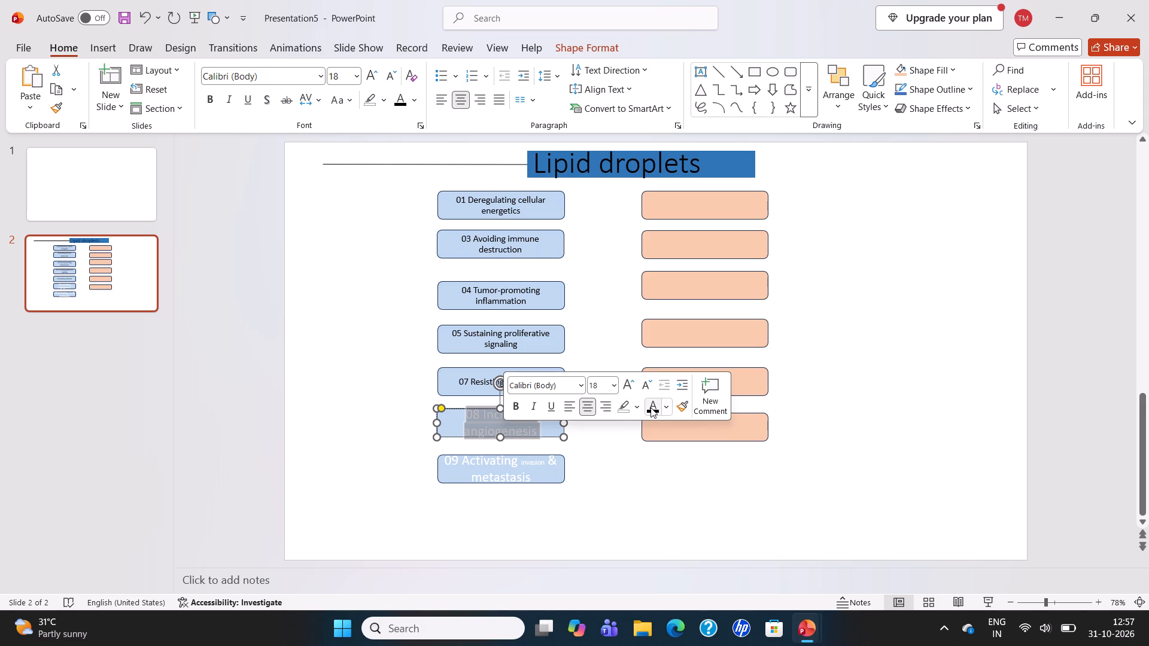
click(651, 407)
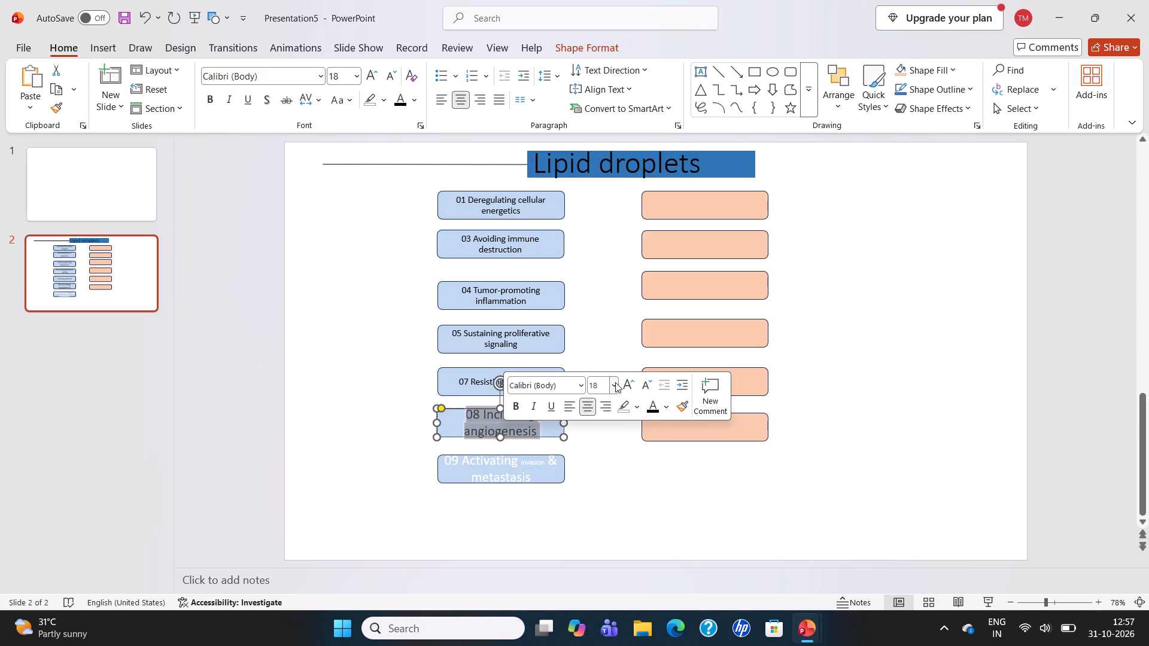
click(615, 382)
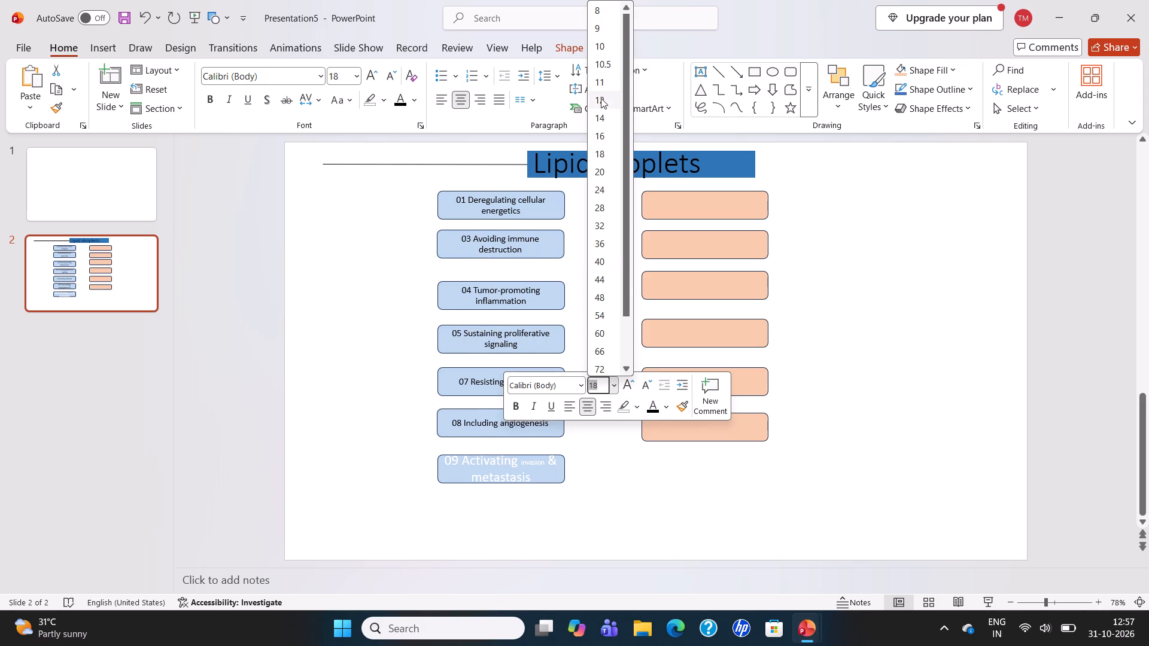
click(601, 99)
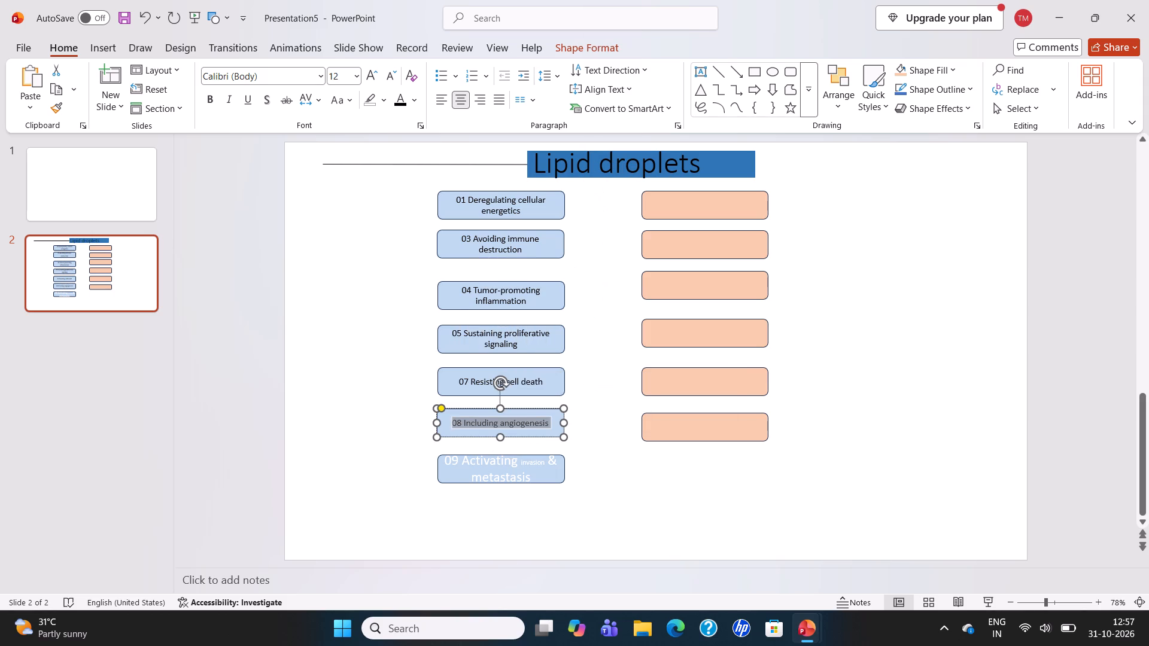
Format the whole "09 Activating invasion & metastasis" label in the bottom light blue rectangle with font size 12 and black text.
click(488, 467)
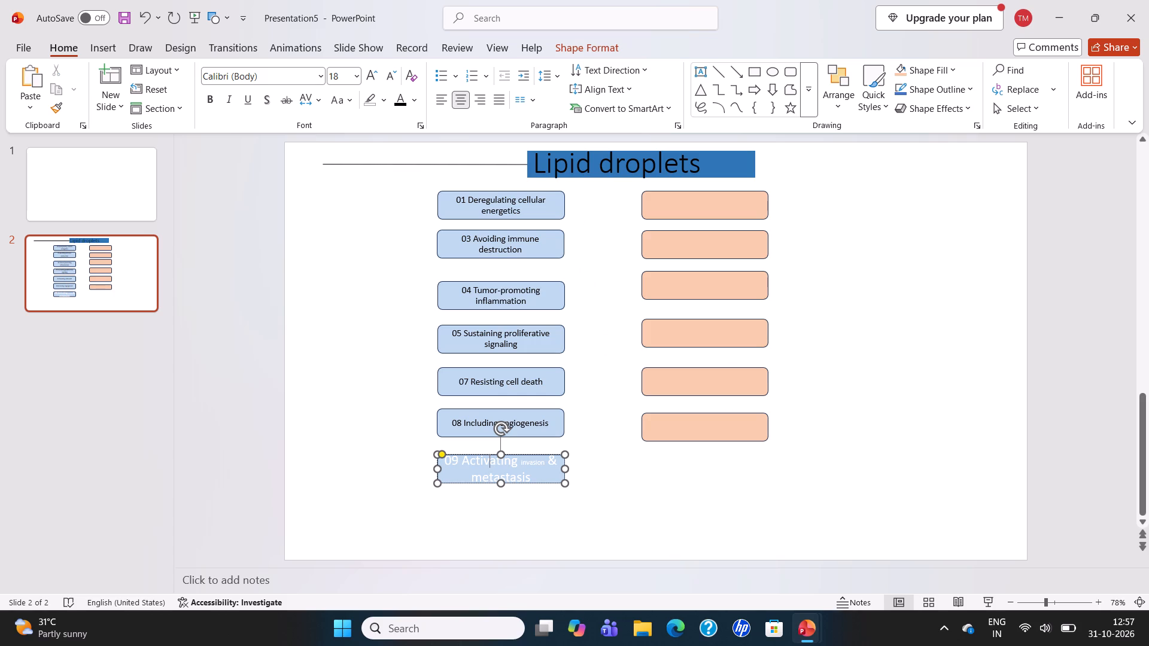
drag(446, 461, 503, 475)
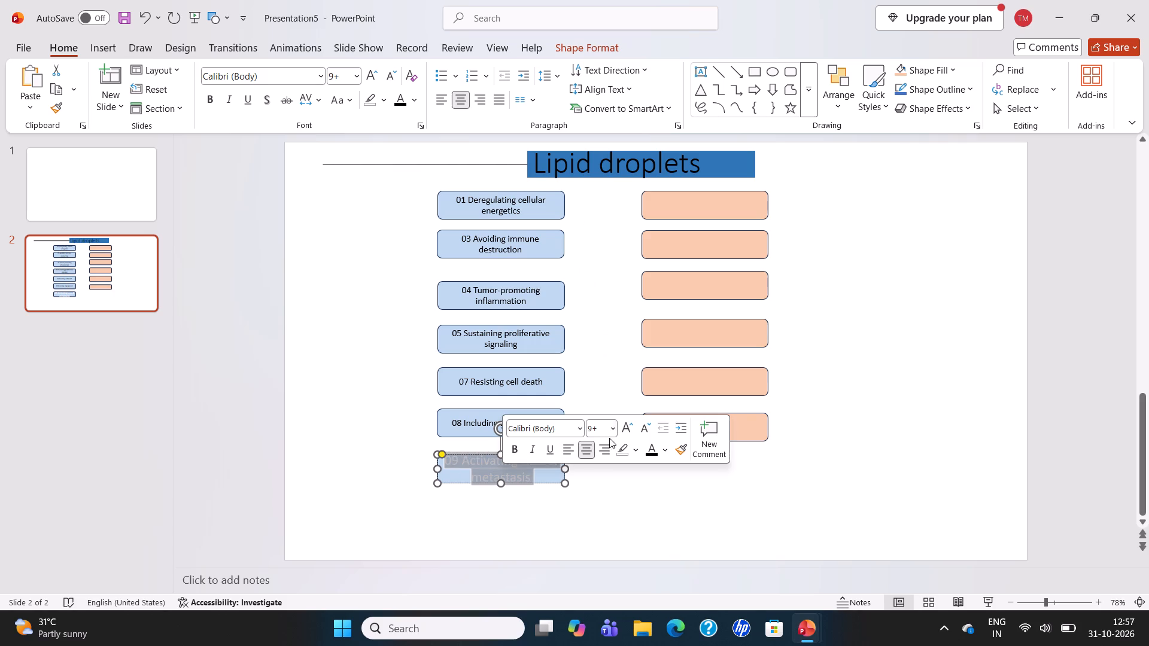
click(613, 428)
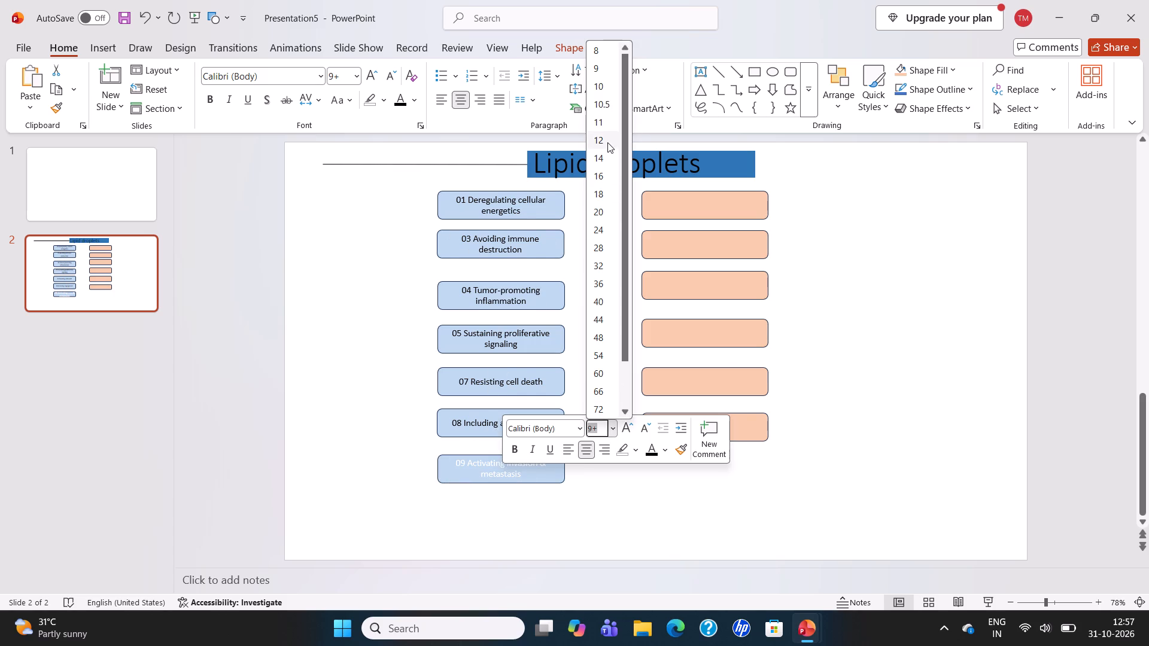
click(607, 141)
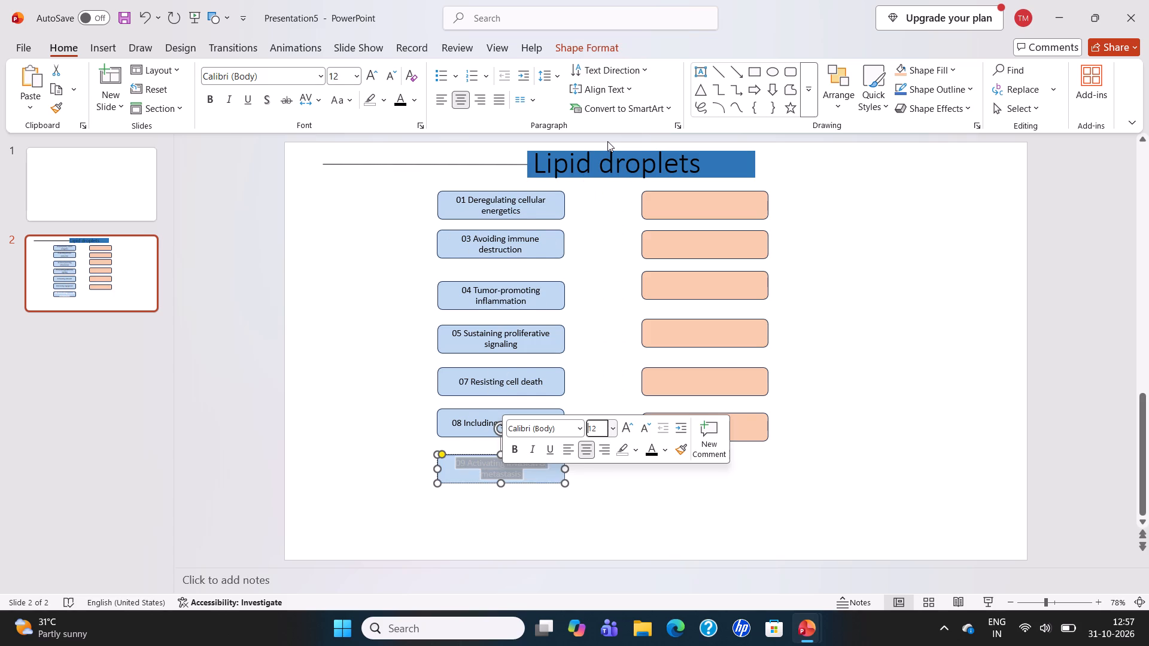
click(657, 452)
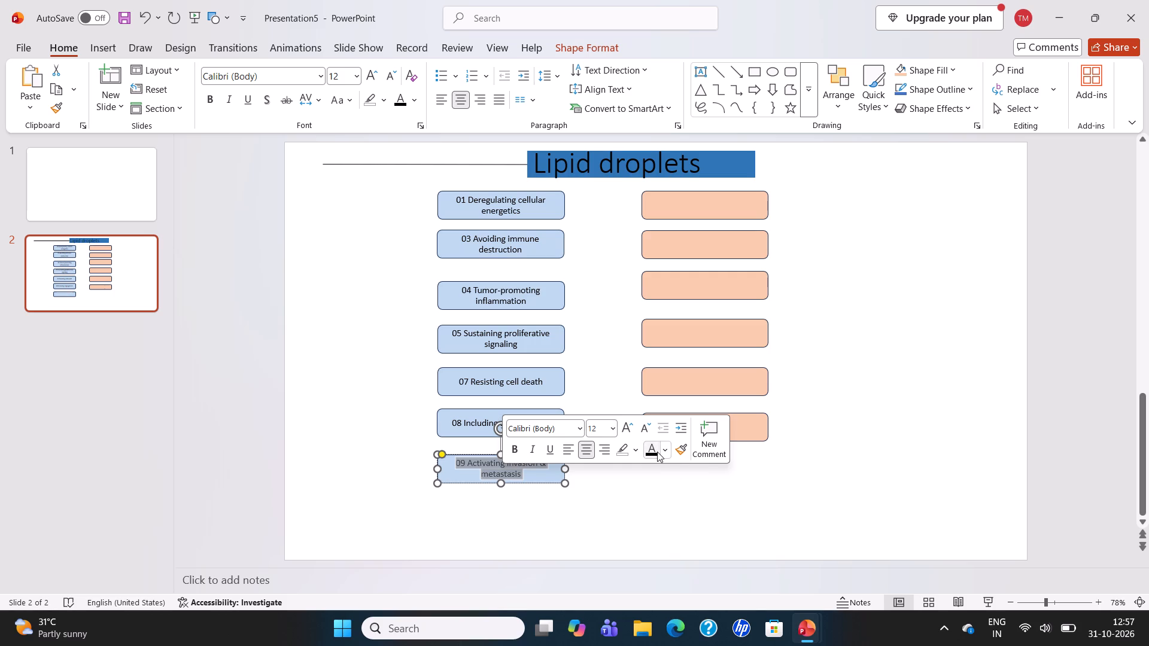
click(612, 517)
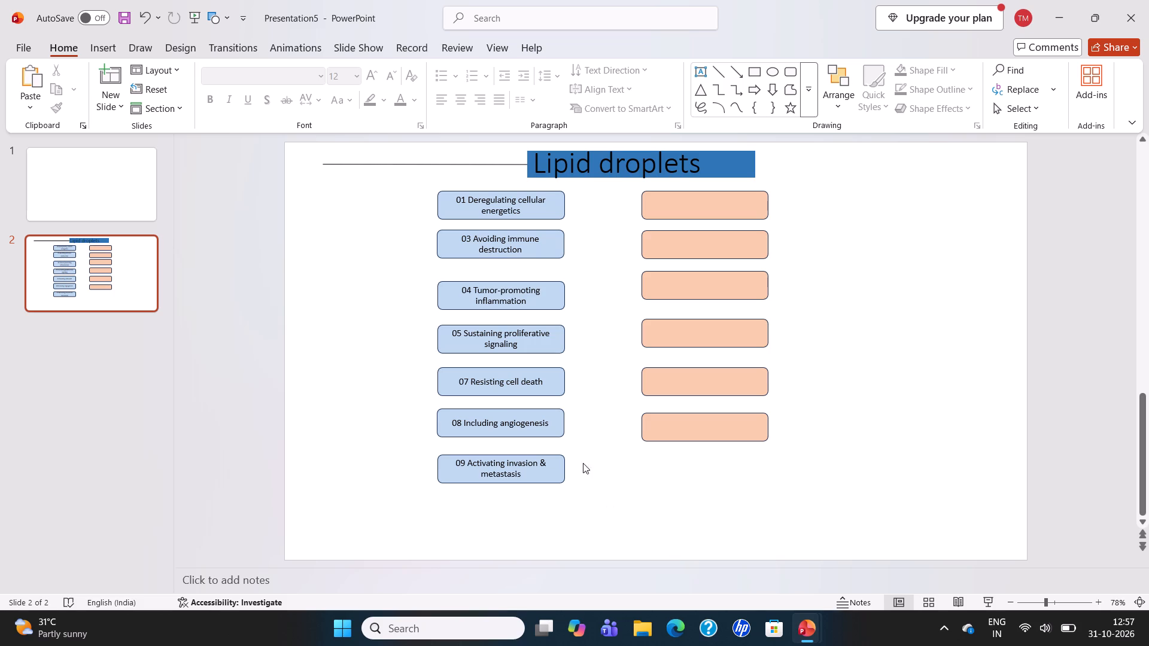
Enter the label "Modulation of cancer-dependent signaling" in the first light orange rectangle.
click(680, 203)
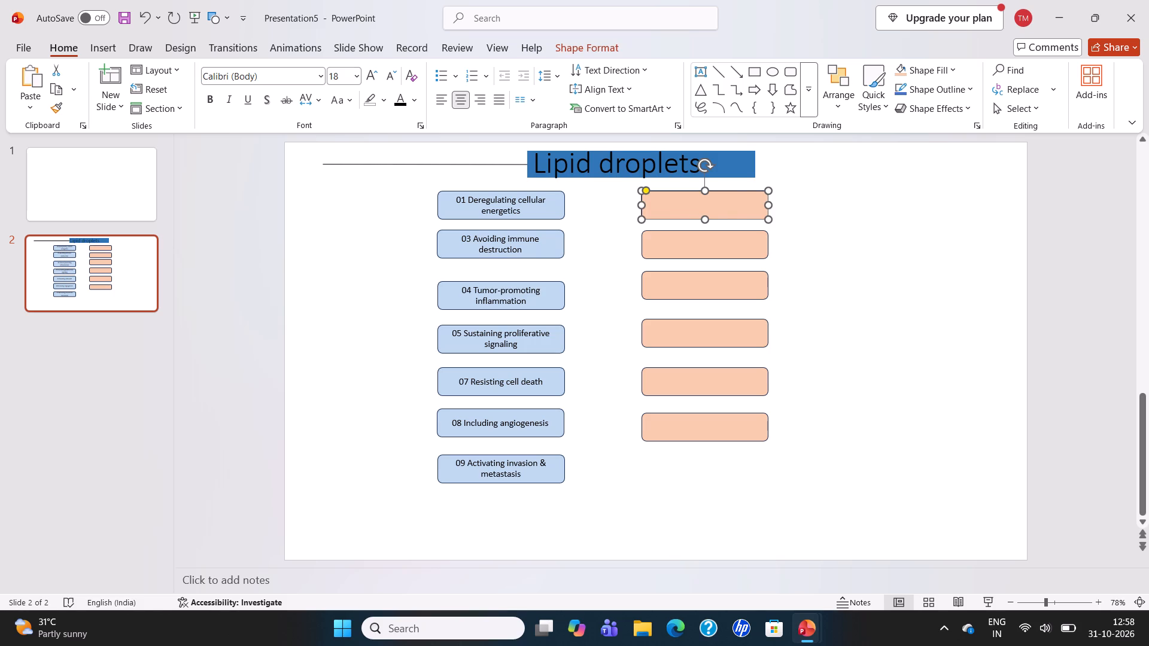
key(shift+m)
key(o)
text(du)
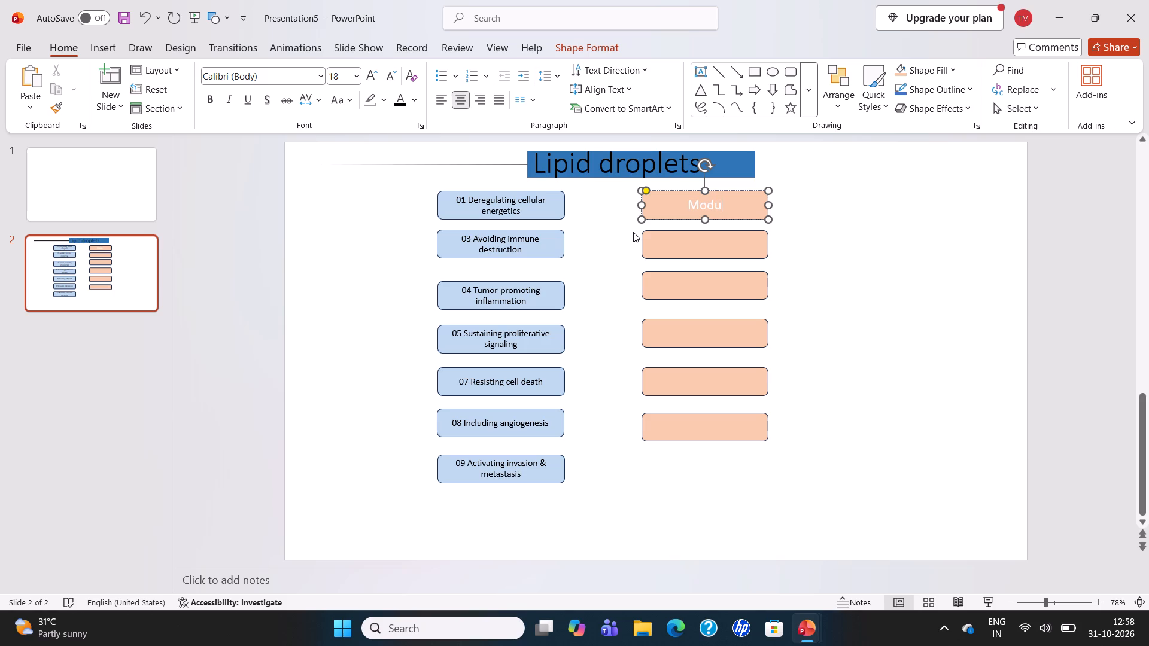
key(l)
key(a)
text(tion)
key(space)
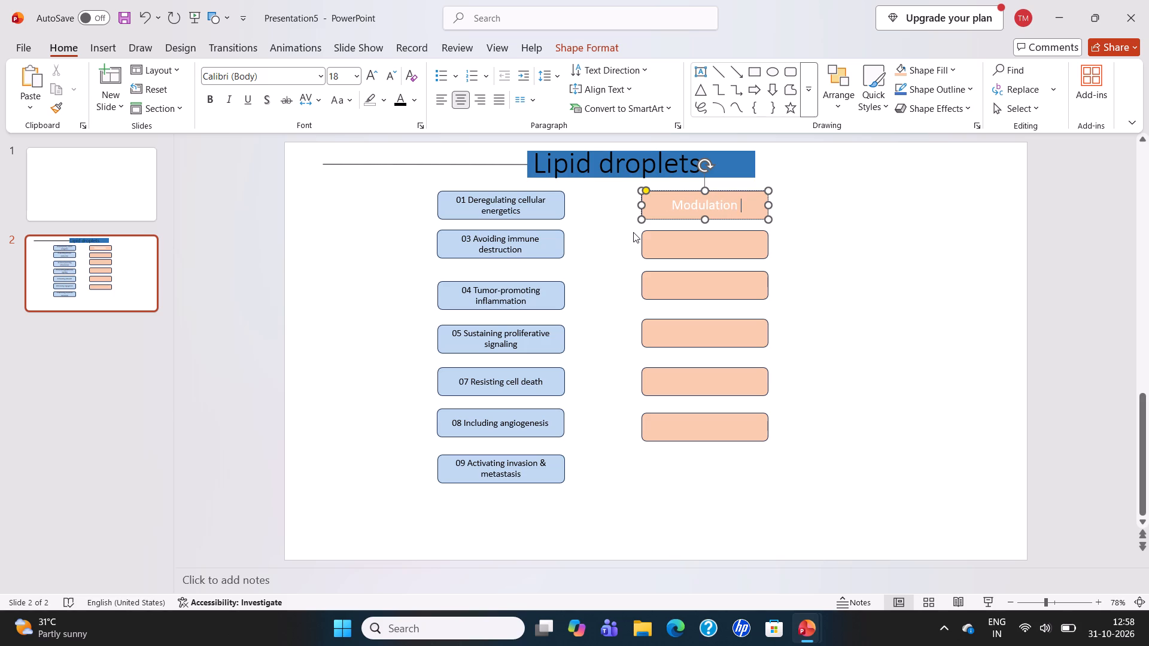
text(of cancer)
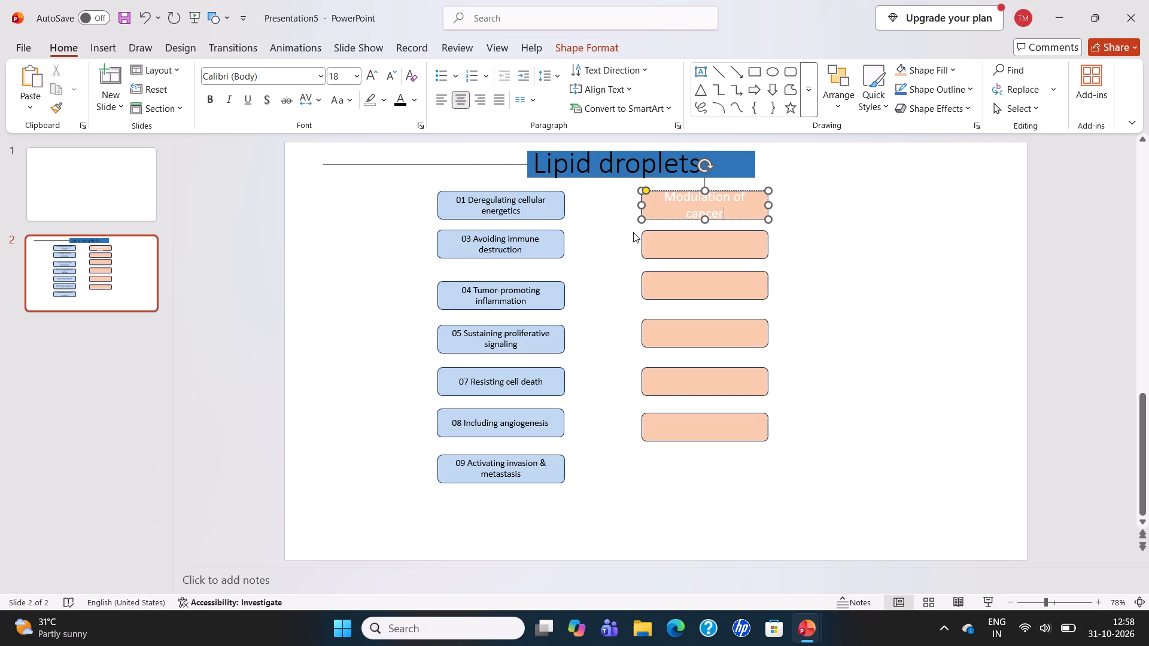
key(minus)
text(de)
text(pen)
click(633, 232)
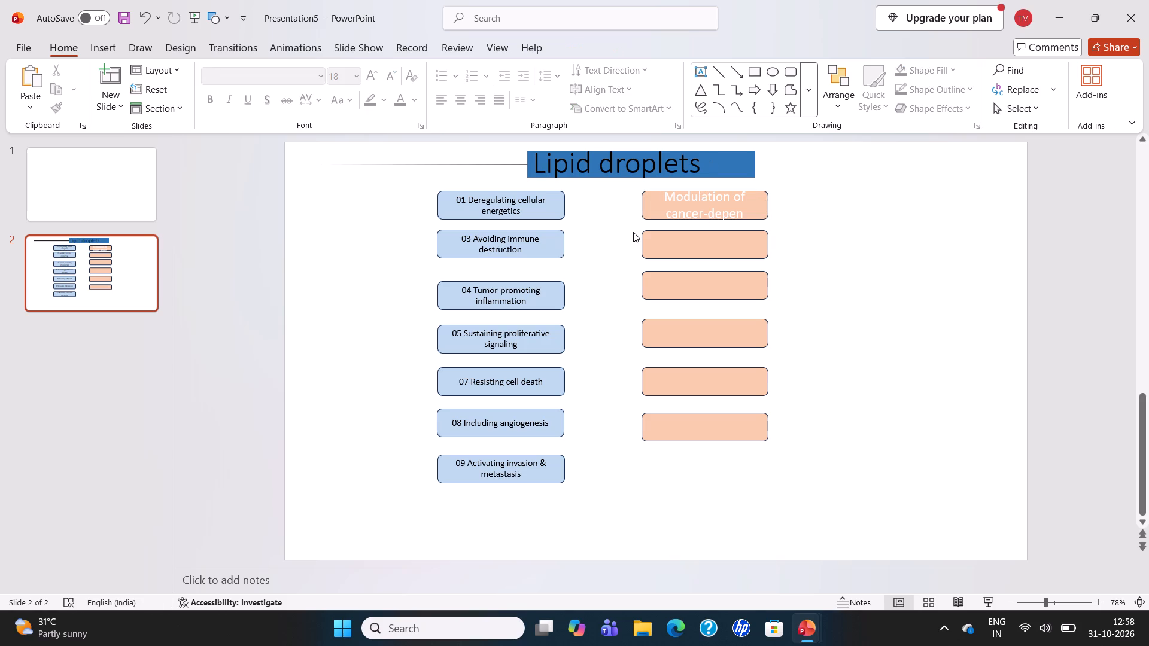
text(dent)
key(t)
click(751, 210)
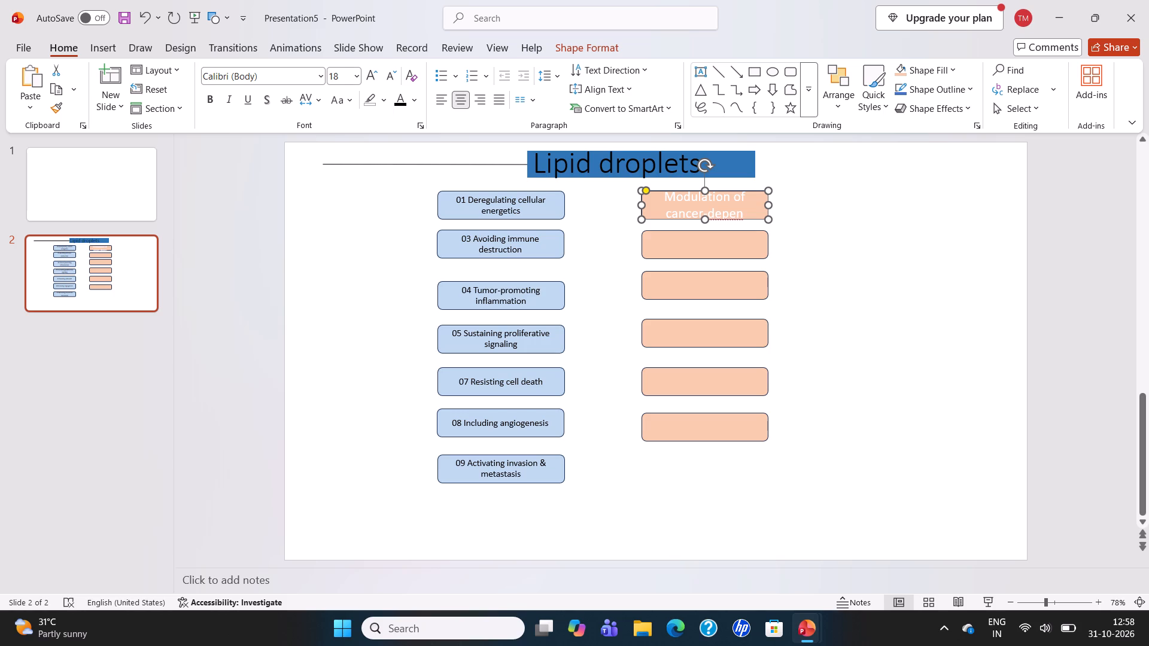
key(t)
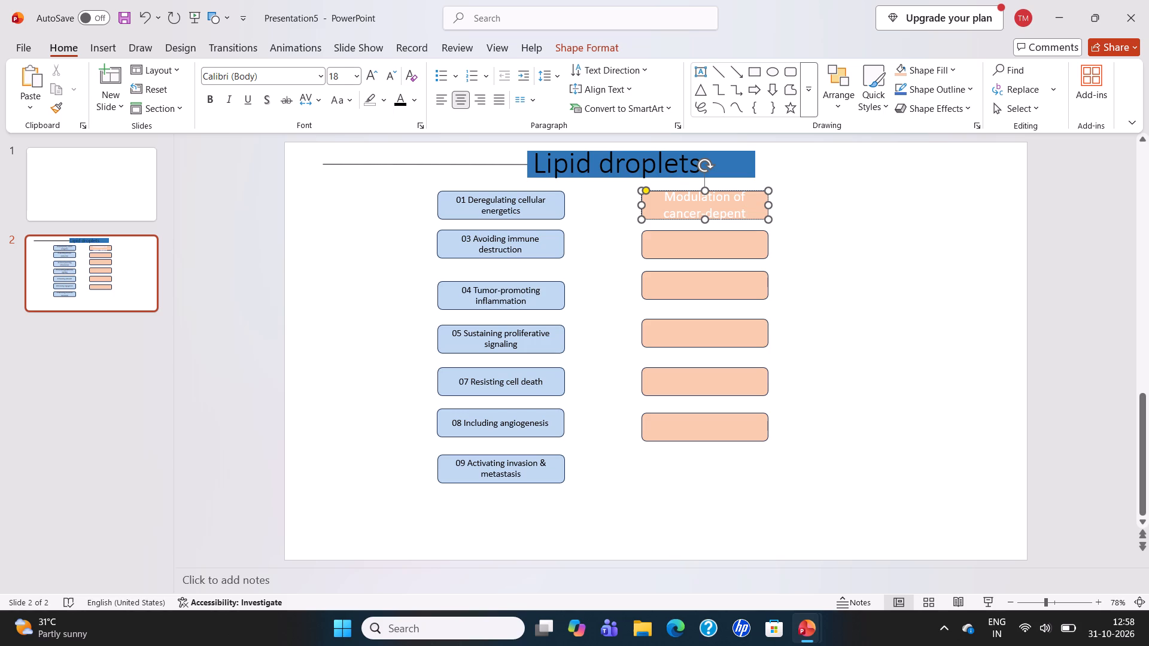
key(BackSpace)
text(de)
key(n)
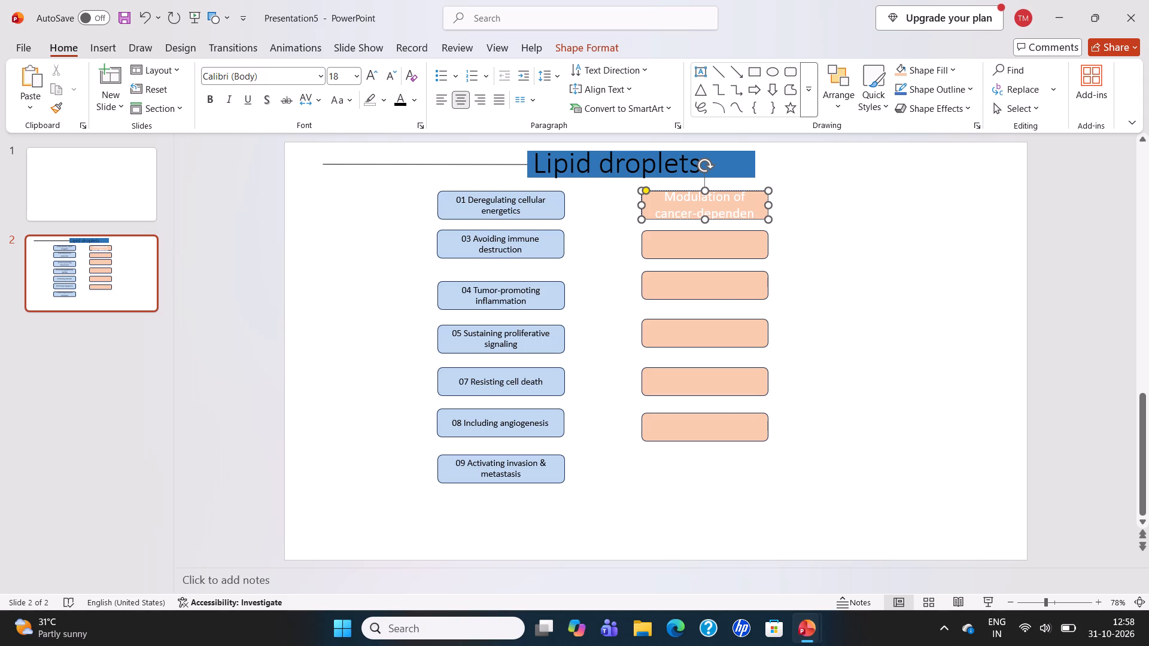
key(t)
key(space)
text(si)
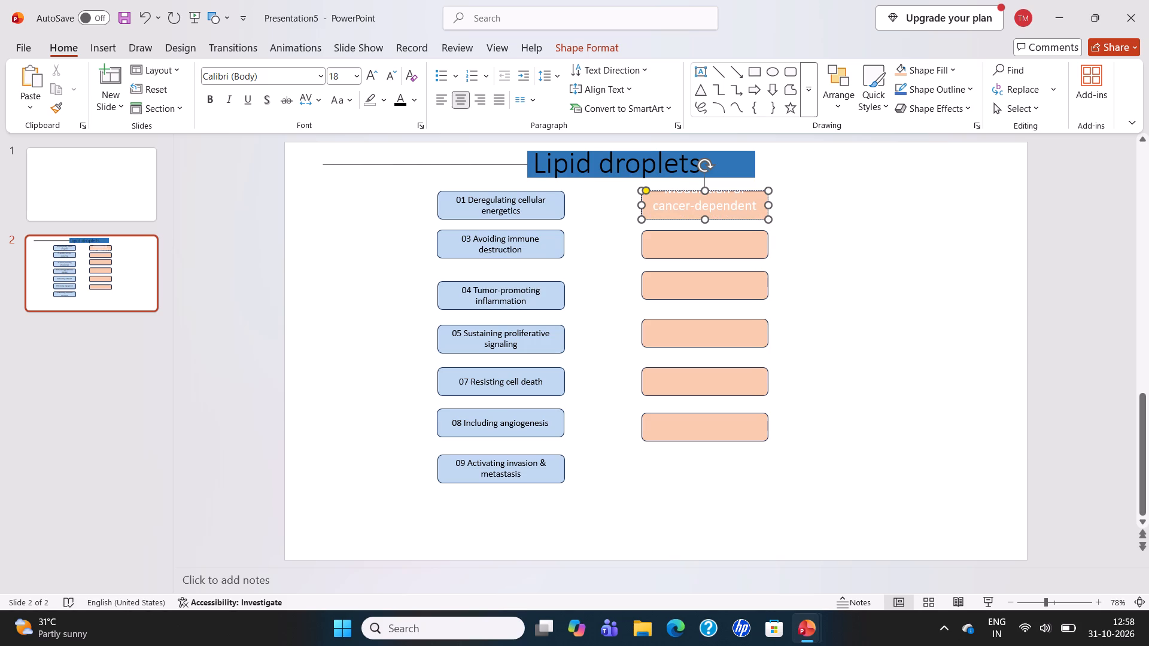
text(gn)
key(a)
text(ling)
Complete the first light orange rectangle's label by adding the word "pathways" at its end.
key(space)
text(pathways)
click(799, 219)
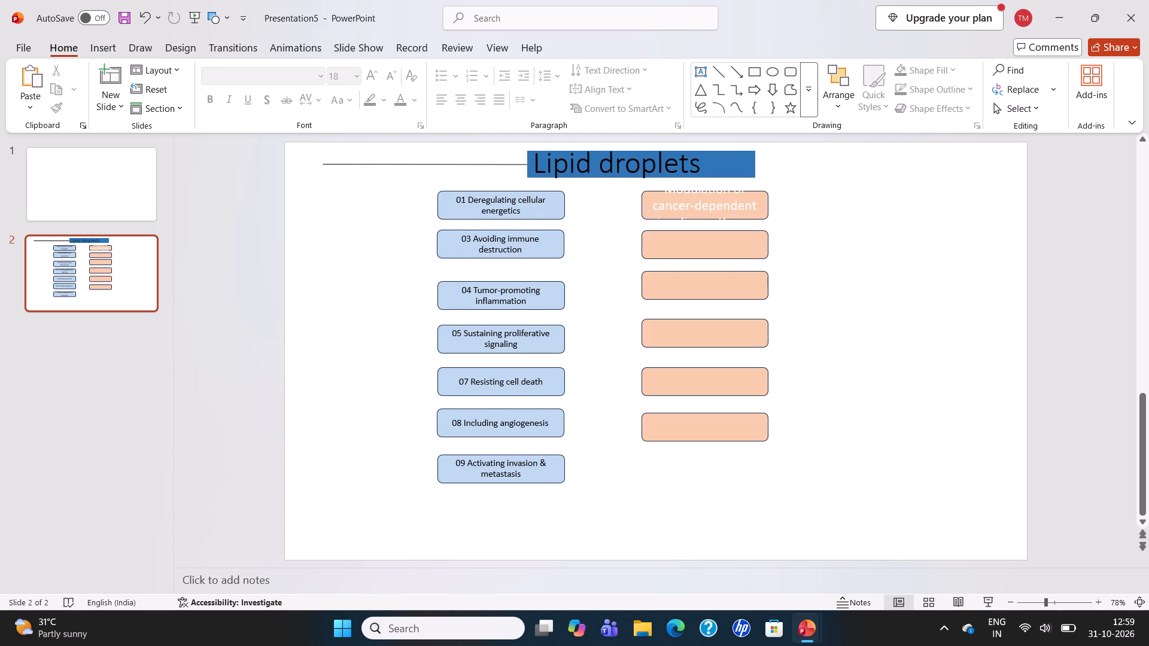
Format the whole "Modulation of cancer-dependent signaling pathways" label in the first light orange rectangle with black text and font size 11.
drag(658, 186, 701, 226)
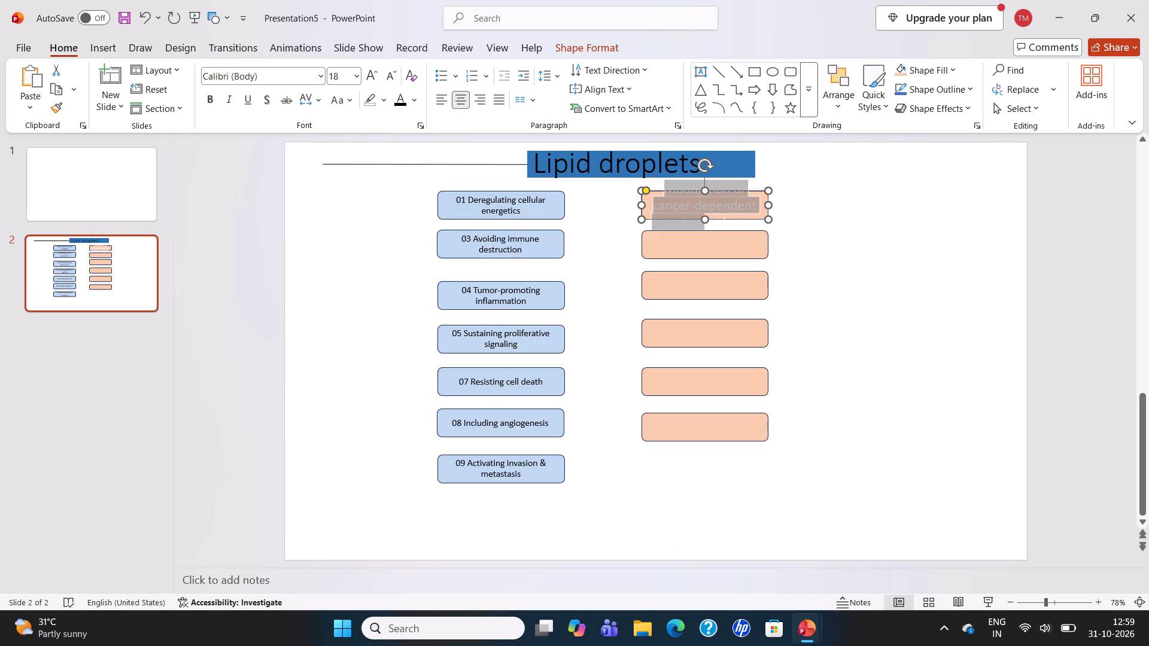
drag(701, 226, 755, 226)
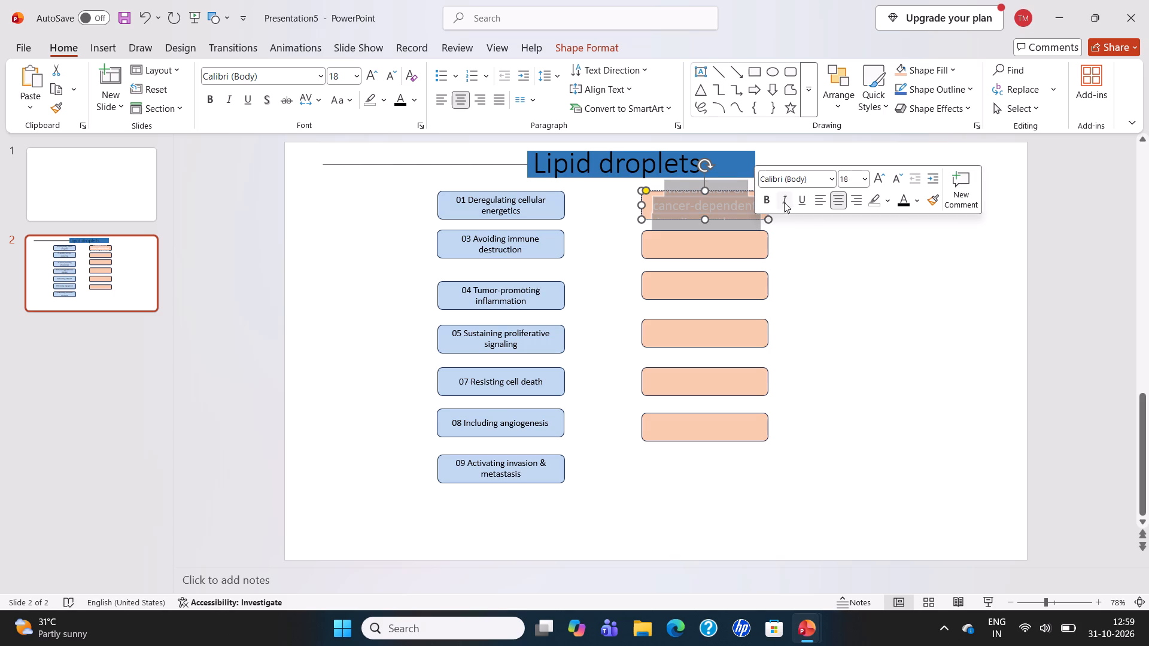
click(906, 200)
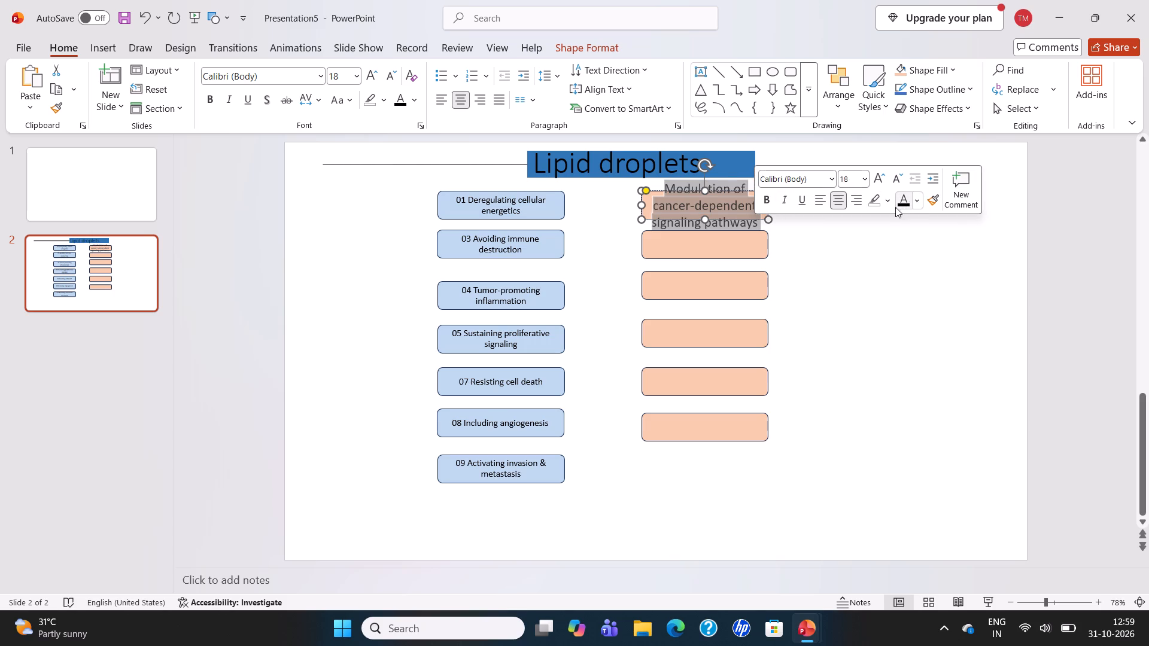
click(866, 178)
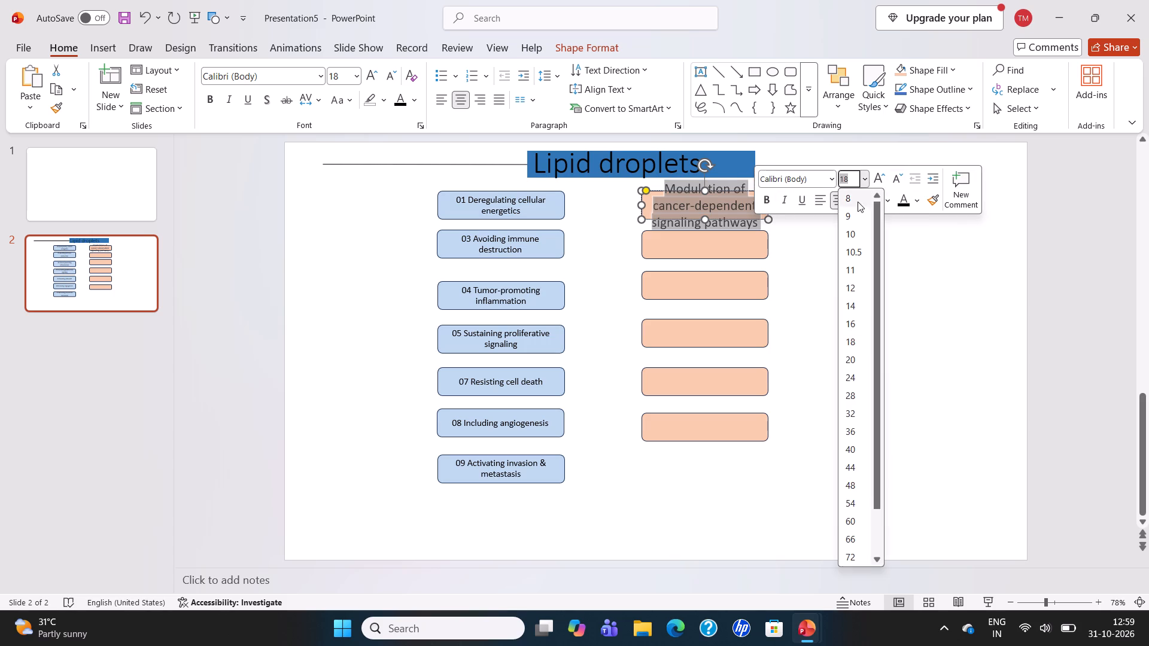
click(852, 273)
click(828, 273)
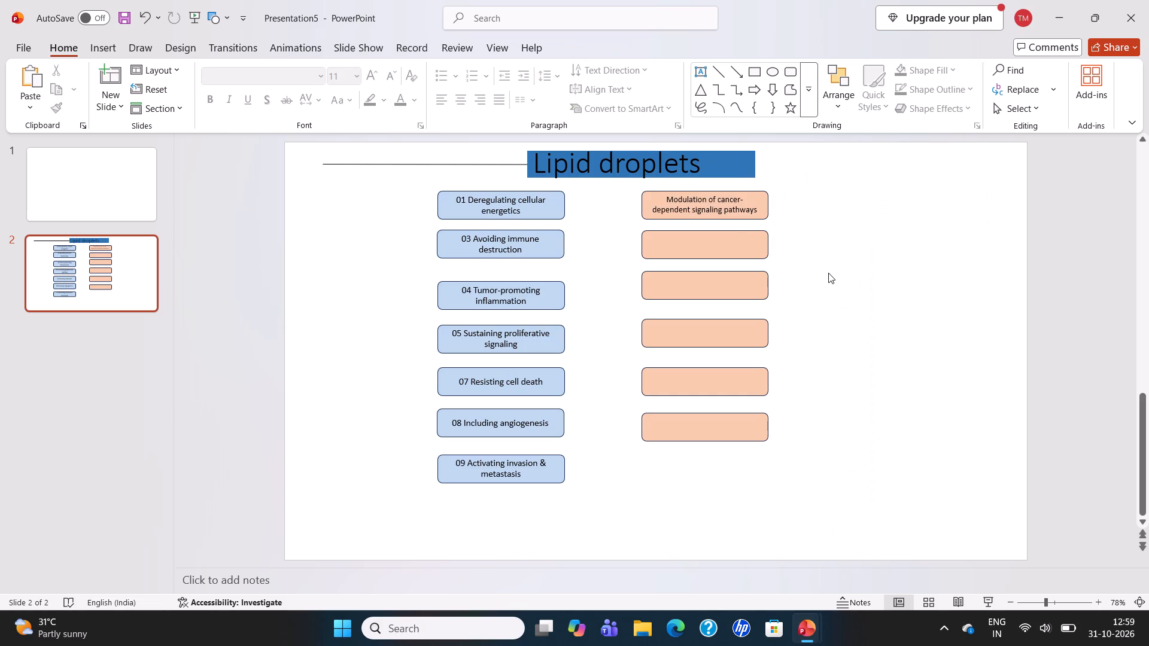
Enter the label "Cross-talk between tumor and immune cells" in the second light orange rectangle.
click(671, 246)
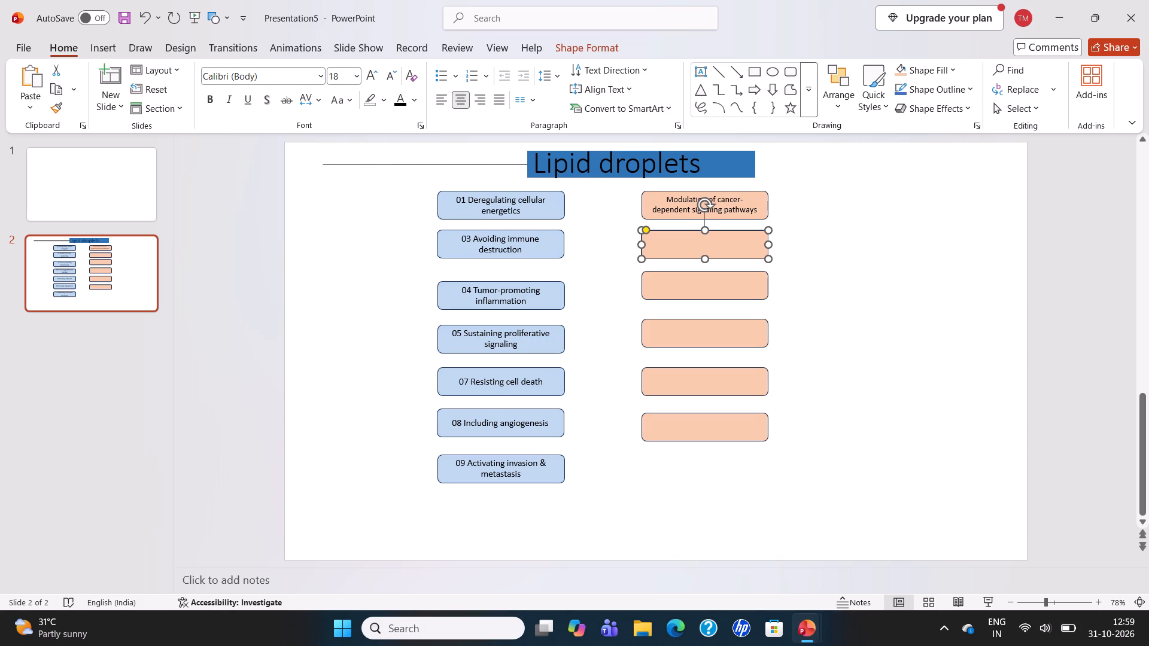
text(Cr)
key(o)
text(ss)
key(BackSpace)
text(talk)
key(BackSpace)
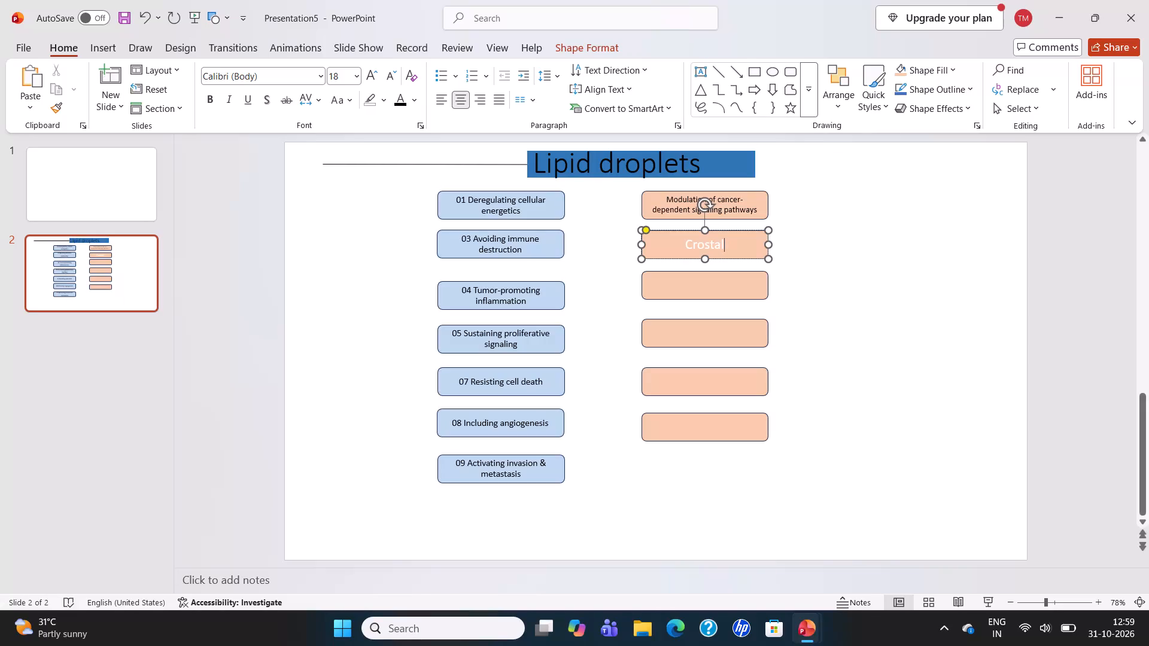
key(BackSpace)
key(BackSpace)
key(BackSpace)
key(s)
key(minus)
text(talk)
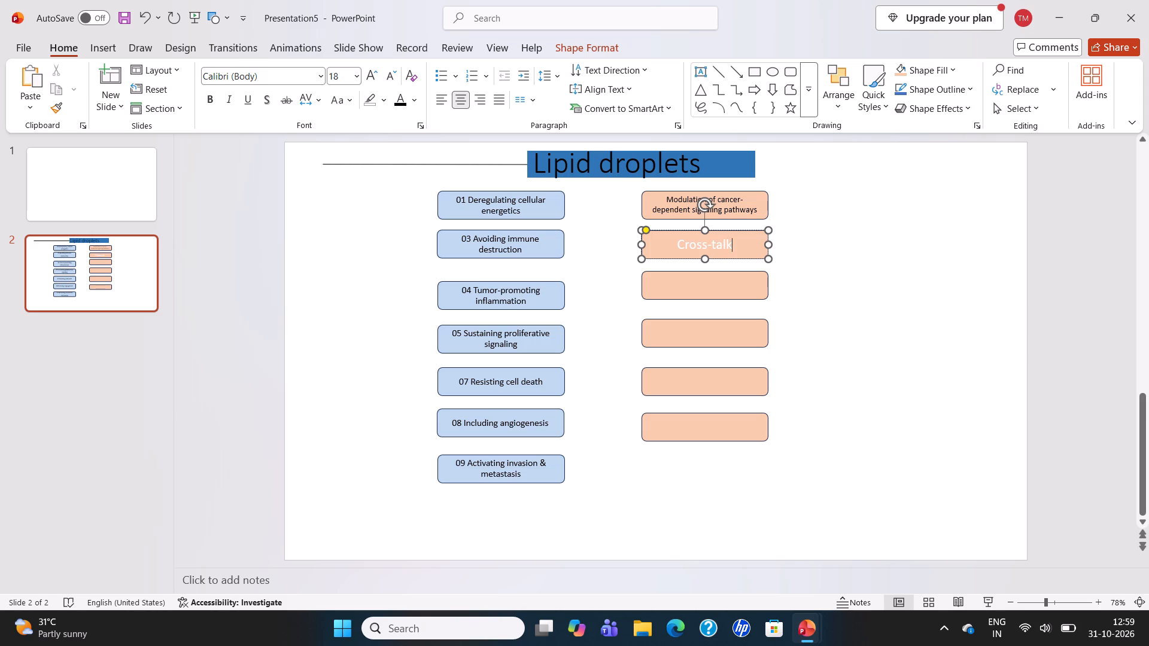
key(space)
text(betw)
text(een)
key(space)
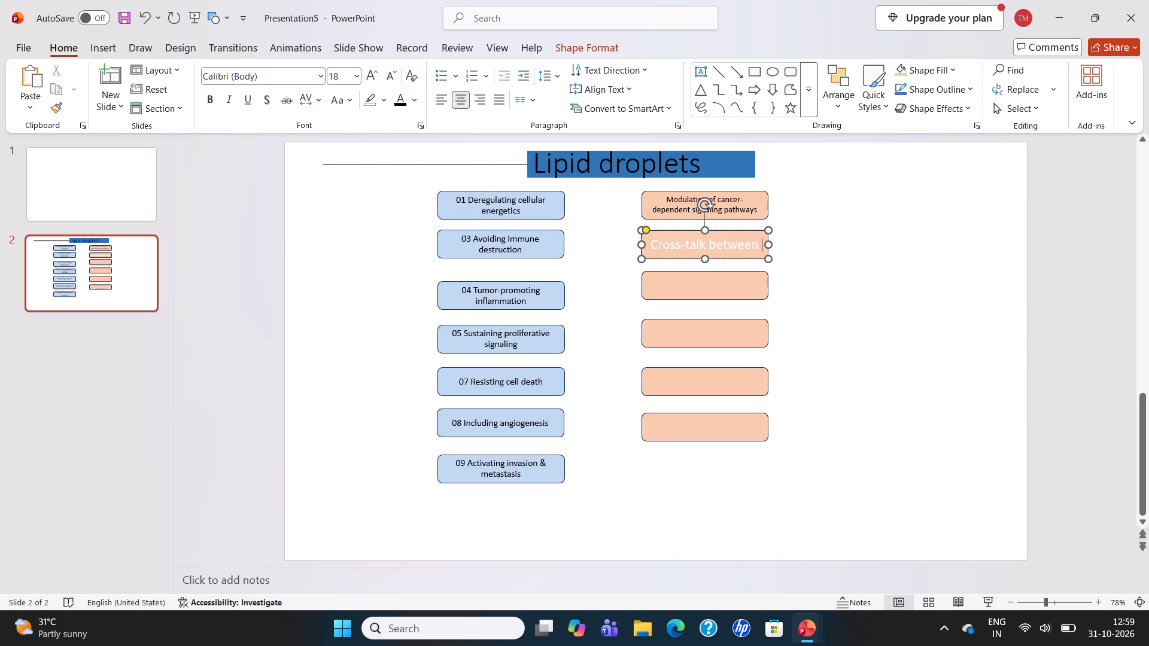
key(space)
key(BackSpace)
key(t)
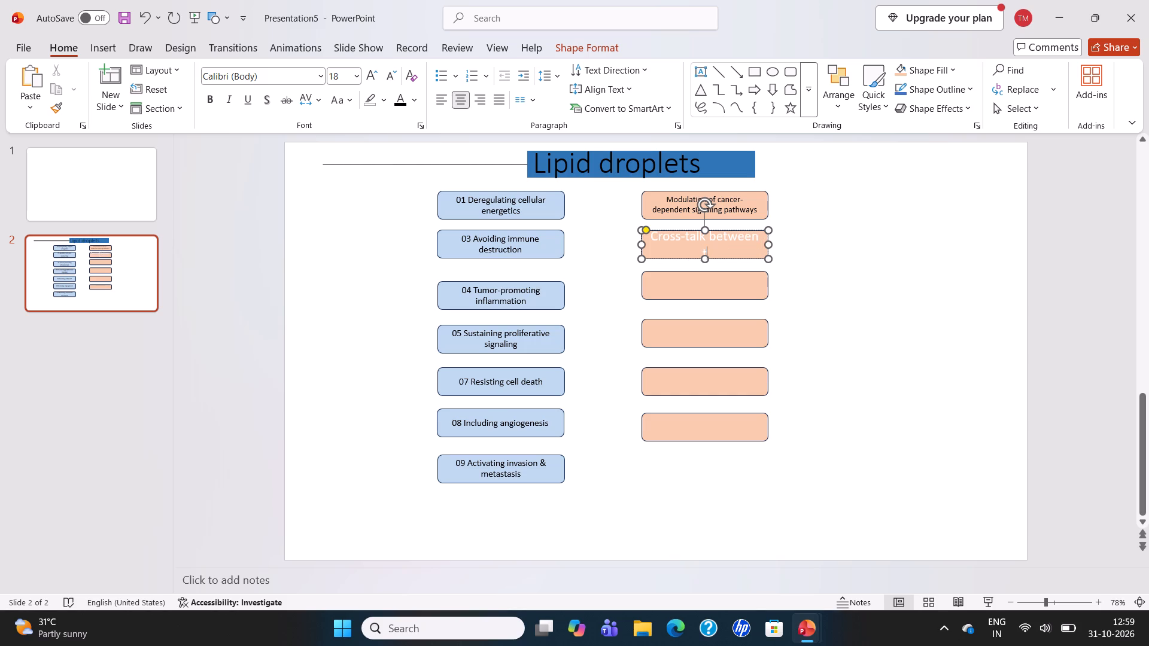
text(umor)
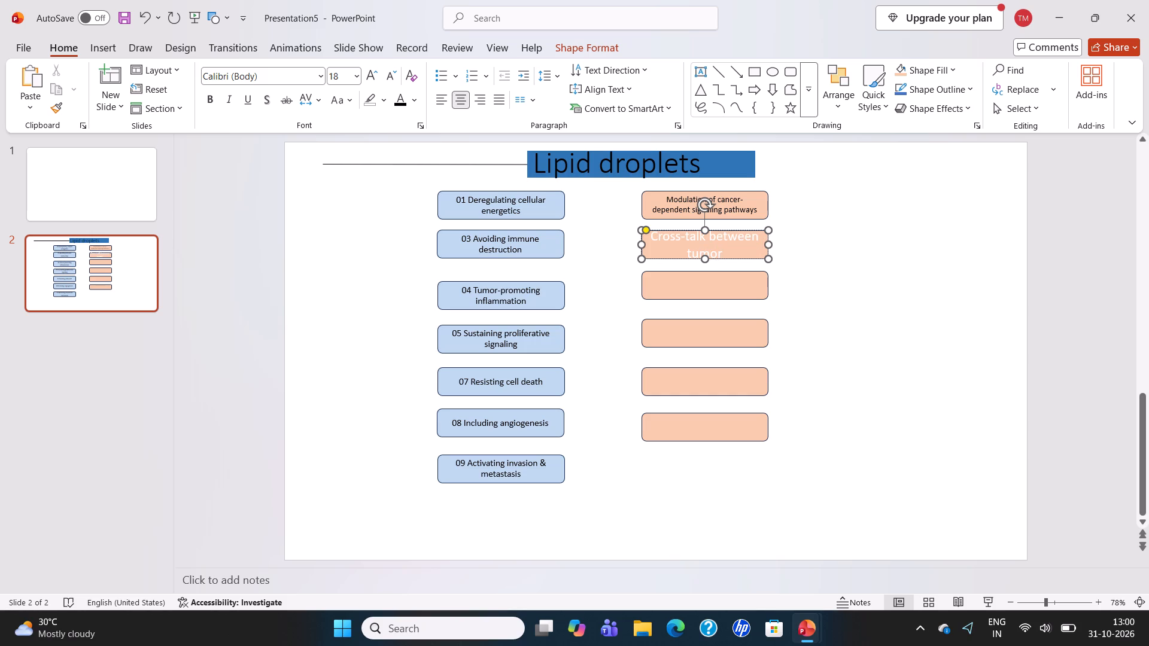
key(space)
text(and)
key(space)
text(imm)
text(une)
key(space)
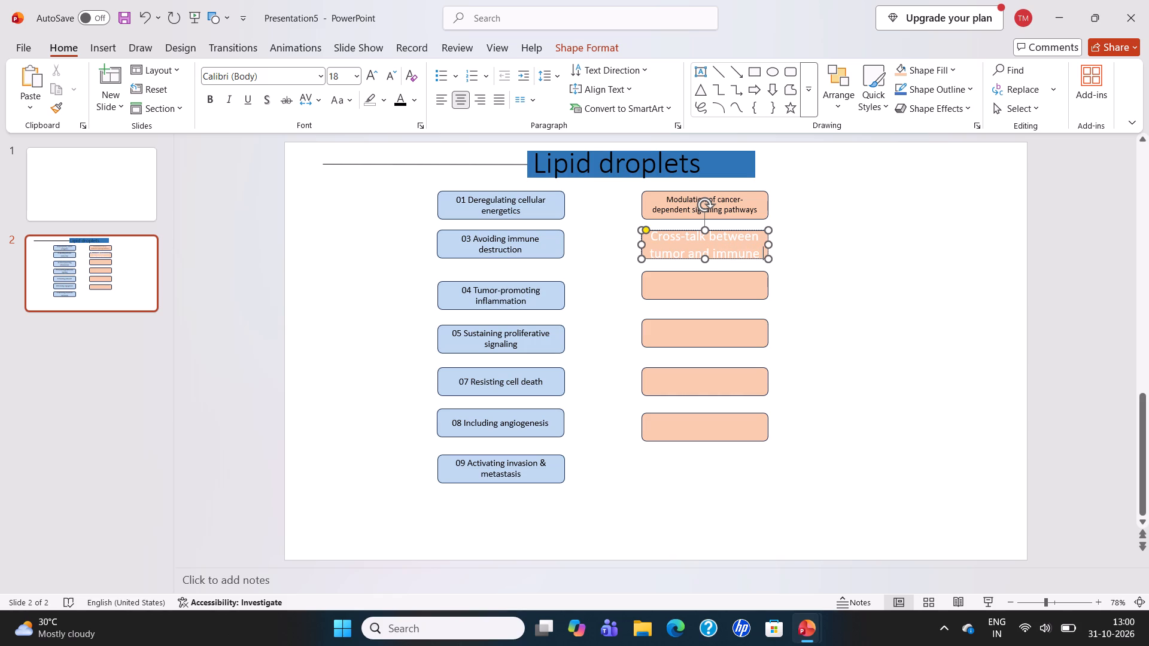
text(c)
text(ells)
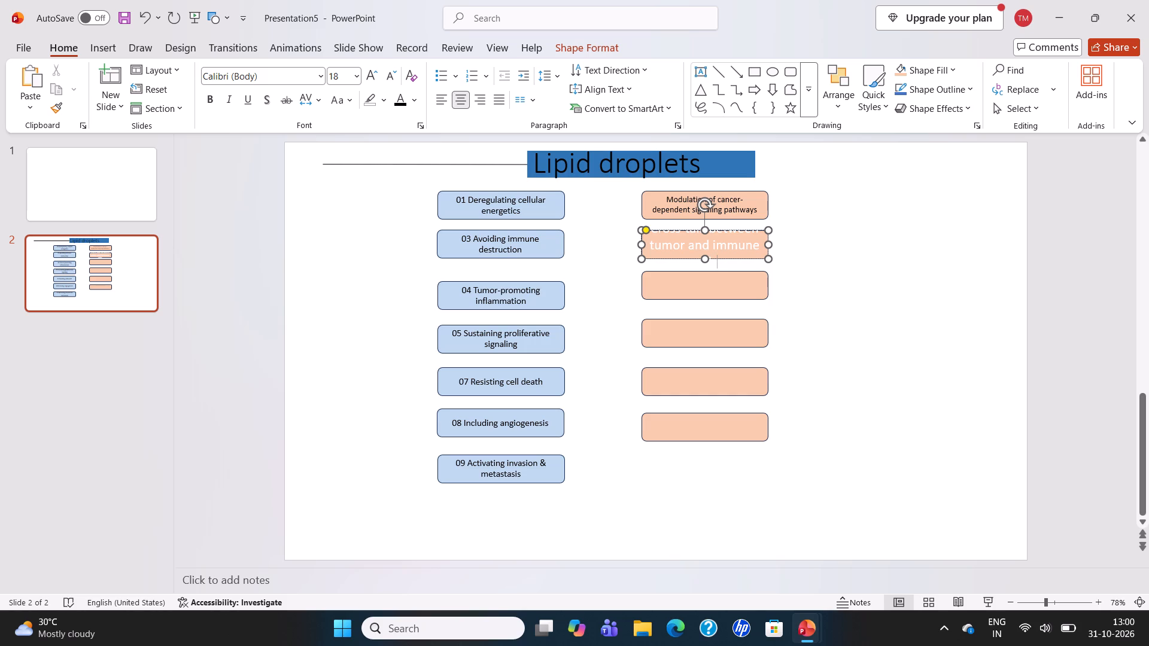
Format the whole "Cross-talk between tumor and immune cells" label in the second light orange rectangle with font size 14 and black text.
drag(653, 226, 725, 274)
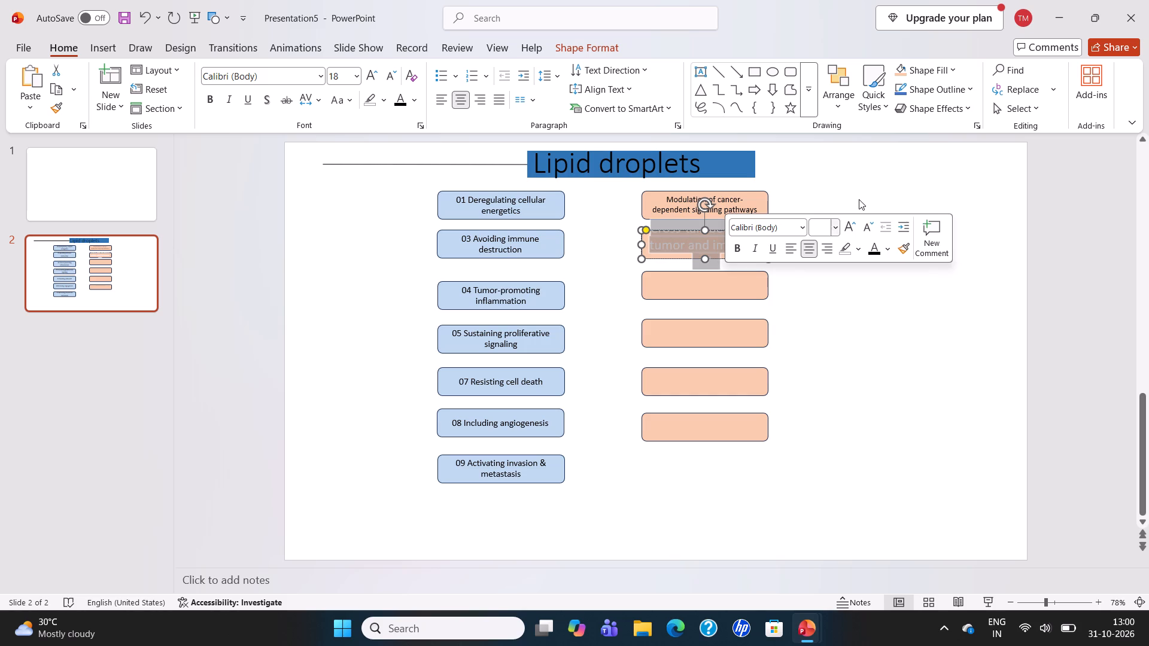
click(837, 228)
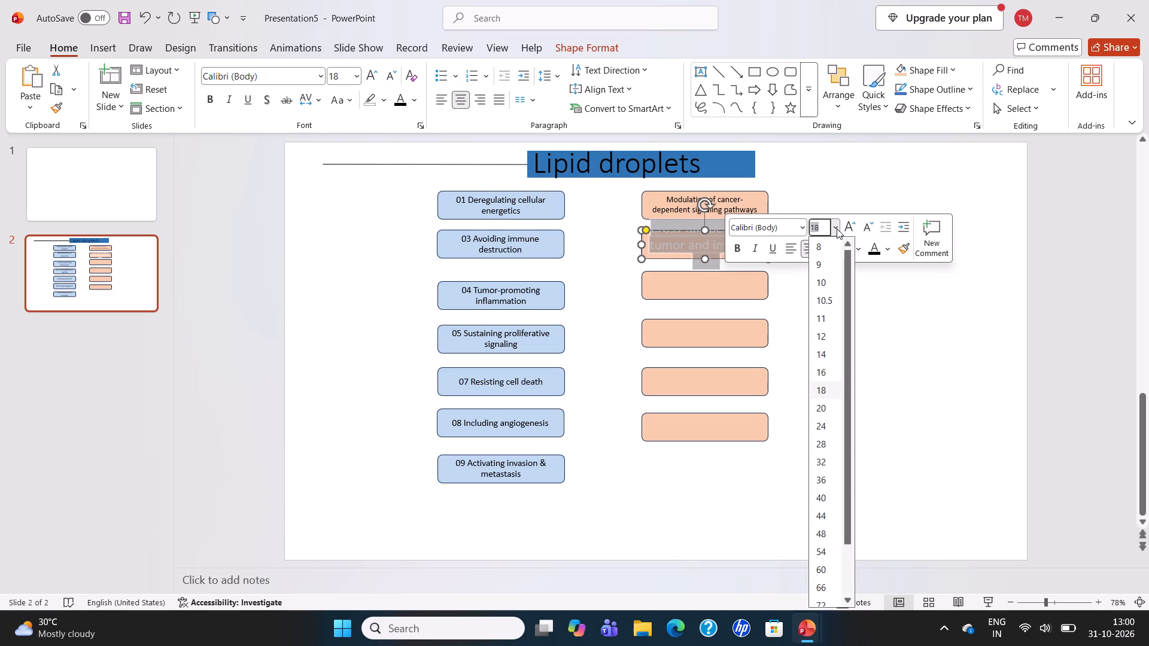
click(822, 359)
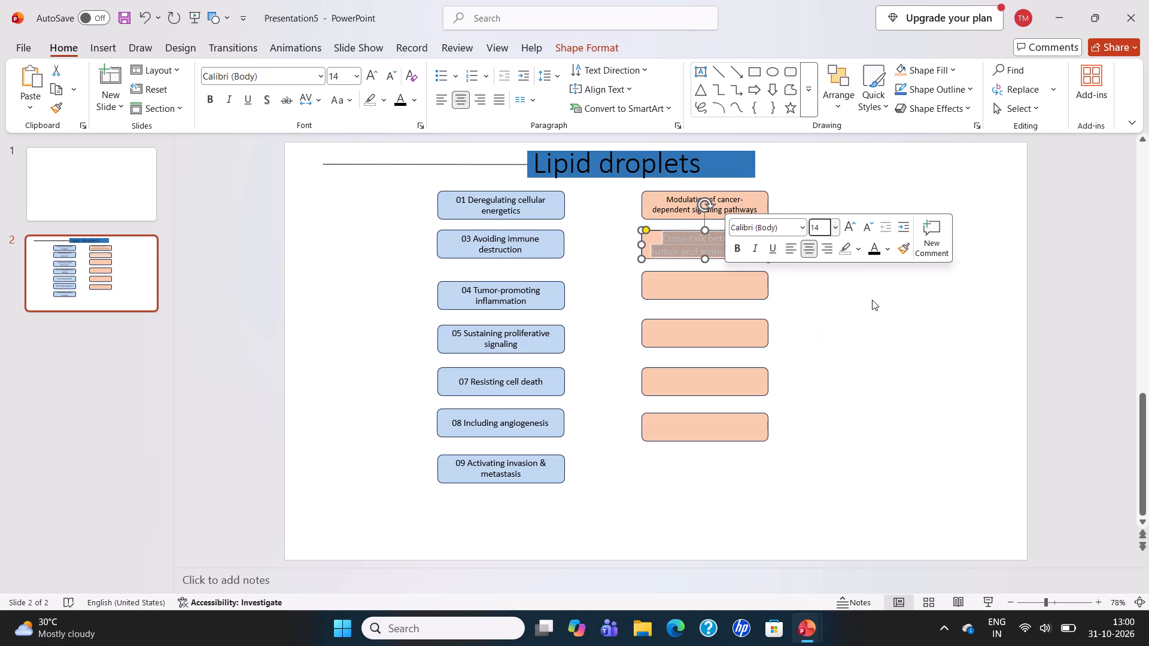
click(877, 251)
click(828, 355)
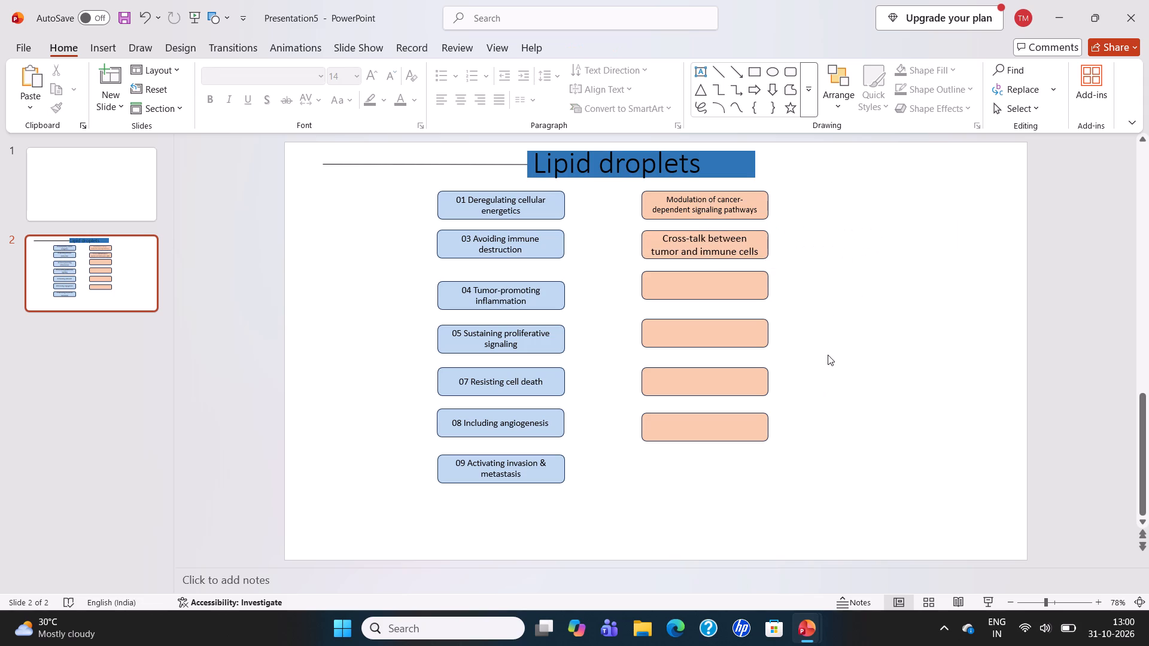
Enter the label "Eicosanoids synthesis" in the third light orange rectangle.
click(710, 287)
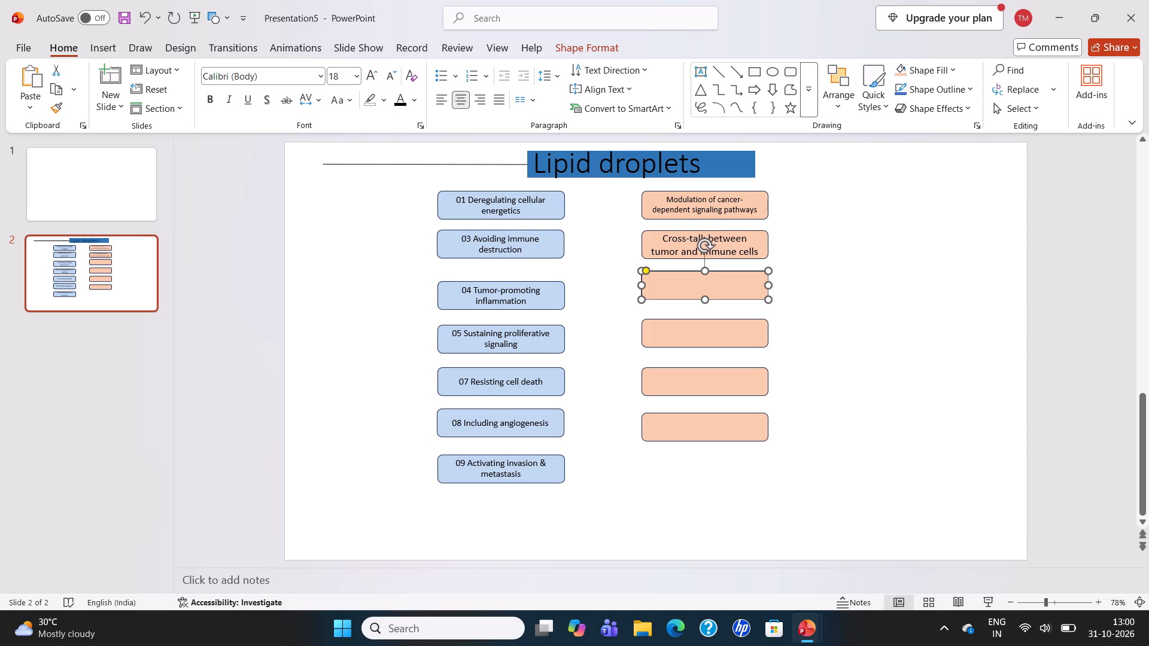
key(shift+e)
key(i)
text(co)
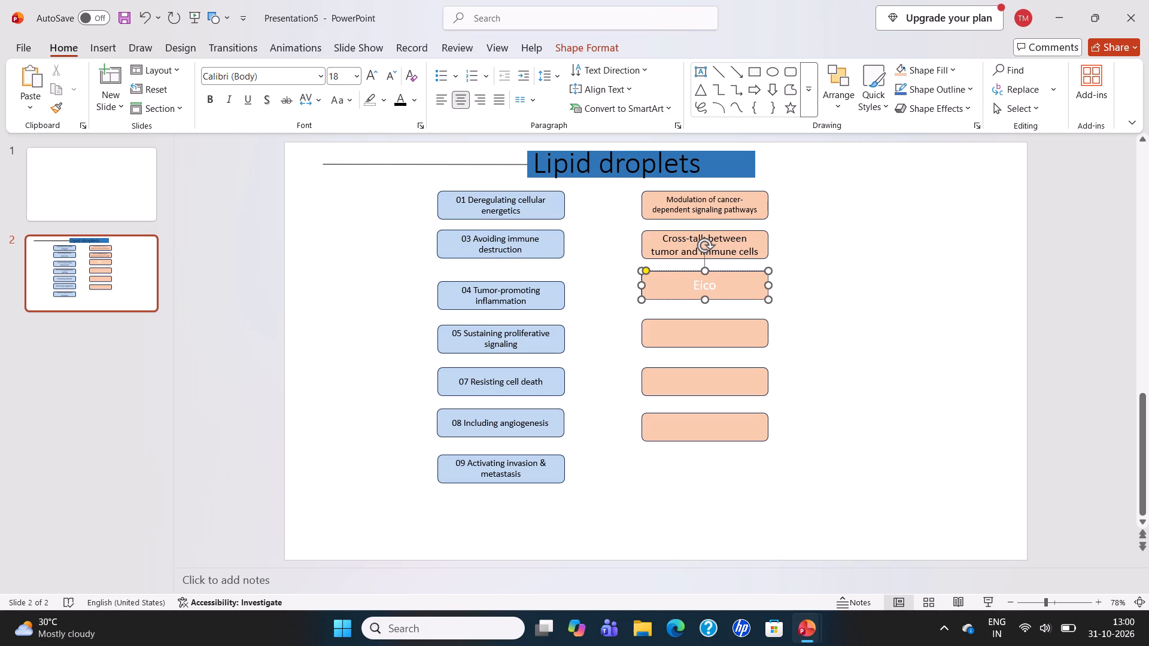
text(sa)
key(n)
text(oi)
text(ds)
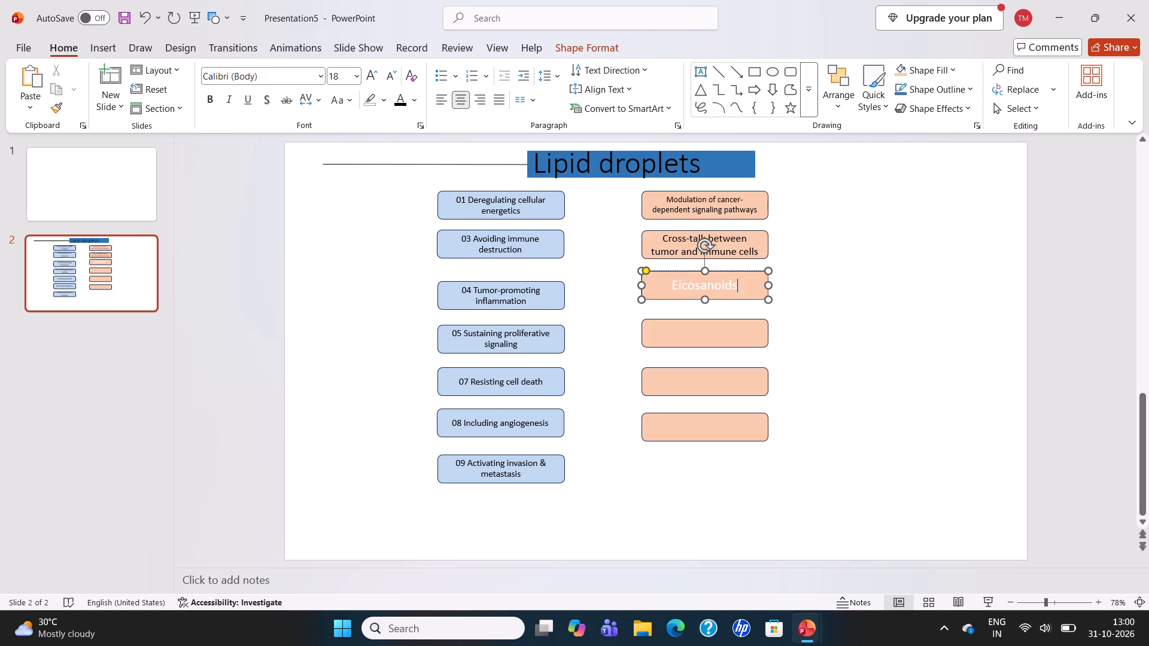
key(space)
text(sy)
key(n)
text(thesis)
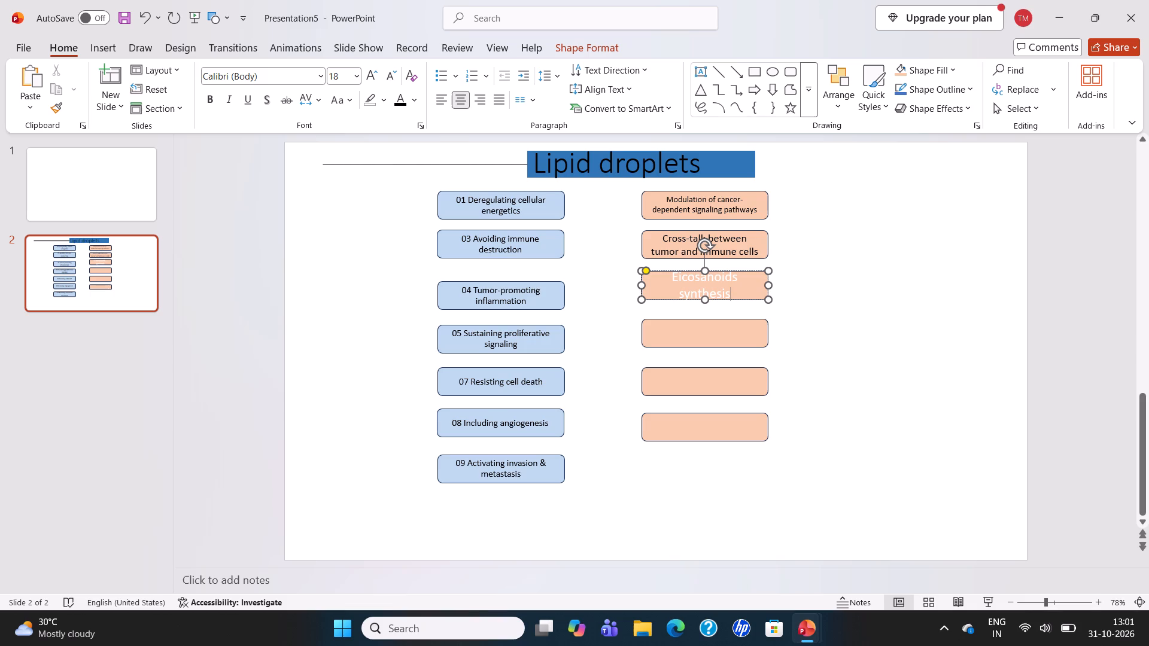
Format the whole "Eicosanoids synthesis" label in the third light orange rectangle with font size 16 and black text.
click(667, 275)
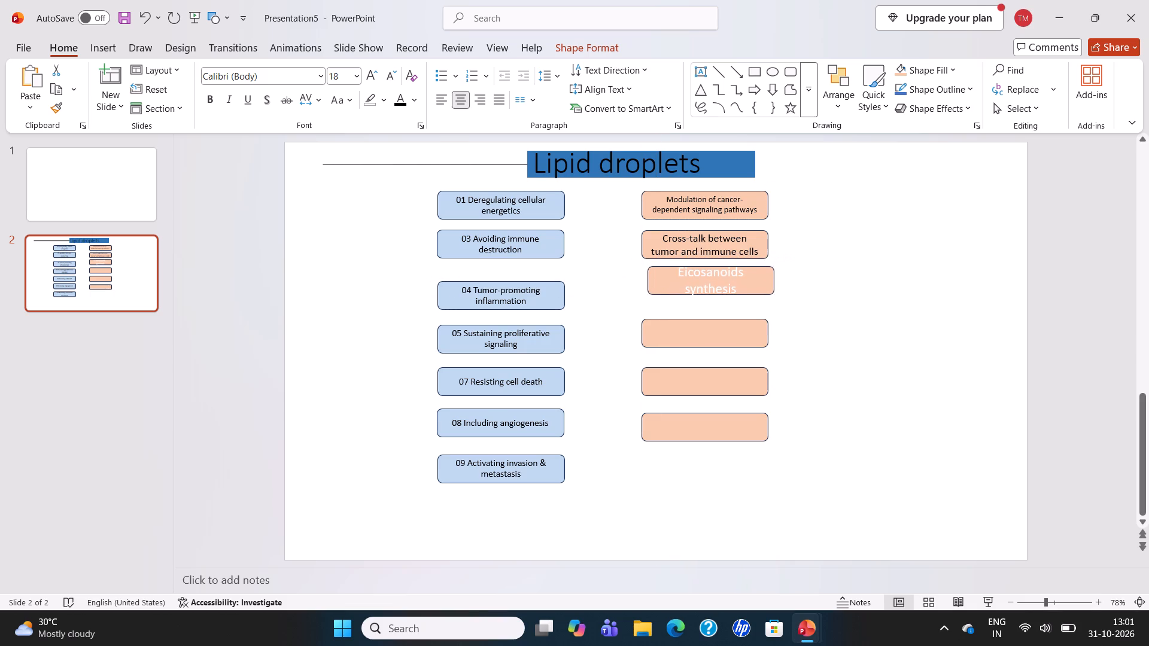
click(673, 285)
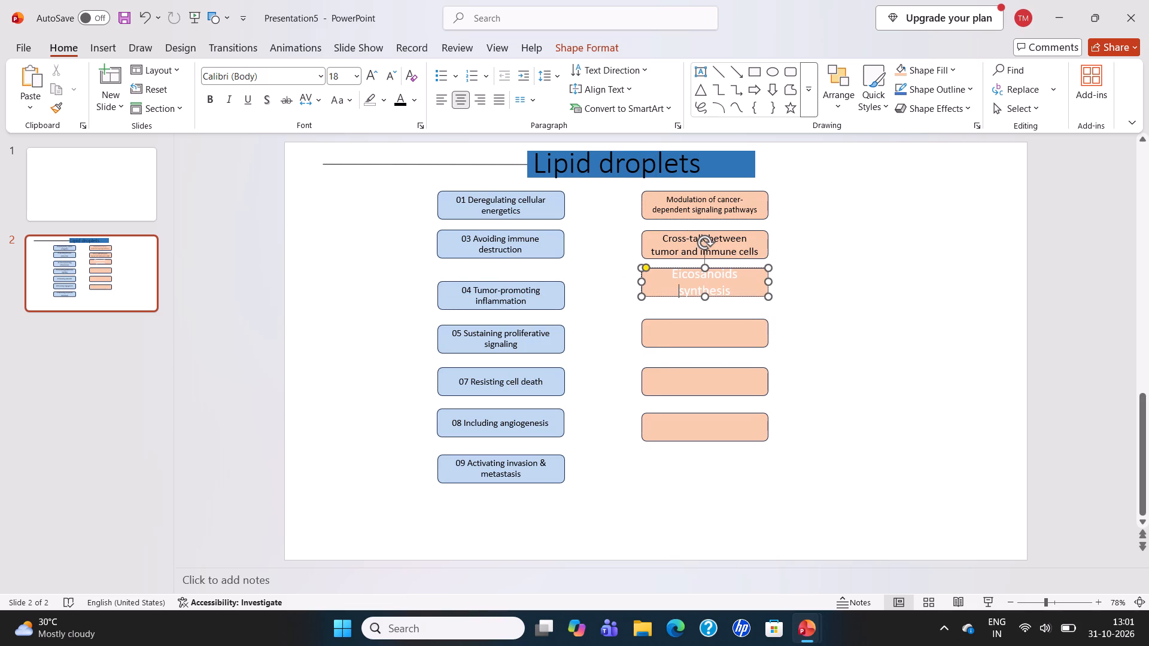
click(806, 284)
click(670, 272)
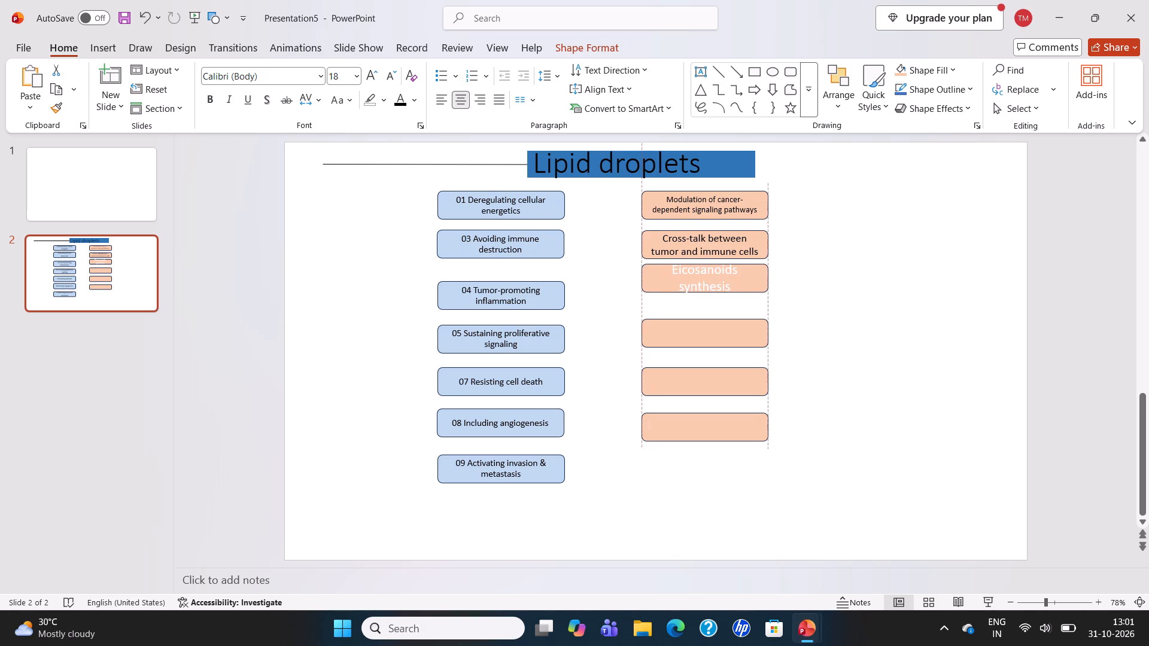
click(671, 270)
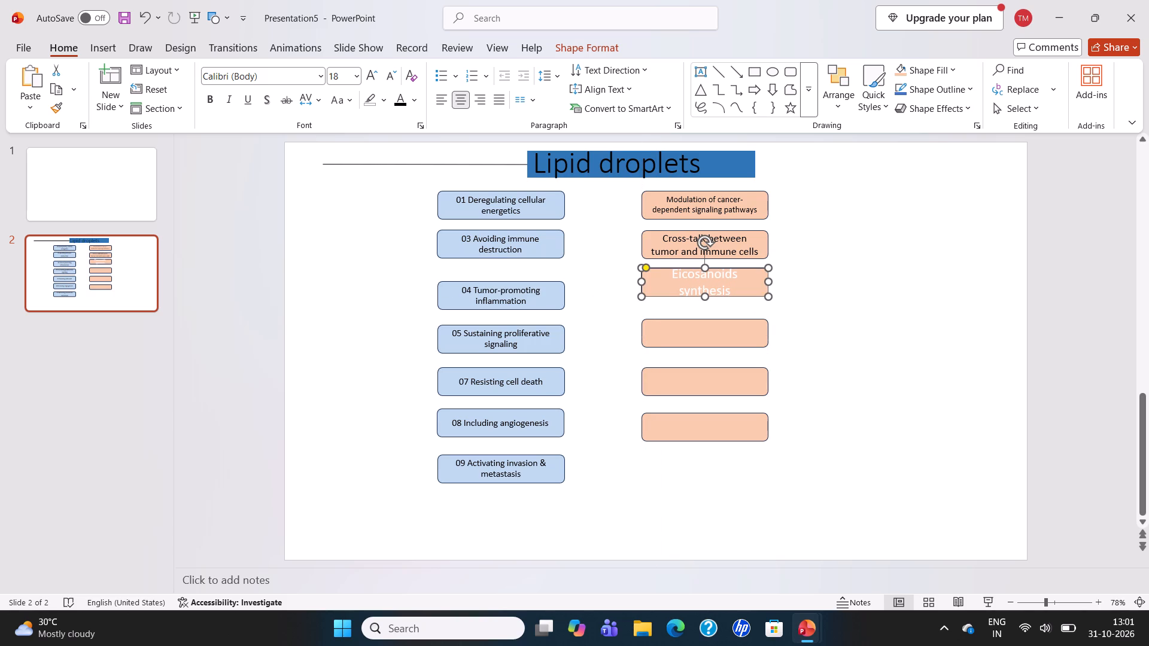
click(823, 263)
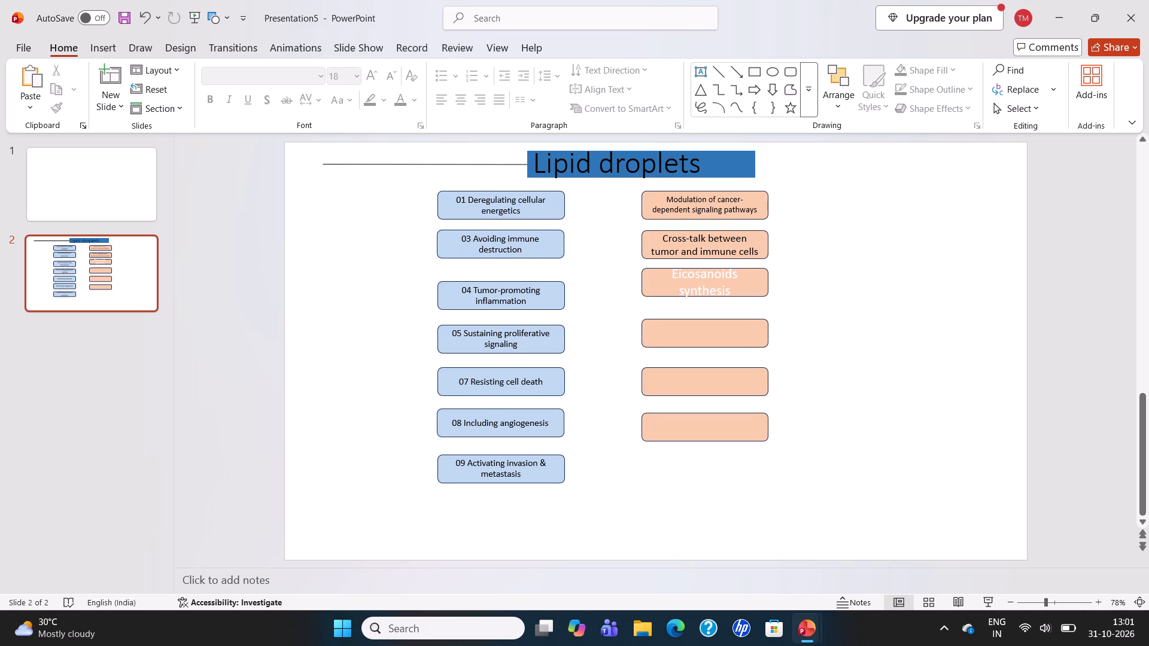
drag(698, 288, 691, 288)
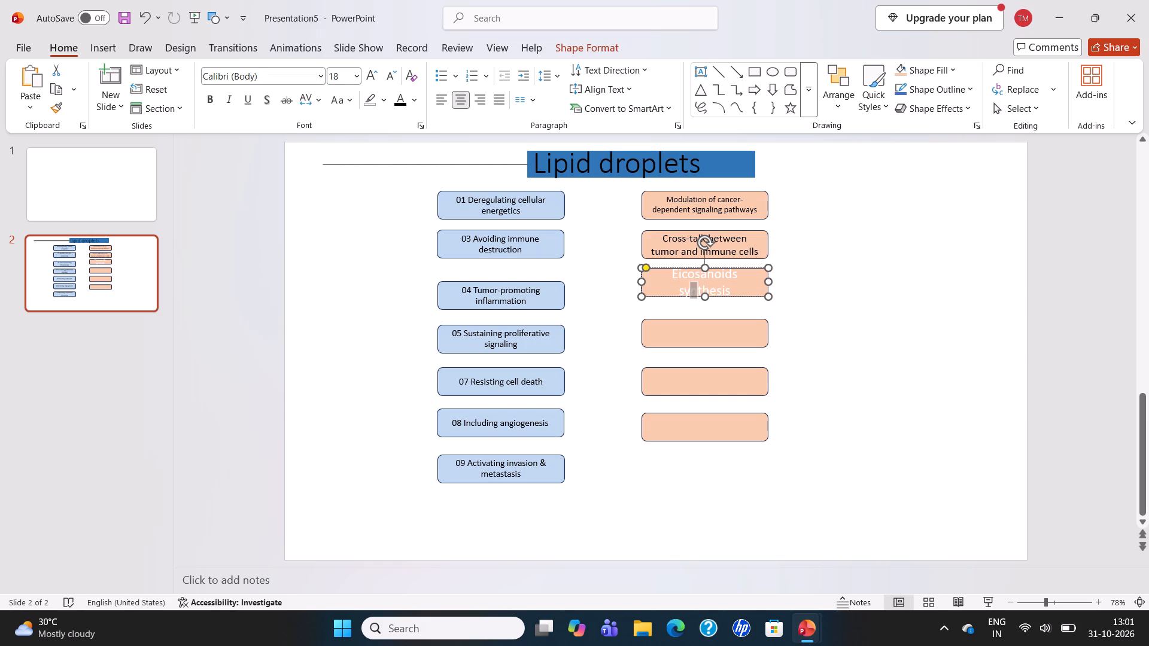
drag(691, 288, 661, 270)
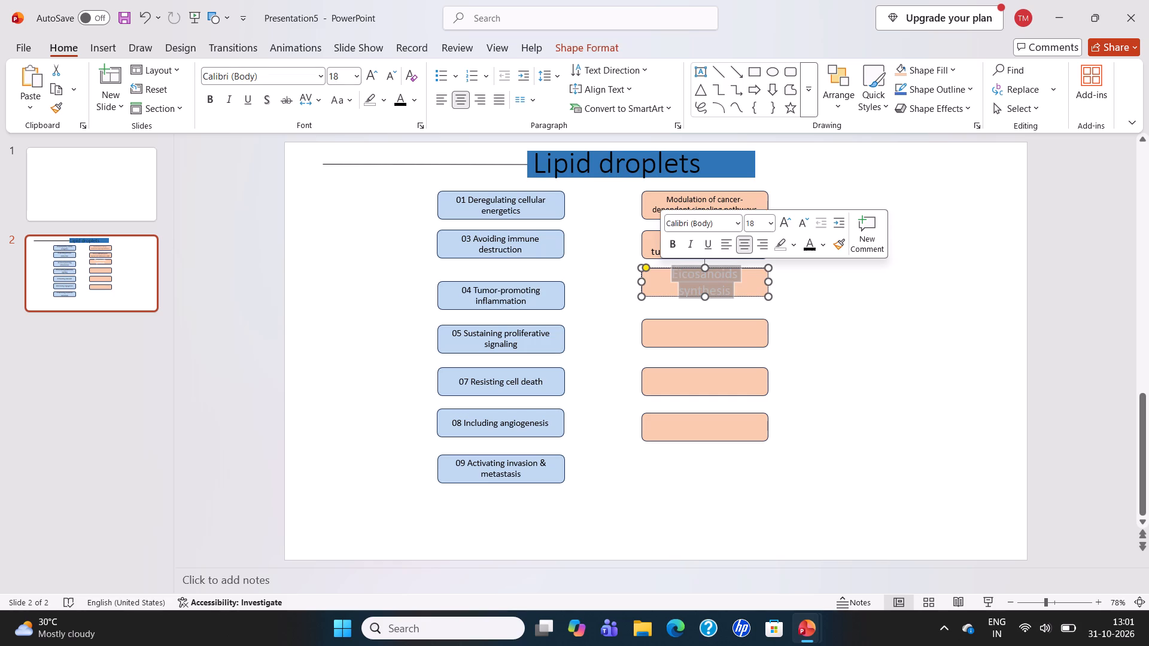
click(766, 230)
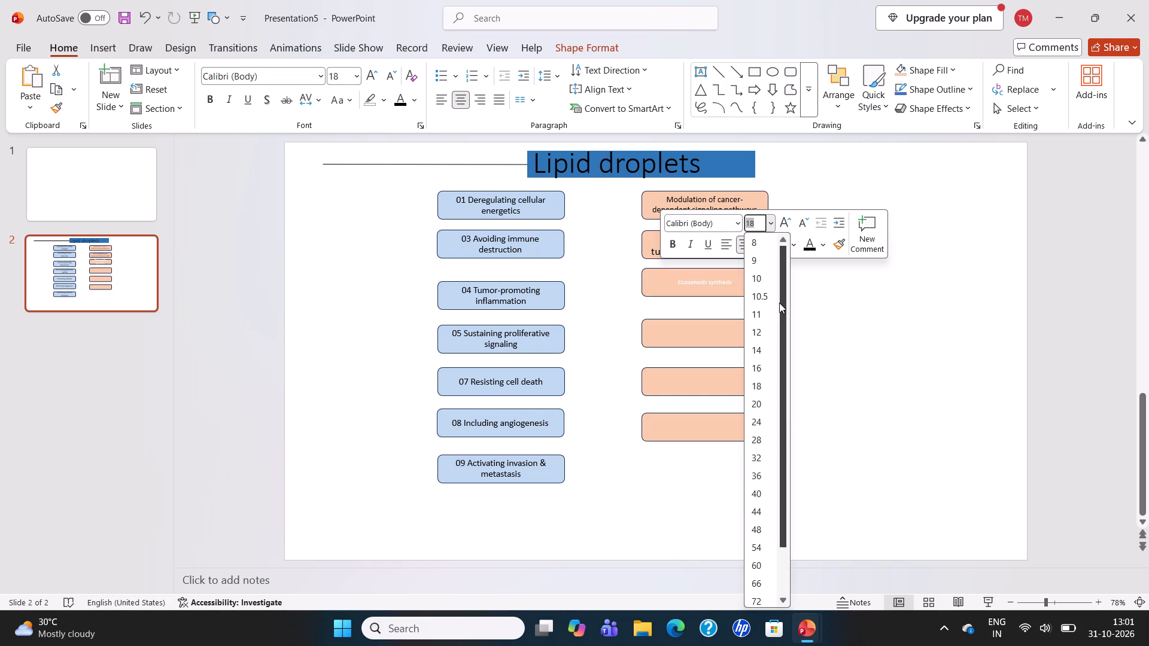
click(756, 369)
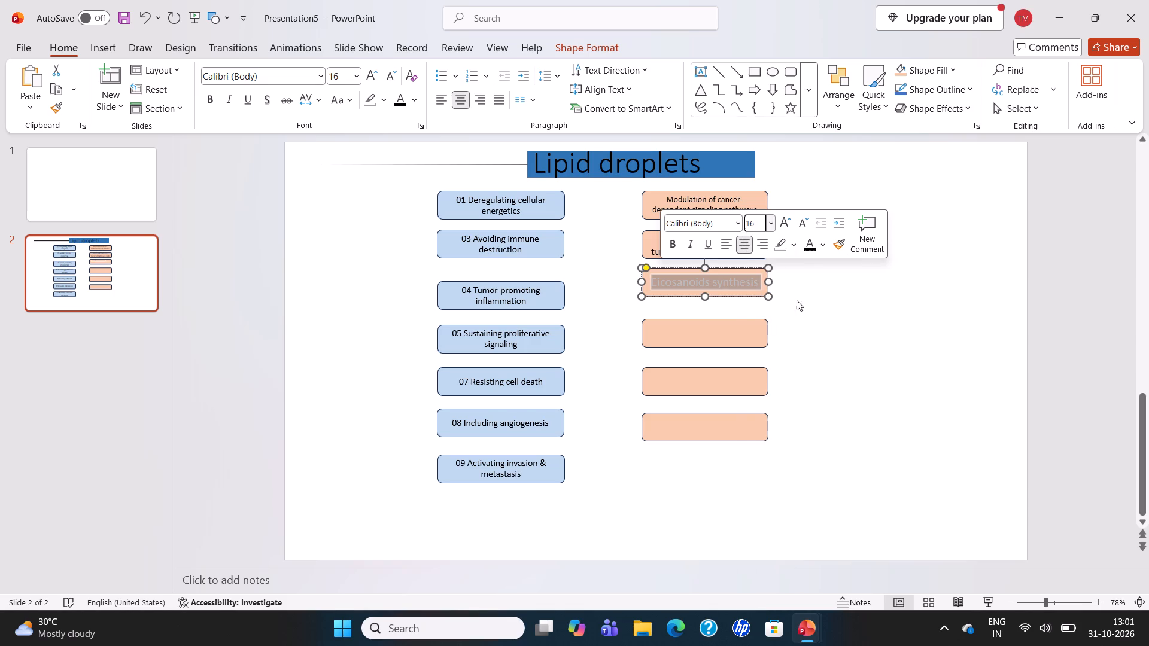
click(810, 249)
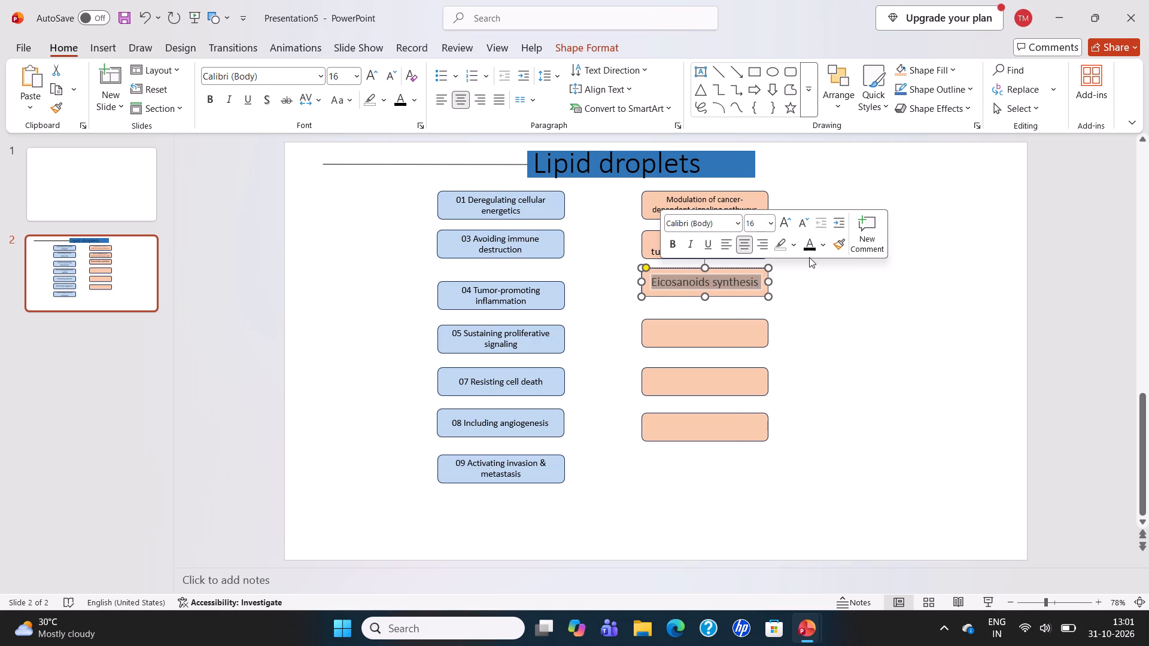
click(813, 296)
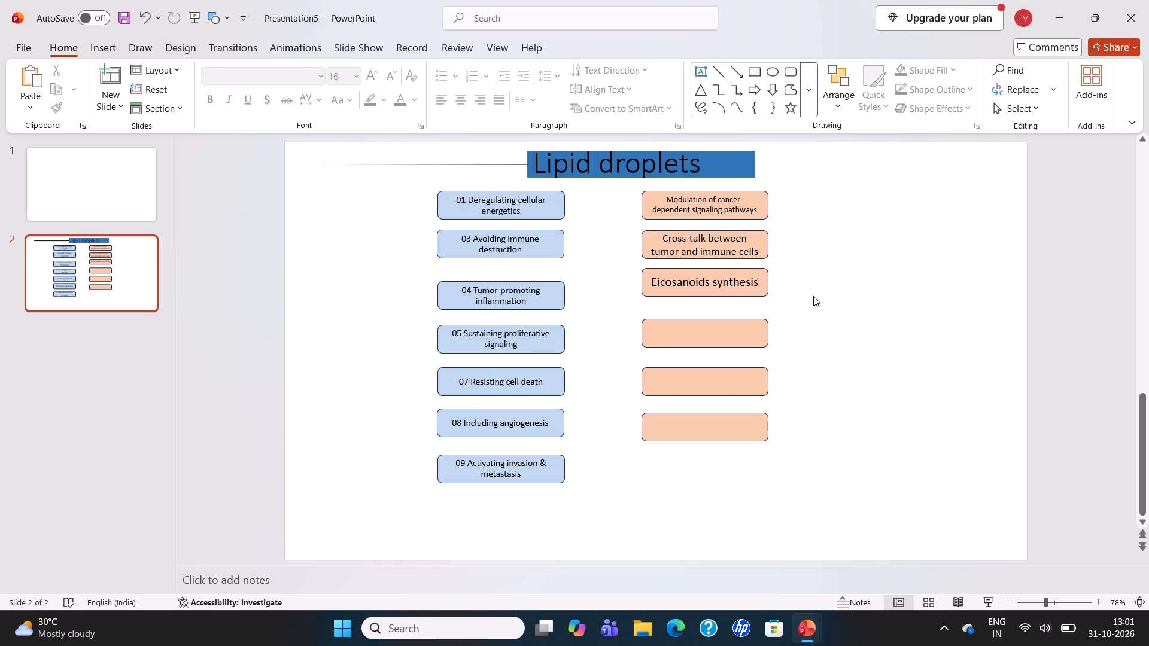
Enter the label "Cell cycle progression" in the fourth light orange rectangle.
click(710, 335)
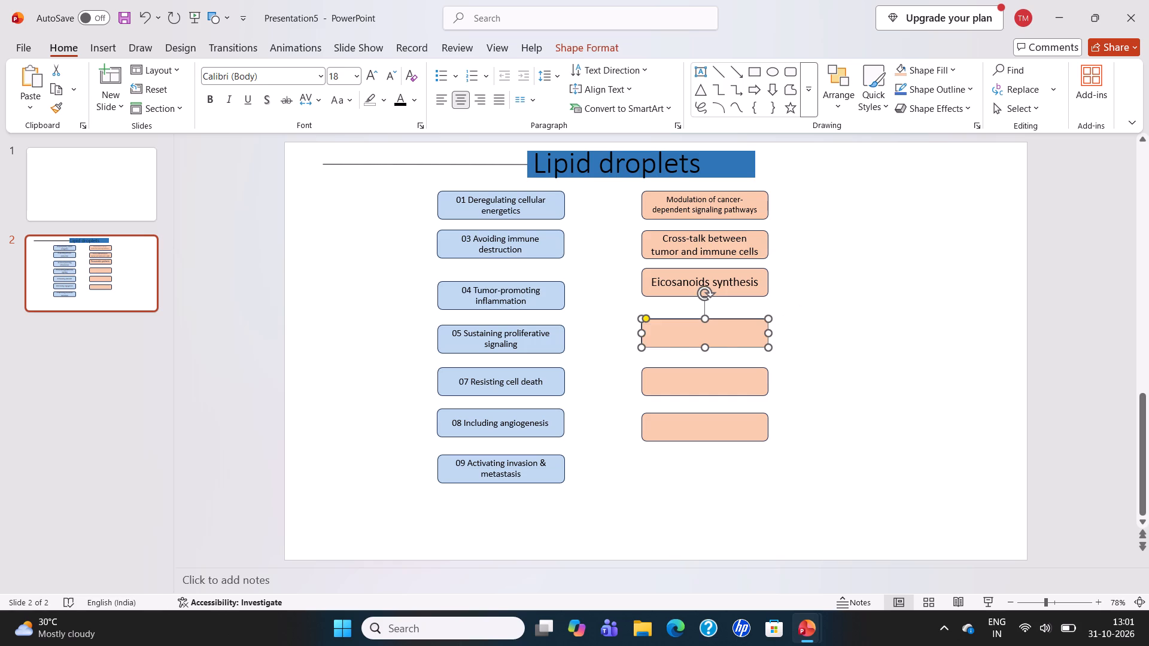
text(ce)
key(BackSpace)
key(BackSpace)
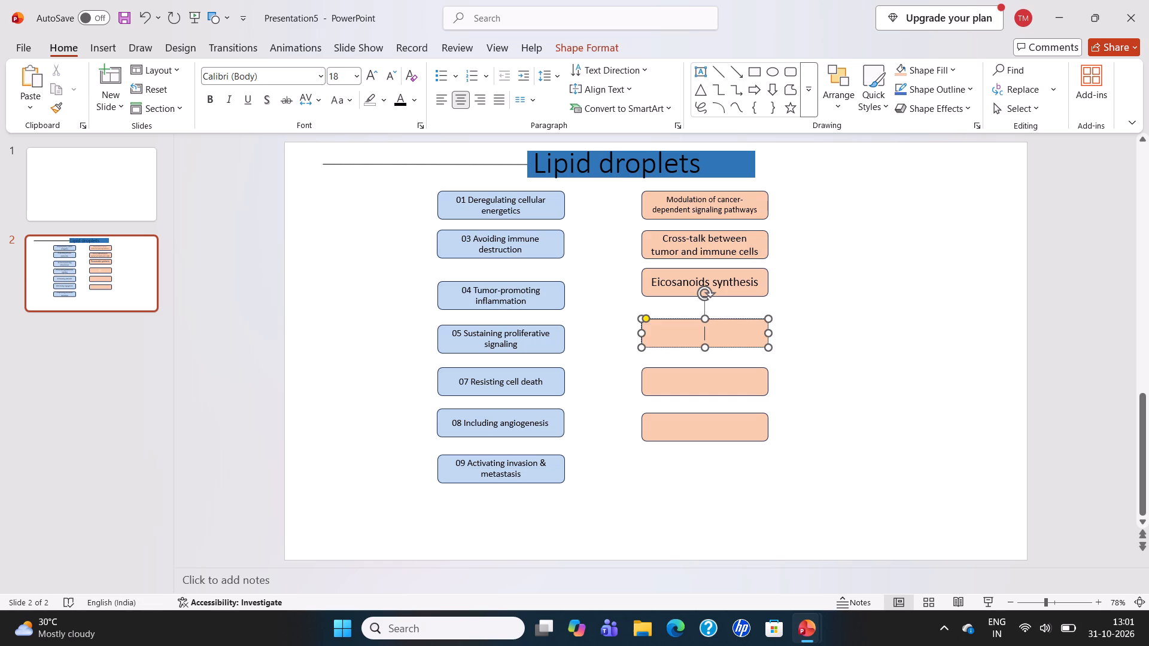
text(Cell)
key(space)
text(cy)
text(cle)
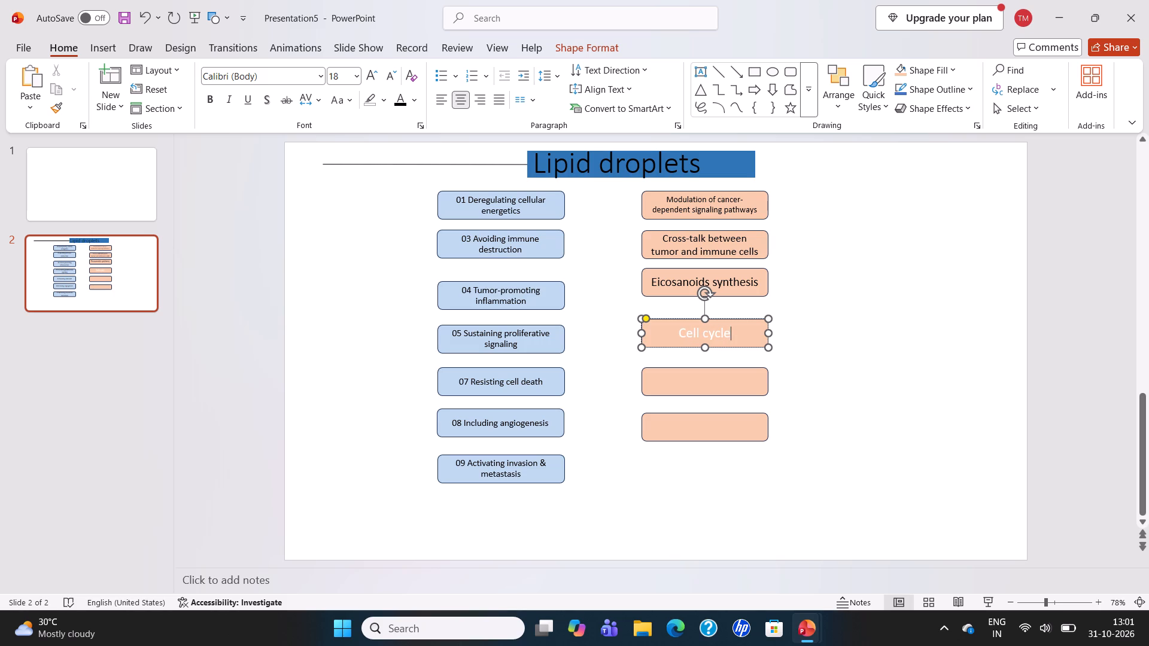
key(space)
text(pro)
text(gre)
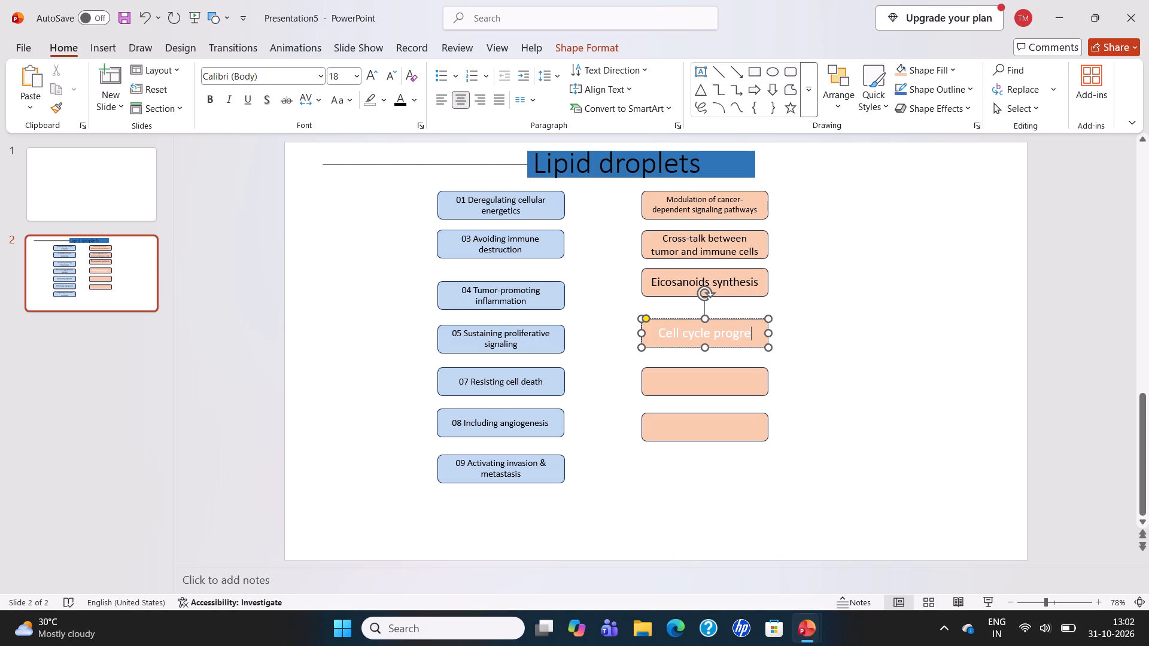
text(ssion)
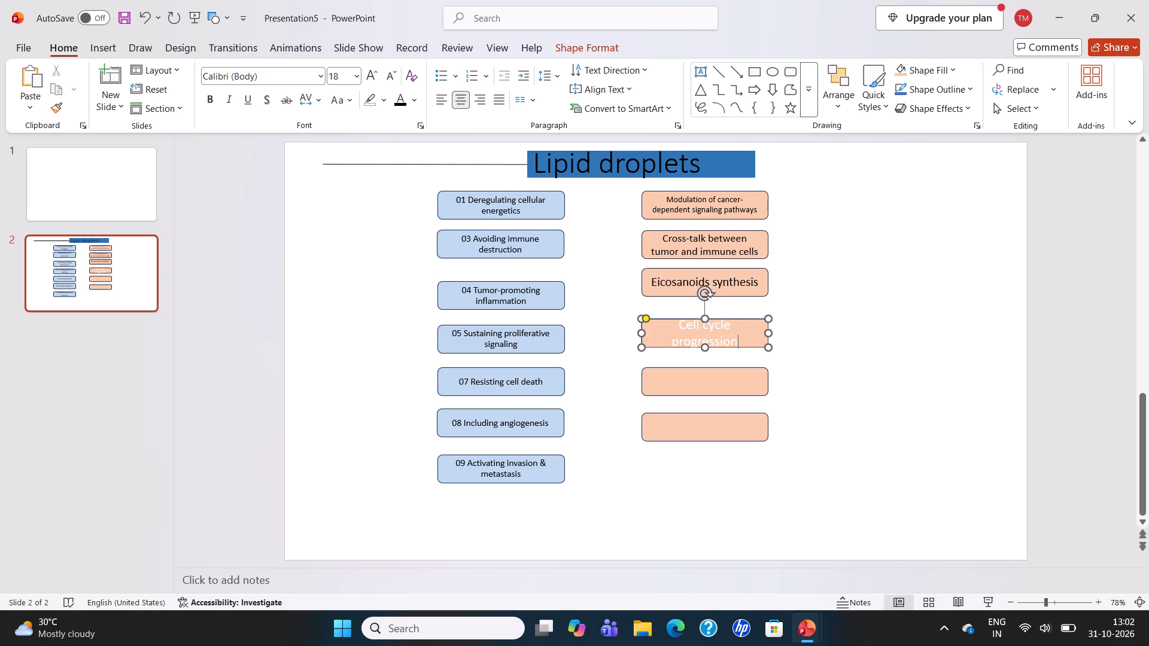
click(828, 336)
Enter the partial label "Sequester hydrophobic therape" in the fifth light orange rectangle.
click(714, 386)
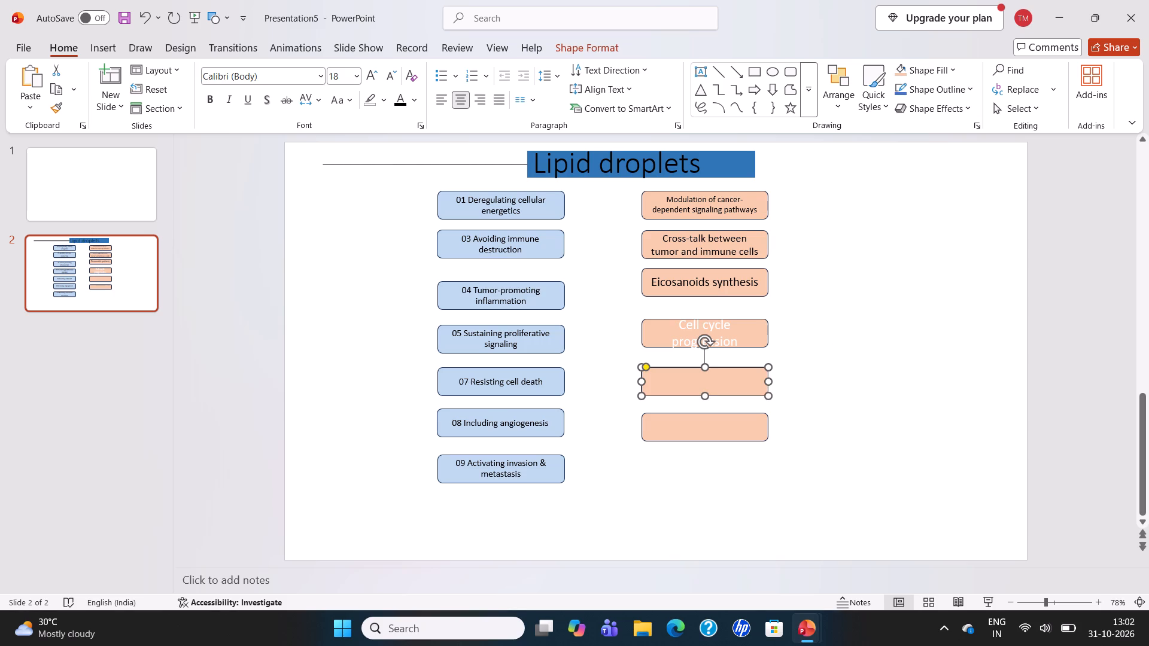
text(Se)
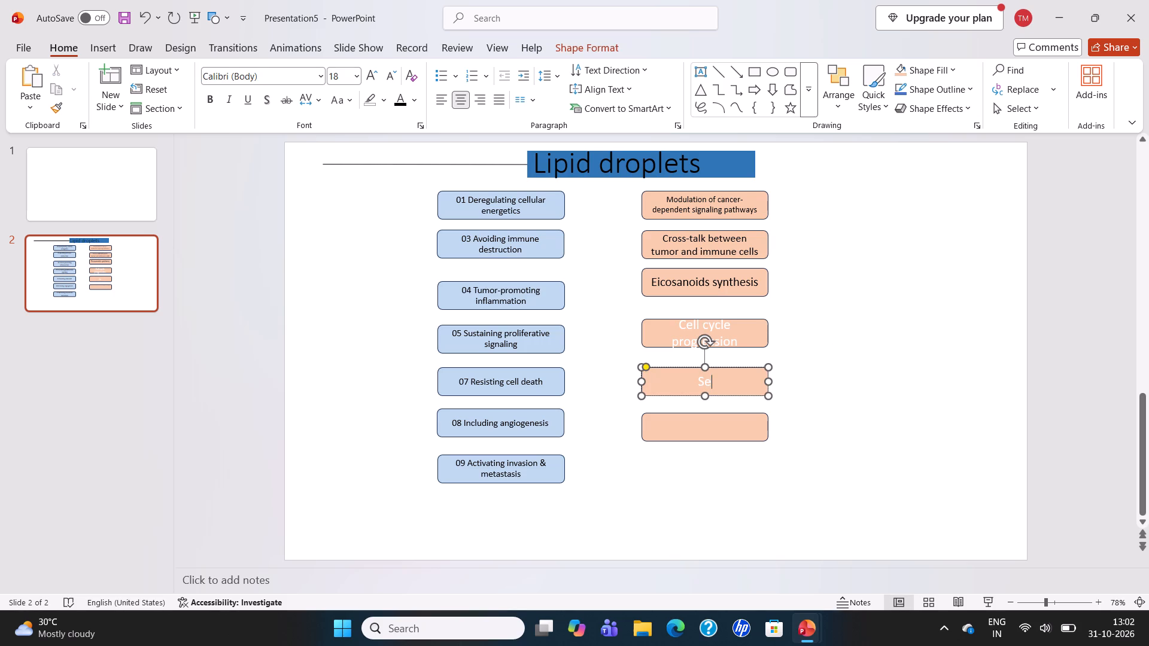
key(q)
key(u)
text(est)
text(er)
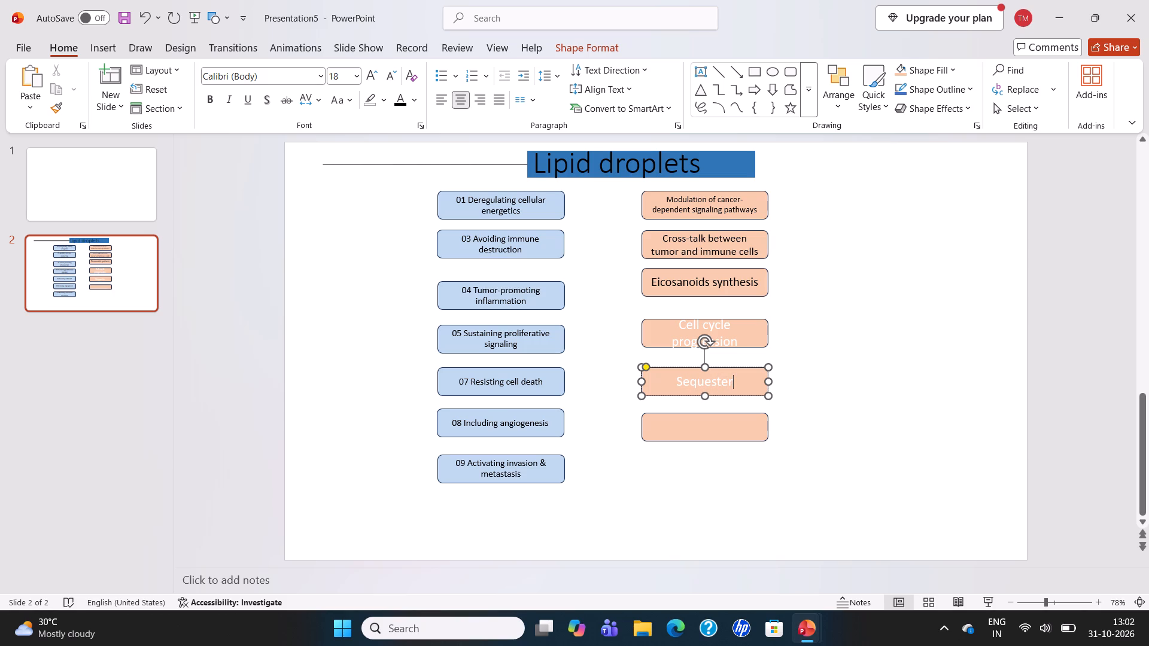
key(space)
text(h)
text(yf)
key(BackSpace)
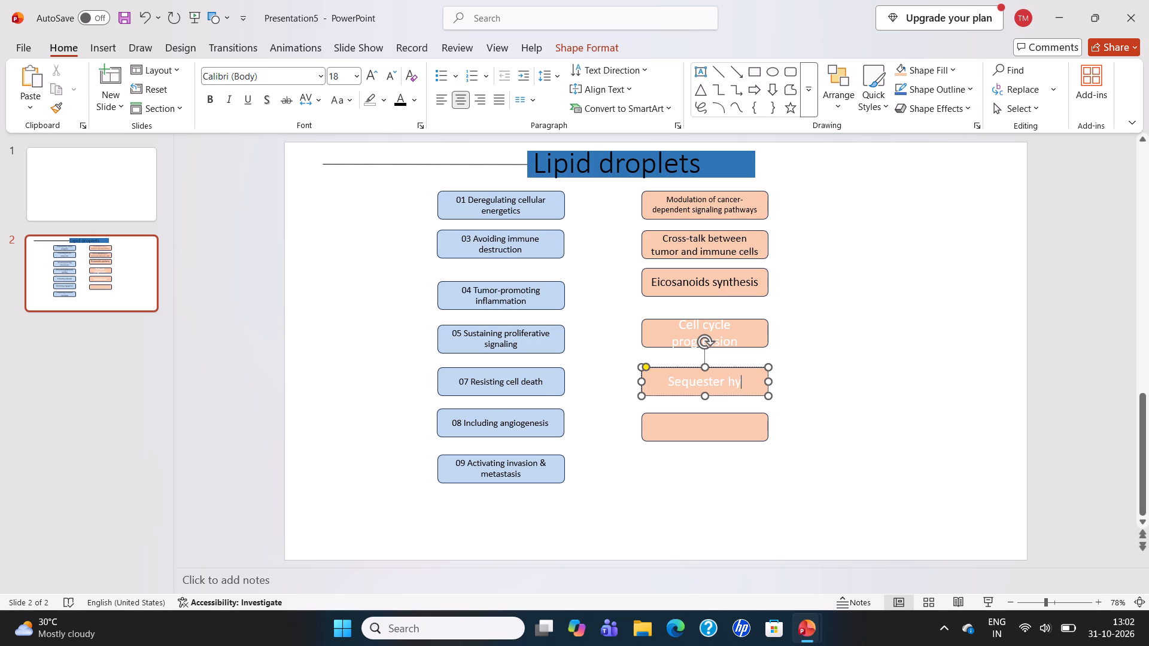
text(dro)
text(ph)
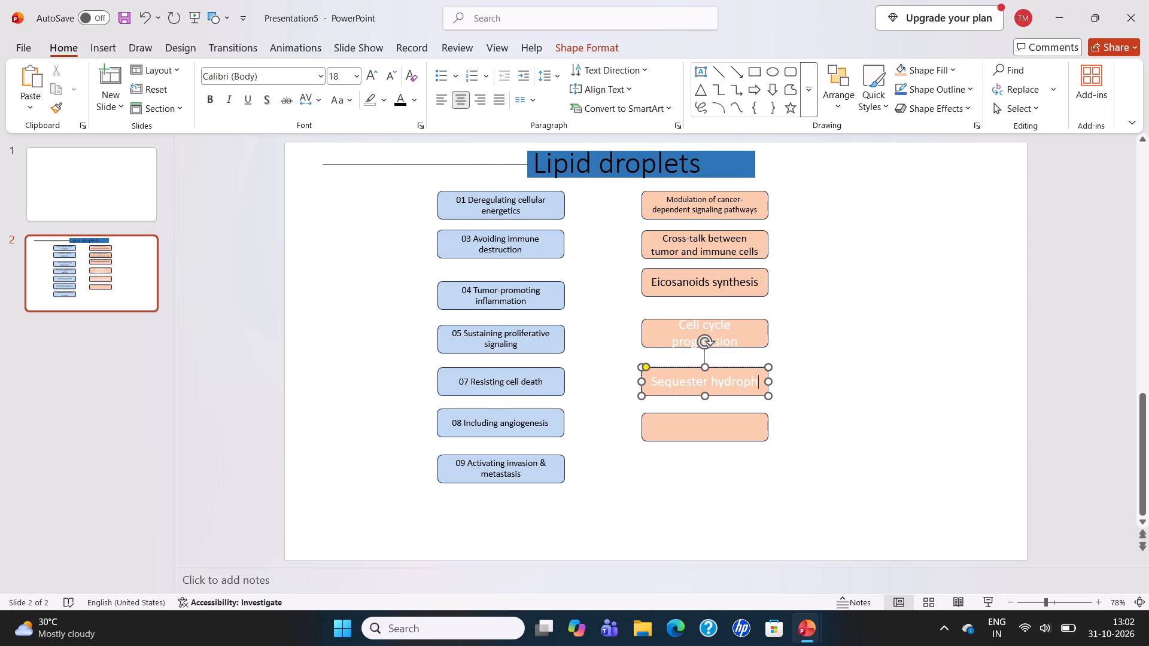
text(obic)
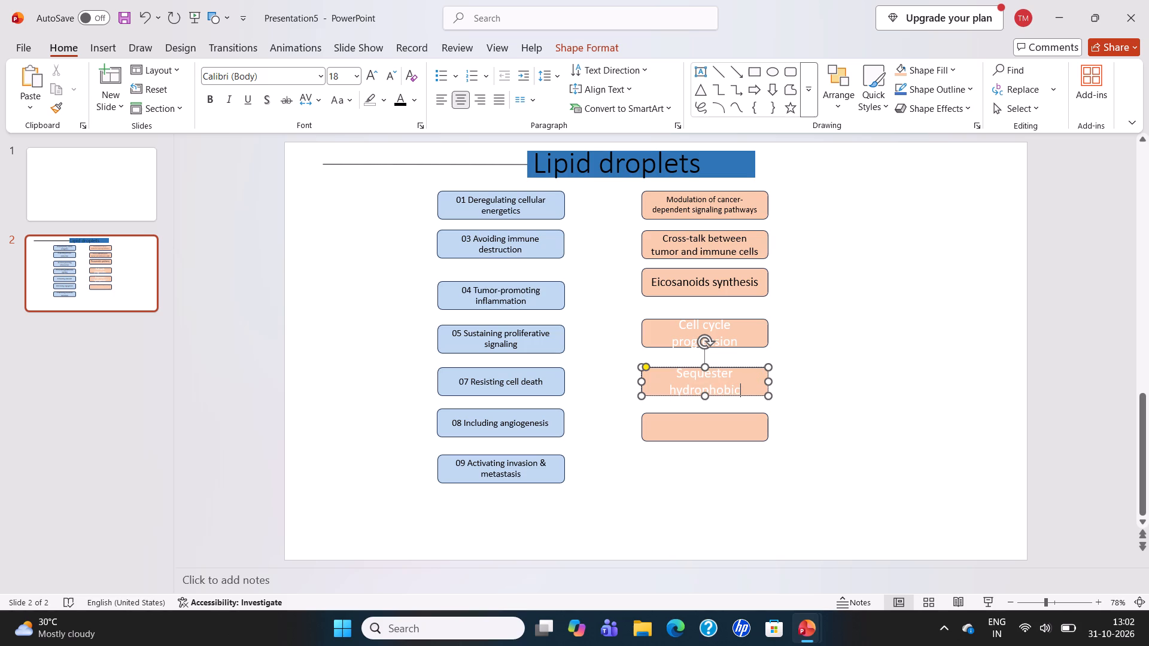
key(space)
text(th)
text(er)
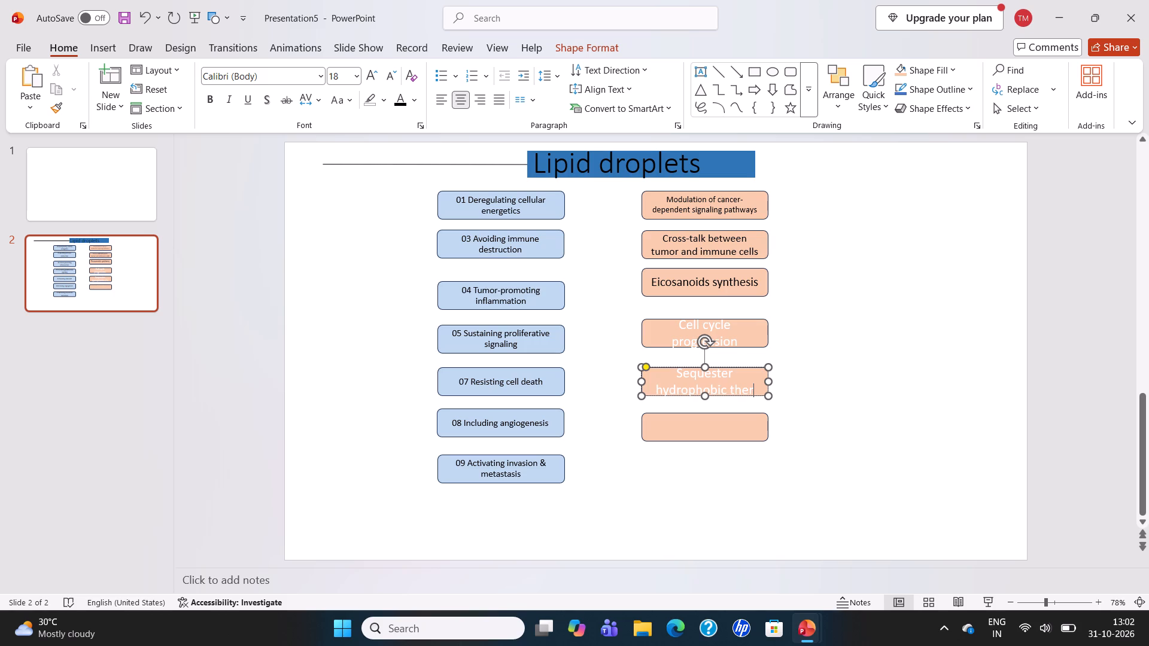
key(a)
text(pe)
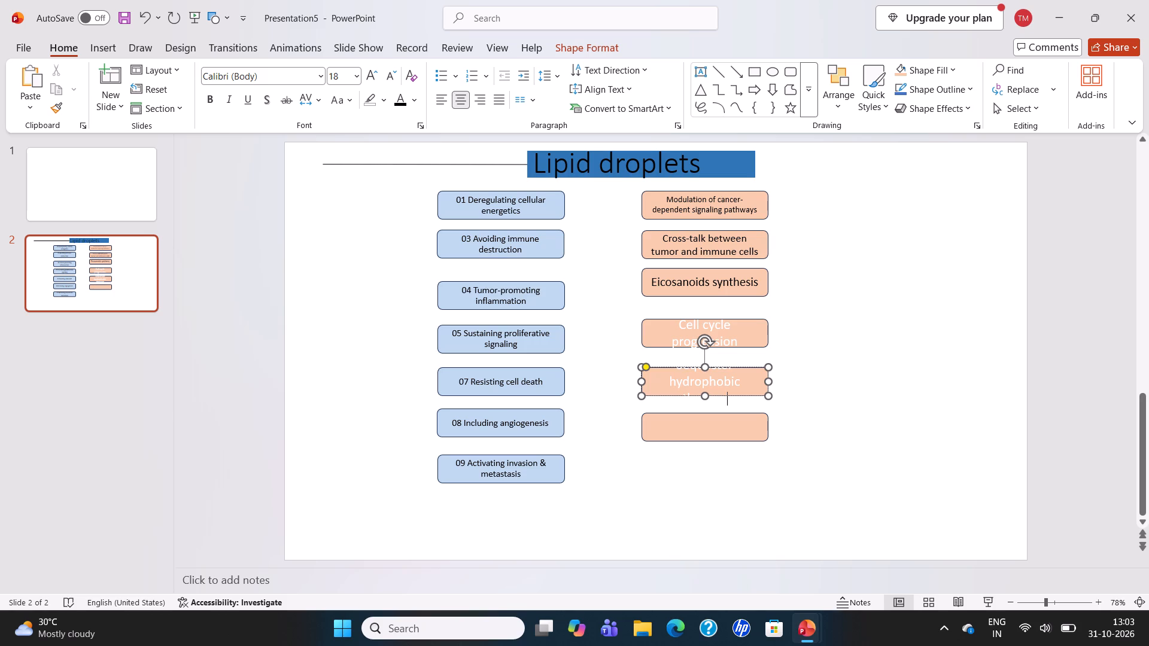
Format the whole partial label in the fifth light orange rectangle with black text and font size 11.
click(683, 377)
click(750, 384)
drag(671, 364, 708, 404)
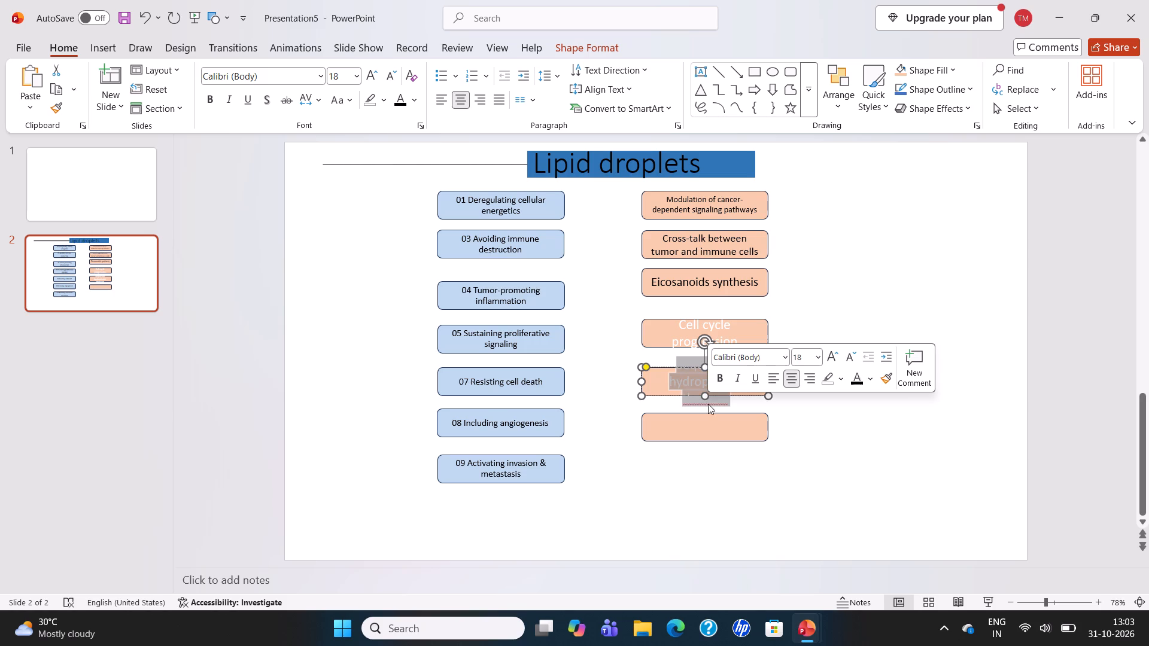
click(856, 378)
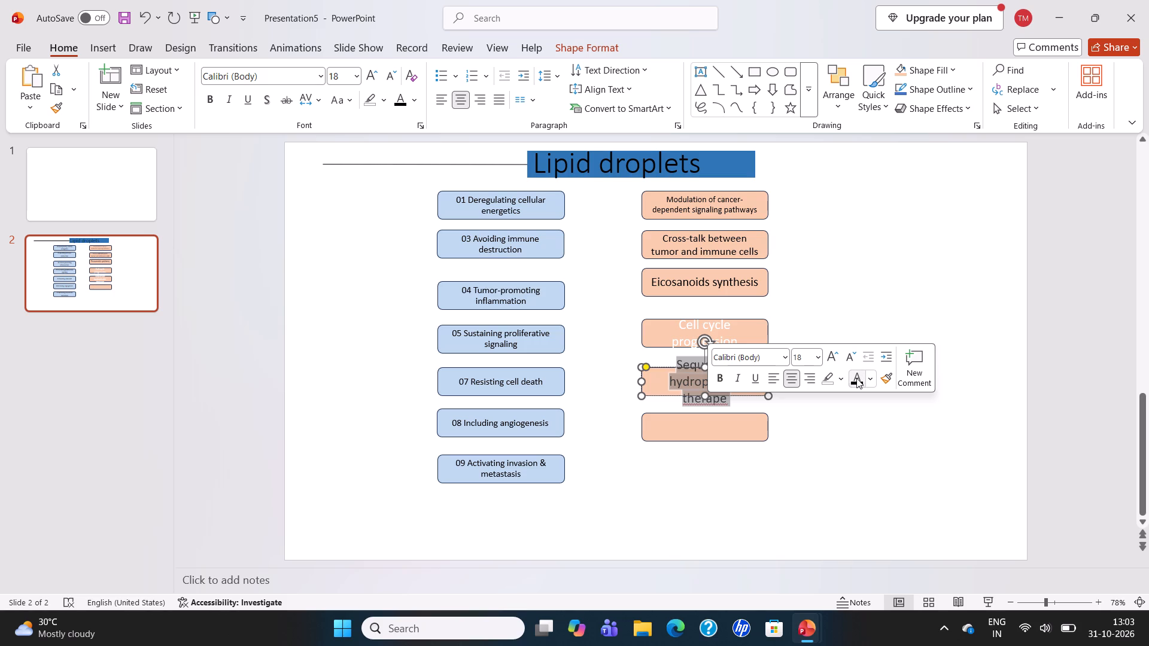
click(819, 357)
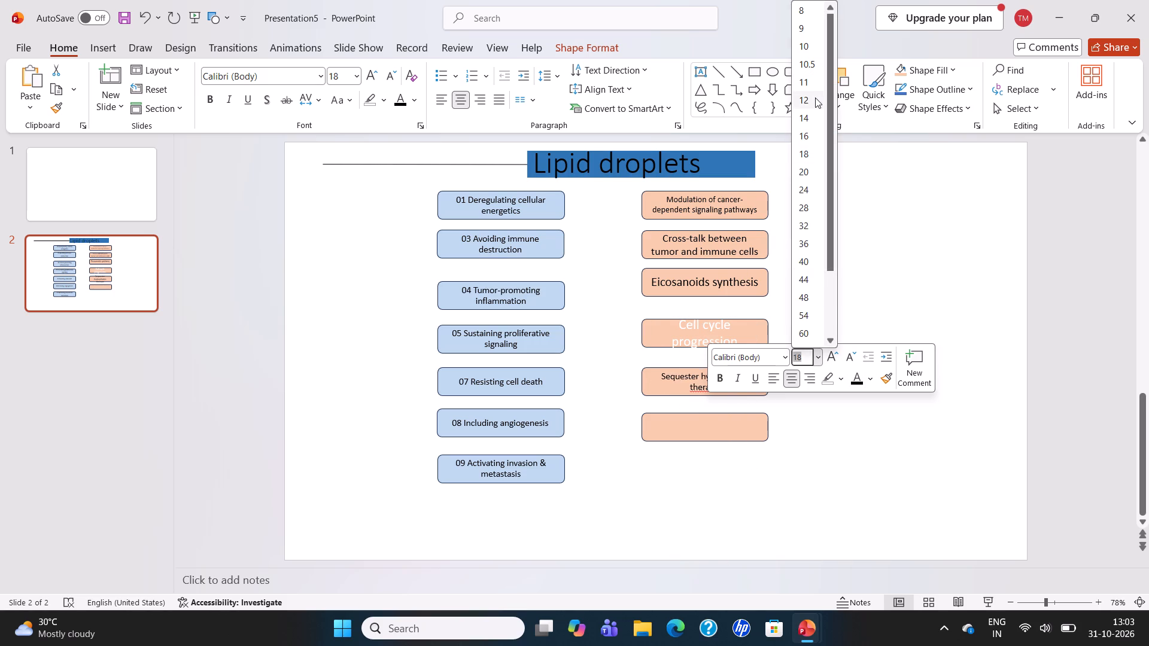
click(811, 80)
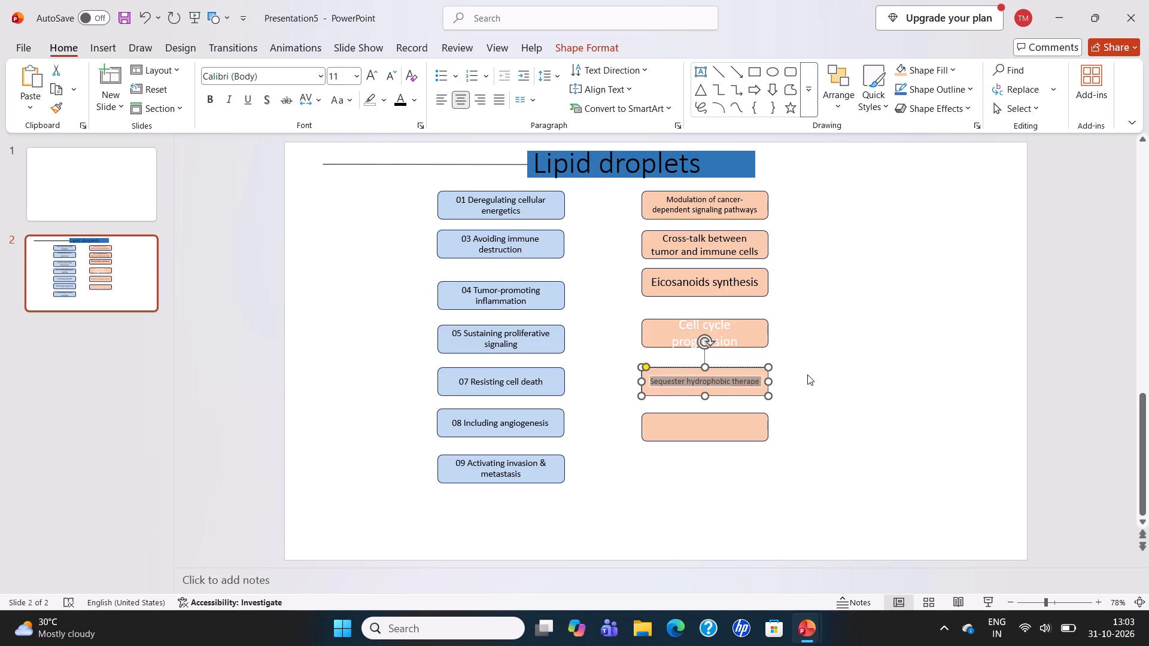
click(807, 374)
Complete the label in the fifth light orange rectangle so it reads "Sequester hydrophobic therapeutic agents".
click(764, 377)
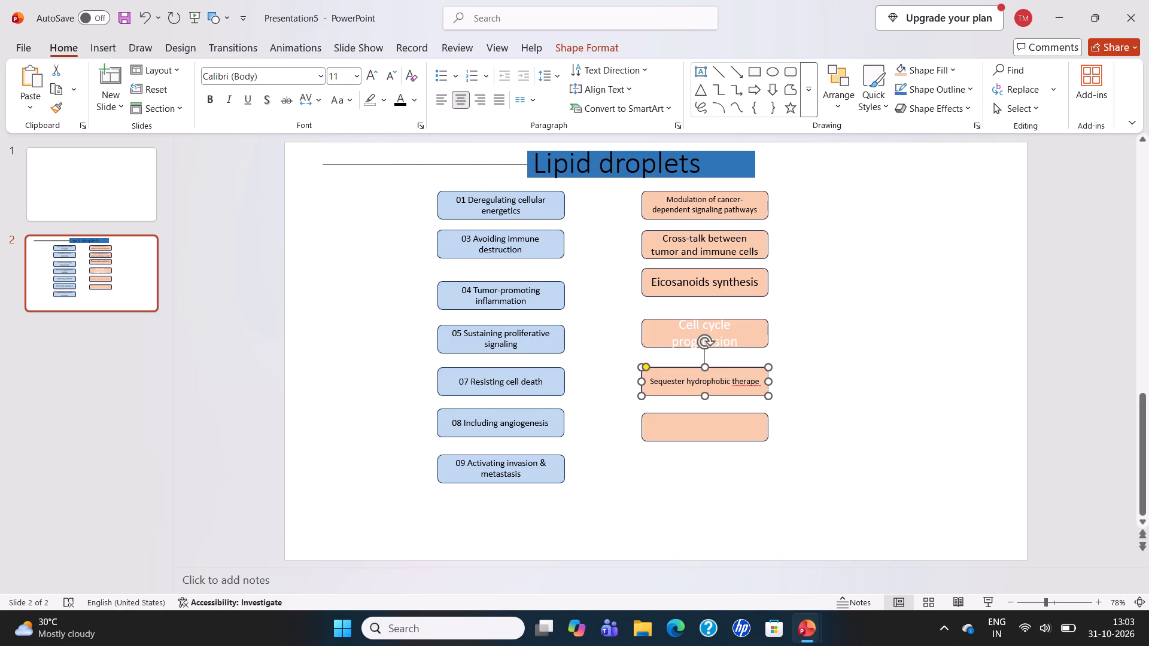
click(759, 379)
text(utiv)
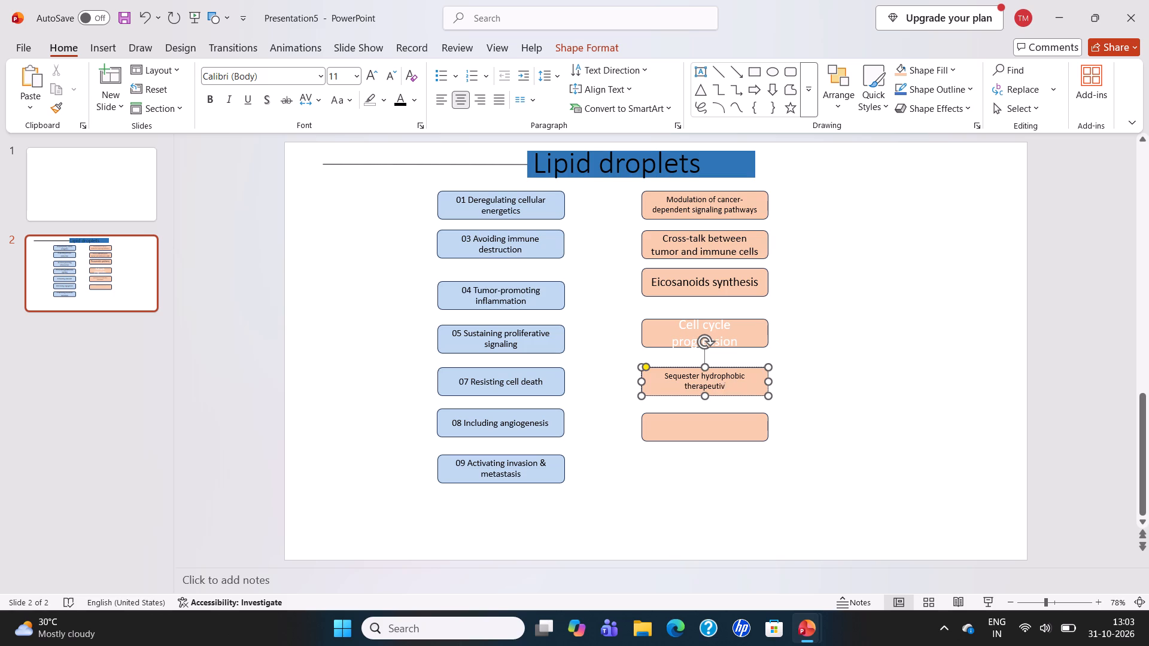
key(BackSpace)
key(c)
key(space)
text(ag)
text(ents)
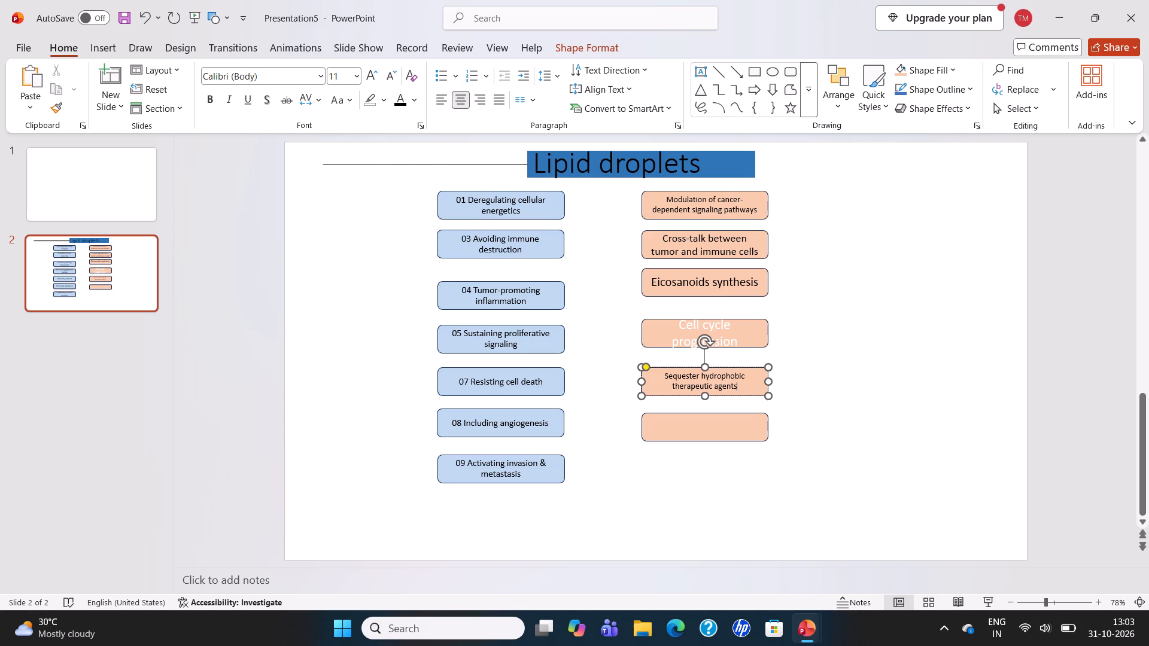
click(850, 392)
Format the whole "Cell cycle progression" label in the fourth light orange rectangle with black text and font size 14.
drag(679, 325, 702, 351)
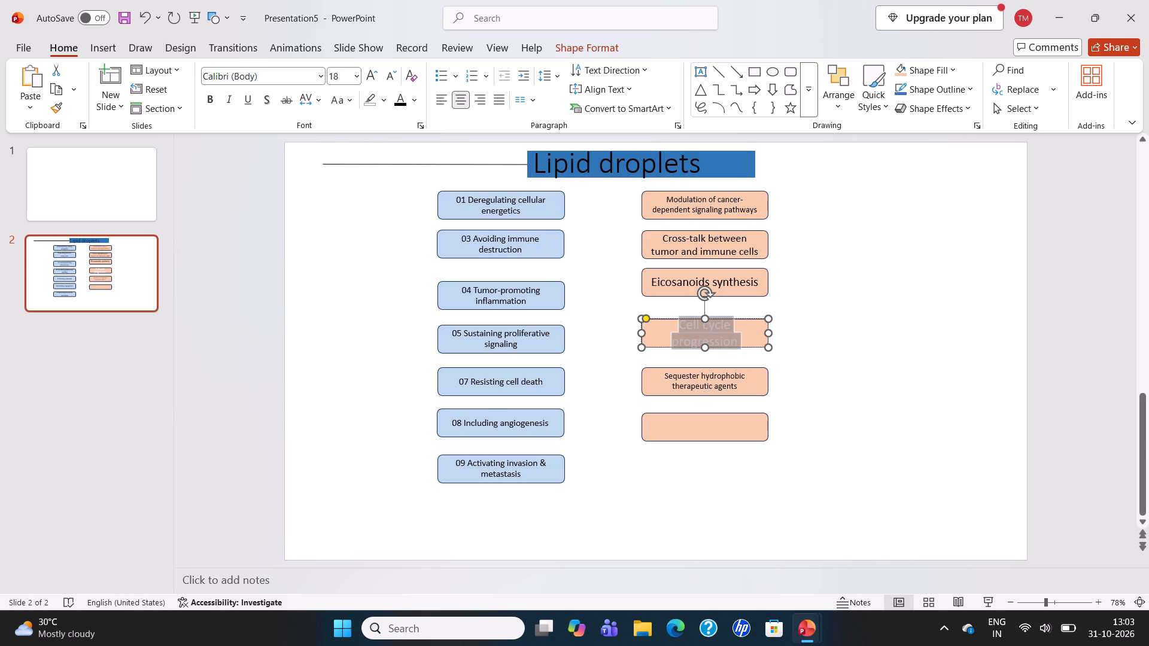
drag(702, 351, 709, 355)
click(816, 312)
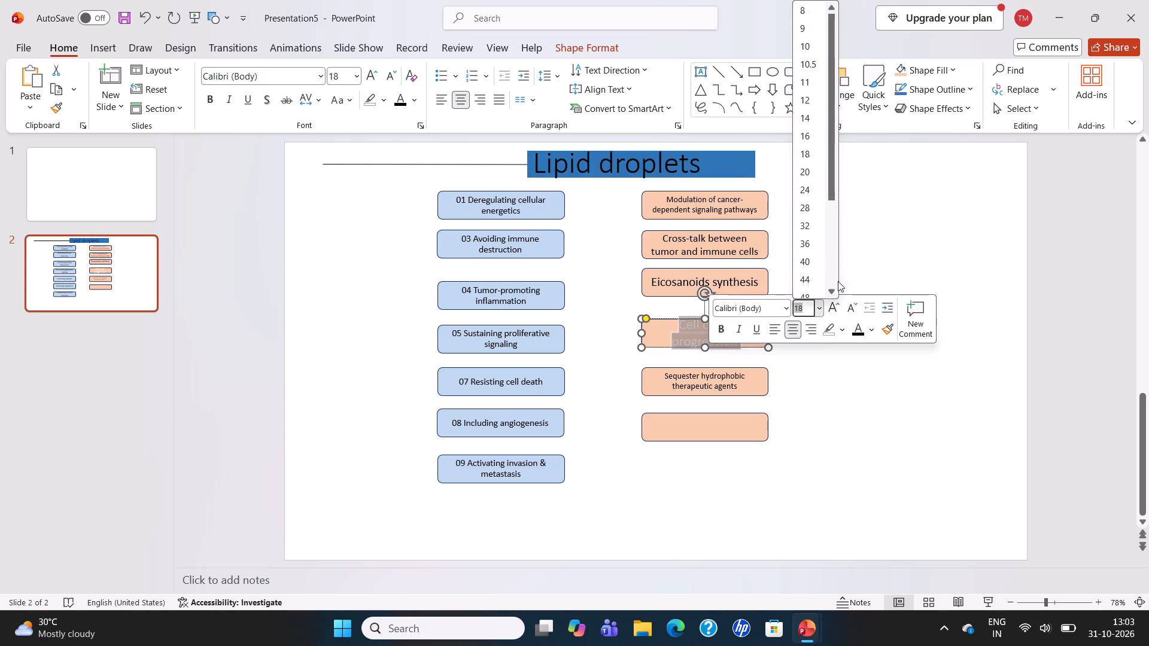
click(857, 330)
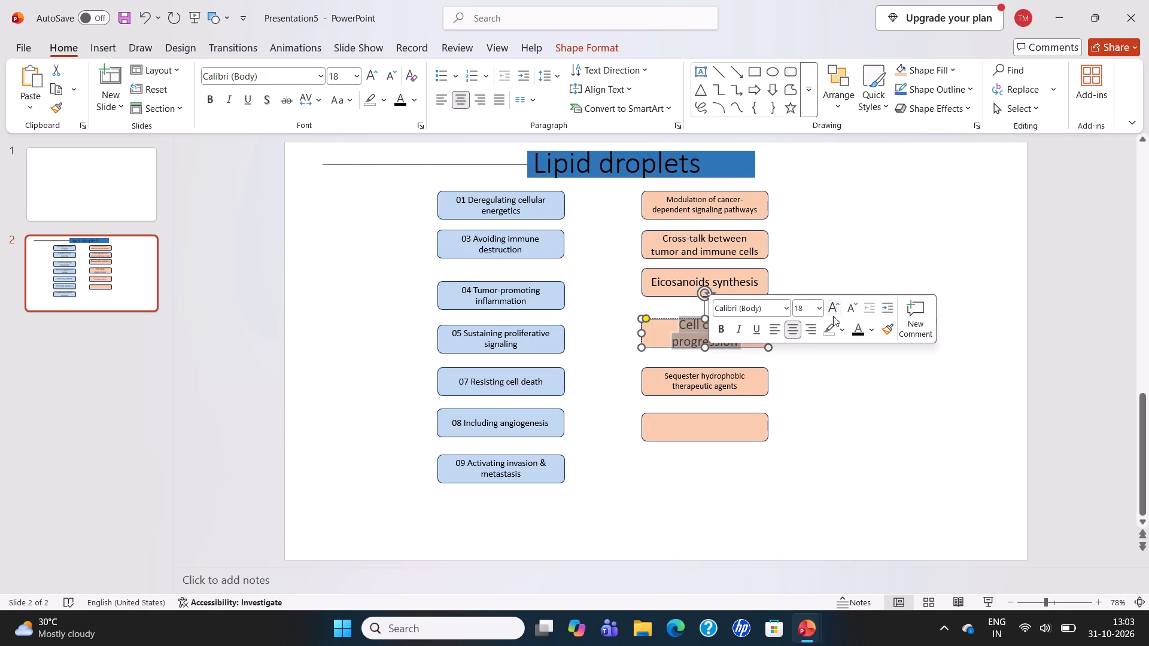
click(817, 310)
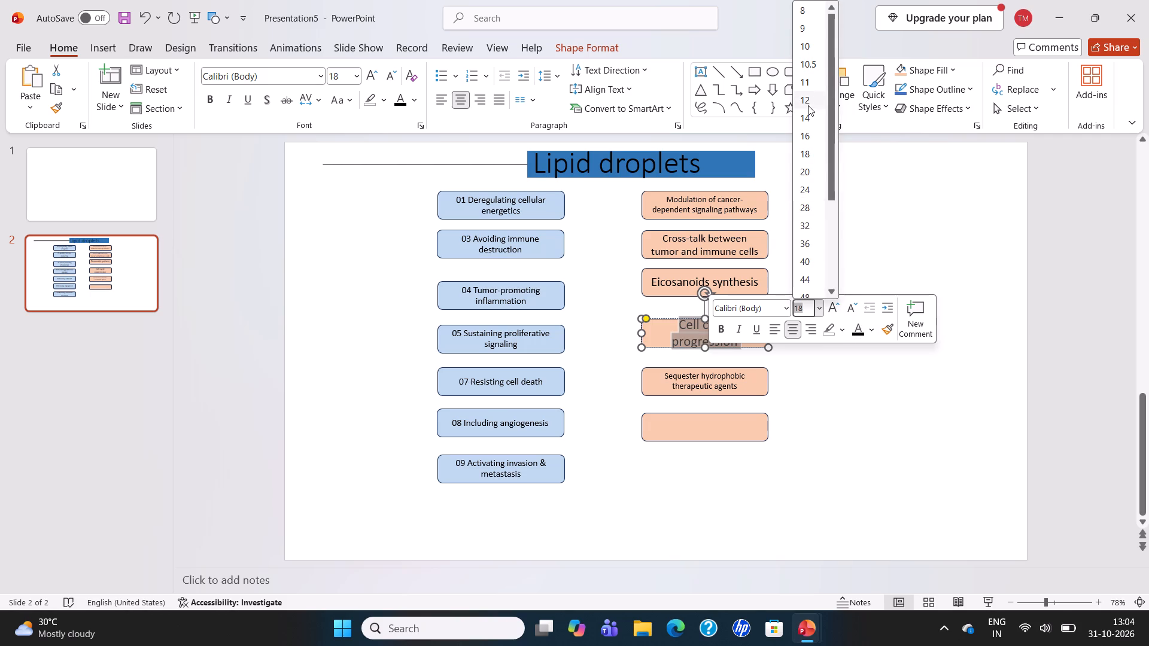
click(808, 116)
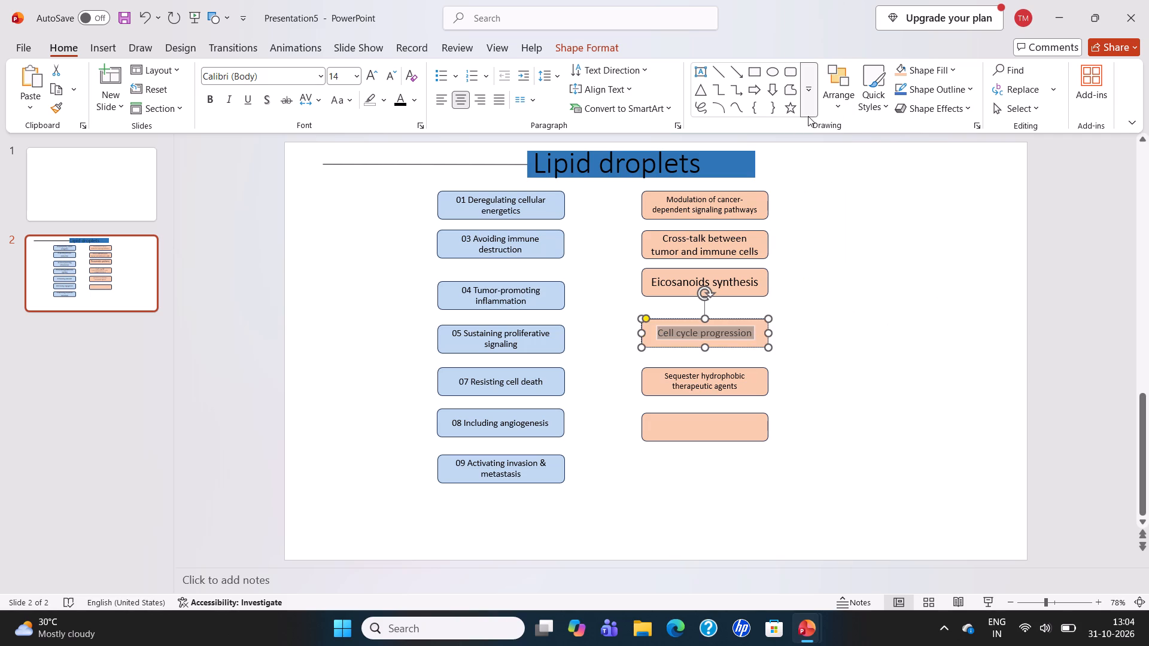
click(896, 260)
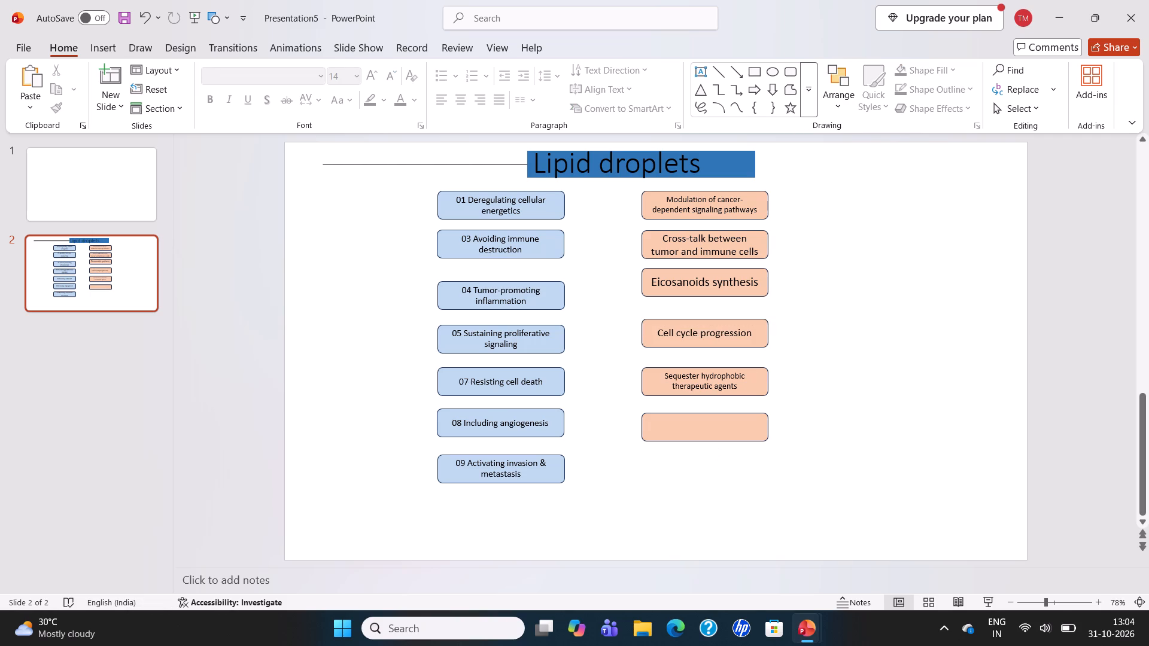
Move the empty sixth light orange rectangle up so it is level with the "08 Including angiogenesis" rectangle.
click(743, 423)
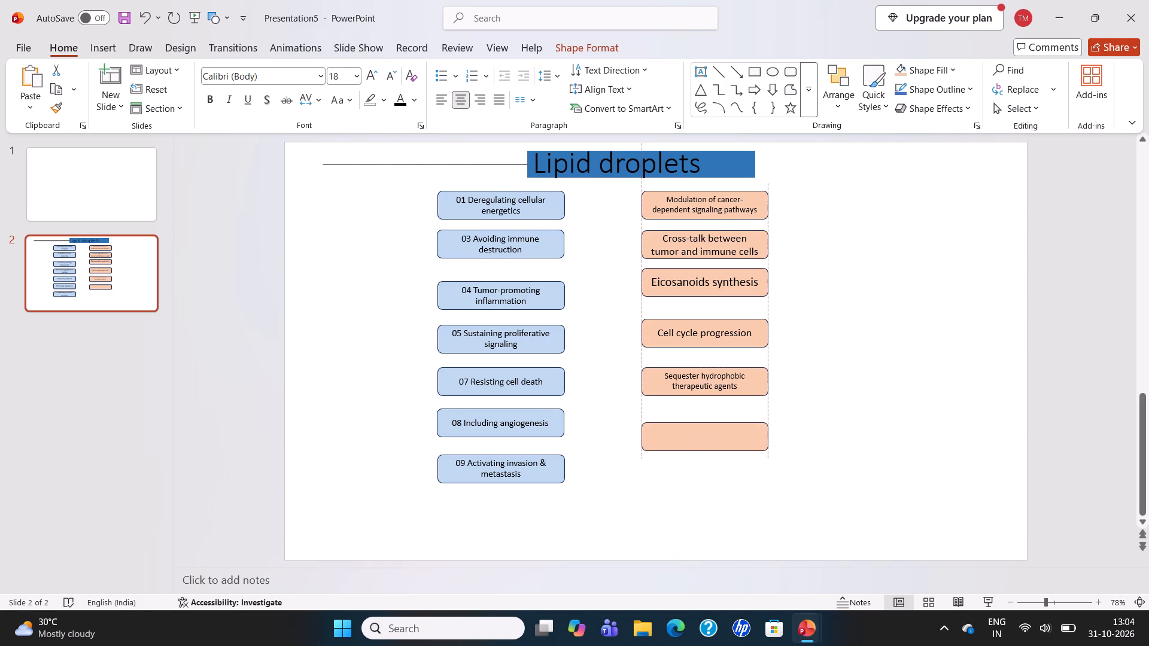
click(759, 423)
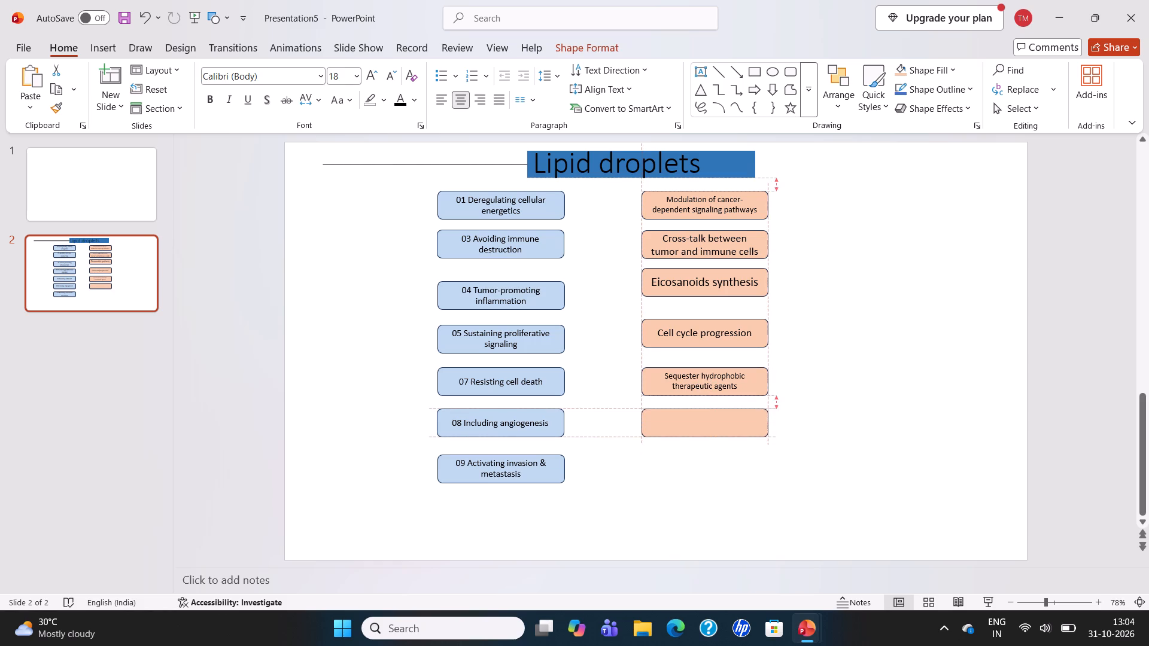
click(791, 424)
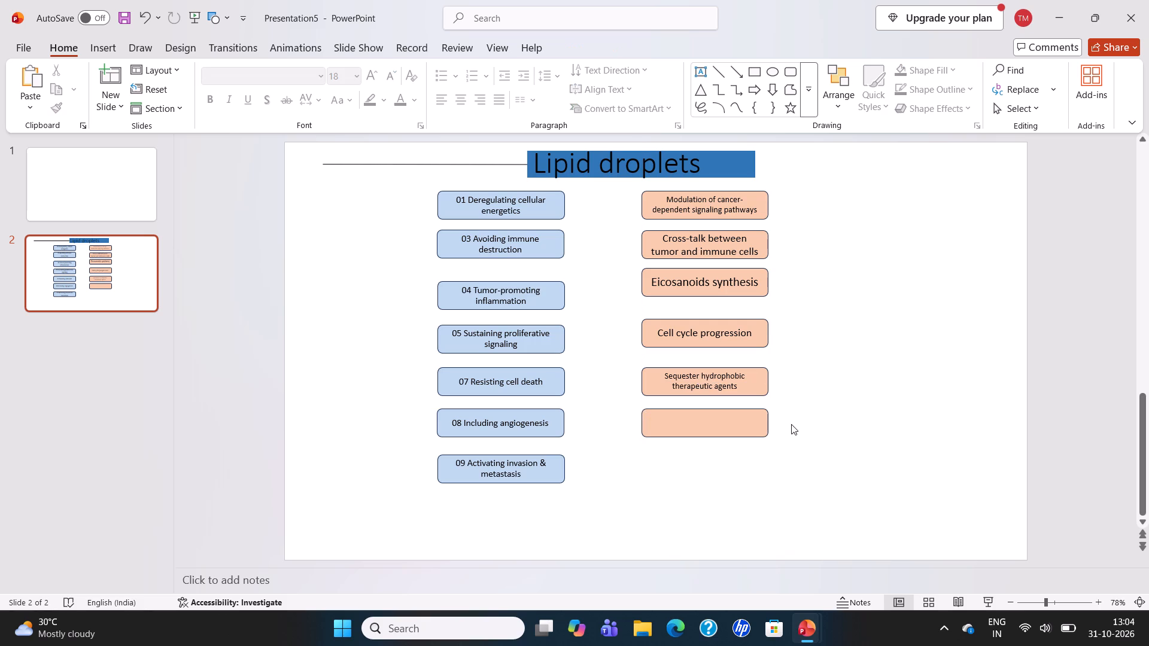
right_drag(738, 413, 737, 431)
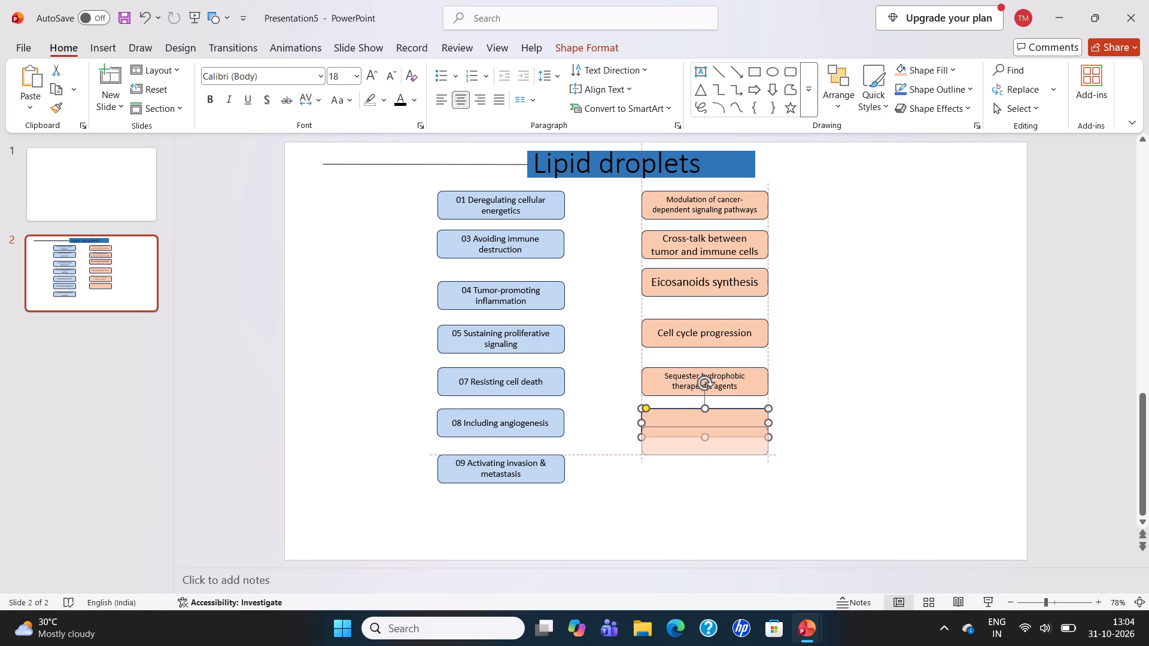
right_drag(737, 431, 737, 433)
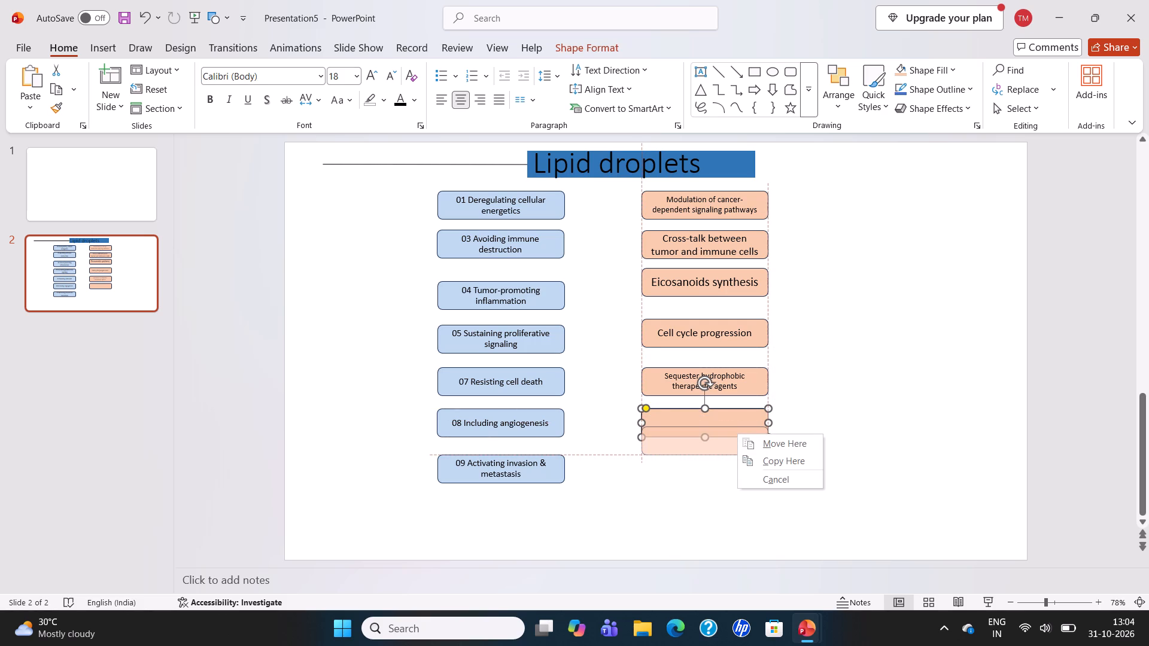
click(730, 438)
Copy the empty sixth light orange rectangle below itself, aligning the copy with the orange column and level with "09 Activating invasion & metastasis".
click(741, 414)
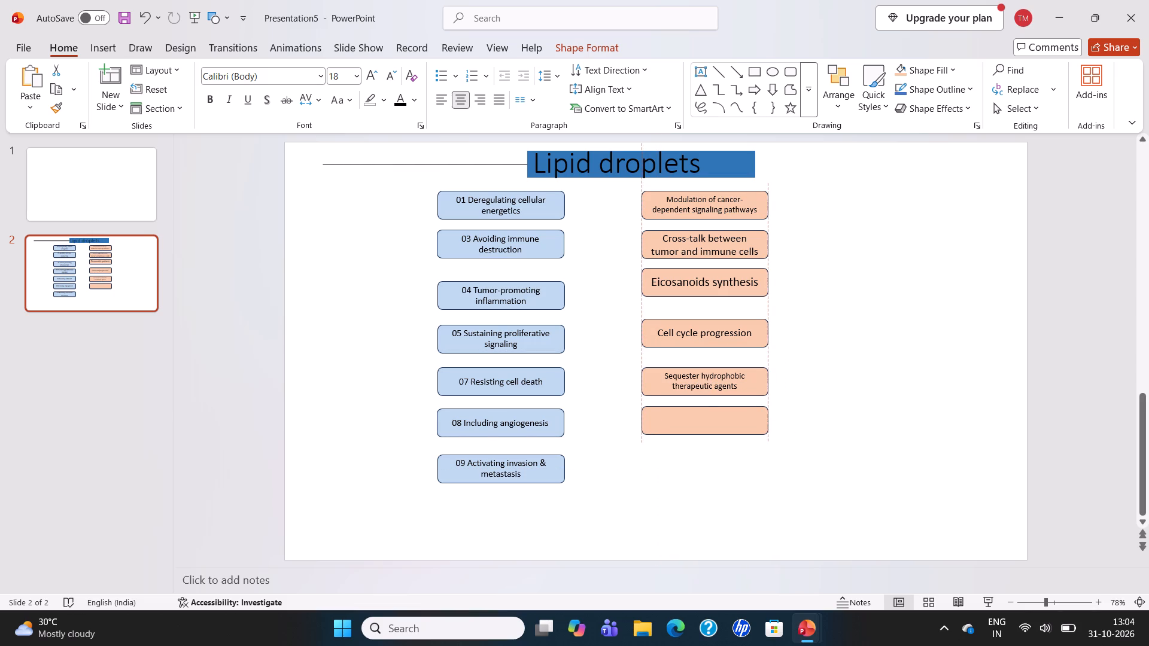
right_drag(743, 420, 738, 495)
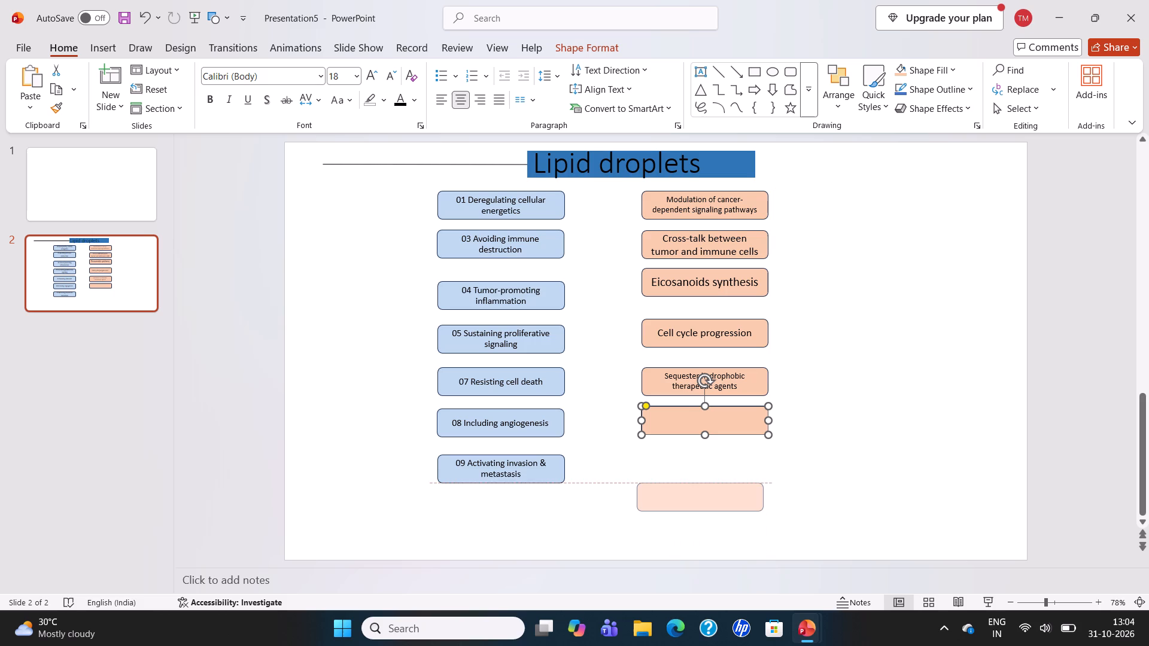
right_drag(738, 495, 738, 474)
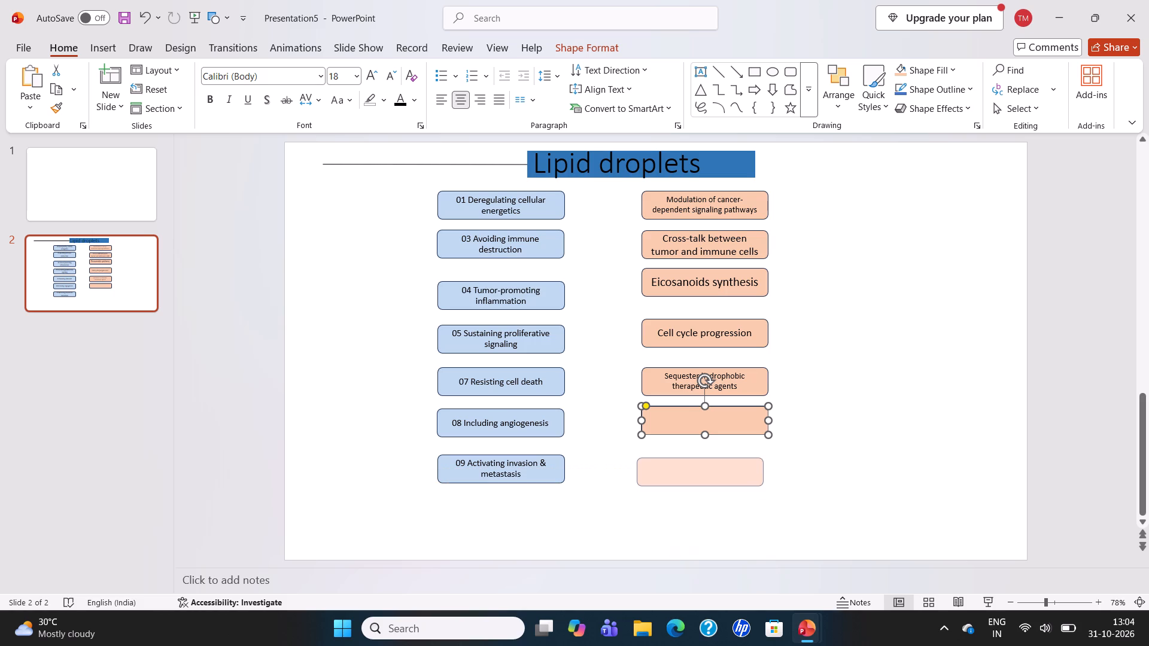
right_drag(738, 474, 738, 473)
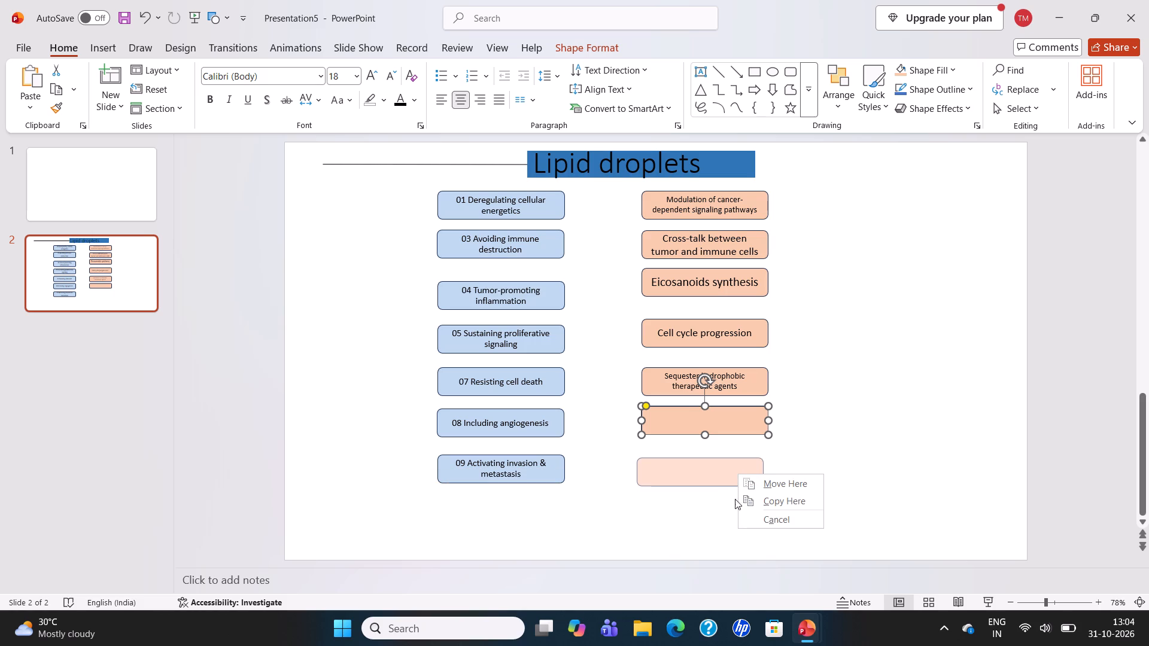
double_click(759, 501)
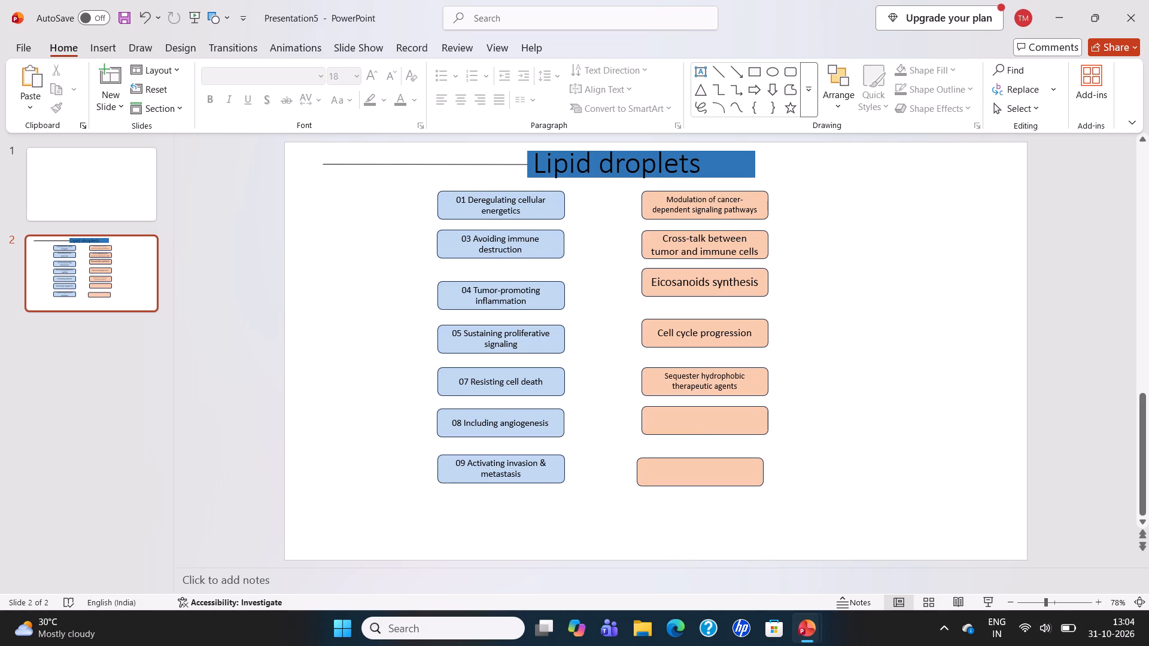
drag(731, 476, 737, 471)
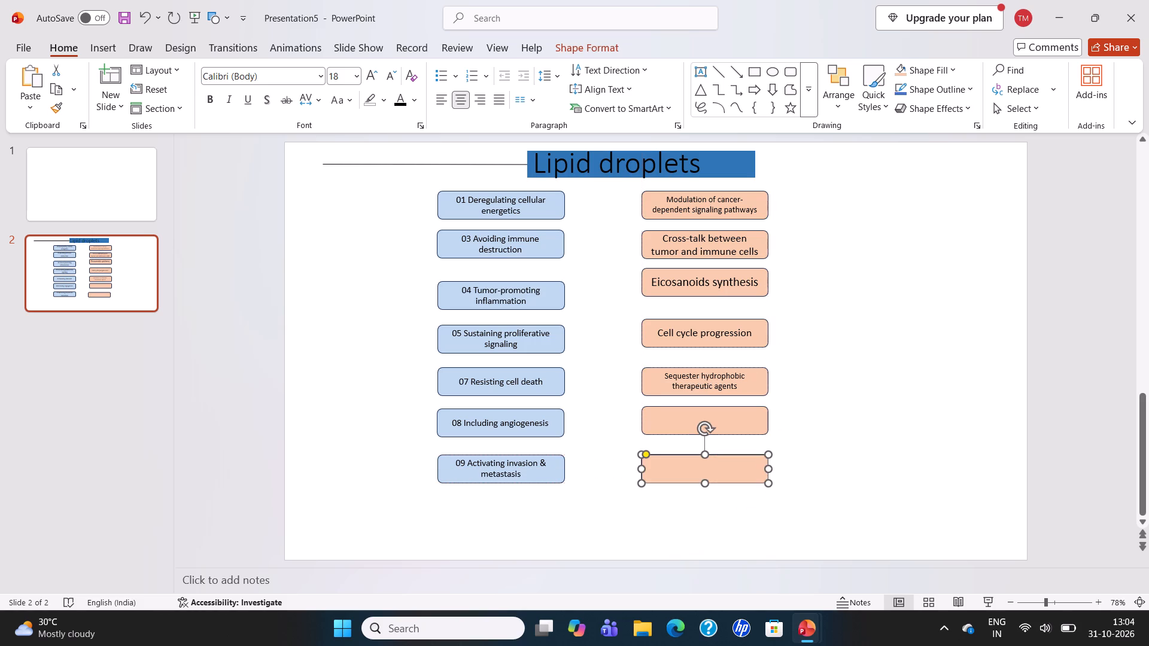
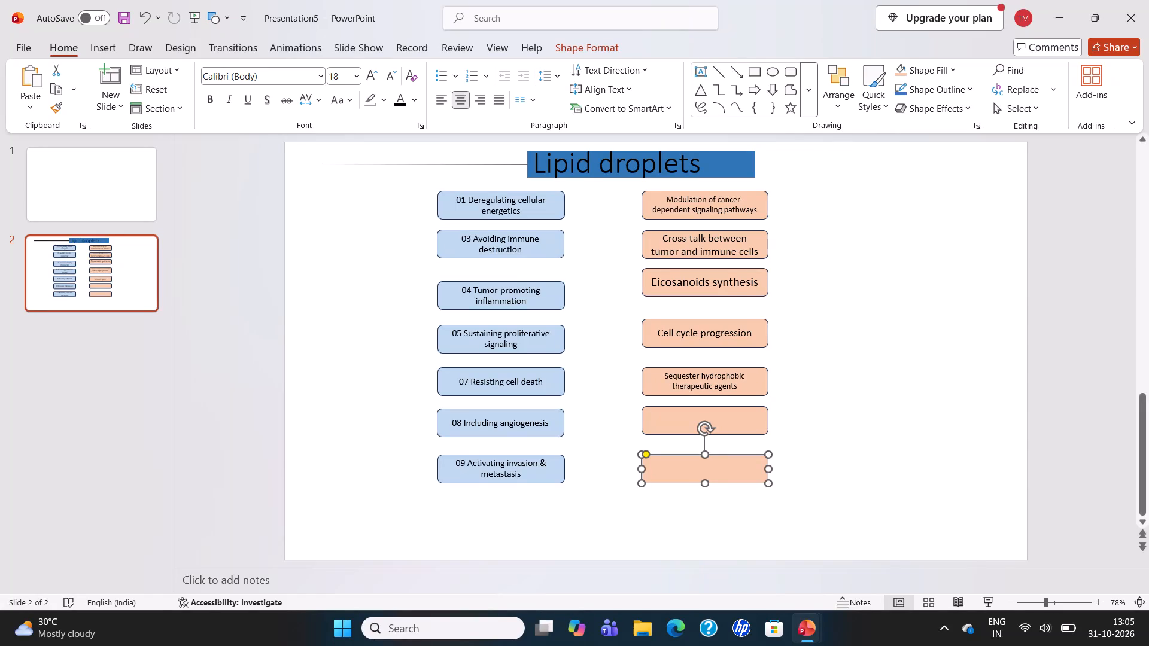
Enter "Hypoxia mediated lipid metabolism alteration" in the empty orange box across from "08 Including angiogenesis".
click(737, 471)
click(731, 412)
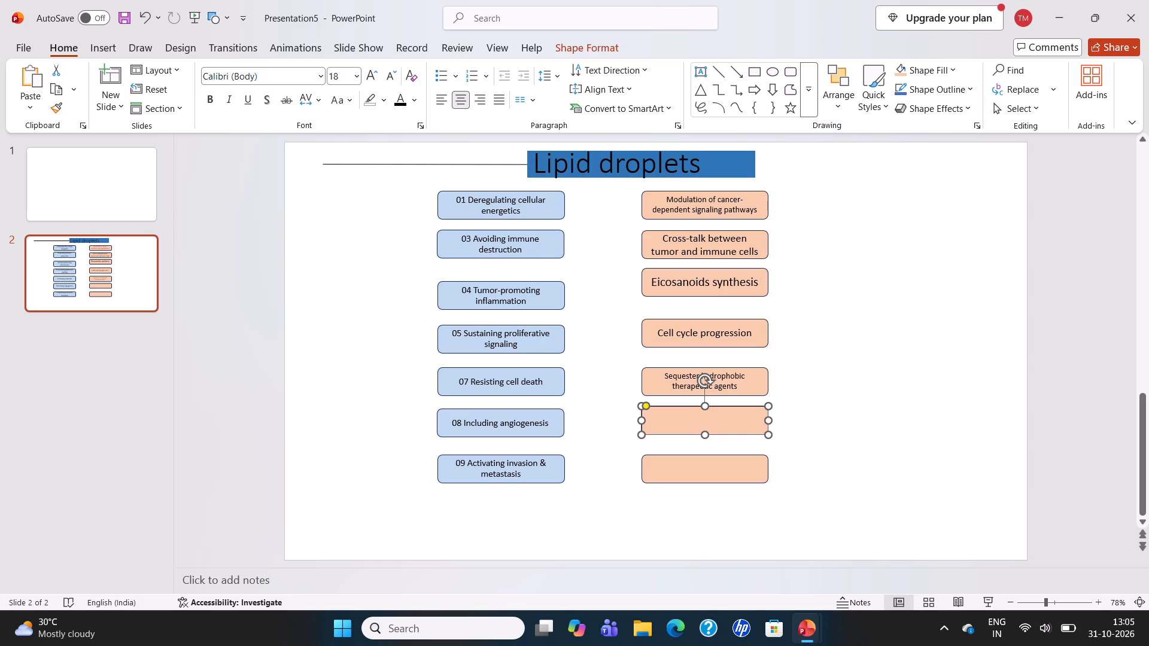
text(Hy)
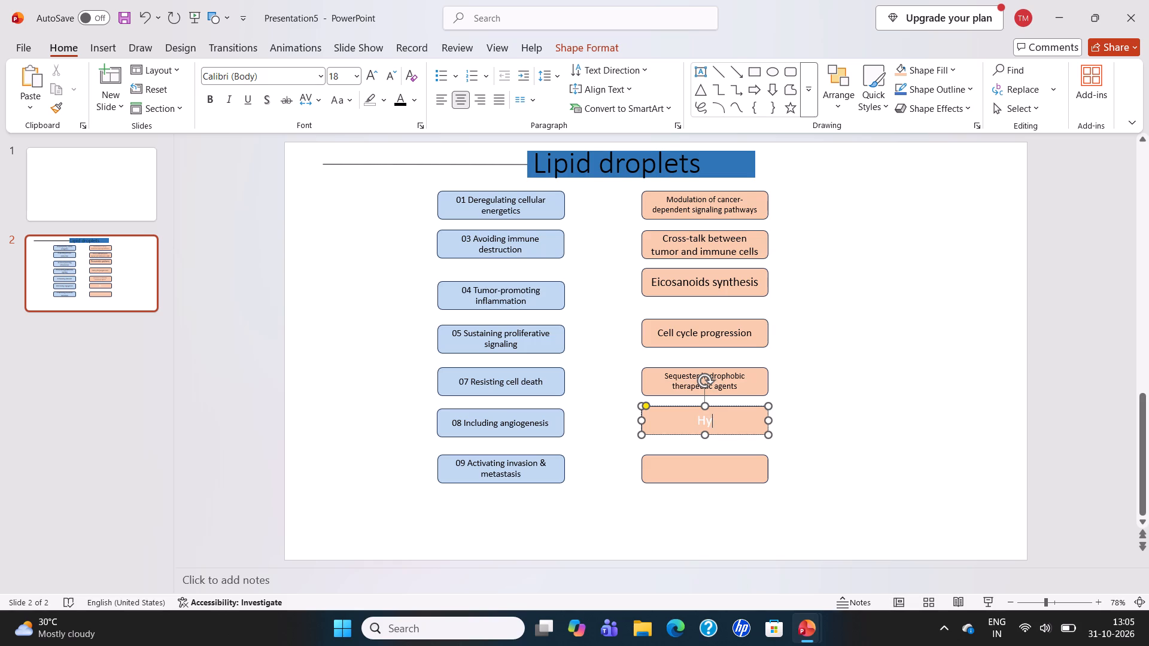
text(po)
text(xi)
key(a)
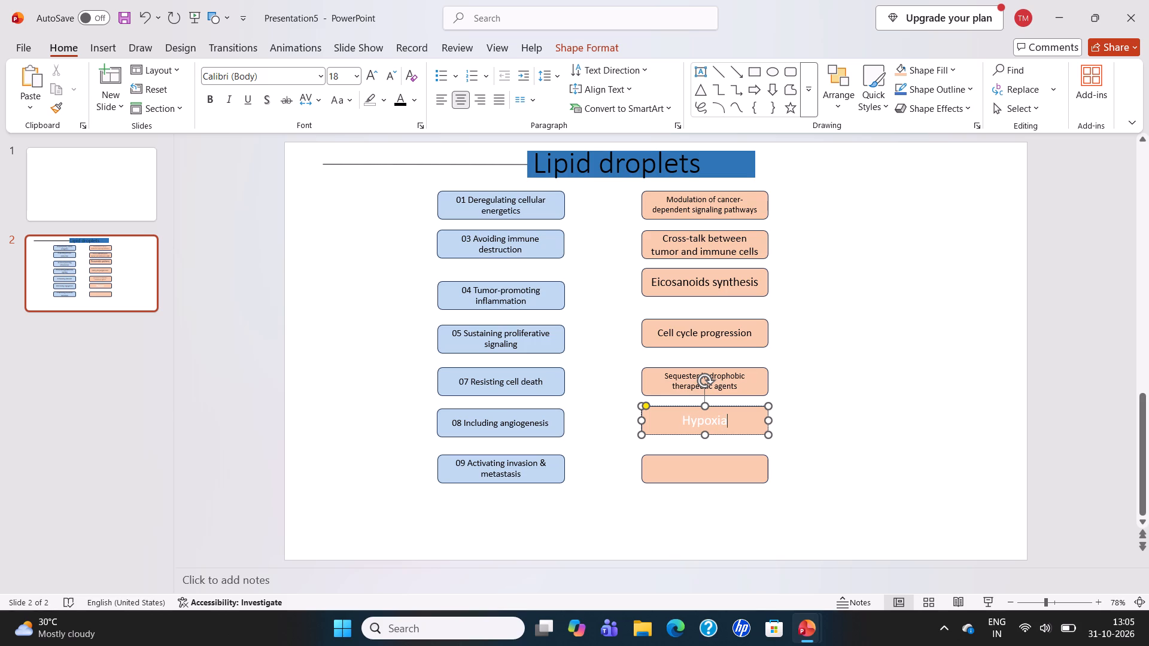
key(space)
text(med)
text(ia)
text(ted)
key(space)
text(lipid)
key(BackSpace)
key(BackSpace)
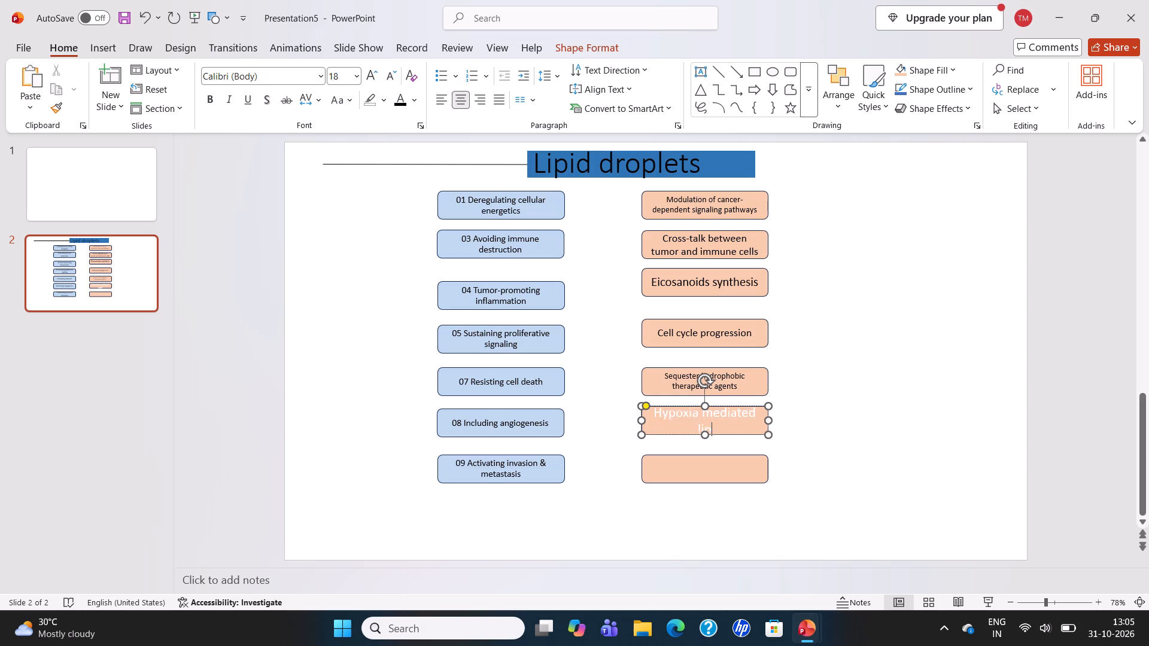
key(BackSpace)
key(BackSpace)
key(BackSpace)
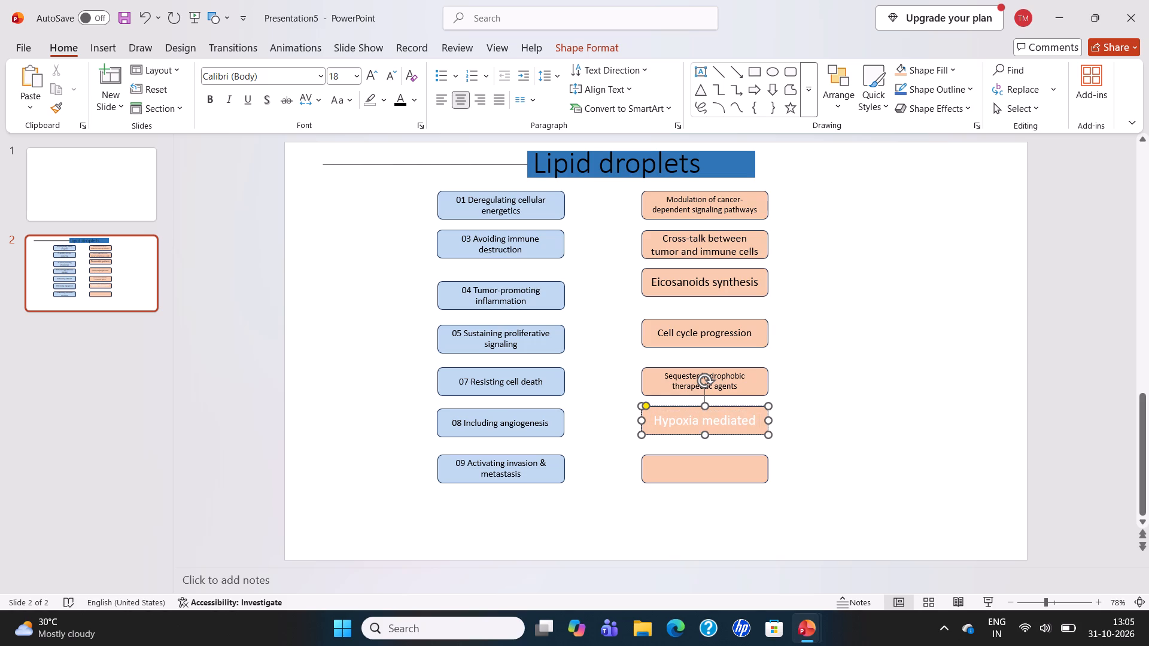
text(lipid)
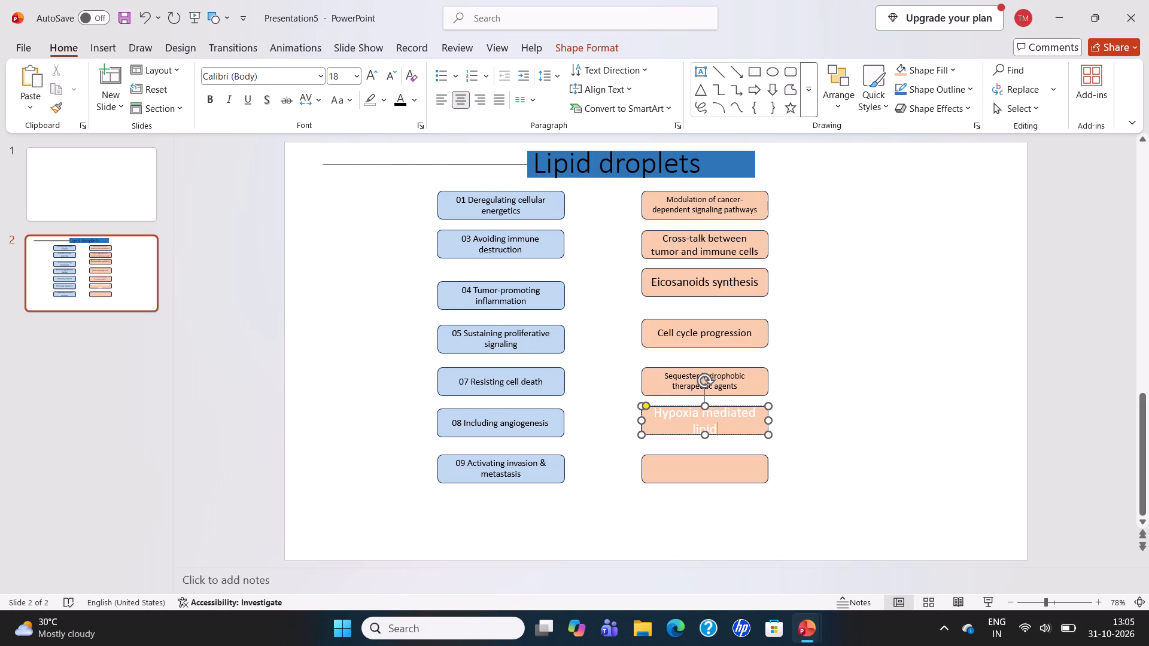
key(space)
text(met)
key(a)
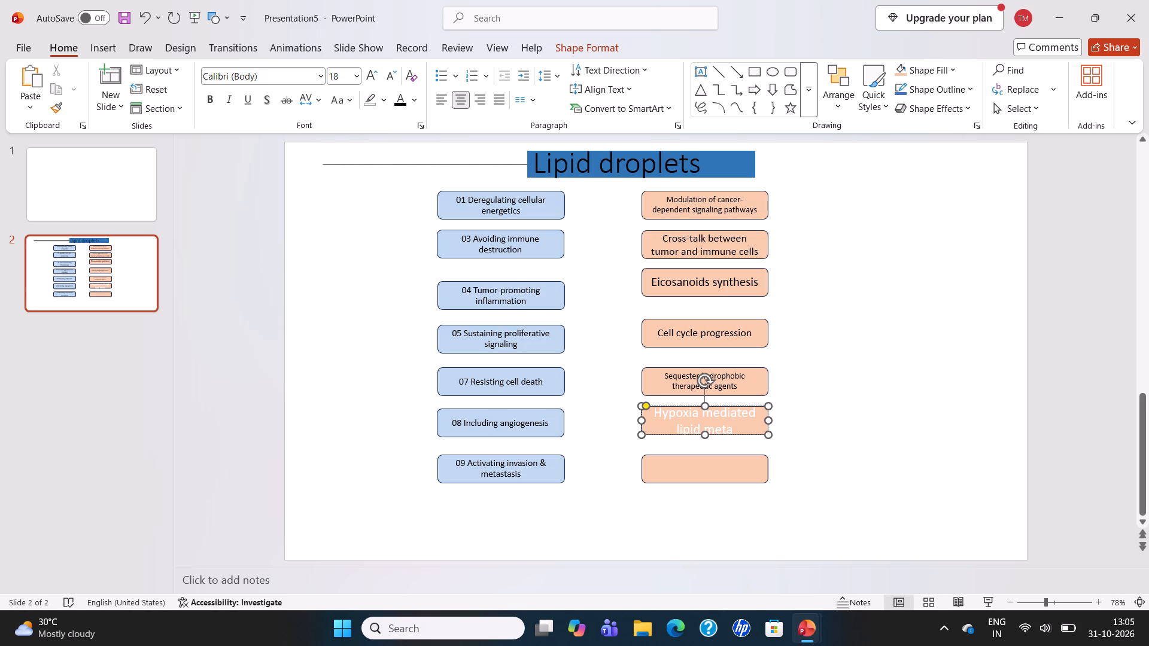
key(b)
text(oli)
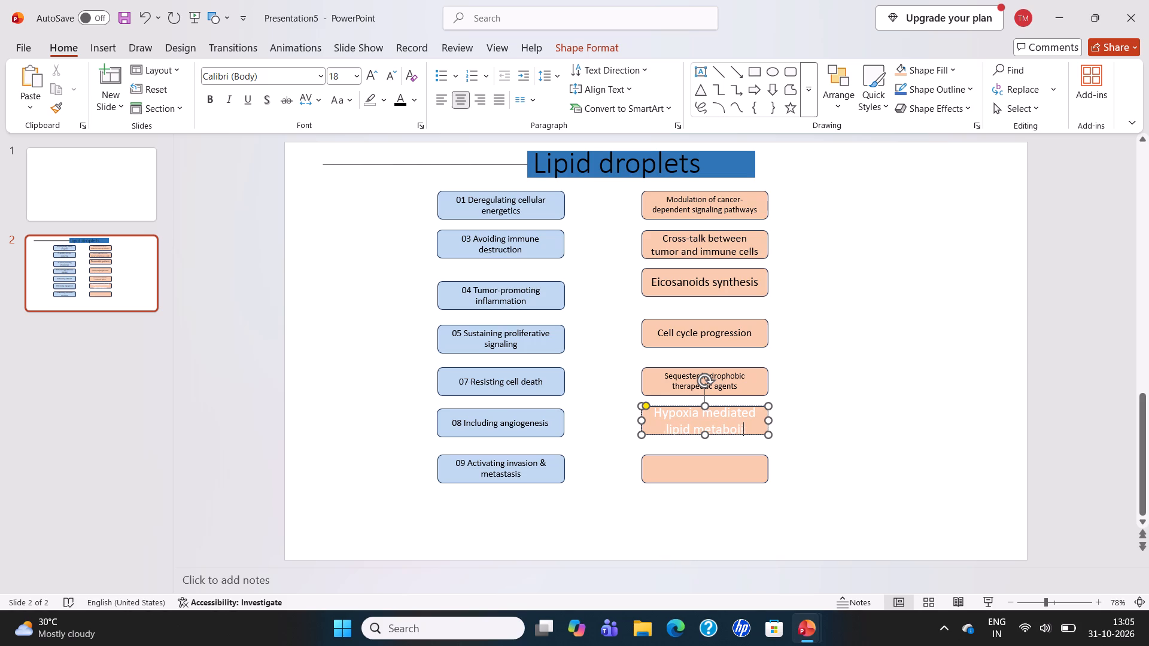
key(s)
text(m)
key(space)
text(al)
key(t)
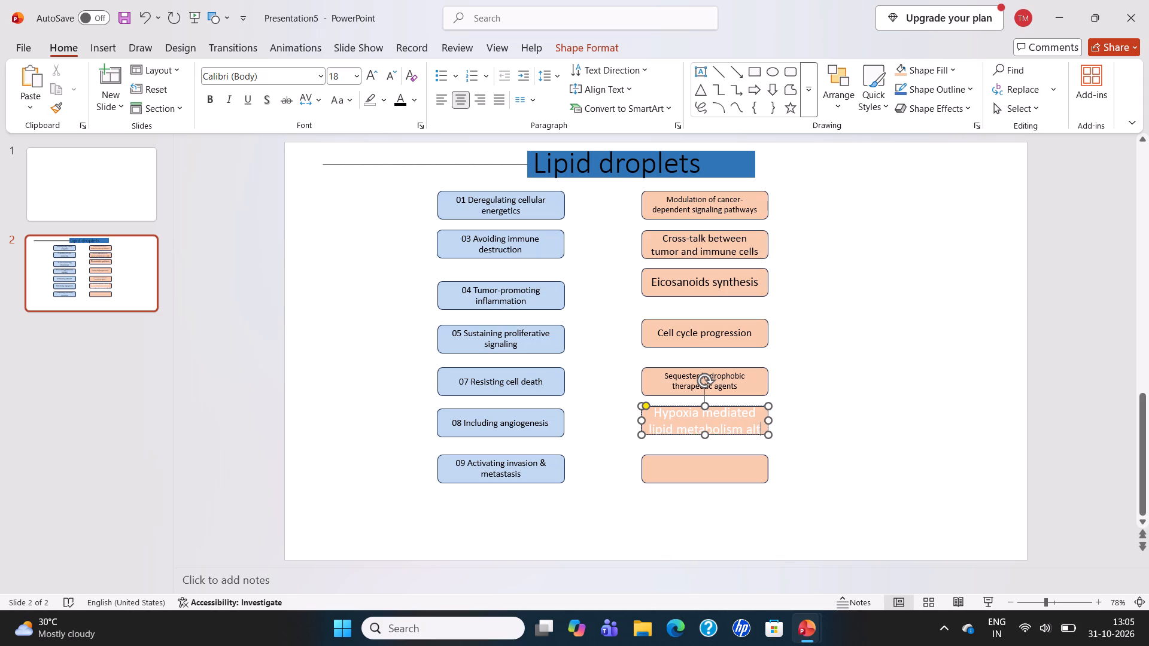
text(er)
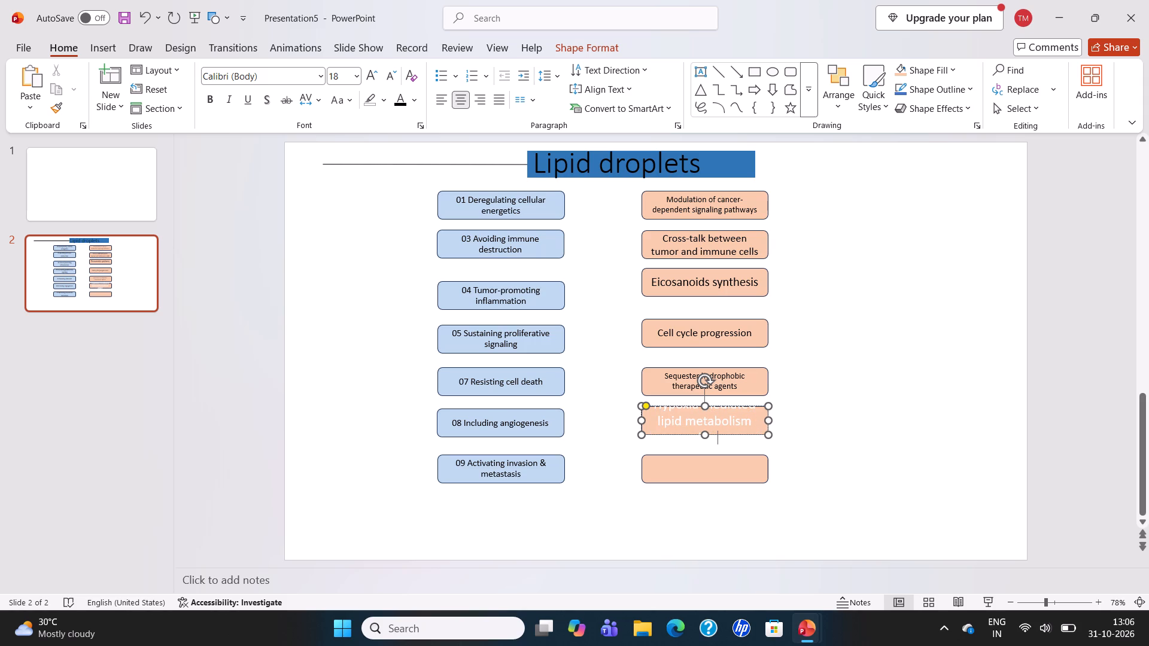
text(atio)
key(n)
Format the hypoxia box's text in black at font size 12.
drag(654, 403, 661, 408)
drag(661, 408, 724, 451)
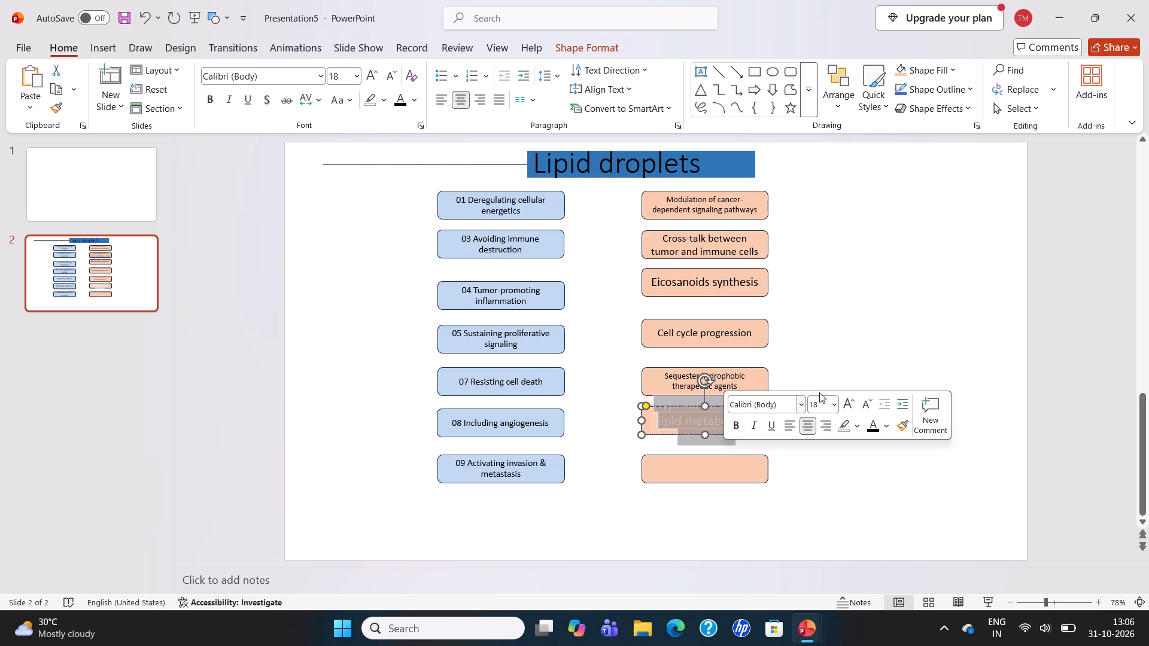
click(873, 426)
click(835, 404)
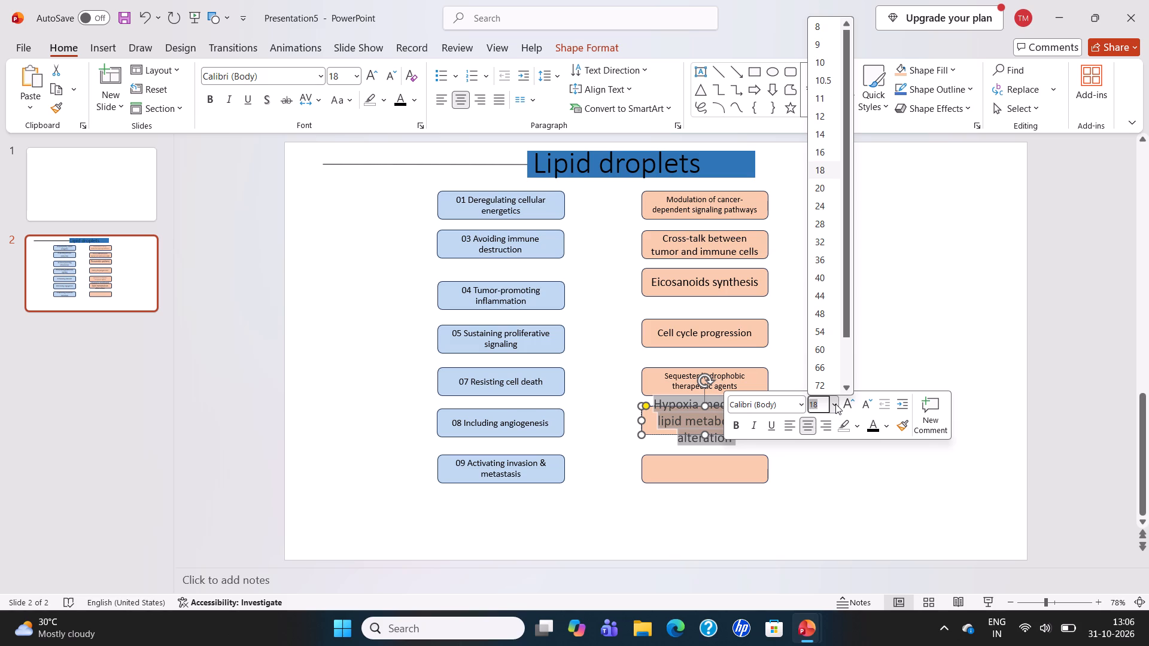
click(819, 117)
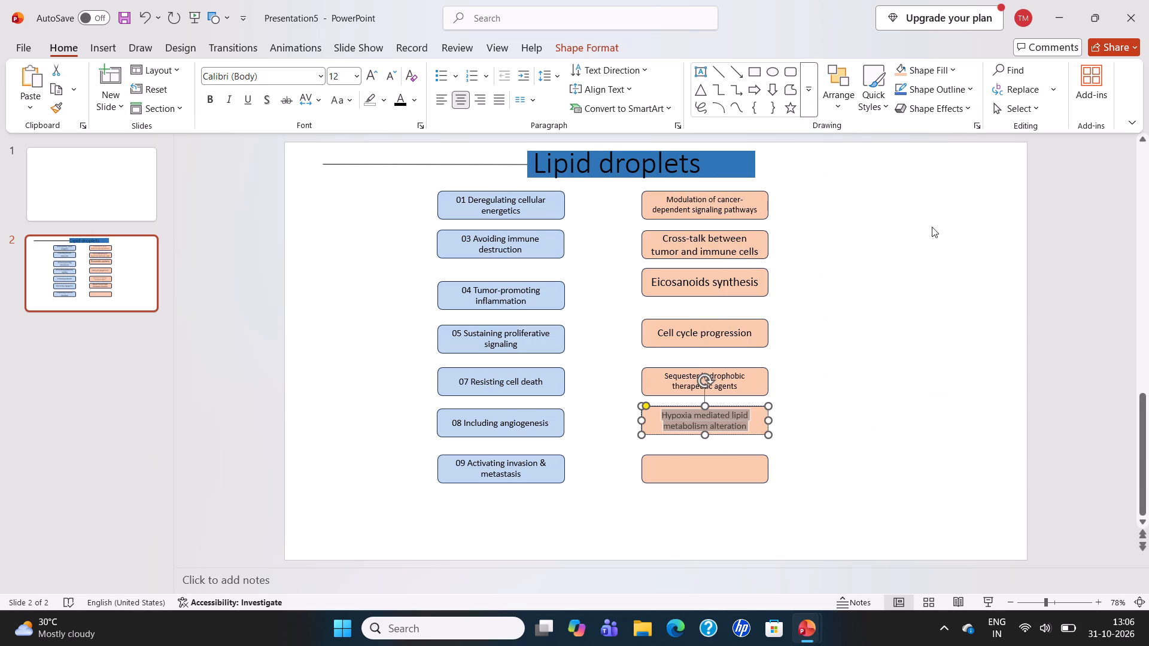
click(918, 307)
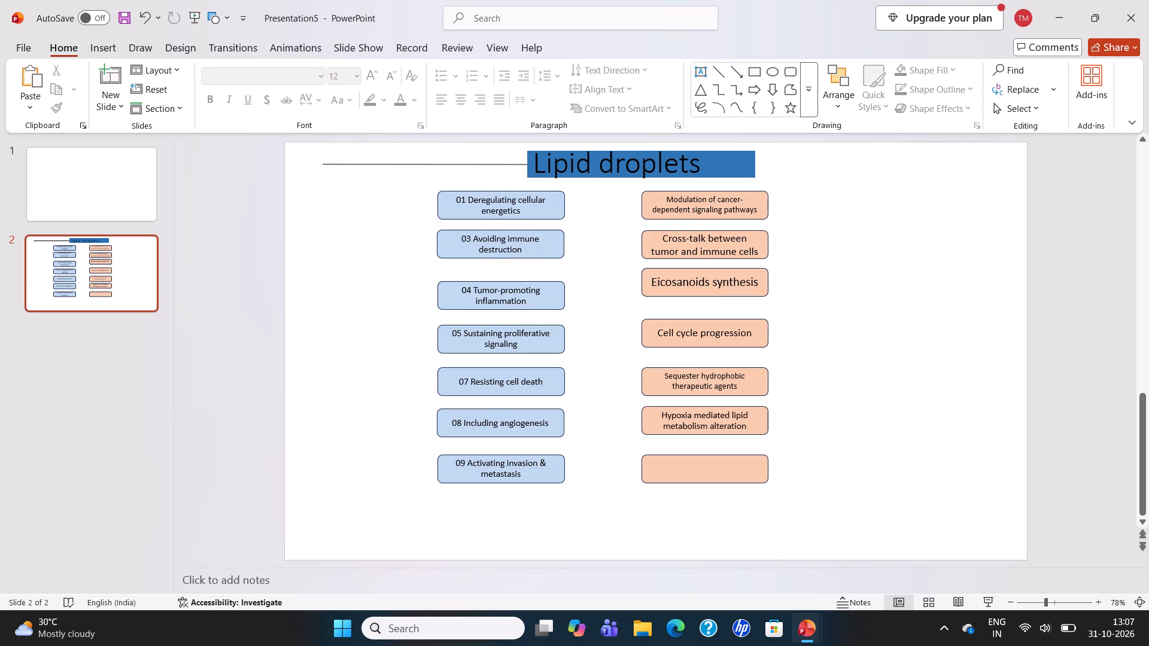
Enter "Epithelial mesenchymal transition" in the empty orange box across from "09 Activating invasion & metastasis".
click(708, 473)
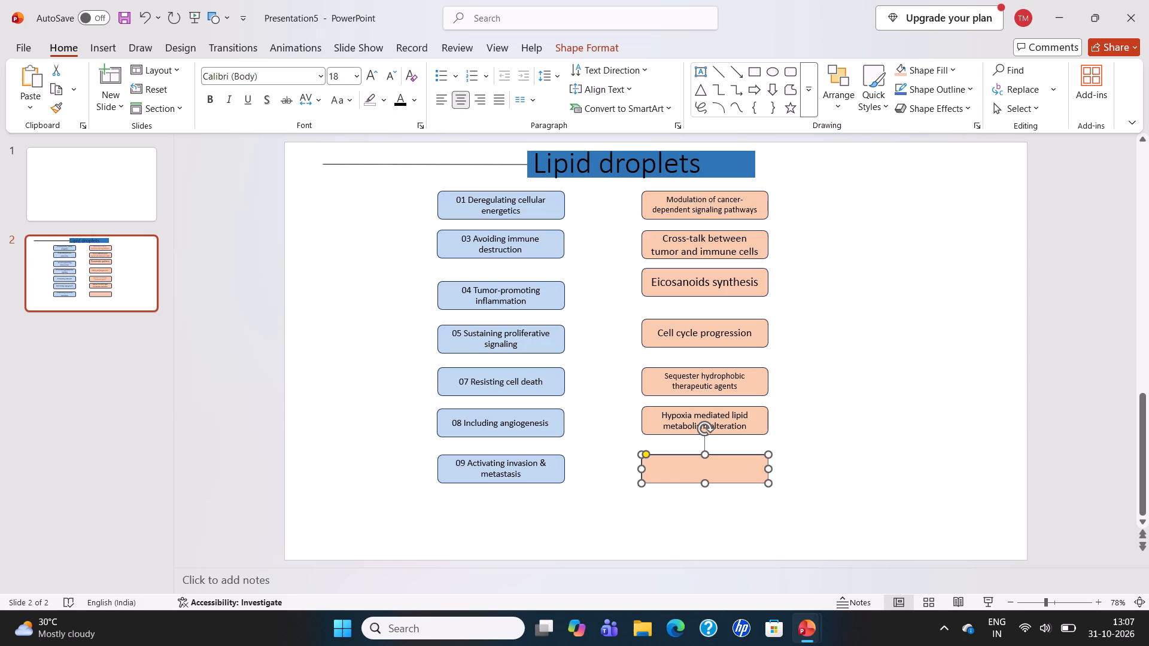
key(shift+e)
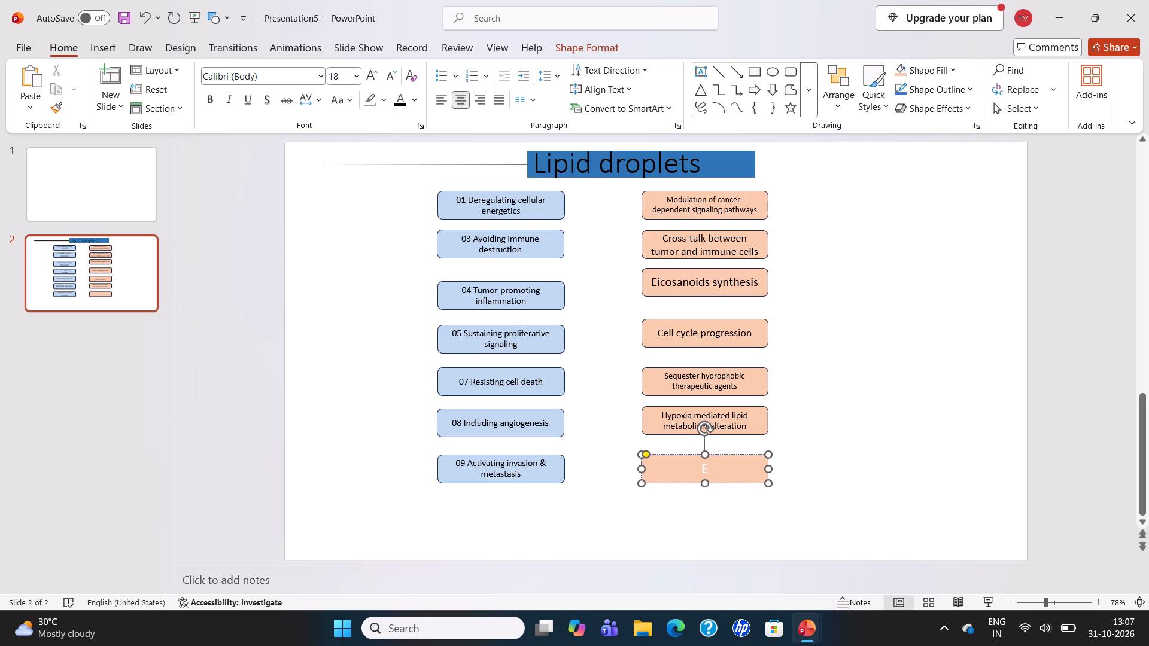
text(pi)
text(the)
text(lial)
key(space)
text(mes)
key(e)
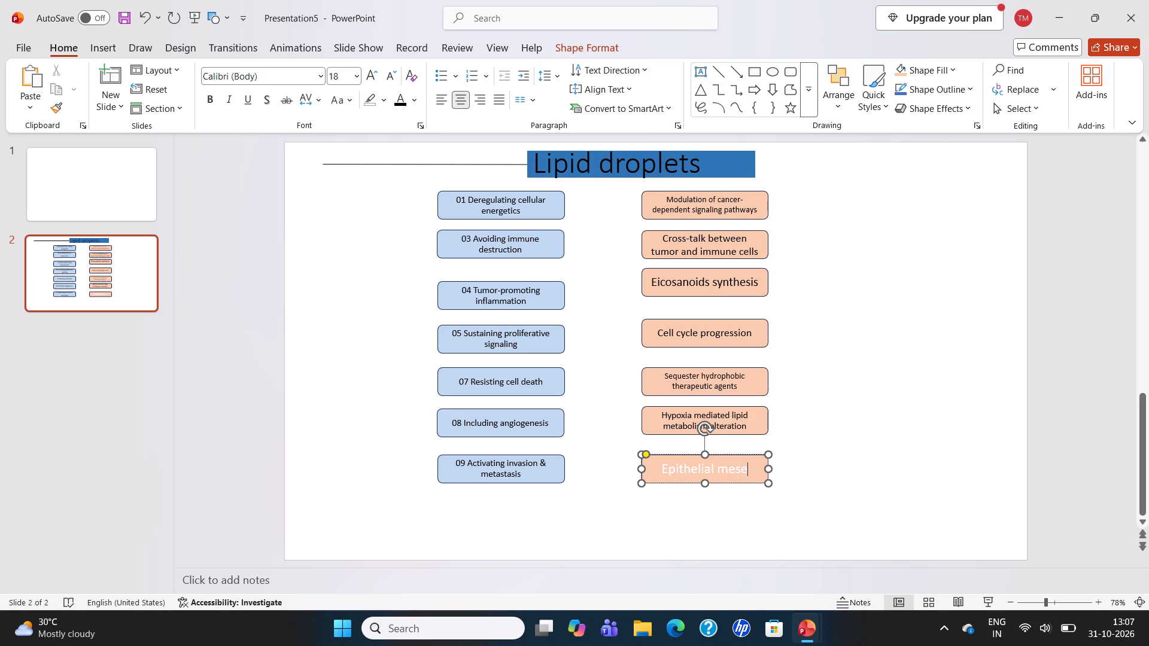
text(nchy)
text(mal)
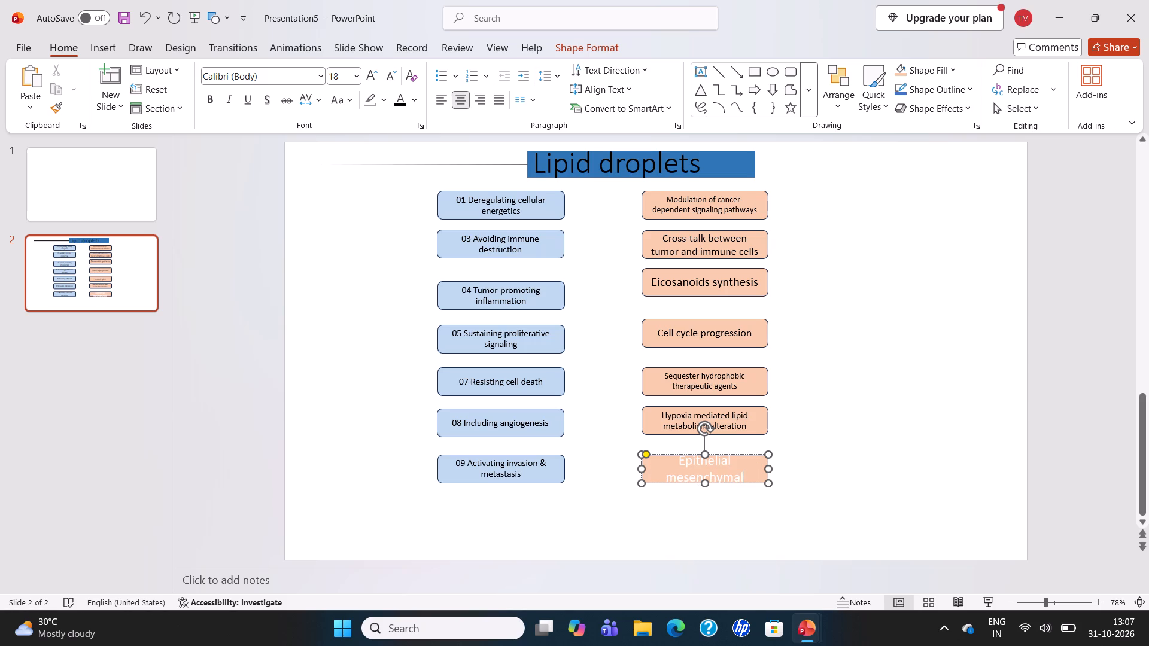
key(space)
text(tra)
key(n)
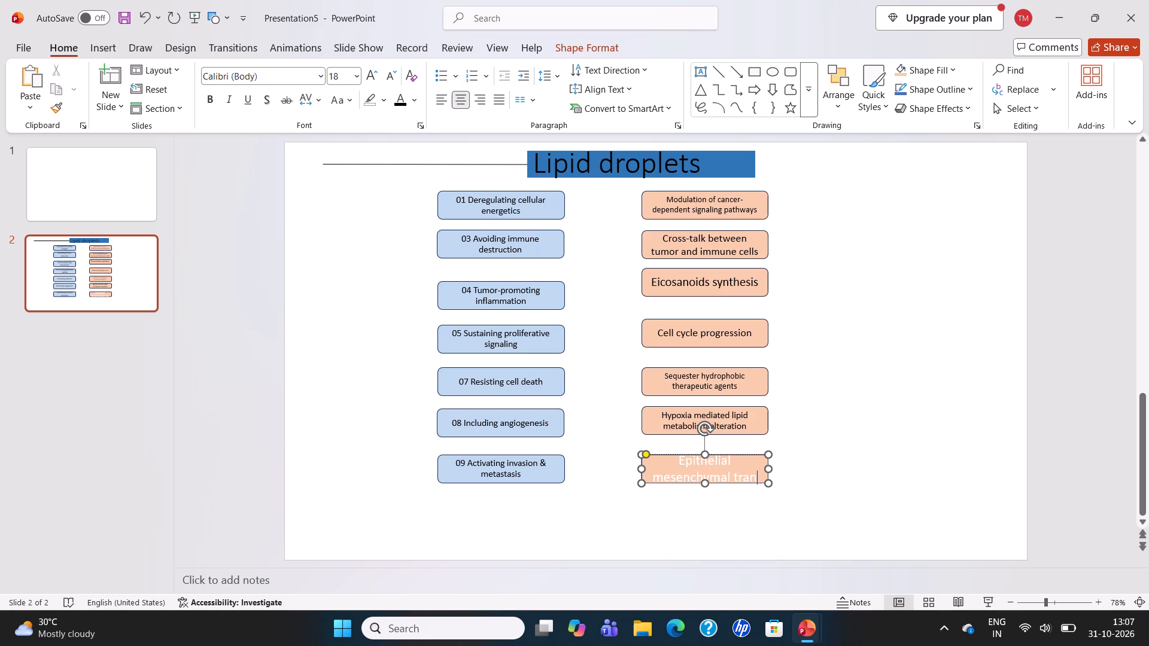
key(s)
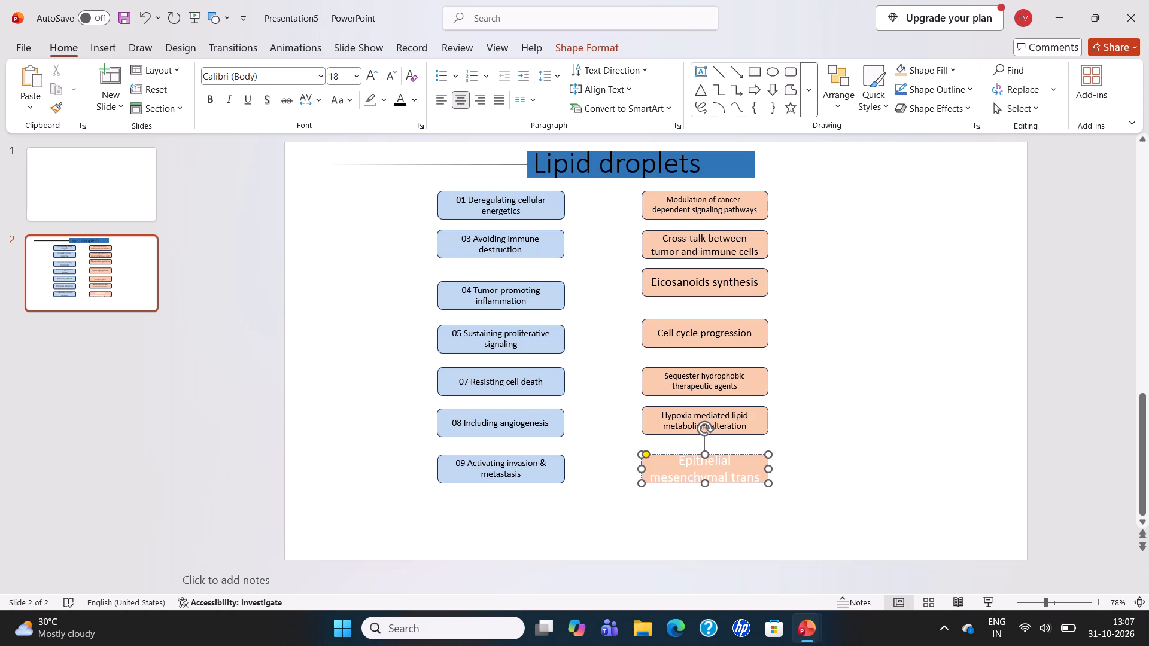
text(ition)
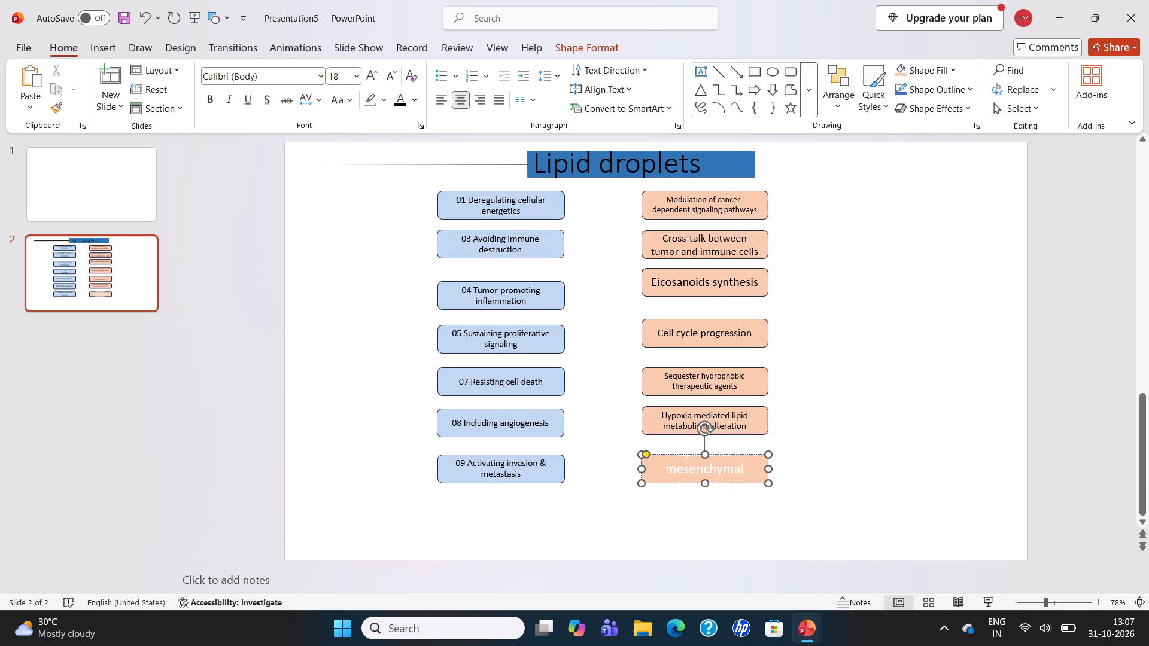
Format the "Epithelial mesenchymal transition" box's text in black at font size 14.
drag(673, 446, 689, 463)
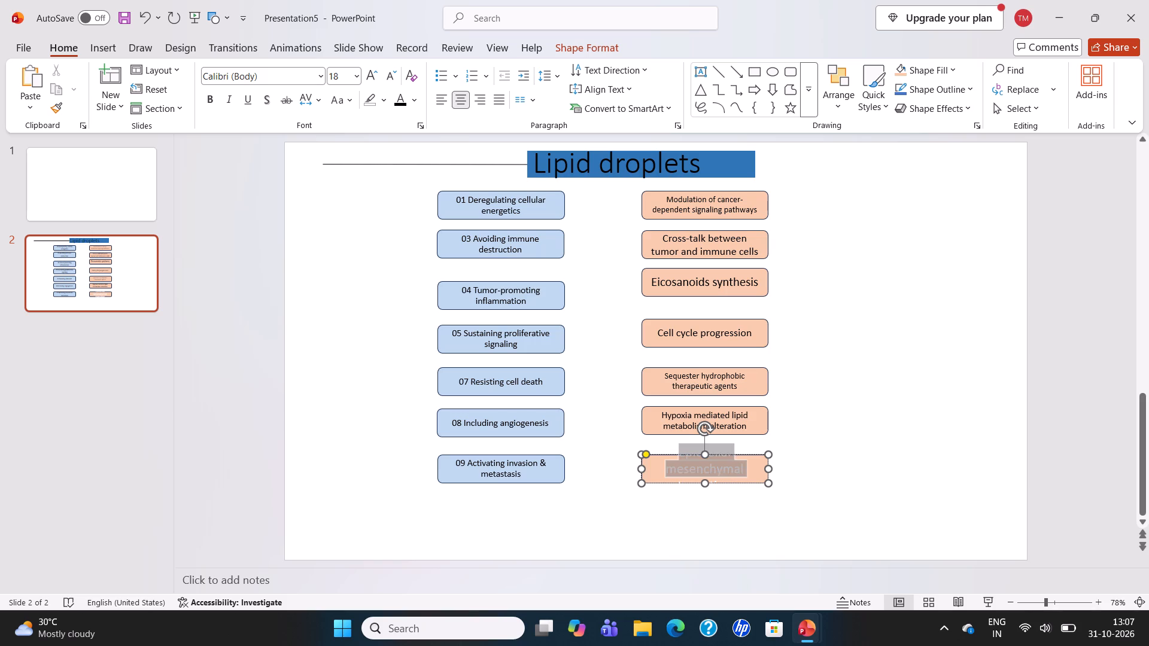
drag(689, 463, 717, 490)
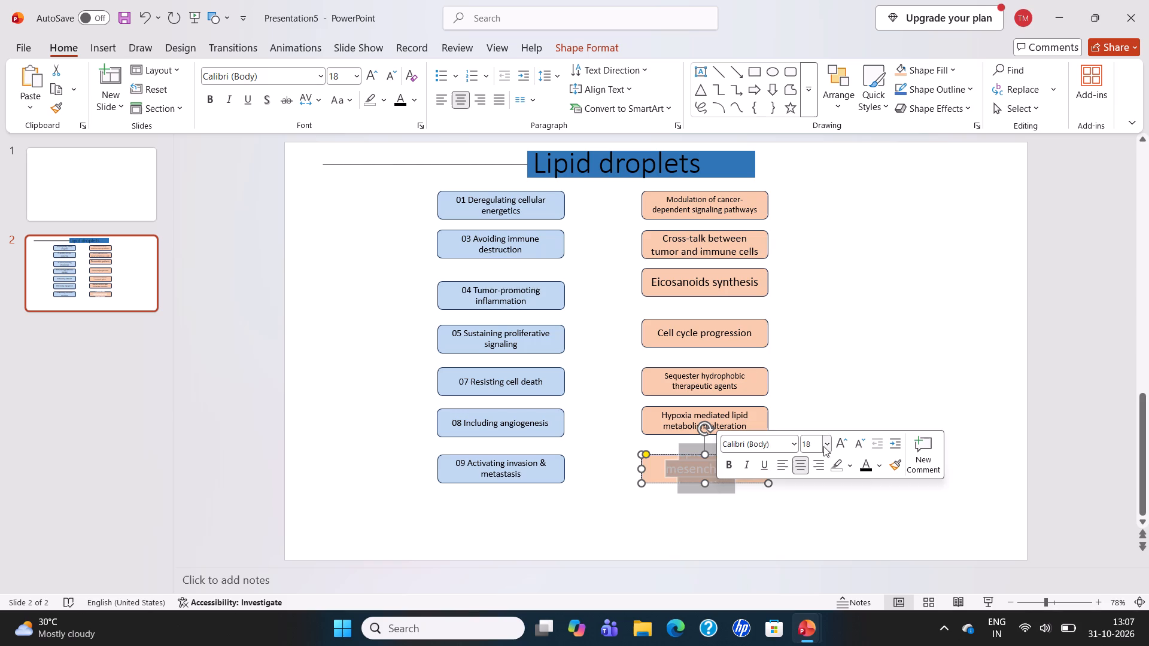
click(828, 440)
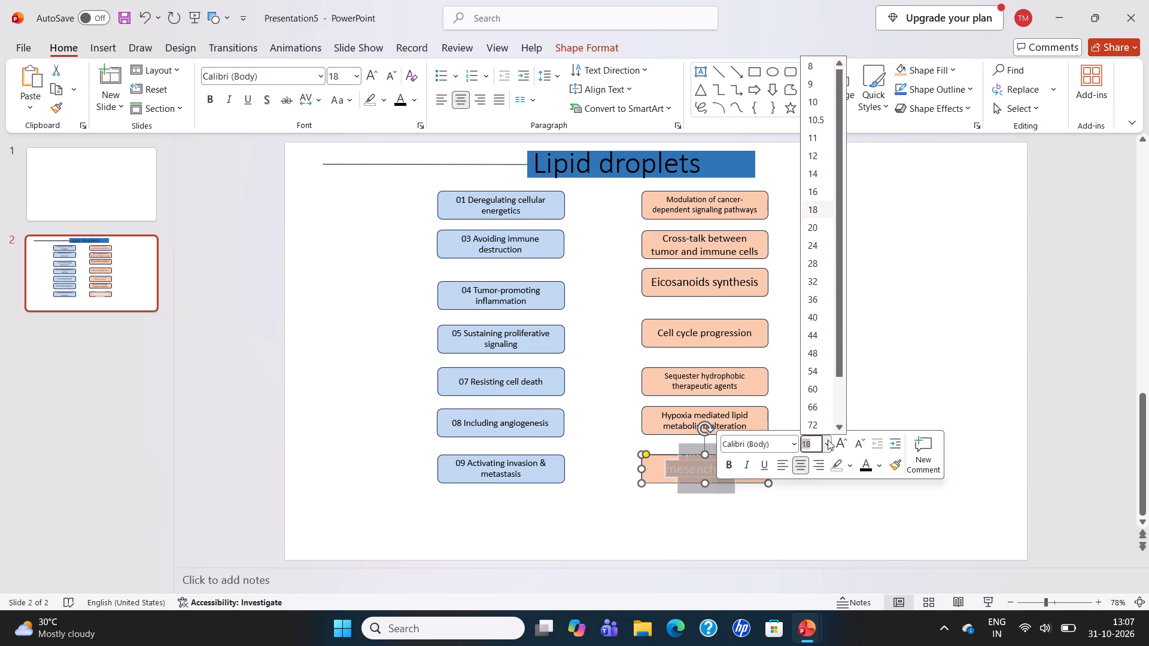
click(821, 174)
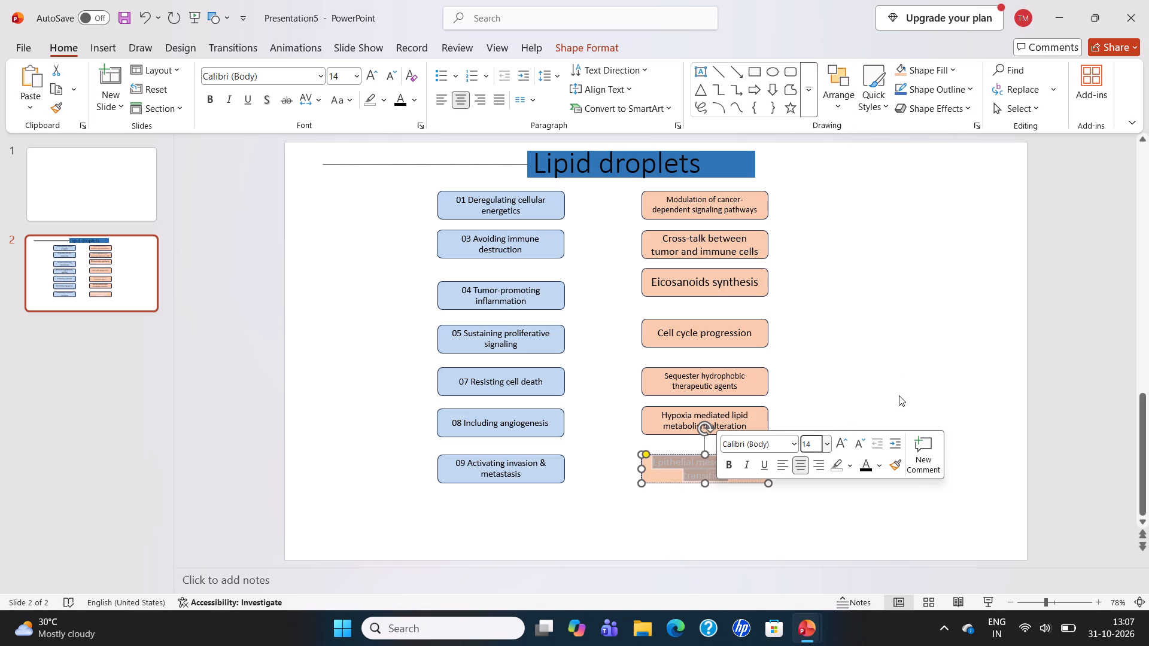
click(872, 467)
click(892, 360)
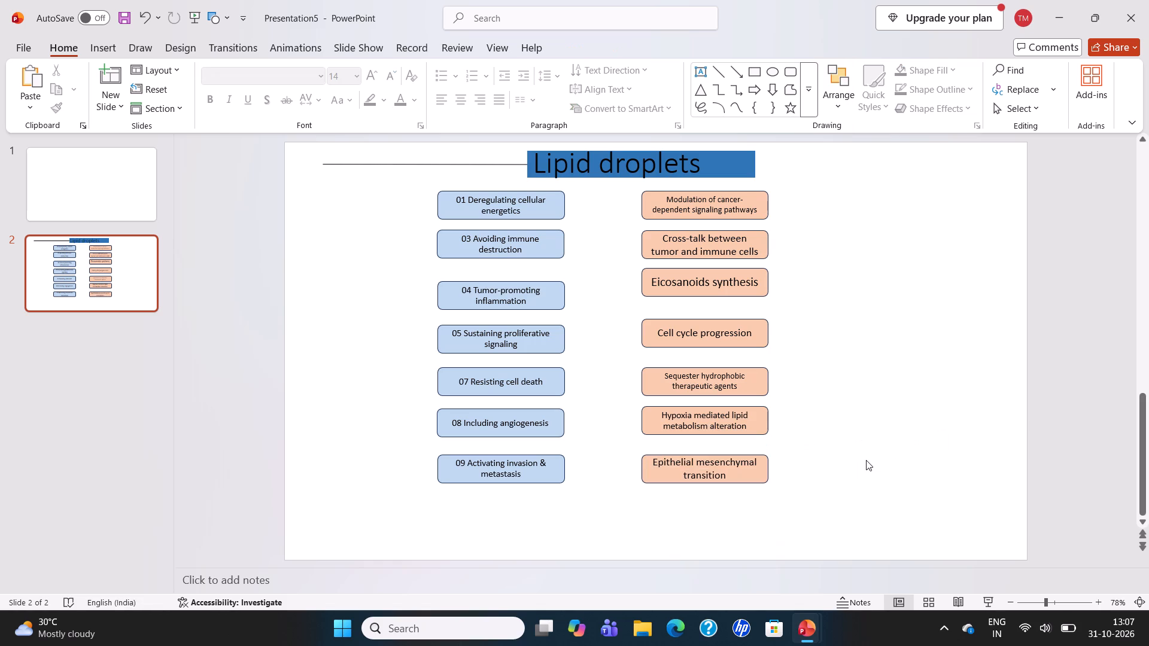
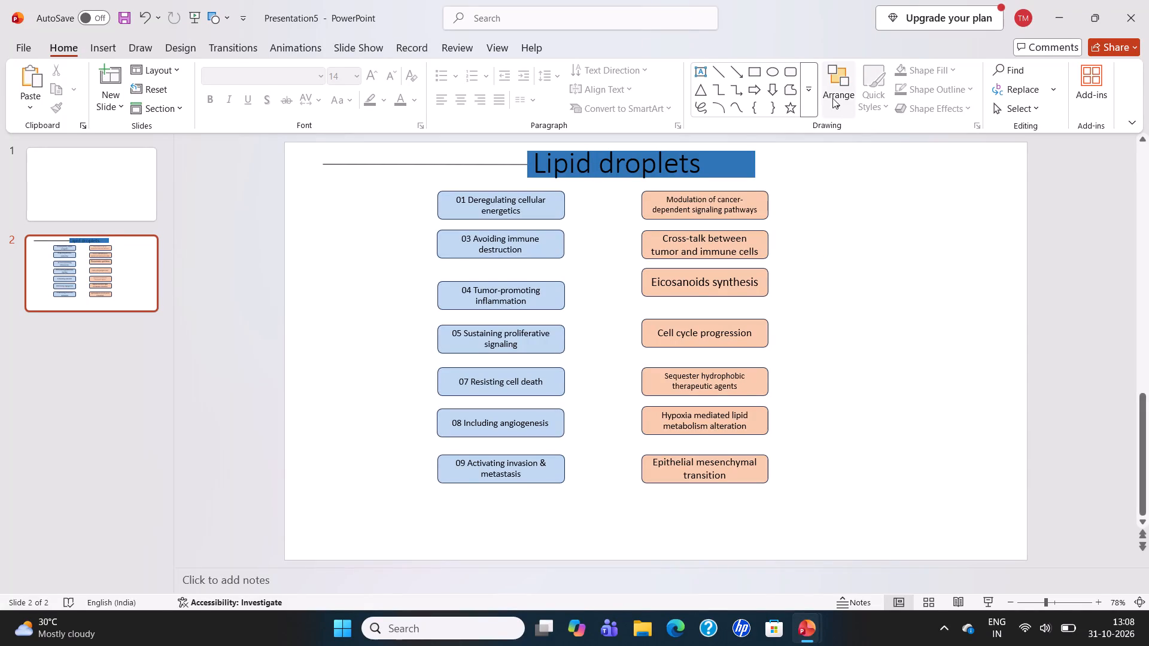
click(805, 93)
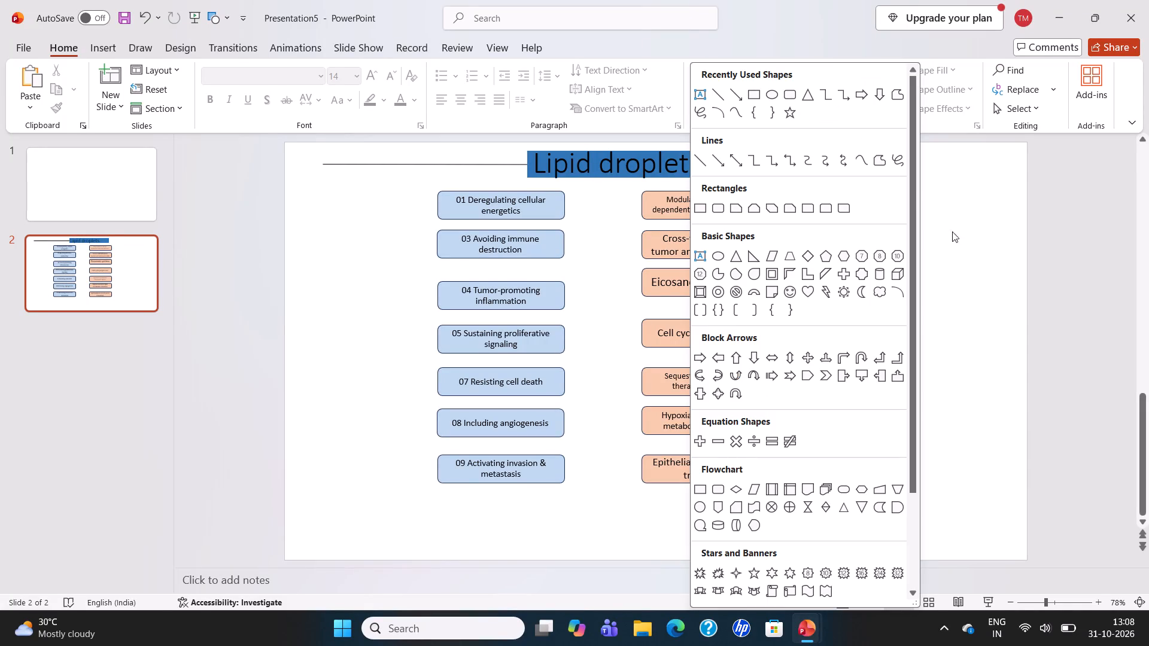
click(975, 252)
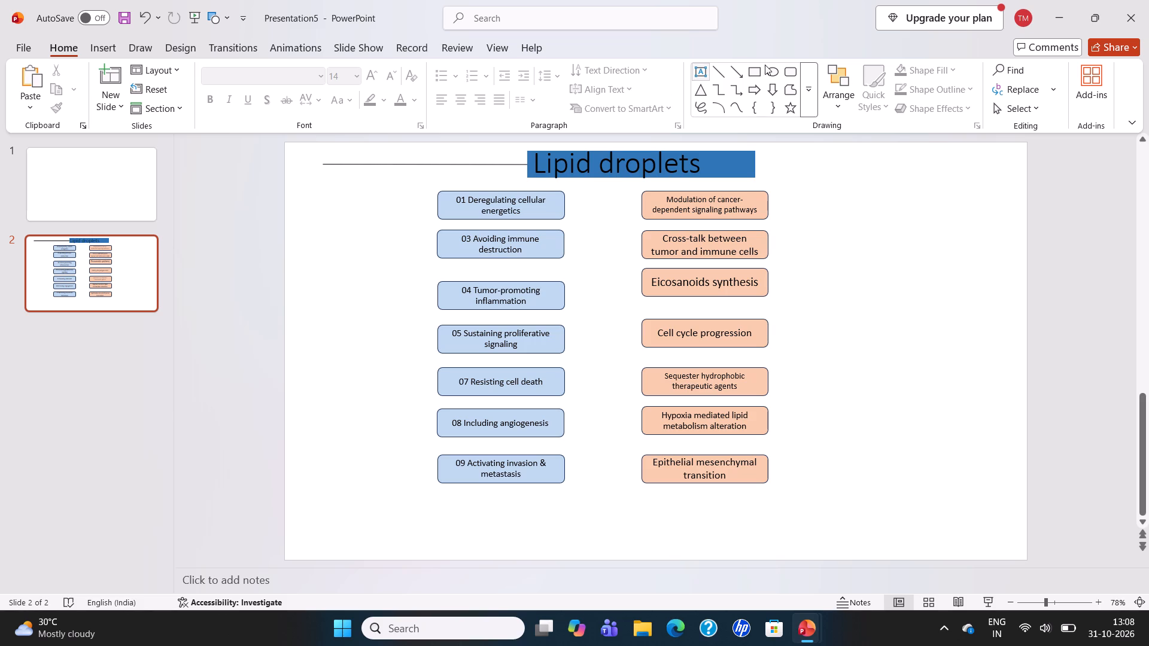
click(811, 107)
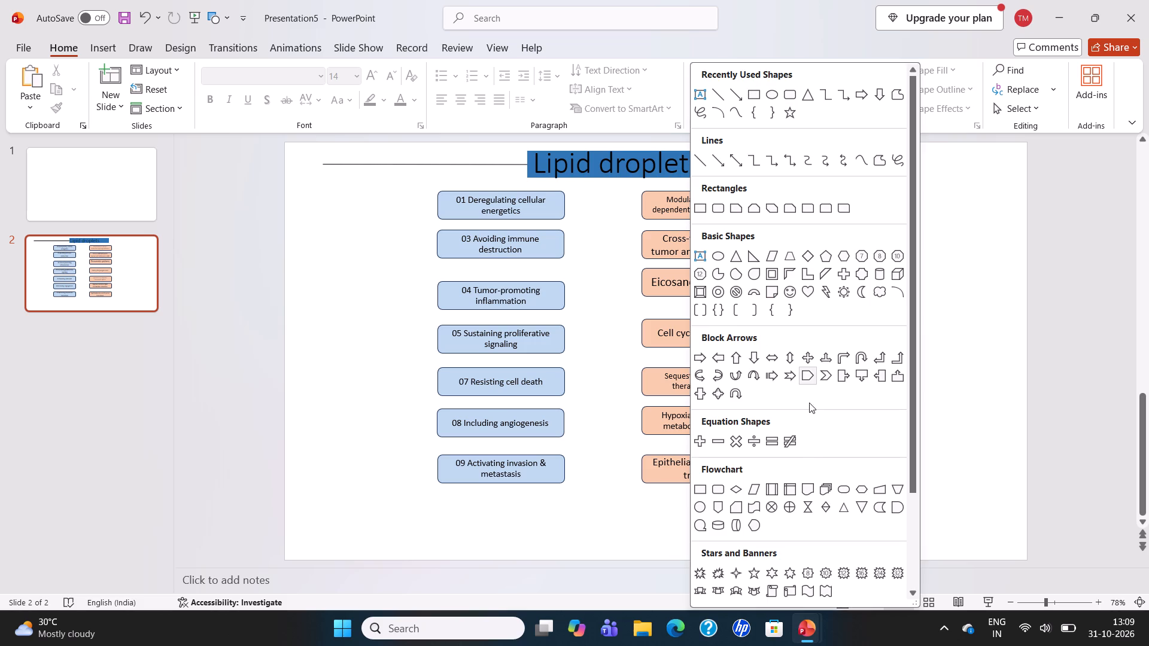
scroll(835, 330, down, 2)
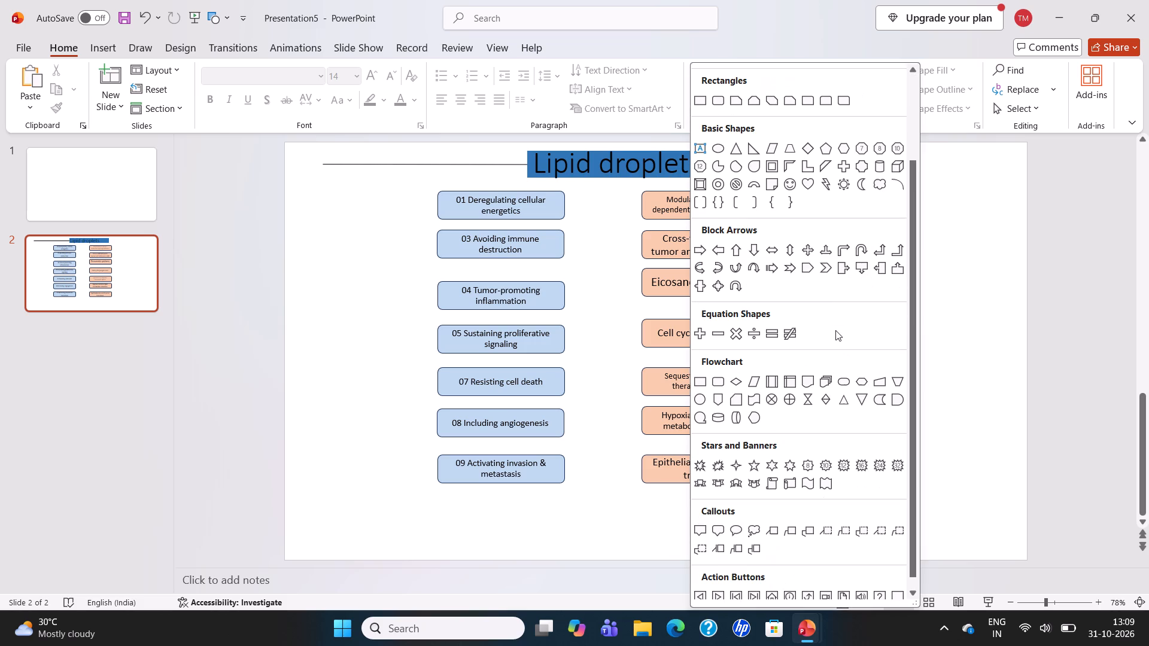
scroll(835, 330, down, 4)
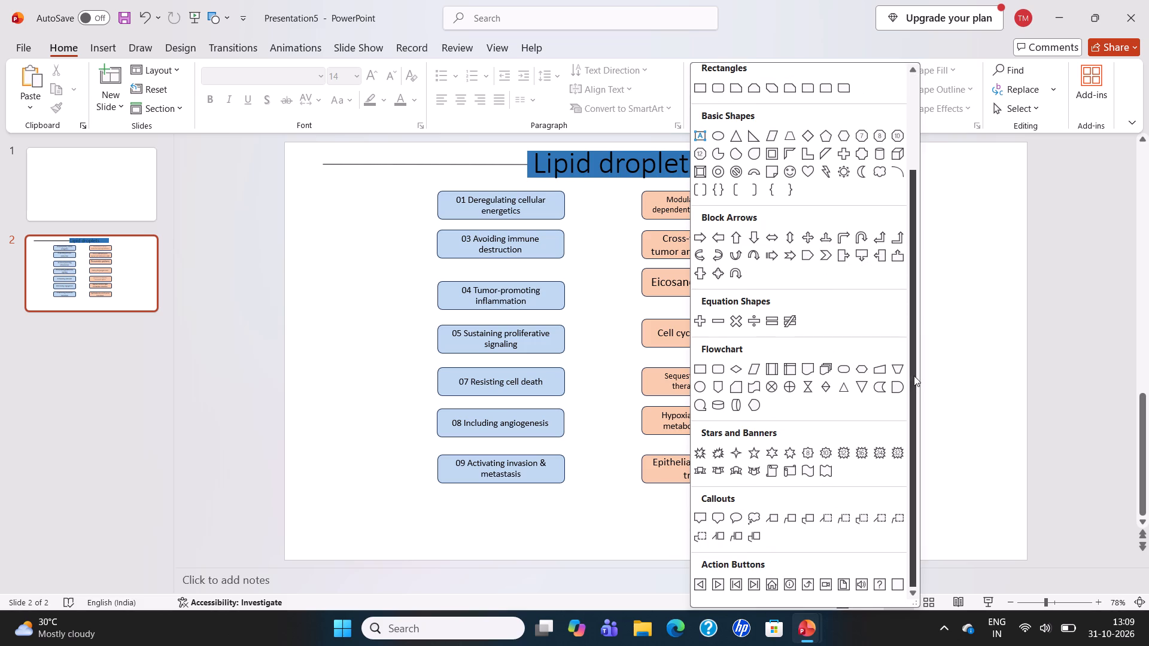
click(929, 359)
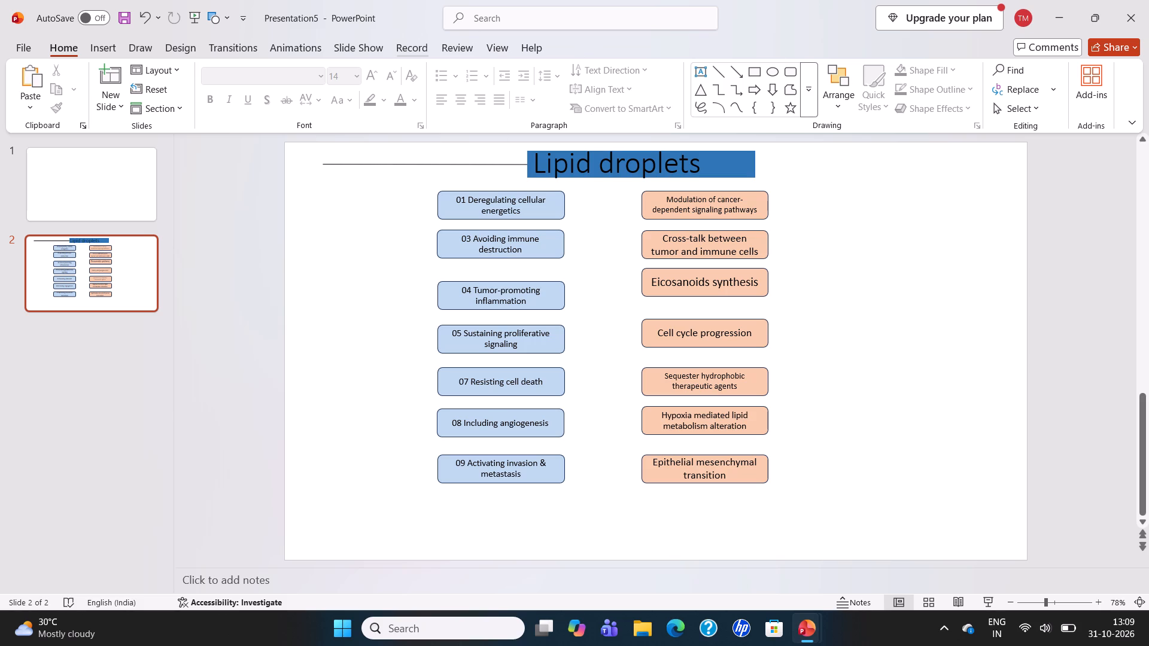
Draw a rounded rectangle about 3 cm high and 8.19 cm wide beside the top of the orange column.
click(758, 71)
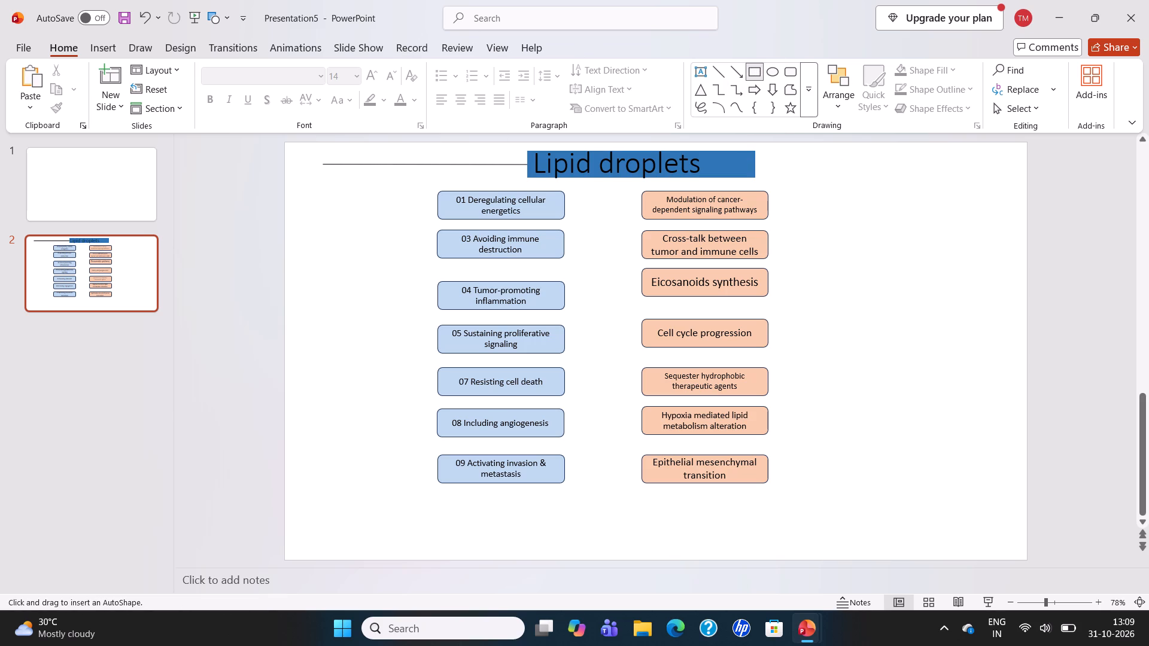
click(789, 69)
drag(788, 162, 963, 220)
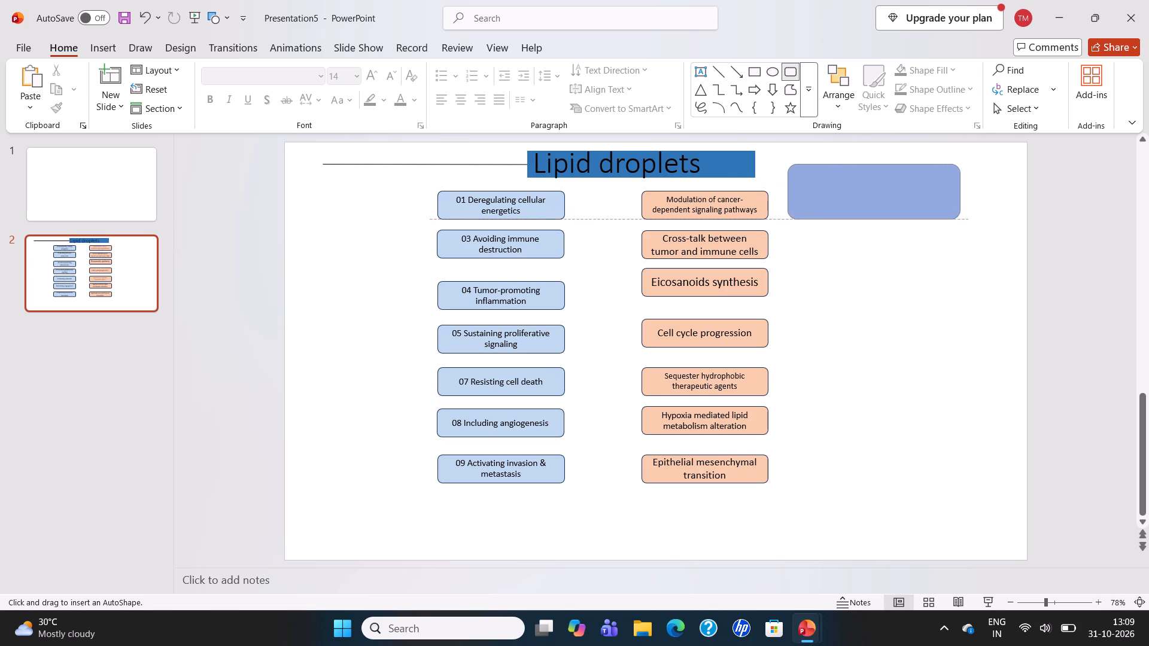
drag(963, 220, 967, 228)
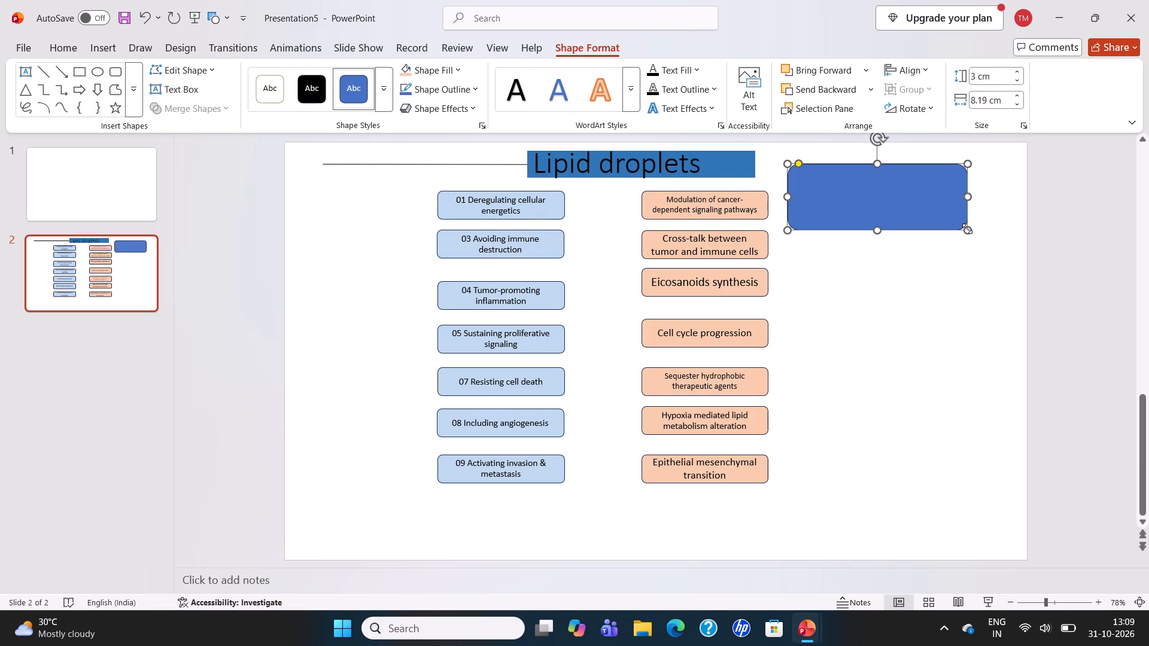
Give the new rounded rectangle a dotted outline and a light green fill.
click(477, 89)
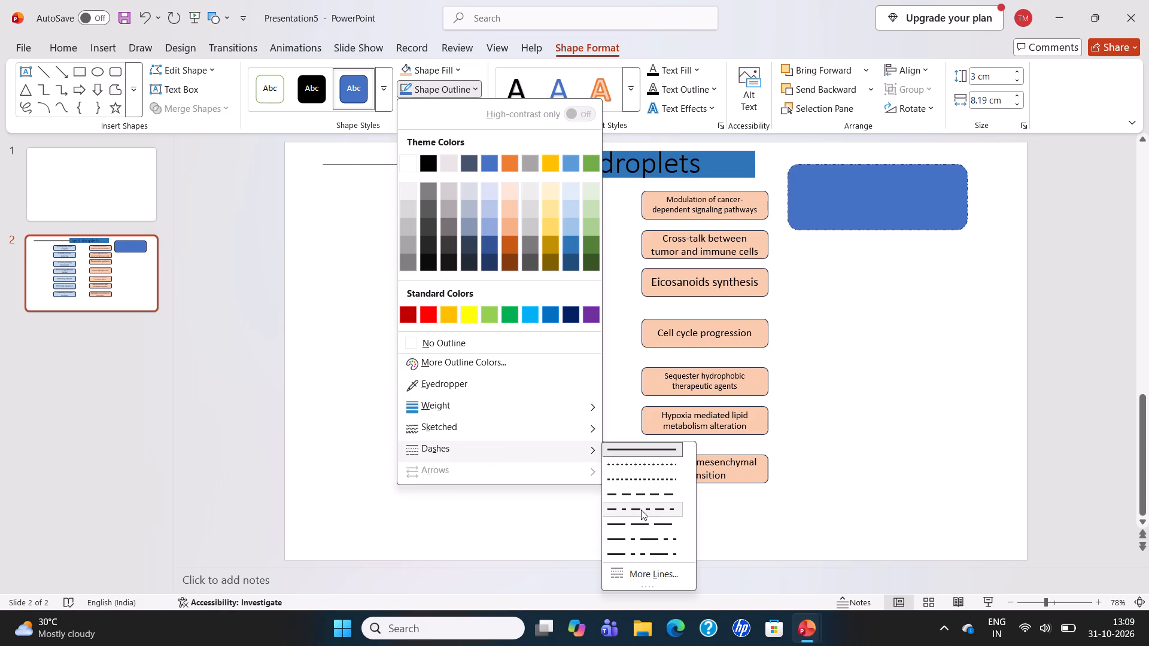
click(642, 482)
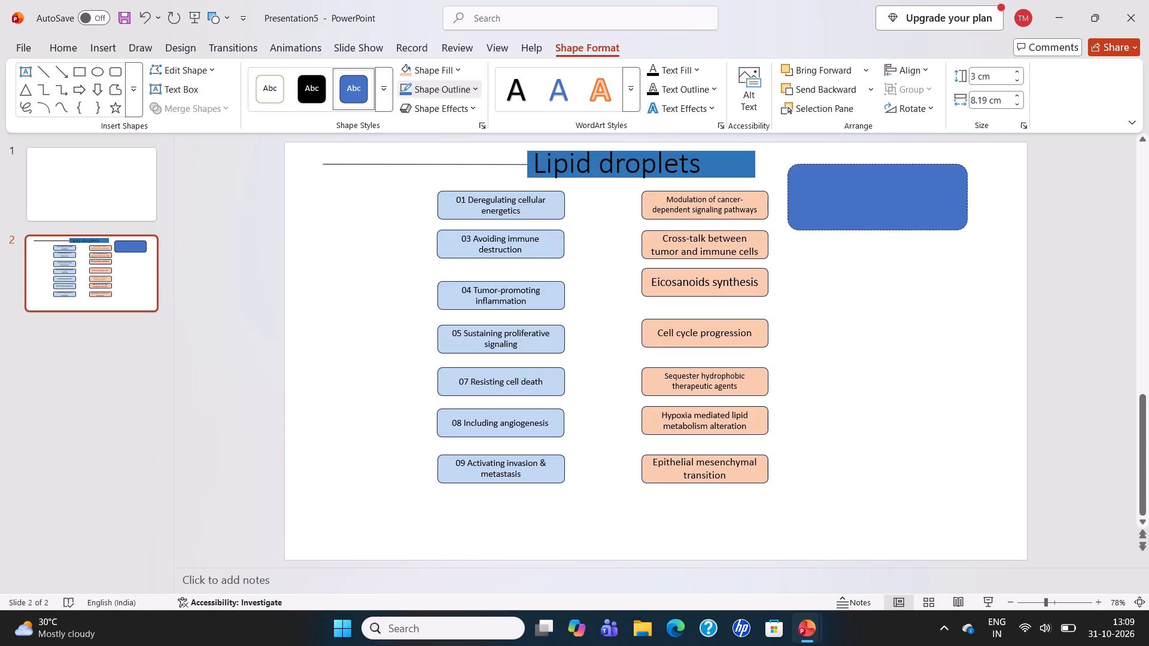
click(458, 72)
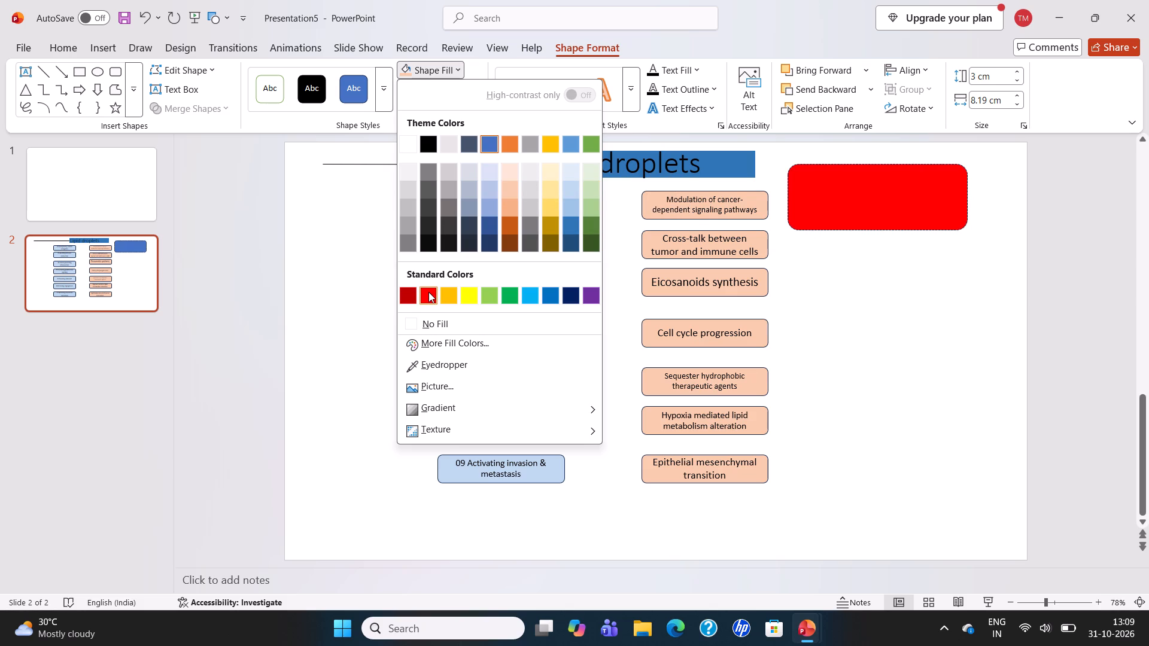
click(585, 187)
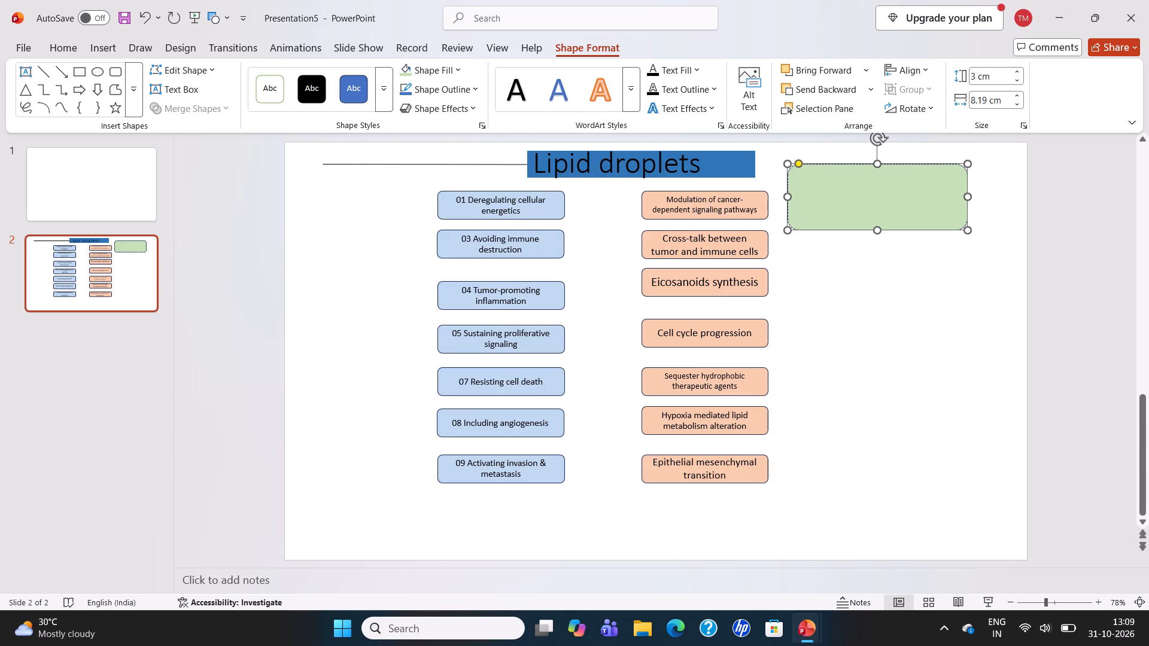
Draw a second rounded rectangle, about 3 cm high and 5.79 cm wide, below the green box.
click(727, 157)
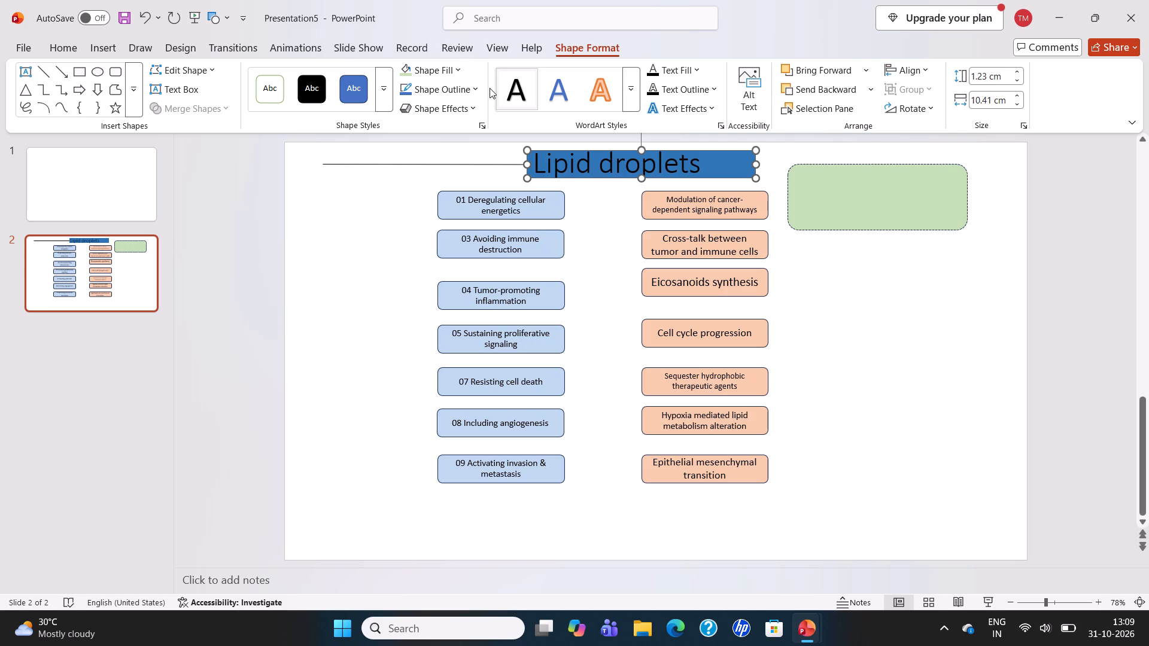
click(117, 74)
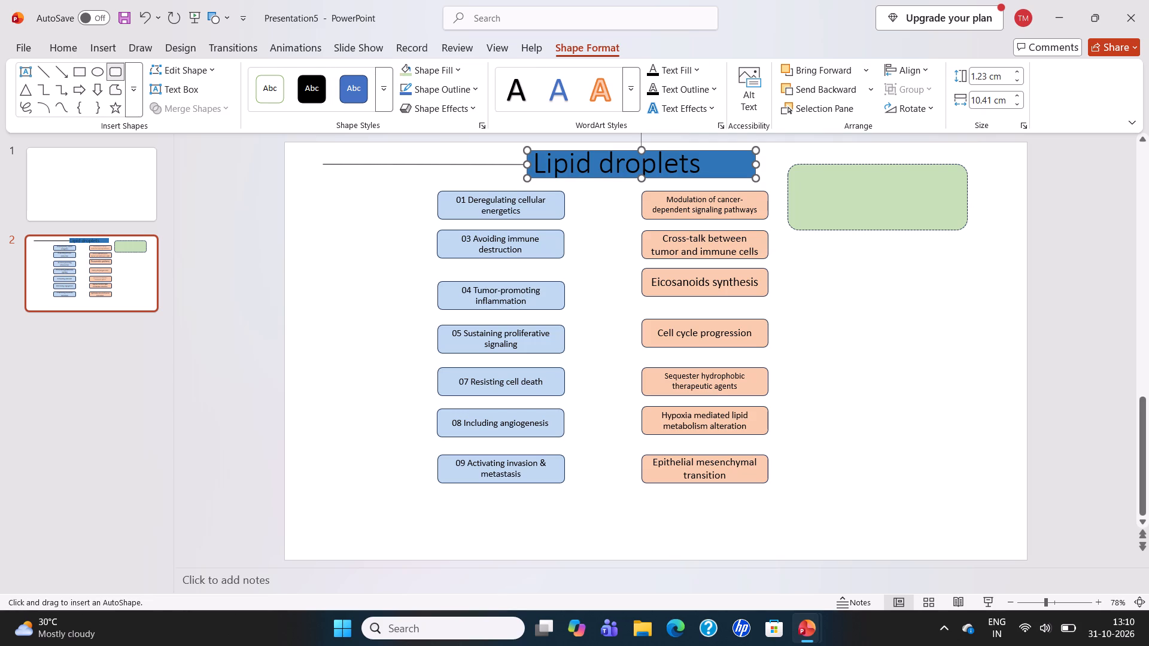
click(803, 266)
drag(803, 266, 984, 256)
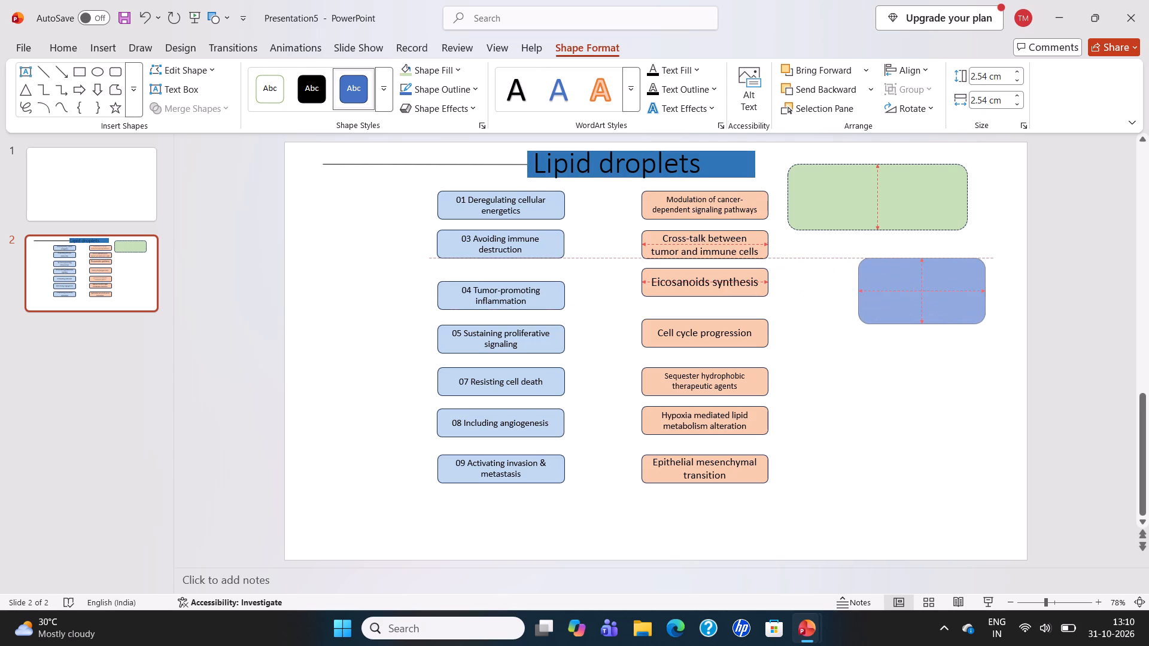
drag(984, 256, 984, 256)
Copy the "Lipid droplets" title text into the new blue rounded rectangle.
click(683, 166)
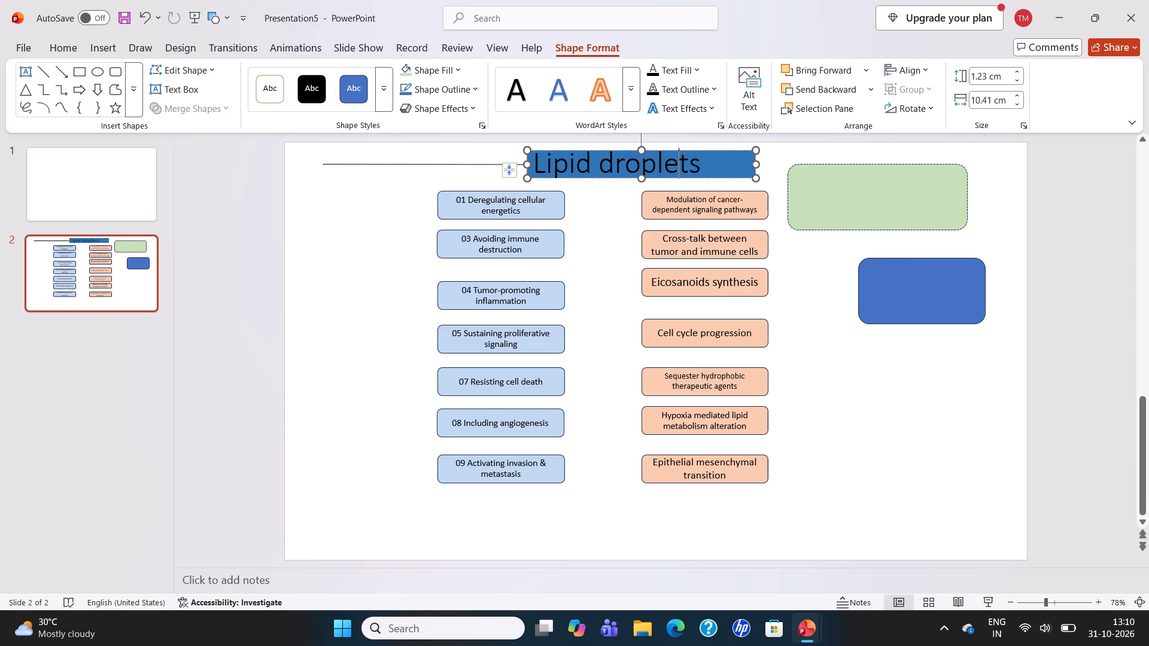
drag(697, 160, 566, 166)
right_click(566, 166)
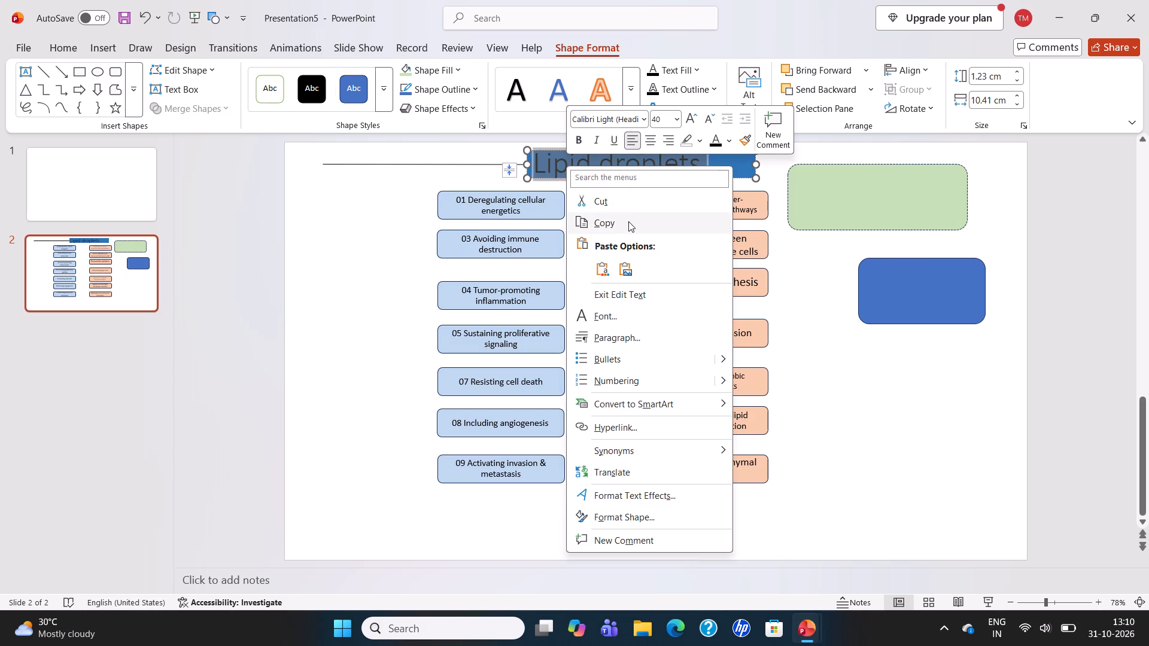
click(628, 221)
click(895, 279)
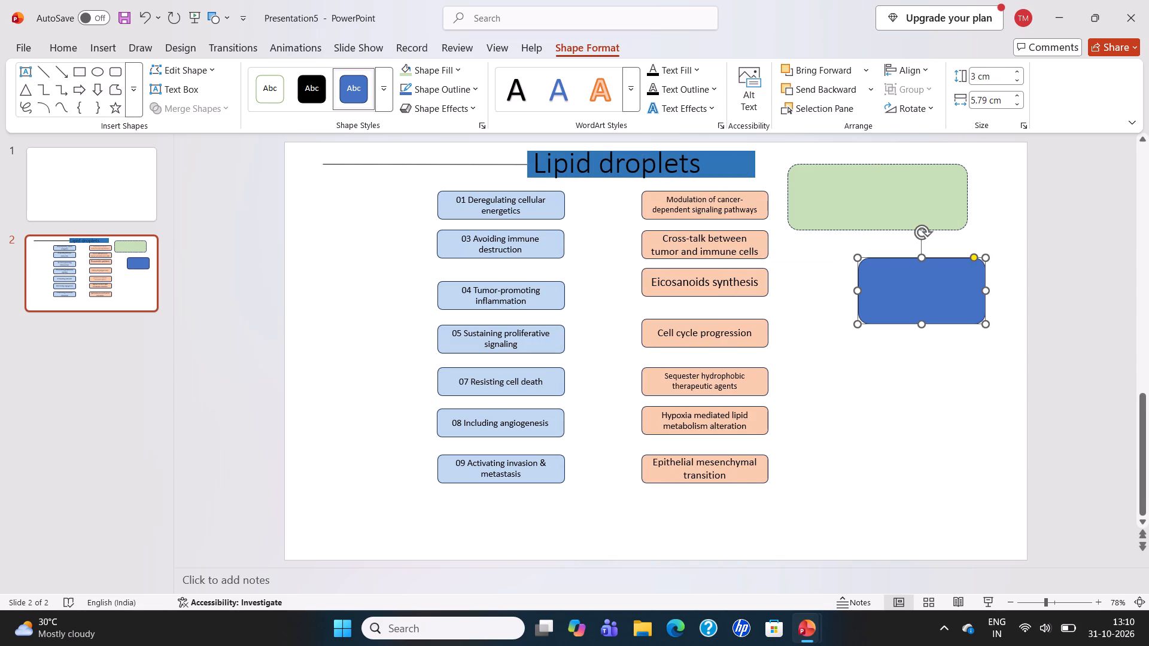
key(ctrl+v)
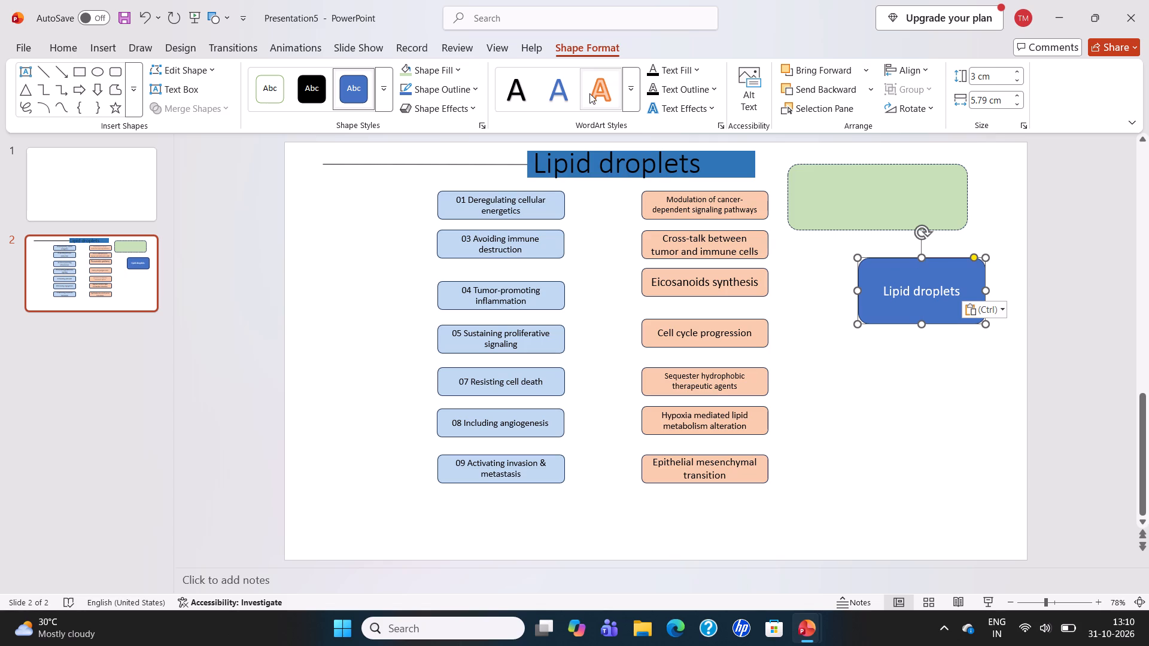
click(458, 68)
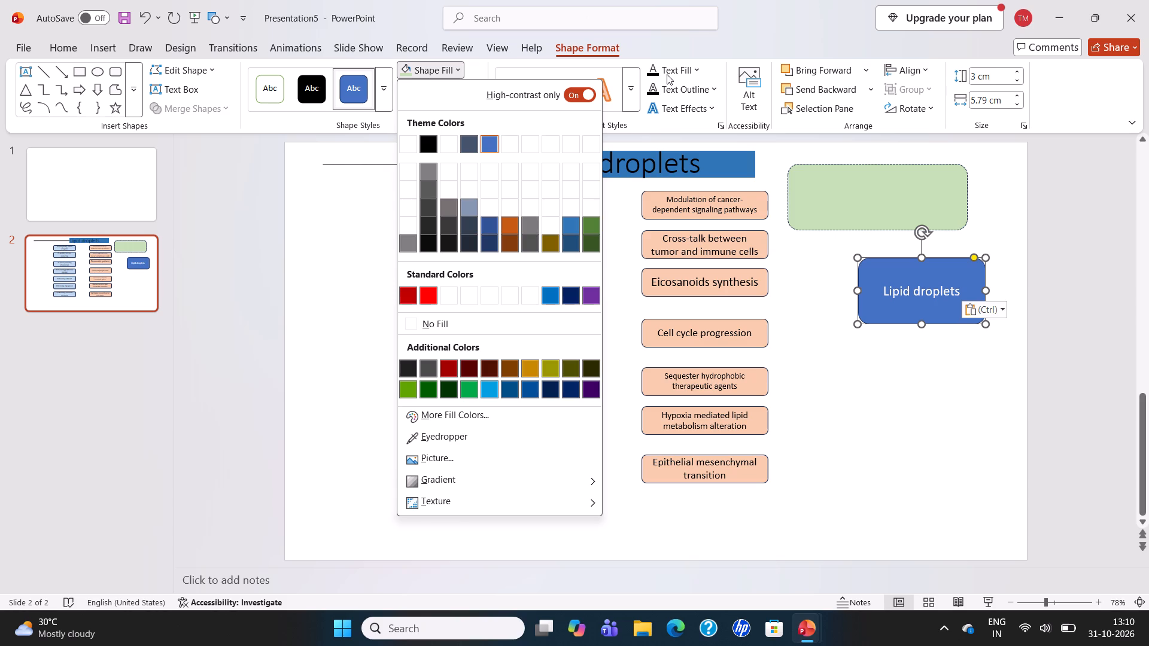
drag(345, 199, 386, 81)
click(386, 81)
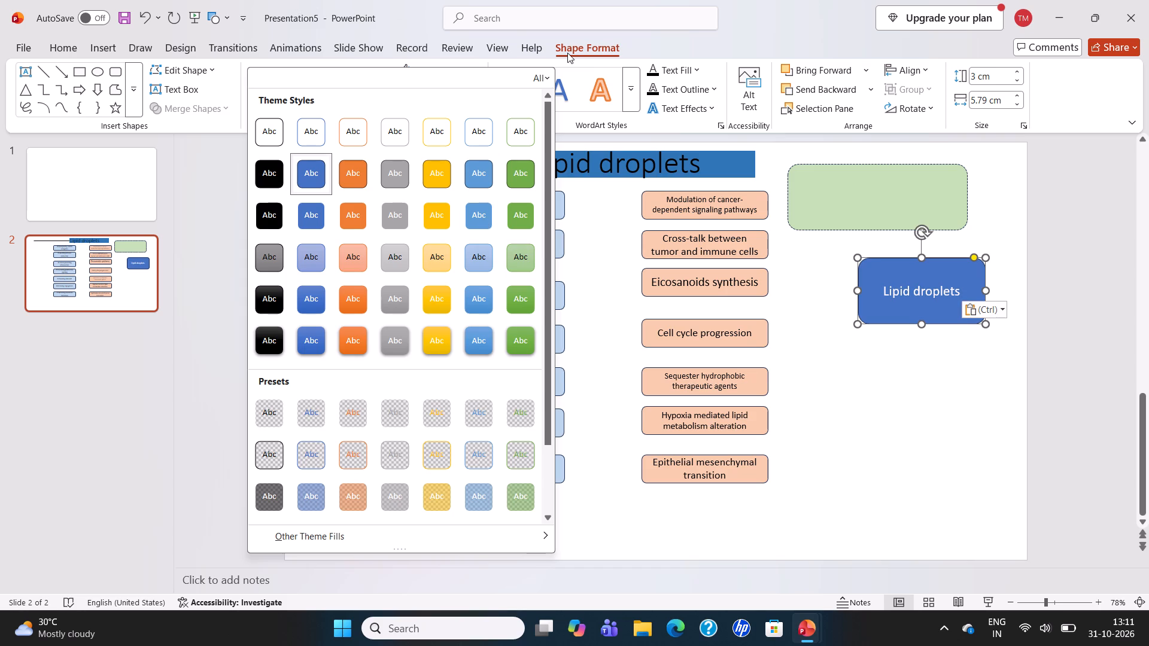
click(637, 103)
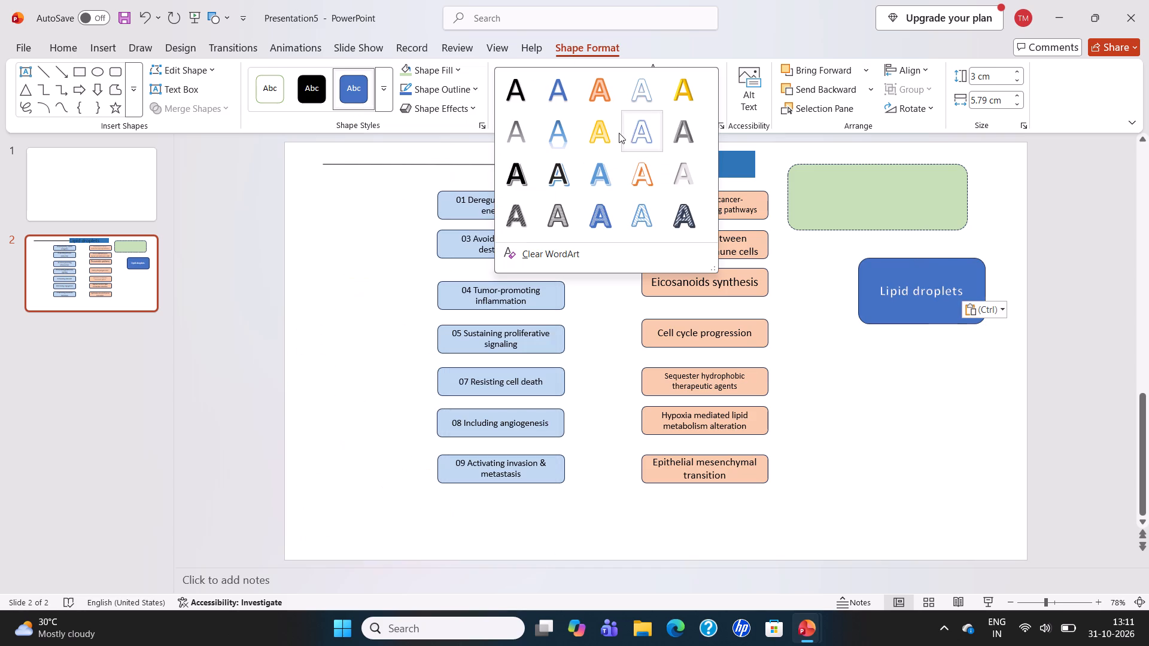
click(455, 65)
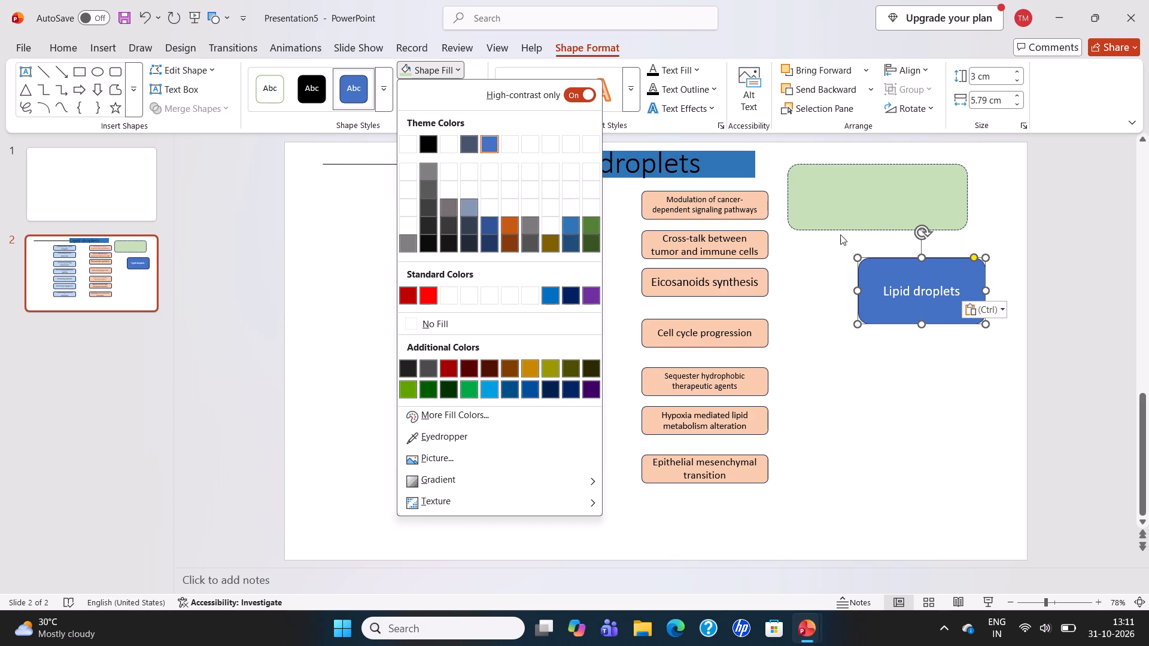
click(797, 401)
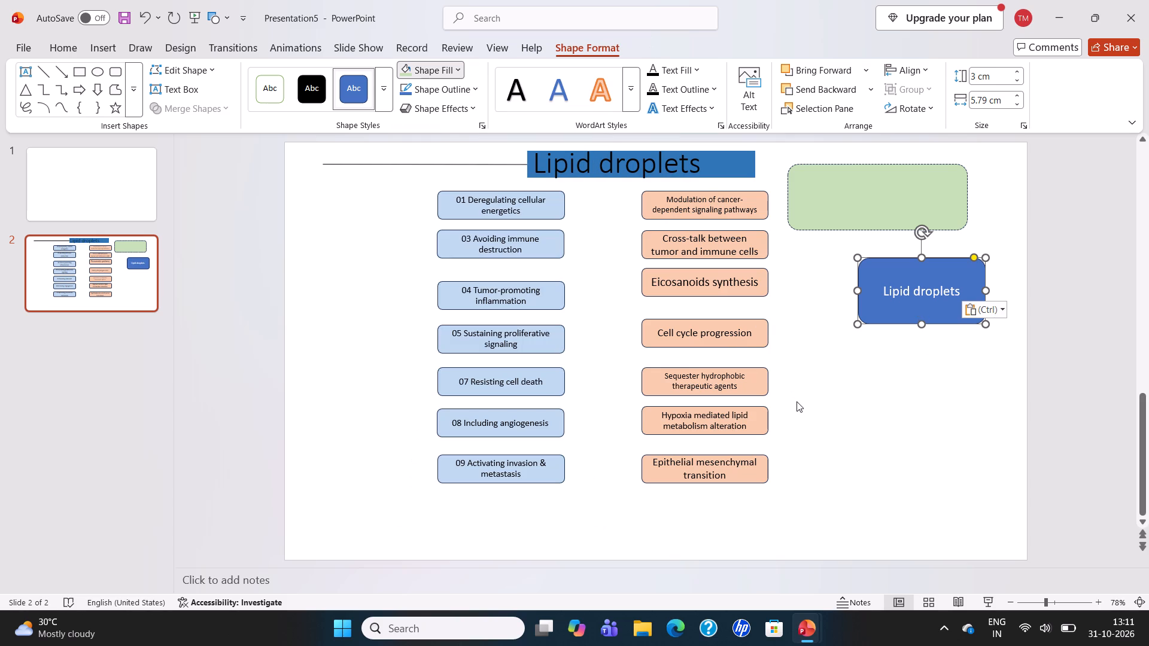
Remove the original "Lipid droplets" title box and its empty title placeholder from the slide.
double_click(744, 167)
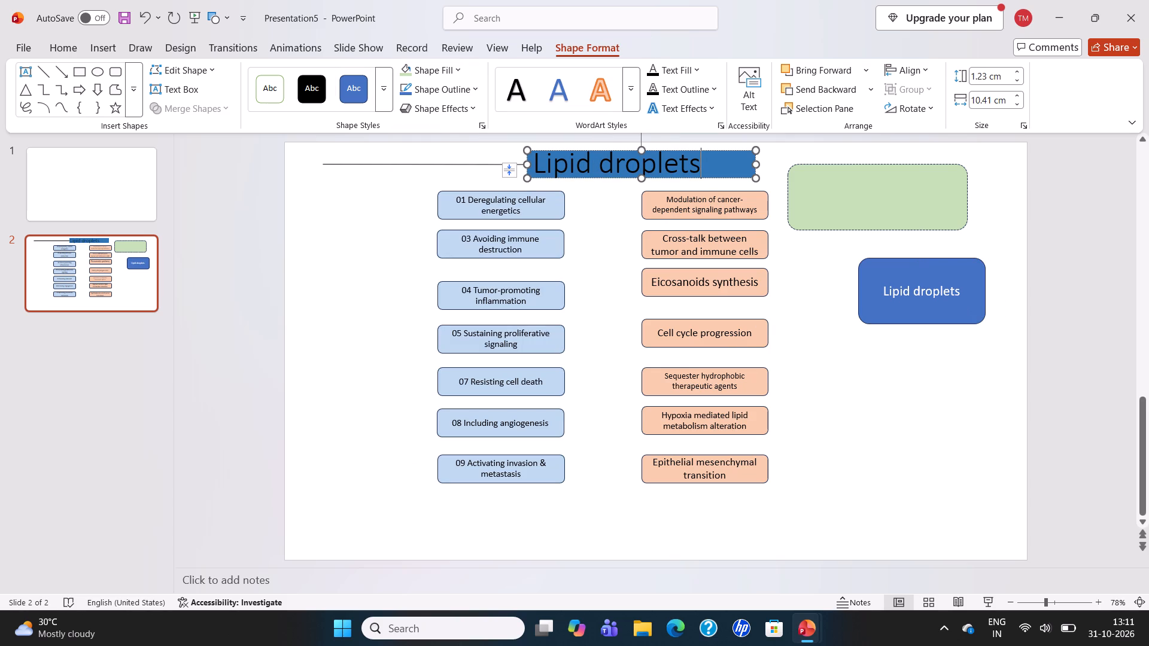
drag(744, 167, 747, 149)
click(747, 149)
right_click(747, 149)
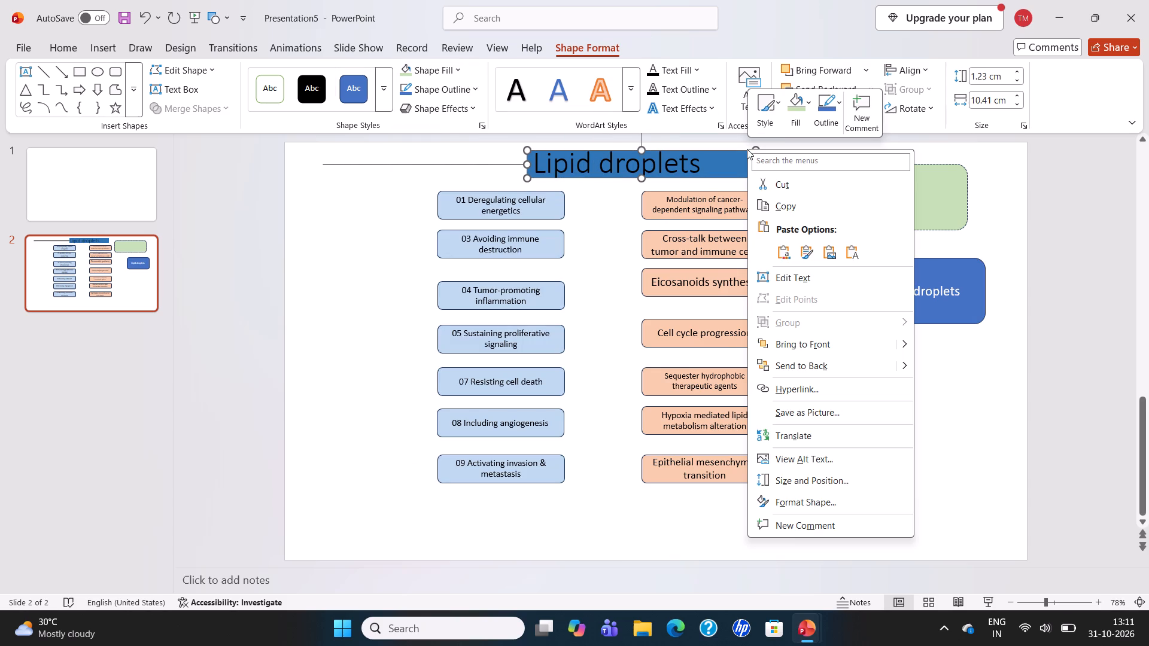
click(786, 184)
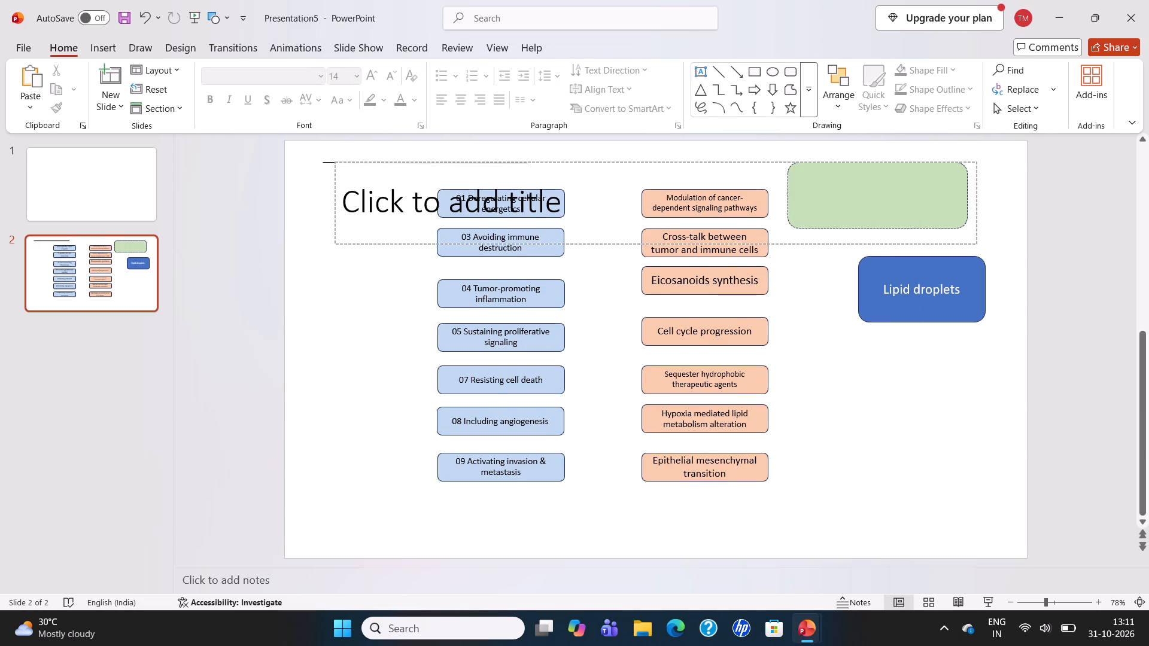
click(770, 164)
right_click(770, 164)
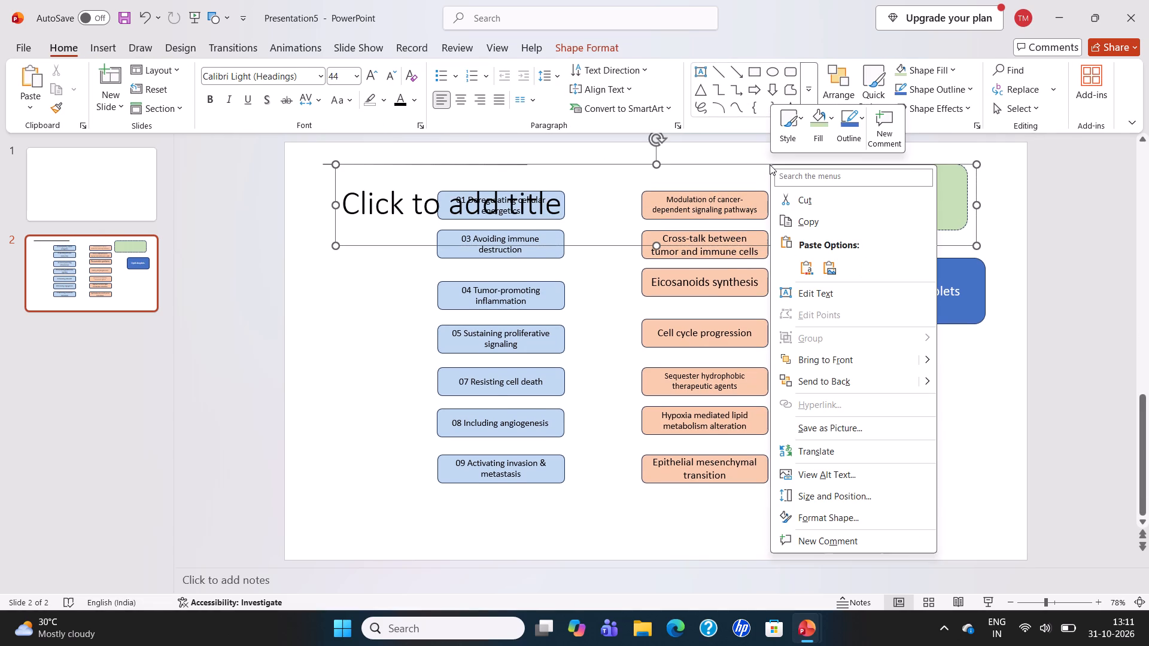
click(798, 201)
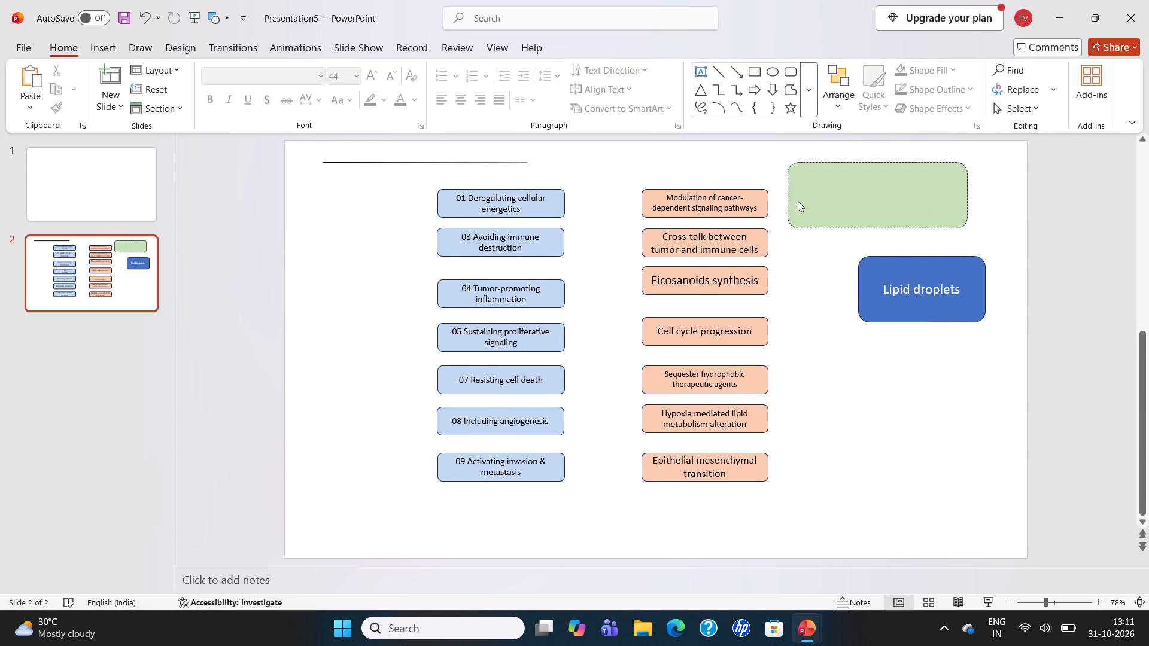
Resize the blue "Lipid droplets" box into a wider, flatter banner whose left edge lines up with the green box.
click(885, 272)
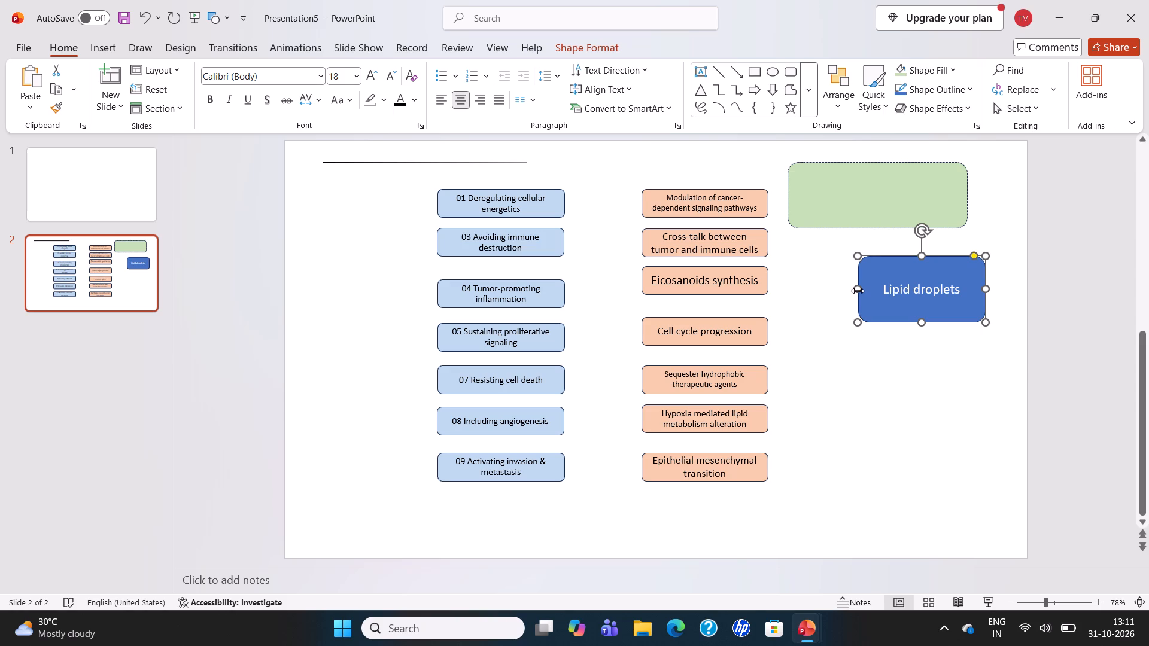
drag(858, 291, 785, 288)
drag(986, 321, 950, 291)
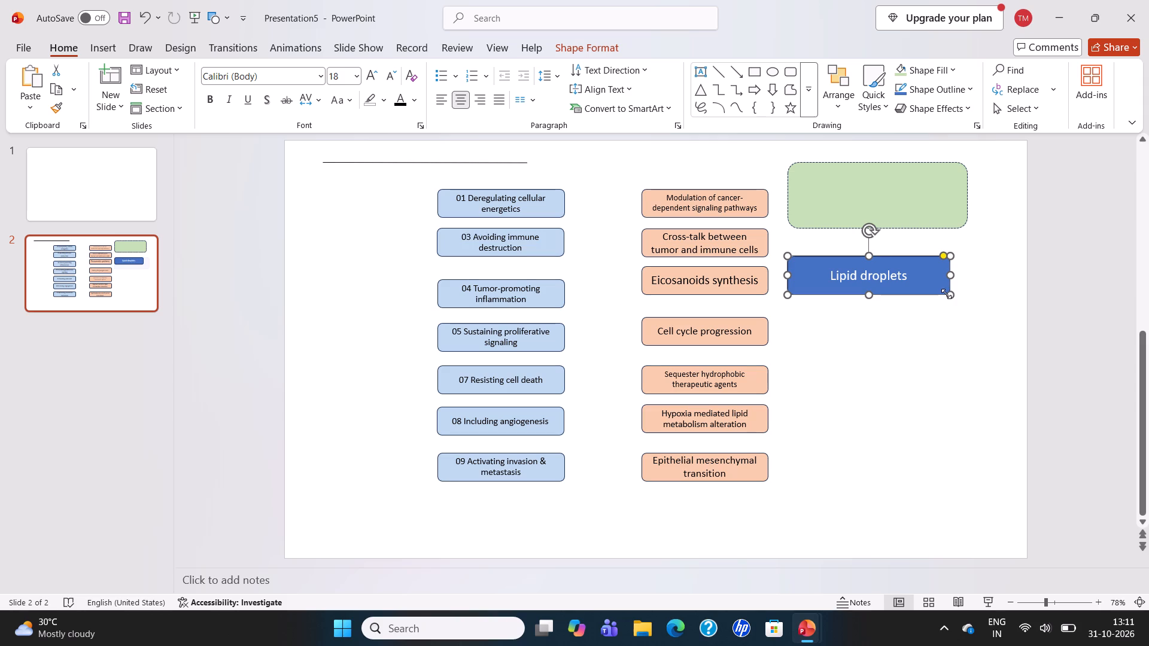
drag(946, 294, 946, 287)
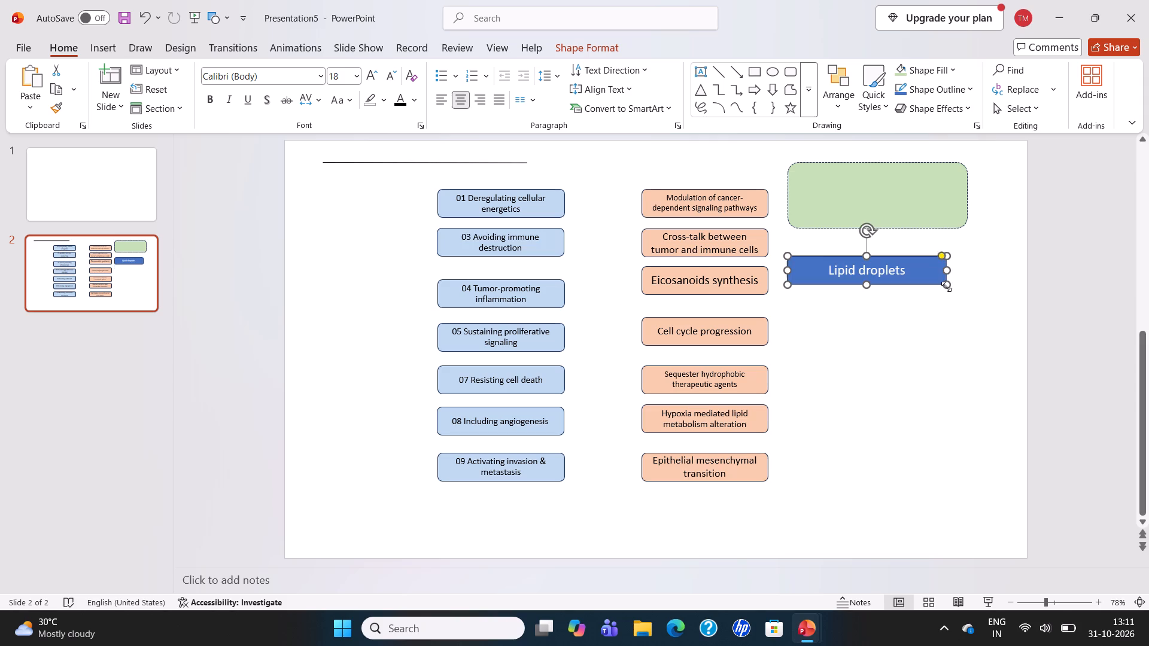
Move the blue "Lipid droplets" banner to the top of the slide, centred between the blue and orange box columns.
drag(927, 255, 798, 224)
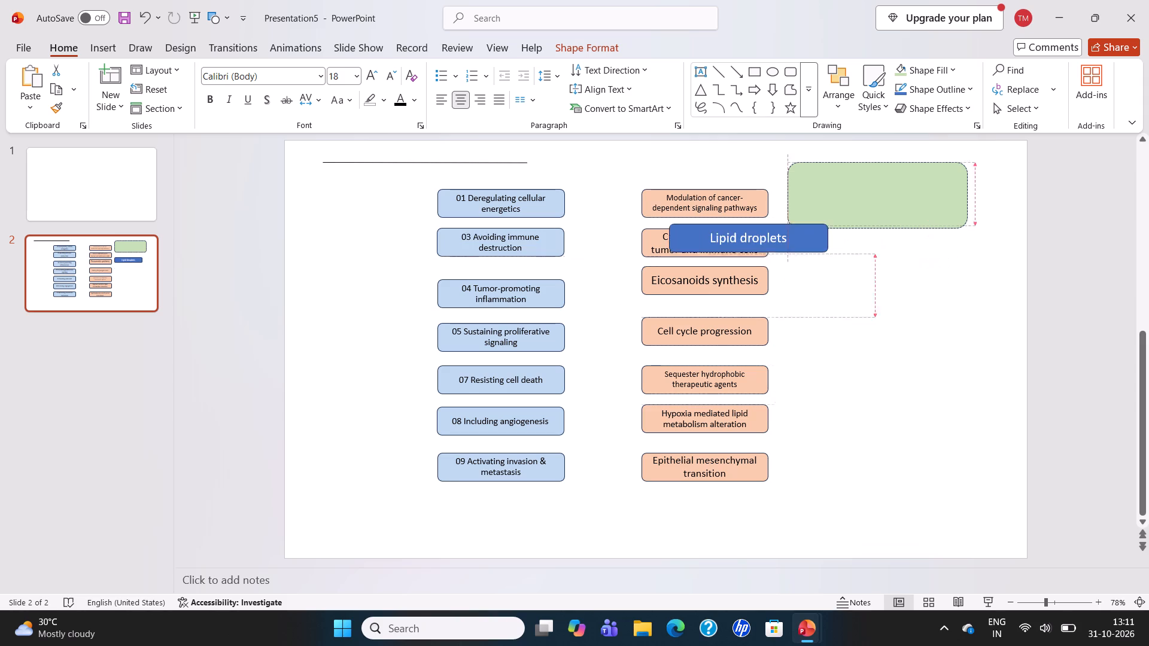
drag(798, 224, 671, 149)
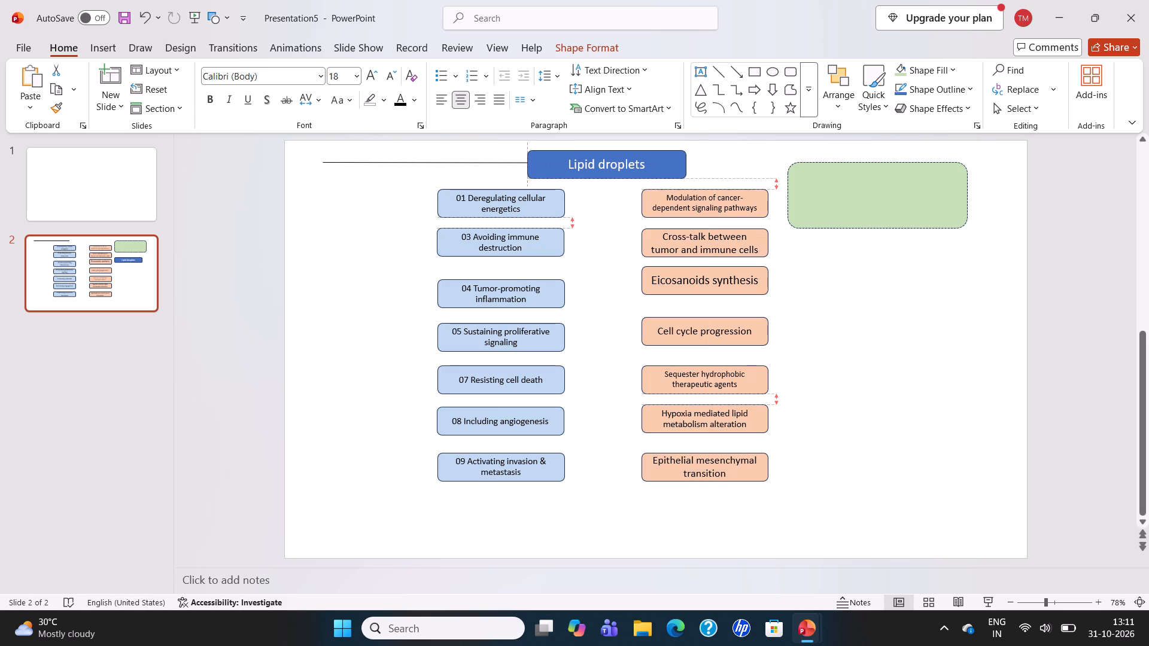
drag(671, 149, 670, 149)
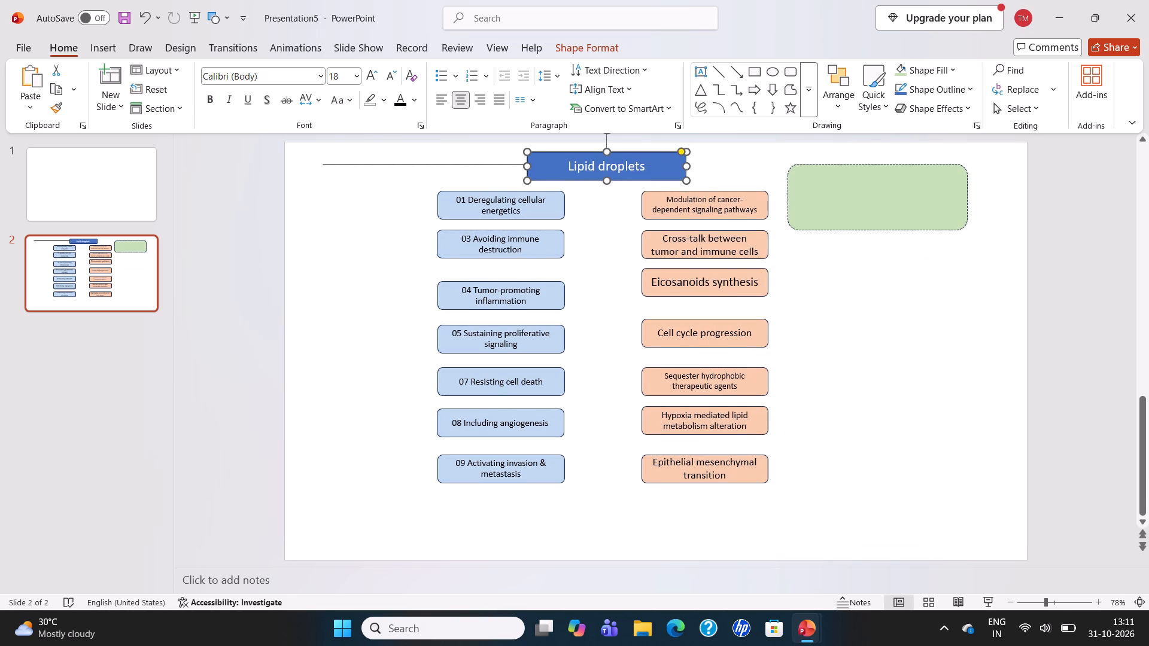
Set the text of the "Modulation of cancer-dependent signaling pathways" and "Cross-talk between tumor and immune cells" boxes to 12 pt.
click(715, 213)
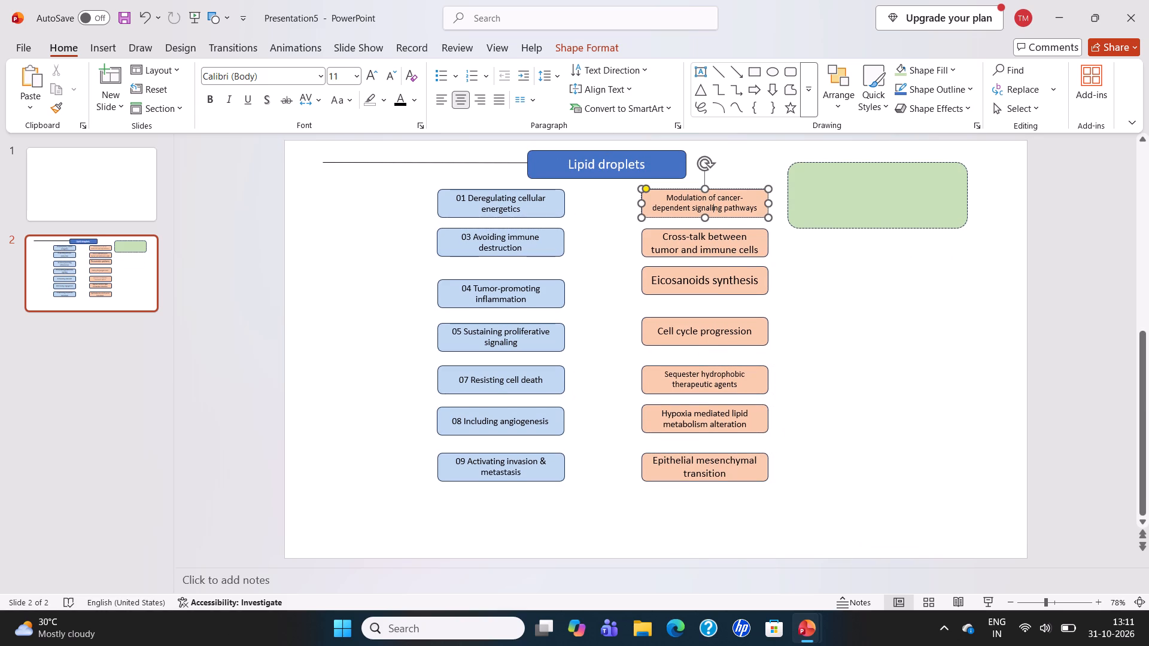
drag(663, 196, 758, 221)
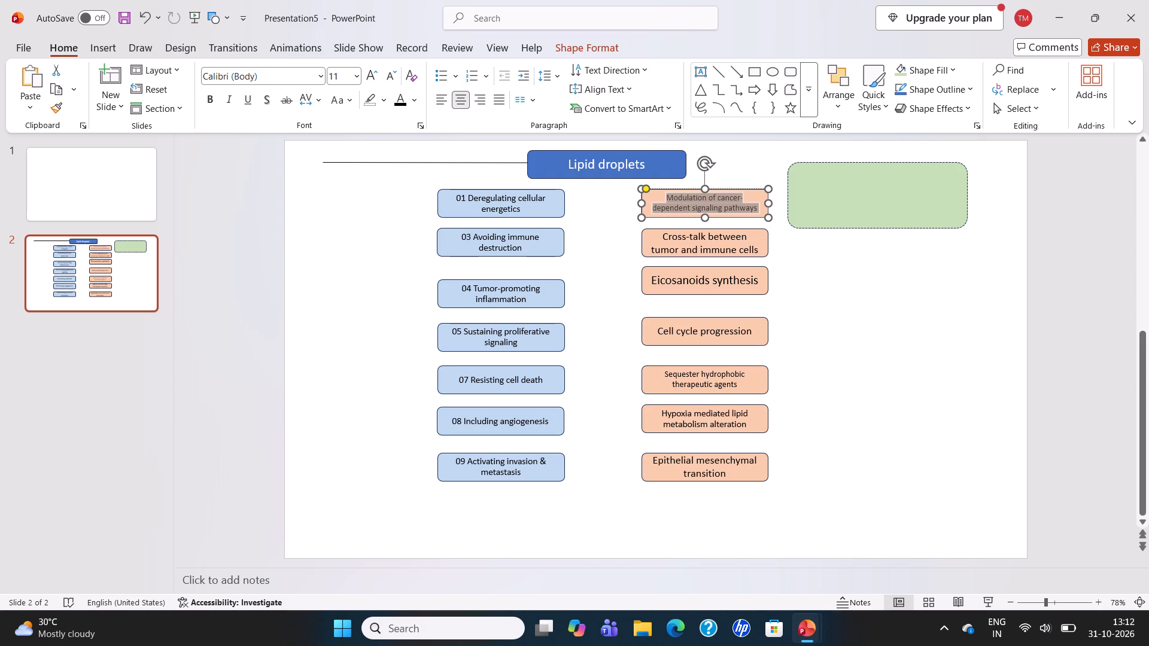
shift+drag(664, 234, 685, 261)
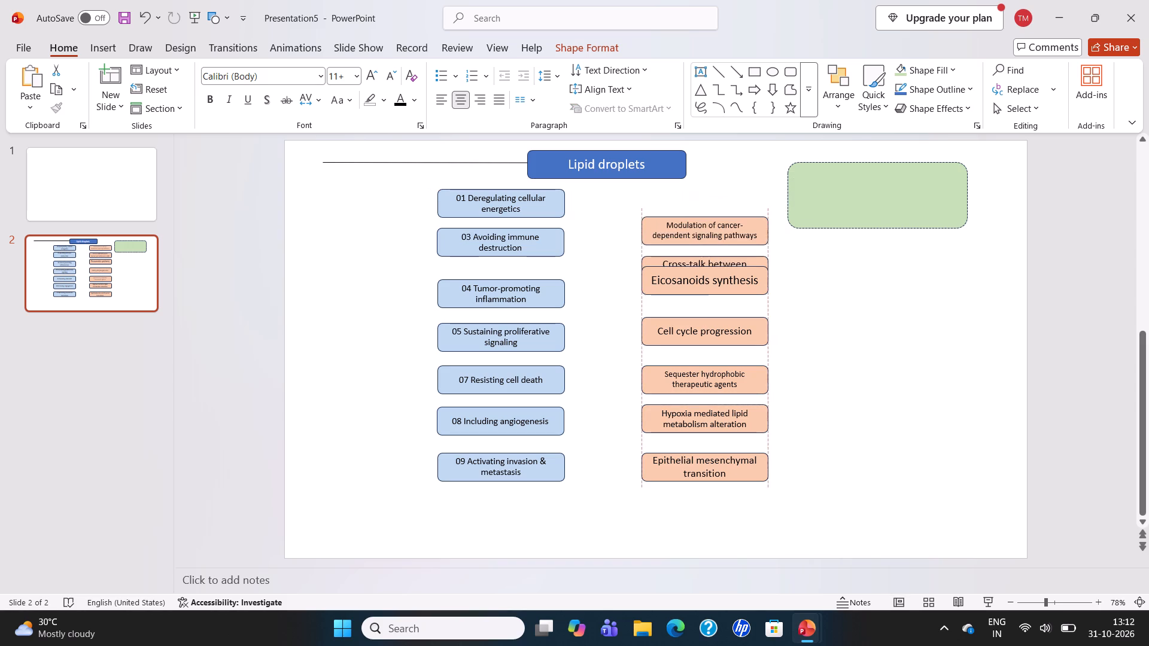
shift+drag(685, 261, 670, 245)
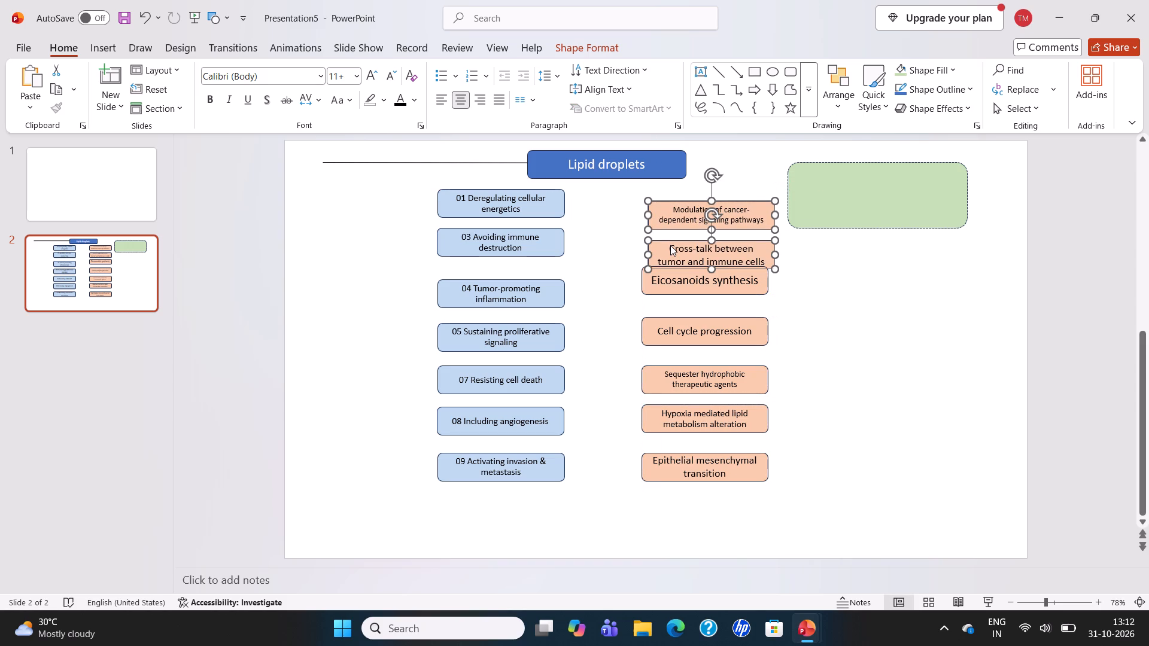
key(ctrl+z)
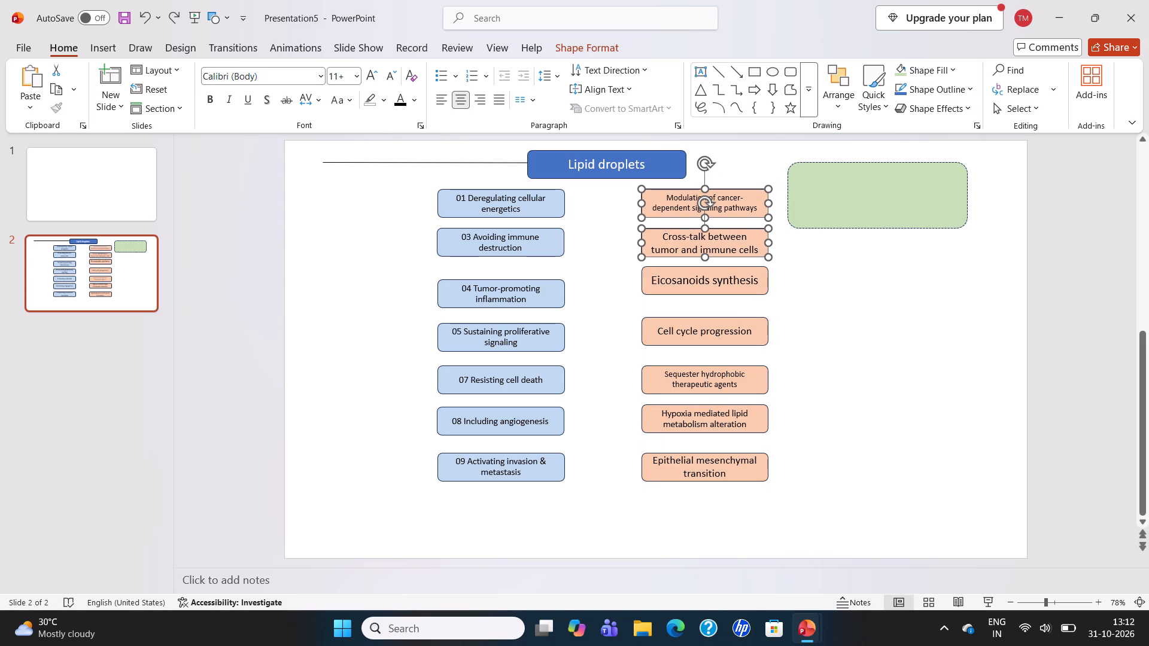
click(353, 72)
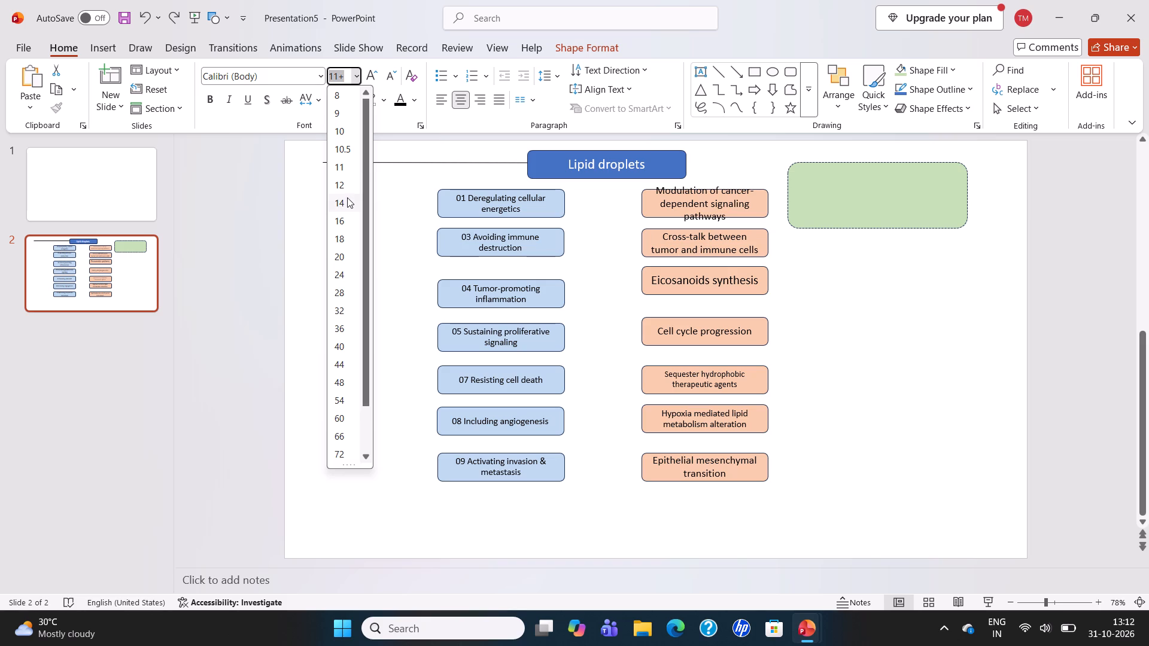
click(347, 190)
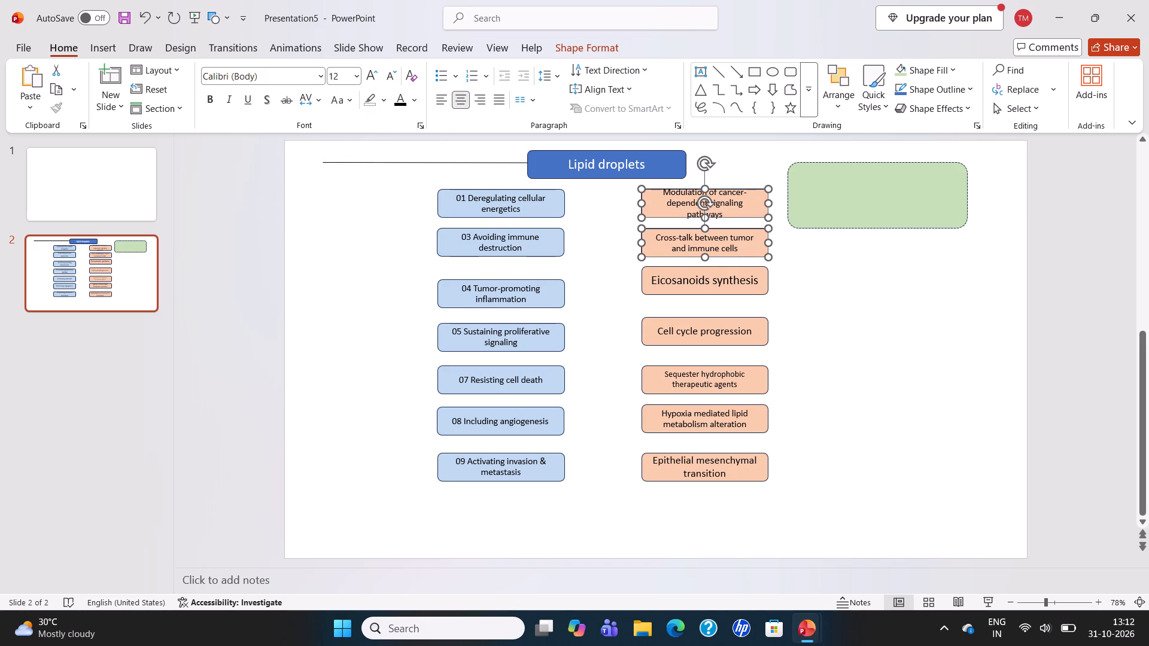
Set the text of the "Eicosanoids synthesis" and "Cell cycle progression" boxes together to 12 pt.
click(720, 281)
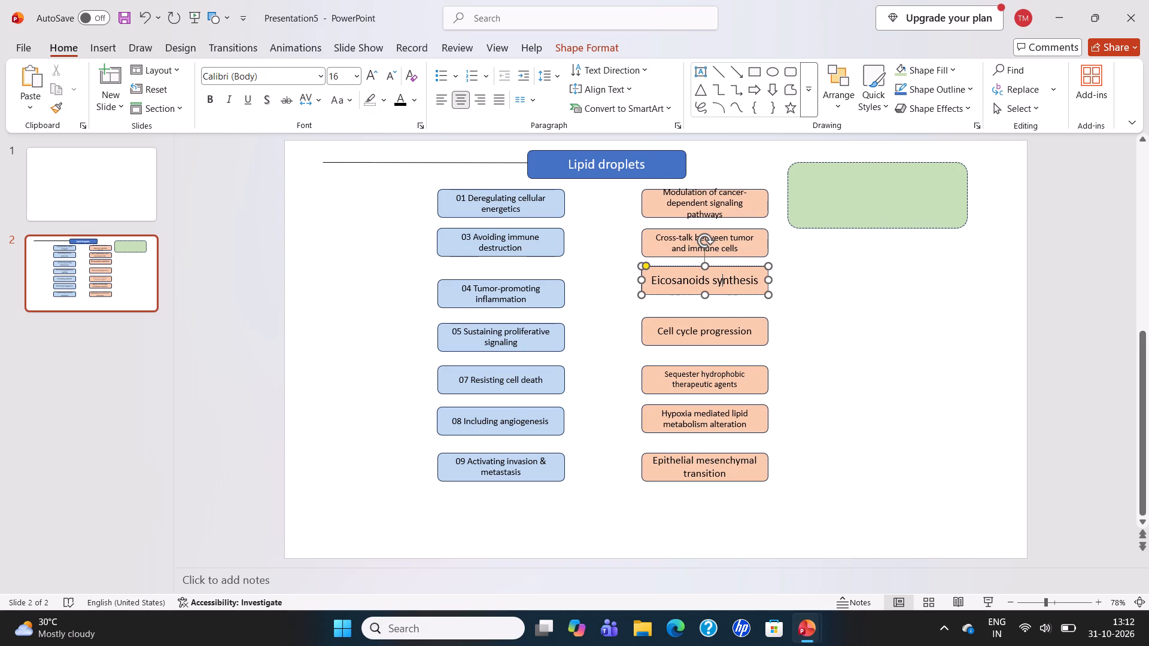
shift+click(734, 328)
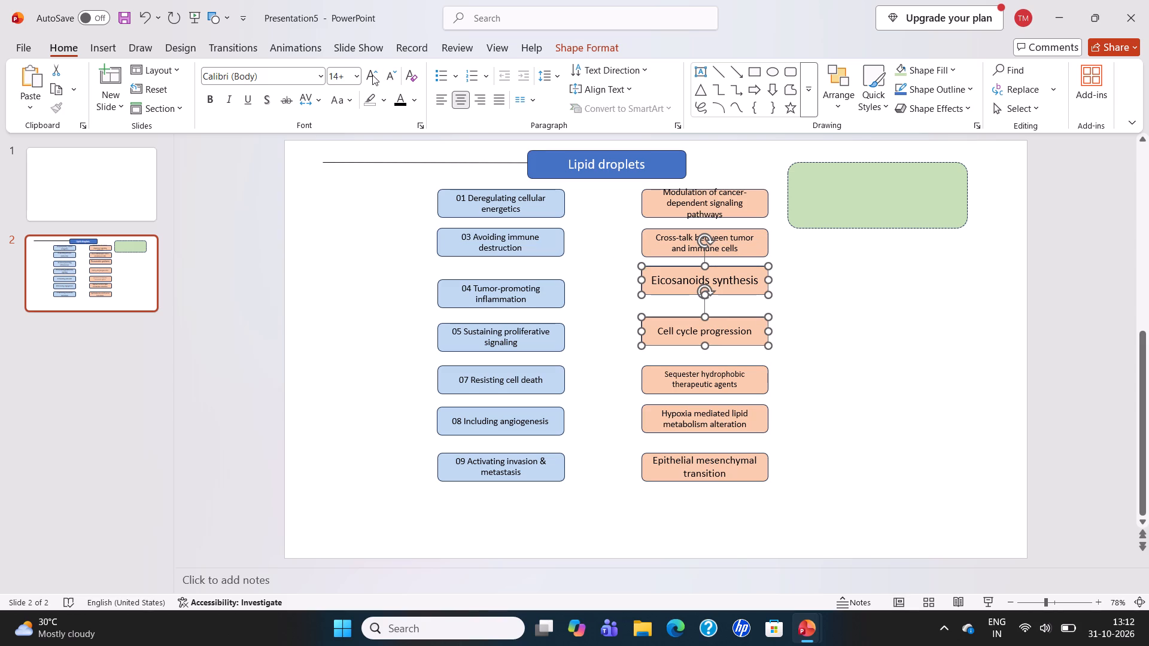
shift+click(356, 75)
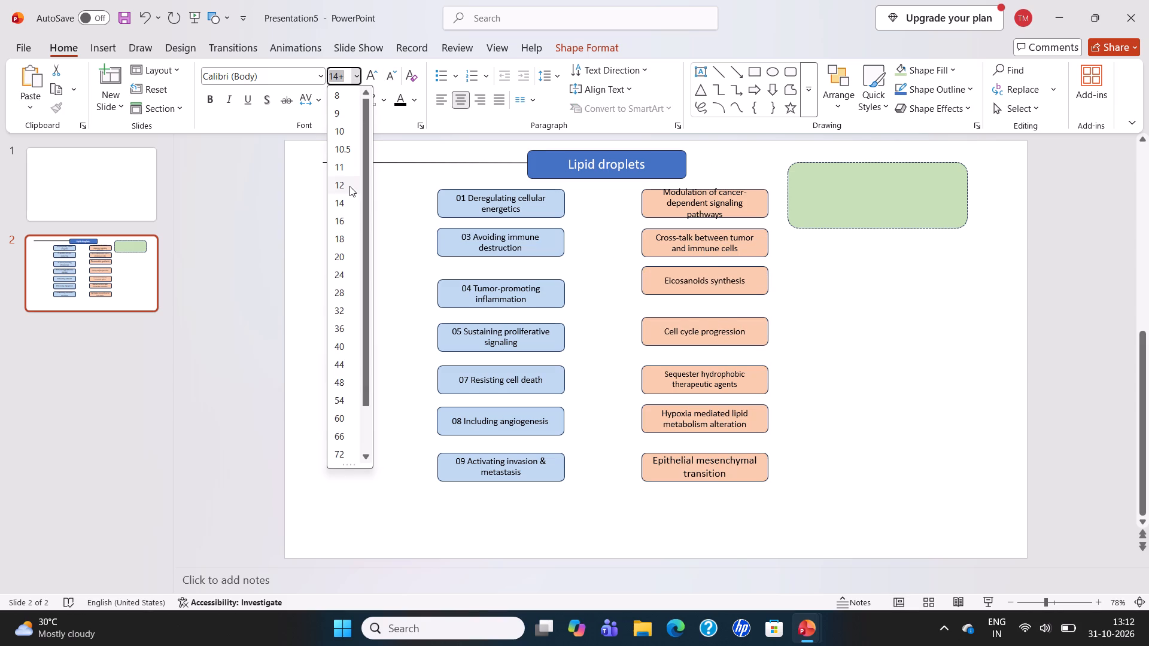
click(349, 186)
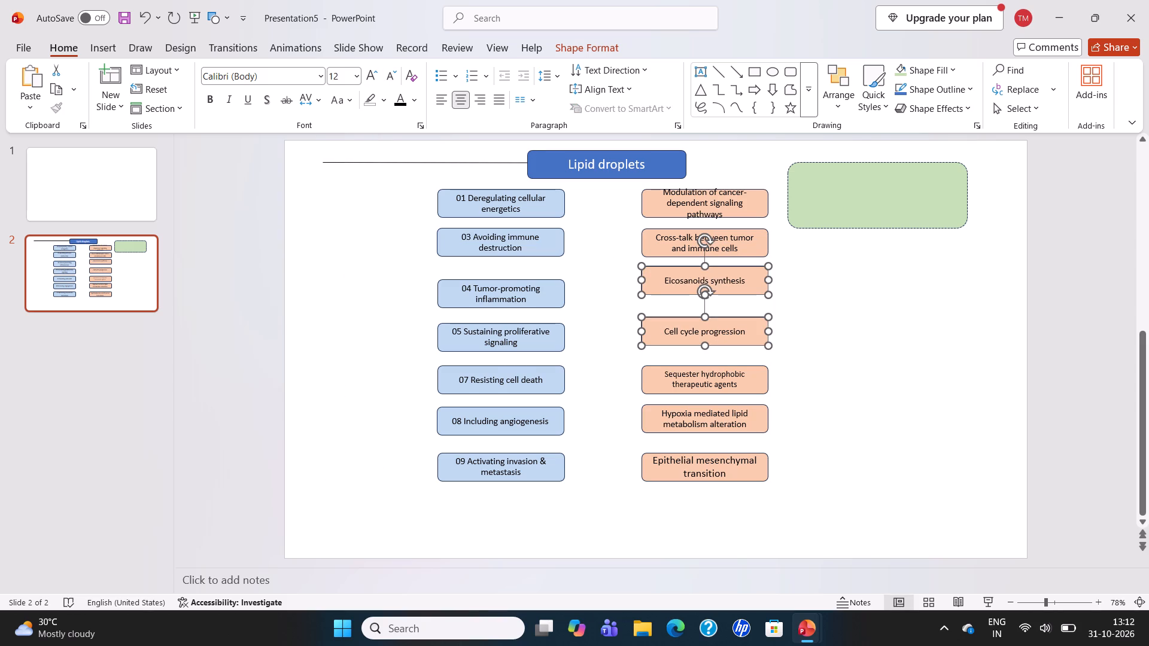
Set the word "transition" in the Epithelial mesenchymal box and the word "Sequester" in the hydrophobic agents box to 12 pt.
click(703, 476)
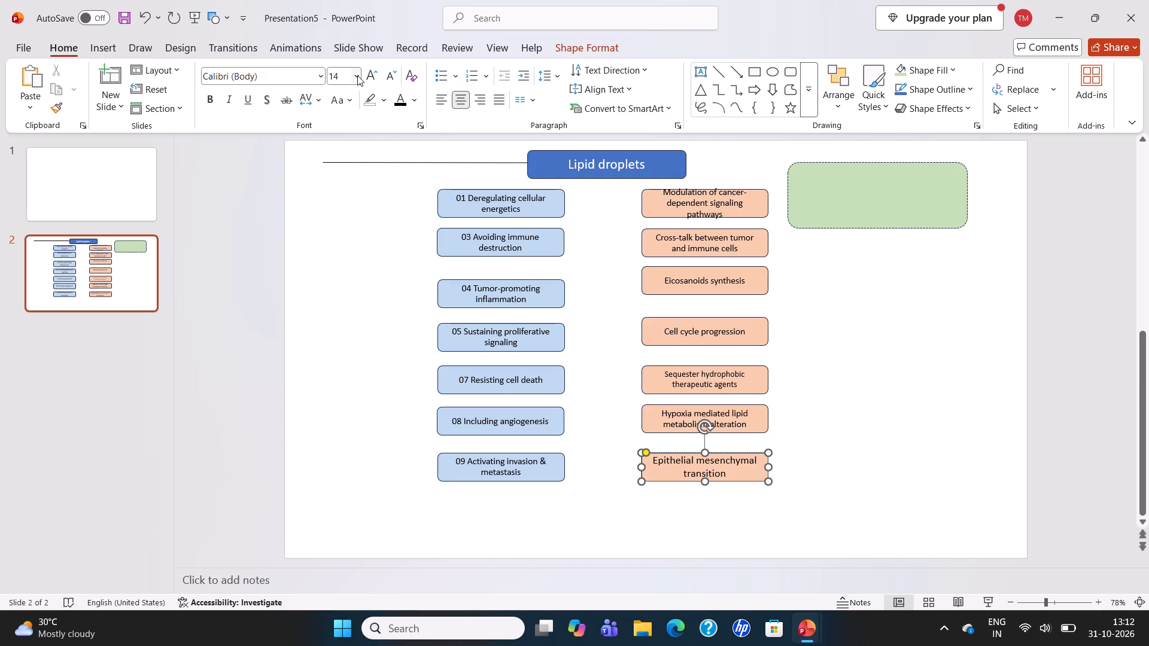
click(357, 75)
click(338, 180)
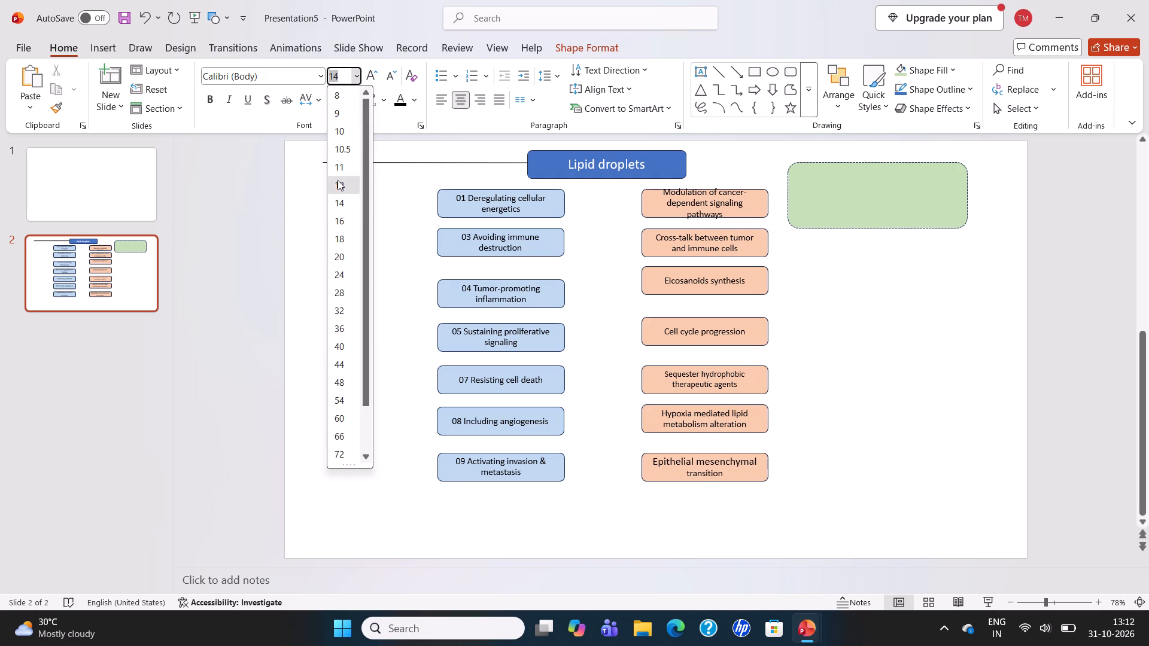
click(670, 409)
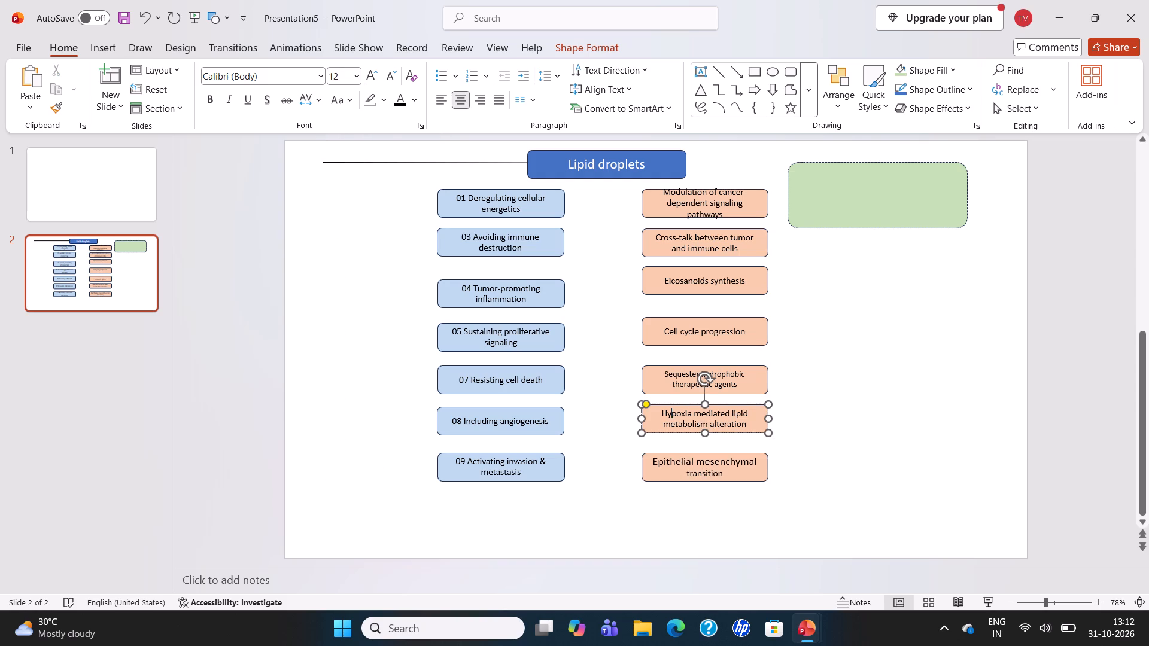
click(672, 375)
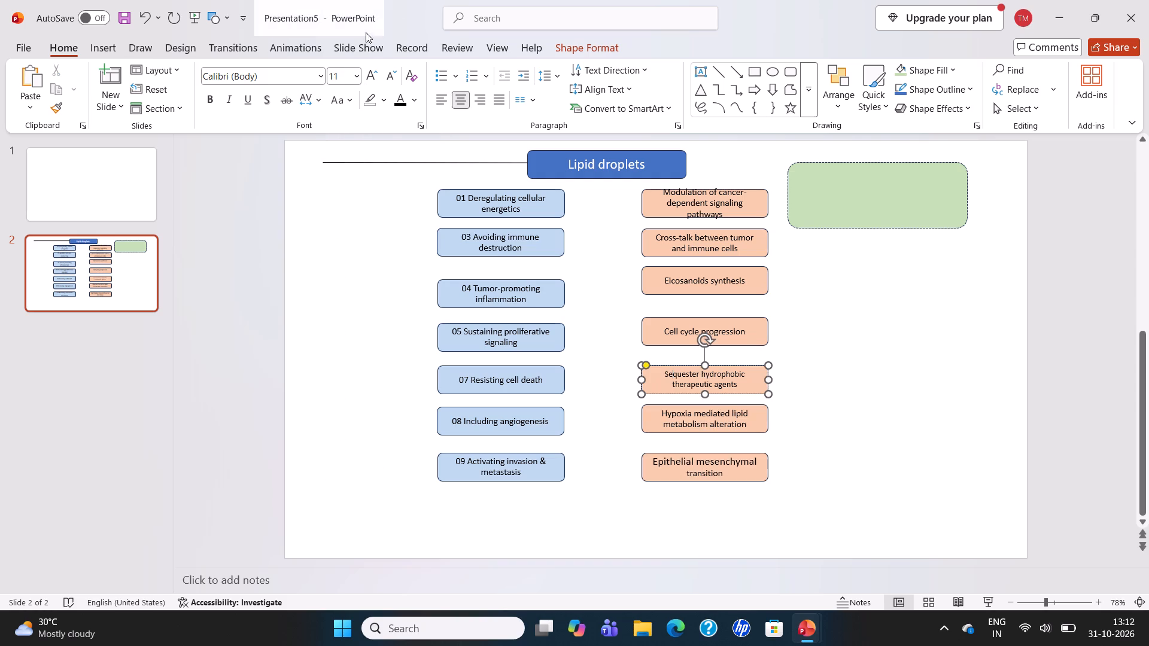
click(358, 69)
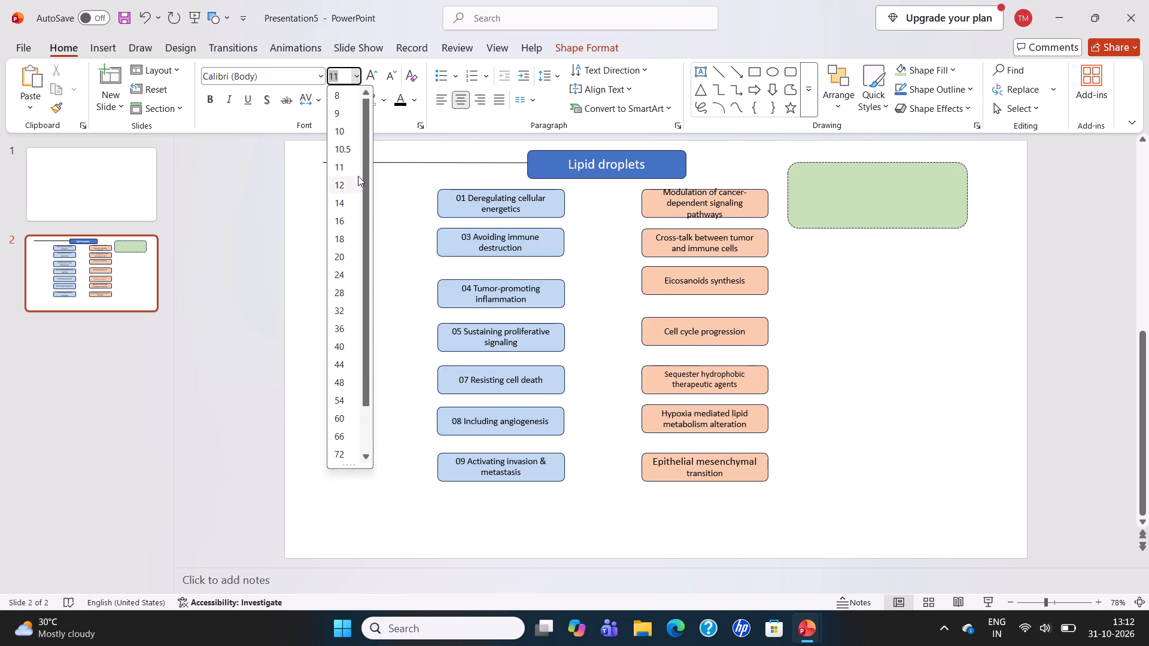
click(347, 184)
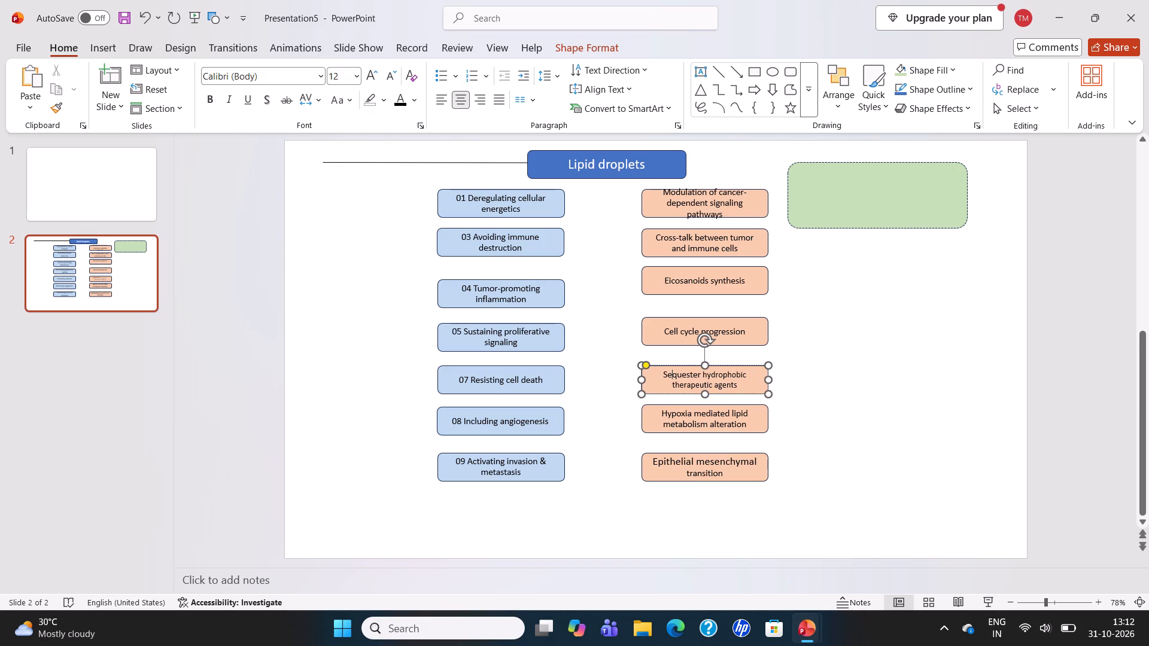
Change the font of all seven orange role boxes to Times New Roman.
click(676, 206)
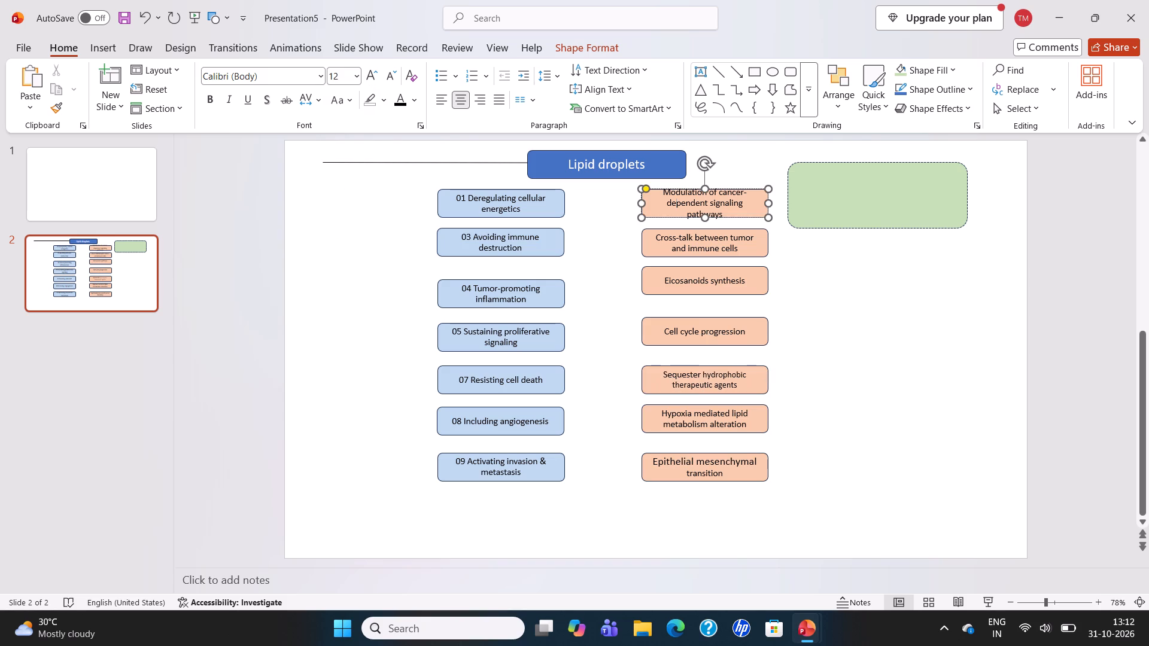
shift+click(683, 240)
shift+click(683, 285)
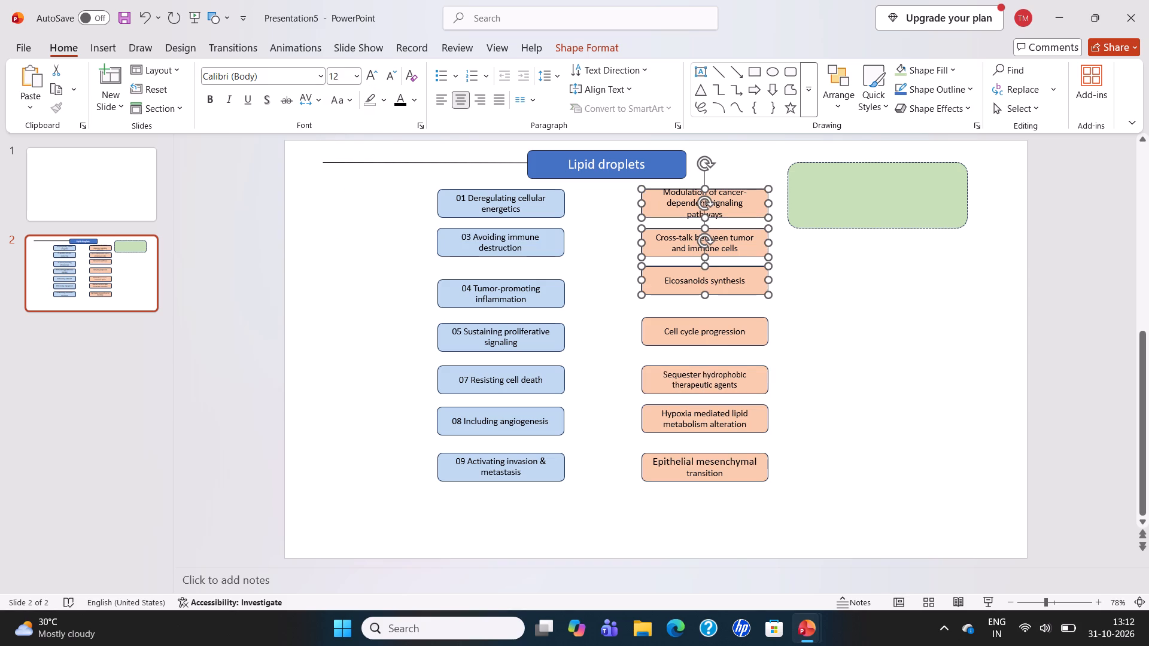
shift+click(691, 338)
shift+click(692, 382)
shift+click(692, 418)
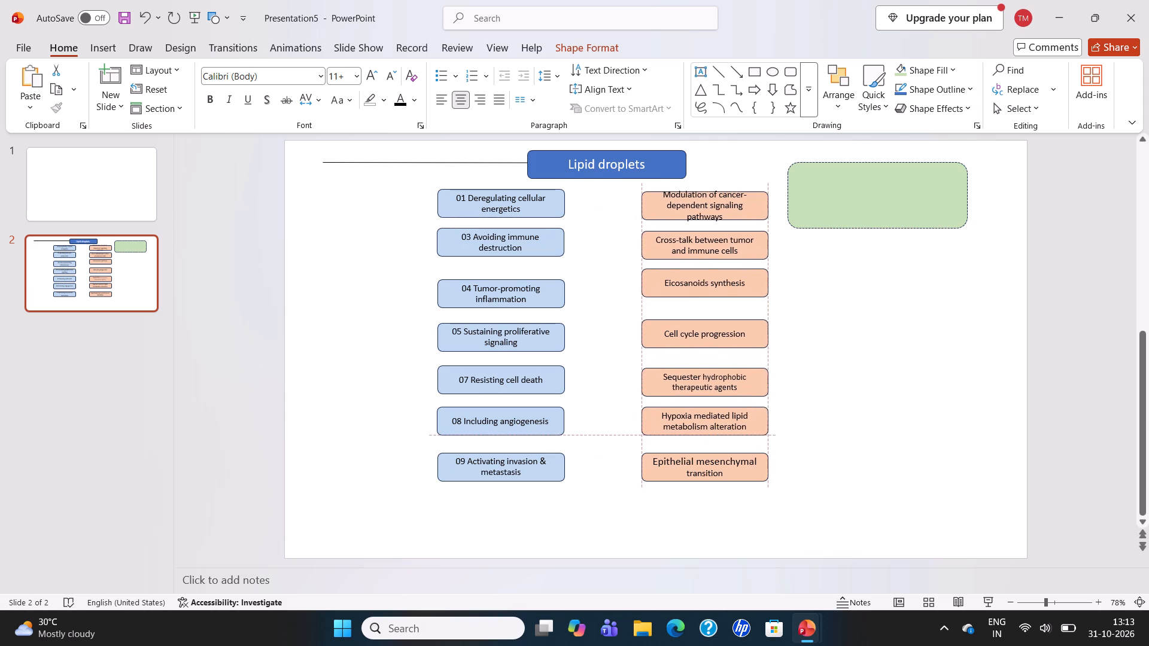
shift+click(695, 465)
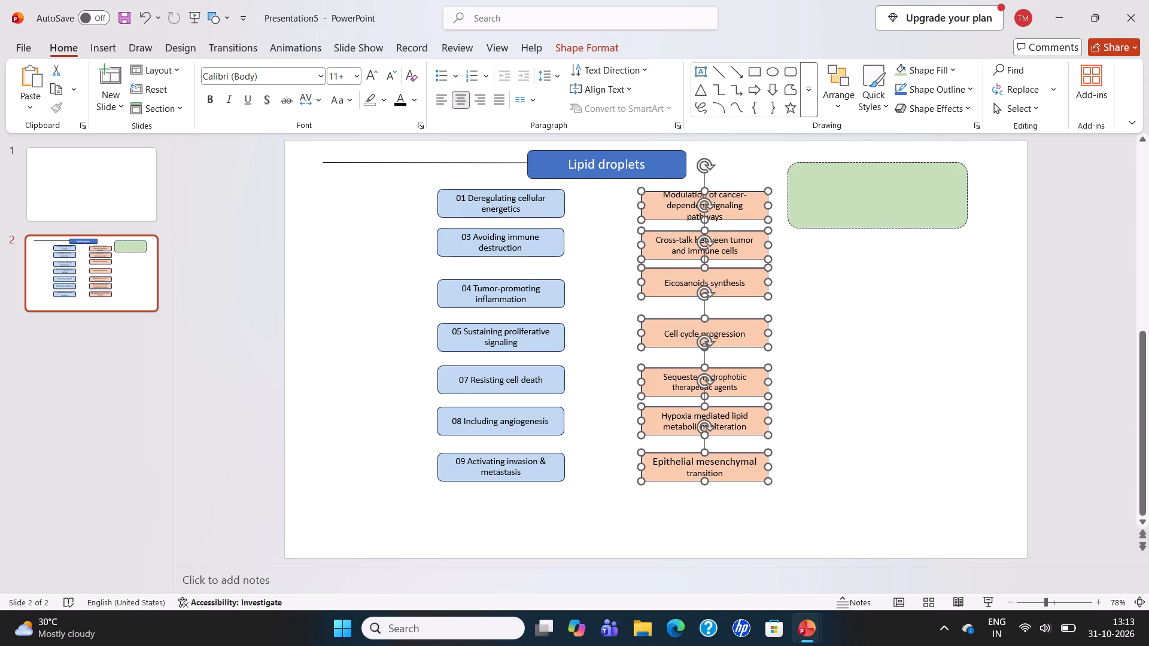
shift+click(320, 73)
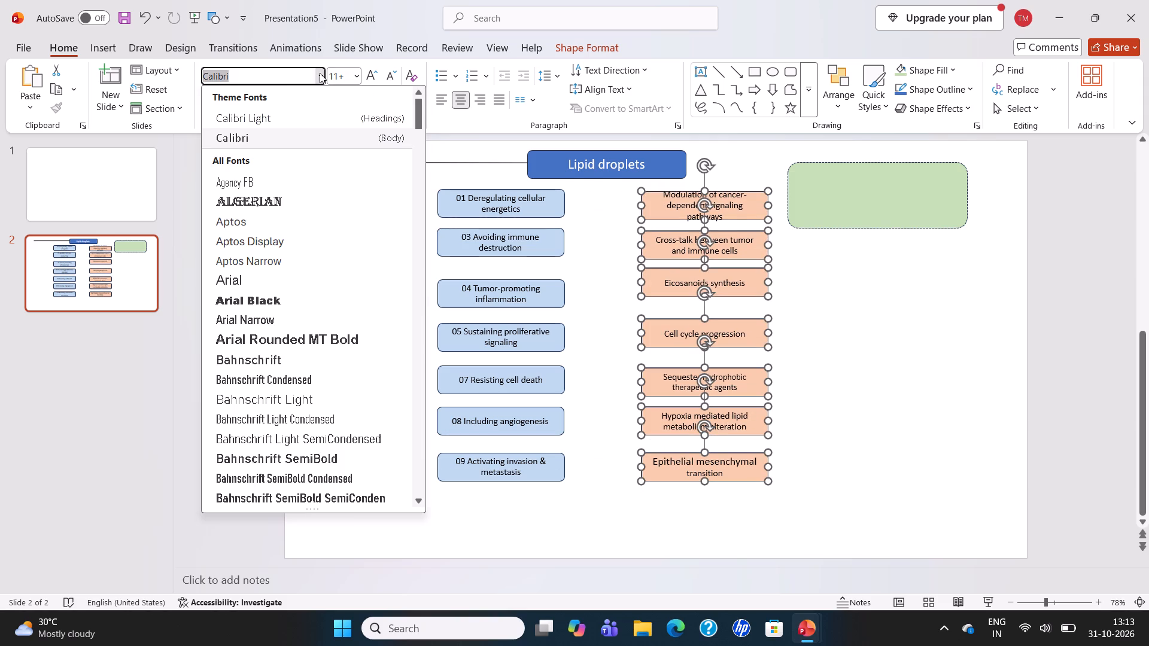
text(time)
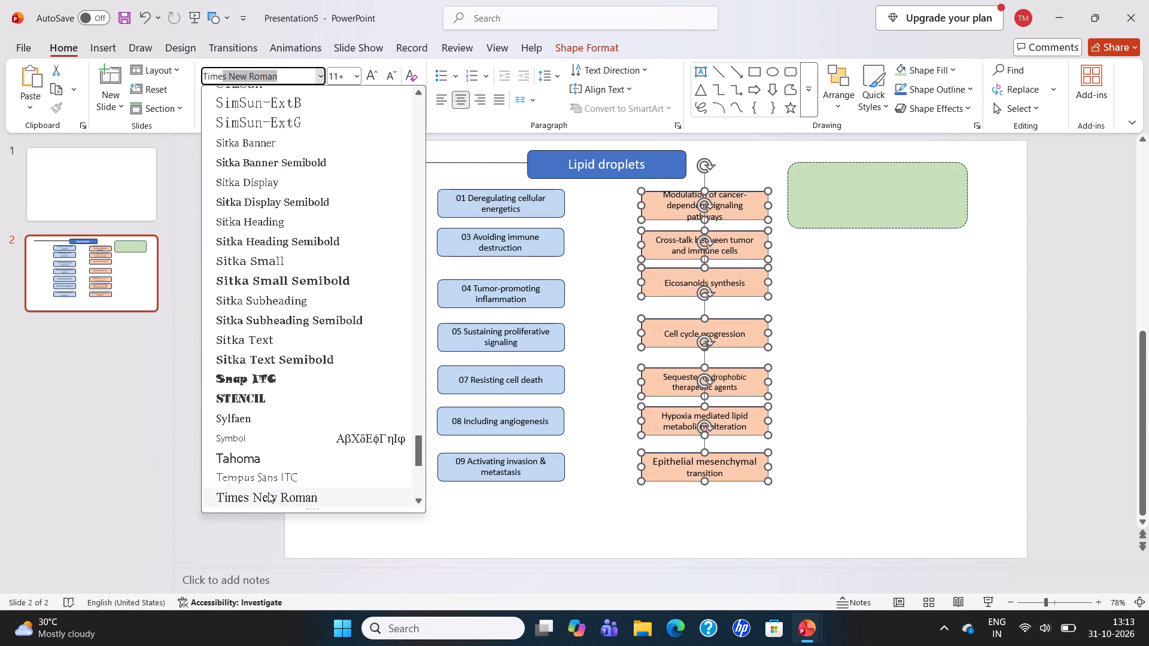
click(268, 492)
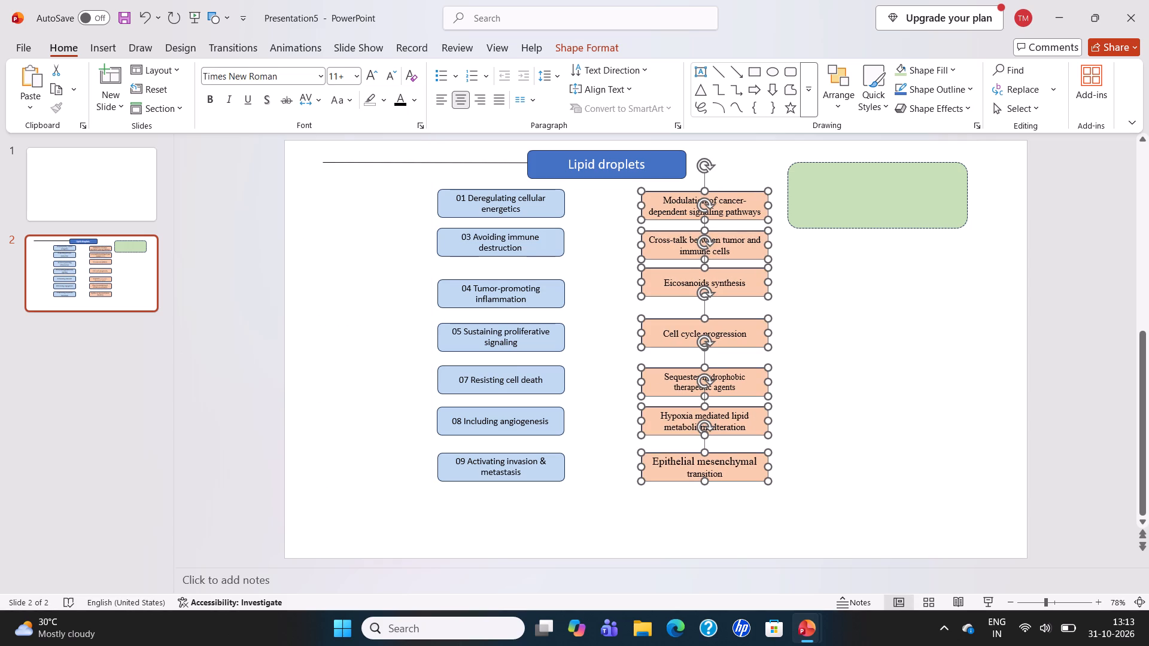
Apply the gold gradient theme shape style from the fifth row of styles to the seven selected role boxes.
click(583, 46)
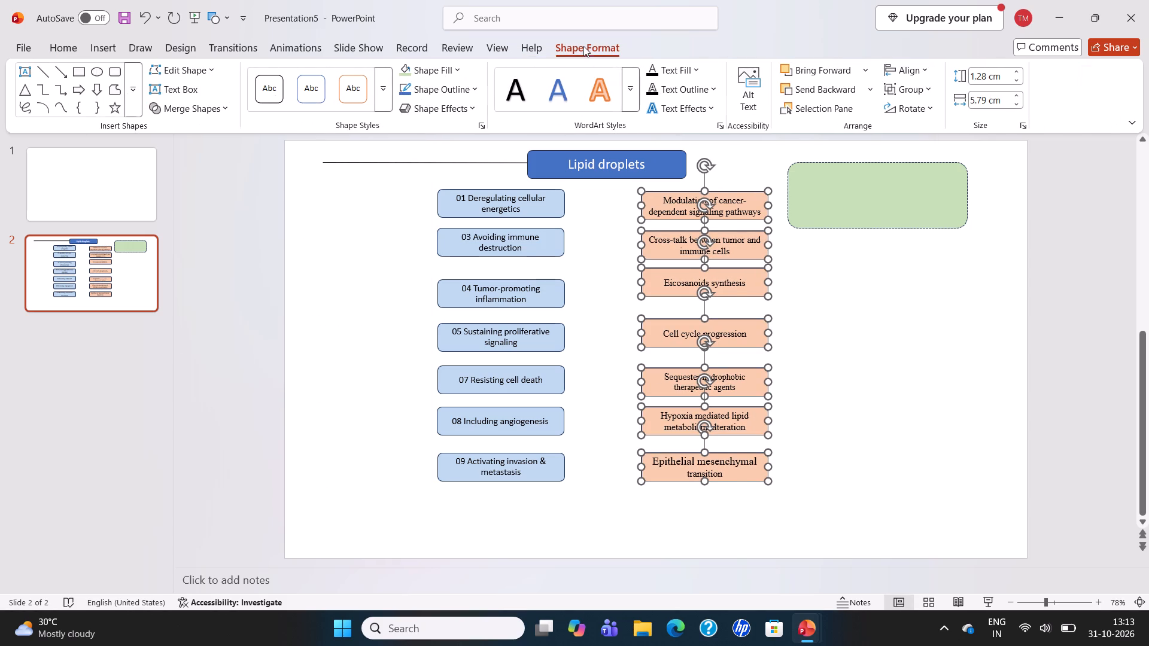
click(375, 90)
click(379, 91)
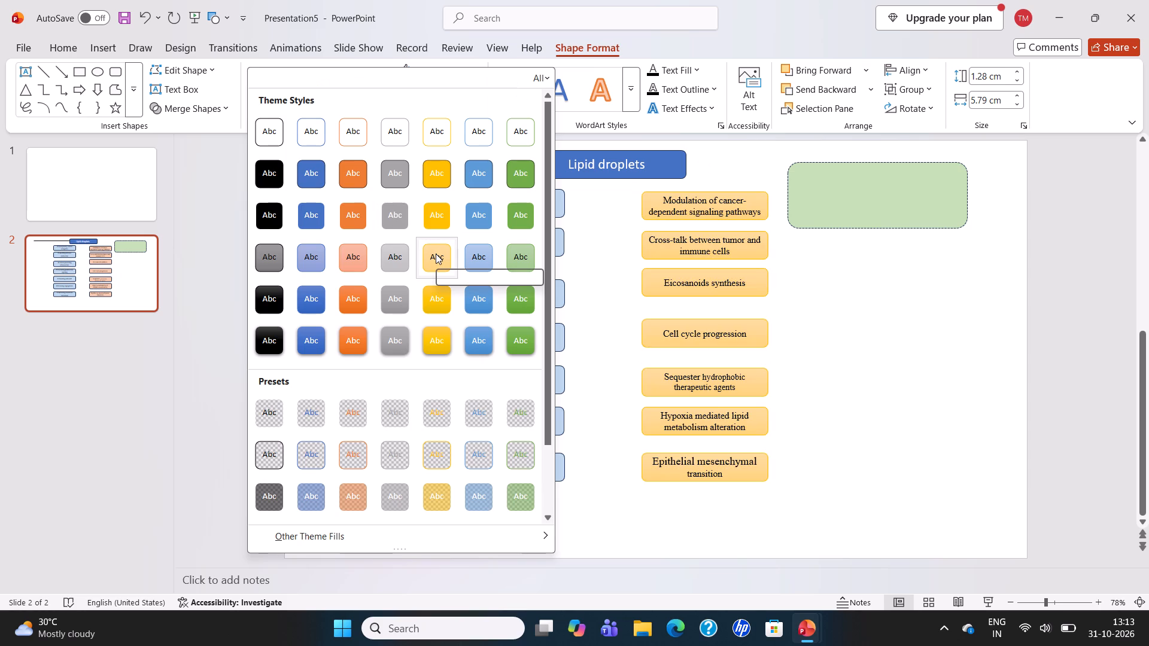
click(430, 291)
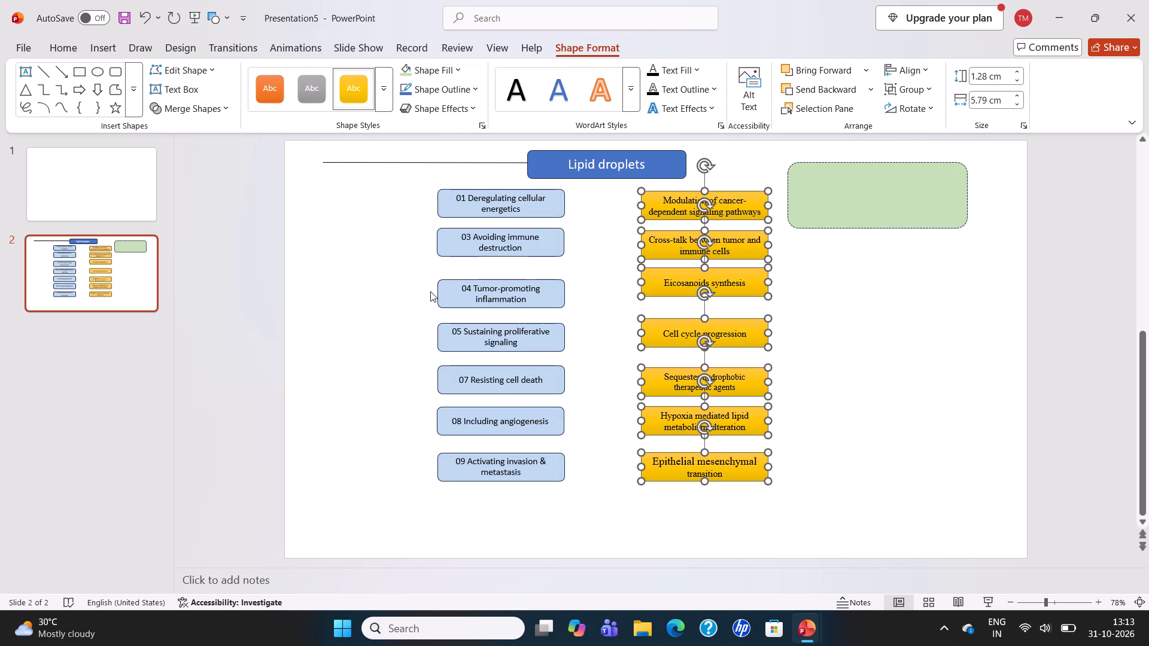
Apply the light blue theme shape style from the fourth row of styles to all seven numbered hallmark boxes.
click(463, 210)
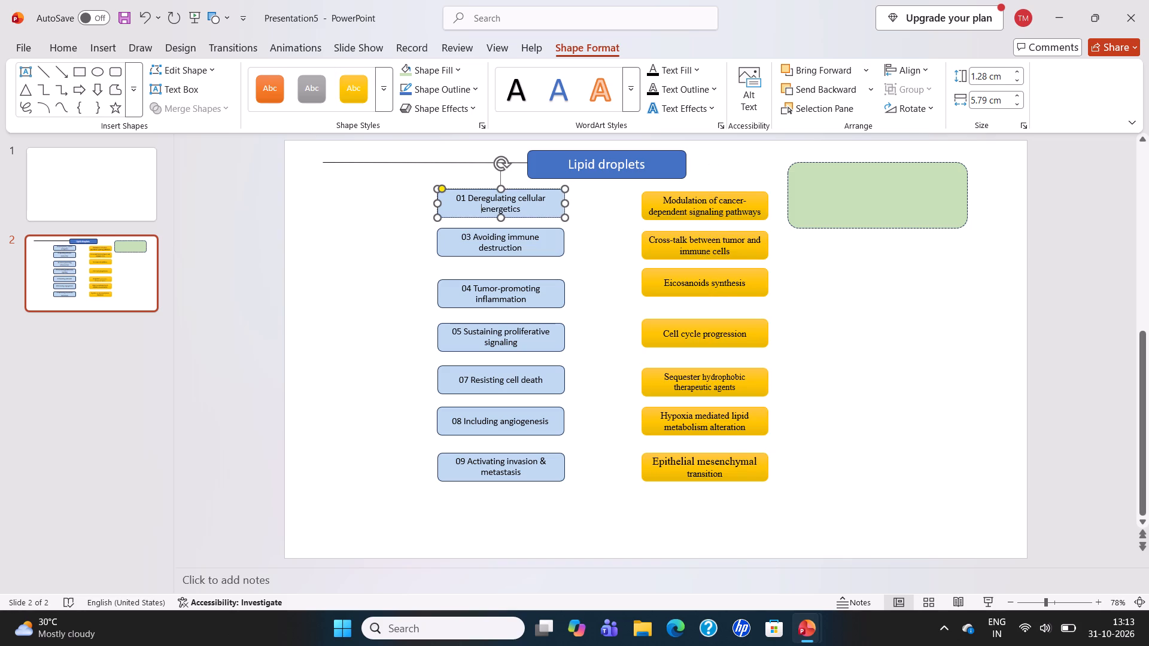
shift+click(475, 252)
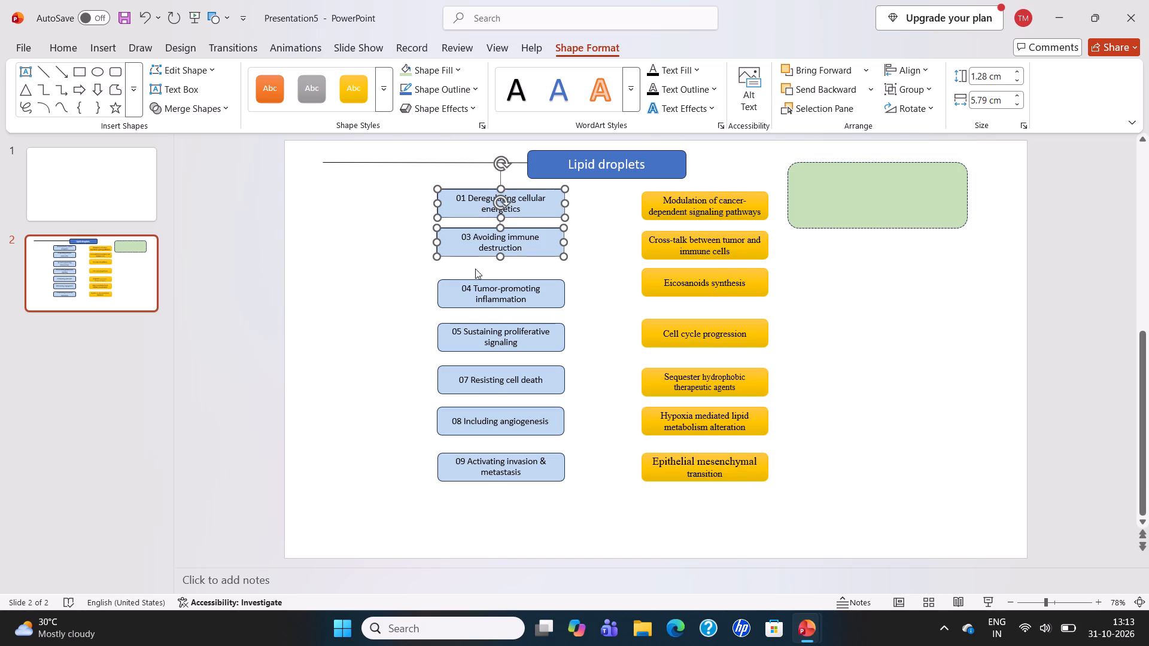
shift+click(475, 284)
shift+click(473, 340)
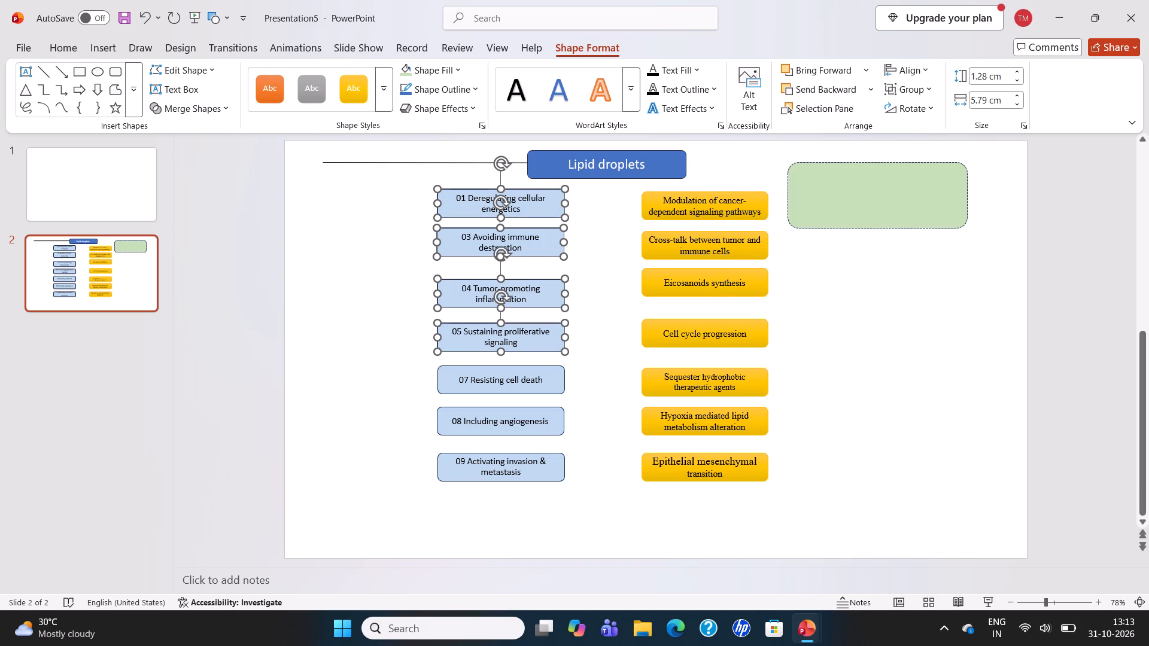
shift+click(473, 385)
shift+click(473, 416)
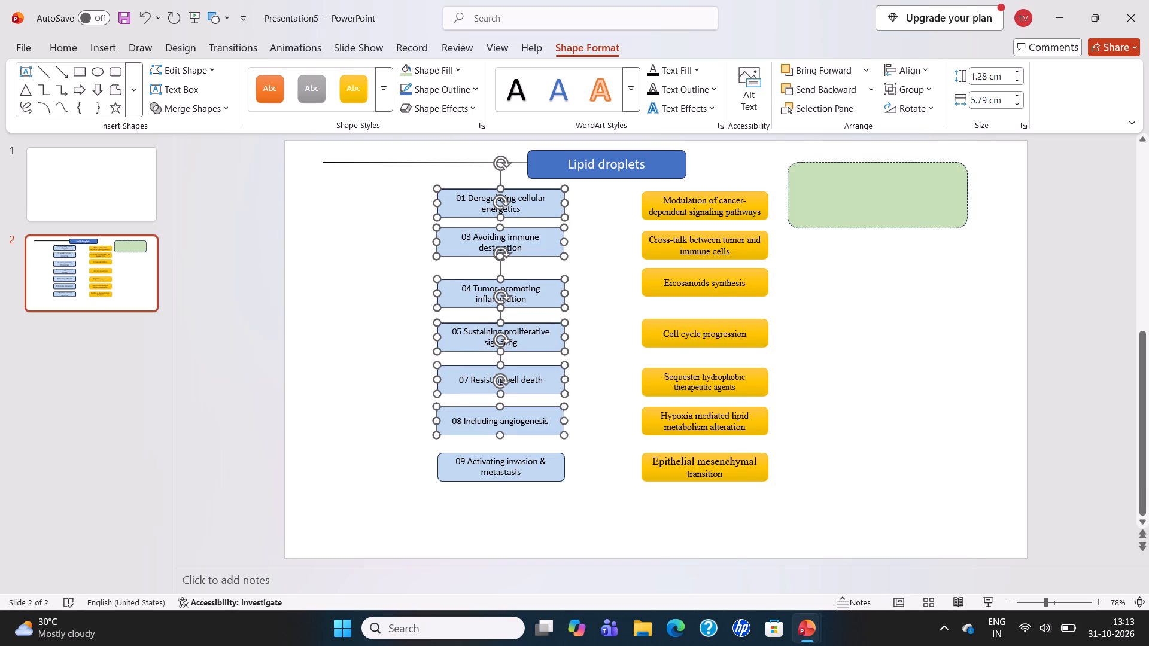
shift+click(472, 462)
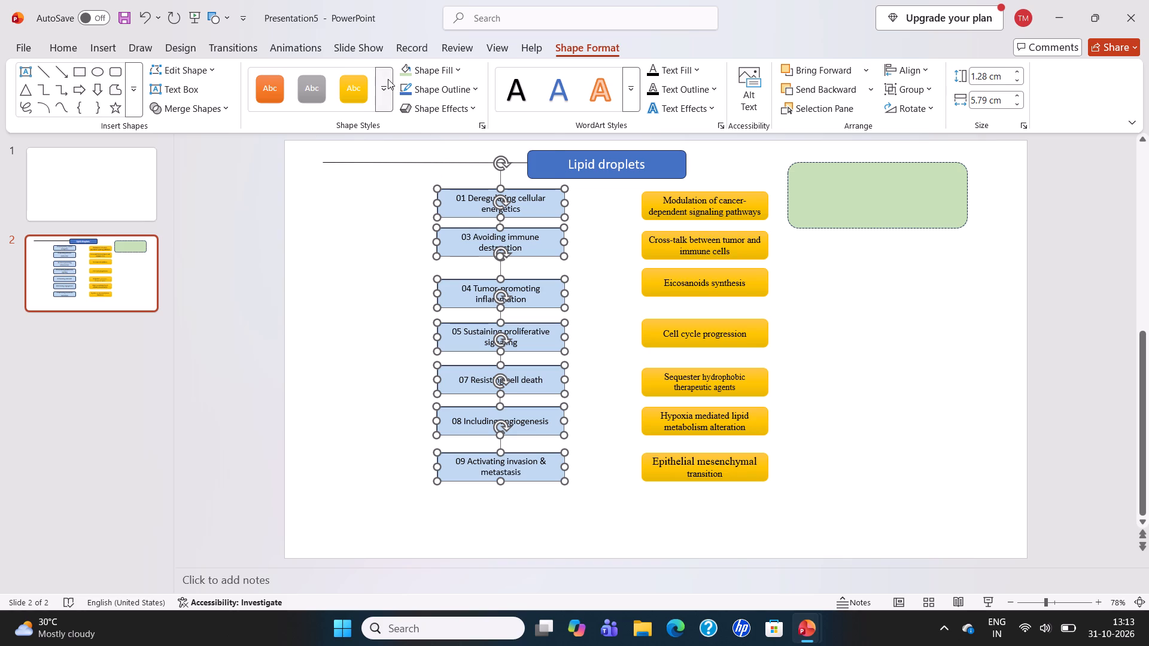
click(388, 79)
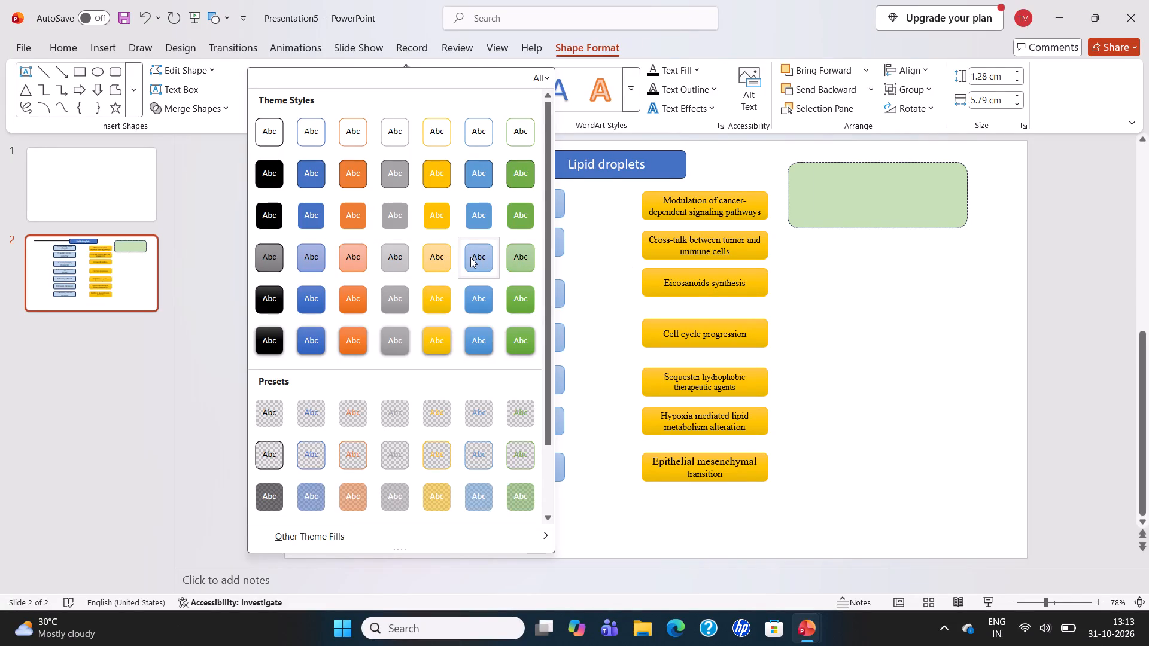
click(315, 266)
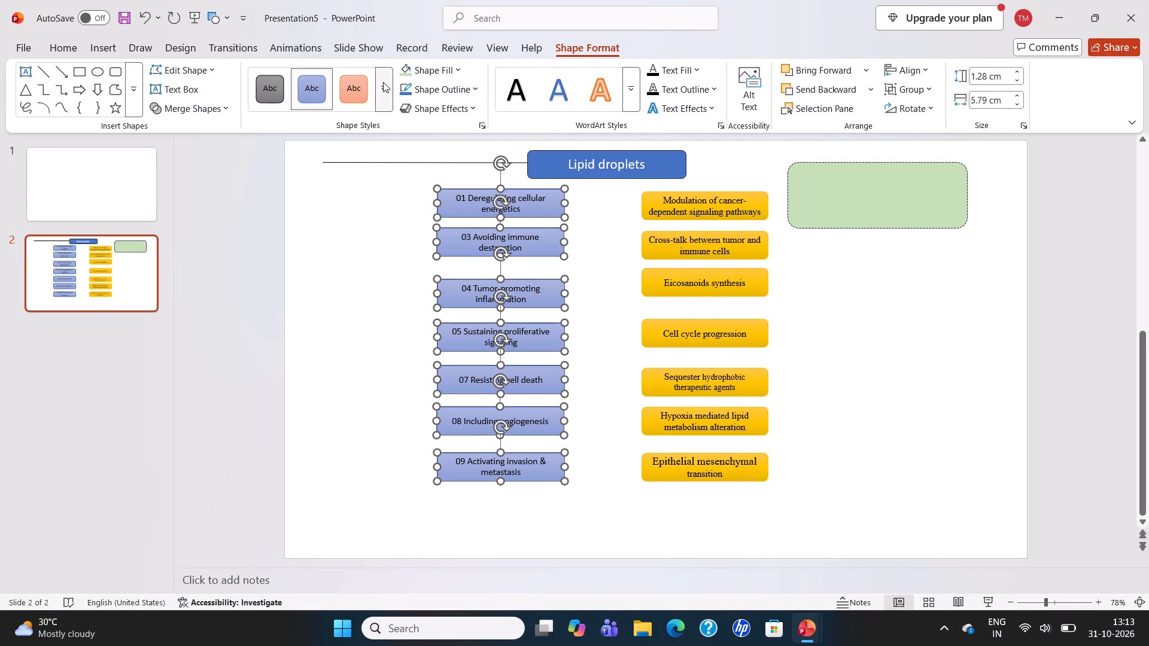
click(383, 82)
click(482, 247)
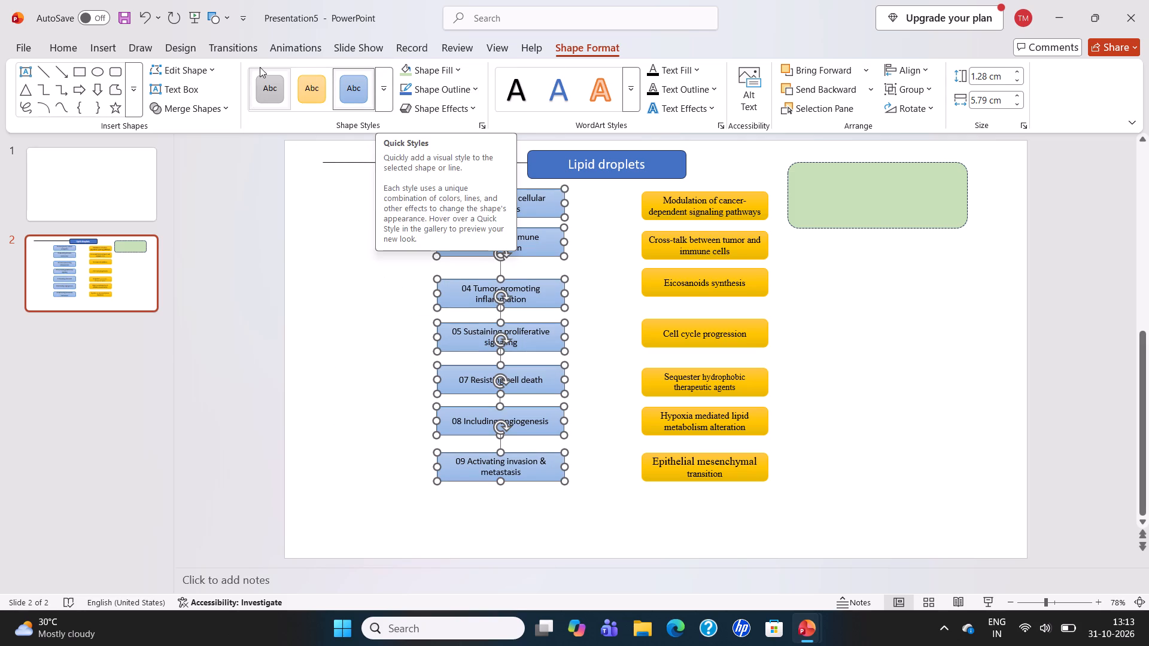
Change the font of the seven selected hallmark boxes to Times New Roman and make their text bold.
click(63, 51)
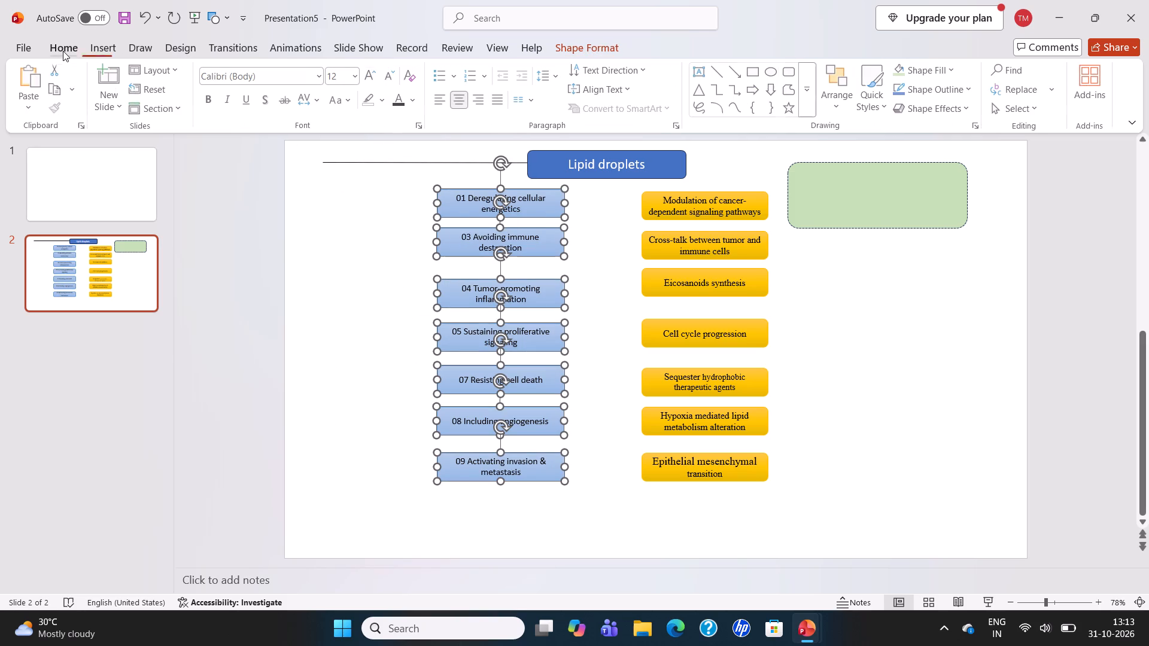
click(320, 76)
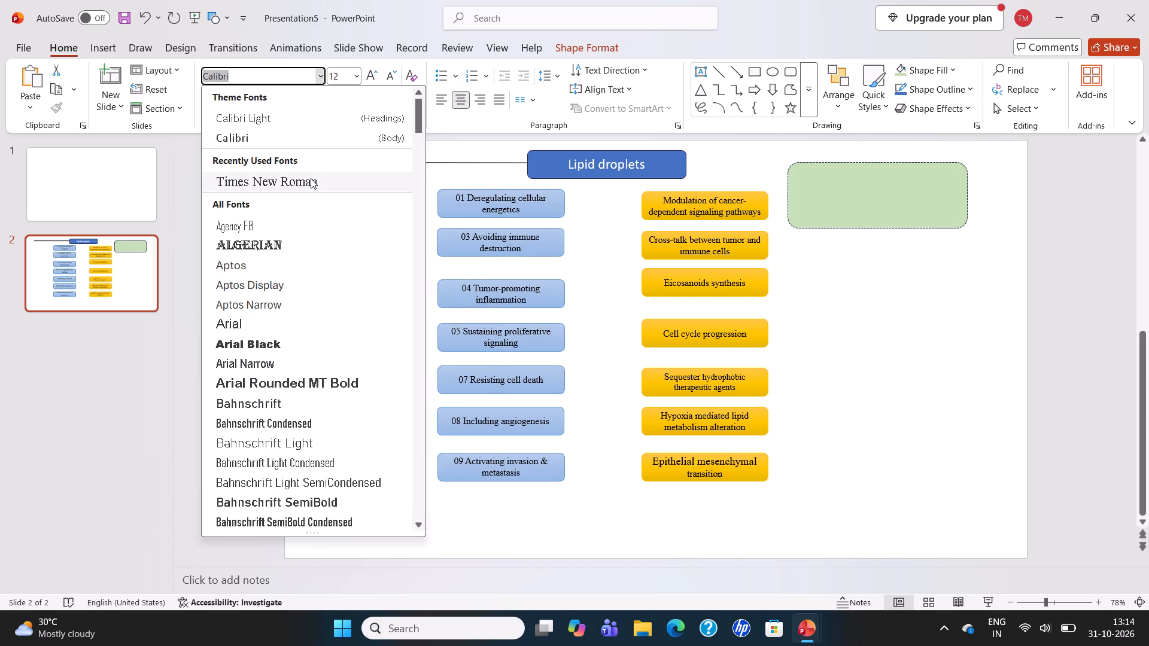
click(311, 178)
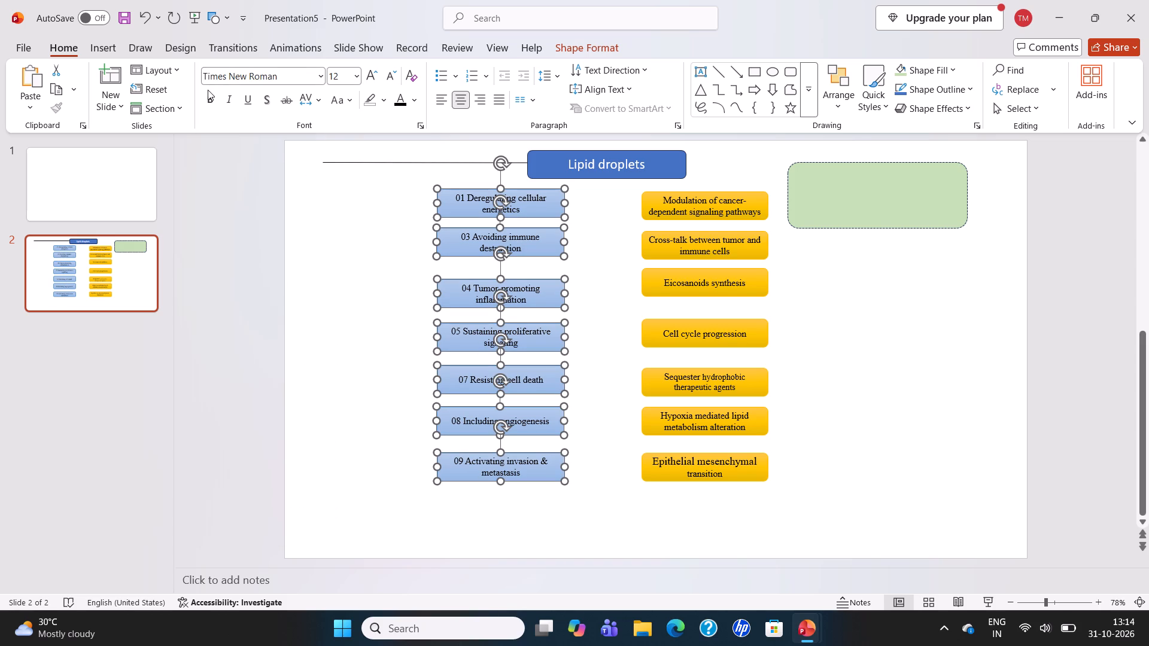
click(208, 90)
click(209, 95)
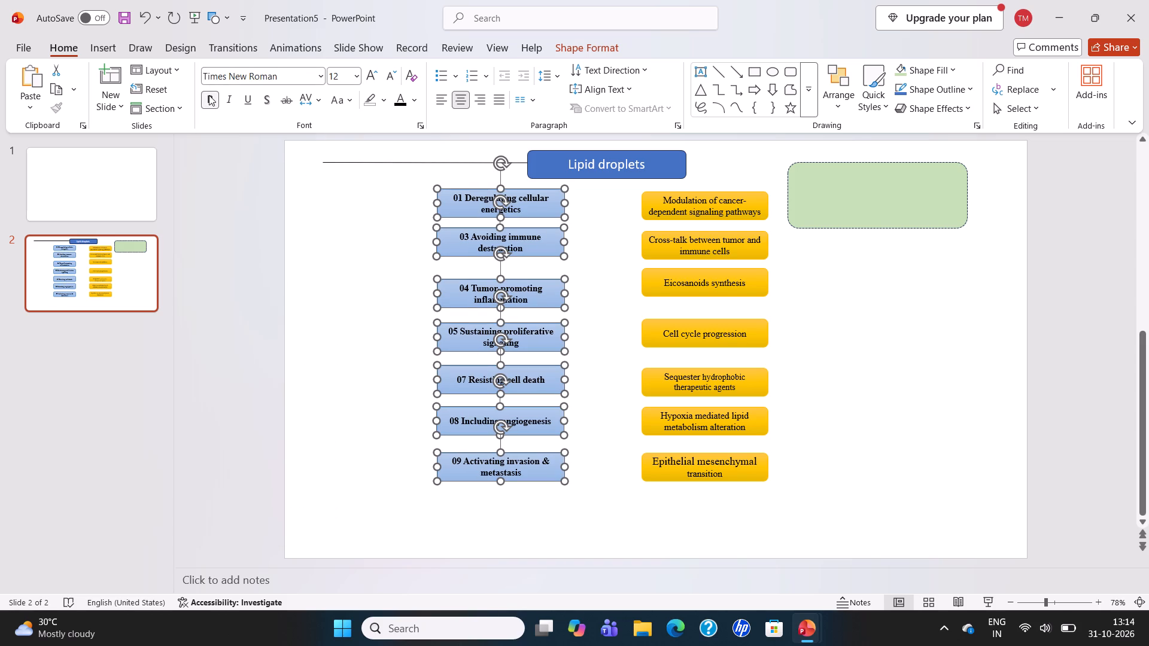
Set the text of all seven gold role boxes to 12 pt bold.
click(656, 202)
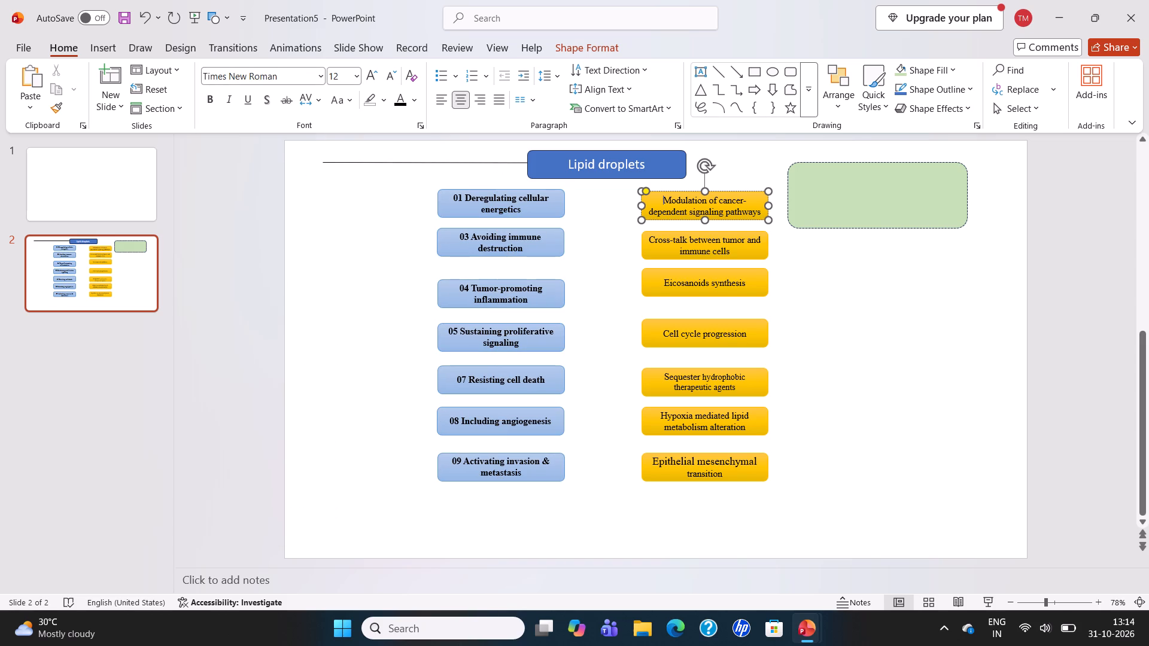
shift+click(685, 275)
shift+click(686, 256)
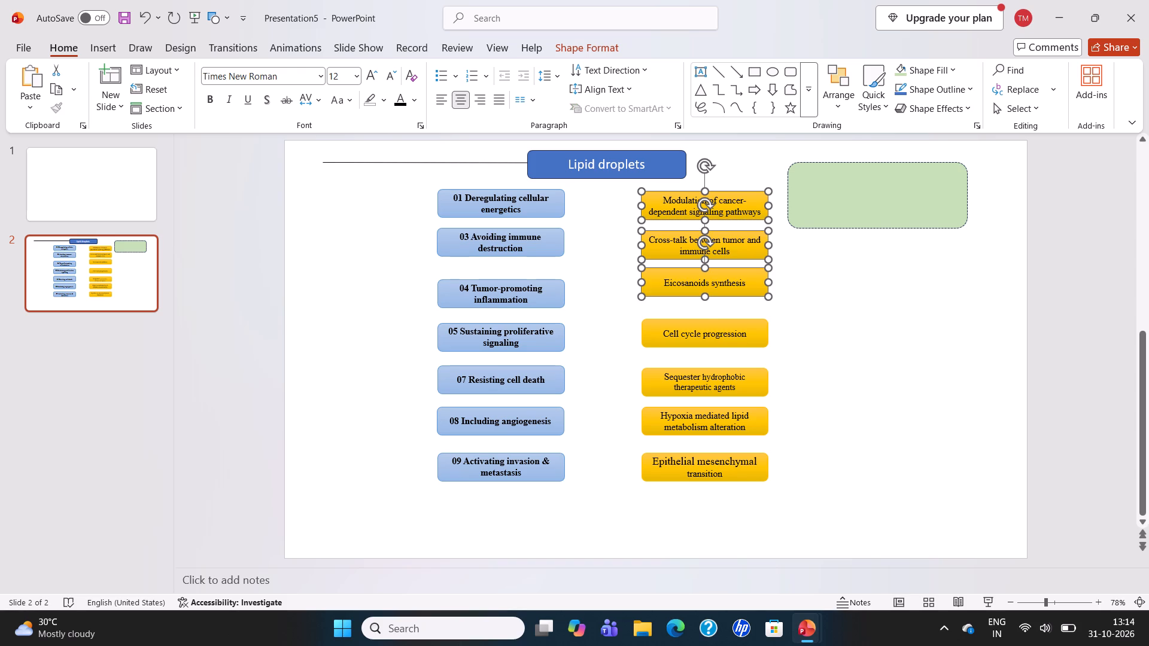
shift+click(685, 332)
shift+click(686, 371)
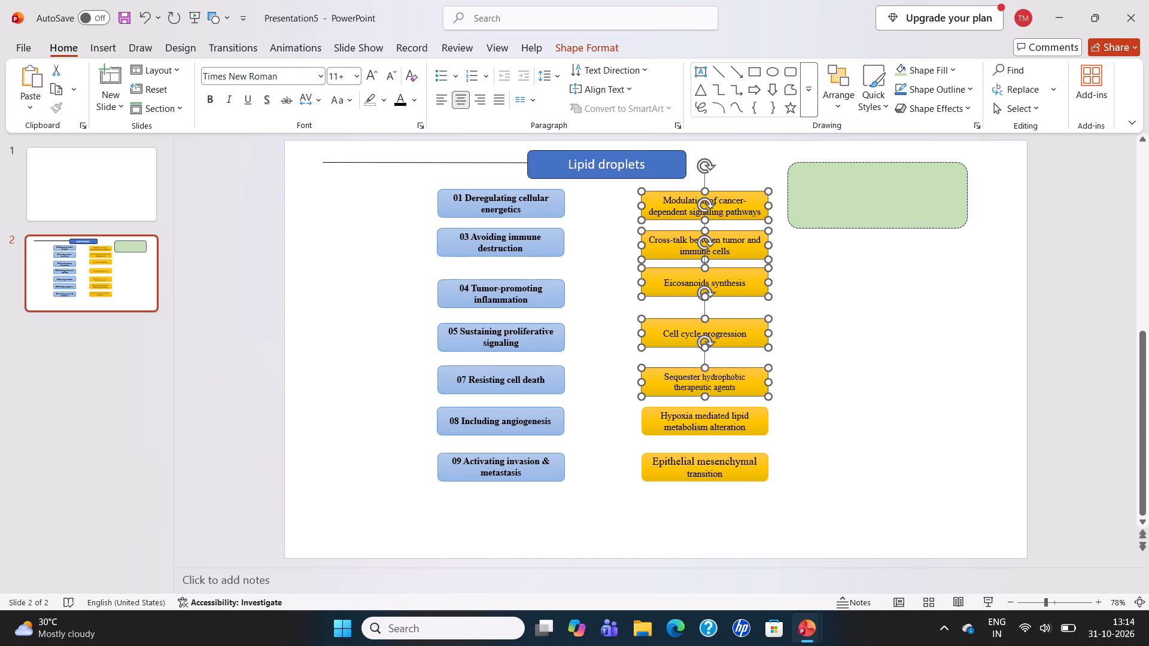
shift+click(684, 431)
shift+click(683, 470)
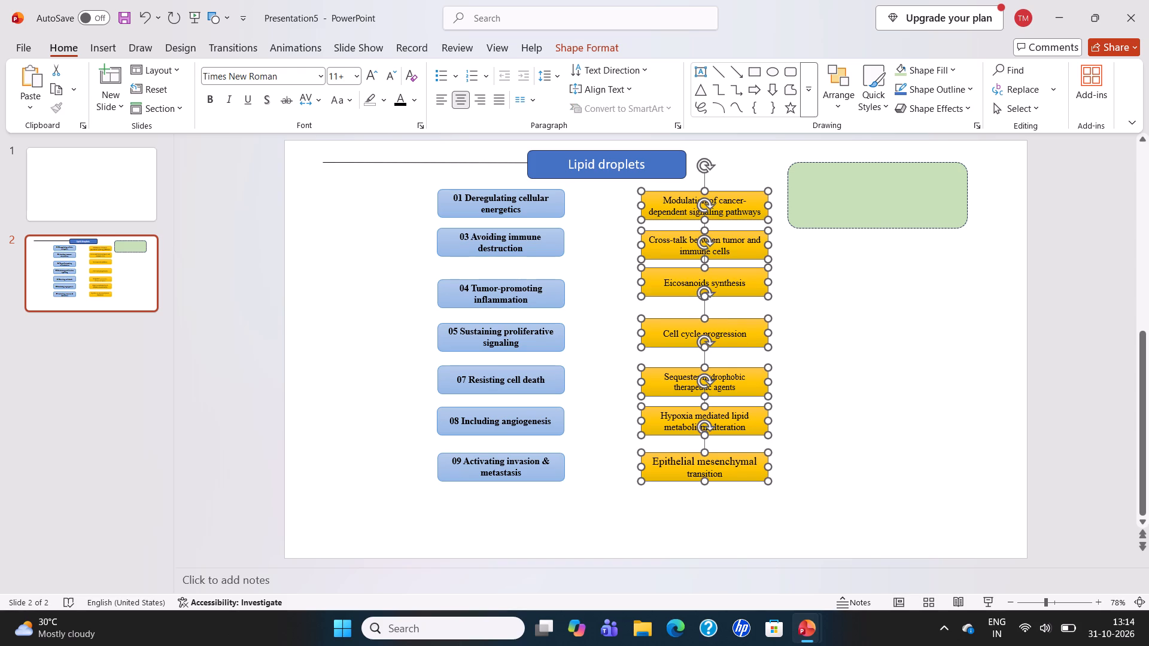
click(357, 75)
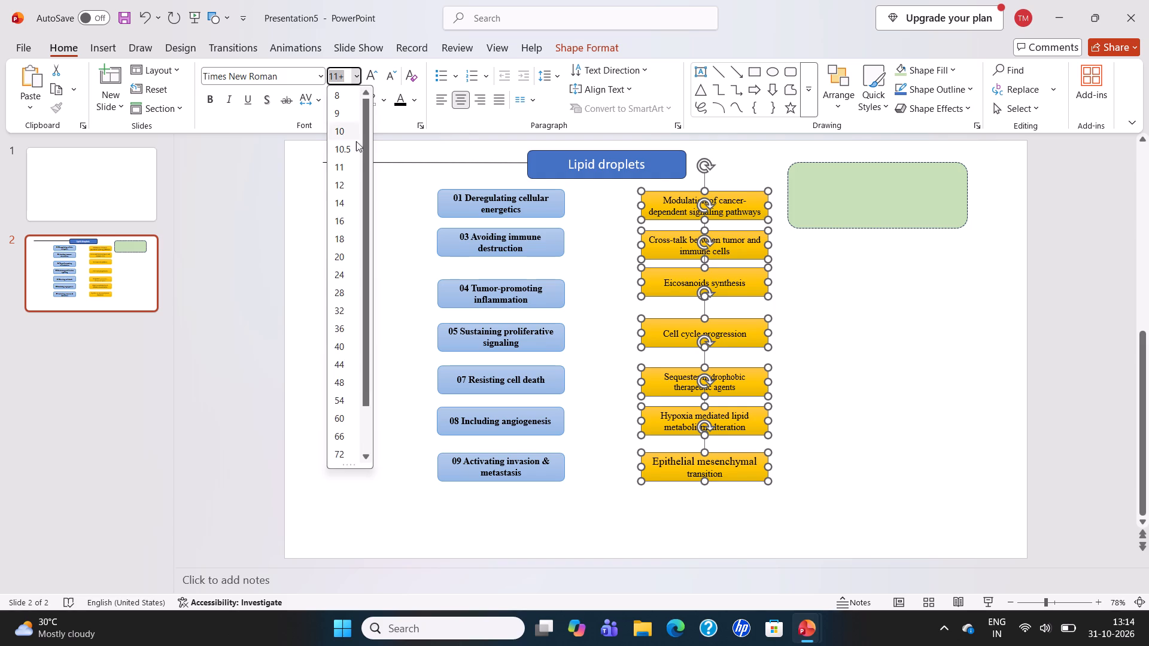
click(343, 187)
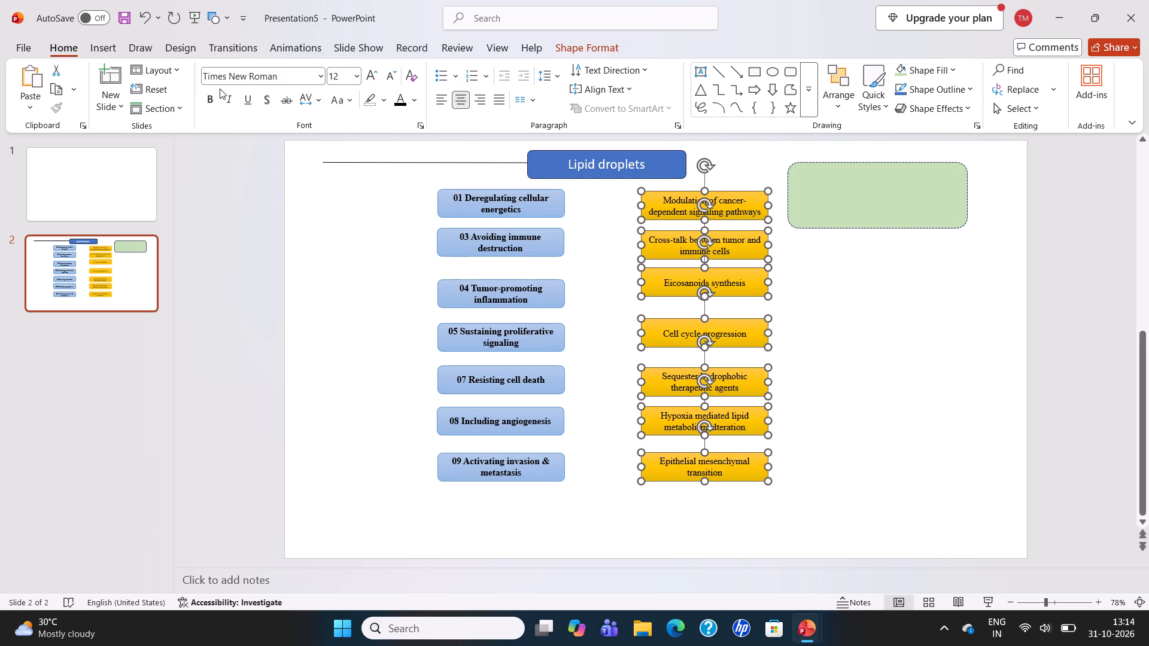
click(212, 94)
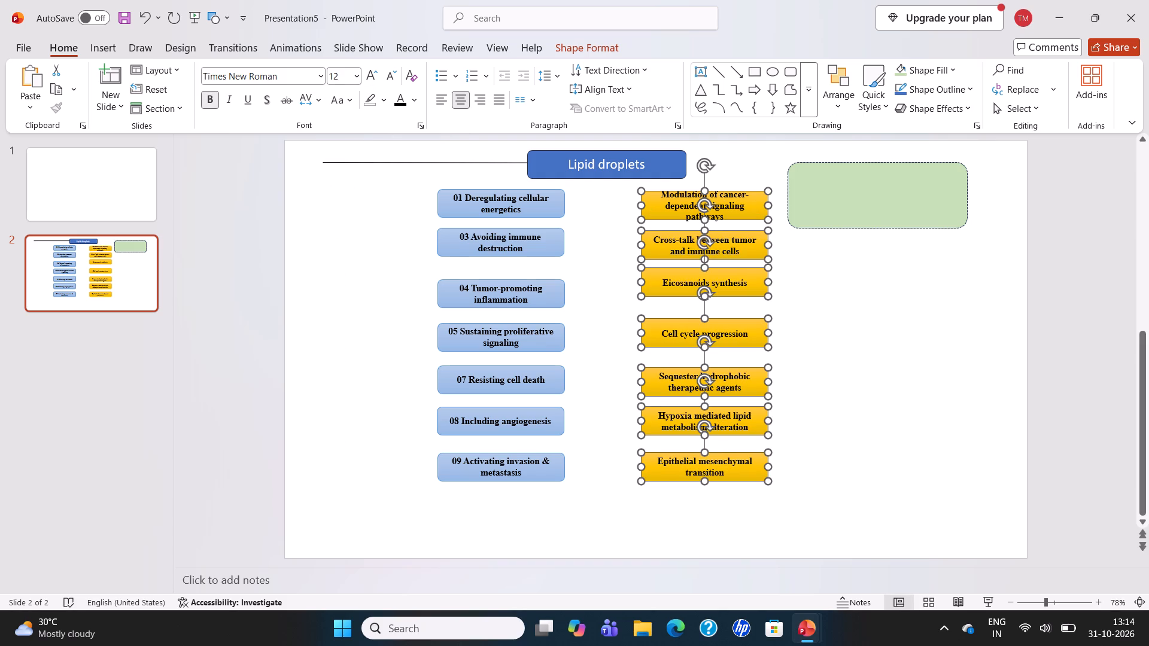
click(808, 312)
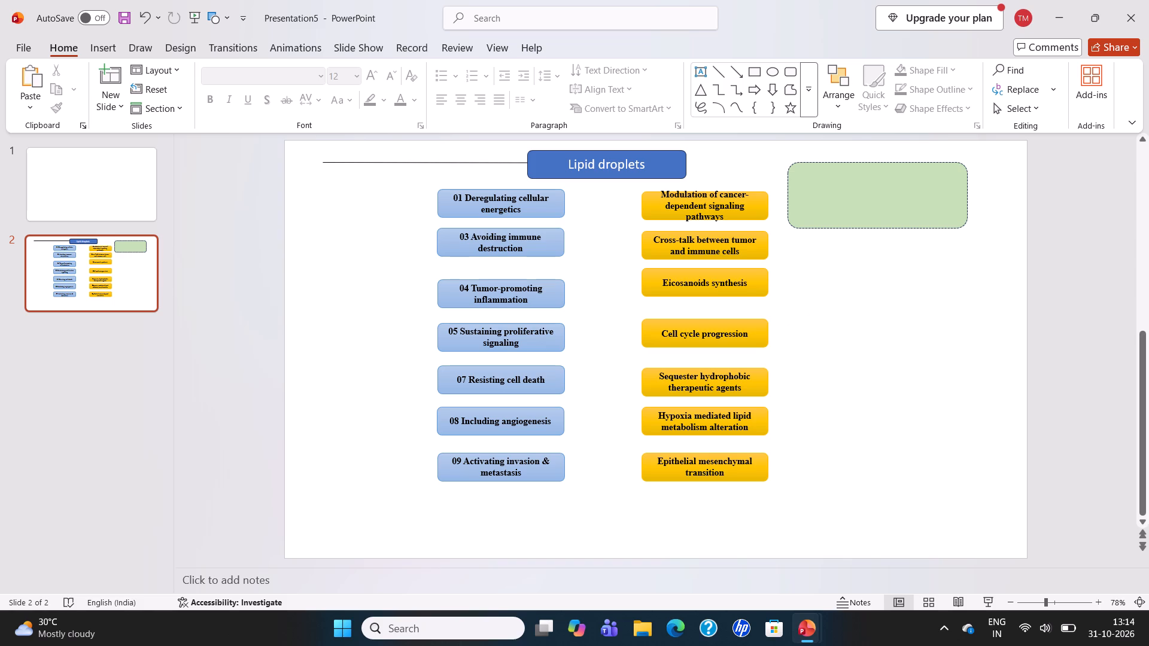
Give all seven gold role boxes a black outline with a ¾ pt weight.
click(677, 202)
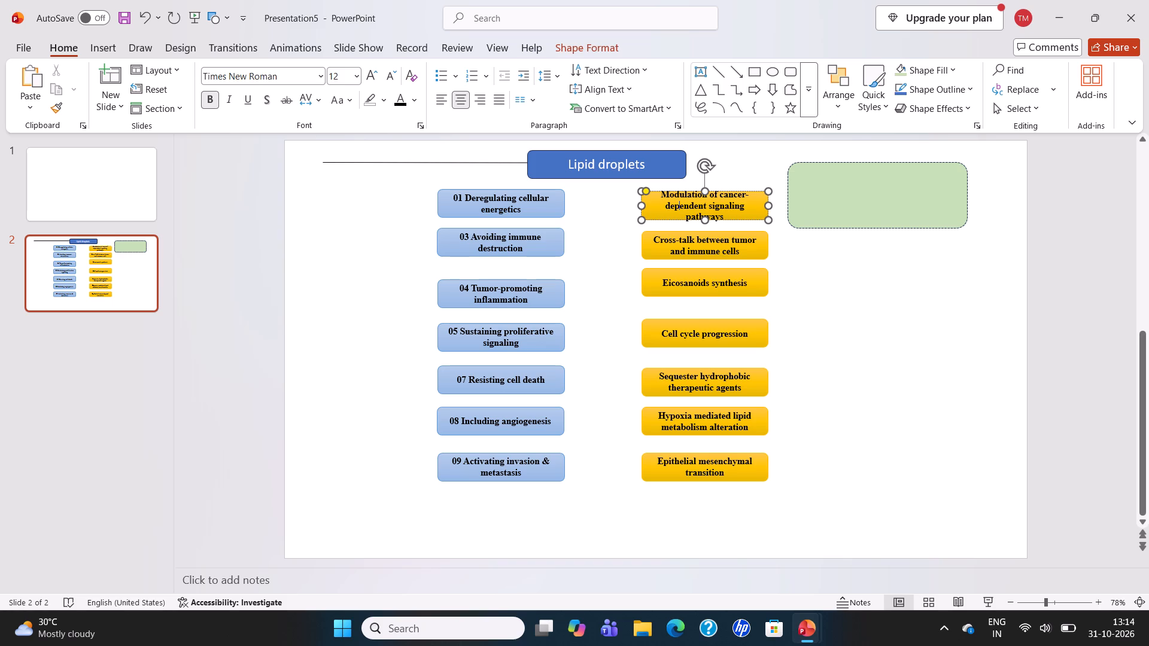
shift+click(682, 249)
shift+click(683, 273)
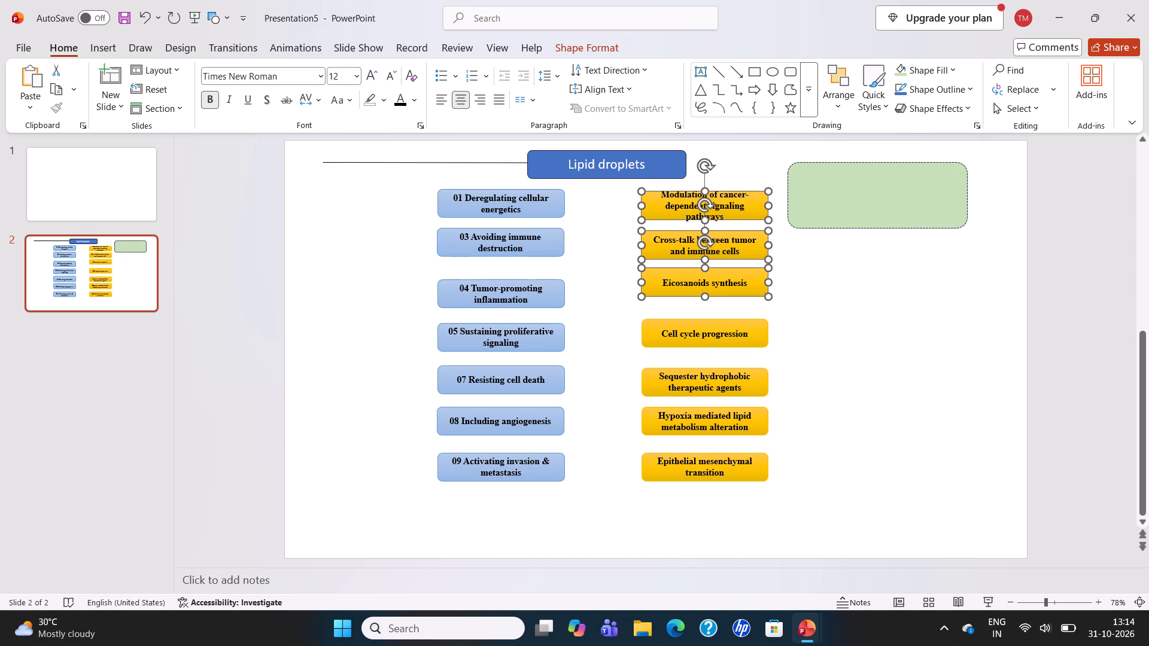
shift+drag(683, 335, 683, 347)
shift+click(681, 379)
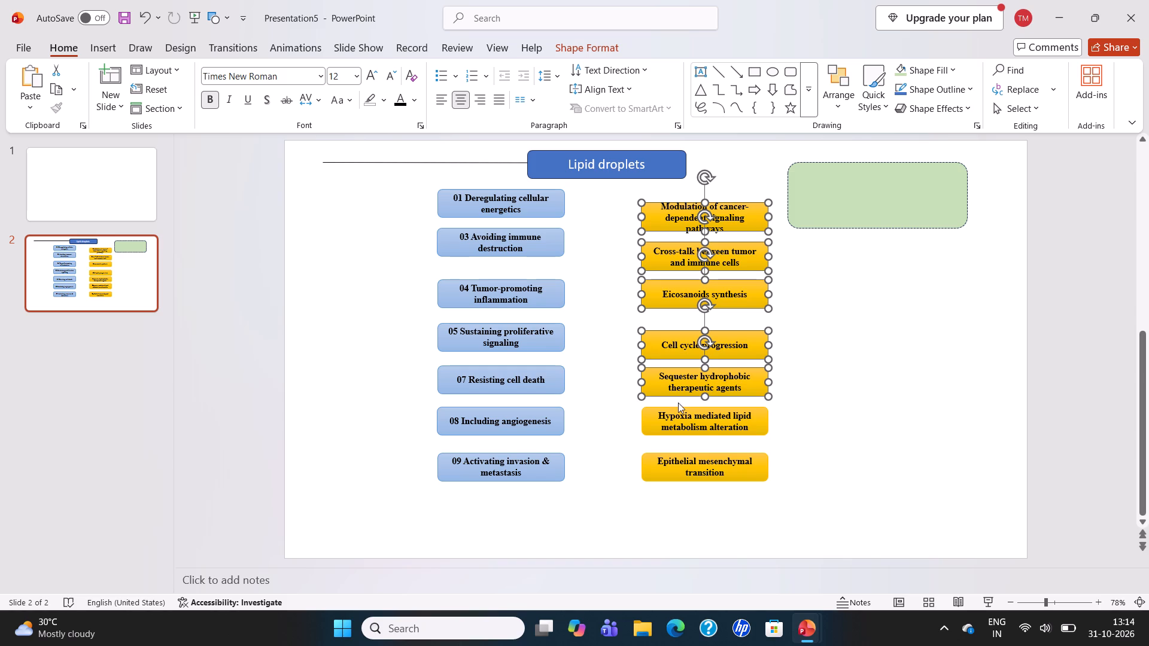
shift+click(676, 417)
shift+click(676, 463)
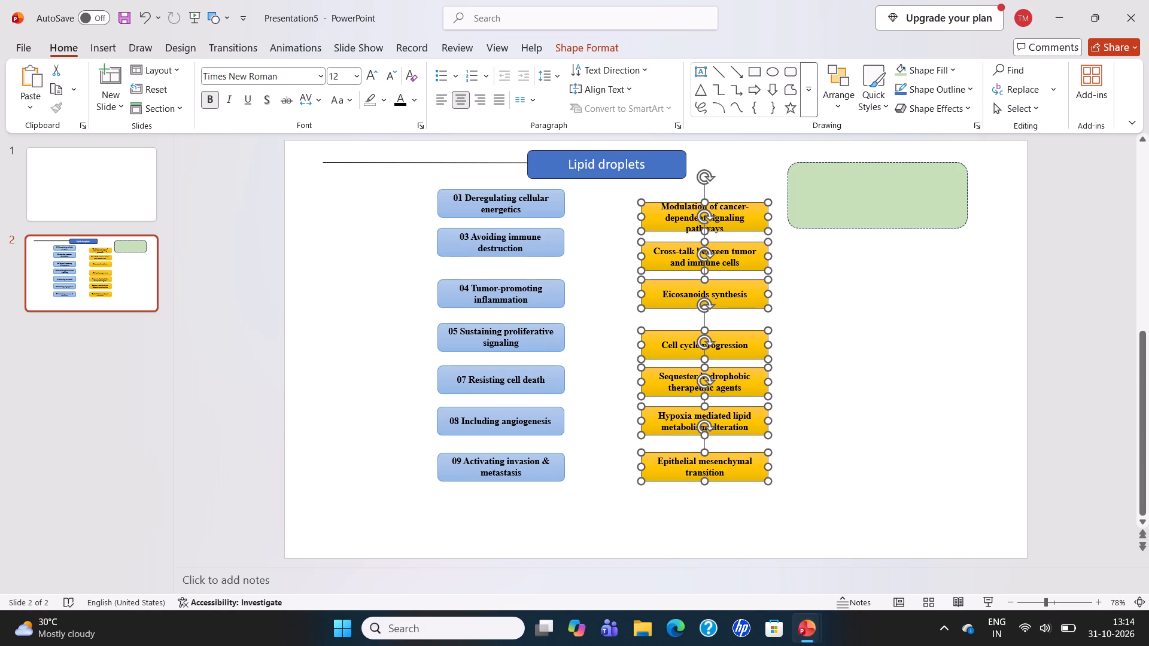
click(575, 45)
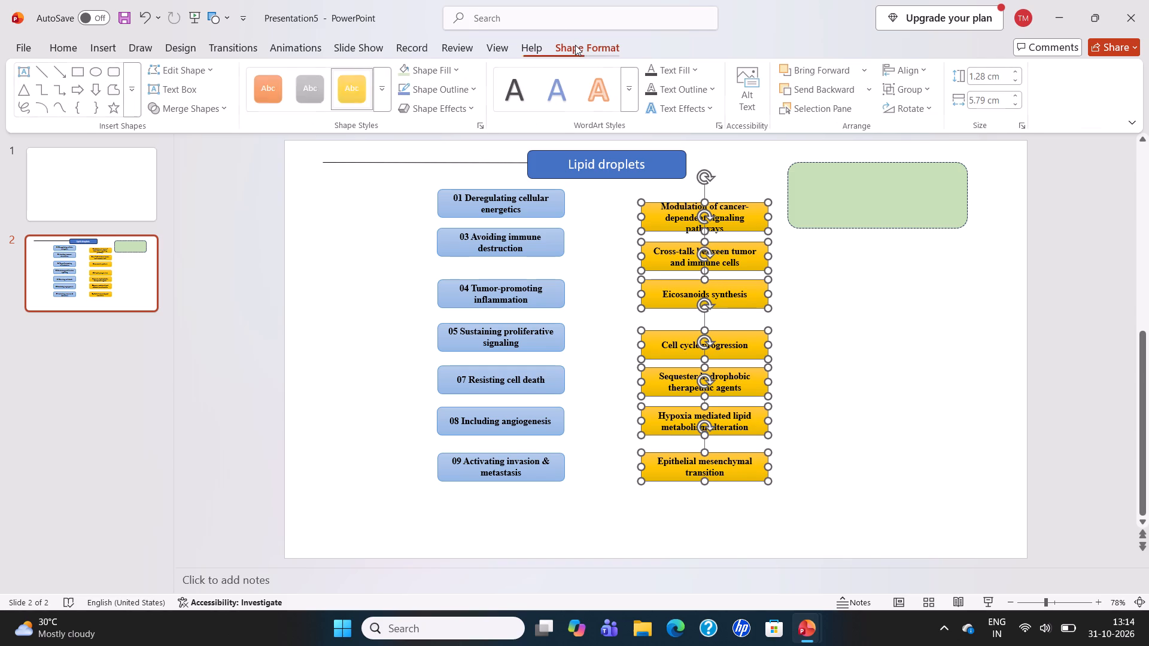
click(463, 84)
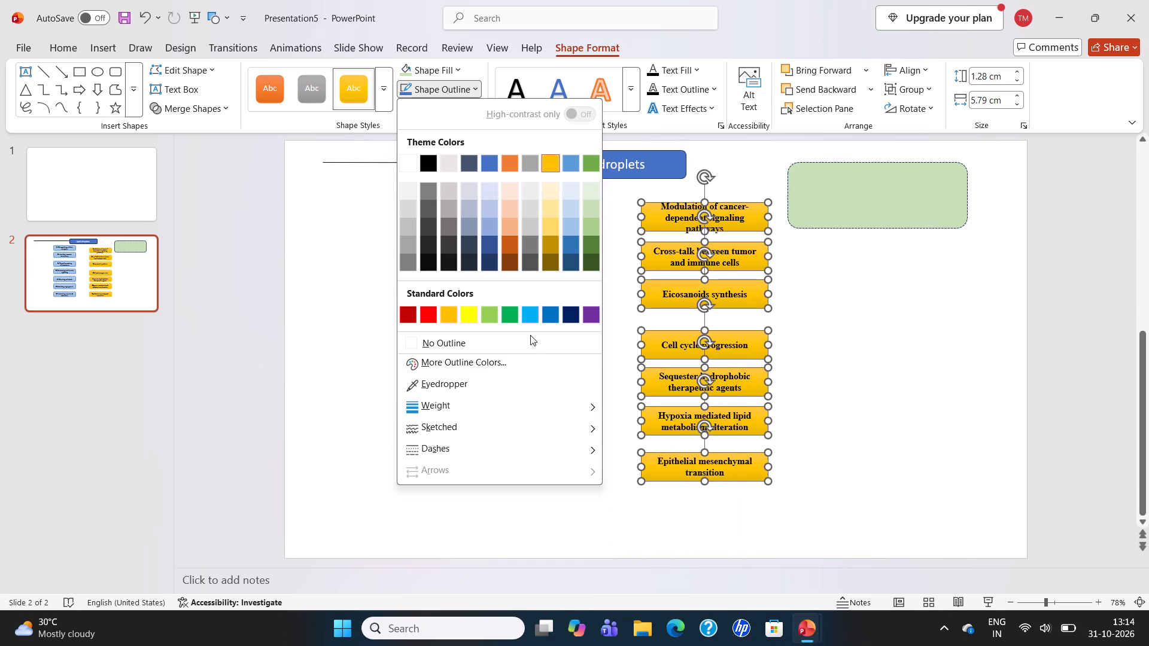
click(432, 163)
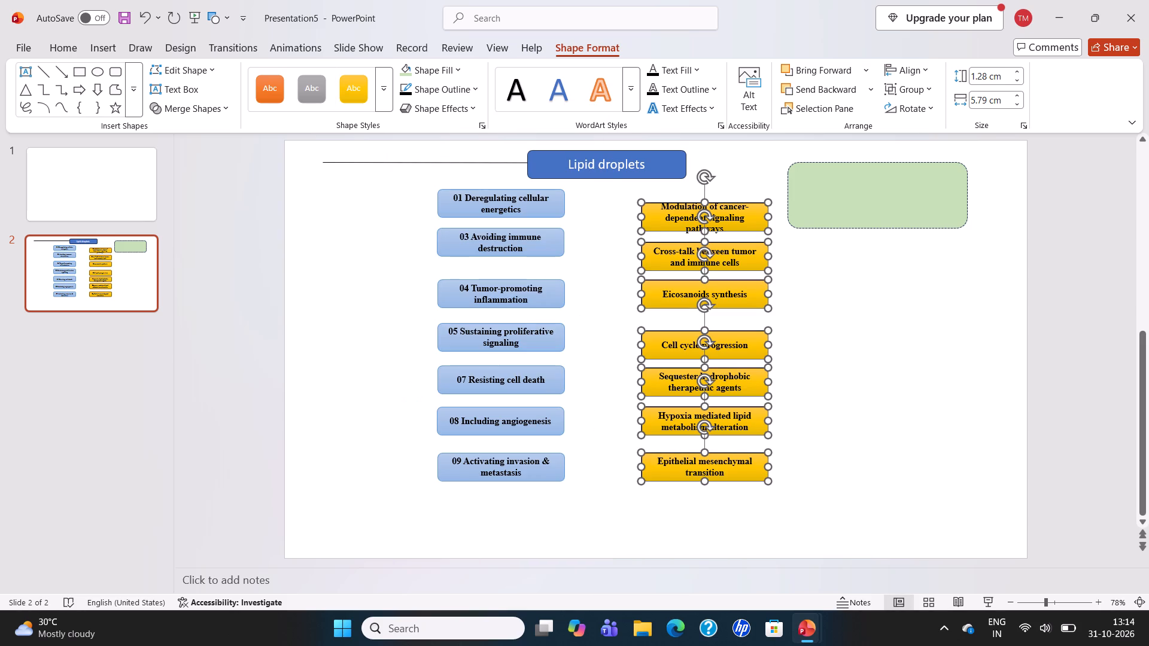
drag(458, 92, 462, 278)
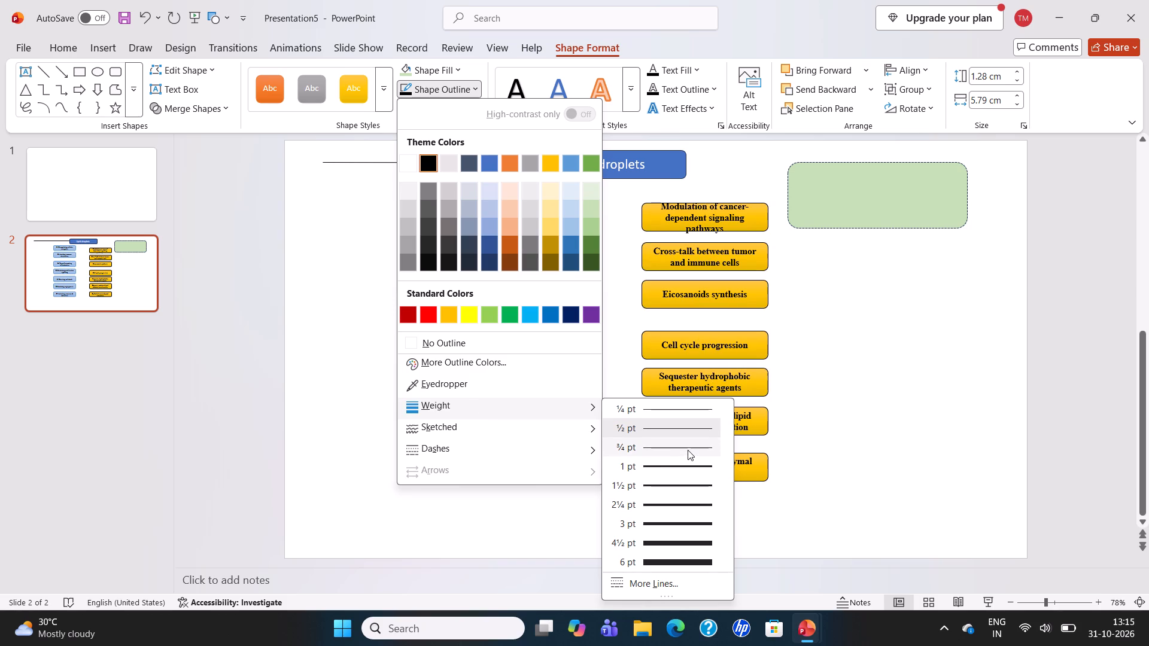
click(688, 450)
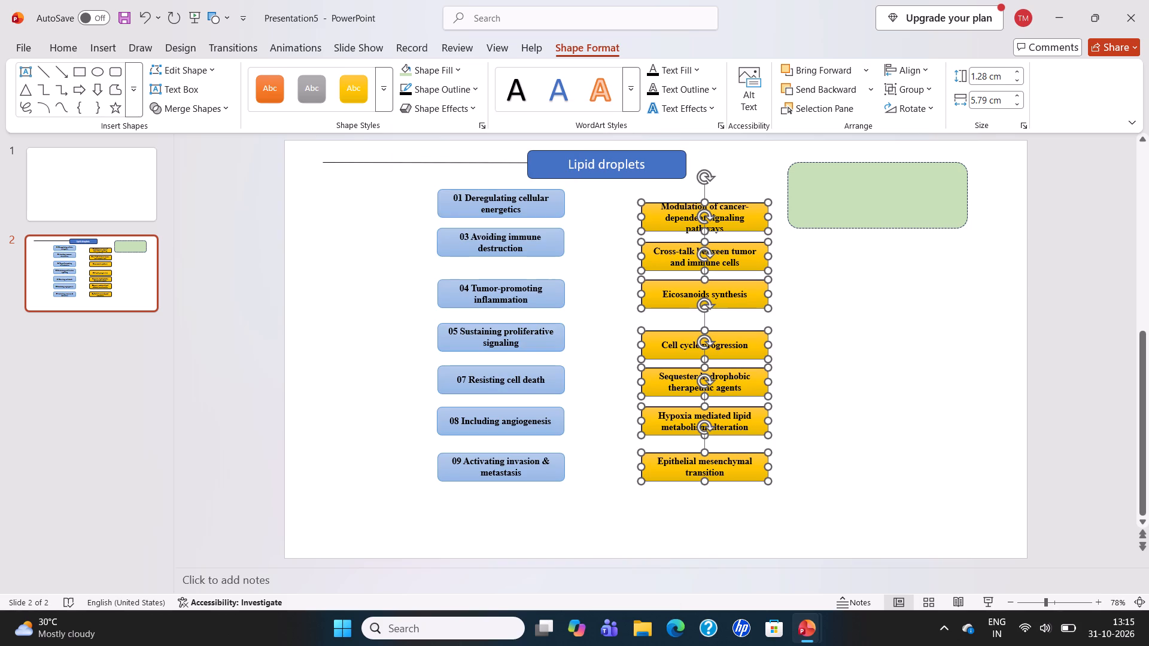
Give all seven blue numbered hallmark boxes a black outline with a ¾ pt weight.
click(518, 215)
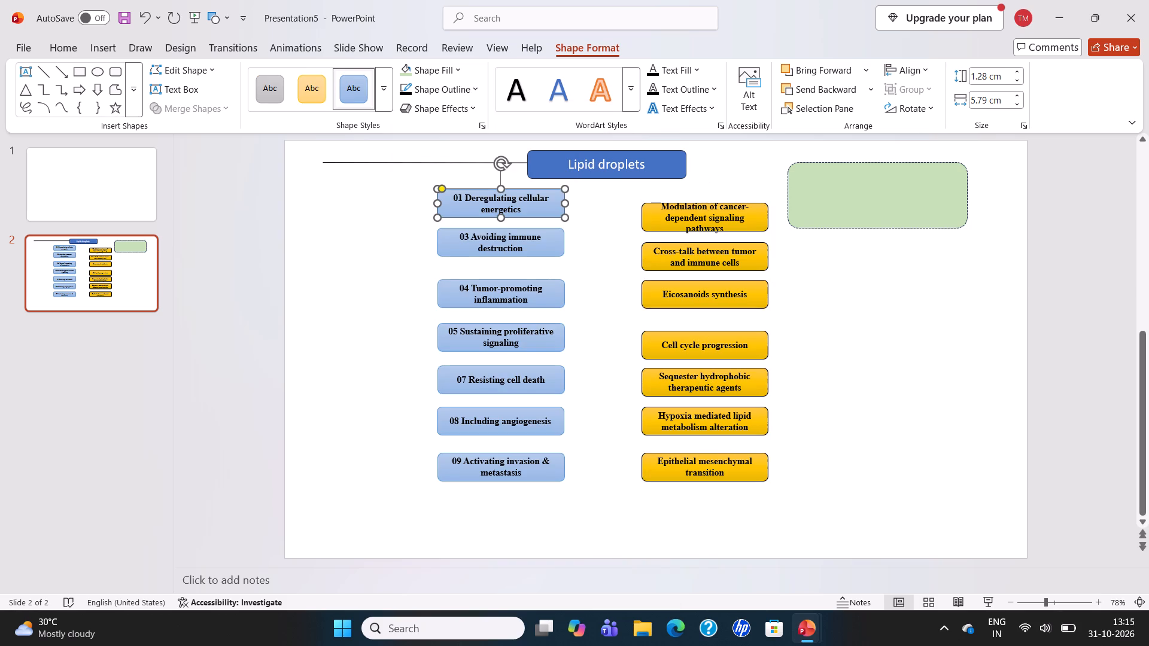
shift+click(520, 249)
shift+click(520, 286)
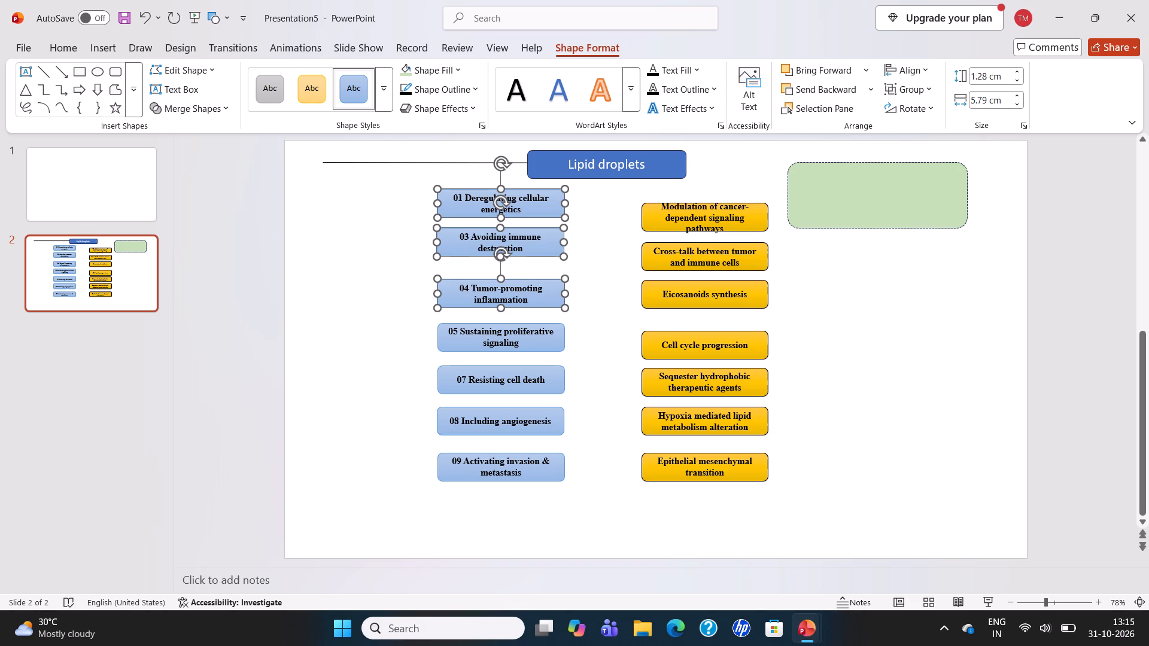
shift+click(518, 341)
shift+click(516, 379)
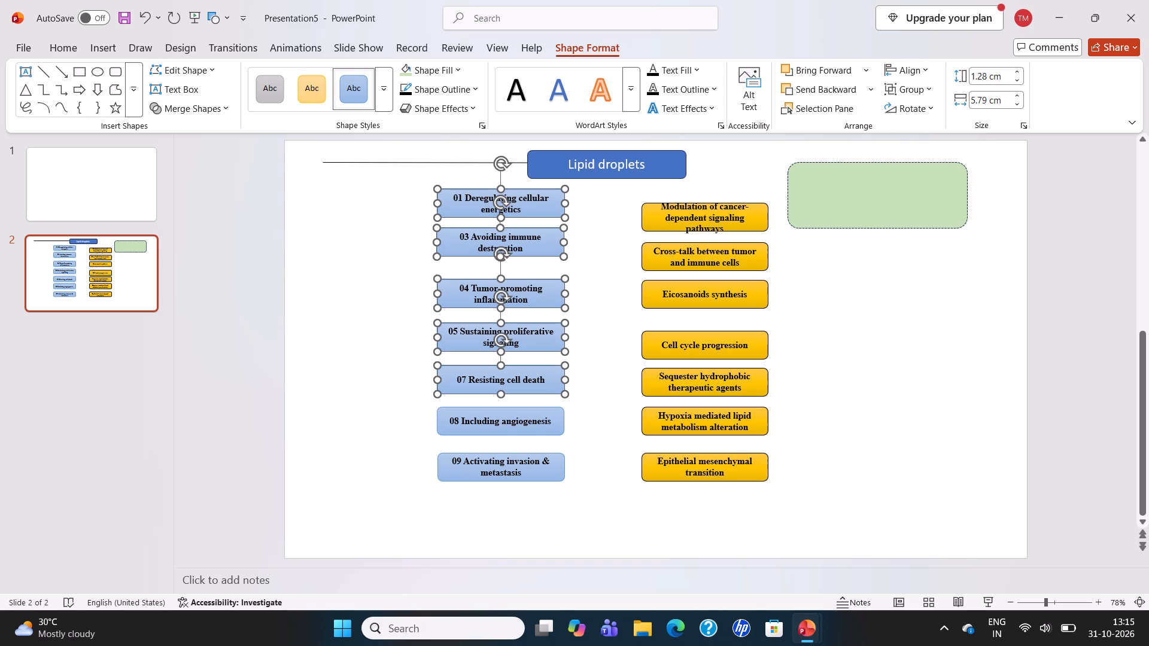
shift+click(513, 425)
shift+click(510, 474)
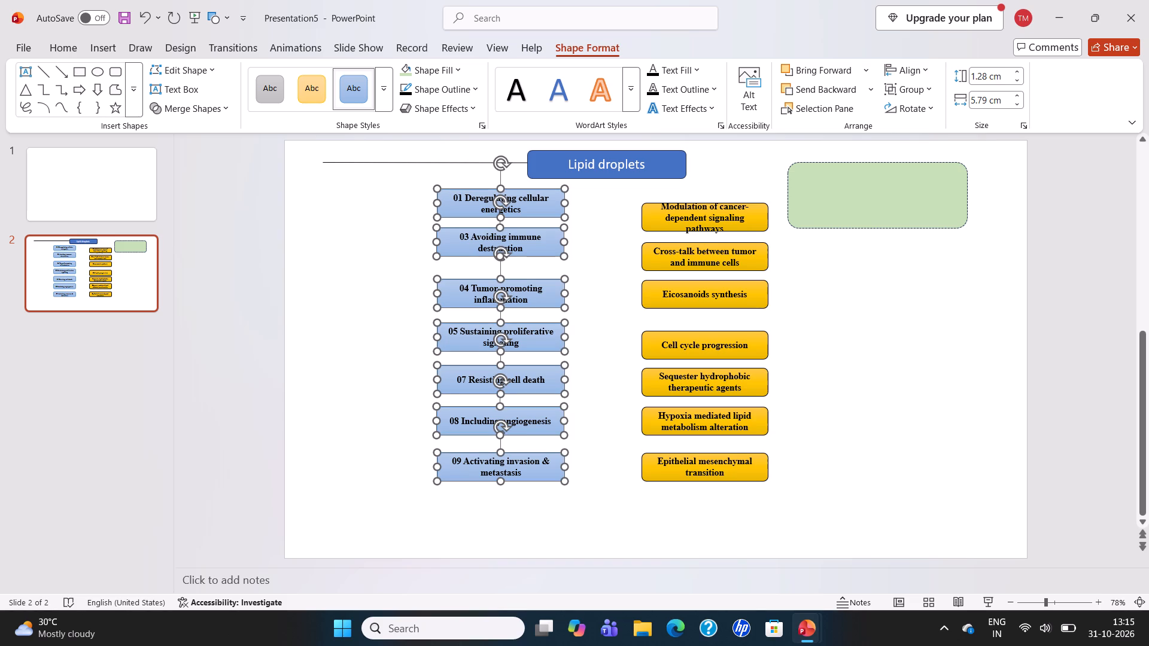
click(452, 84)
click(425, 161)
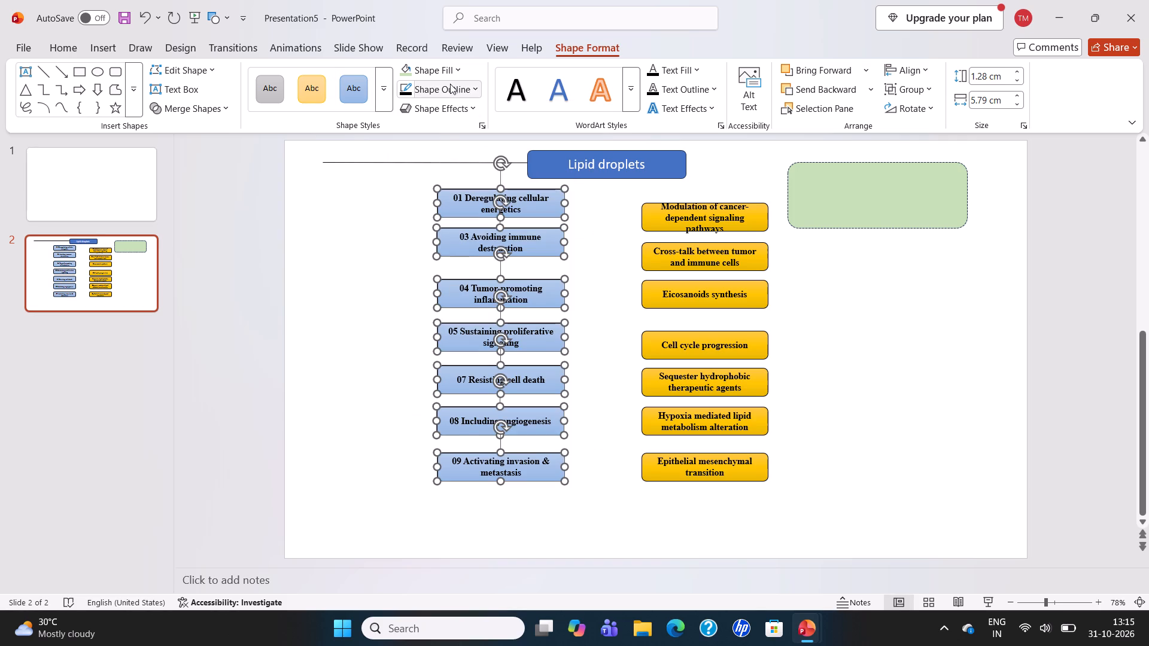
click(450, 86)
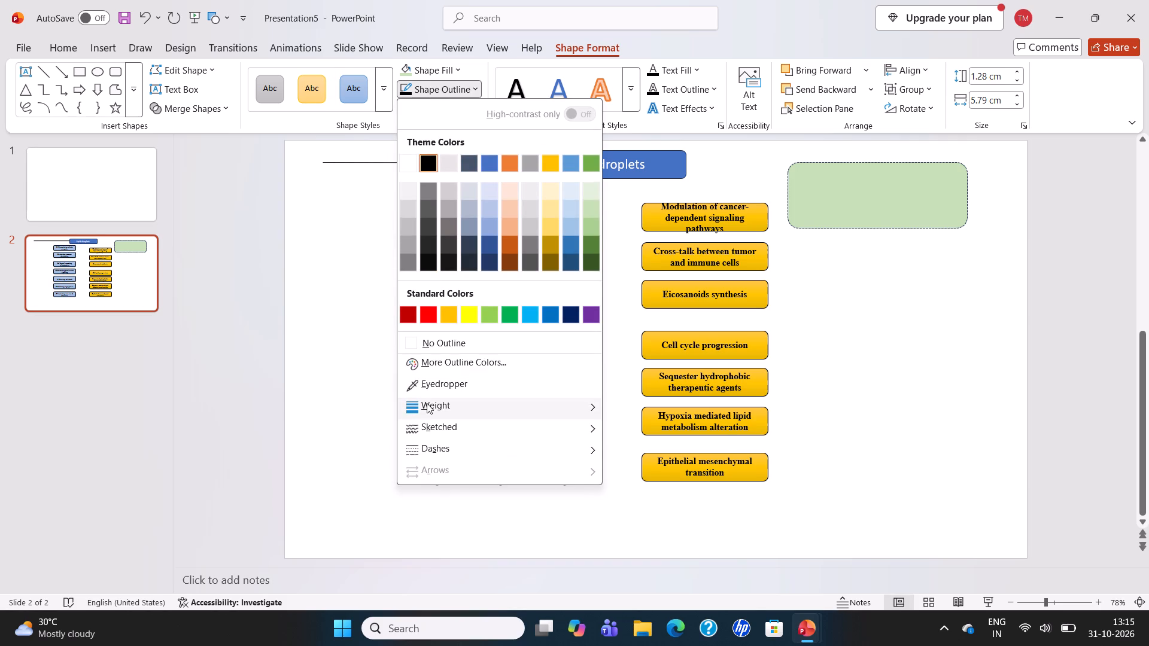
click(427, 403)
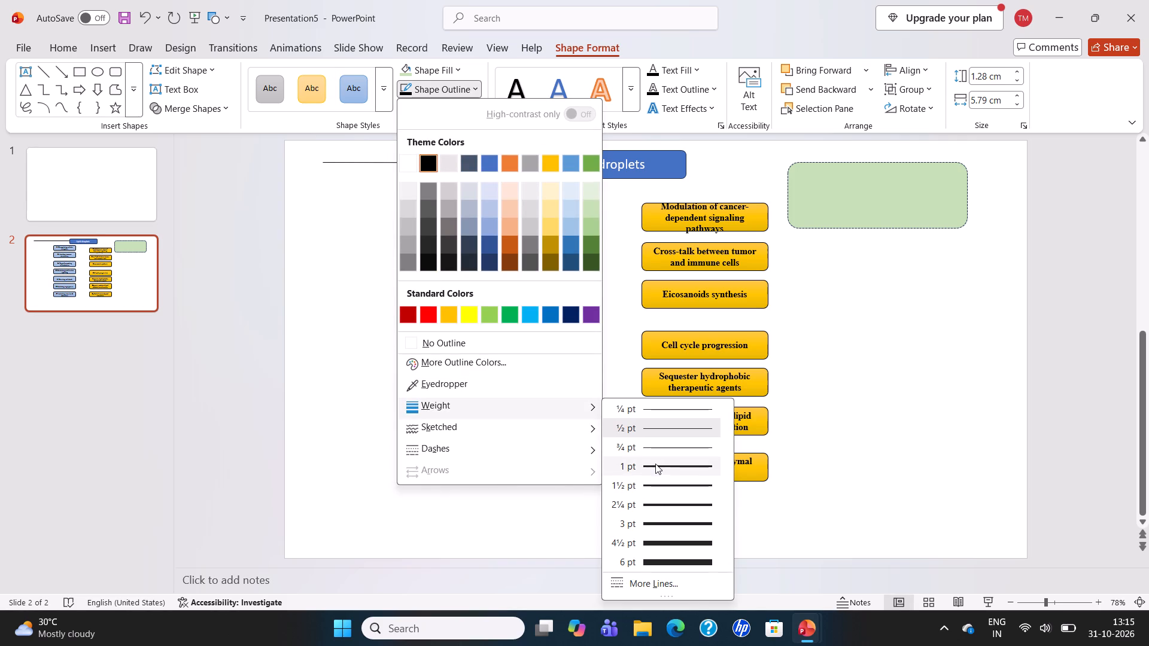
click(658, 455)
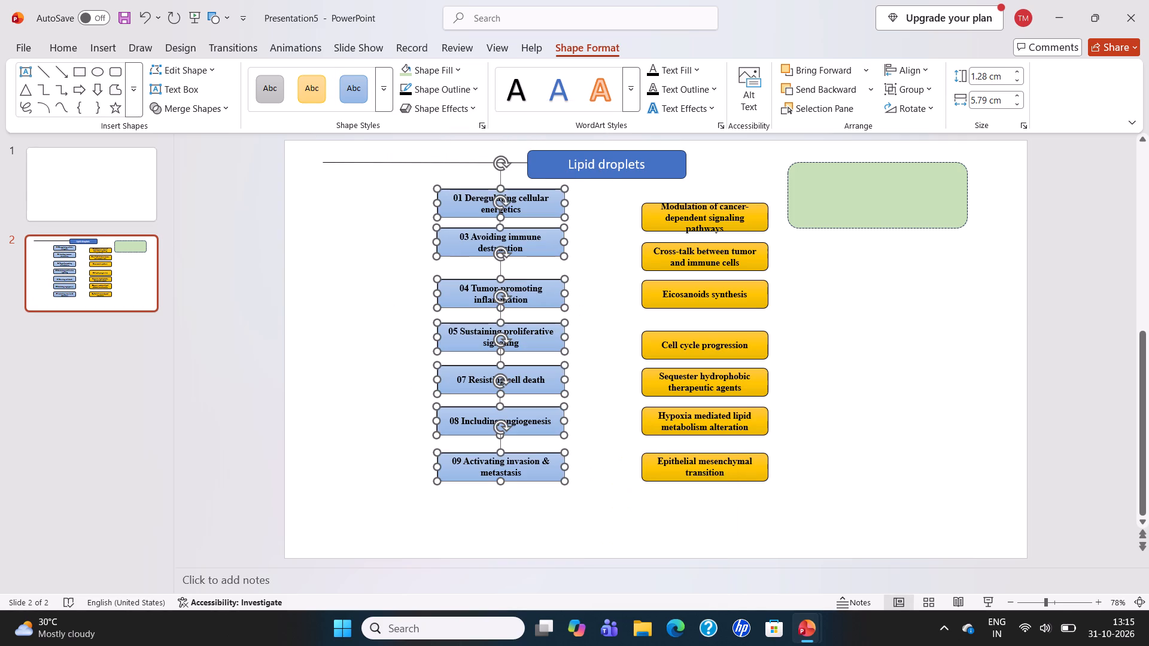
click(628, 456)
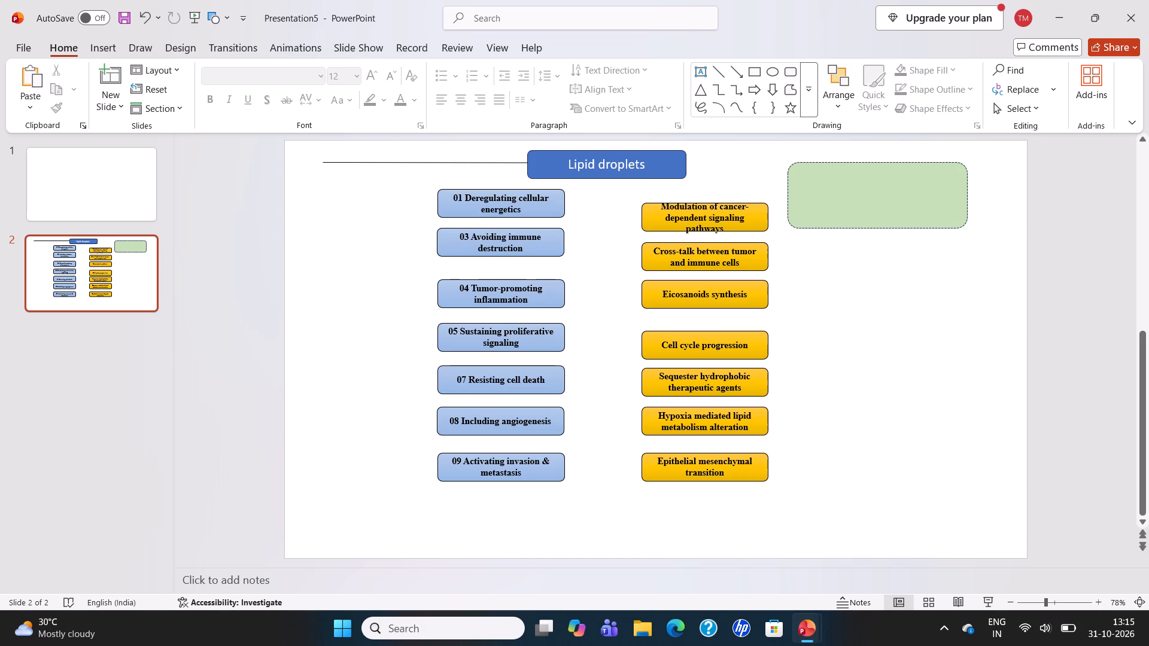
Apply the light green theme shape style from the fourth row of styles to all seven numbered hallmark boxes.
click(540, 206)
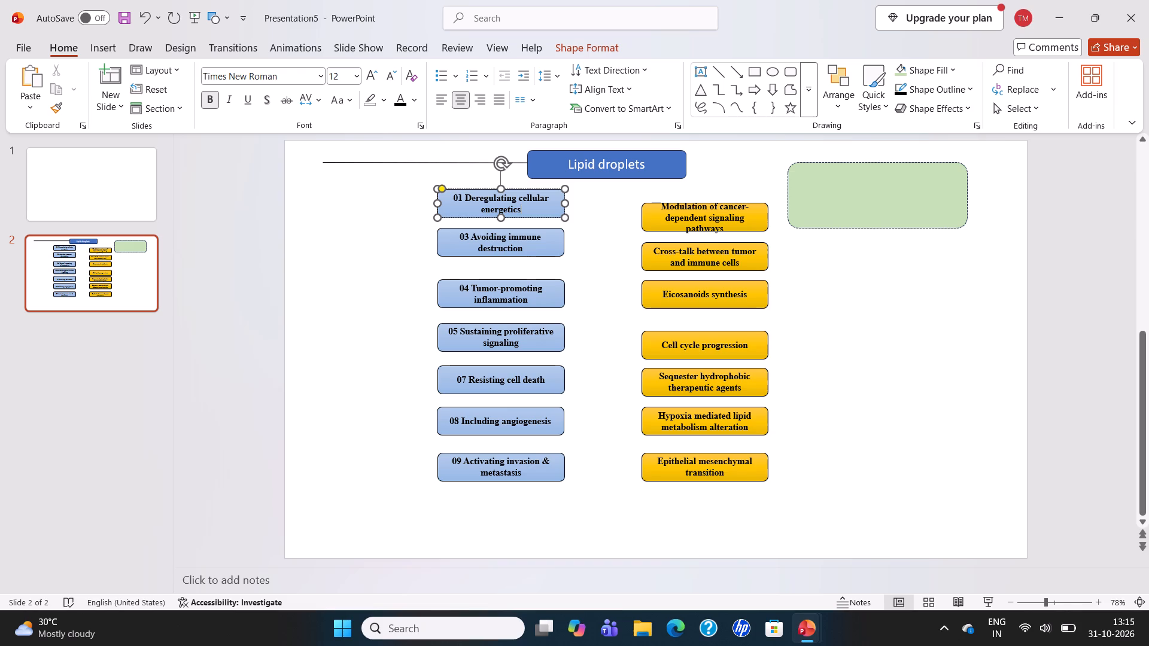
shift+click(537, 247)
shift+click(527, 296)
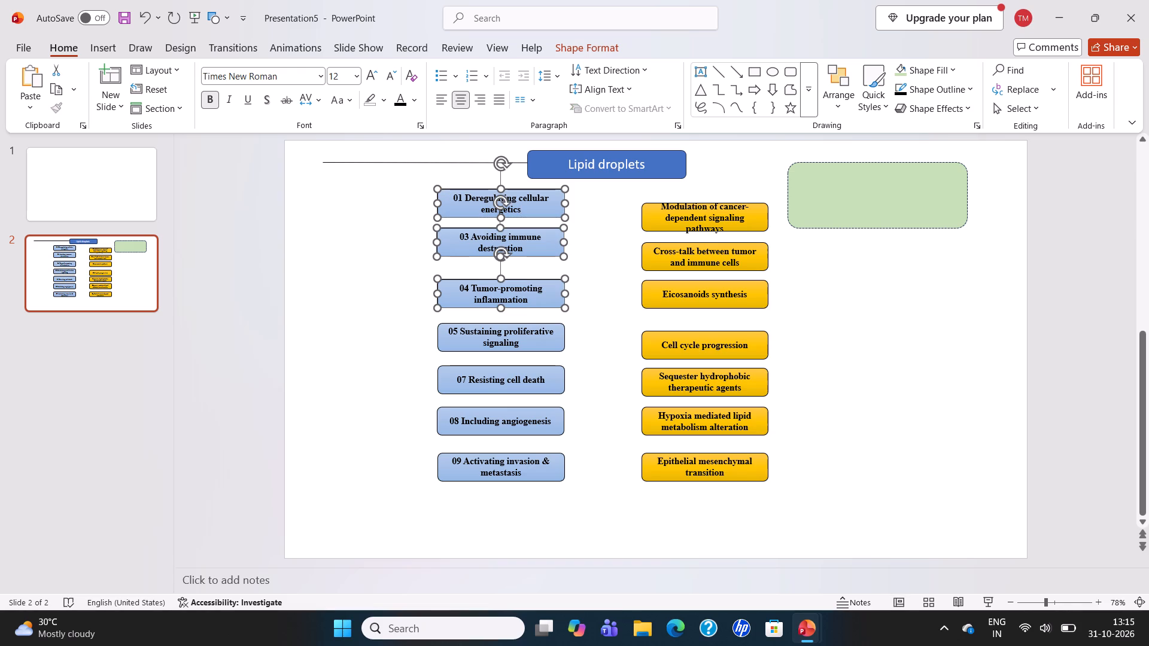
shift+click(524, 338)
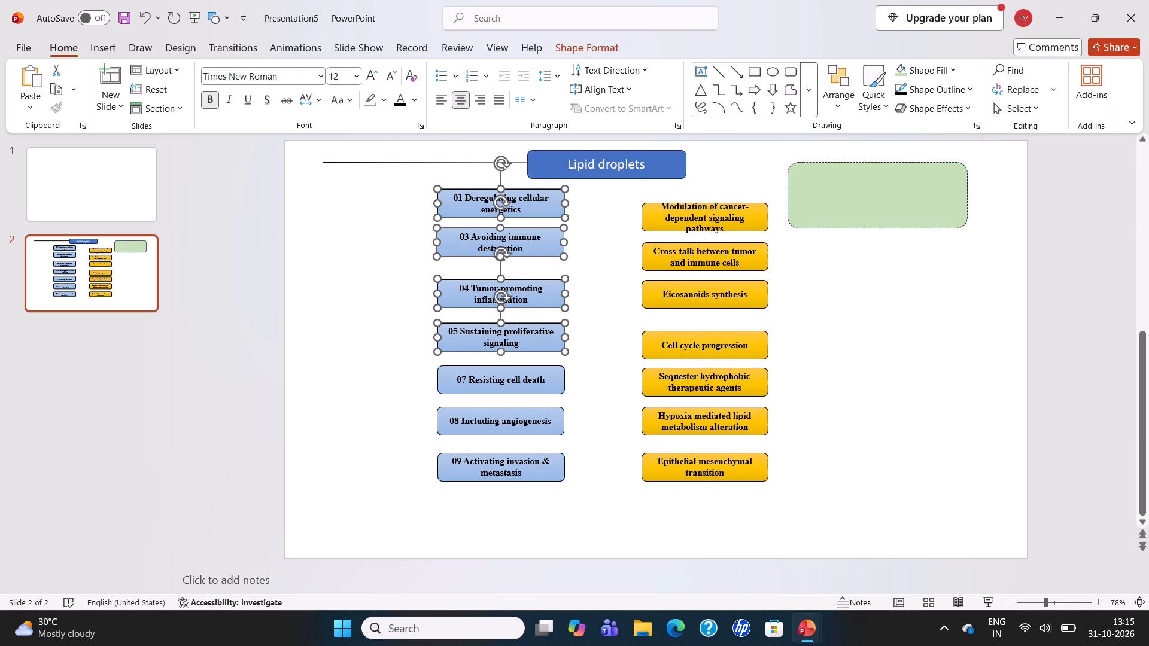
shift+click(519, 386)
shift+click(518, 413)
shift+click(509, 467)
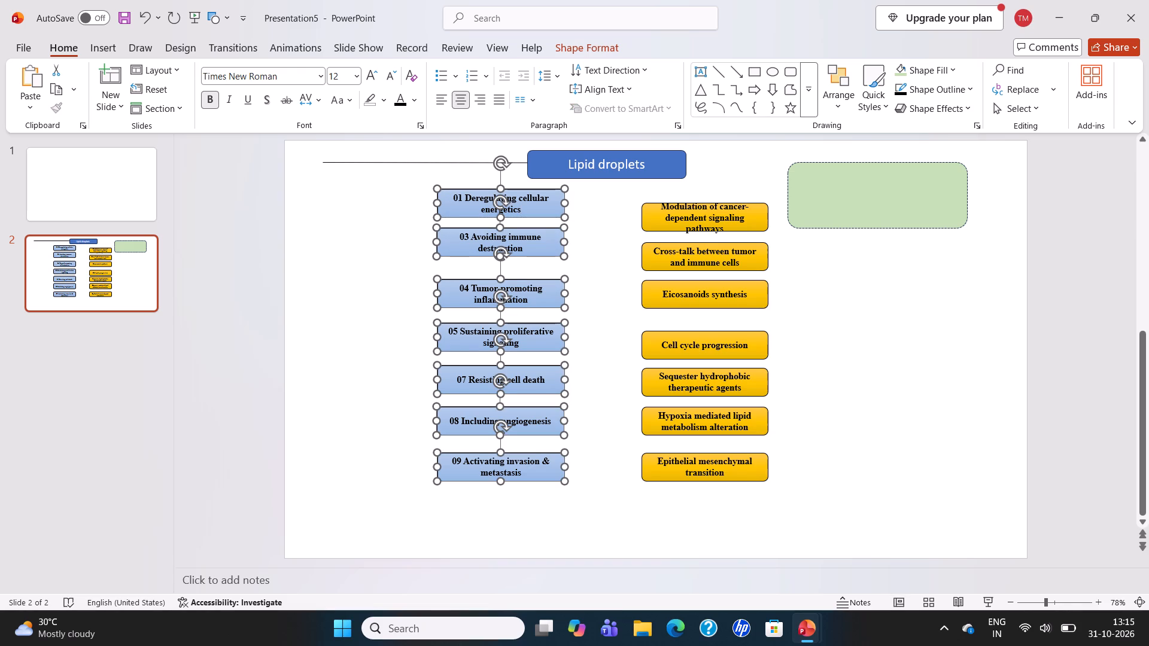
click(414, 98)
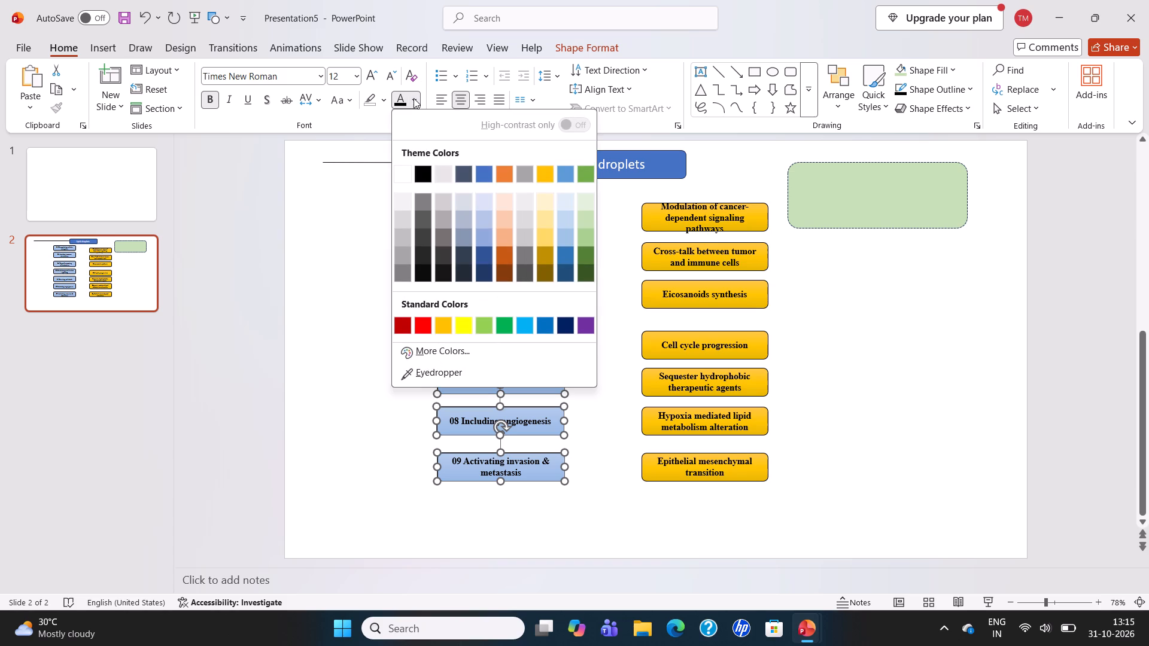
click(569, 50)
click(384, 93)
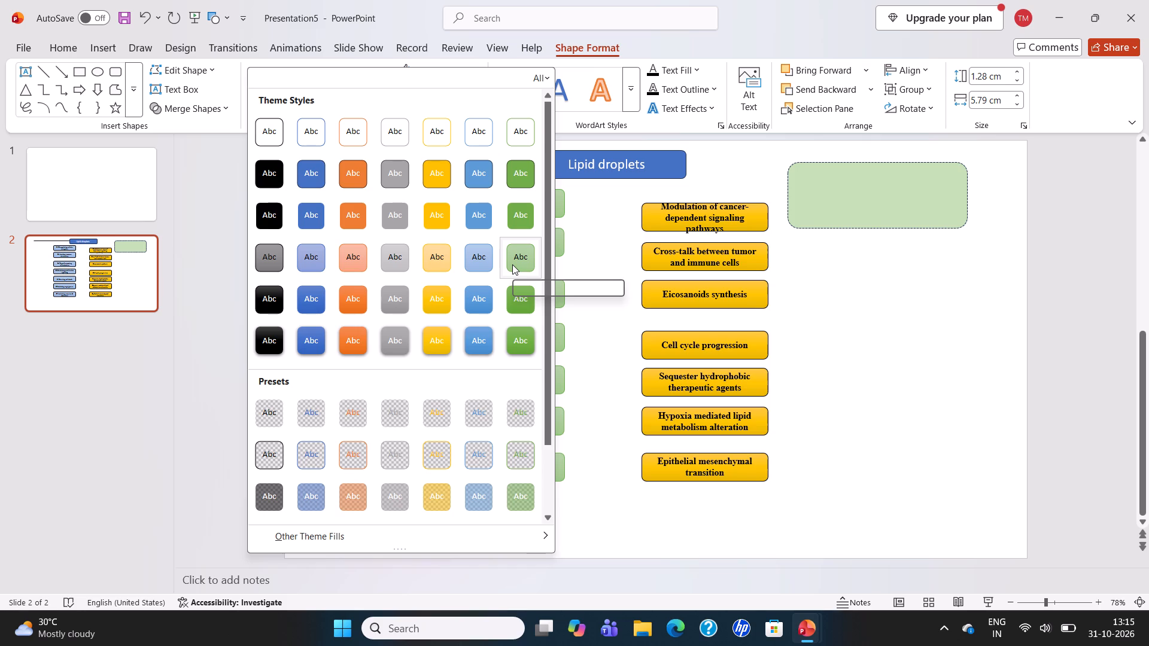
click(512, 264)
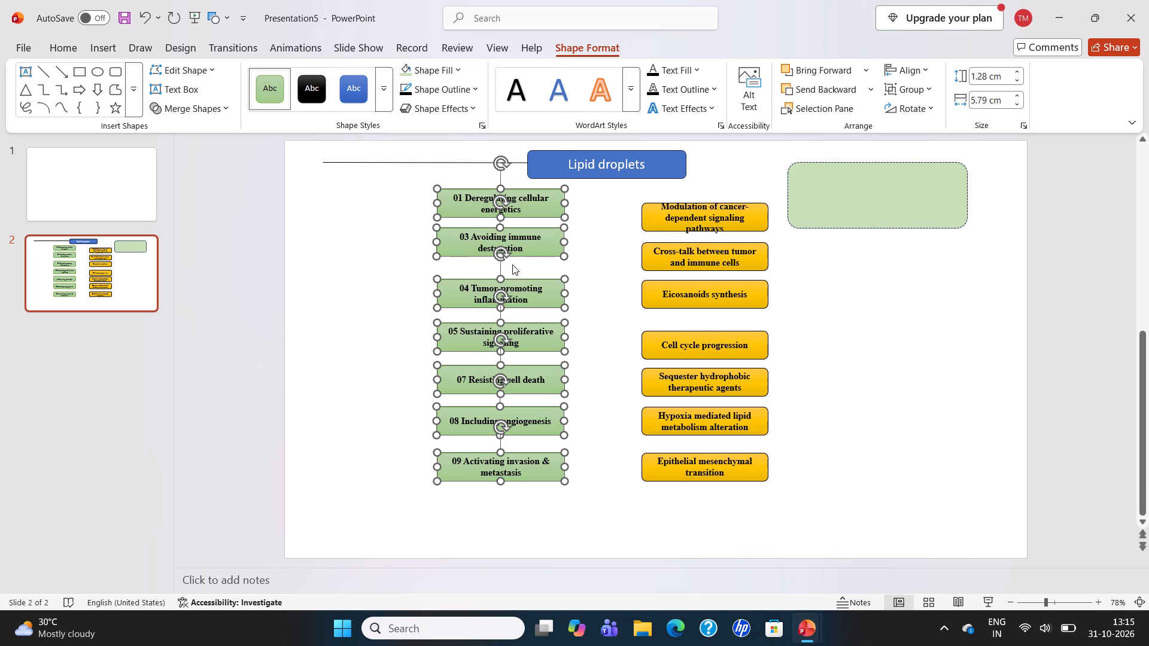
click(947, 362)
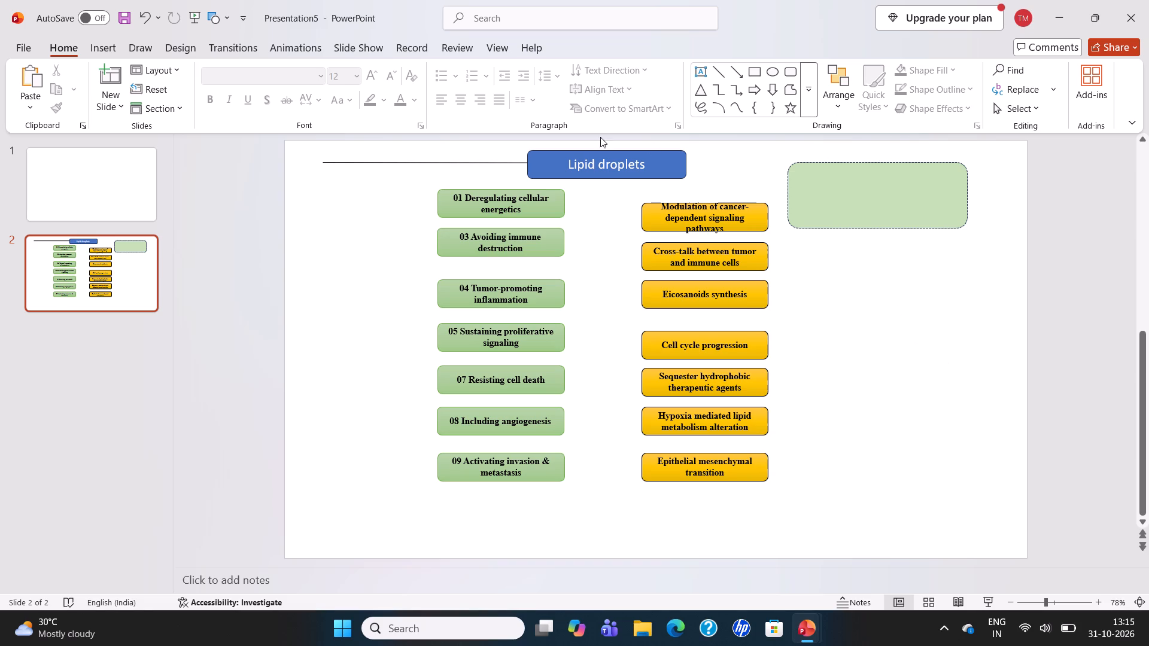
Apply the Subtle Effect - Blue, Accent 5 shape style to the "Lipid droplets" title banner.
click(649, 162)
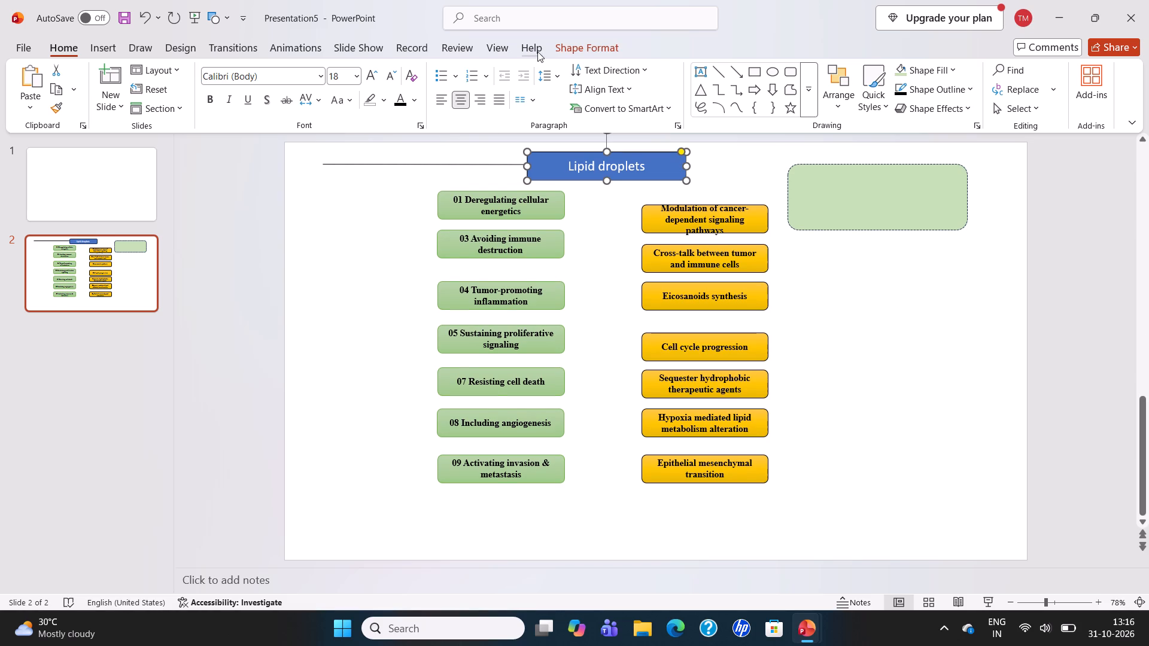
click(603, 42)
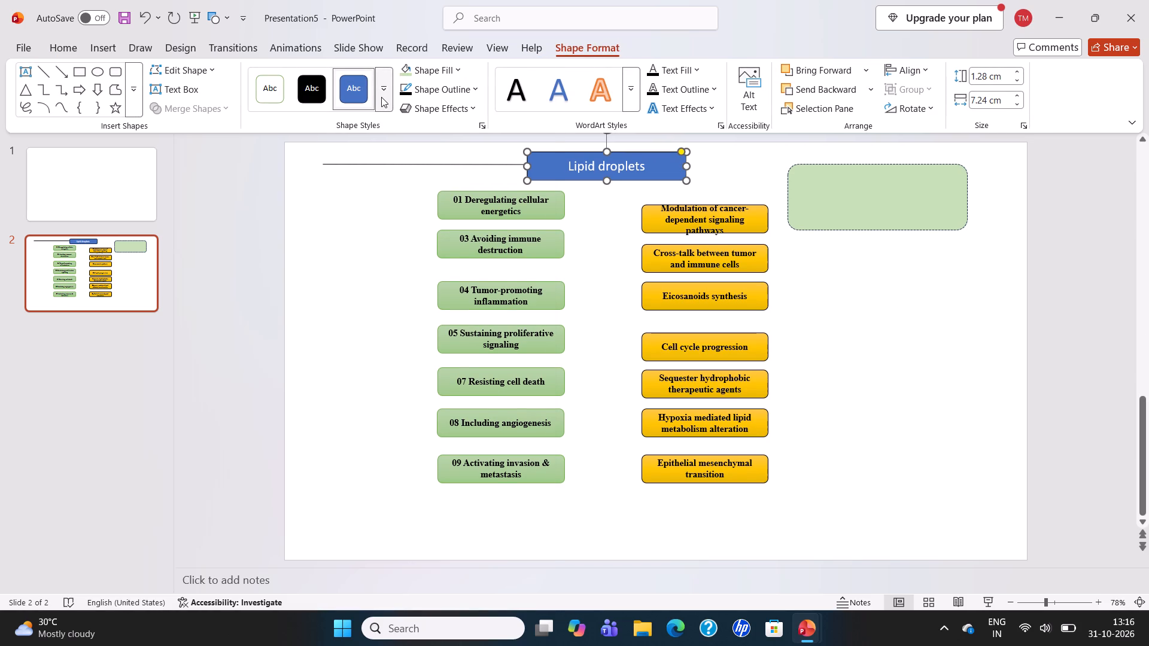
click(381, 97)
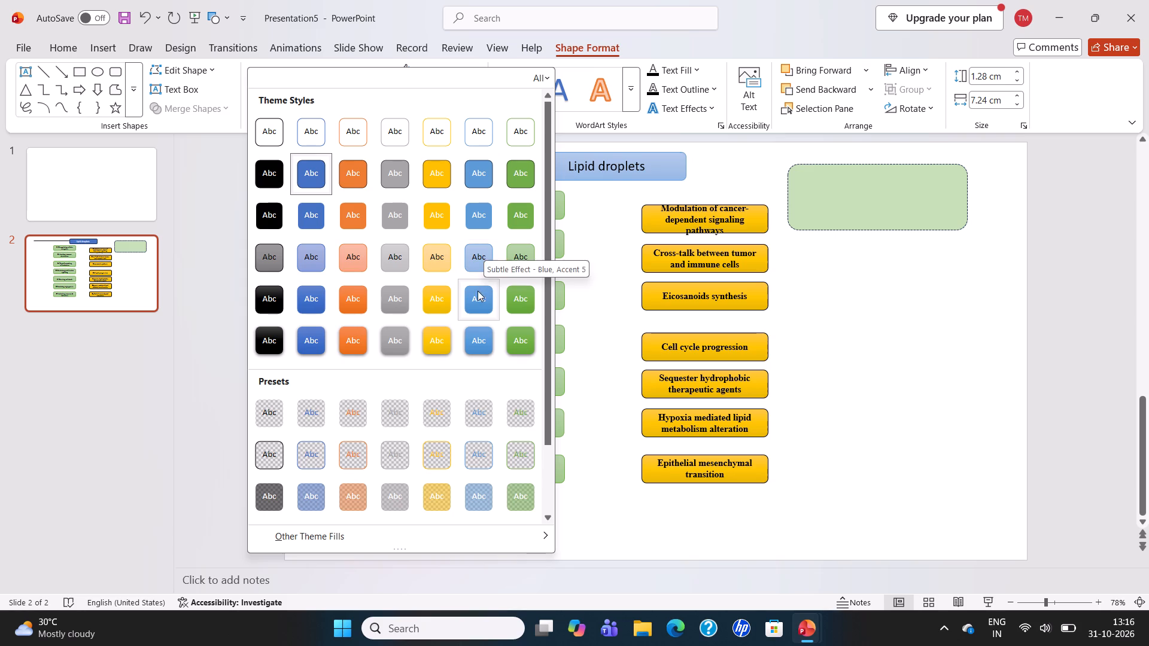
click(476, 258)
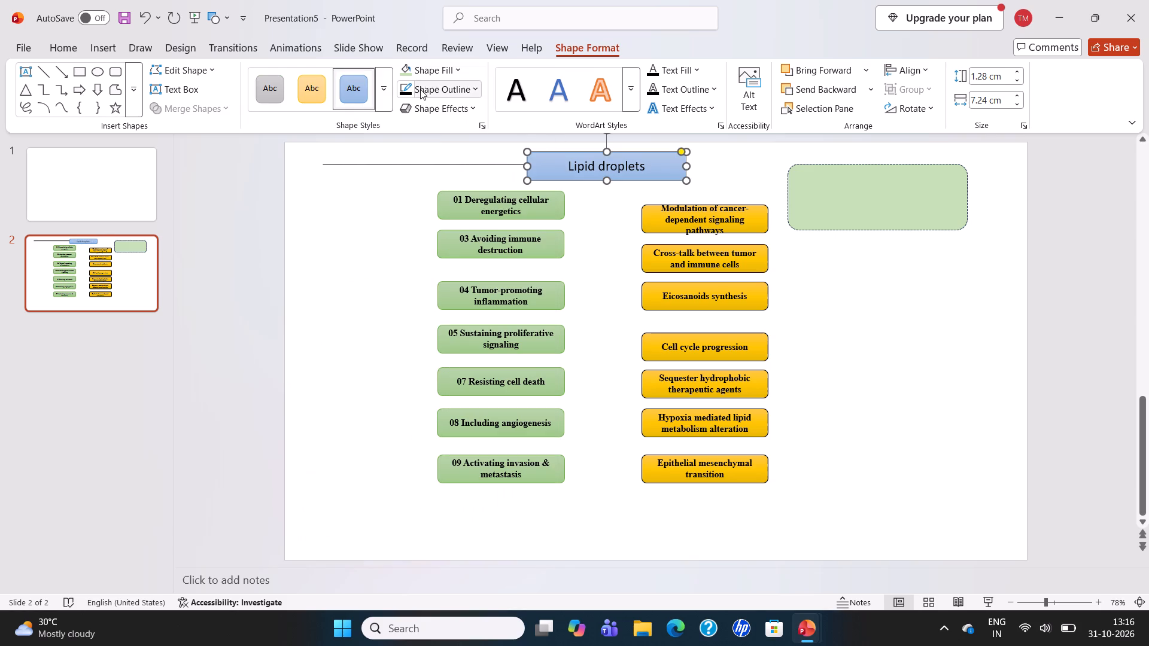
Give the "Lipid droplets" title banner a black outline with a 1½ pt weight.
click(472, 90)
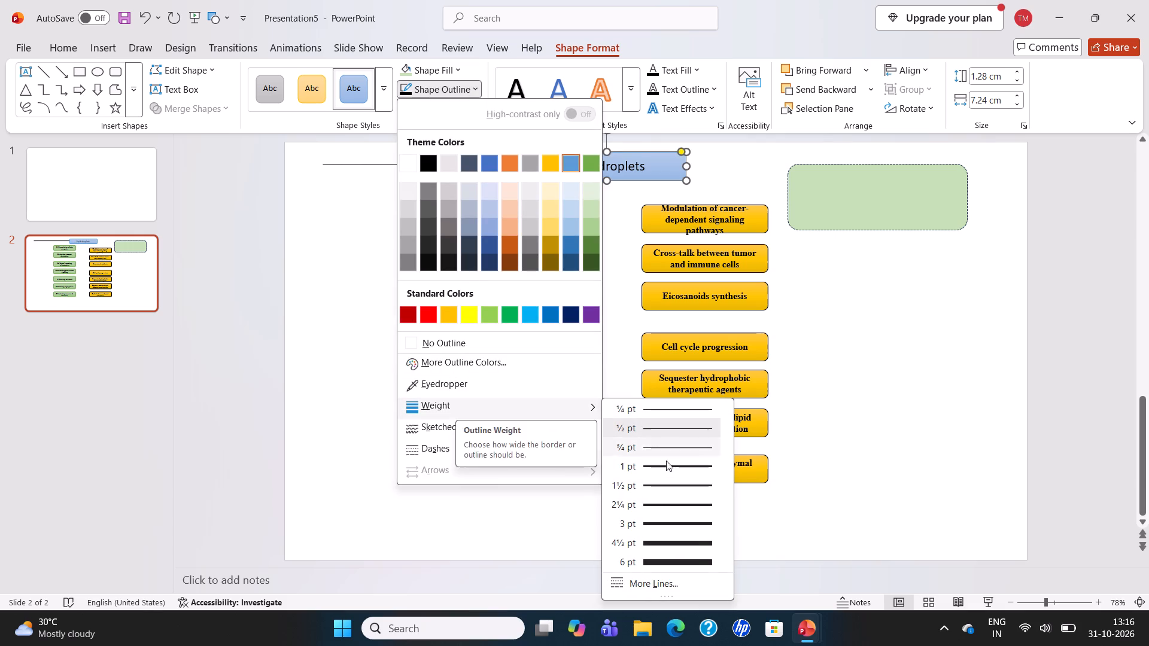
click(665, 493)
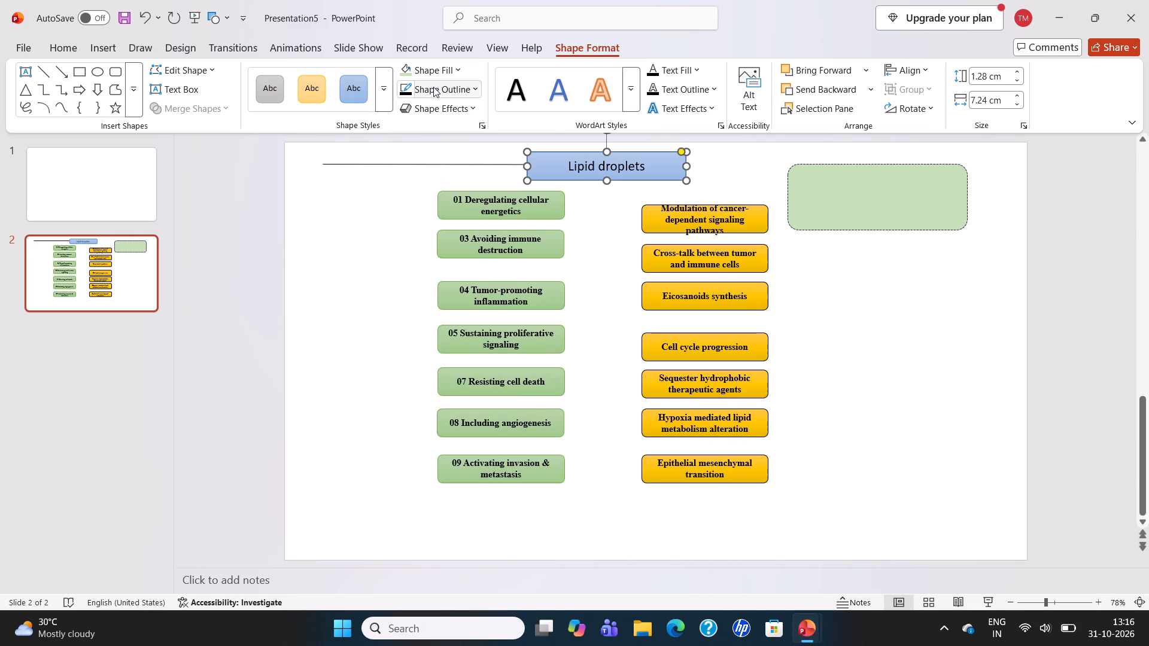
click(433, 87)
click(427, 162)
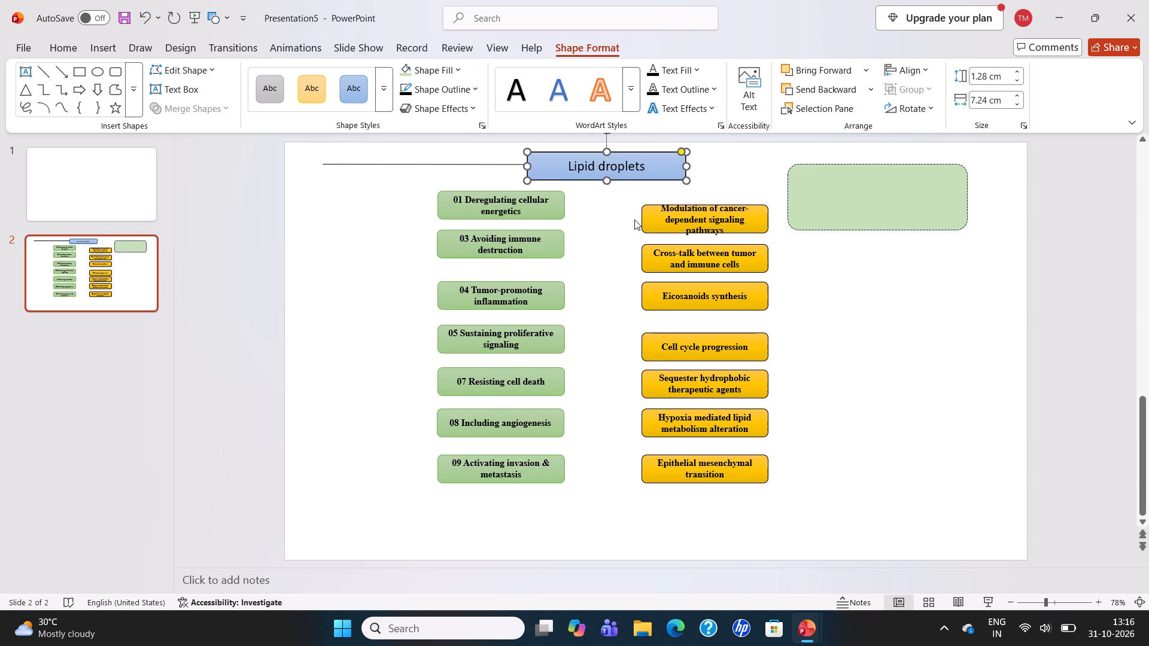
click(861, 326)
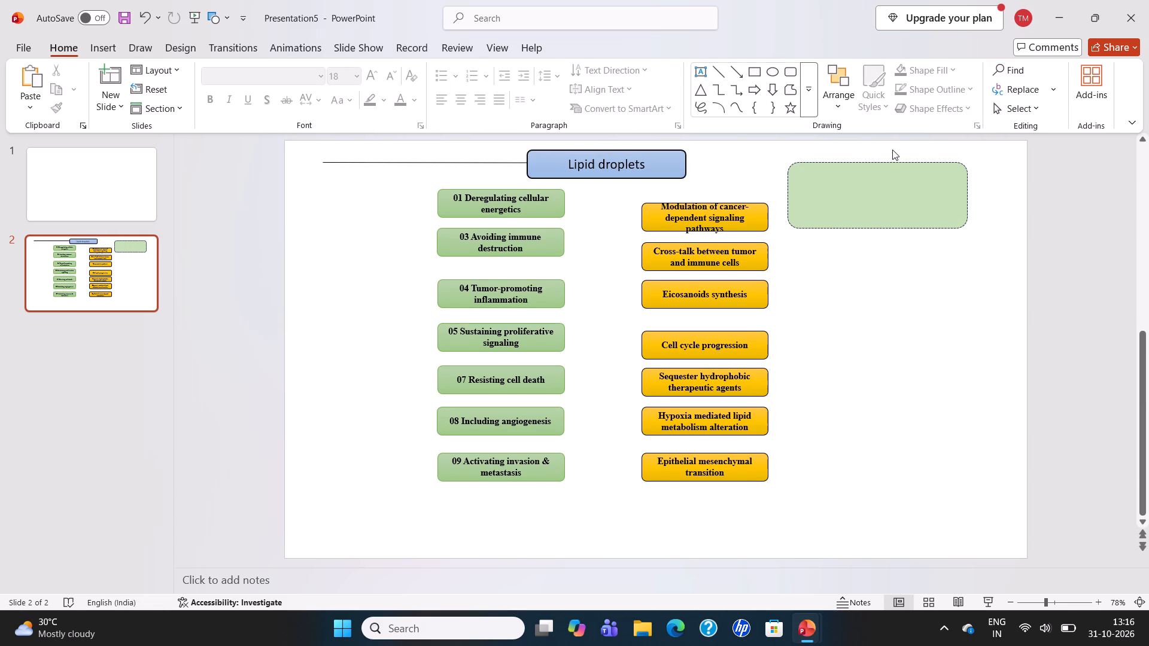
Fill the empty dashed-outline rounded rectangle with the second-lightest tint of the Blue, Accent 5 theme colour.
click(882, 184)
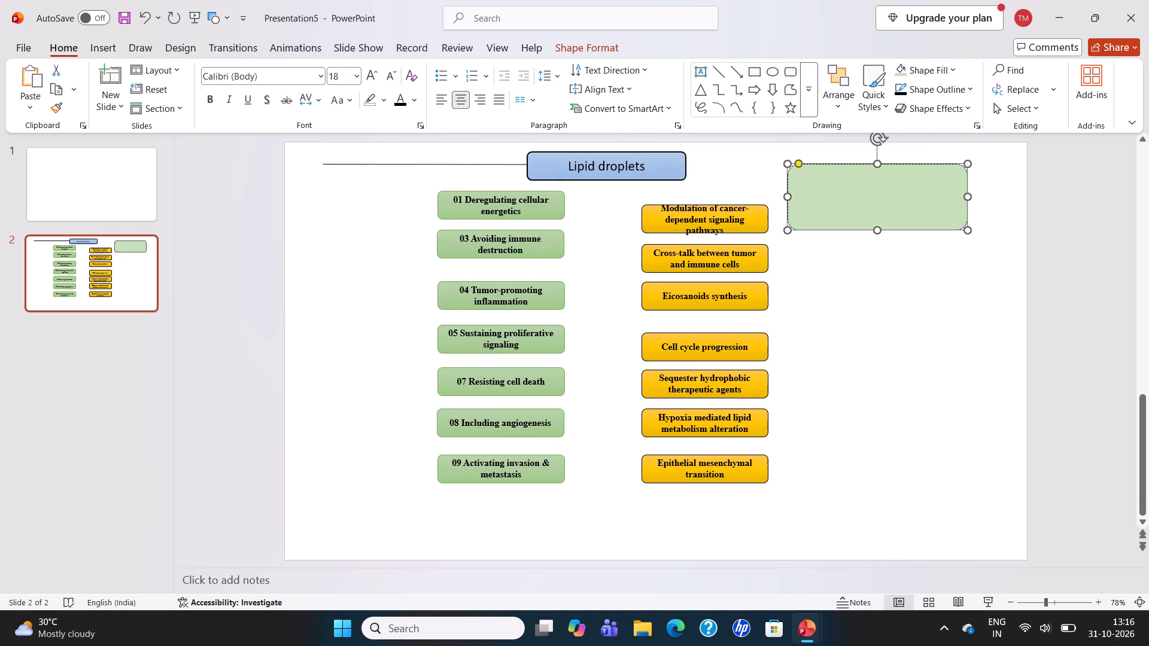
click(583, 50)
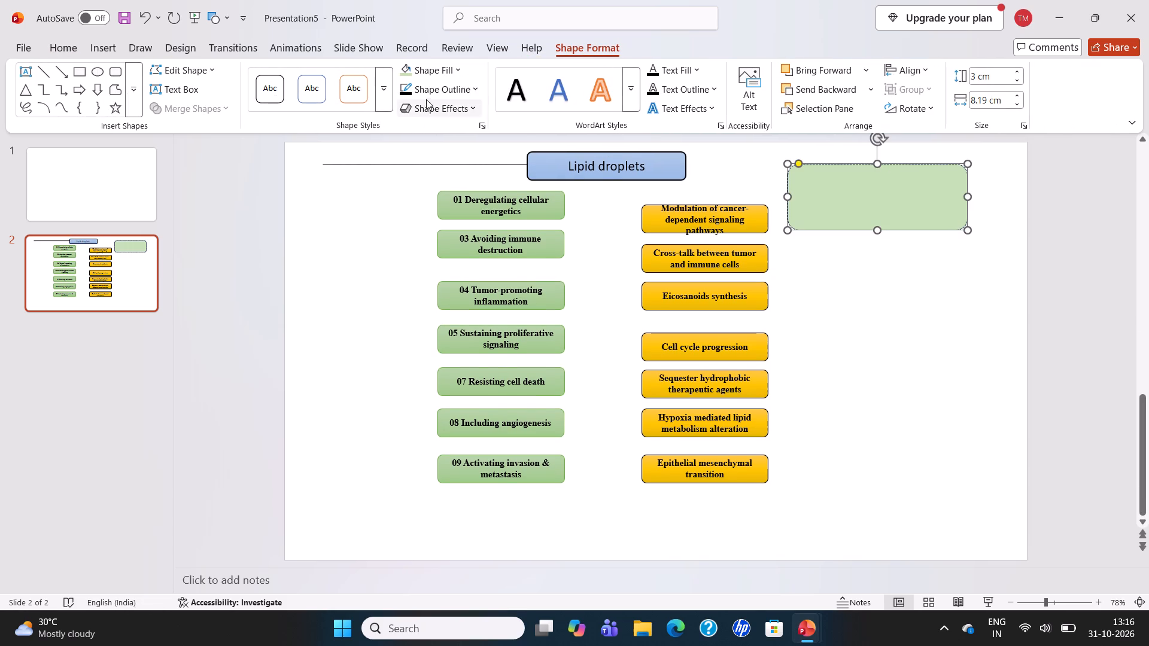
click(438, 87)
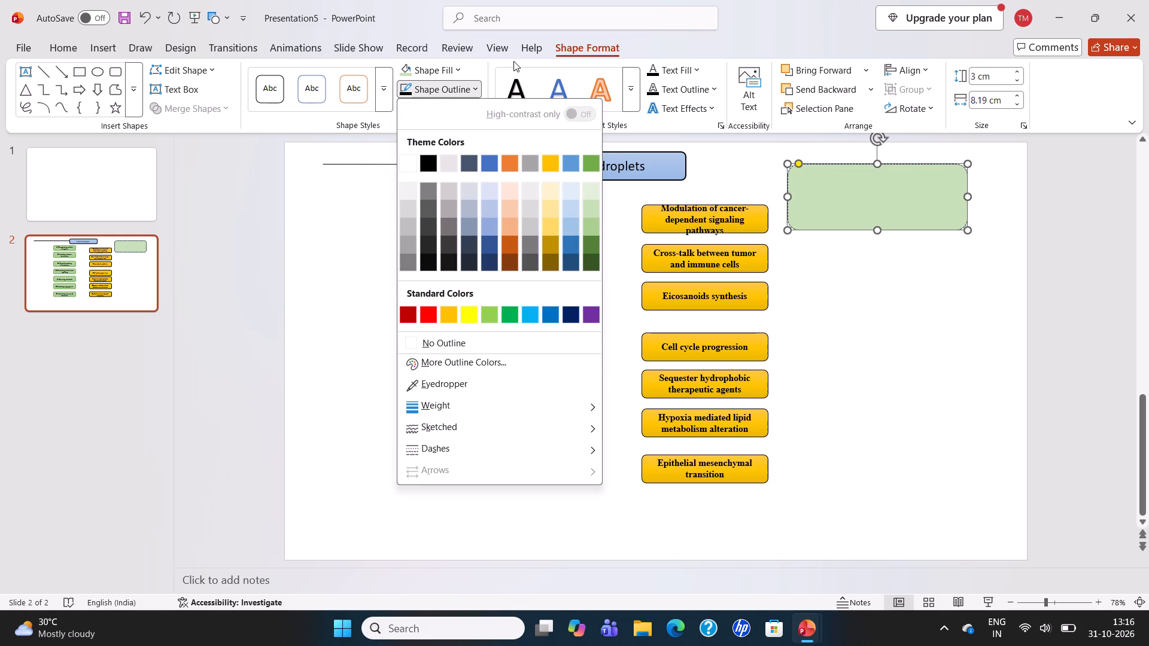
click(453, 68)
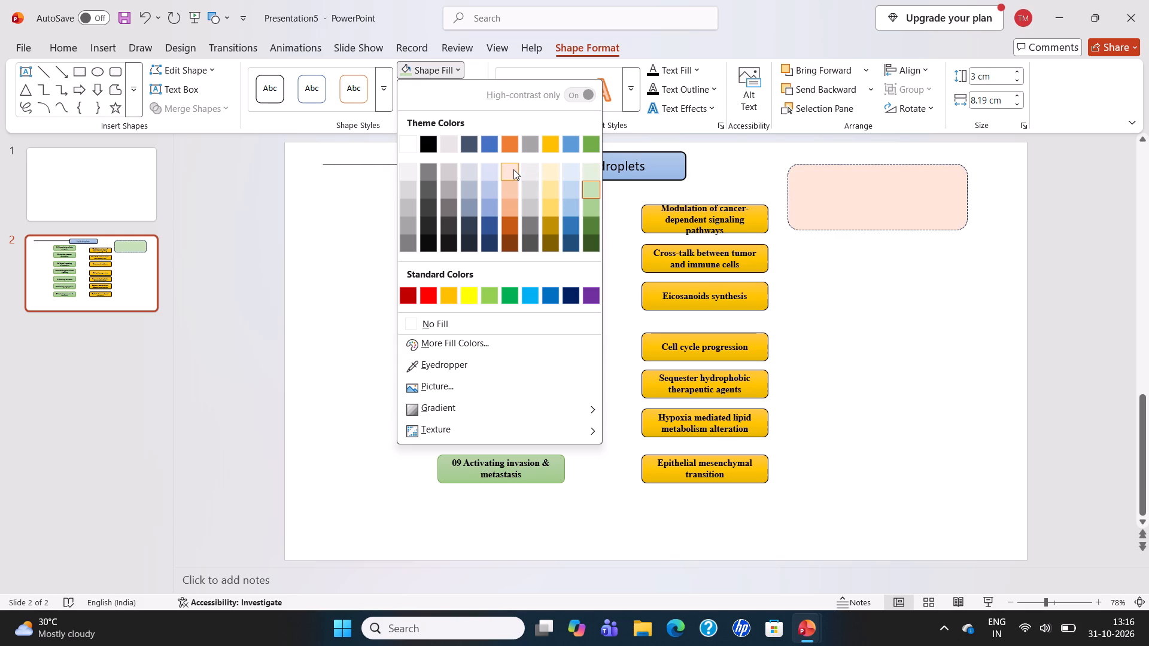
click(565, 190)
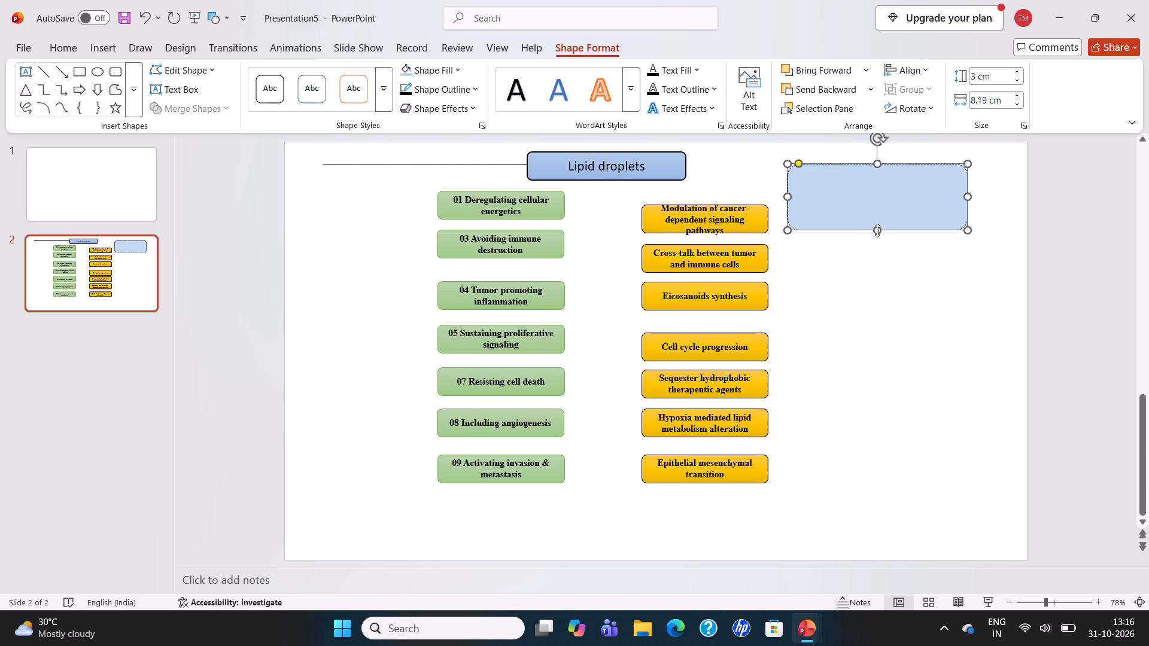
Move the empty light blue rounded rectangle to the bottom of the slide, below and between the two box columns.
drag(868, 206, 746, 330)
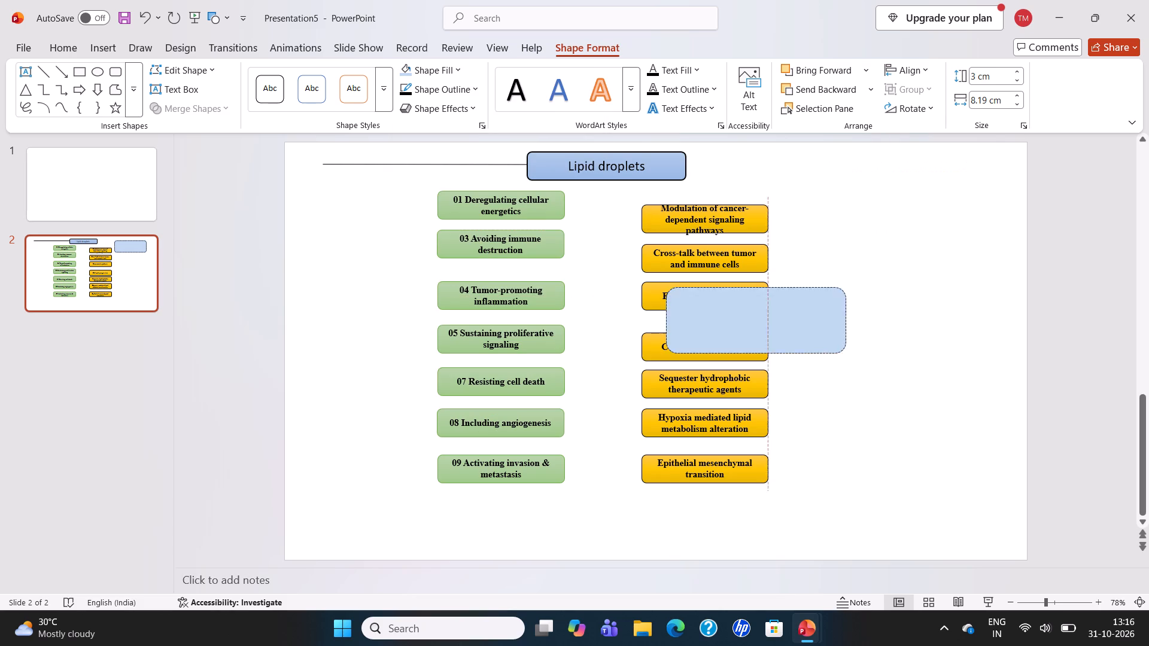
drag(746, 330, 574, 534)
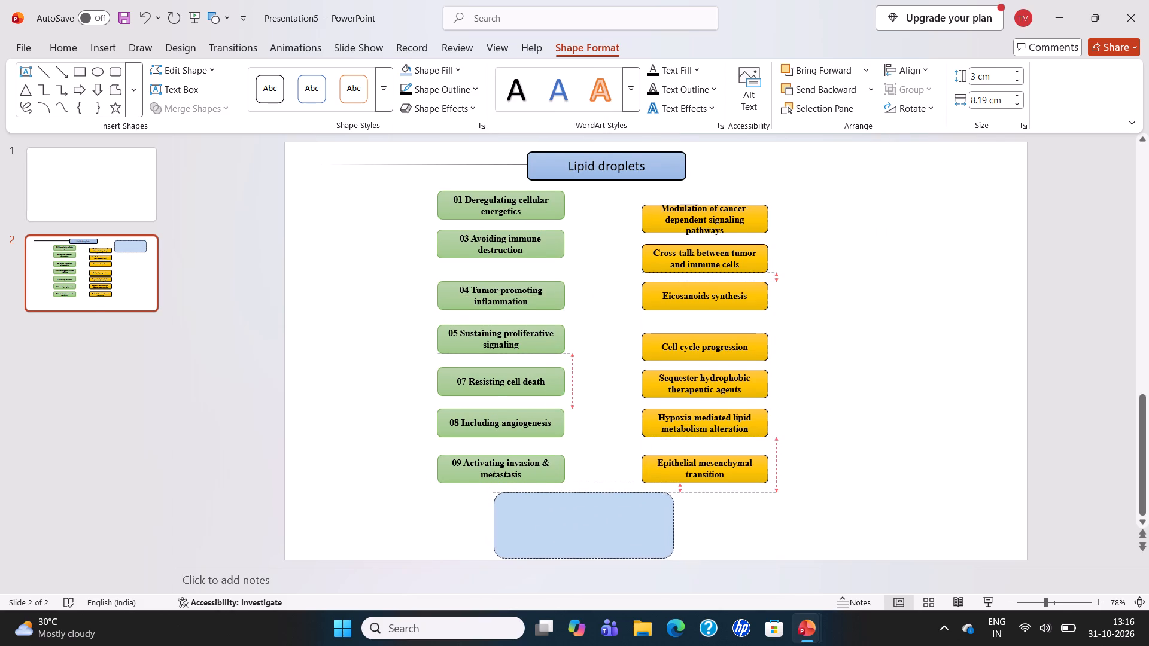
Save the presentation as Presentation5 in the OneDrive - Personal Desktop folder.
click(123, 18)
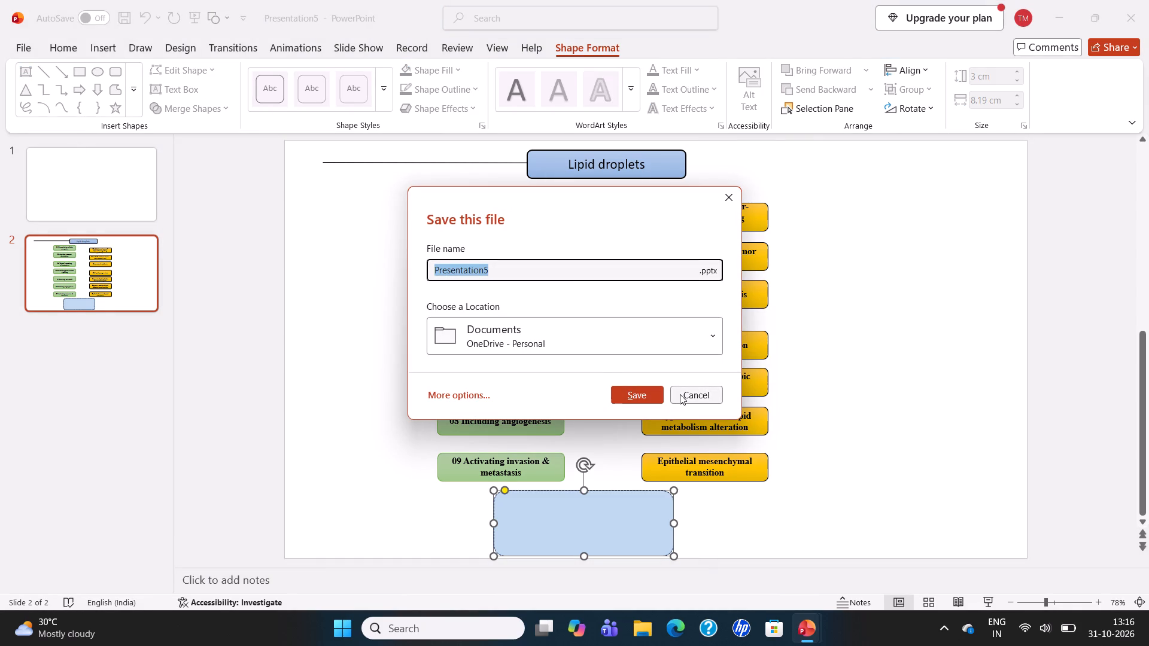
click(537, 332)
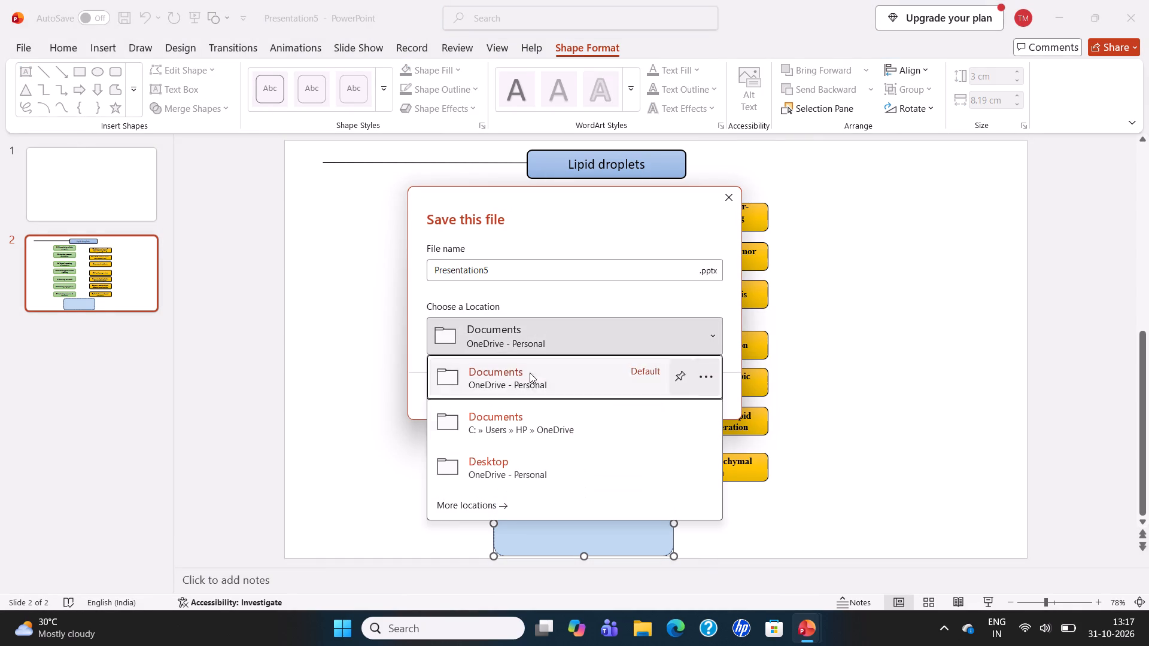
click(522, 466)
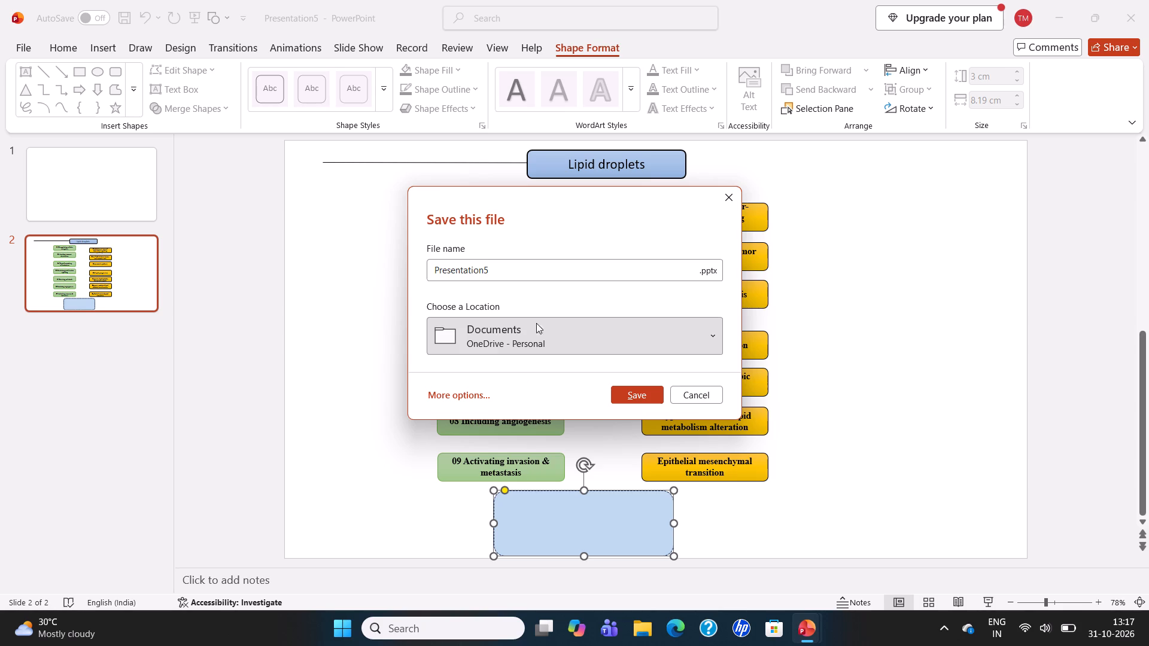
click(622, 394)
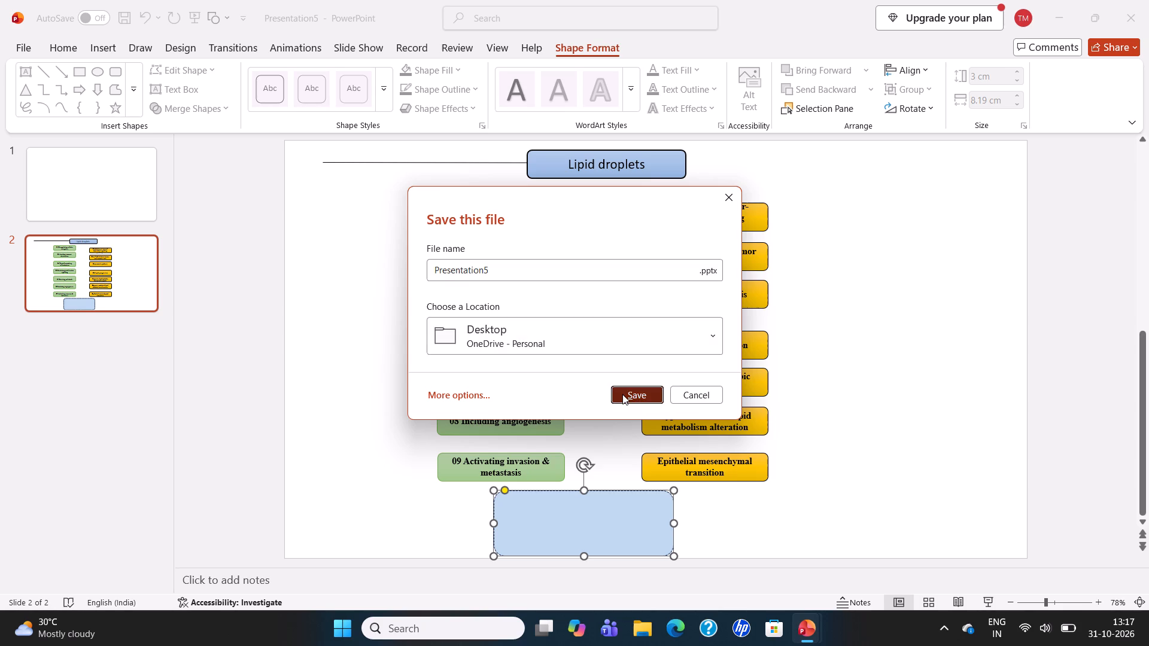
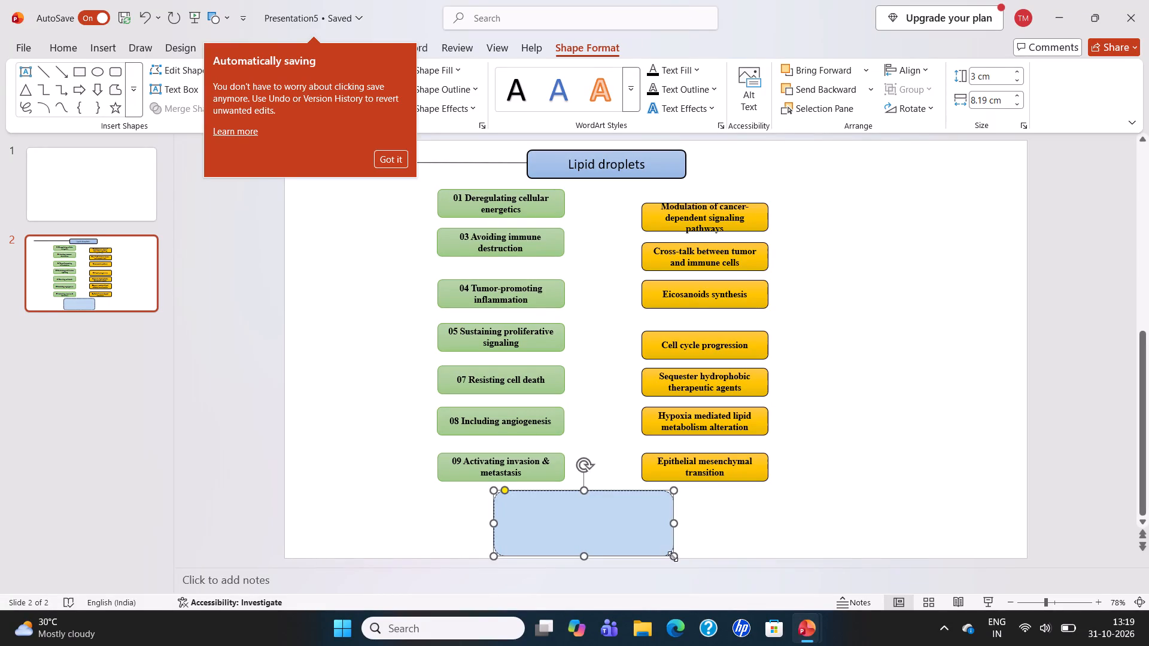
Resize the empty light blue rounded rectangle to about 2.09 cm high and widen it to extend beneath both box columns.
drag(582, 554, 582, 548)
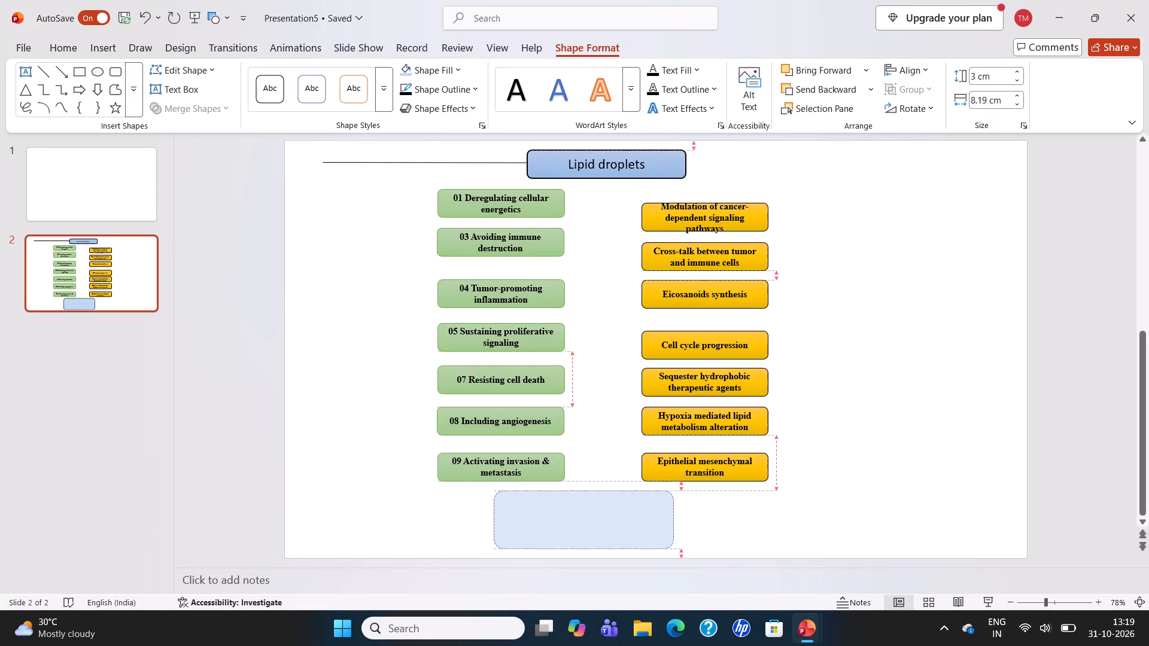
drag(582, 548, 583, 537)
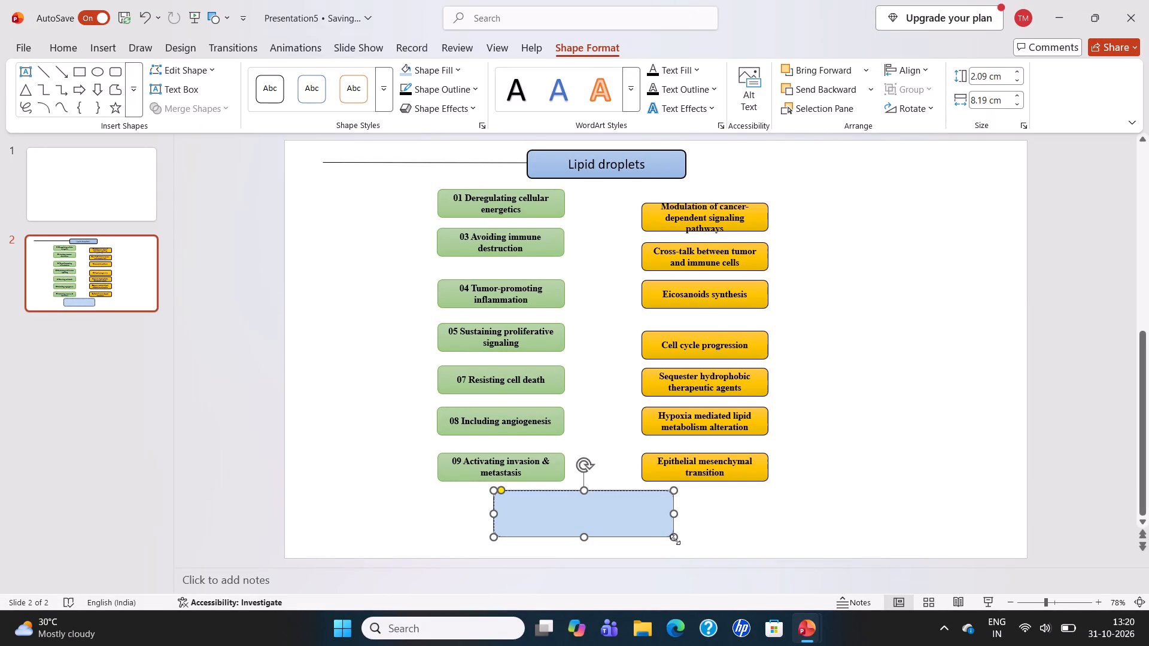
click(676, 538)
drag(672, 513, 801, 513)
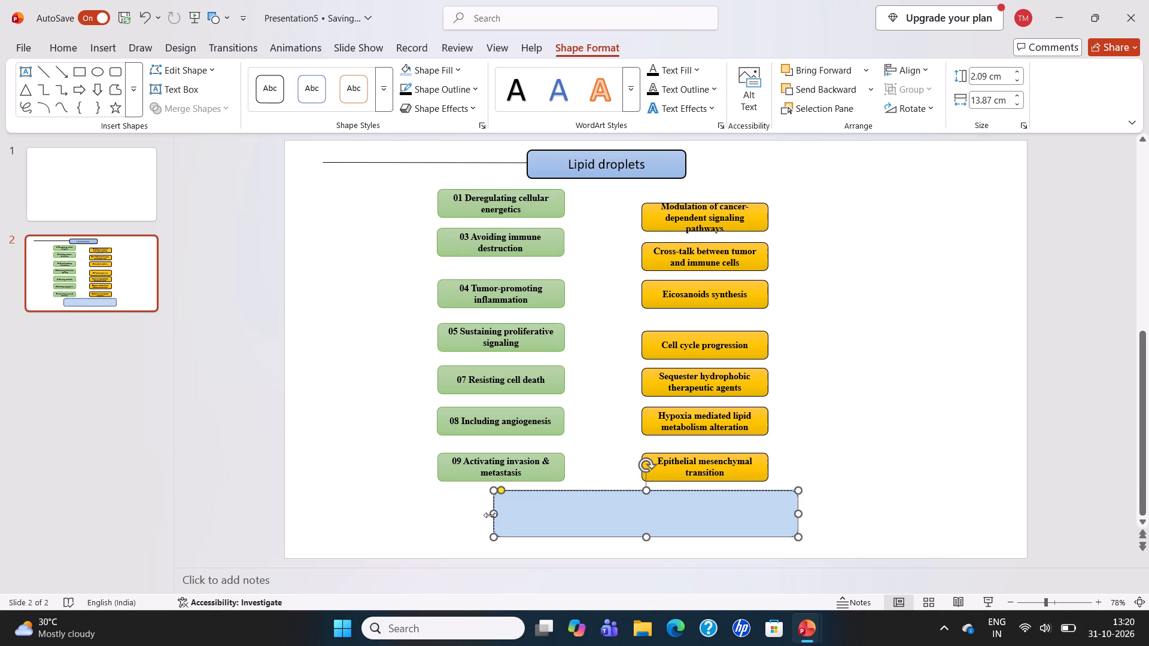
drag(496, 513, 491, 513)
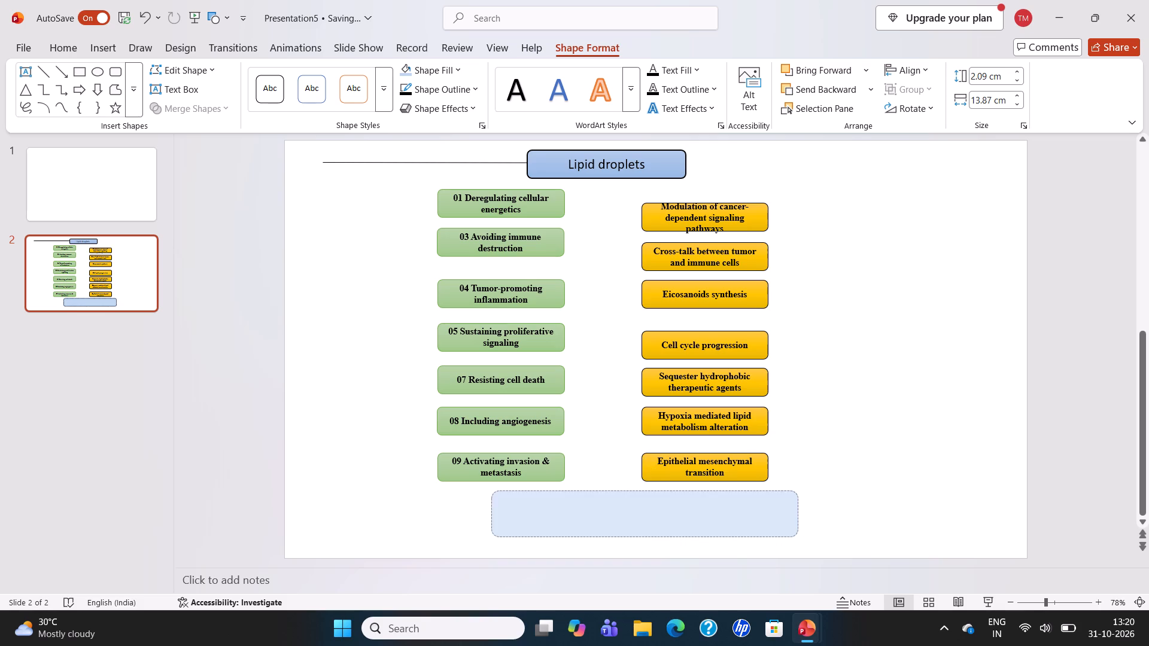
drag(491, 513, 442, 523)
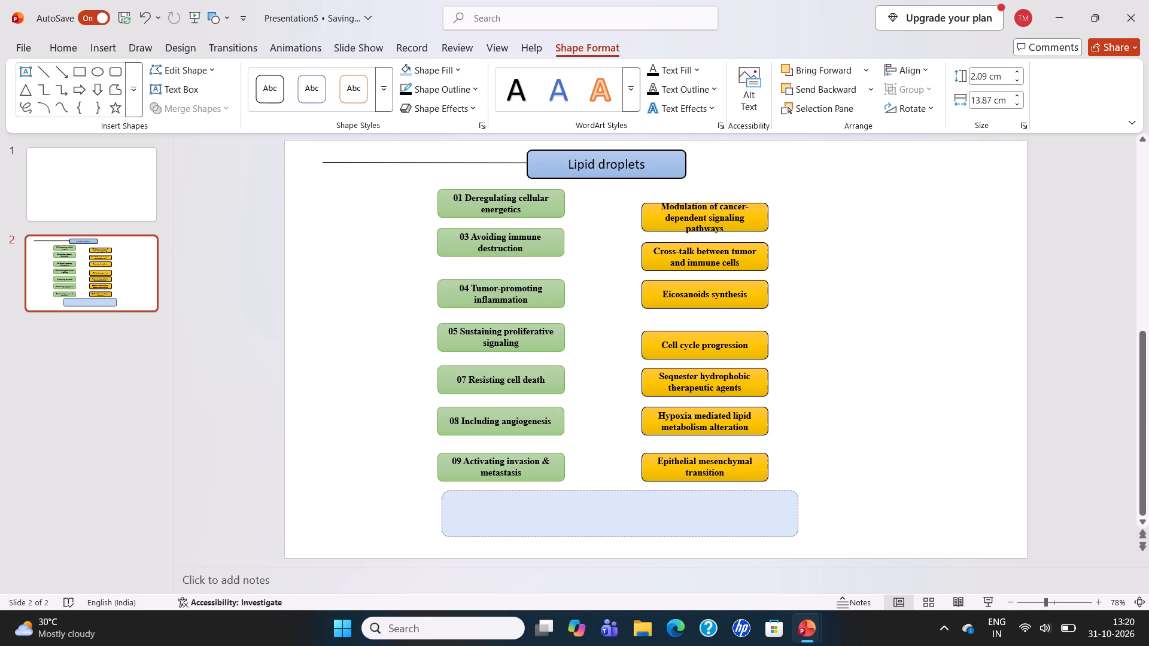
drag(442, 523, 409, 525)
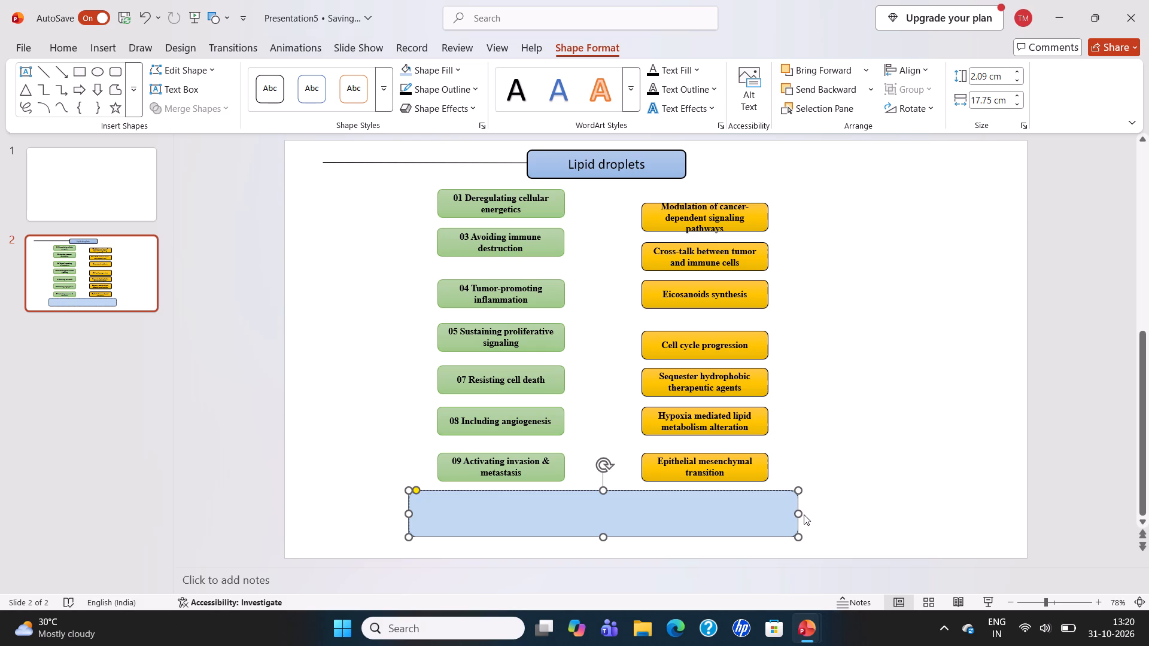
drag(801, 514, 822, 514)
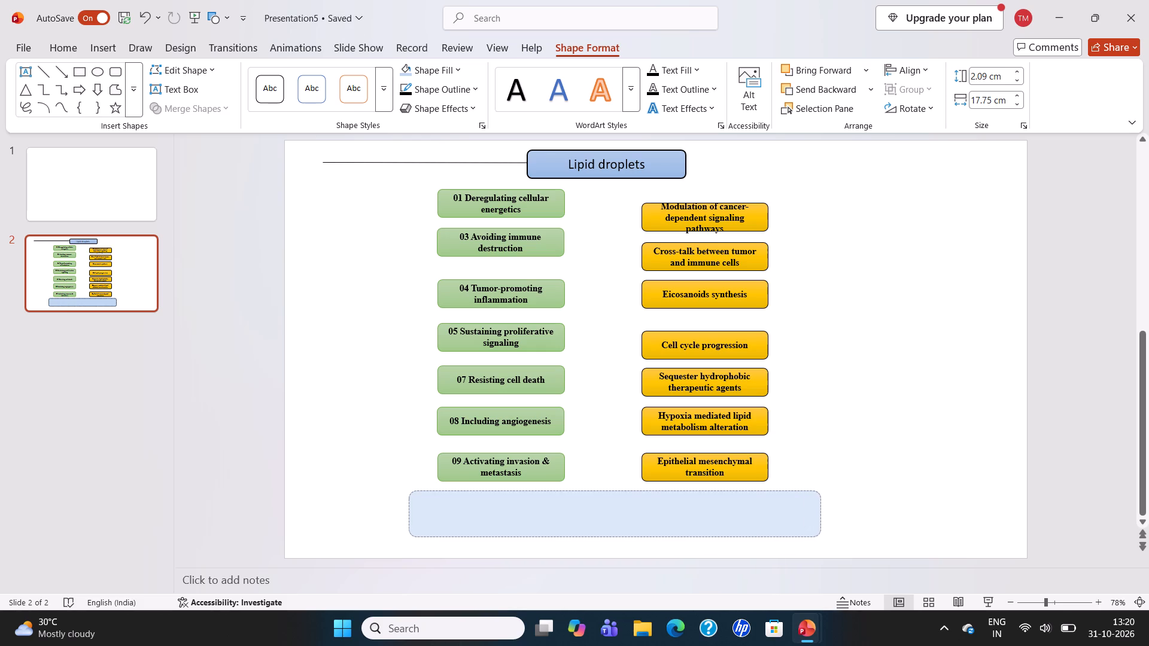
Widen the empty light blue rounded rectangle at the bottom of the slide to about 19.94 cm.
drag(822, 514, 846, 518)
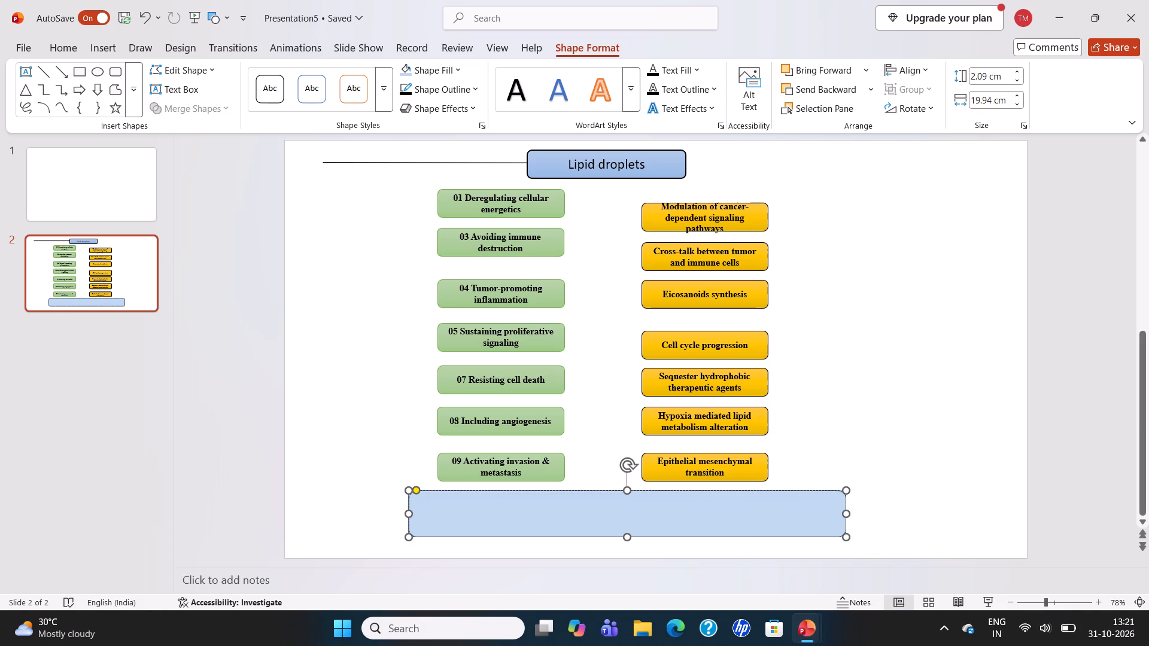
Move the orange "Cell cycle progression" box slightly up towards the "Eicosanoids synthesis" box.
click(737, 350)
drag(737, 350, 737, 330)
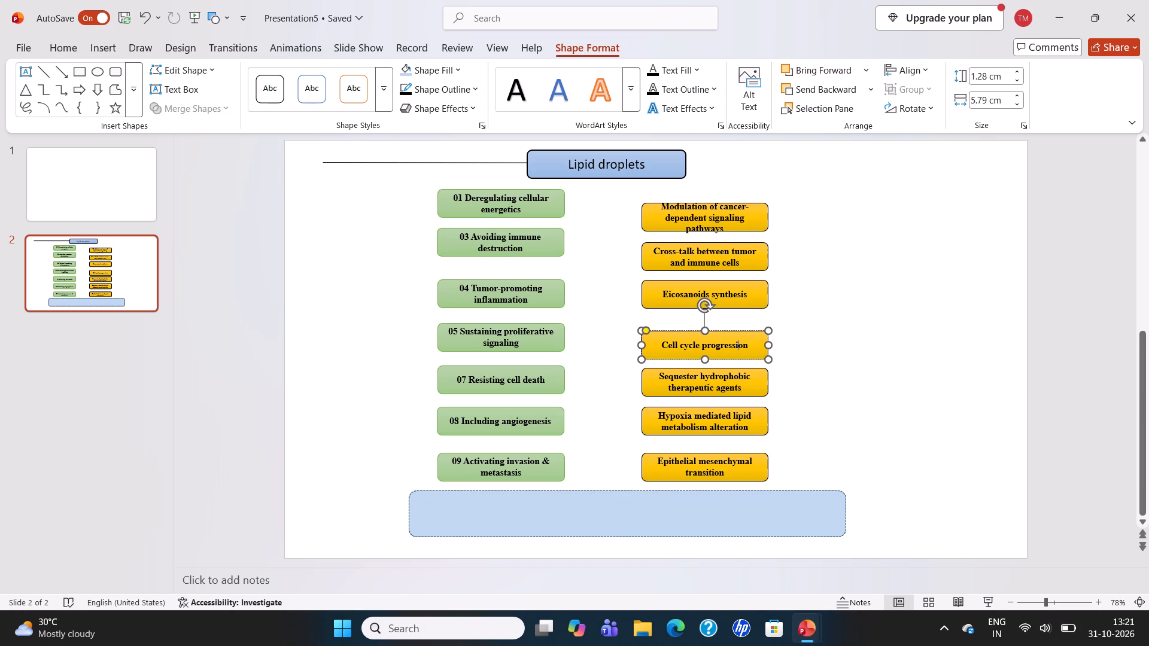
Move the four gold boxes from "Cell cycle progression" to "Epithelial mesenchymal transition" up, keeping them aligned with the gold column.
drag(737, 330, 752, 346)
click(840, 370)
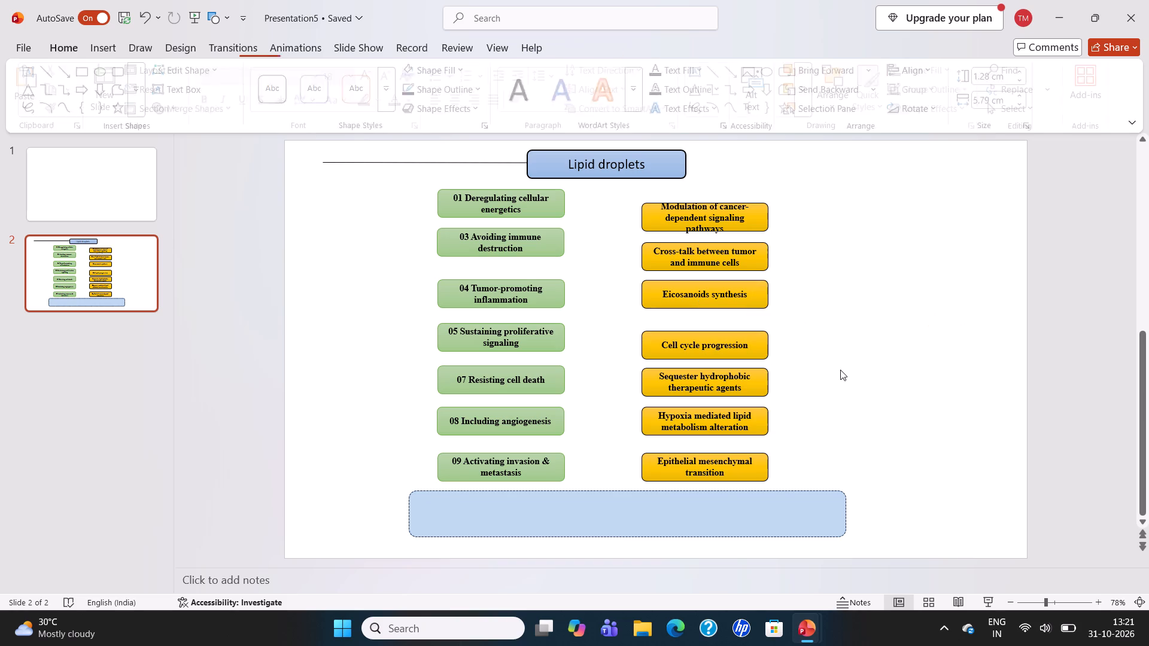
drag(740, 353, 740, 352)
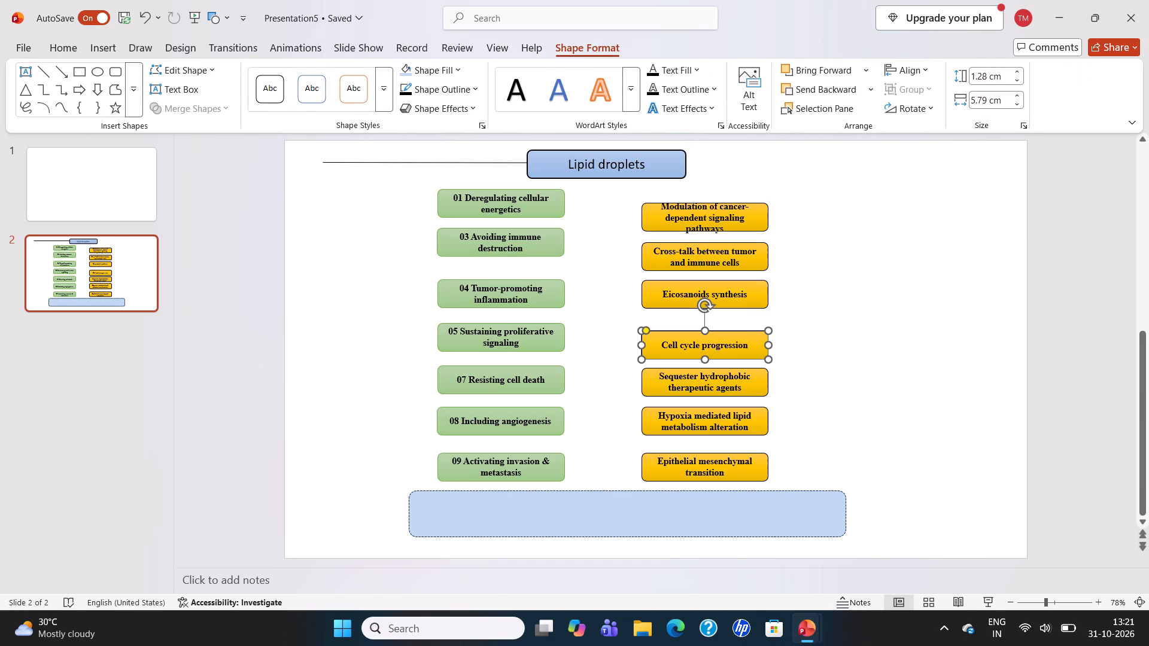
drag(740, 352, 740, 346)
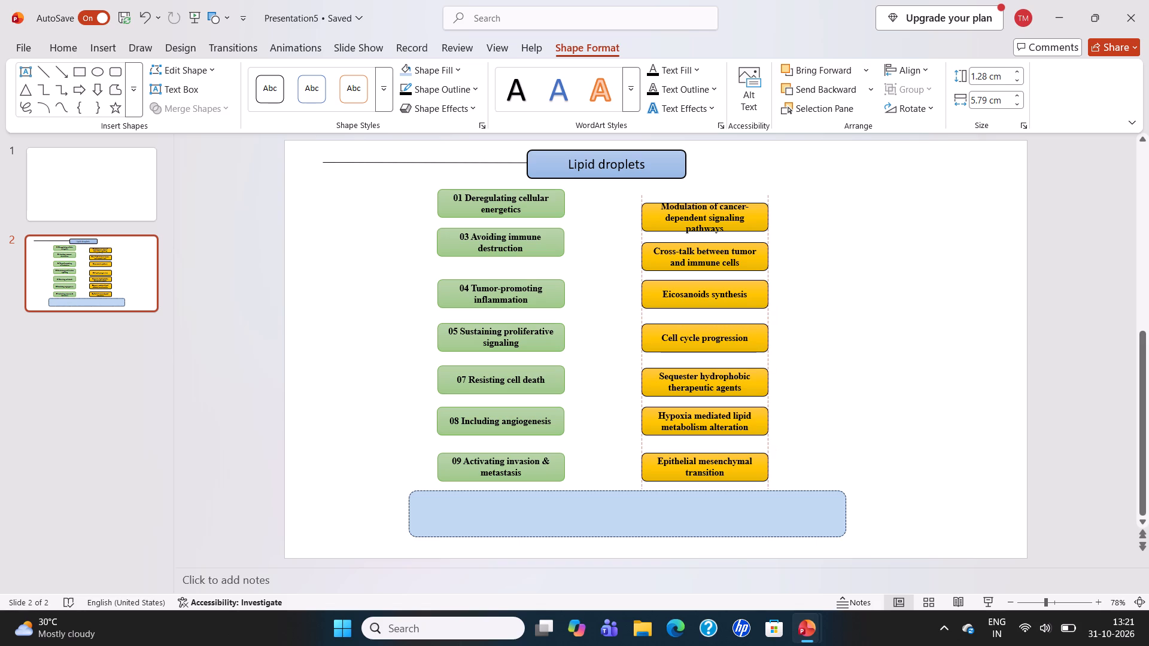
drag(740, 346, 740, 341)
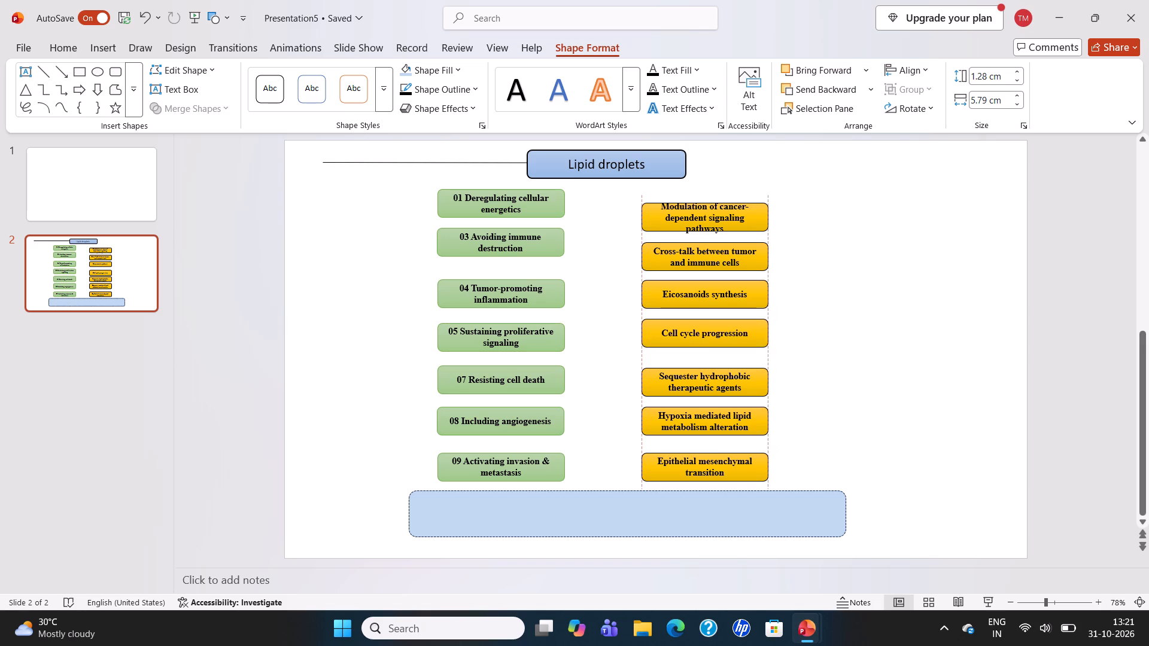
drag(740, 341, 740, 344)
drag(753, 387, 750, 395)
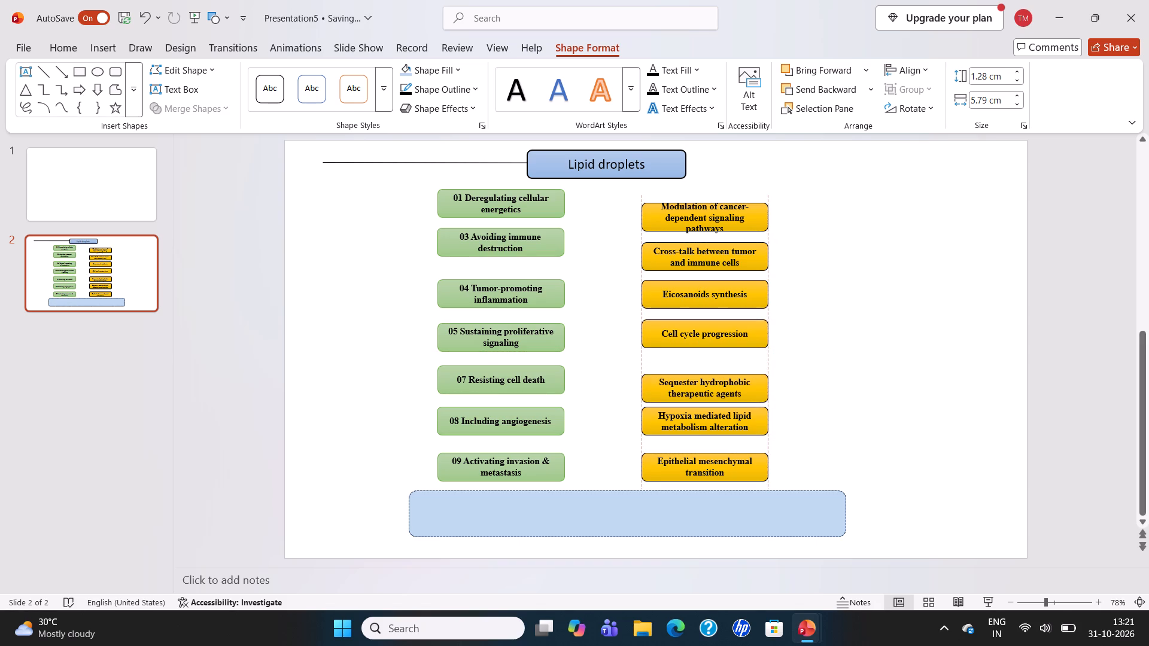
drag(750, 395, 754, 380)
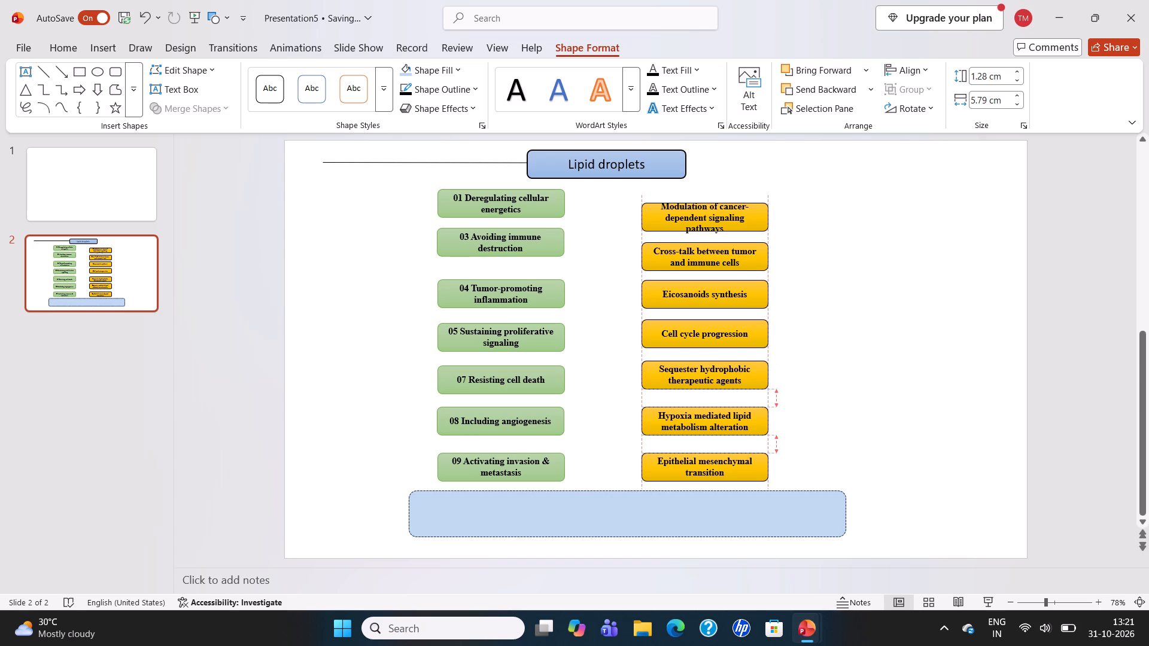
drag(754, 380, 753, 376)
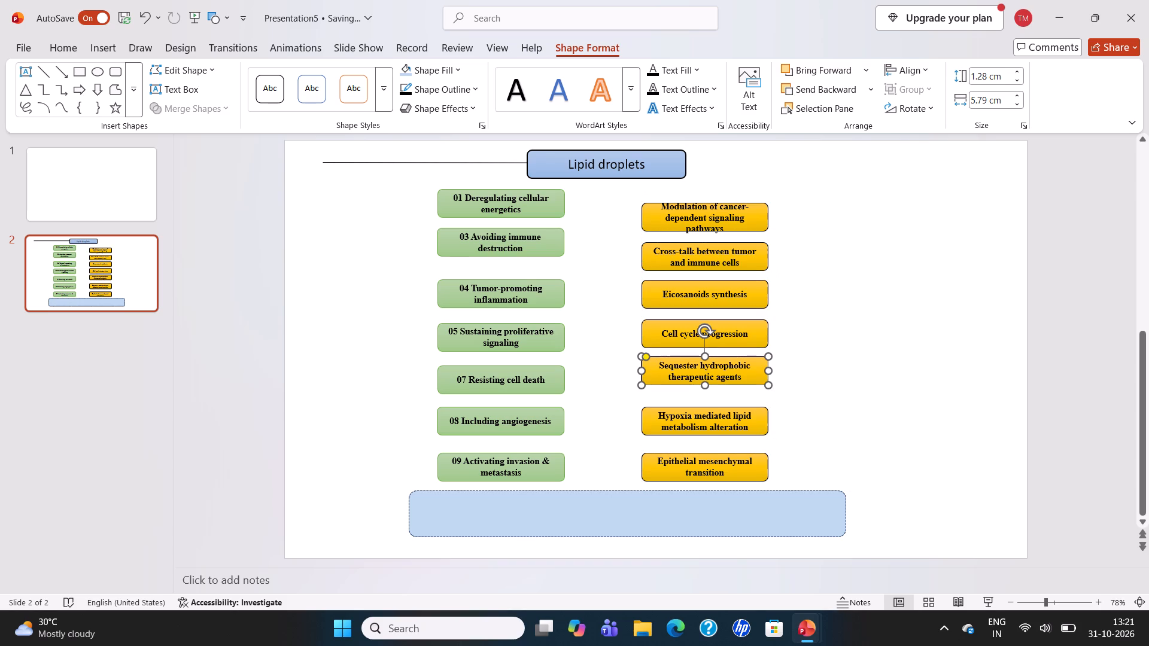
drag(754, 423, 751, 412)
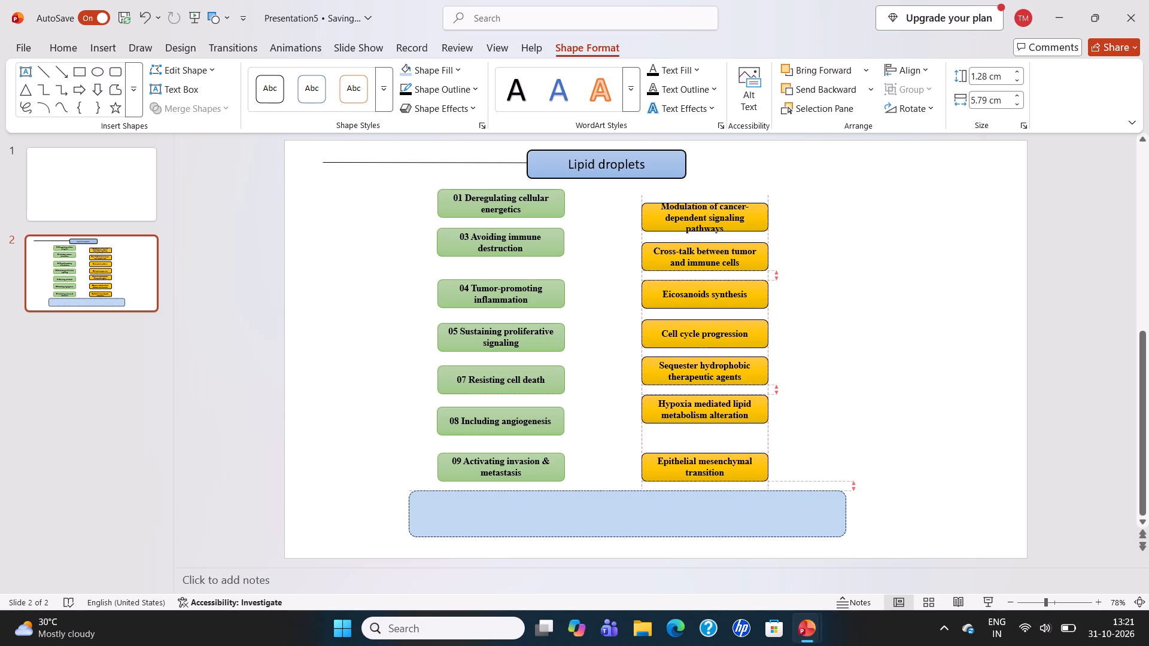
drag(751, 412, 750, 410)
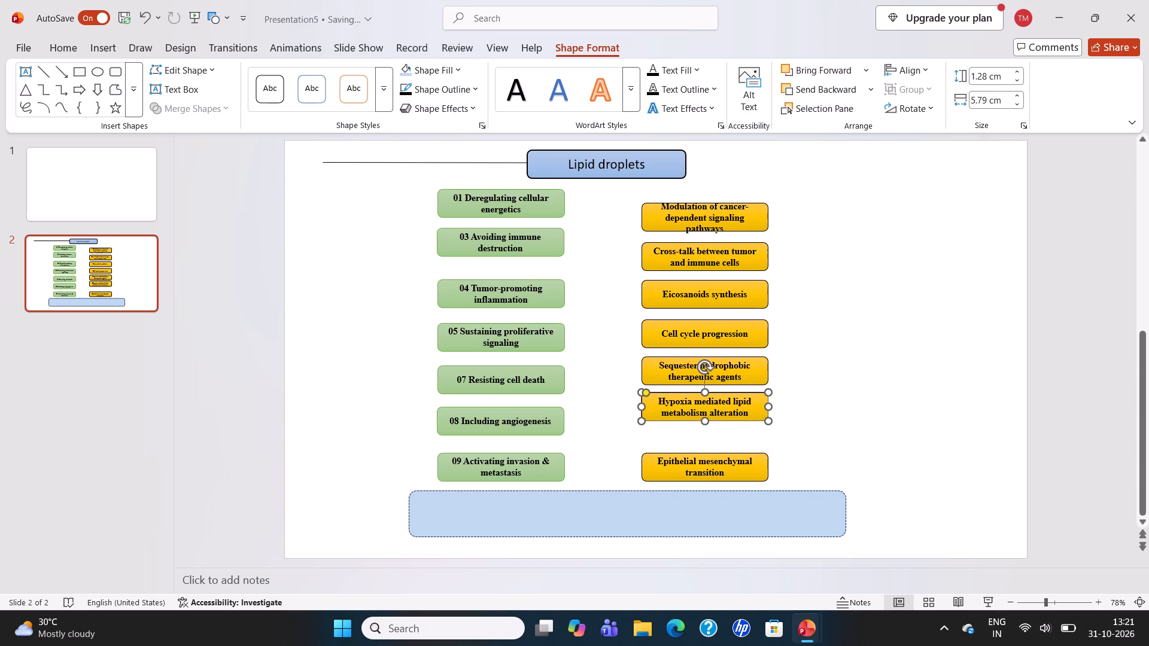
drag(745, 471, 744, 455)
click(808, 469)
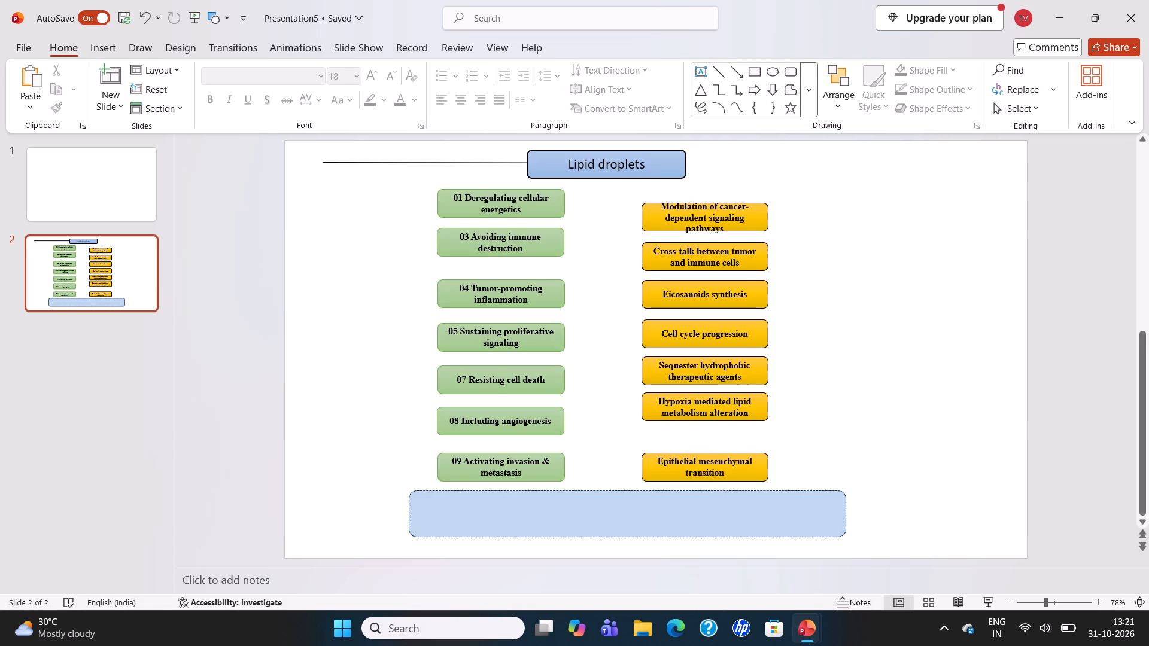
drag(756, 474, 755, 457)
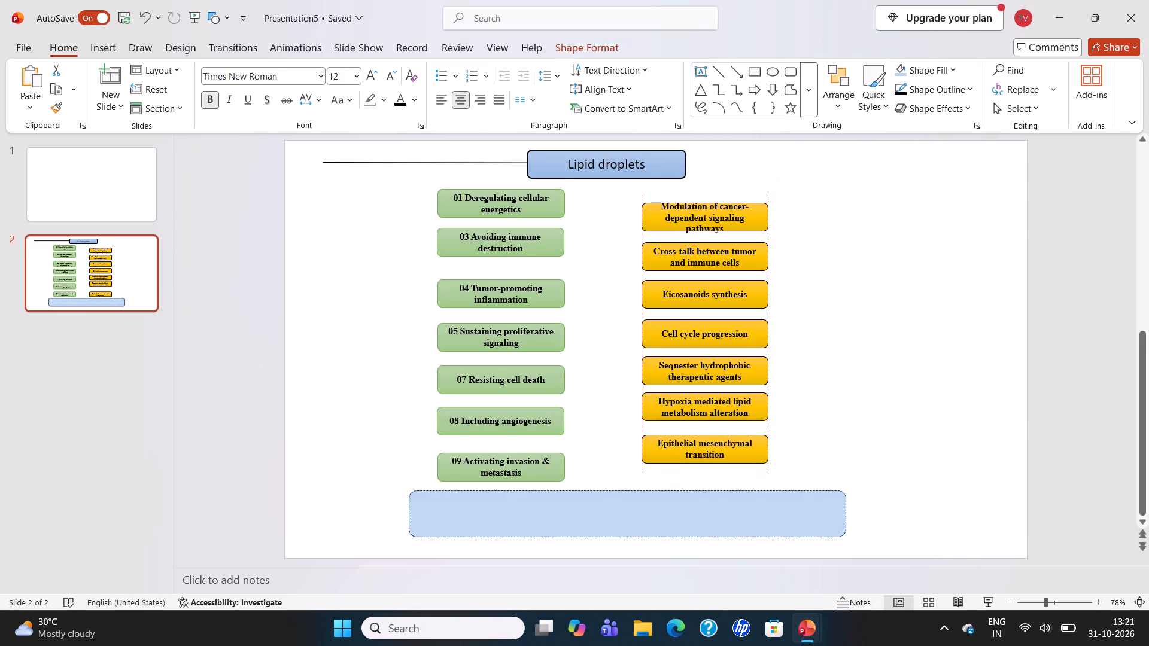
drag(755, 457, 754, 456)
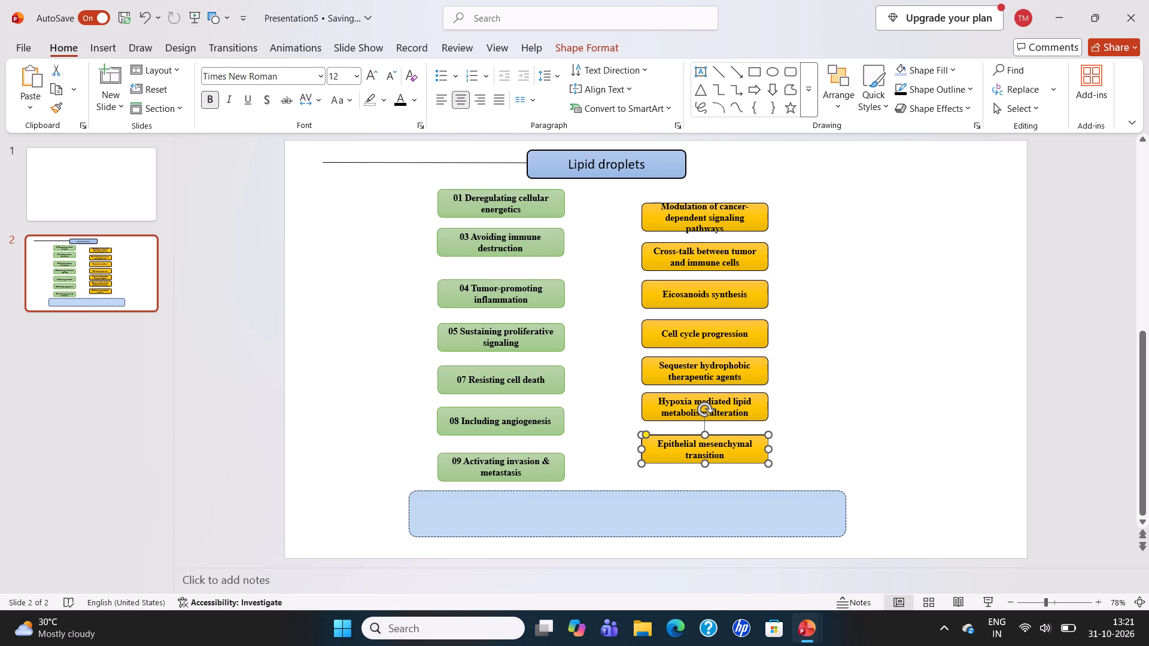
Move the green boxes 04, 05, 07, 08 and 09 up within their column to space the green boxes evenly.
drag(543, 301, 543, 288)
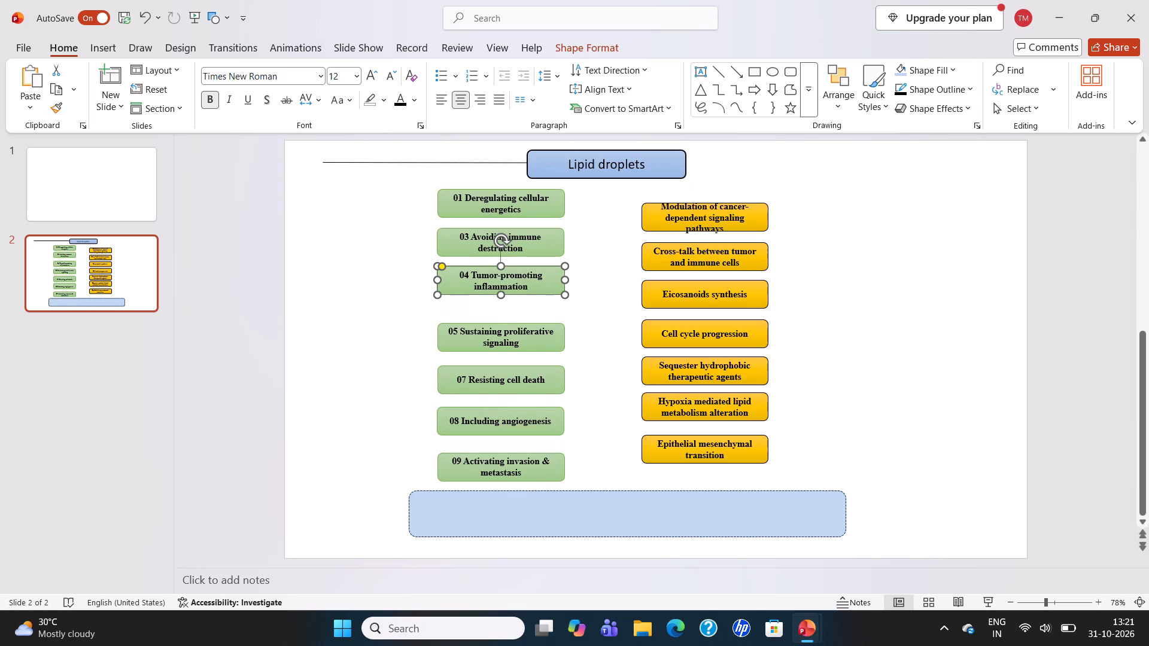
drag(538, 345, 538, 327)
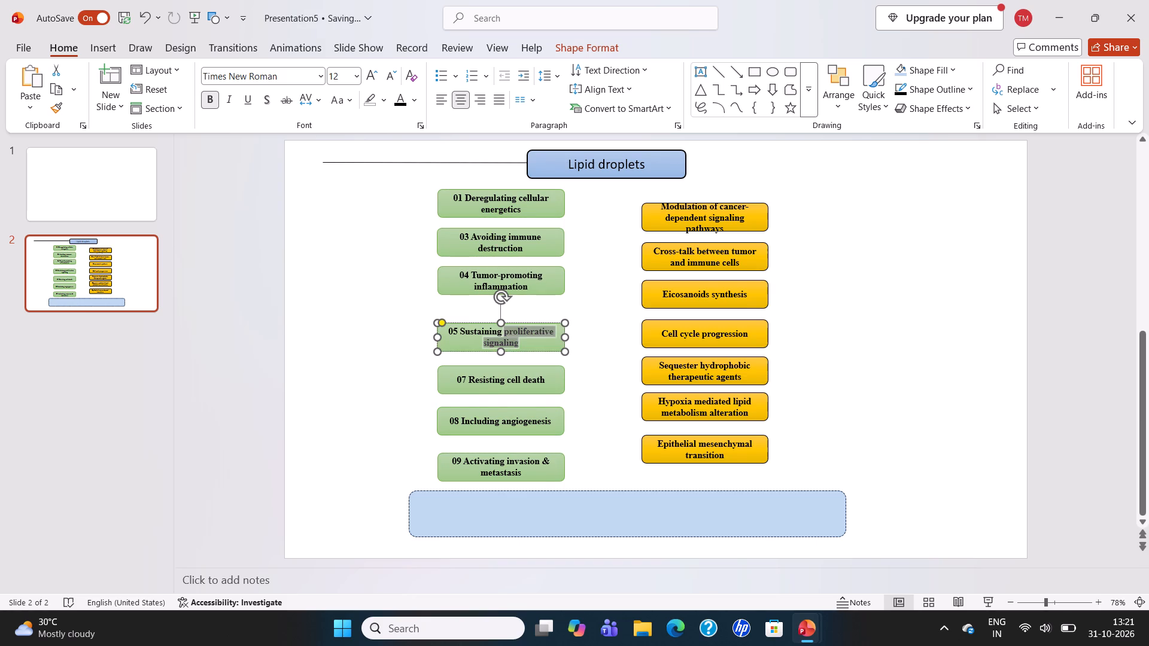
drag(538, 327, 538, 332)
click(589, 366)
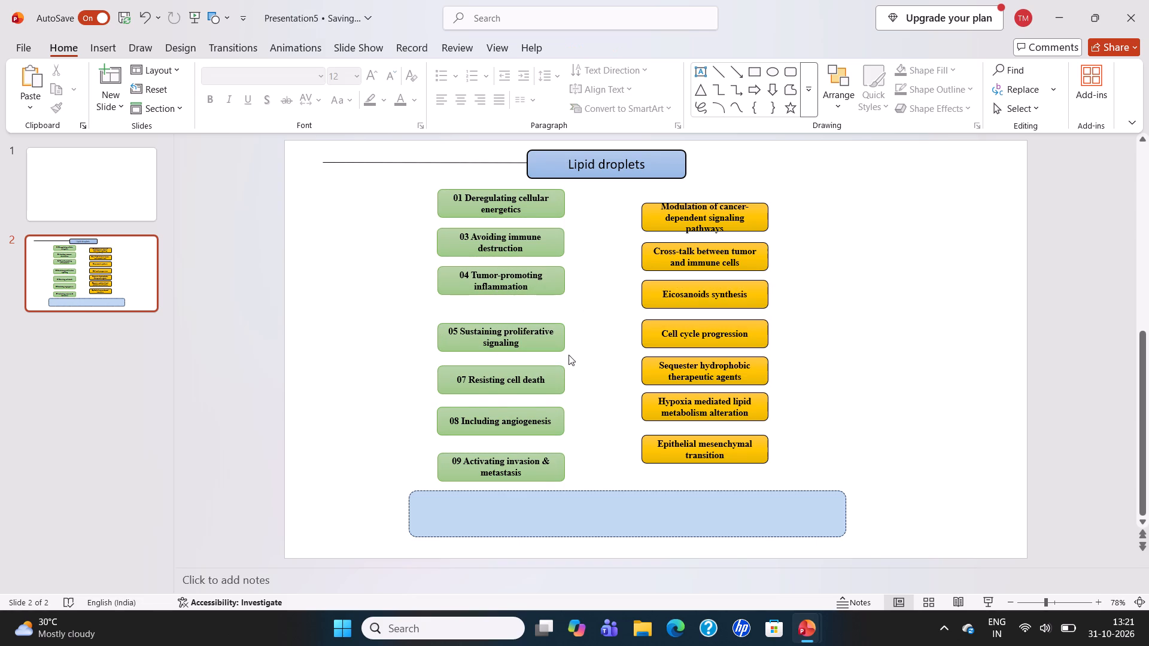
drag(555, 348, 555, 336)
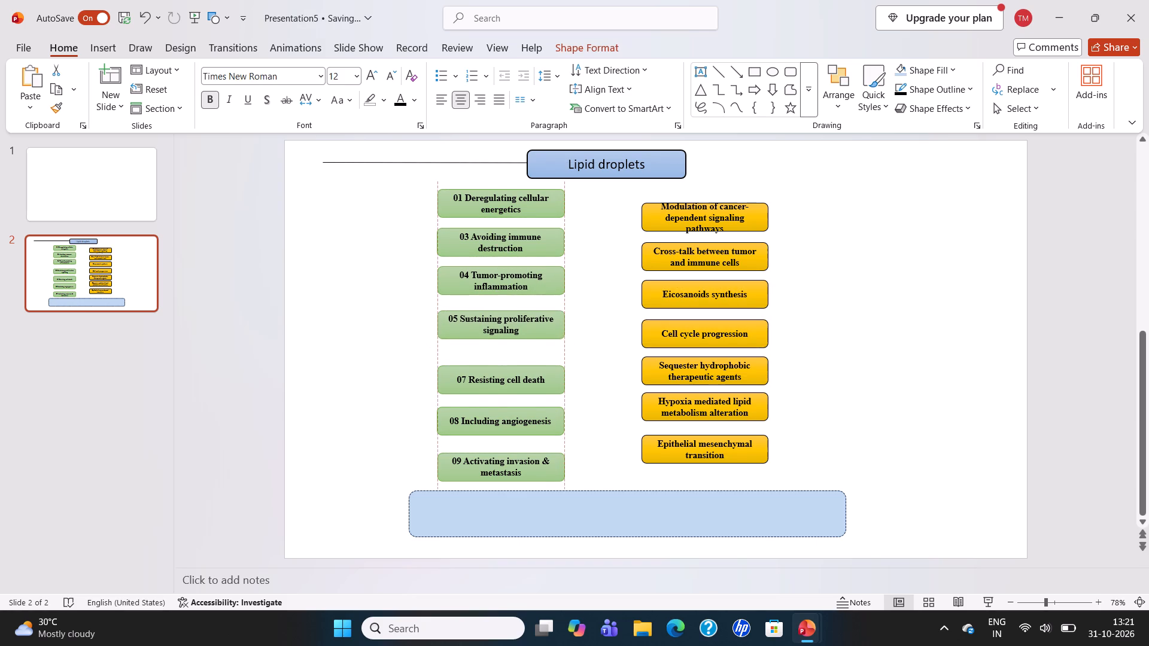
drag(555, 336, 555, 331)
drag(552, 385, 552, 374)
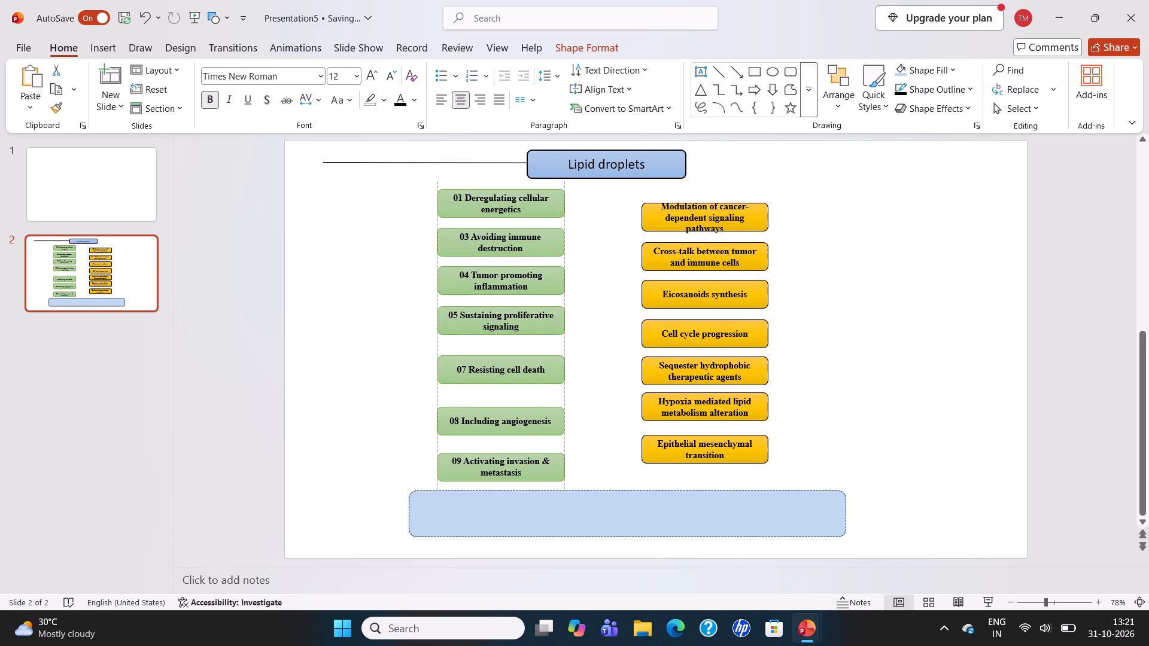
drag(552, 374, 552, 366)
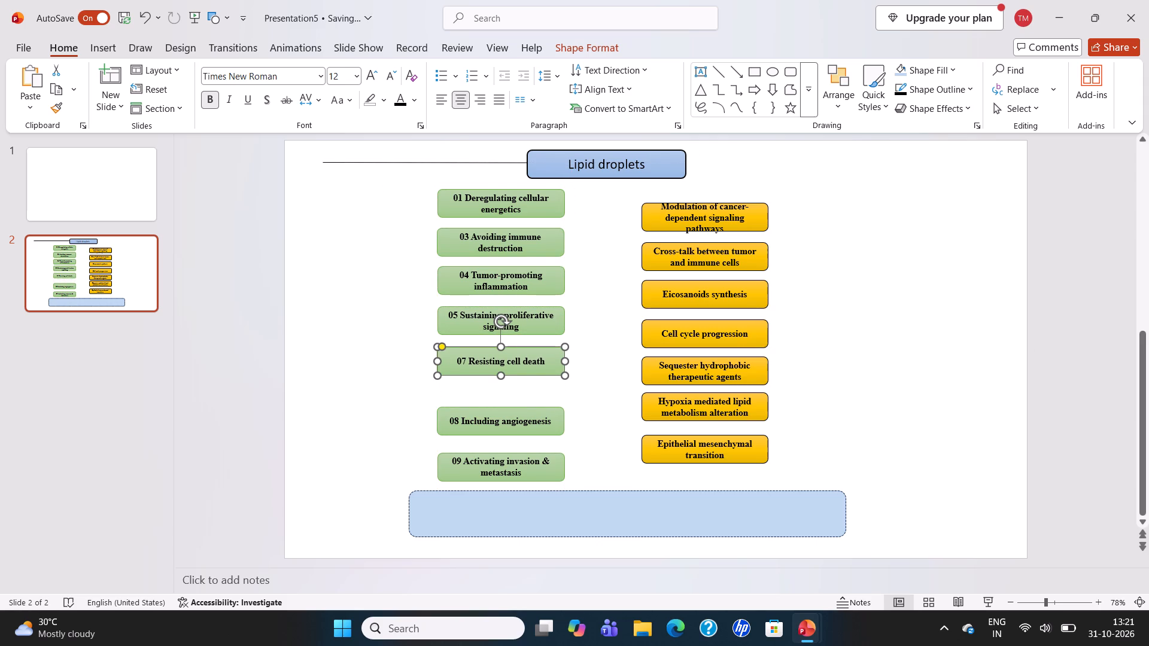
drag(554, 427, 553, 409)
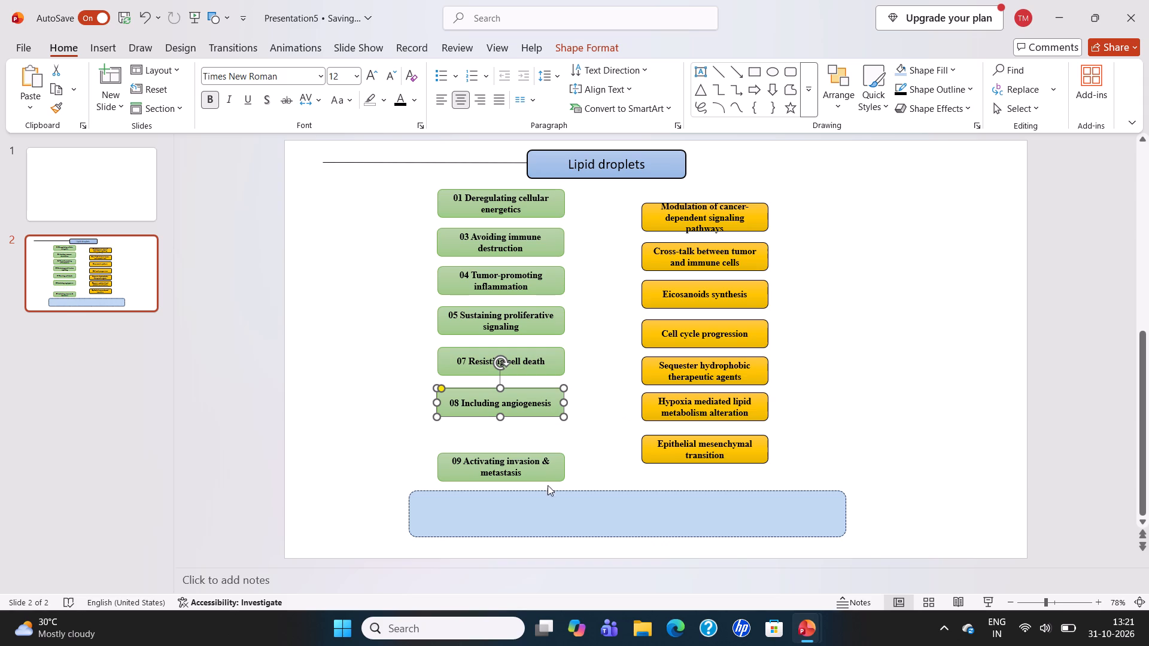
drag(558, 470, 558, 455)
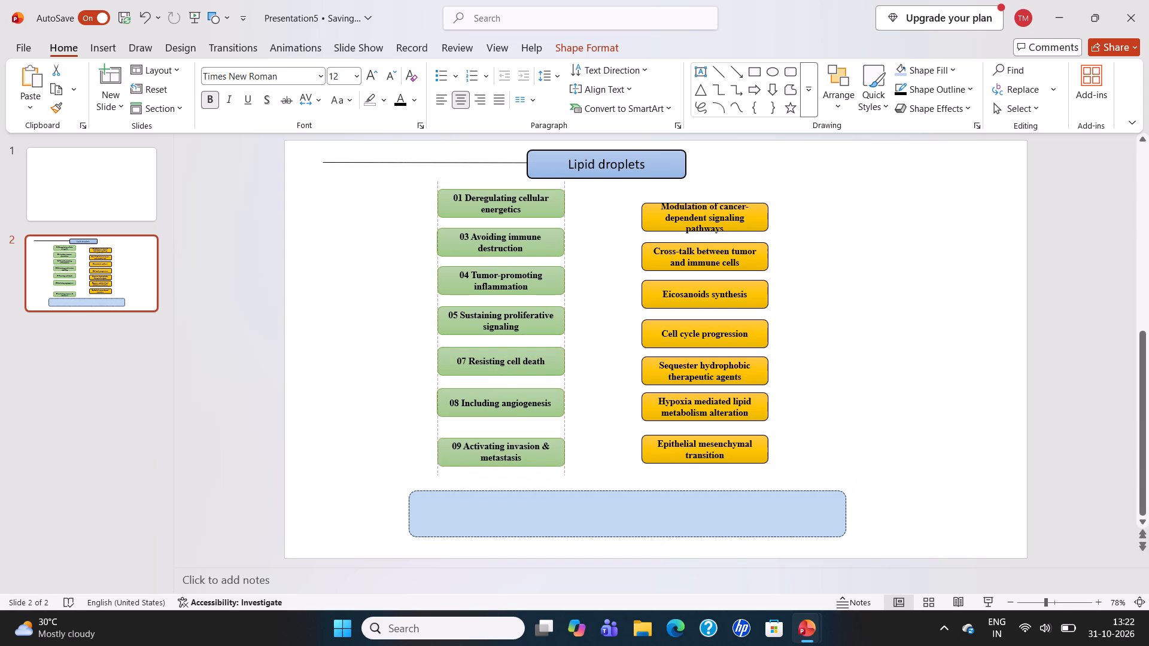
drag(558, 455, 560, 449)
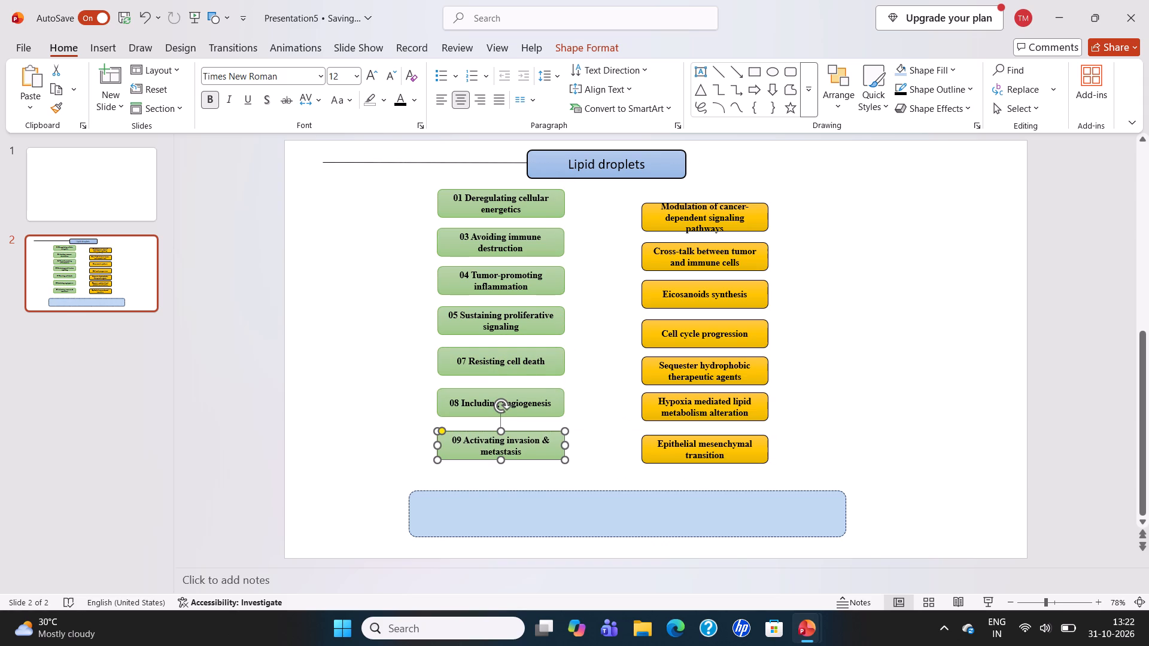
Move the six gold boxes from "Modulation of cancer-dependent signaling pathways" to "Hypoxia mediated lipid metabolism alteration" up, roughly level with their green counterparts.
drag(655, 219, 655, 213)
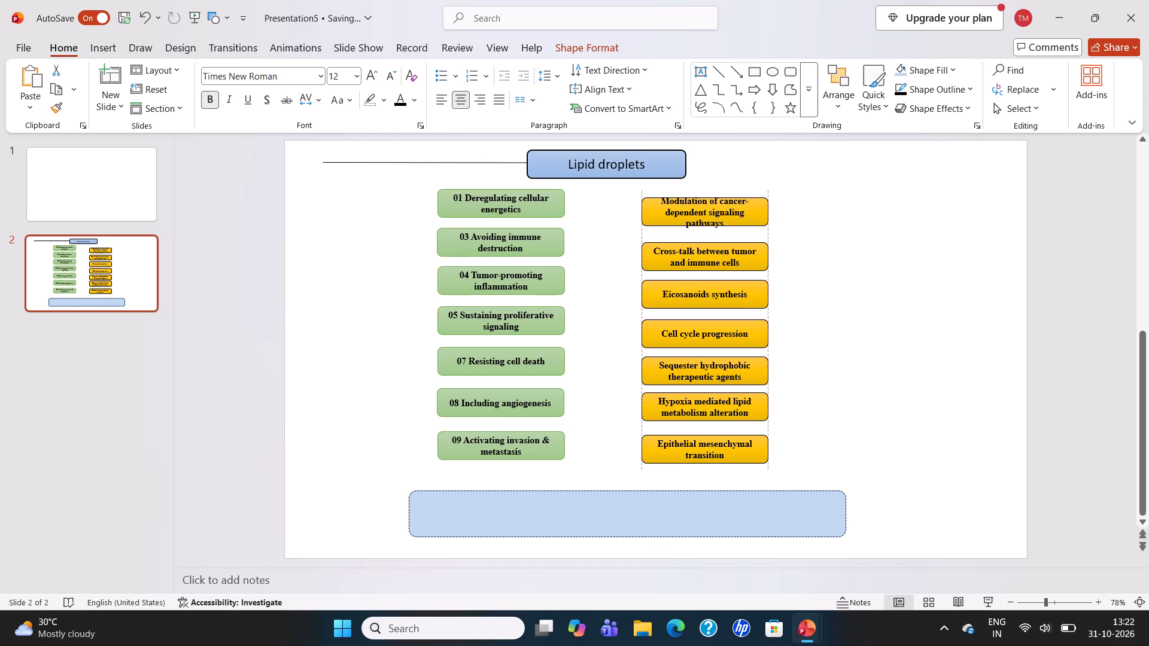
drag(655, 213, 655, 209)
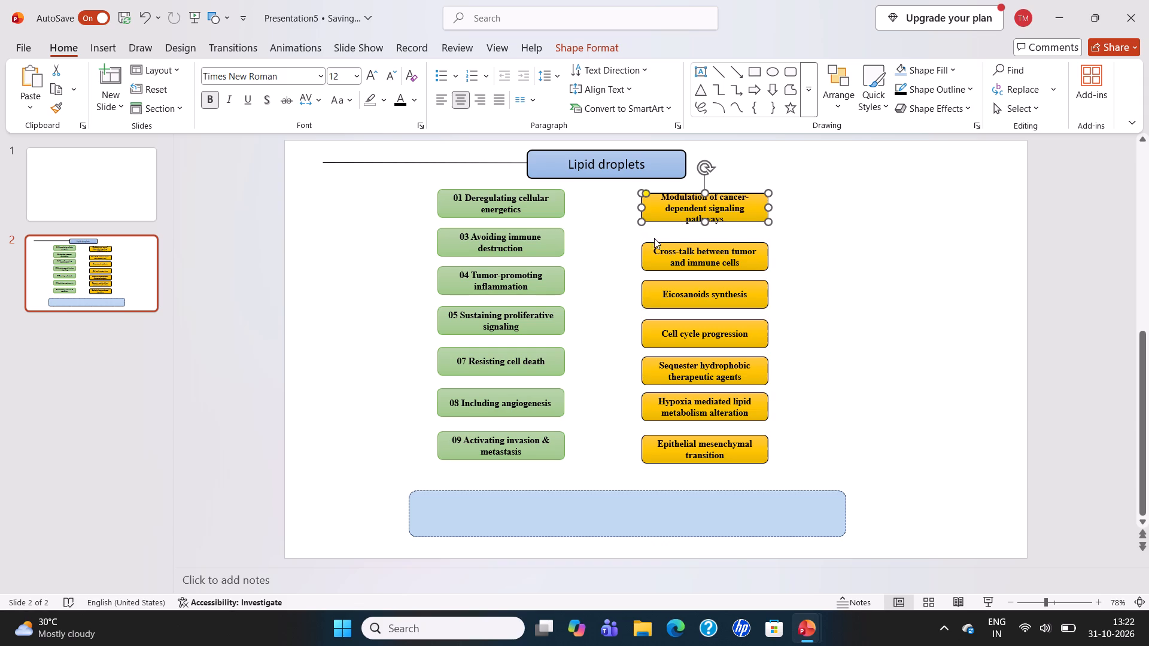
drag(649, 261, 649, 254)
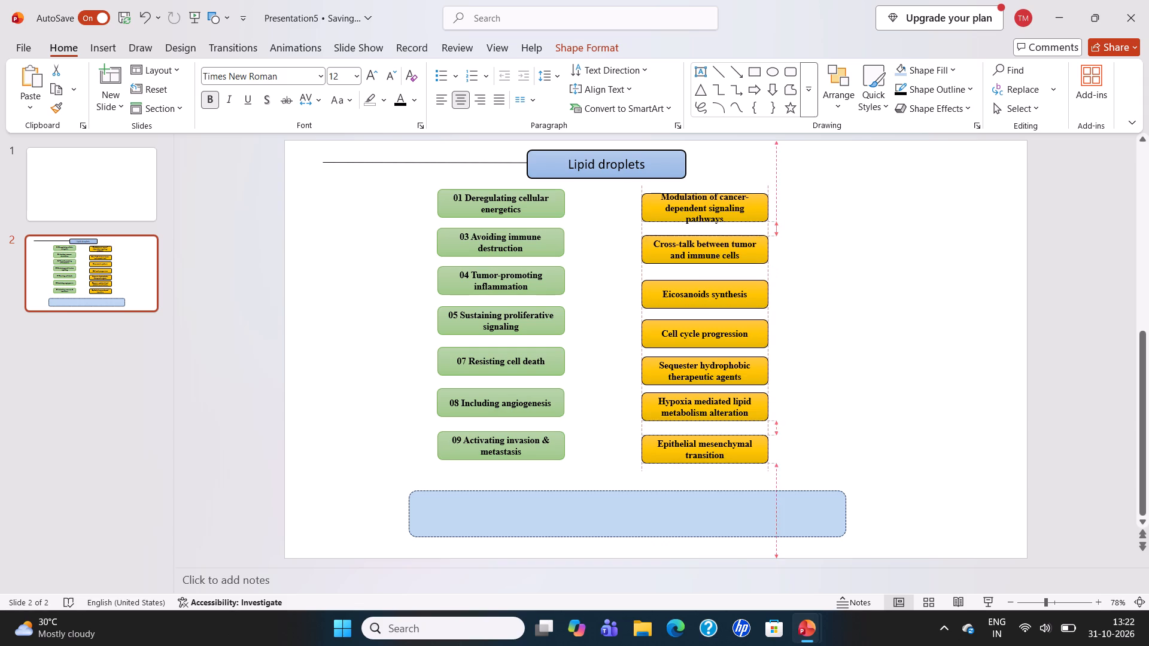
drag(649, 254, 649, 249)
drag(647, 291, 647, 279)
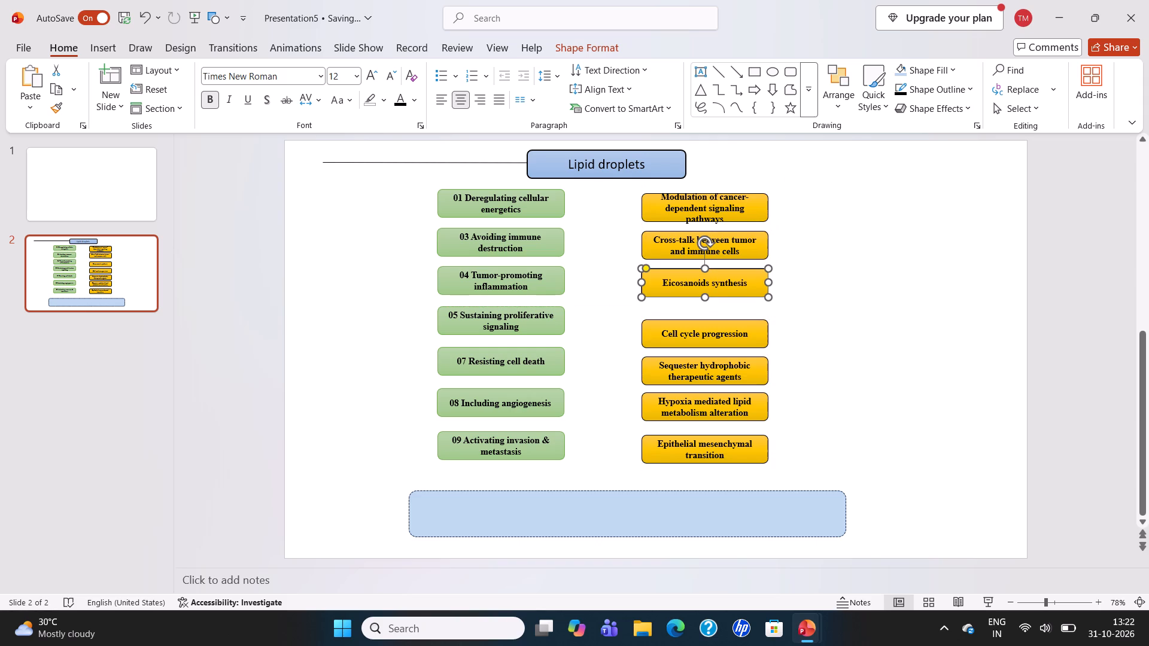
drag(651, 334, 651, 326)
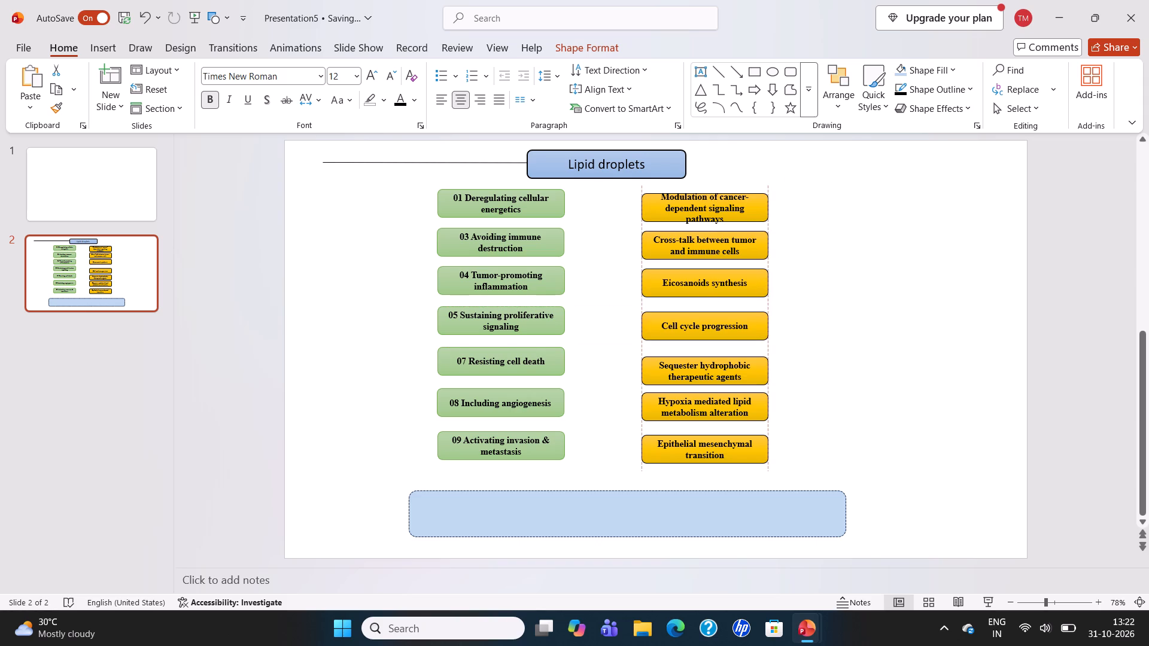
drag(651, 326, 651, 320)
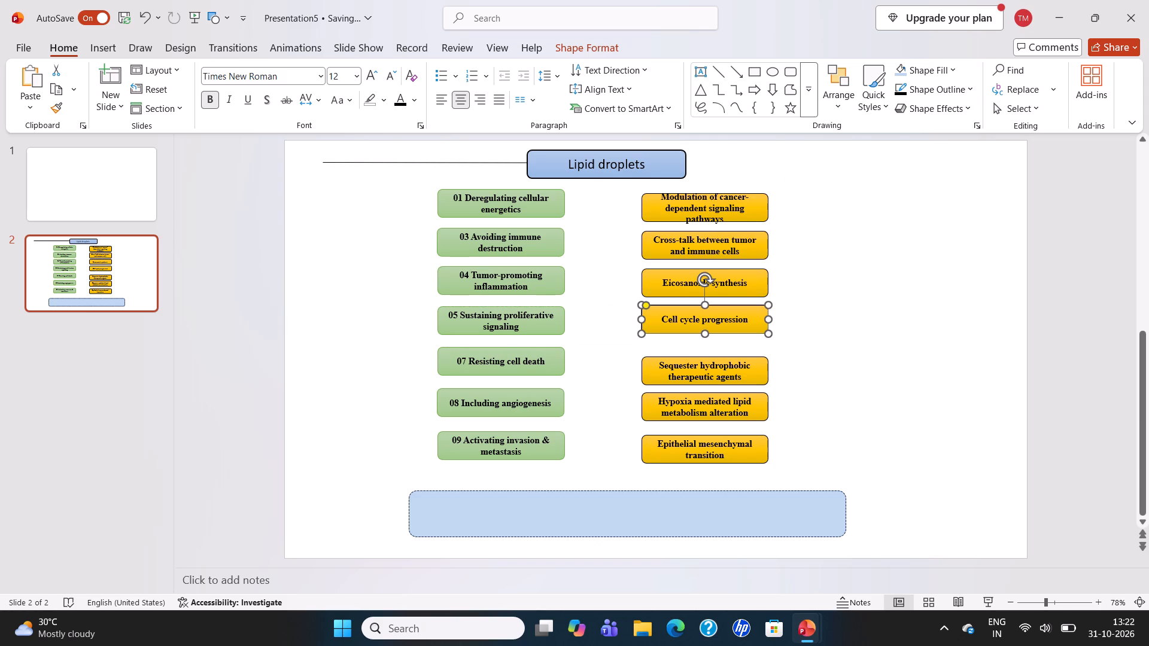
drag(651, 373, 651, 362)
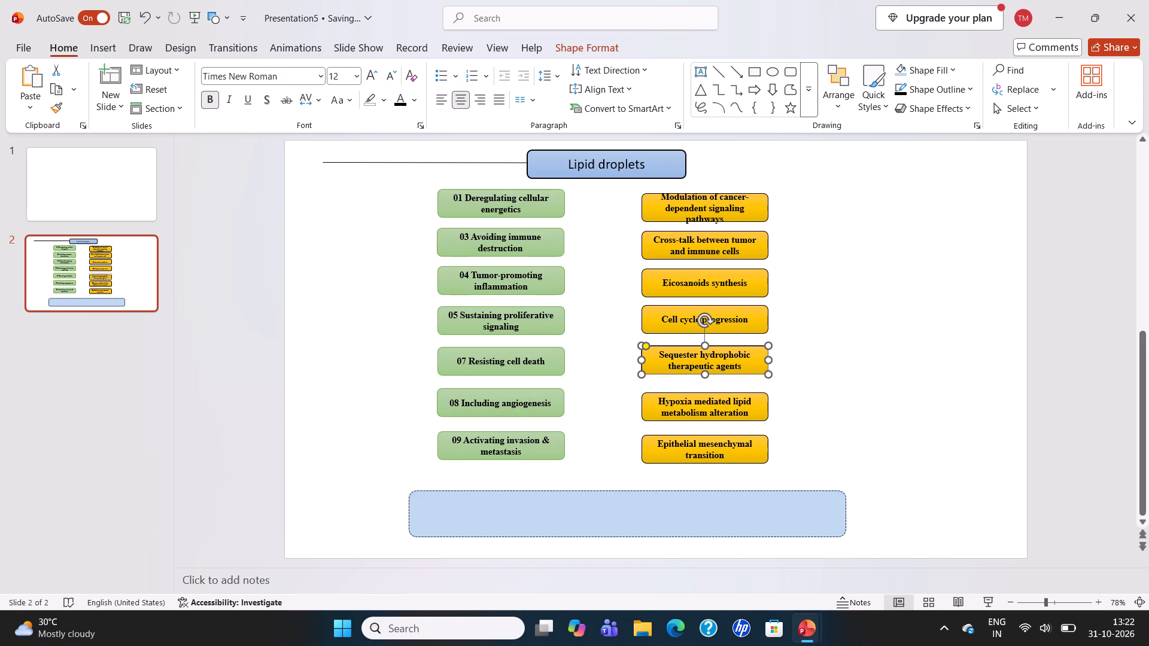
drag(650, 408, 650, 403)
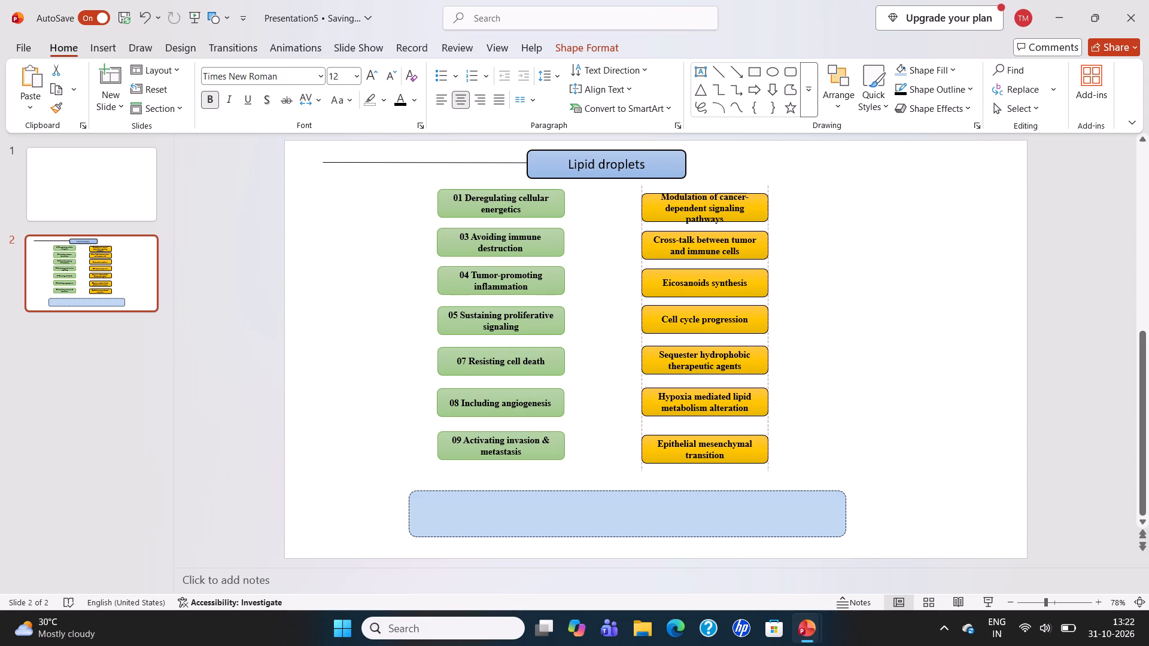
drag(650, 403, 650, 403)
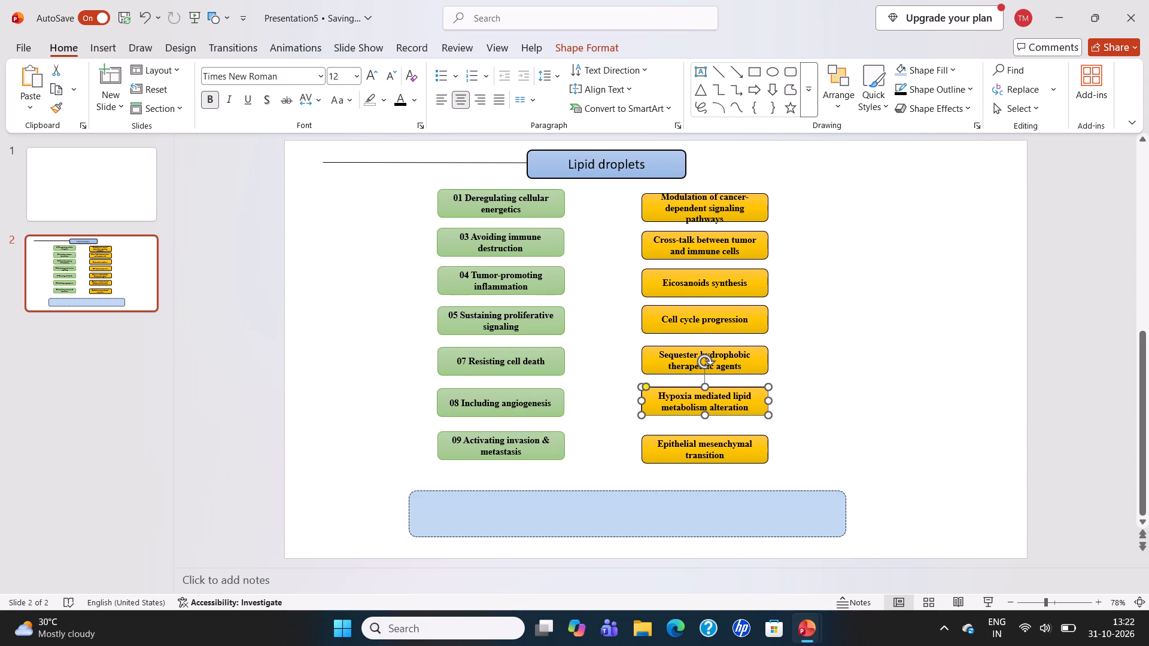
Move green boxes 07, 08 and 09 and the last three gold boxes up to tighten the spacing at the bottom of both columns.
click(560, 407)
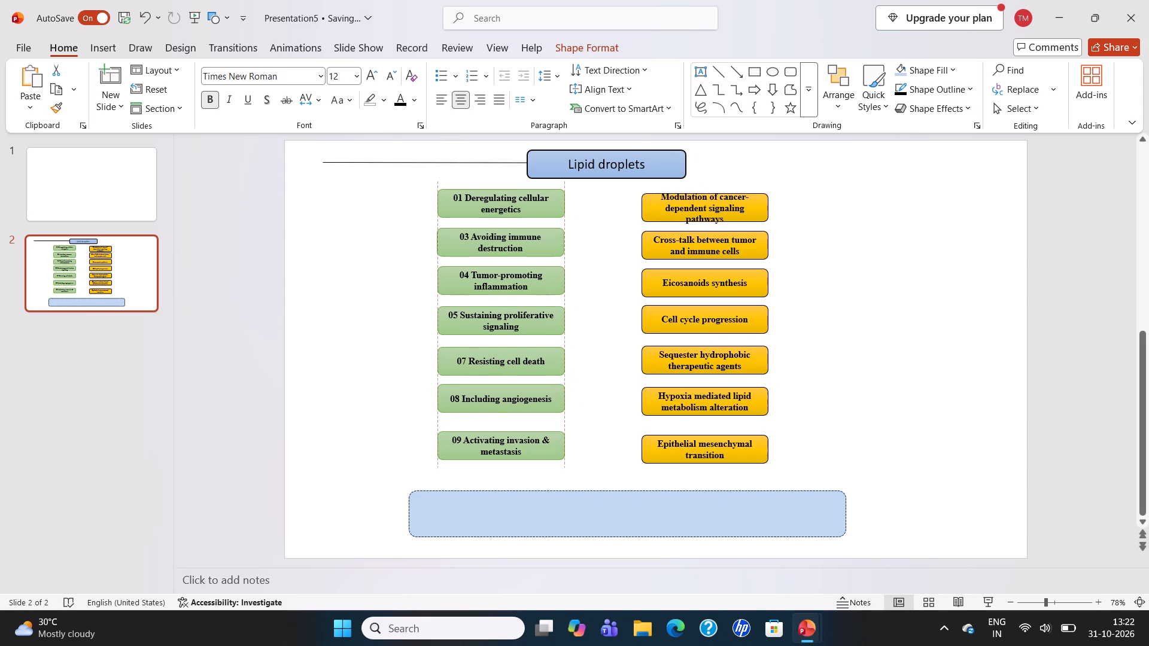
click(554, 370)
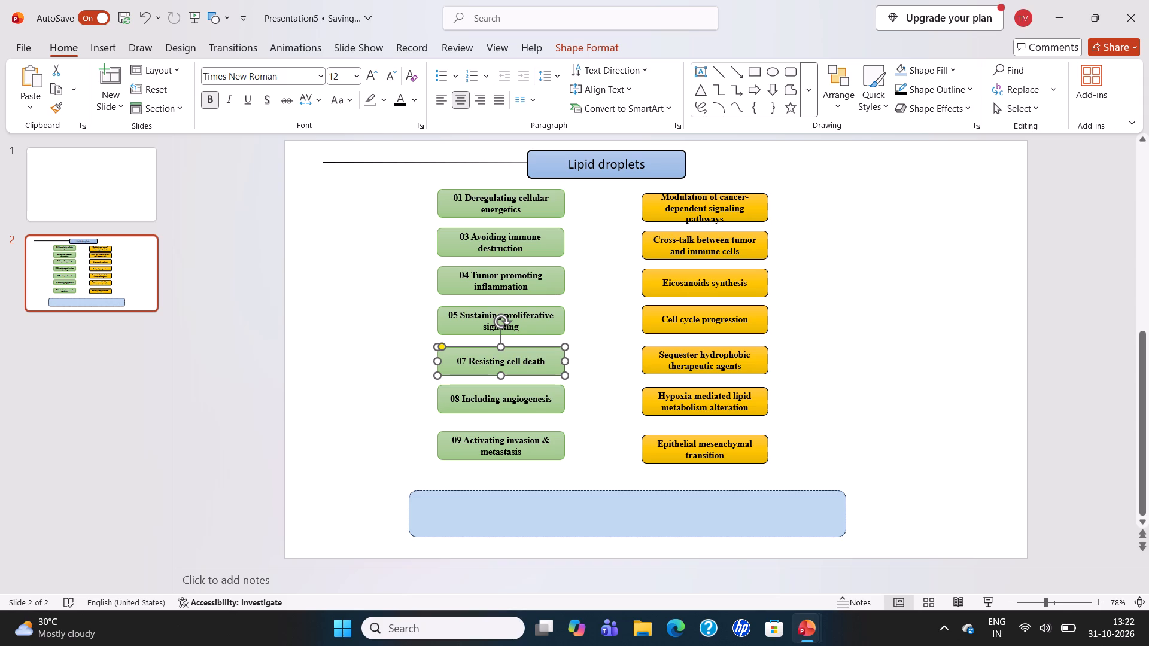
drag(555, 399, 555, 392)
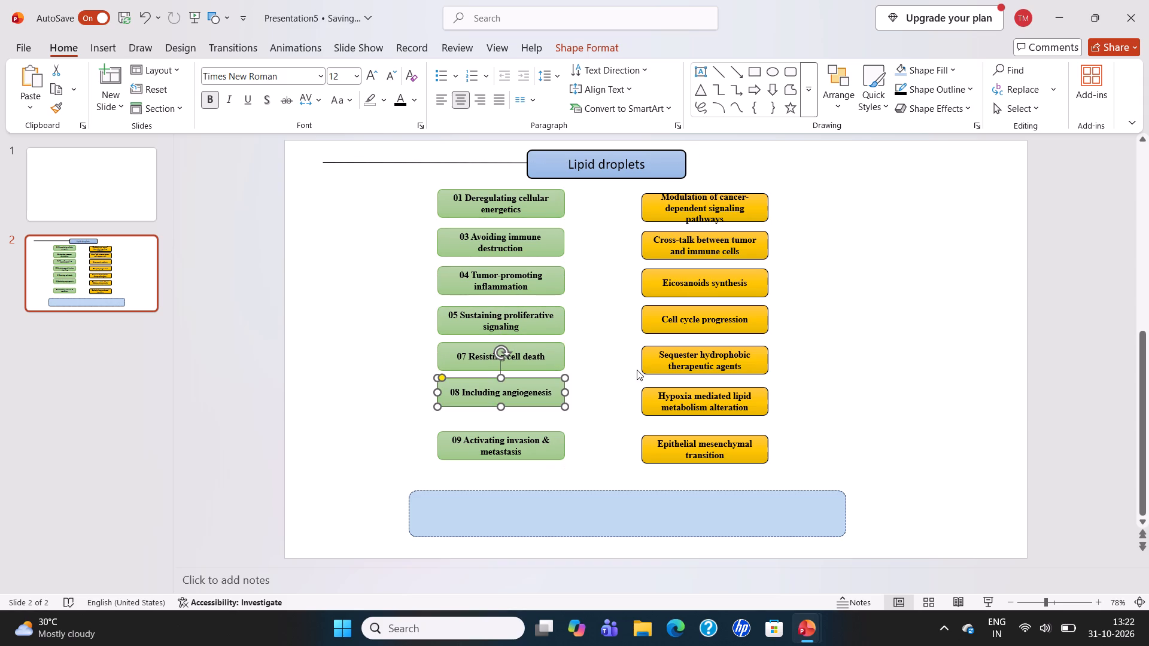
click(650, 365)
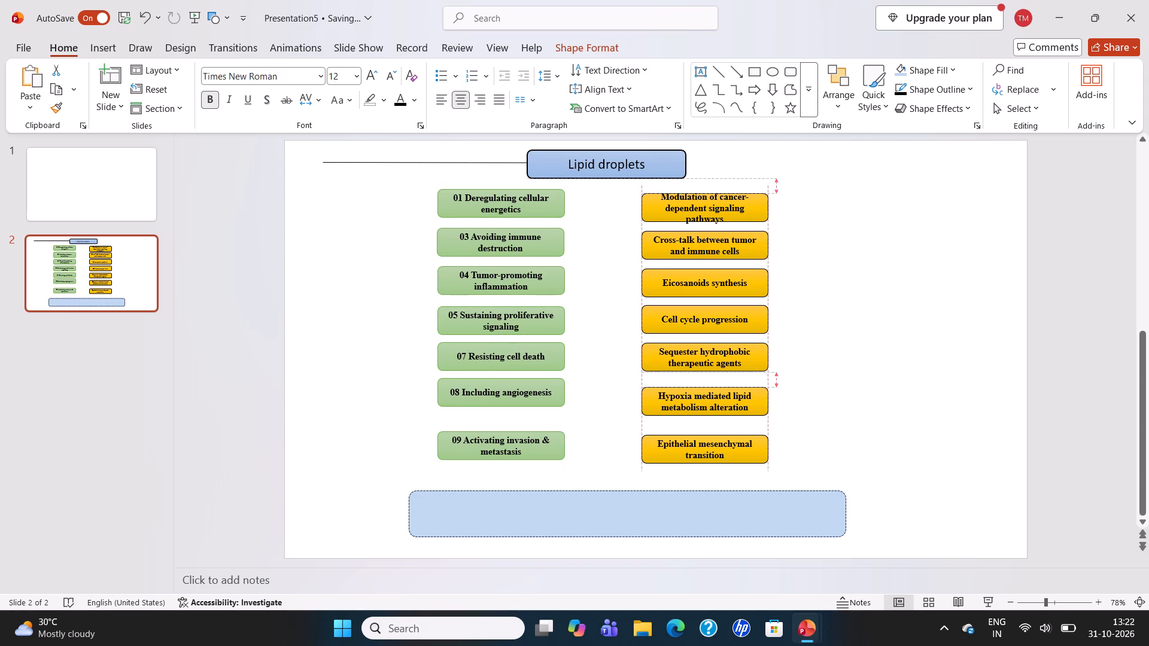
drag(649, 397, 649, 395)
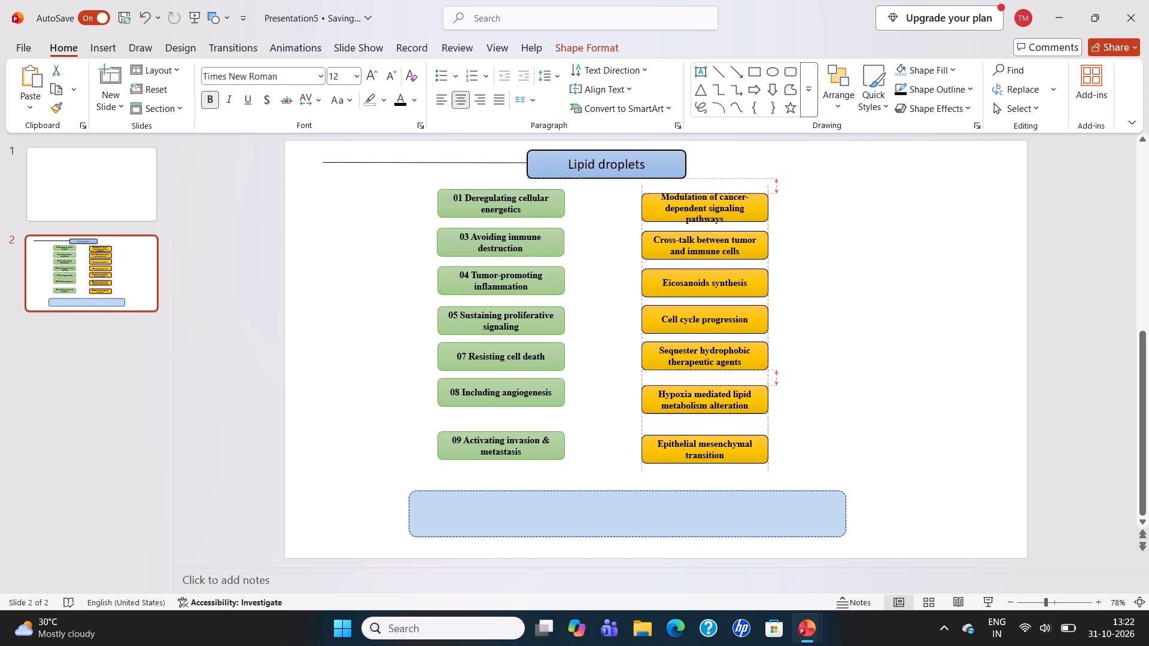
drag(649, 395, 649, 390)
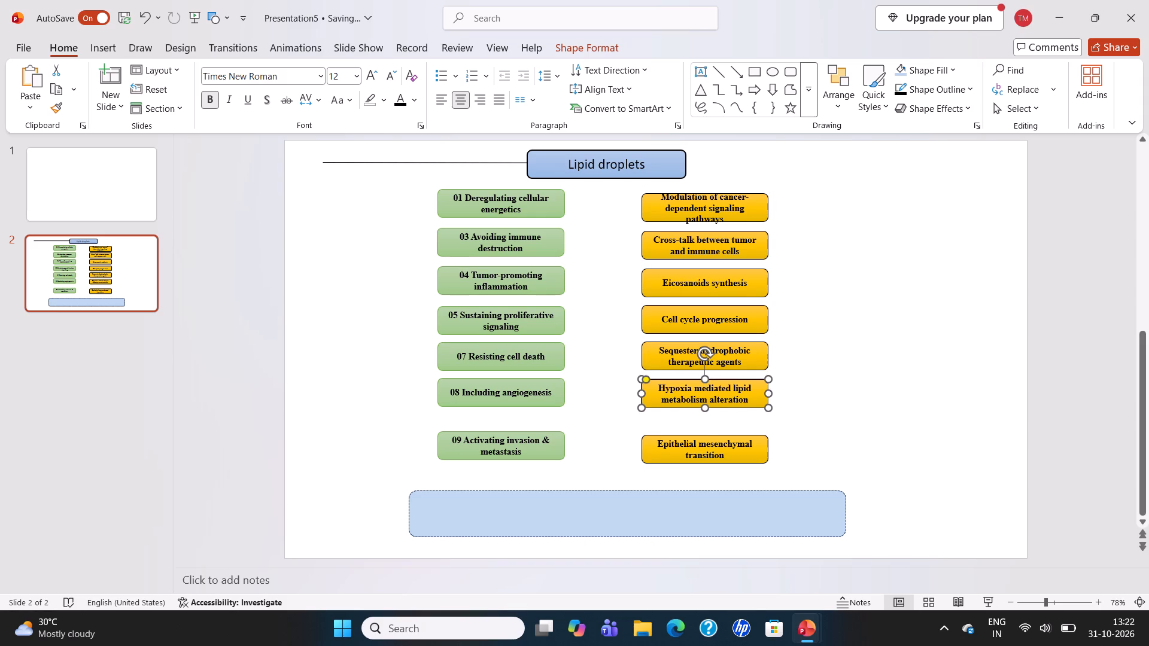
drag(648, 447, 649, 428)
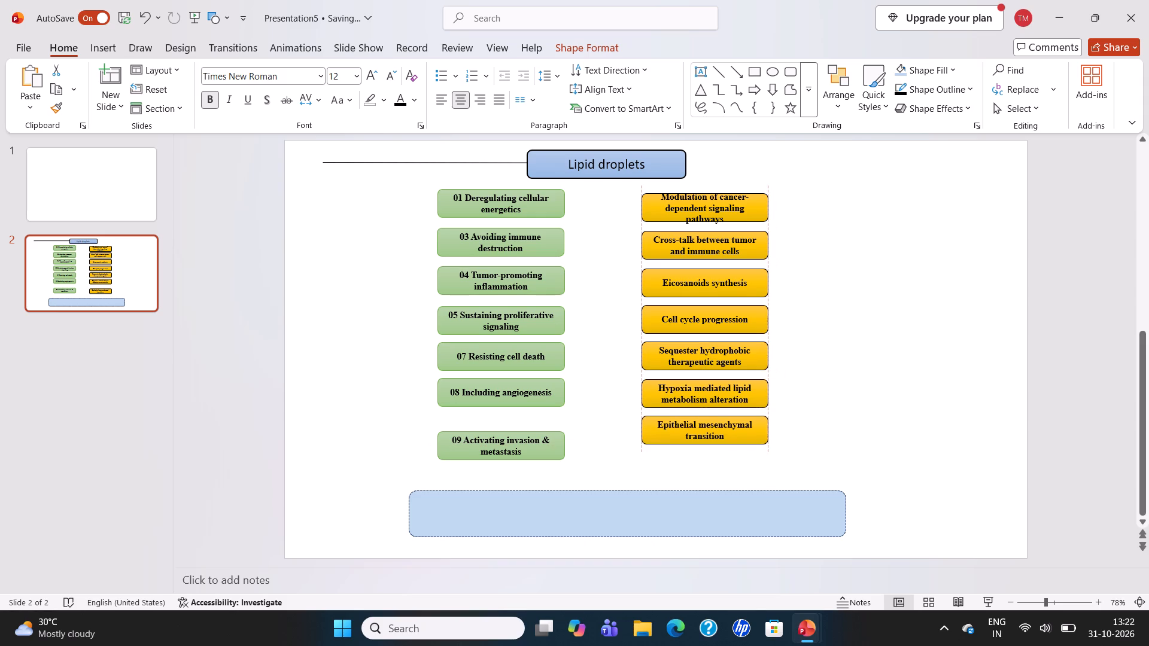
drag(649, 428, 649, 428)
drag(561, 447, 561, 446)
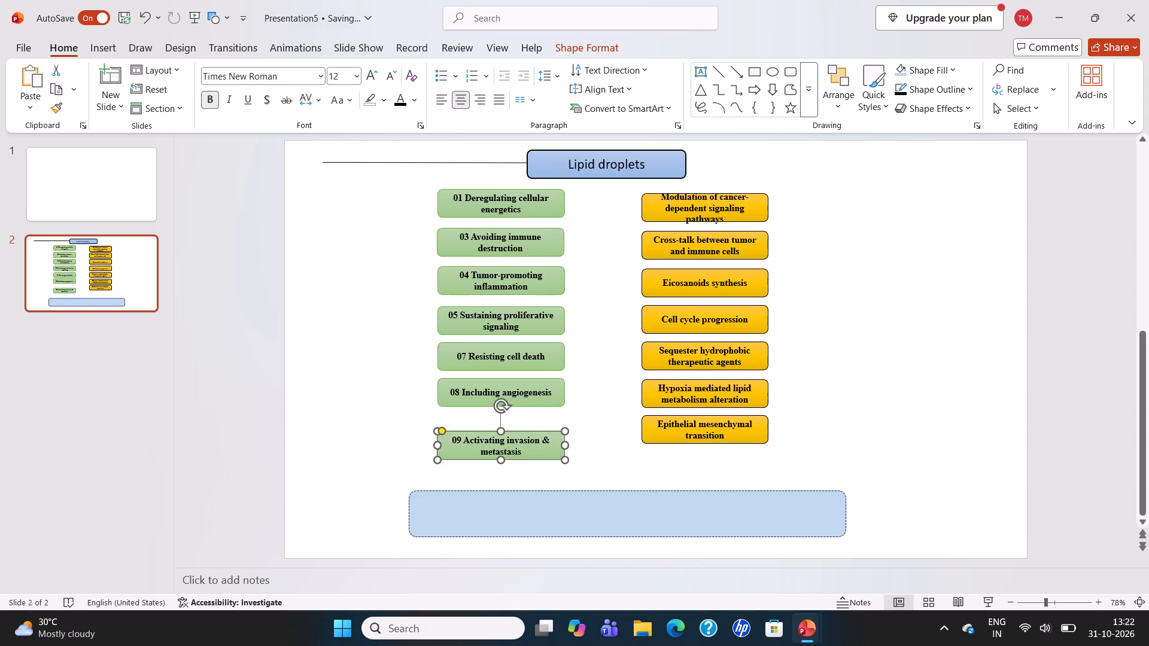
drag(561, 446, 563, 429)
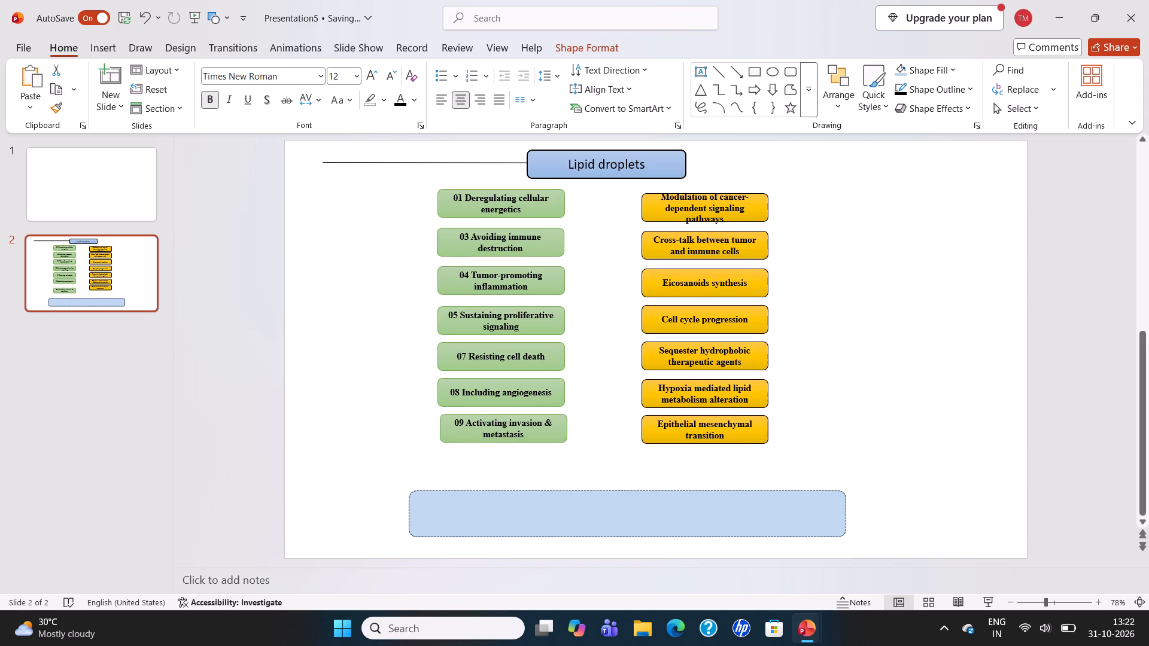
drag(563, 429, 561, 429)
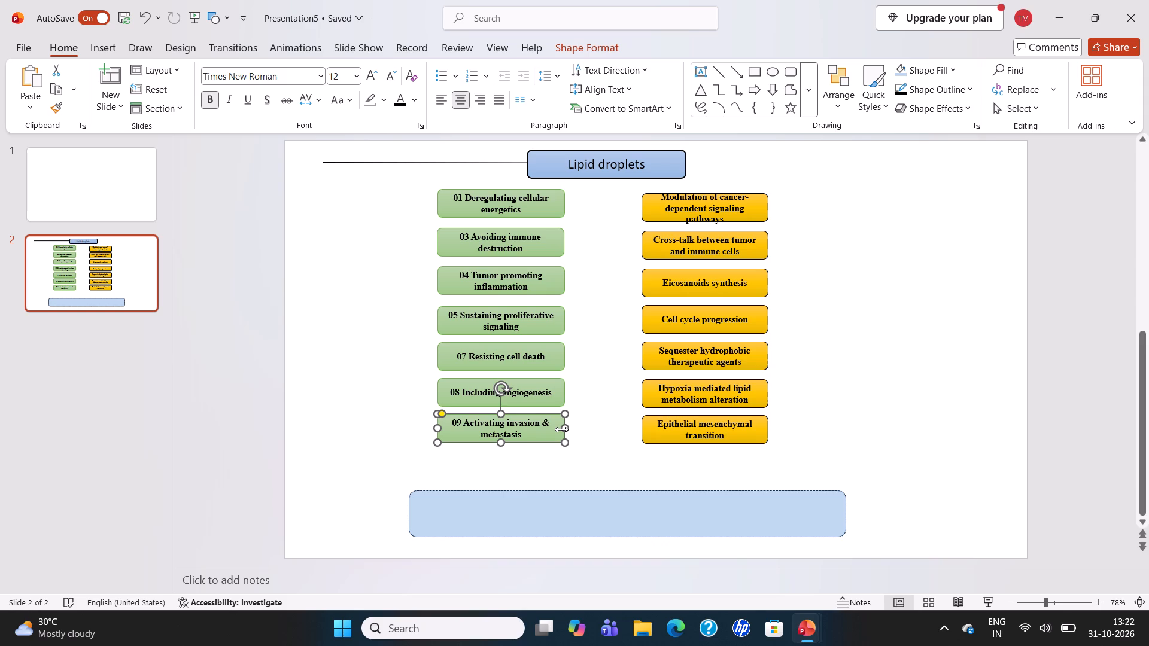
Enlarge the light blue rounded rectangle upward so its top edge sits just beneath the two box columns.
click(494, 524)
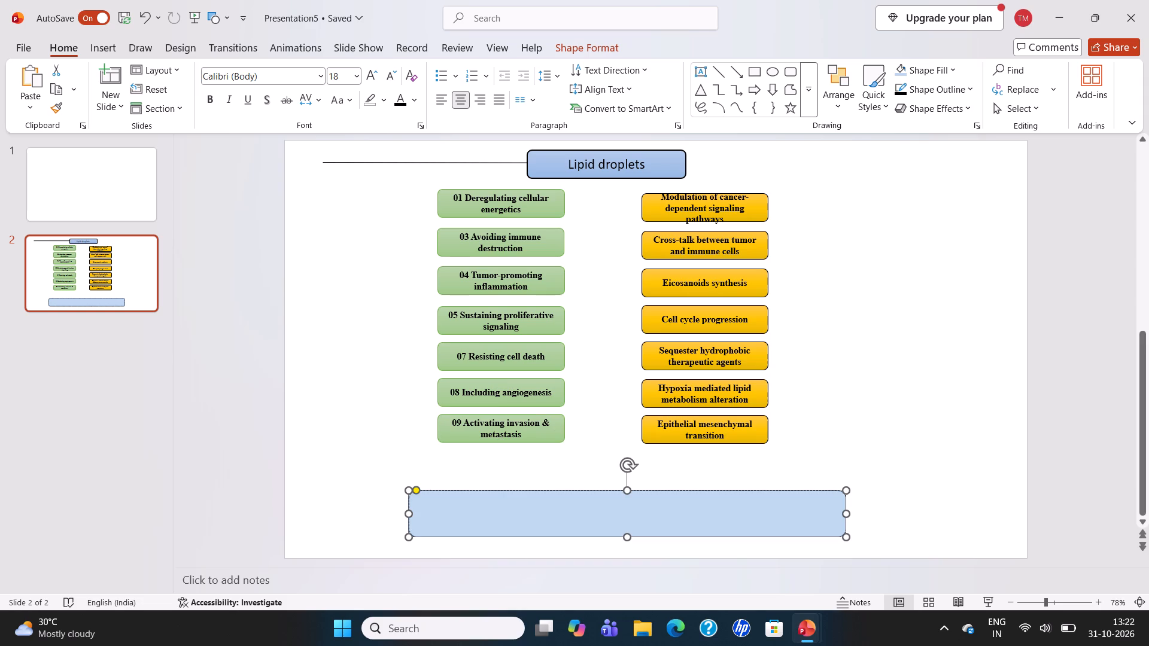
drag(410, 492, 410, 490)
drag(410, 490, 406, 452)
click(400, 452)
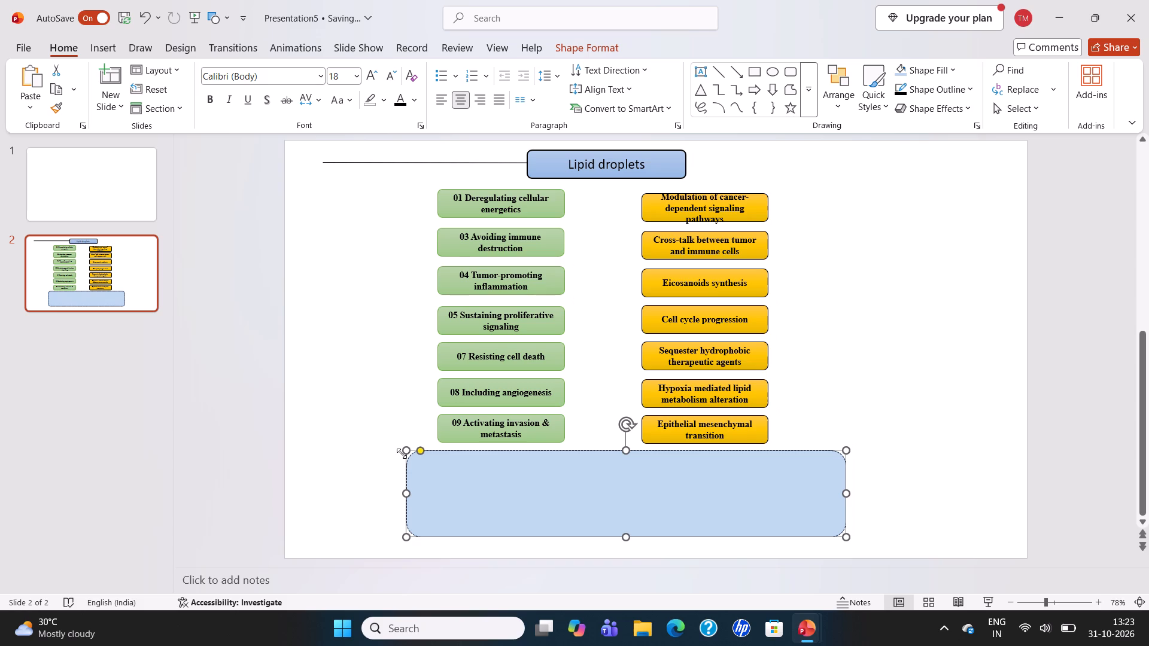
Enter the text "Hallmarks with no lipid dropet role labelled" in the light blue rounded rectangle.
click(576, 490)
click(437, 463)
key(h)
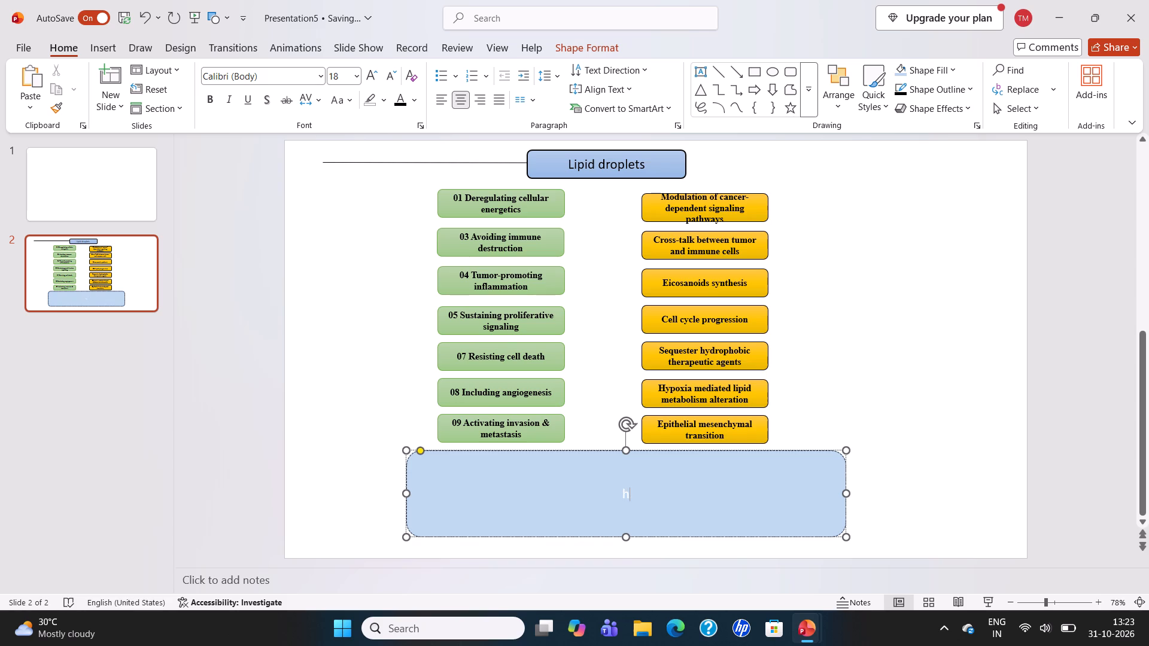
key(BackSpace)
key(shift+h)
text(all)
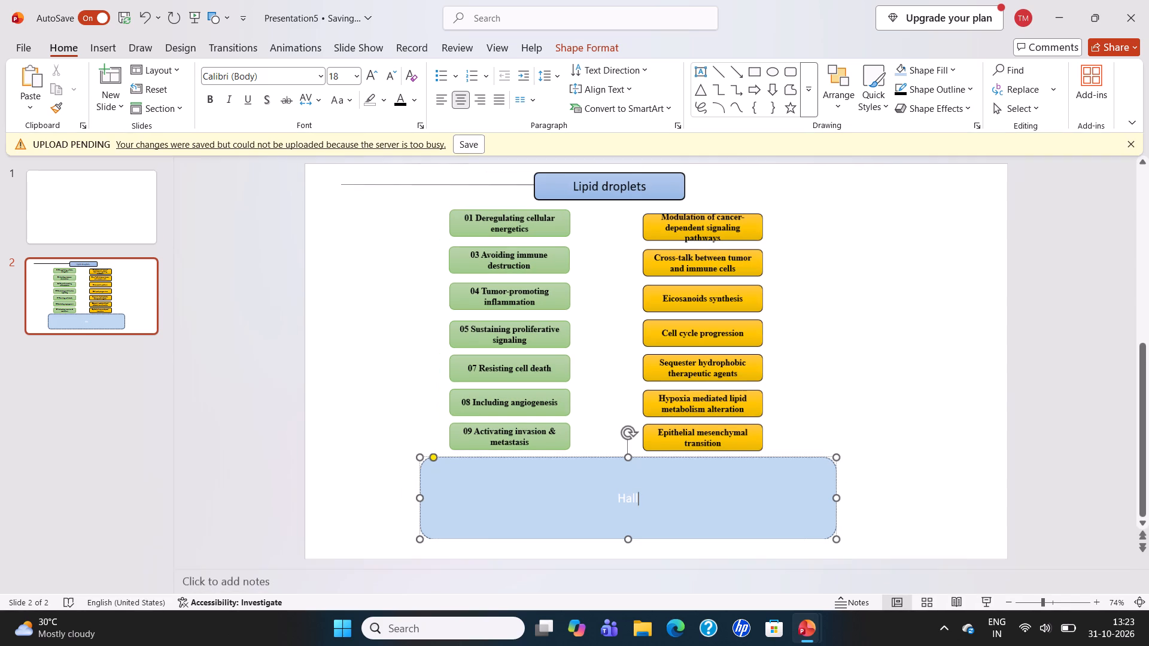
text(mar)
key(l)
key(BackSpace)
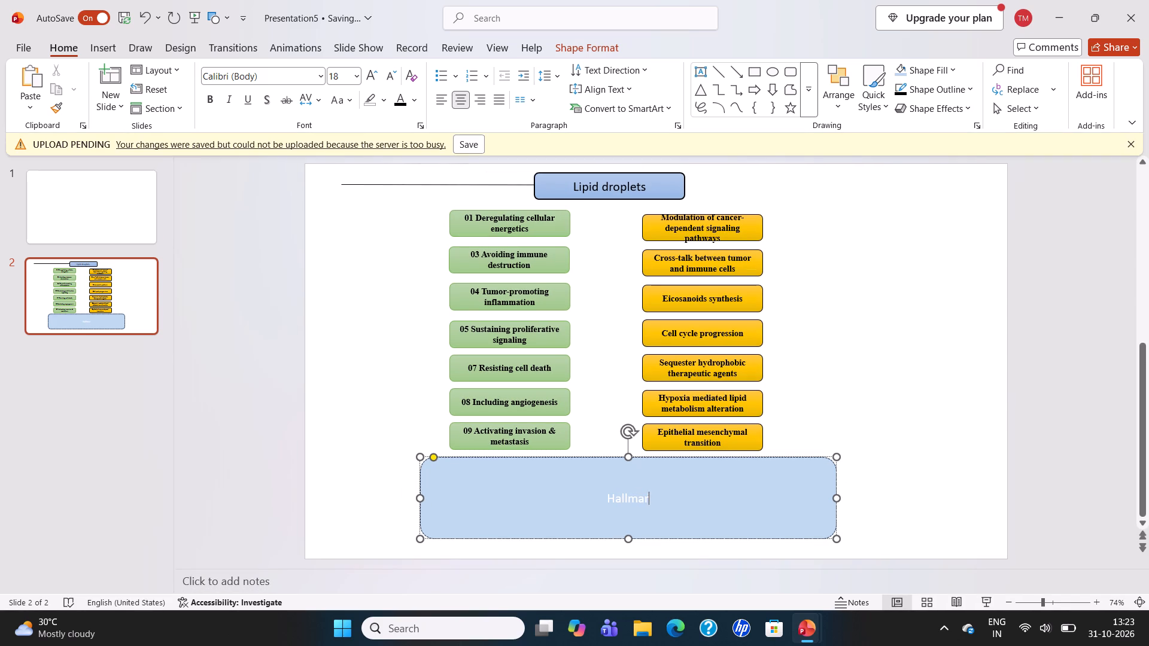
text(ks)
key(space)
text(with)
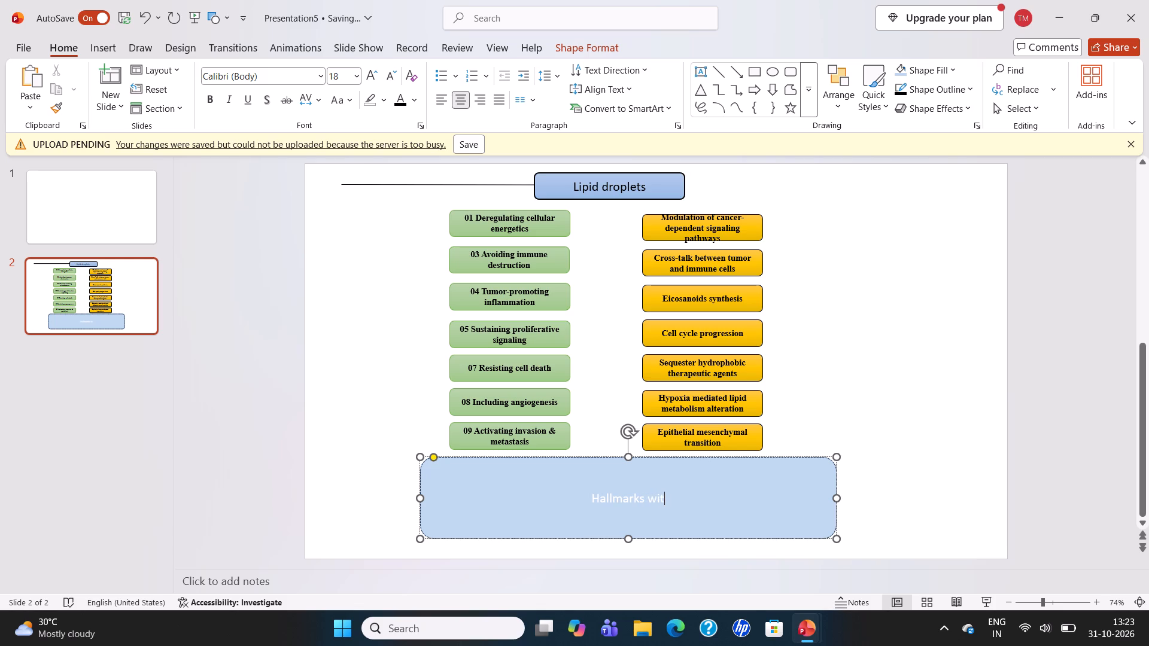
key(space)
text(no lipid)
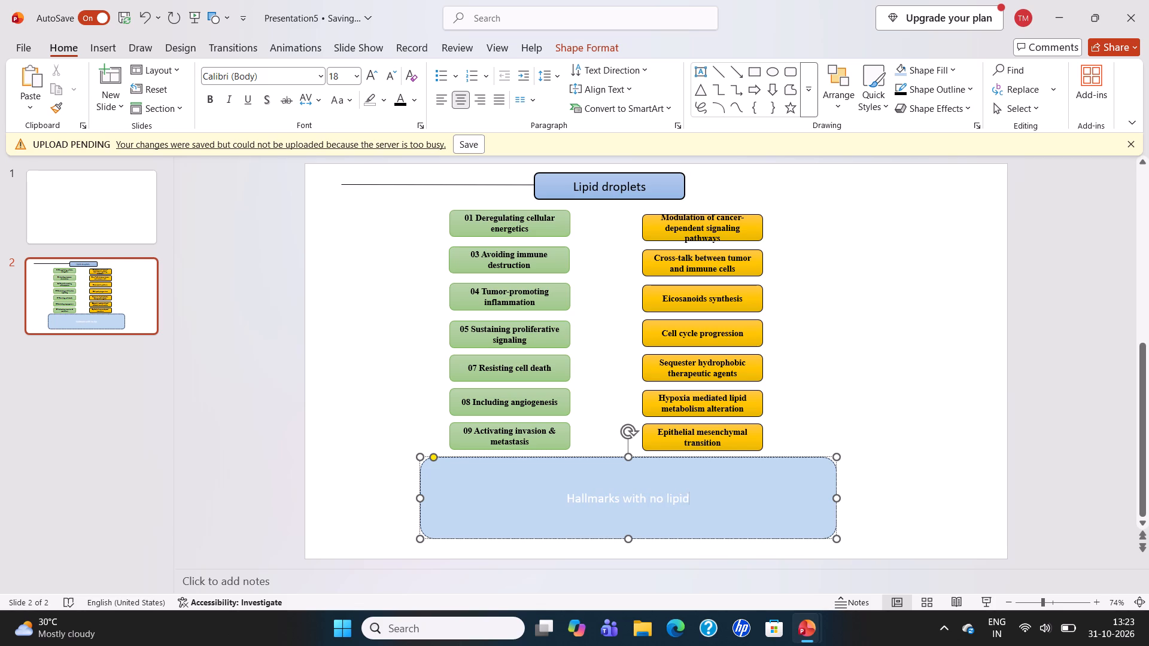
key(space)
text(dropet)
key(space)
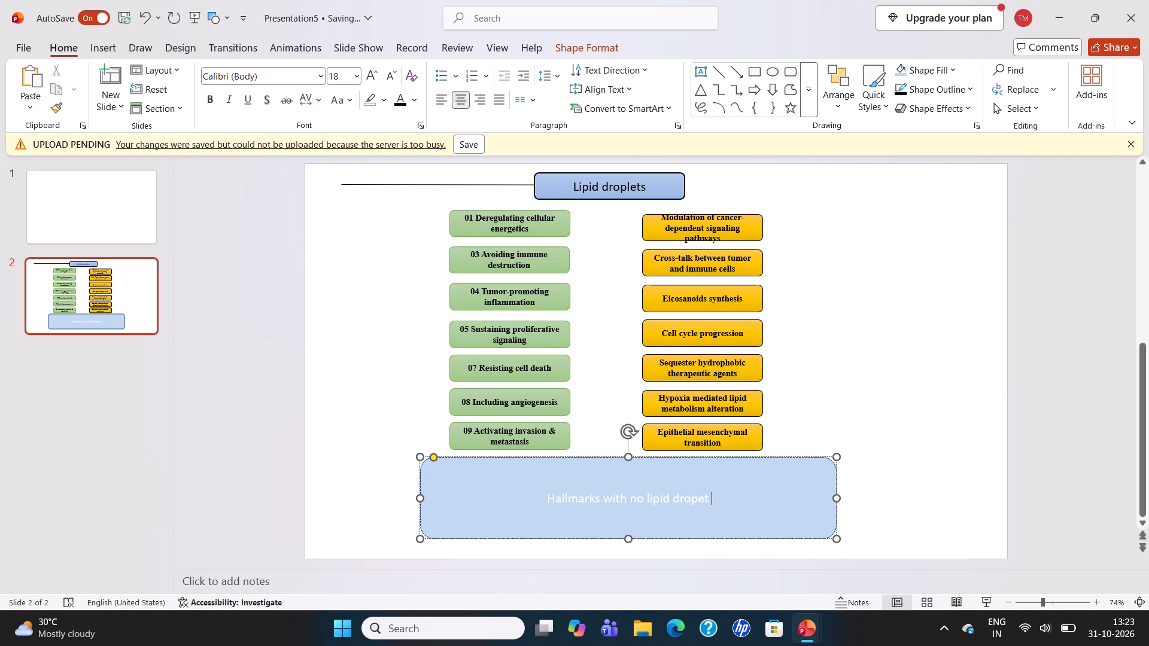
text(role)
key(space)
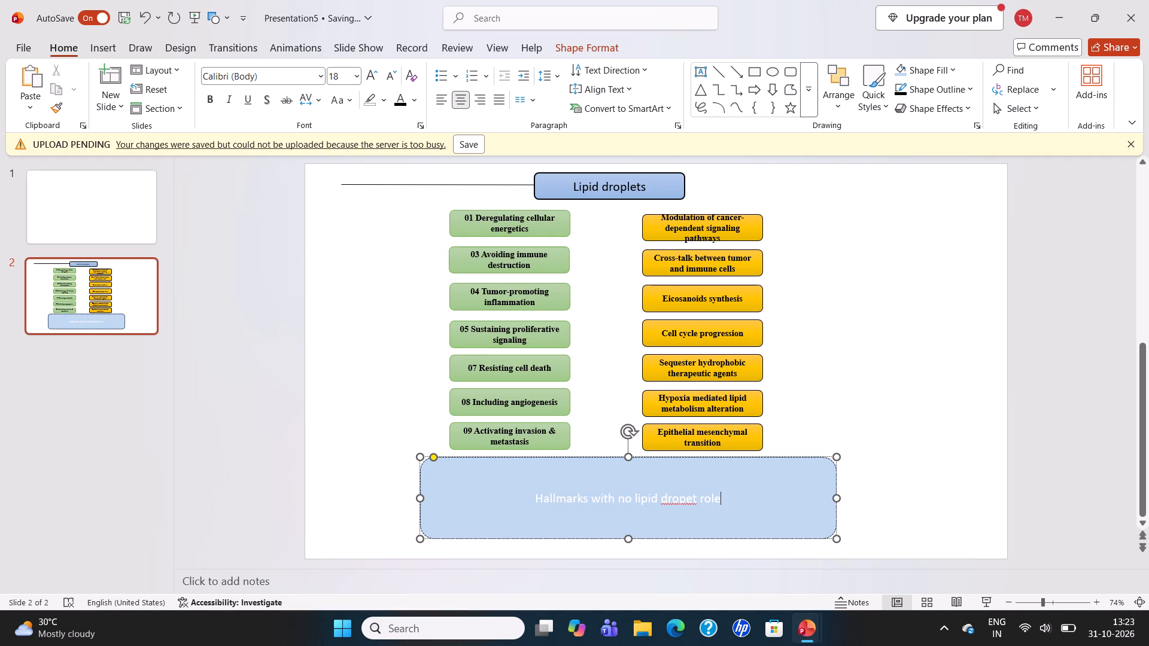
text(la)
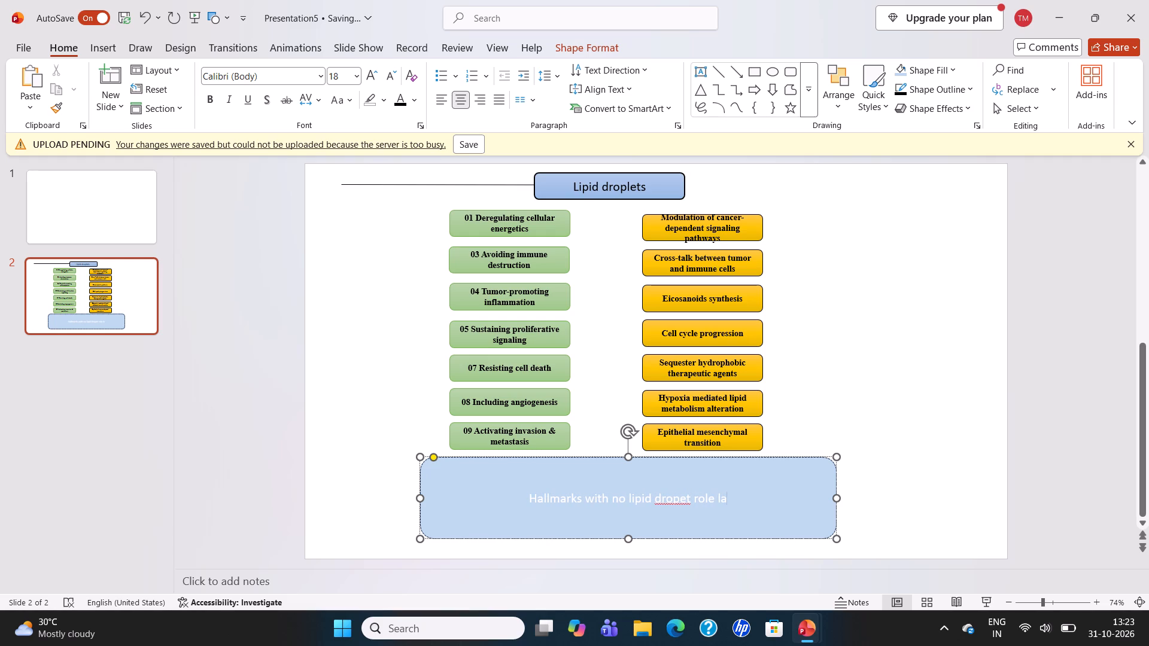
text(bell)
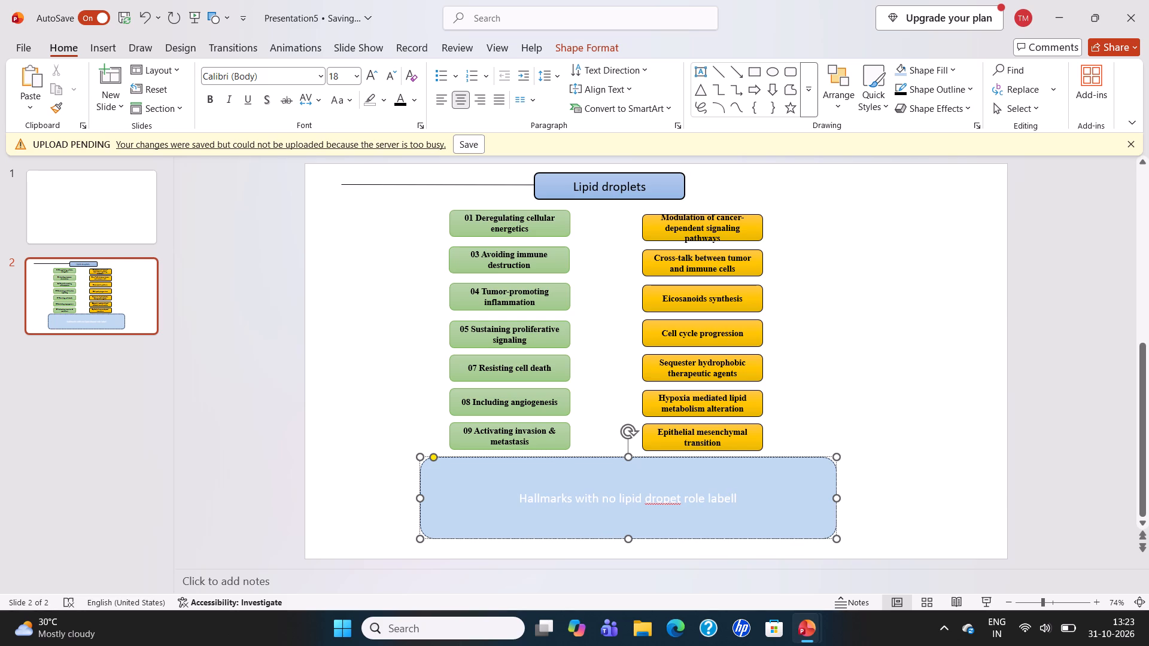
text(ed)
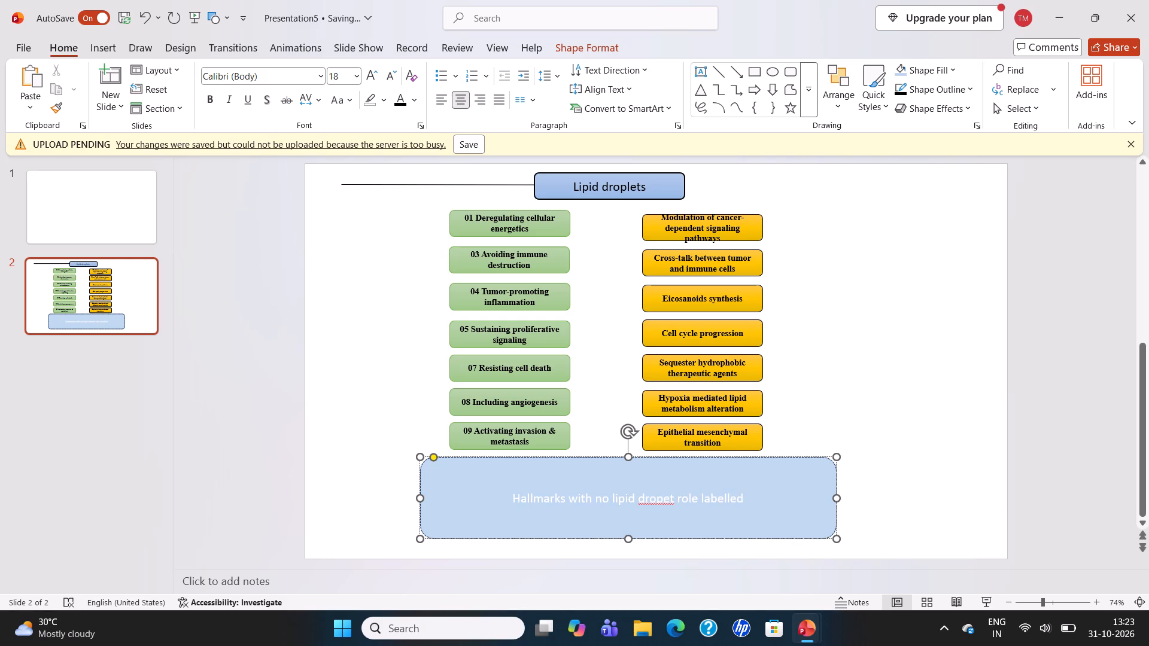
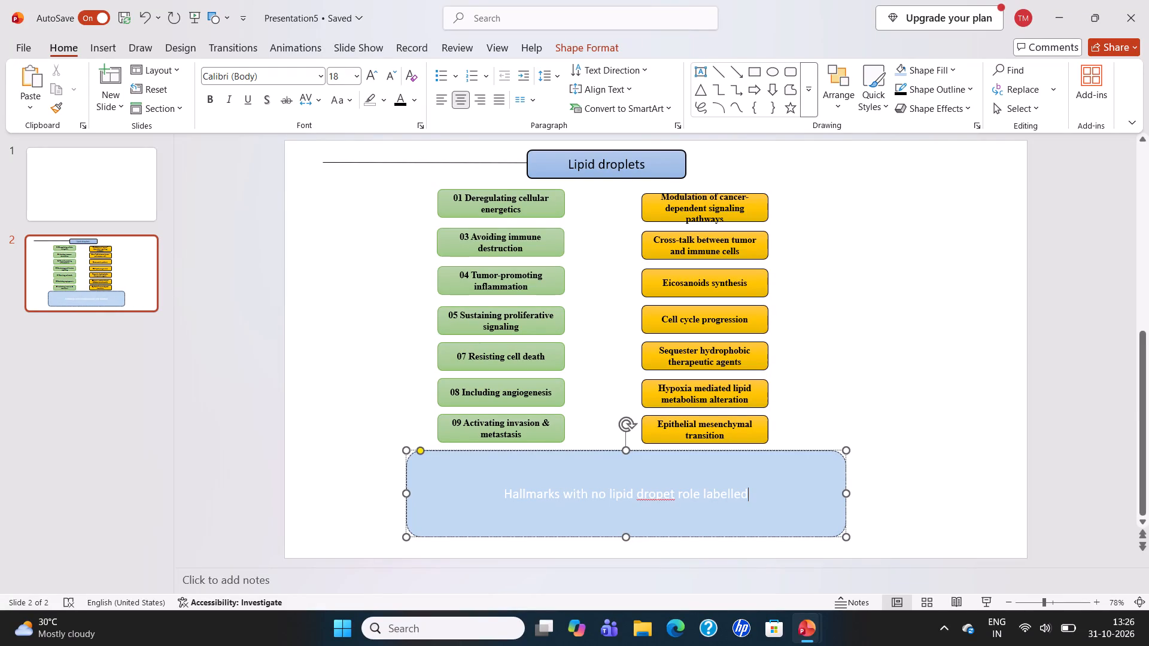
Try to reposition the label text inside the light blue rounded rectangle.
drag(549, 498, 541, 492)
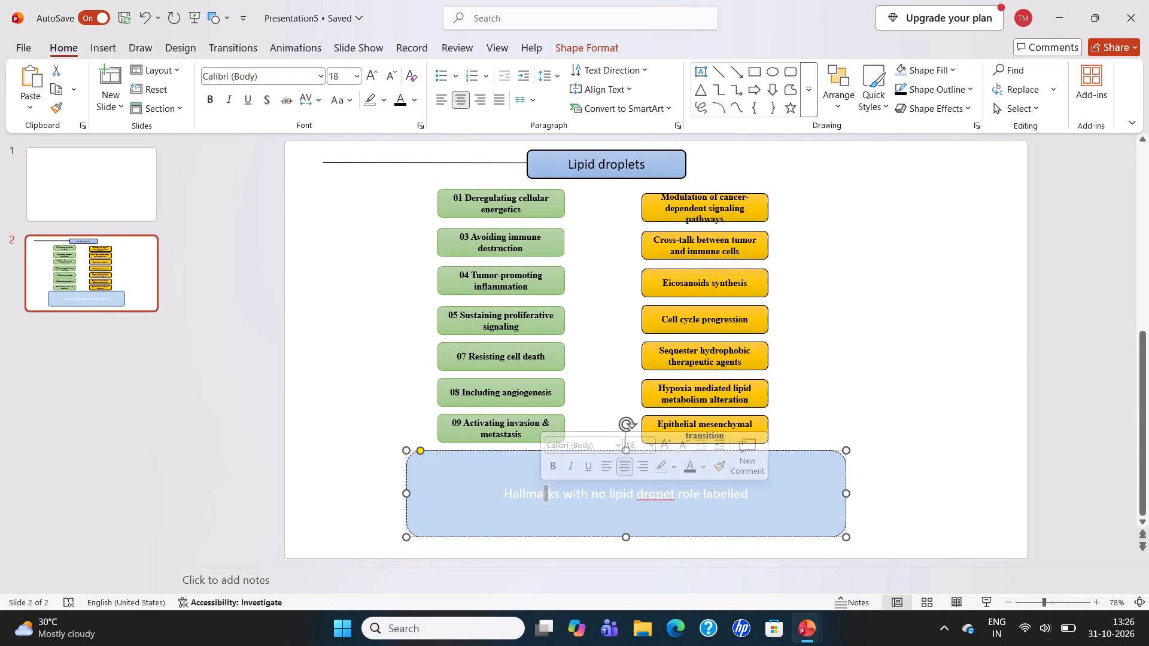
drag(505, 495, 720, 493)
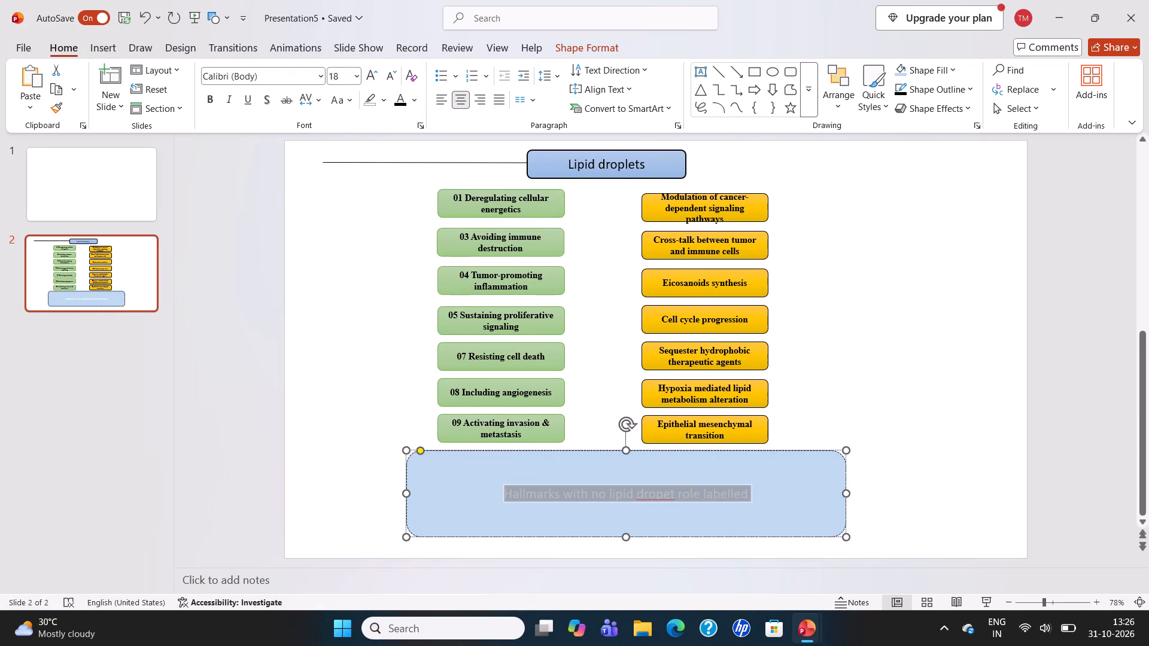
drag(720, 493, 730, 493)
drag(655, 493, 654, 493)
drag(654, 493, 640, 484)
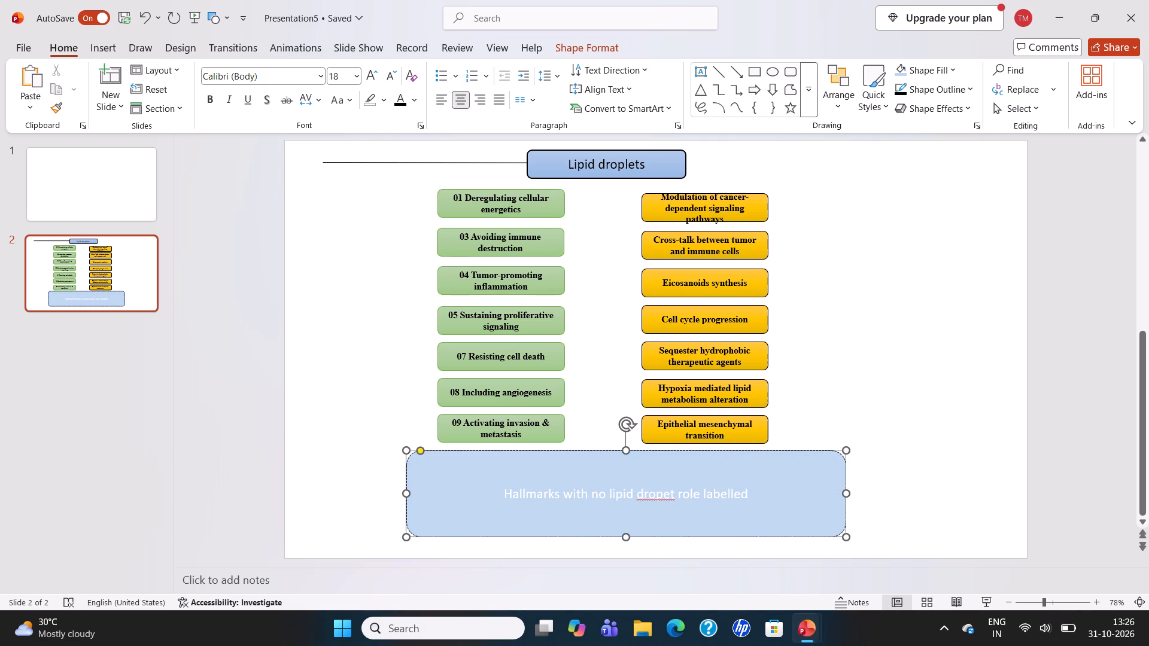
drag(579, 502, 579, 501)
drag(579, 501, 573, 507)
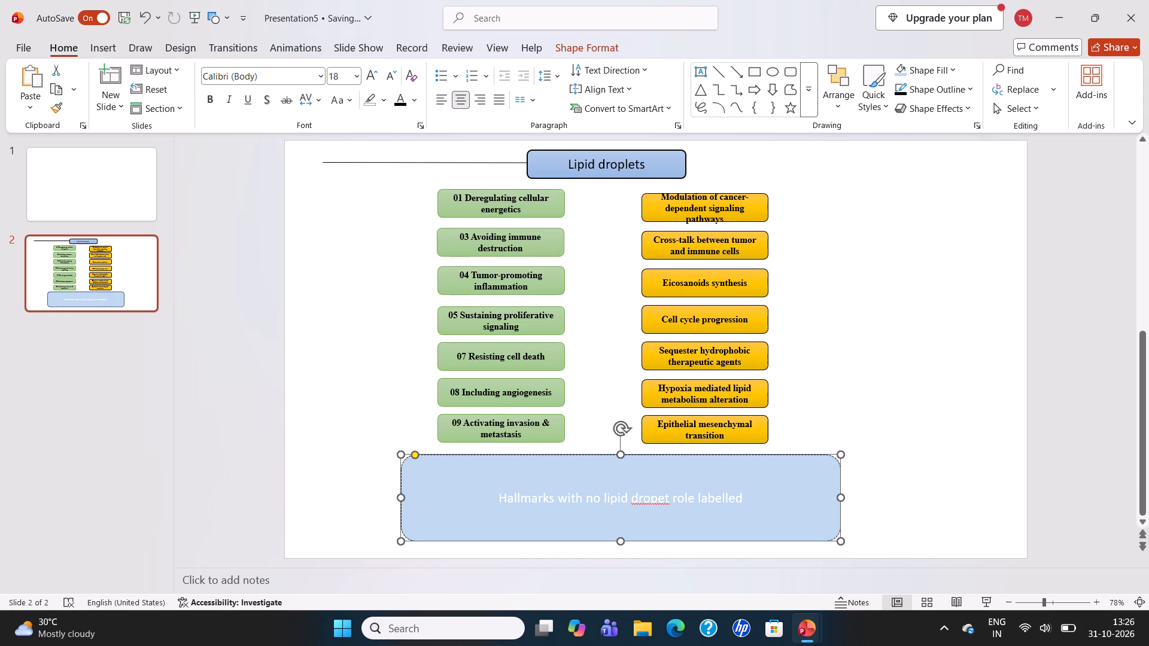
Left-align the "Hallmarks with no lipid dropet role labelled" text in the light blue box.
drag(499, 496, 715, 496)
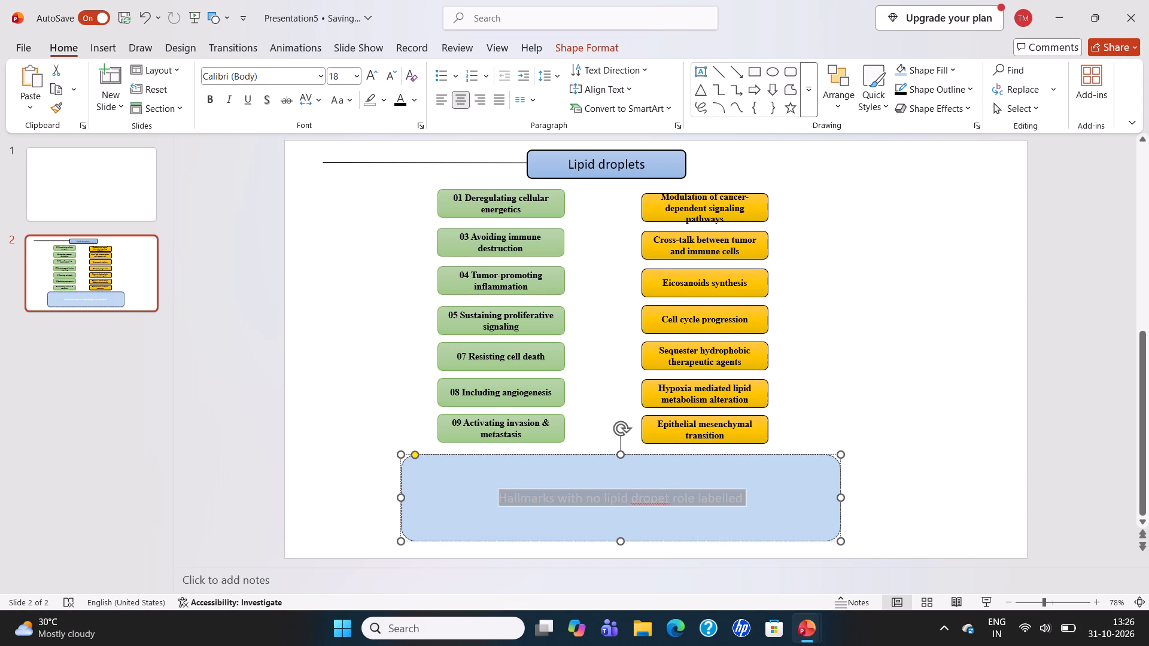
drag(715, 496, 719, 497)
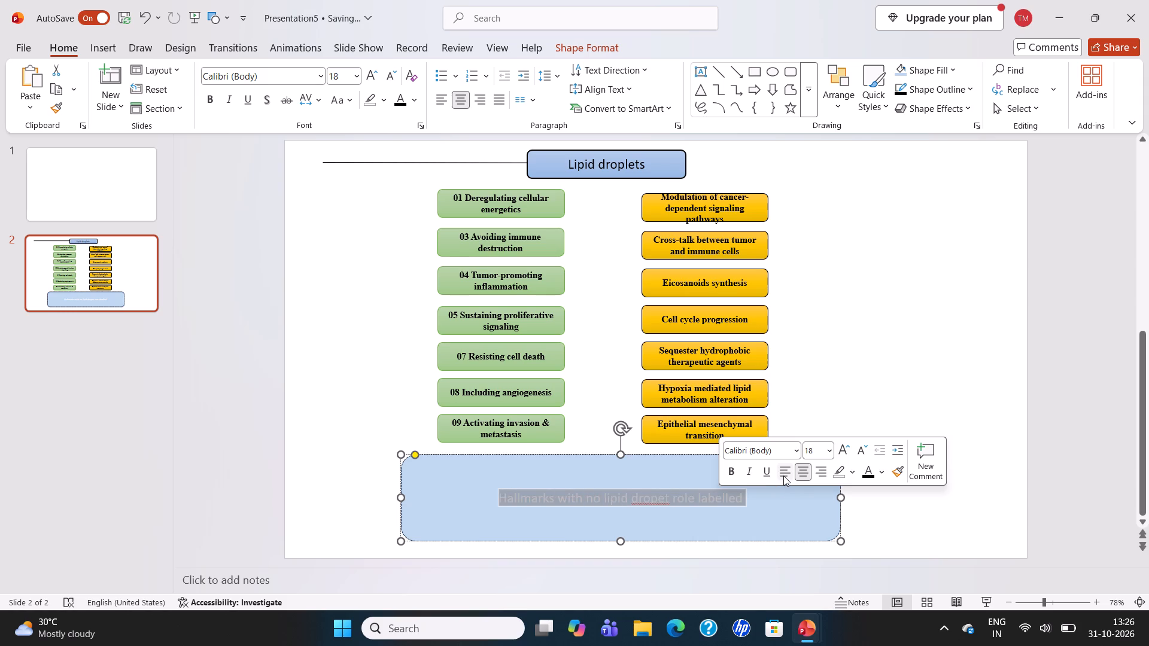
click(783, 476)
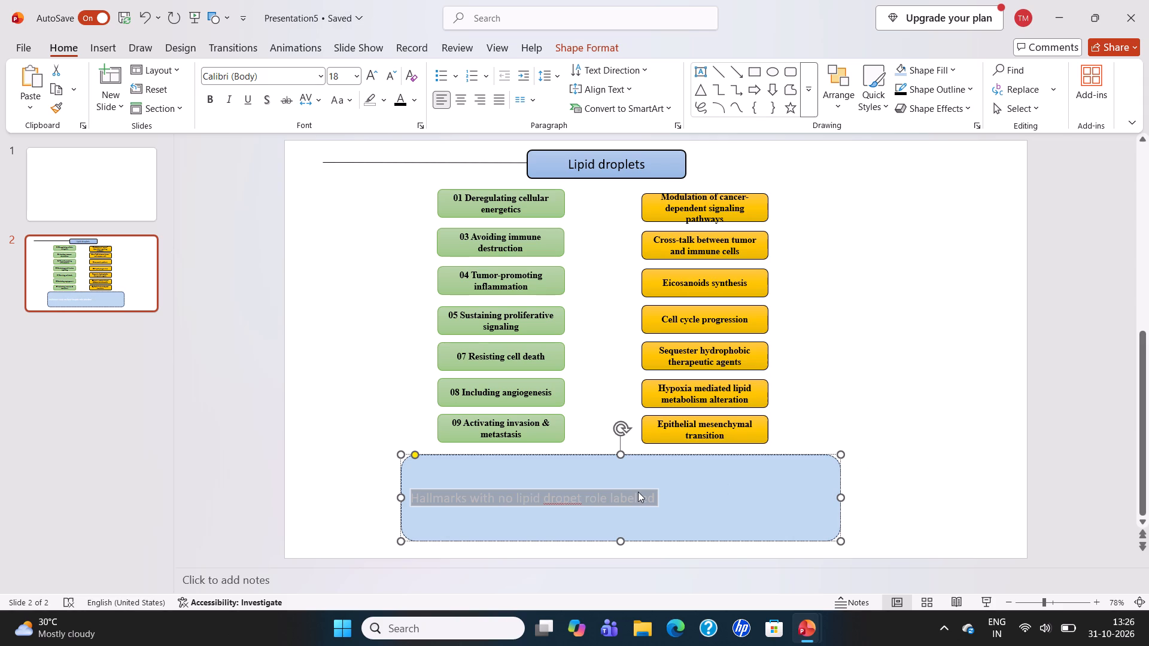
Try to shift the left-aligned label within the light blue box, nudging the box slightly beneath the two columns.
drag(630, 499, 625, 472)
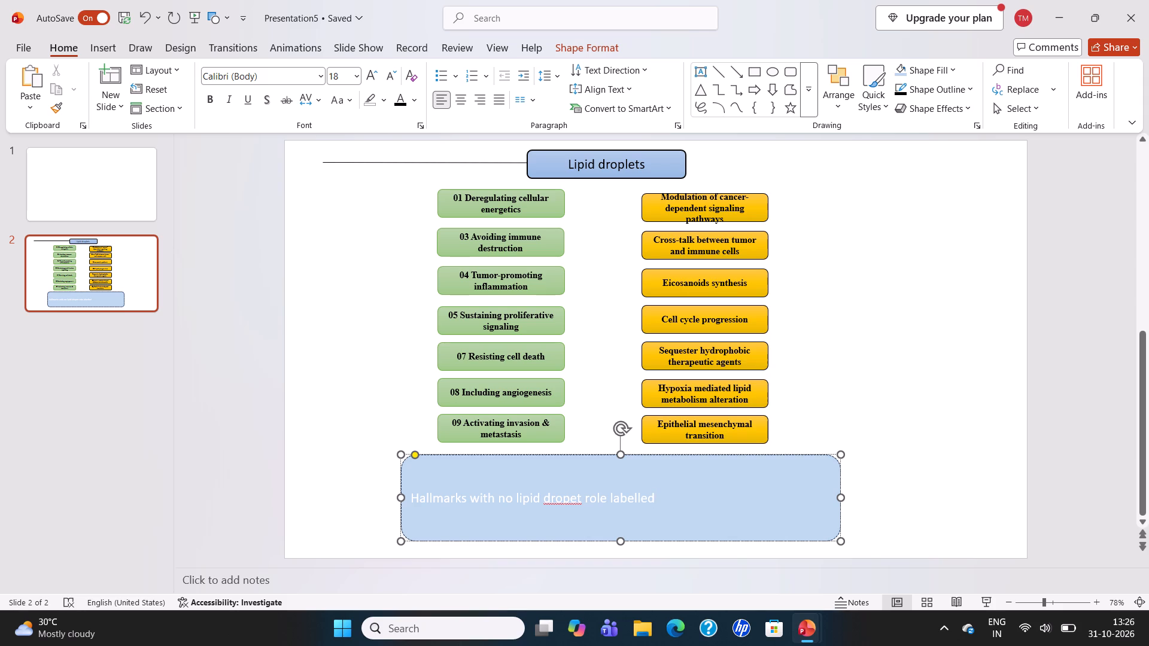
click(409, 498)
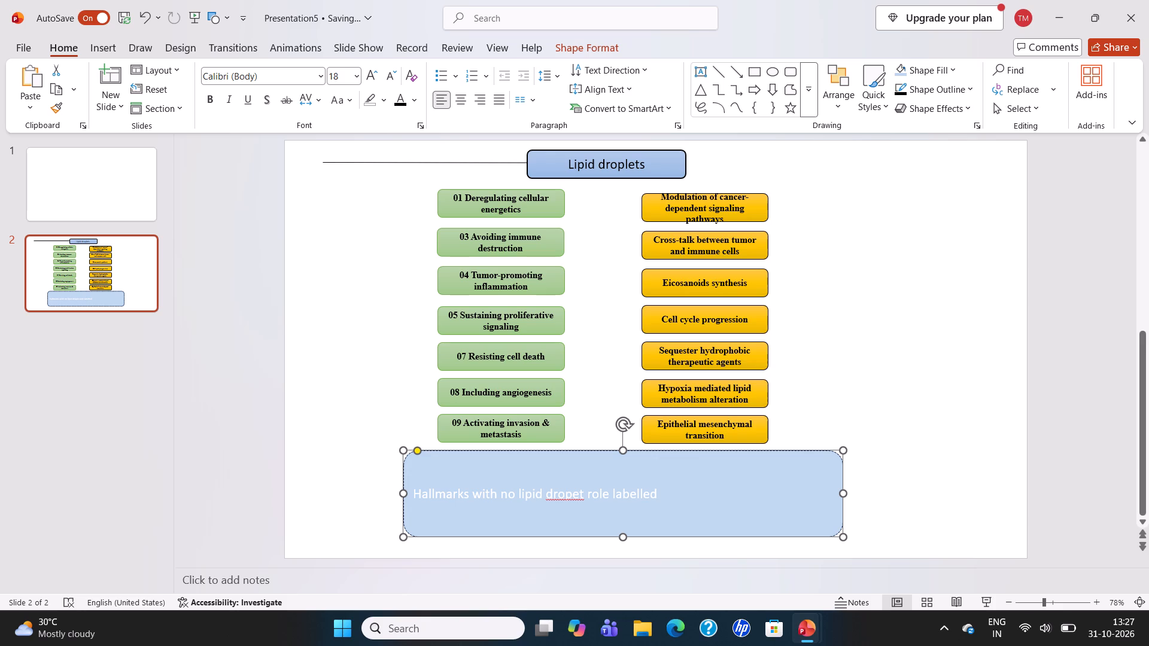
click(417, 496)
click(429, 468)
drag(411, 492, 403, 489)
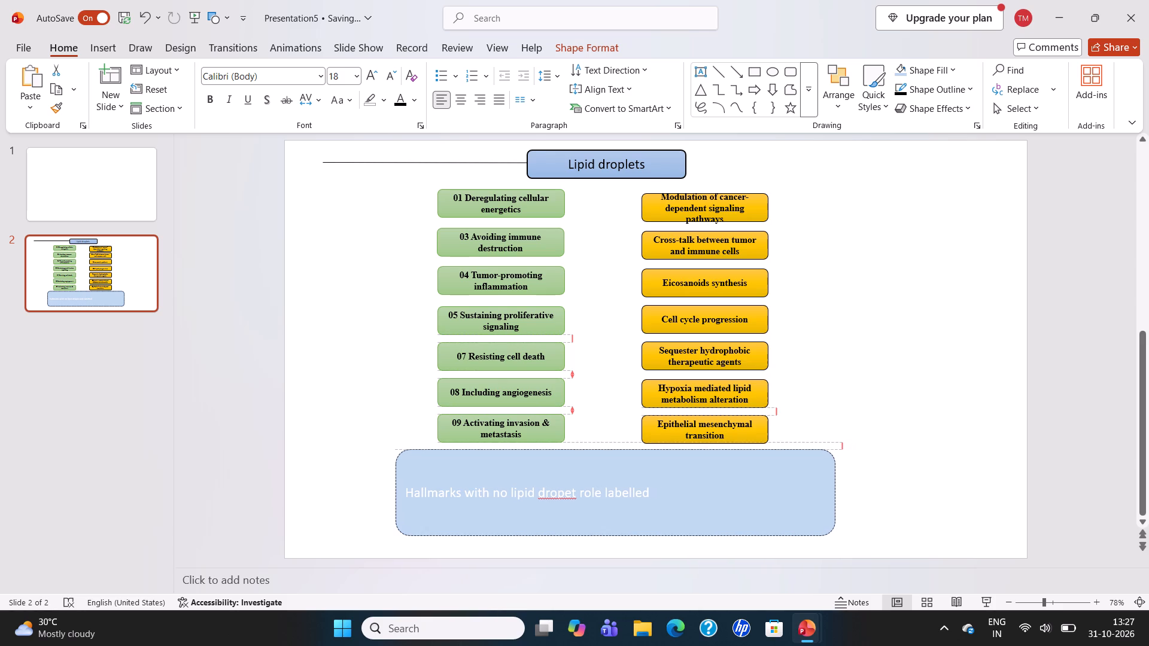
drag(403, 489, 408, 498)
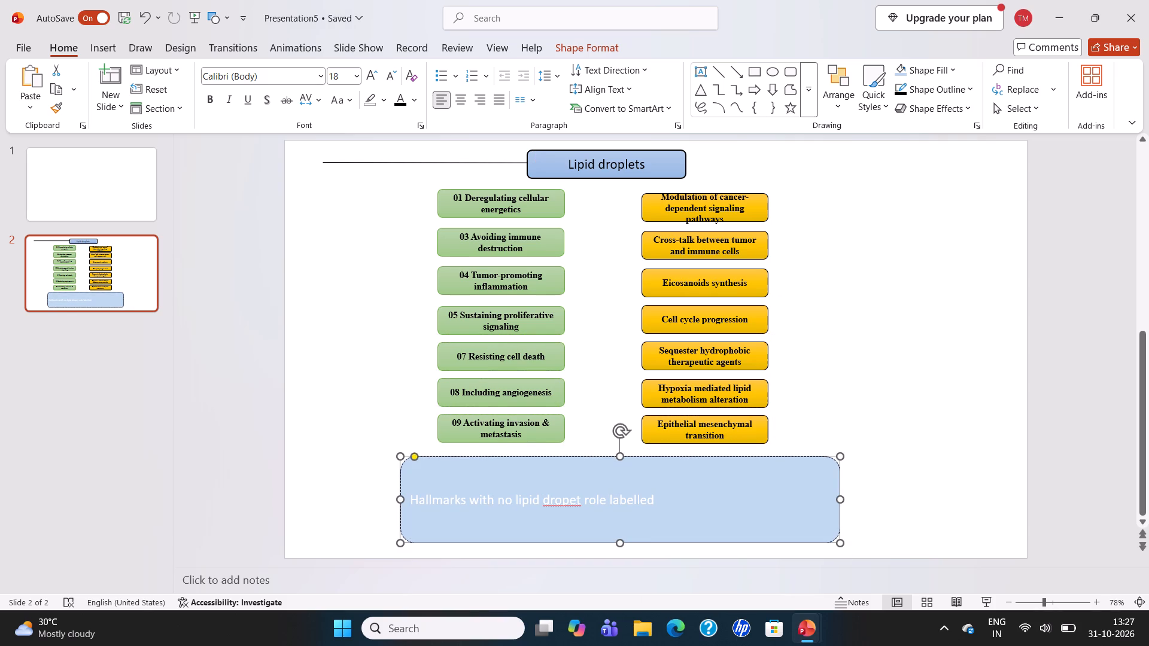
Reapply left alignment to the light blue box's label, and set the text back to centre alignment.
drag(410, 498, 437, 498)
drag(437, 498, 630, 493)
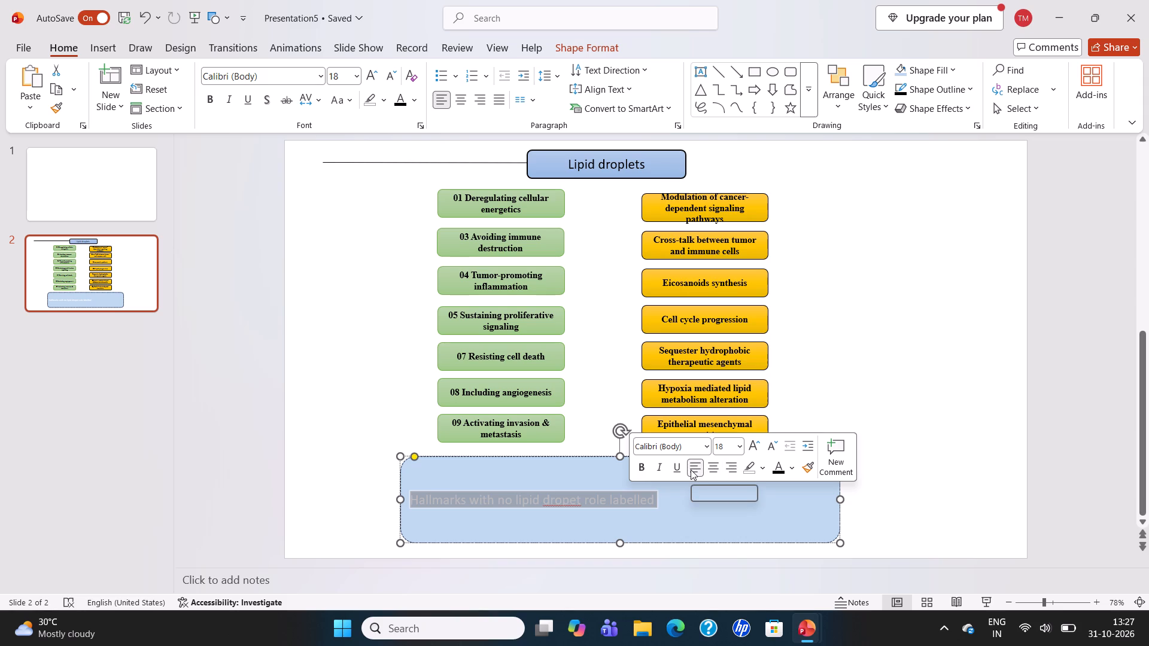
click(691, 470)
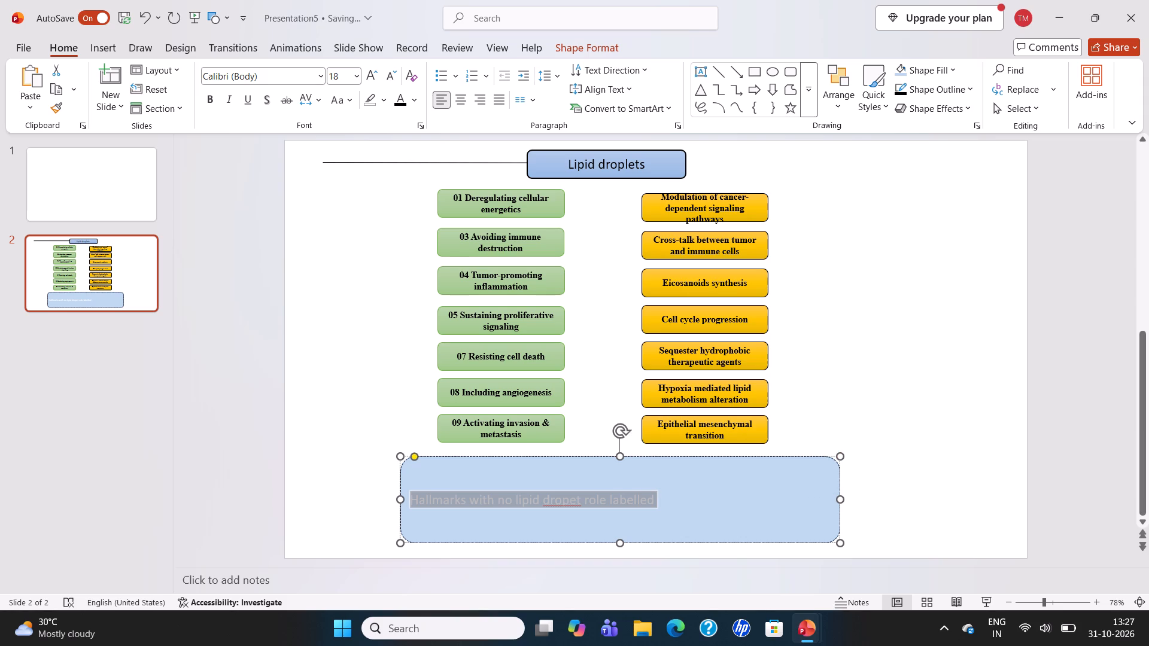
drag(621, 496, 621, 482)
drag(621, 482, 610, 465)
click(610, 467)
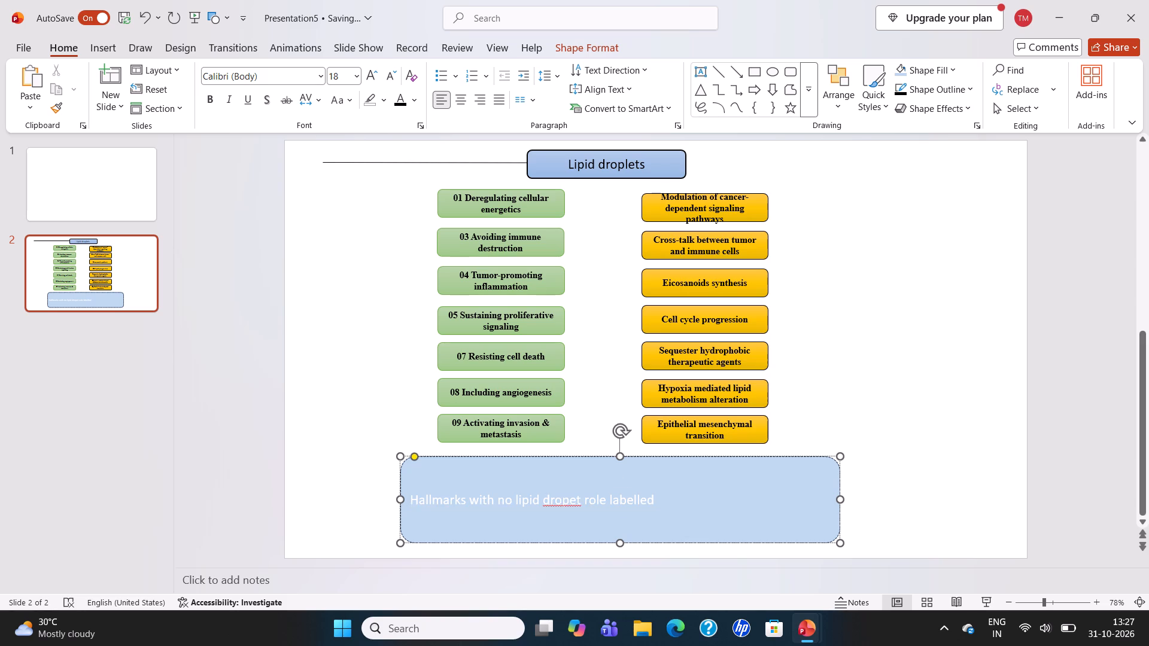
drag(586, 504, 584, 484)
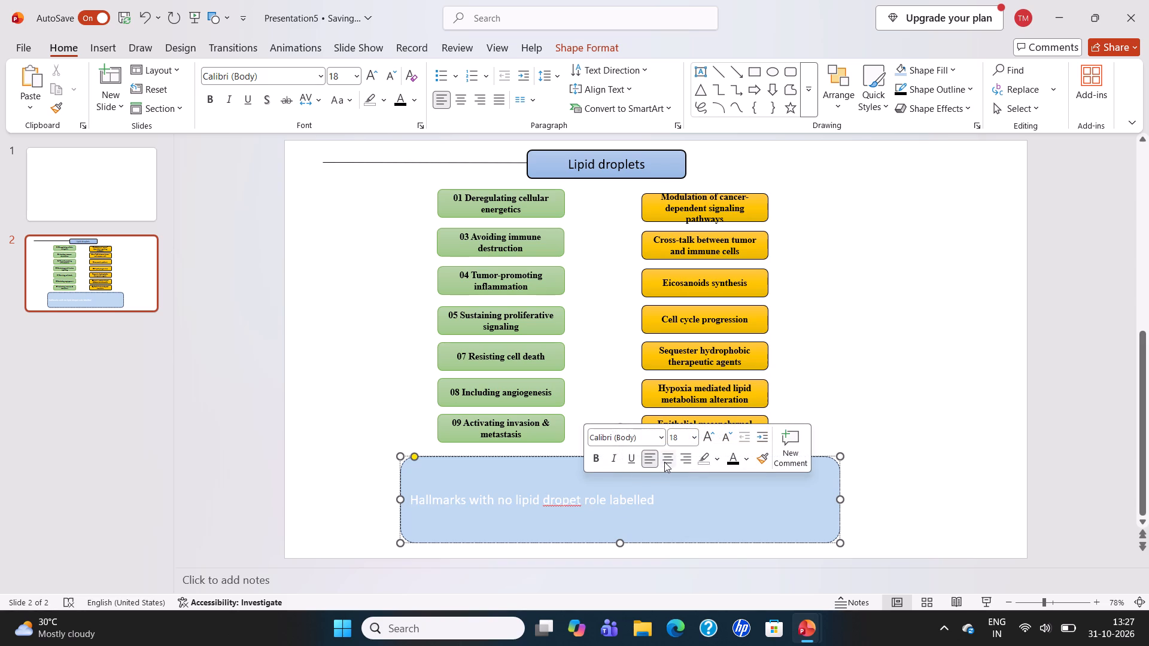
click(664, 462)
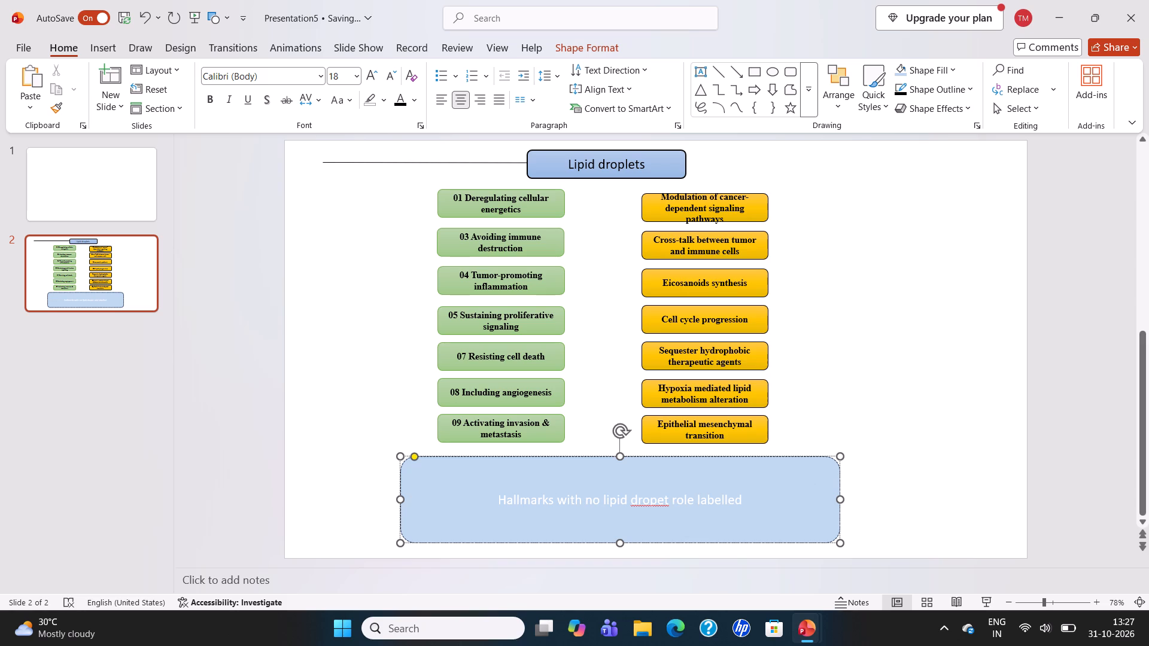
Enlarge the light blue box so it extends well past the gold column, and place it just beneath both columns.
click(507, 504)
drag(840, 543, 763, 531)
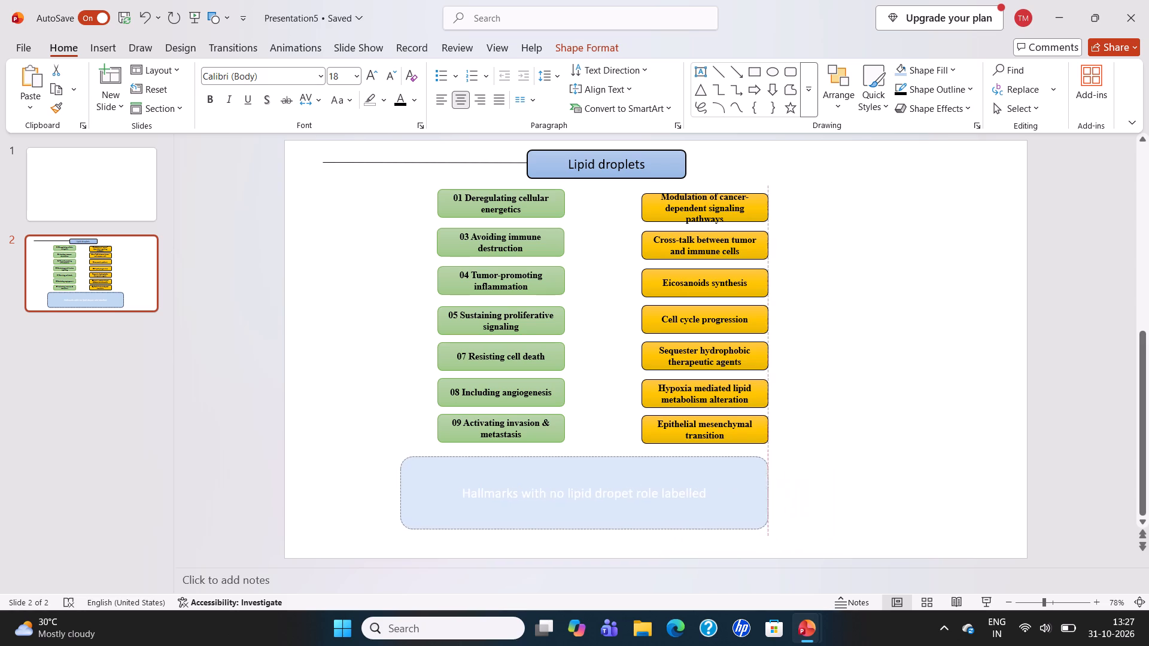
drag(763, 531, 743, 473)
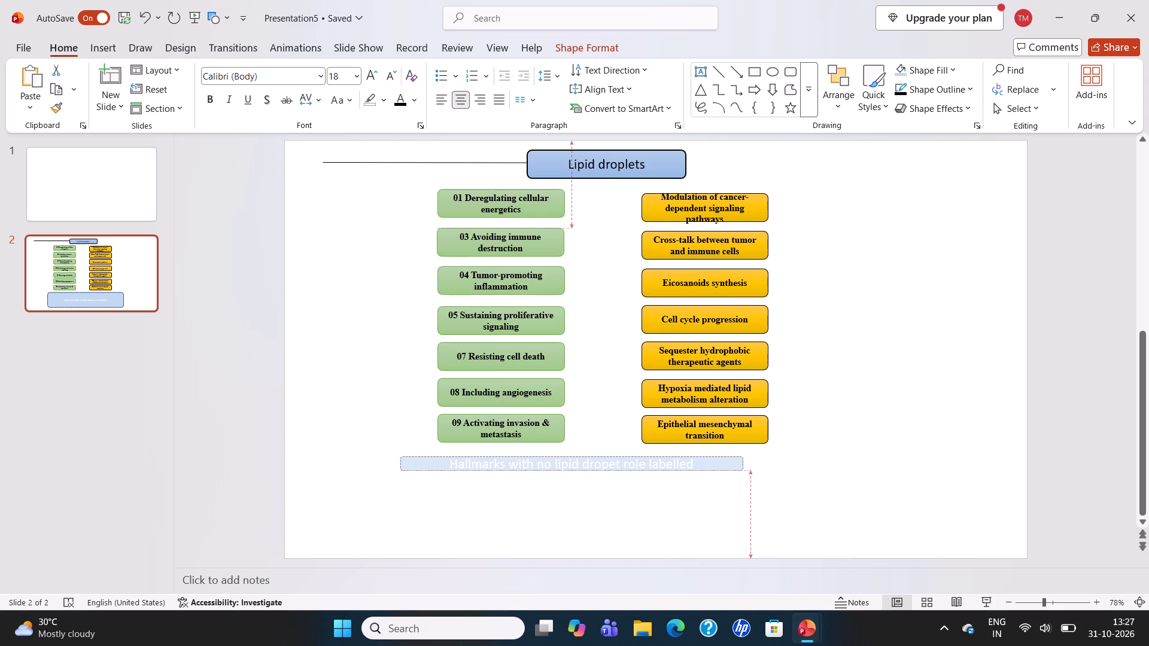
drag(743, 473, 927, 554)
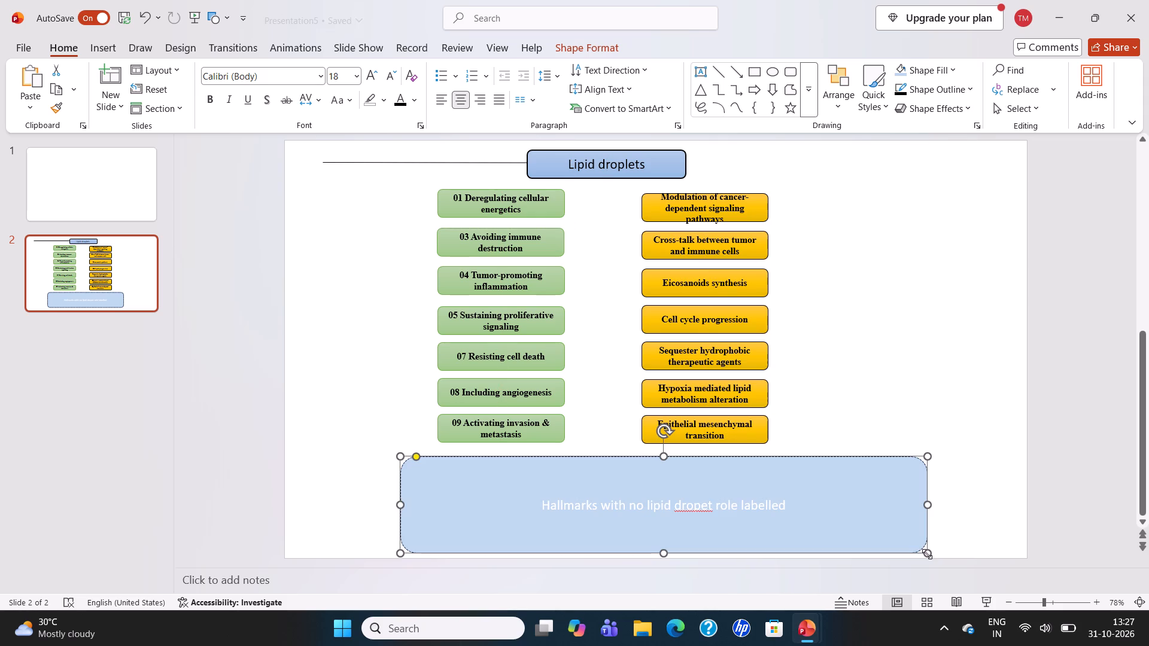
click(535, 503)
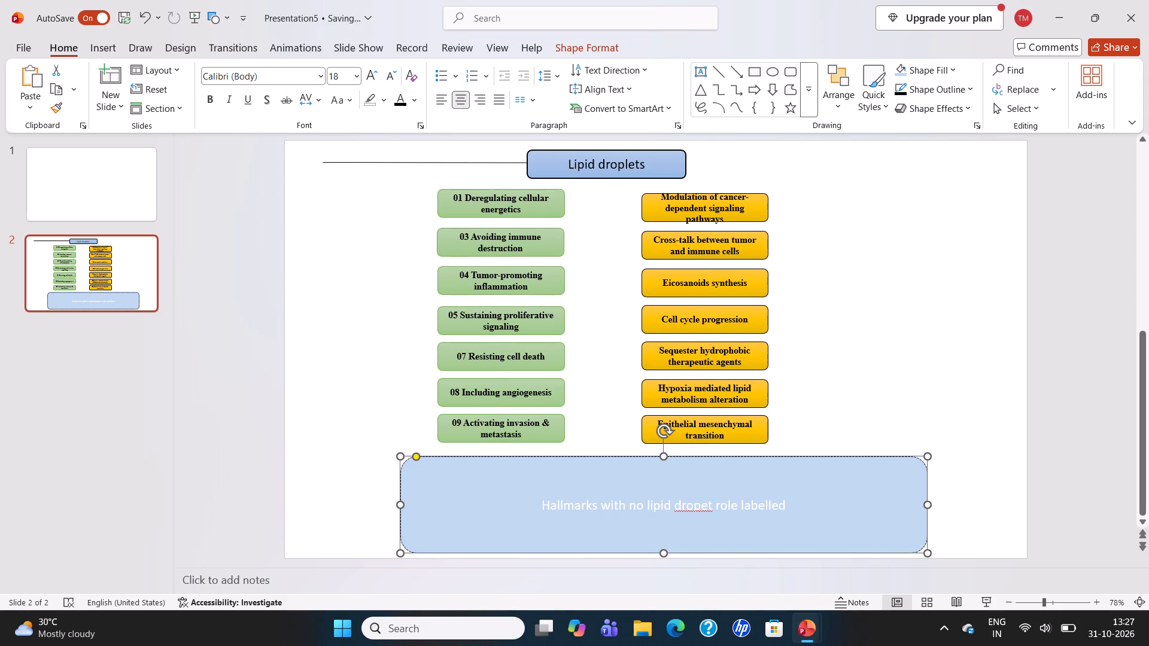
drag(535, 503, 542, 493)
click(542, 493)
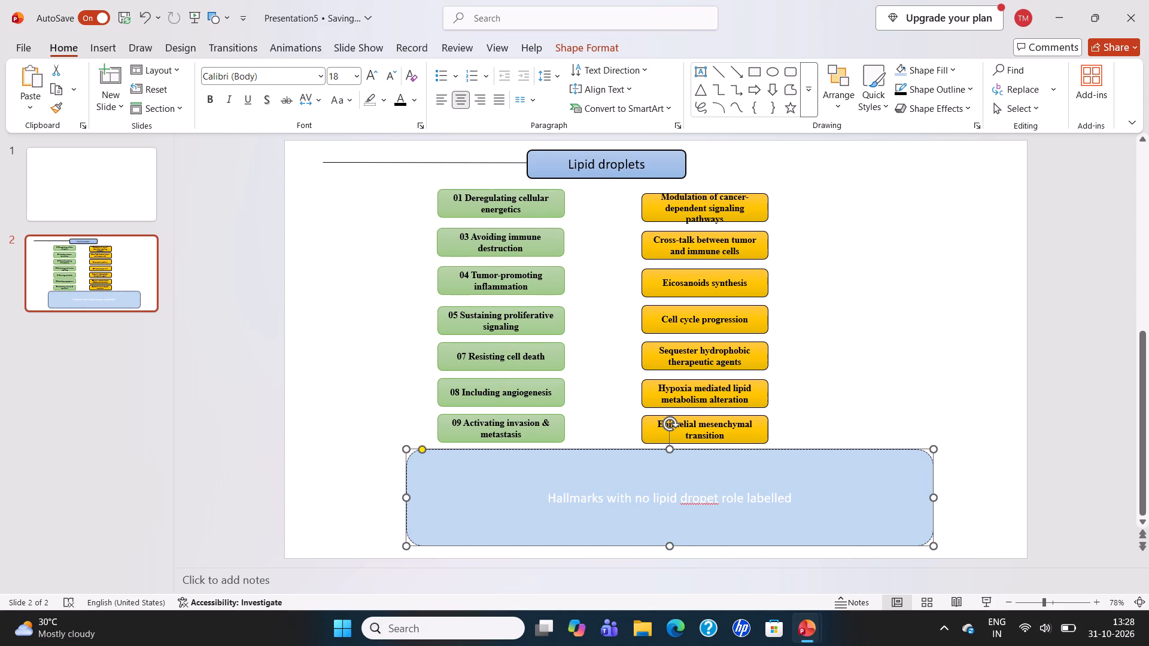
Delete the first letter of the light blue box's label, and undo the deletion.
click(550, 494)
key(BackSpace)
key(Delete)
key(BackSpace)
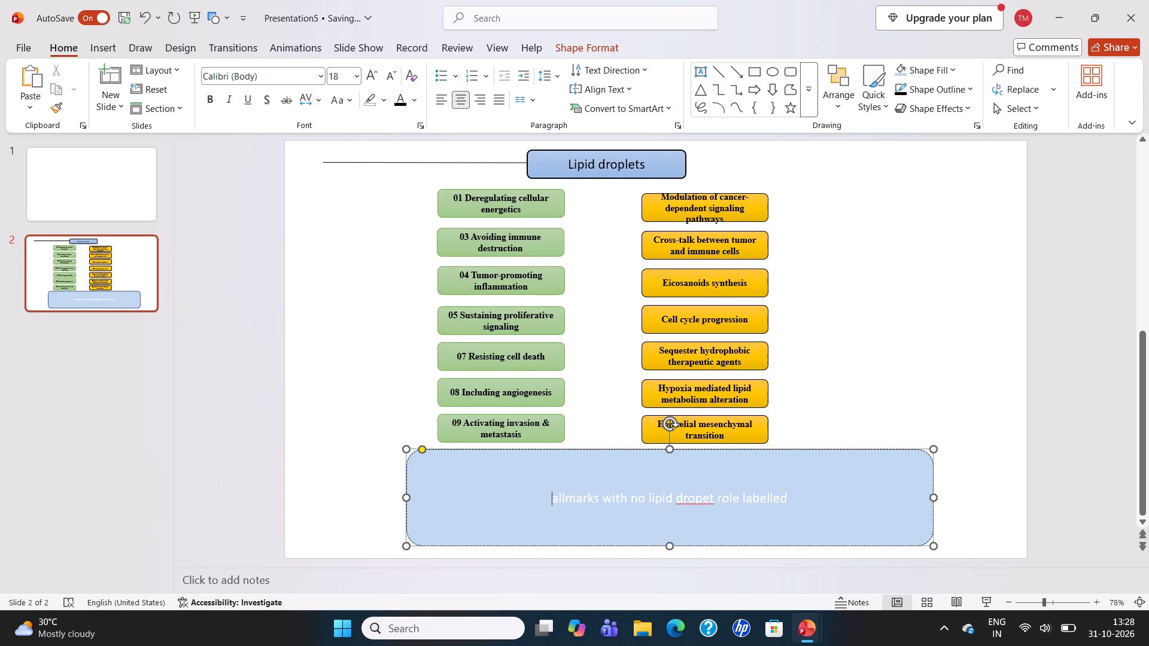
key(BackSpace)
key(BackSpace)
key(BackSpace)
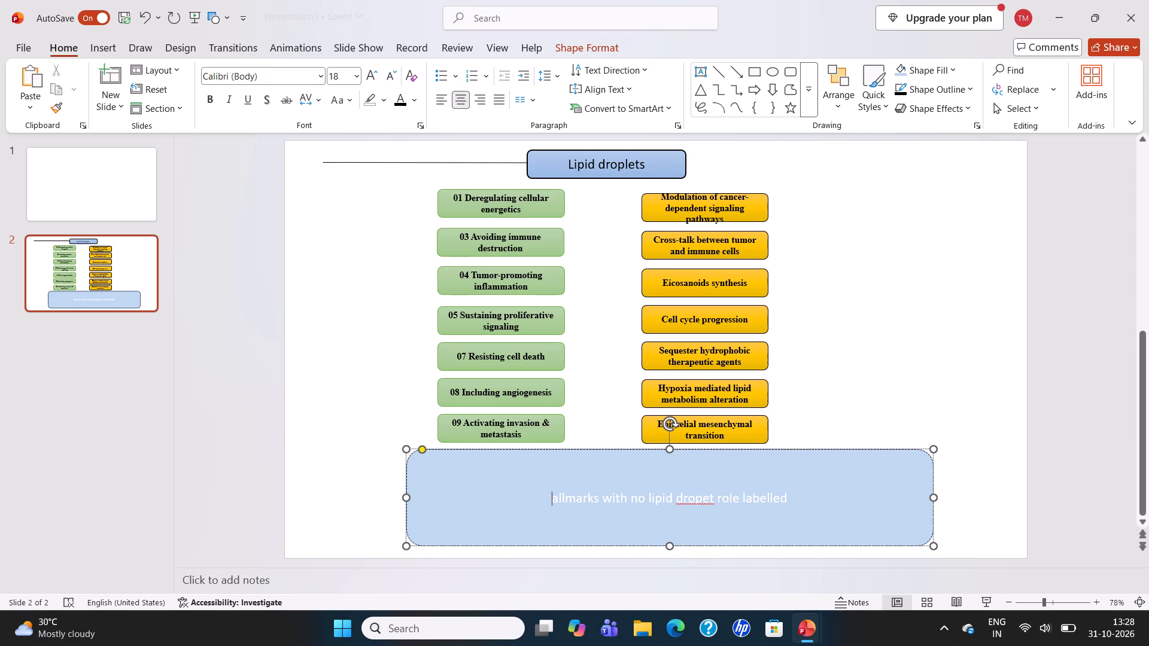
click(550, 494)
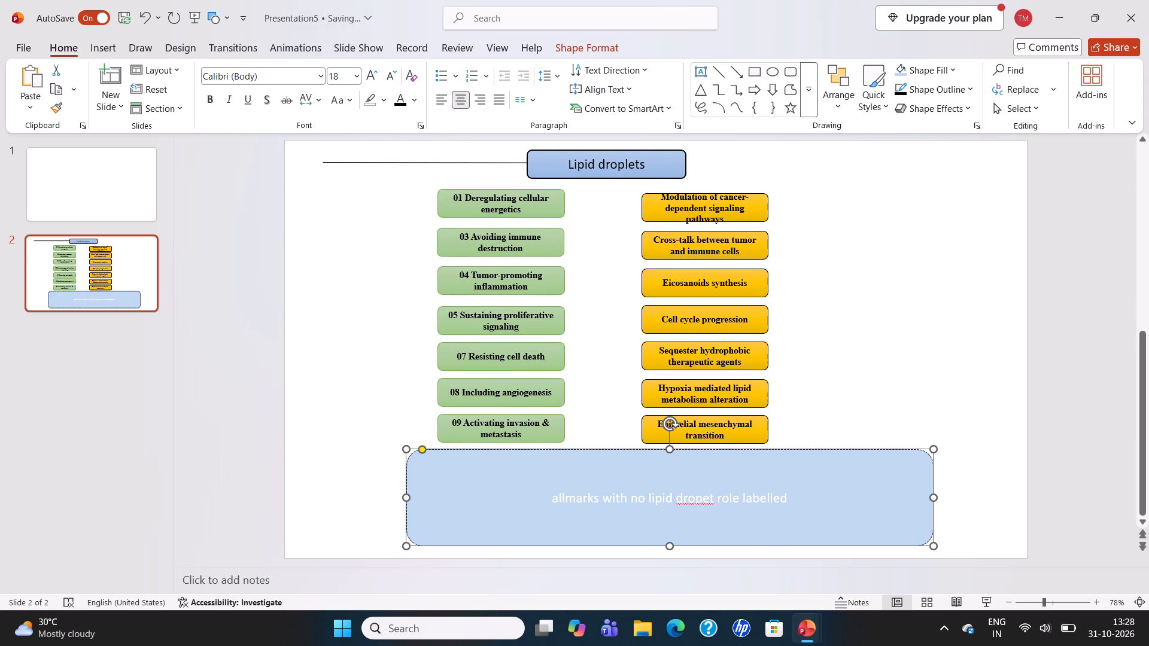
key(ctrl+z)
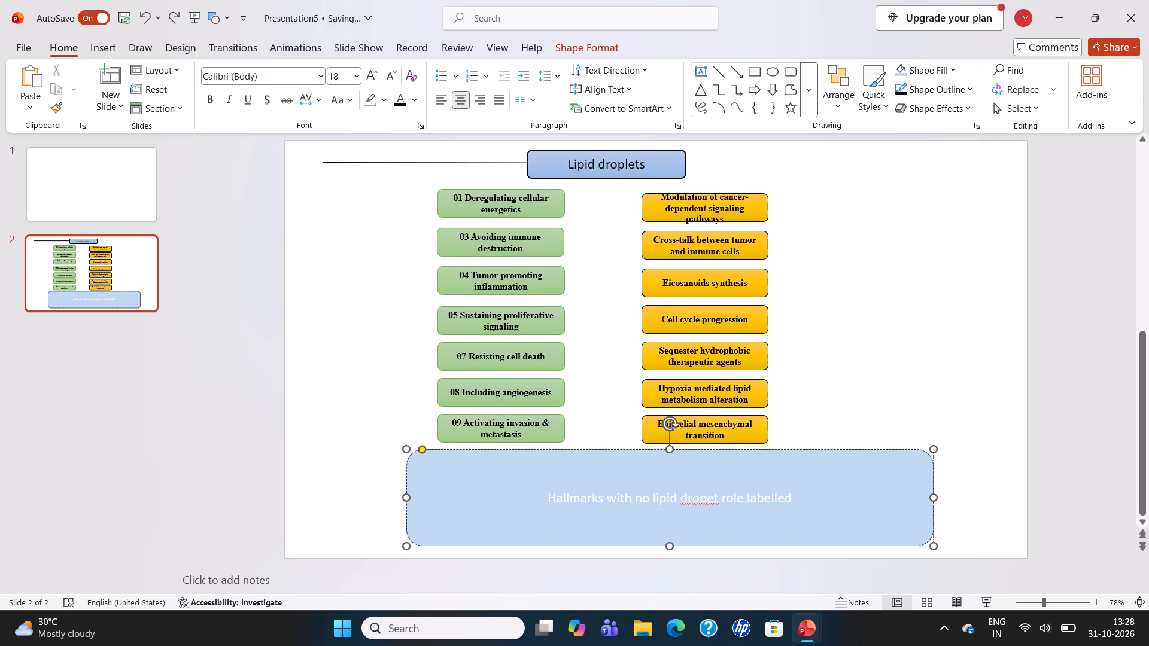
Add three blank lines after "Hallmarks with no lipid dropet role labelled" to raise the label to the top of the light blue box.
click(791, 493)
key(Return)
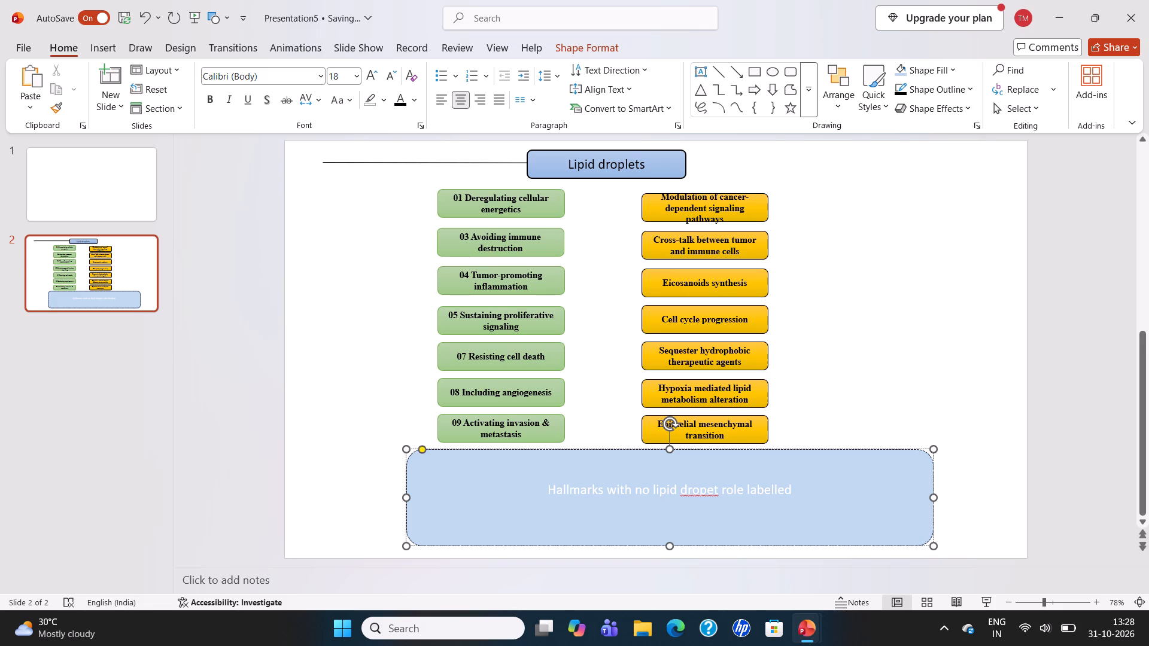
key(Return)
key(Return)
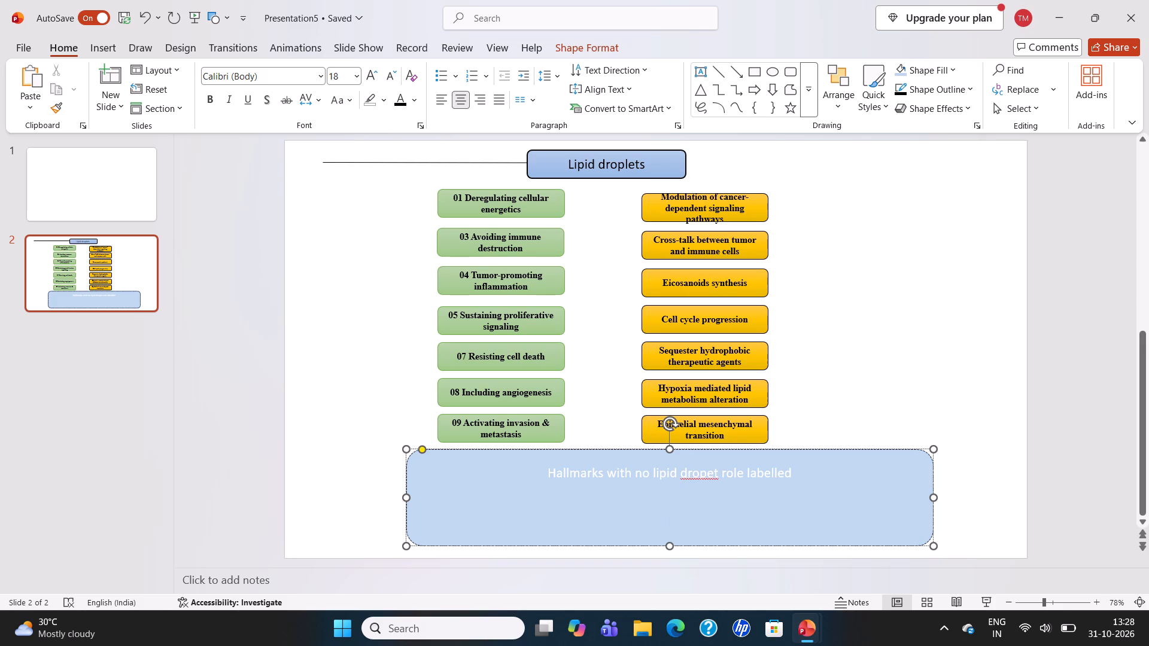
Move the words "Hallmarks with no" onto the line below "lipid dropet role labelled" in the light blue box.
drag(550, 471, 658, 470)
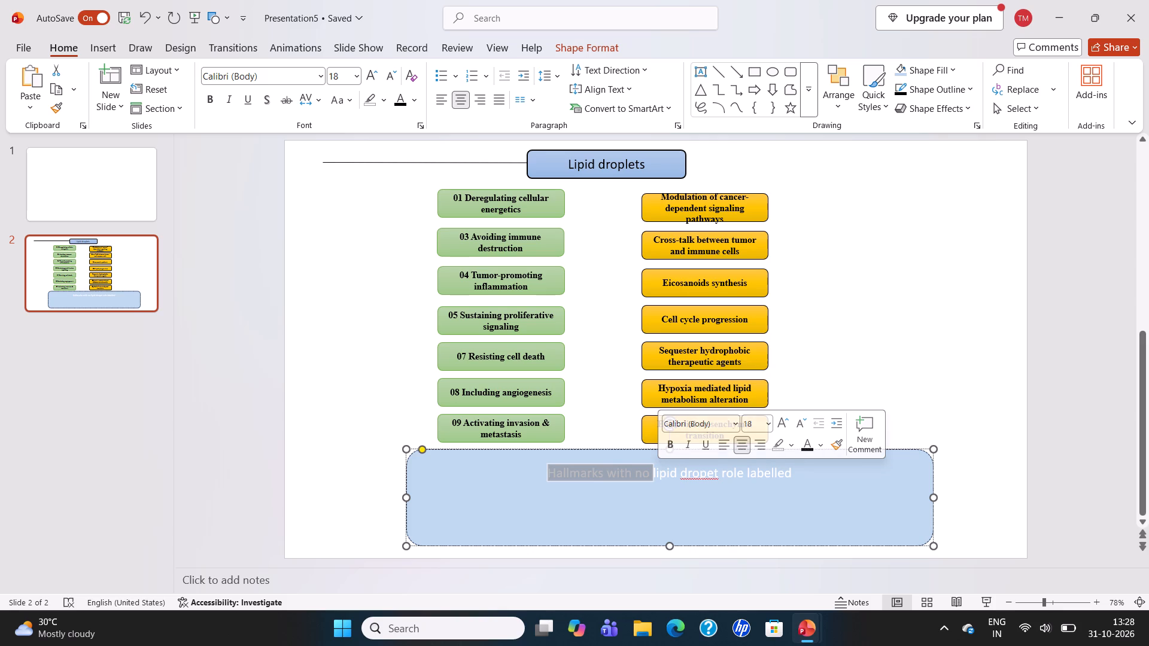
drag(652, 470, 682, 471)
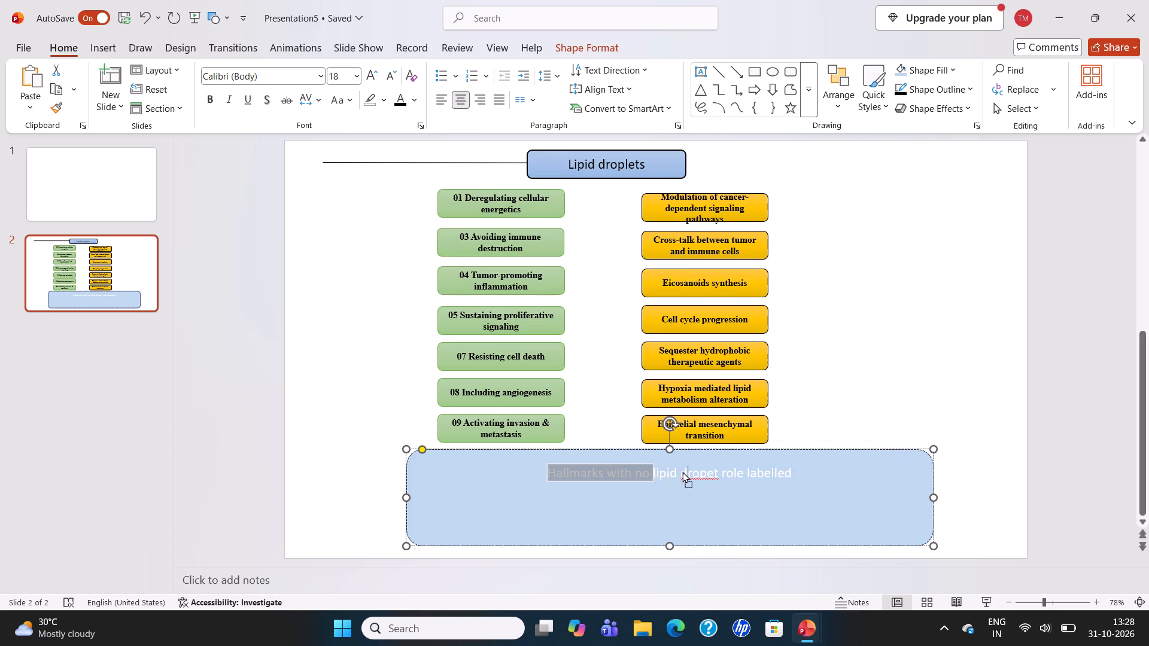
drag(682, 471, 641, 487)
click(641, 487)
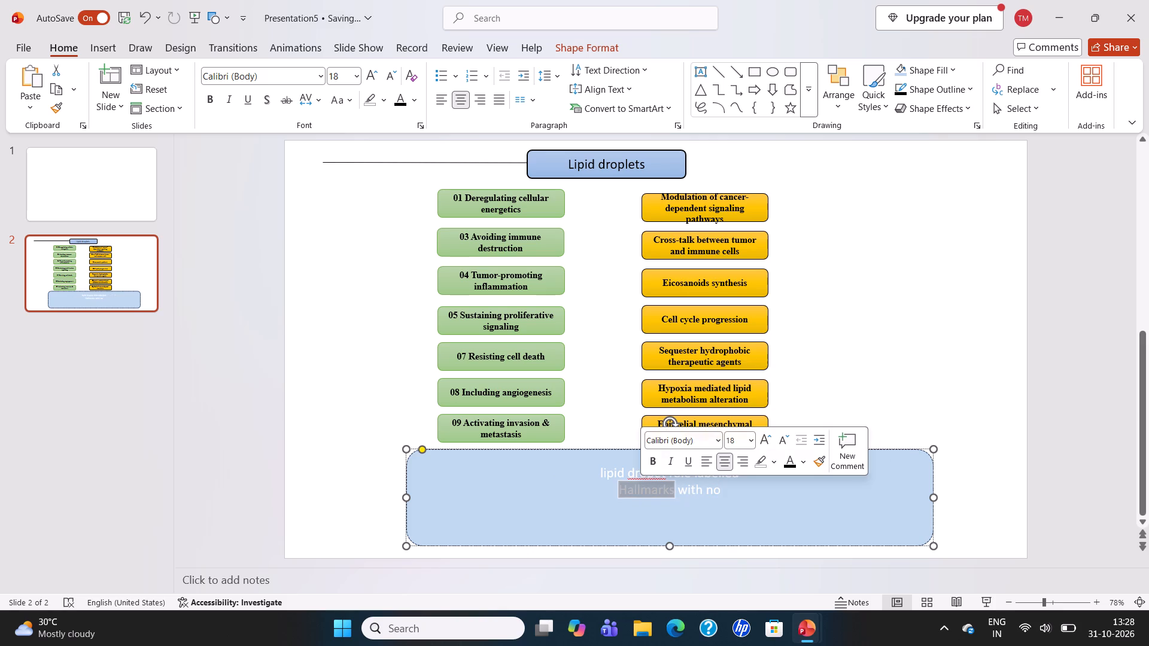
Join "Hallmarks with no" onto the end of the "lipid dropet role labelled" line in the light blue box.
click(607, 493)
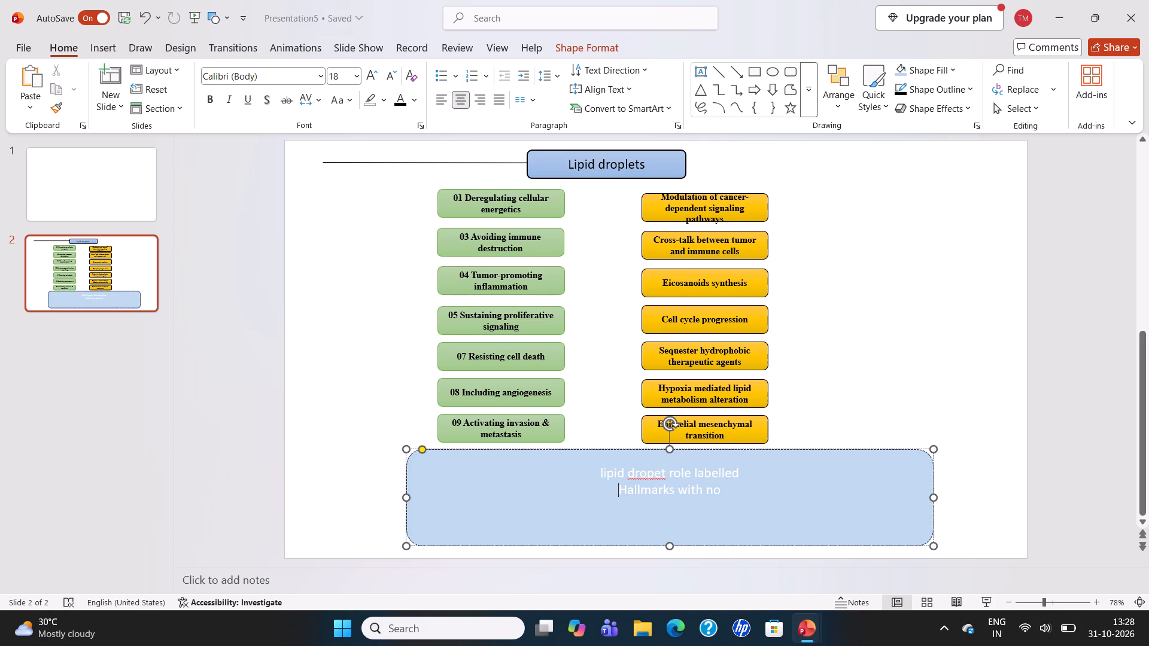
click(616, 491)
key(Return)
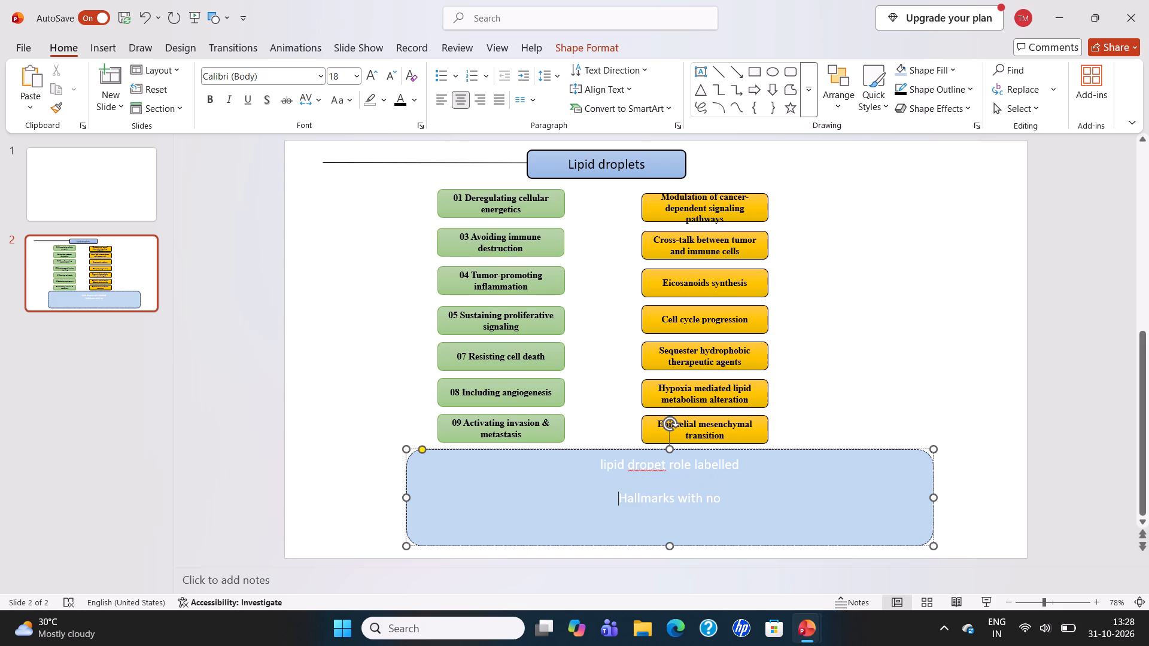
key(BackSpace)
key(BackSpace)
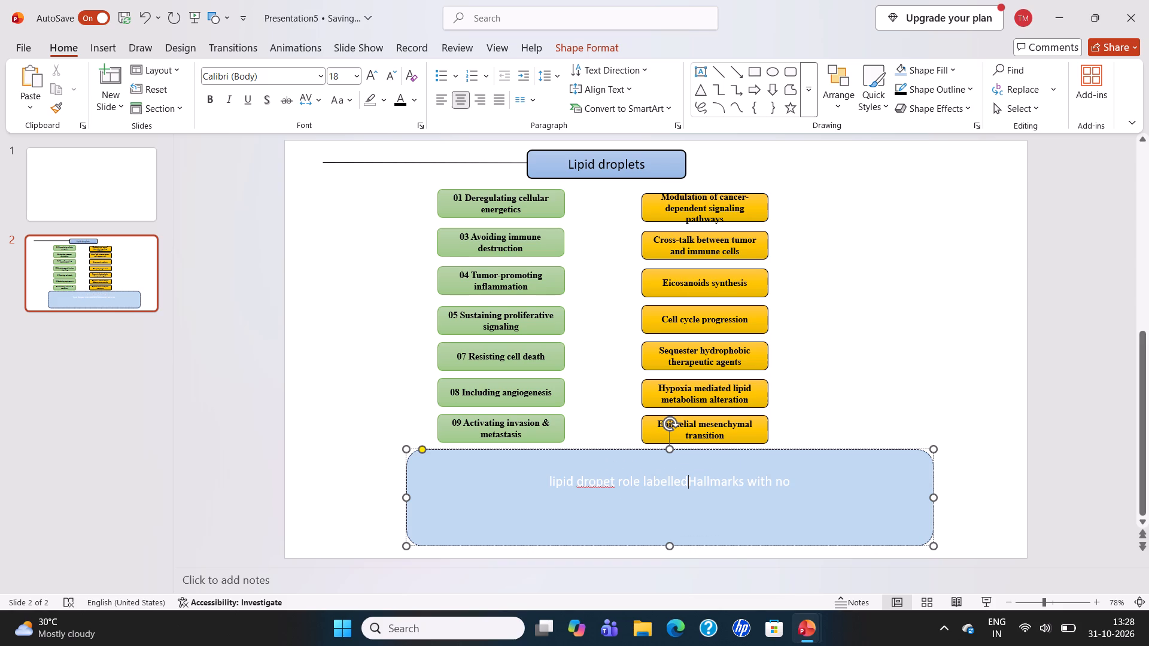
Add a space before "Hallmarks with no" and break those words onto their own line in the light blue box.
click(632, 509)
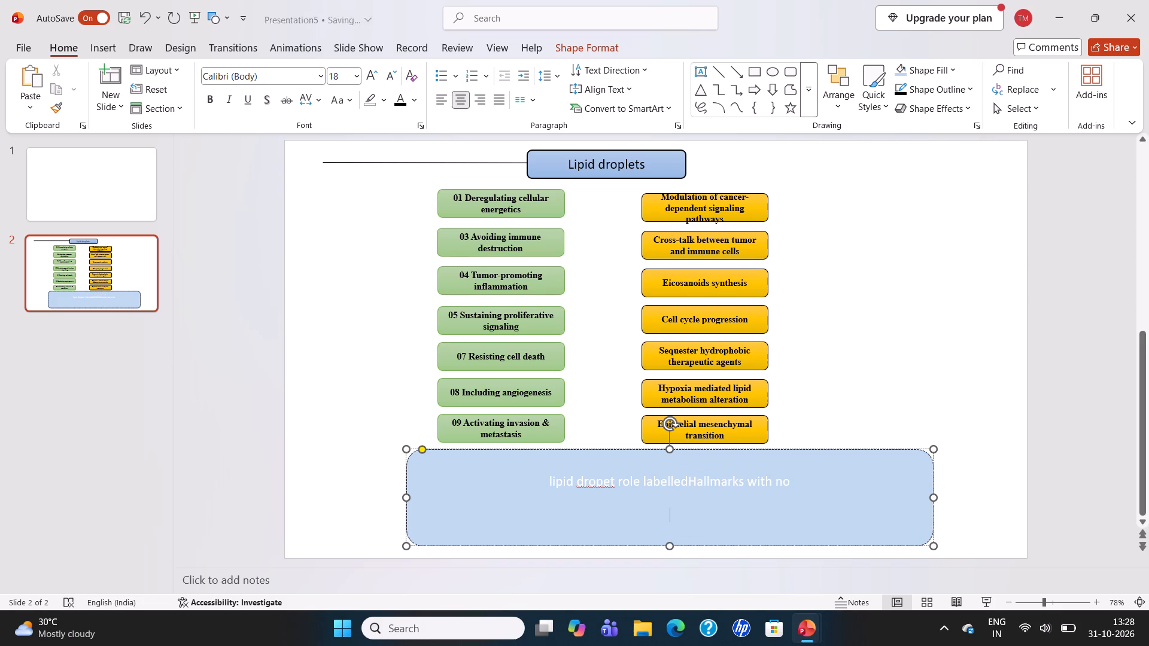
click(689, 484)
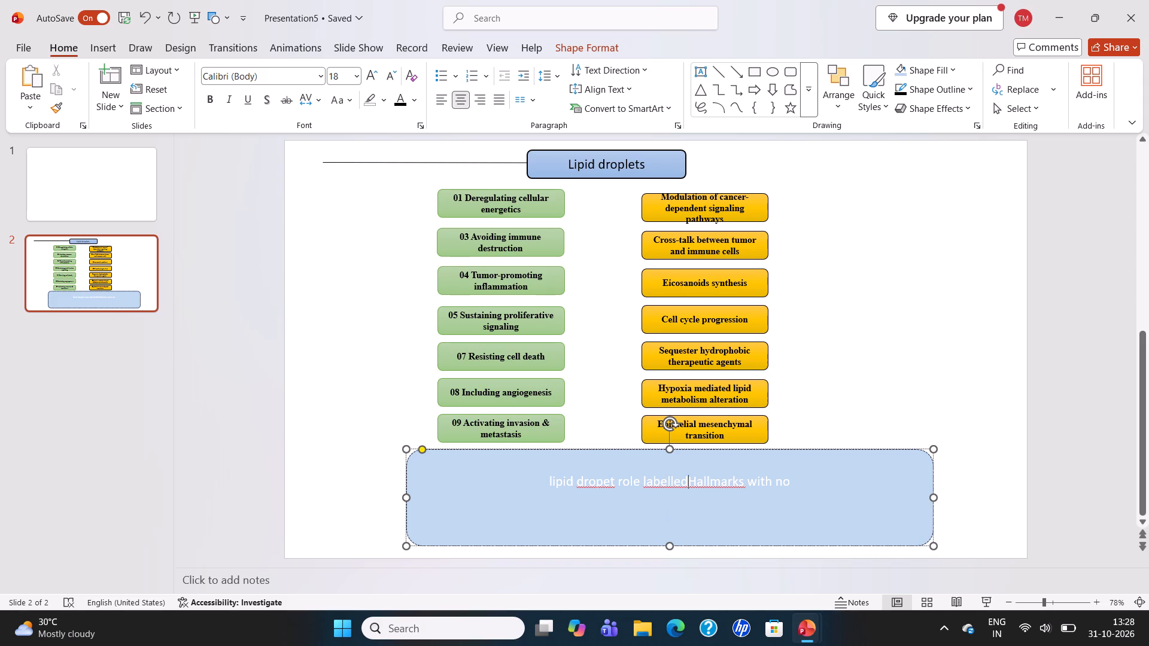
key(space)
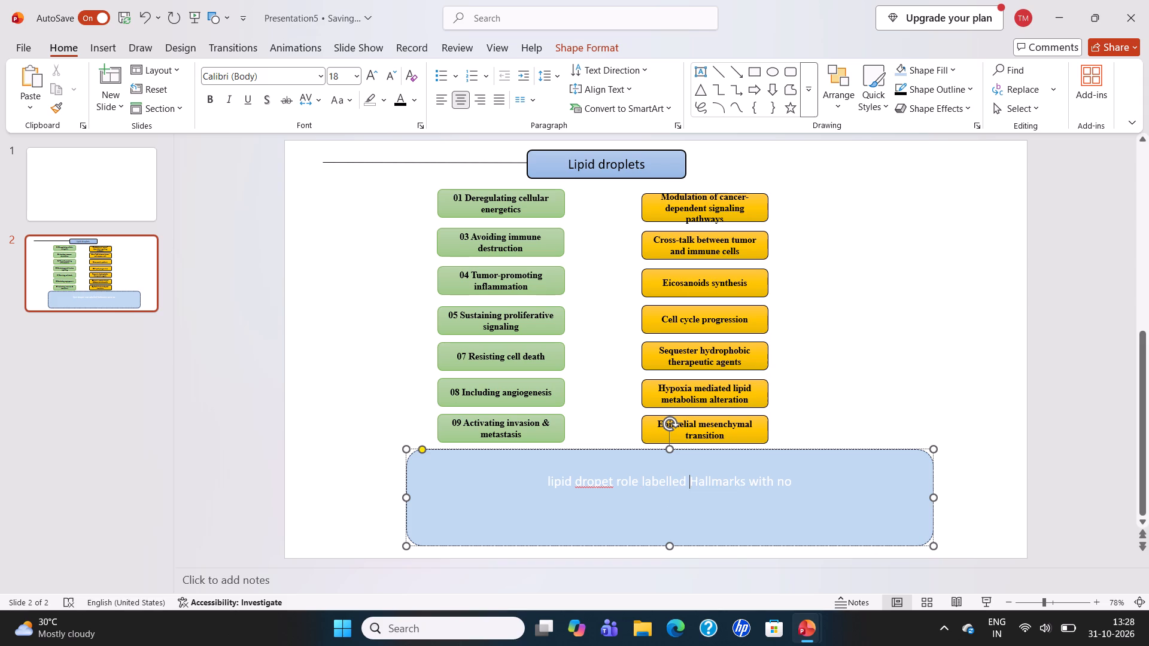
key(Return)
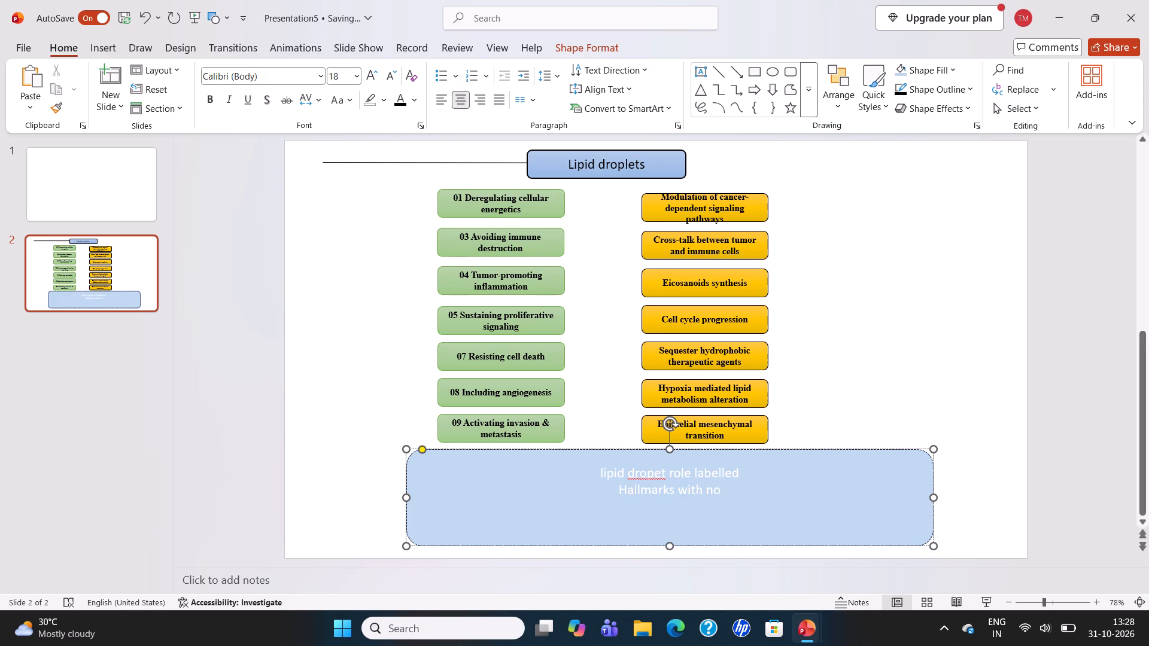
Delete the light blue box together with its label from beneath the two columns.
click(598, 474)
key(BackSpace)
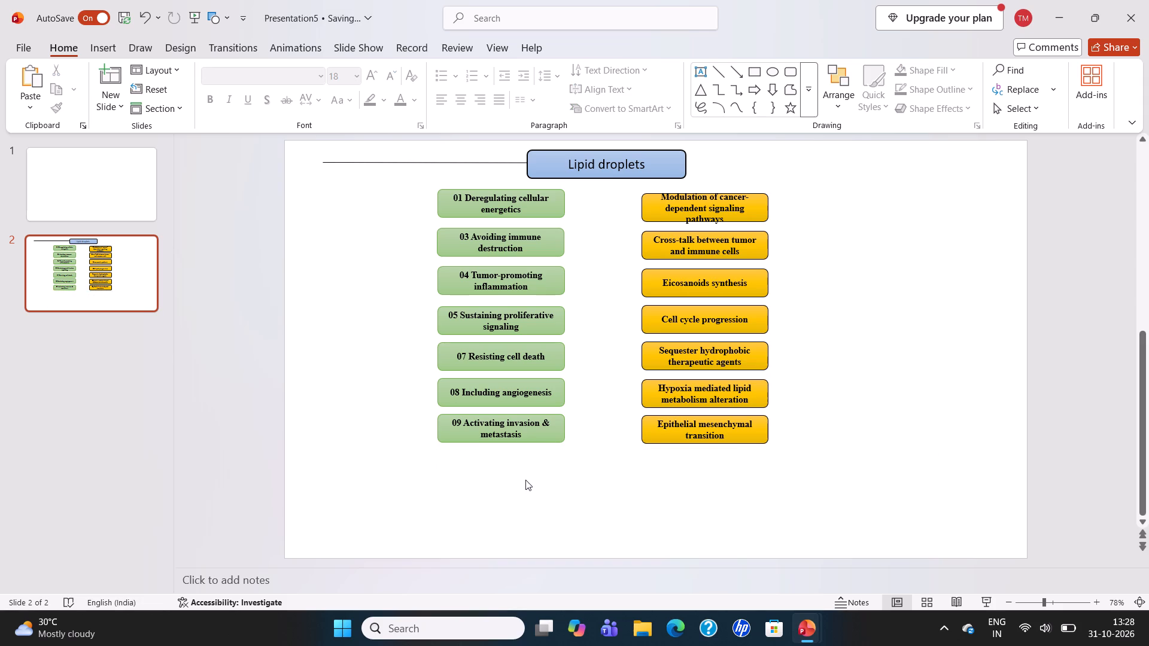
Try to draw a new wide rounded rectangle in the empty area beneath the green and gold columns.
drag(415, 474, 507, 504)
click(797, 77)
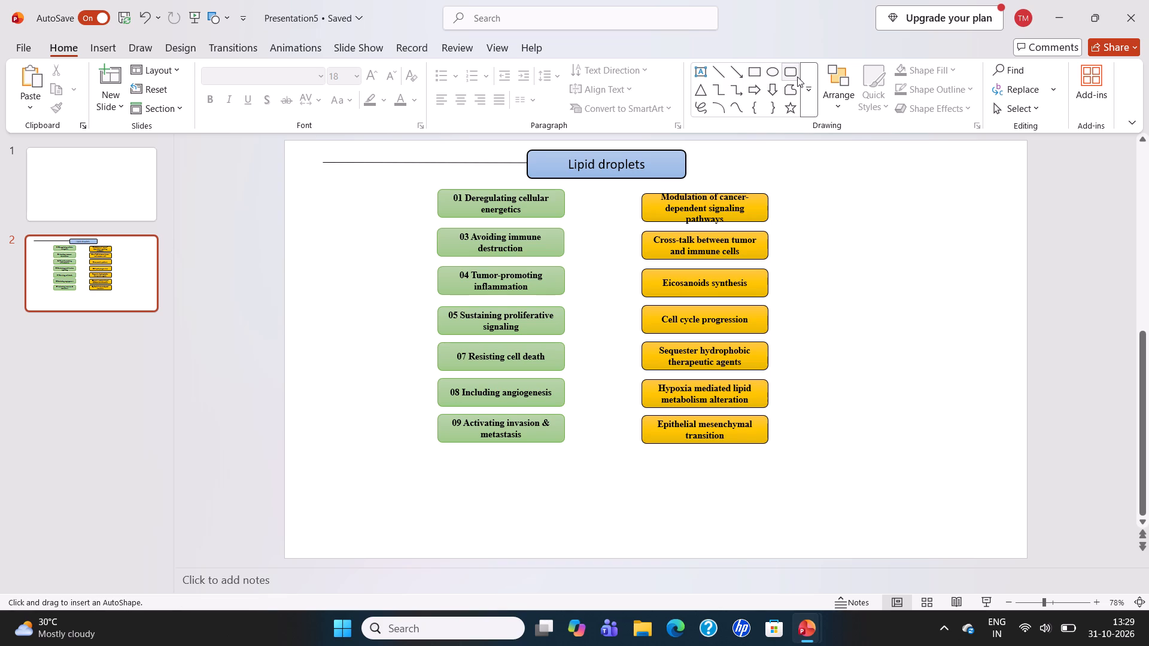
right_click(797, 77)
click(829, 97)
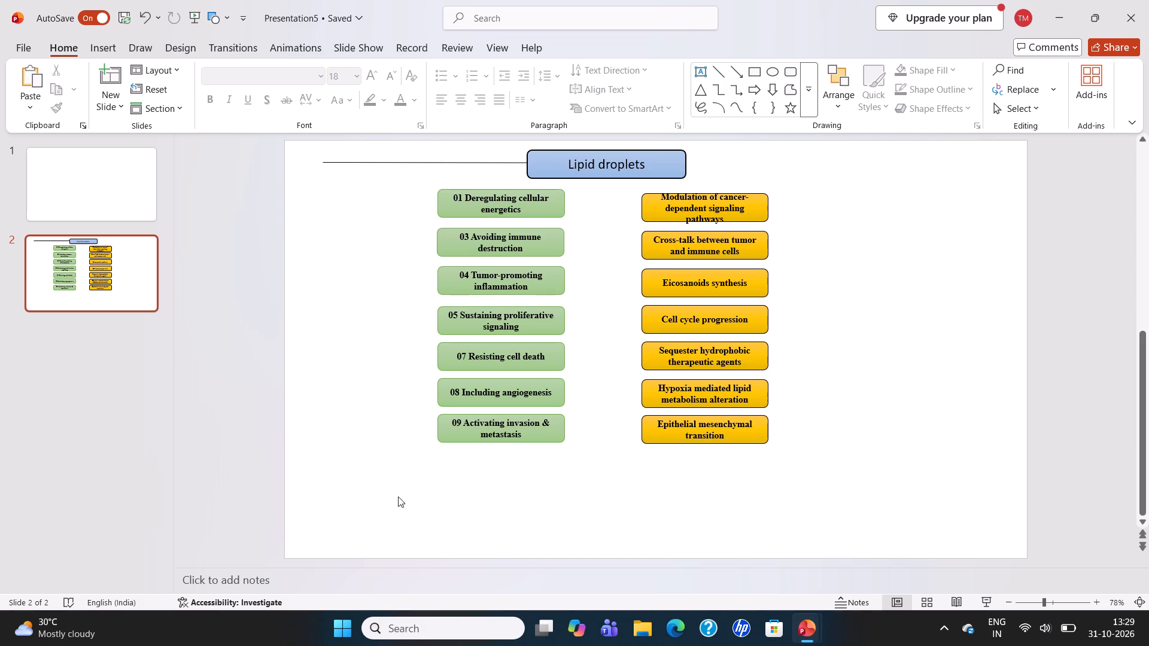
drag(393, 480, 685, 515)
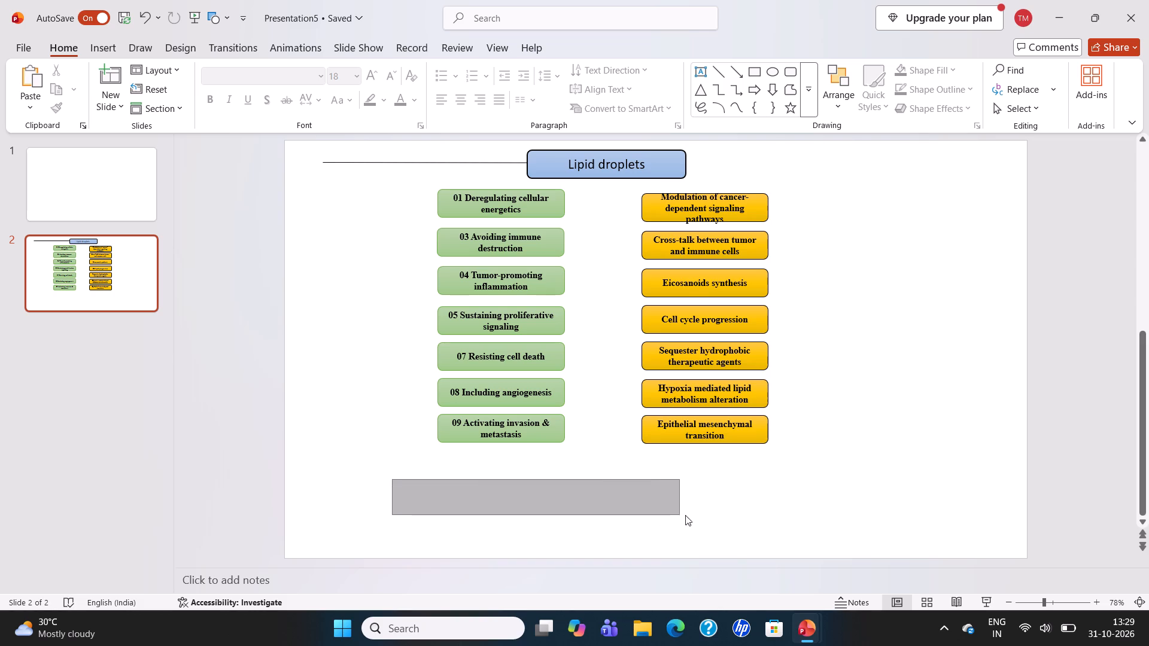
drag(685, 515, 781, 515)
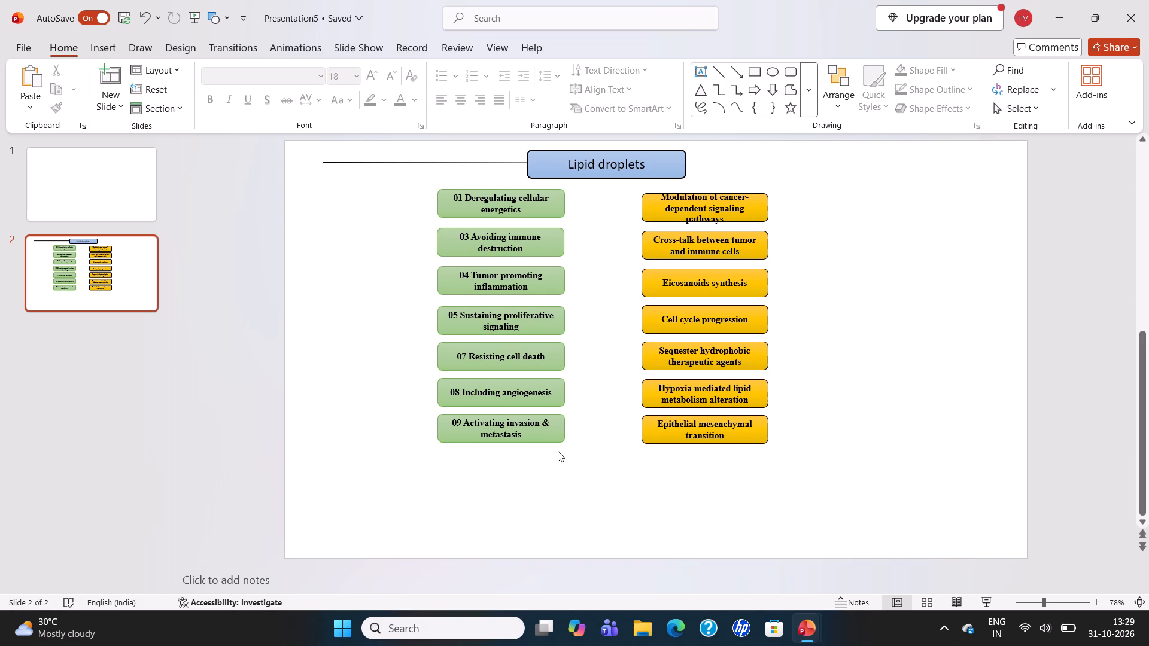
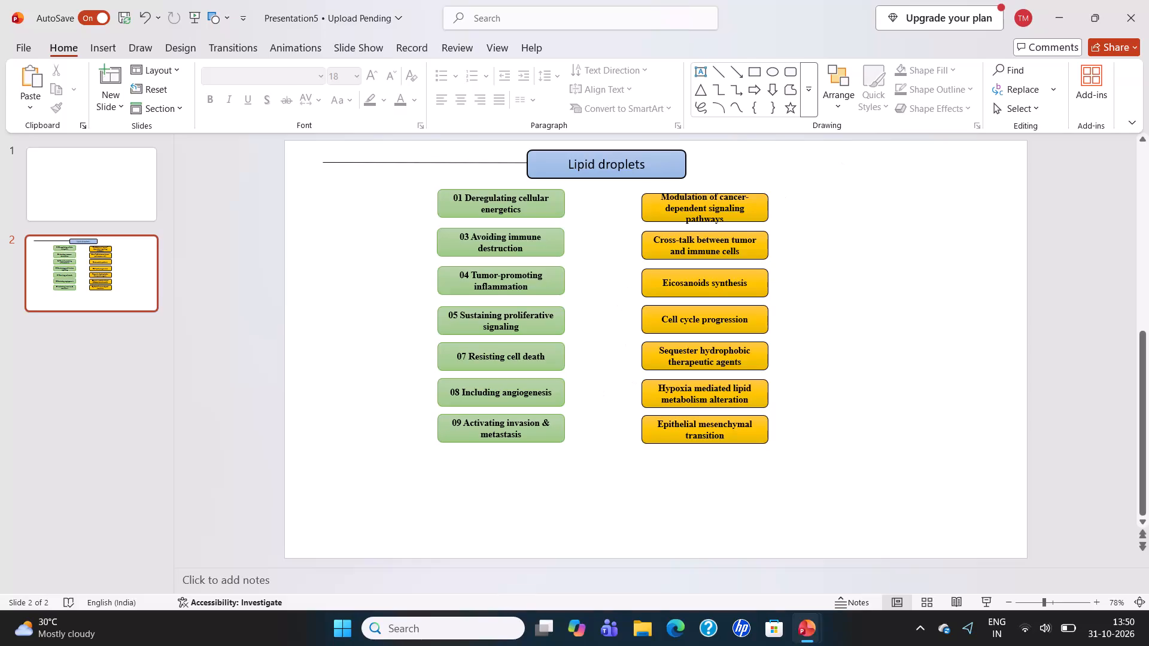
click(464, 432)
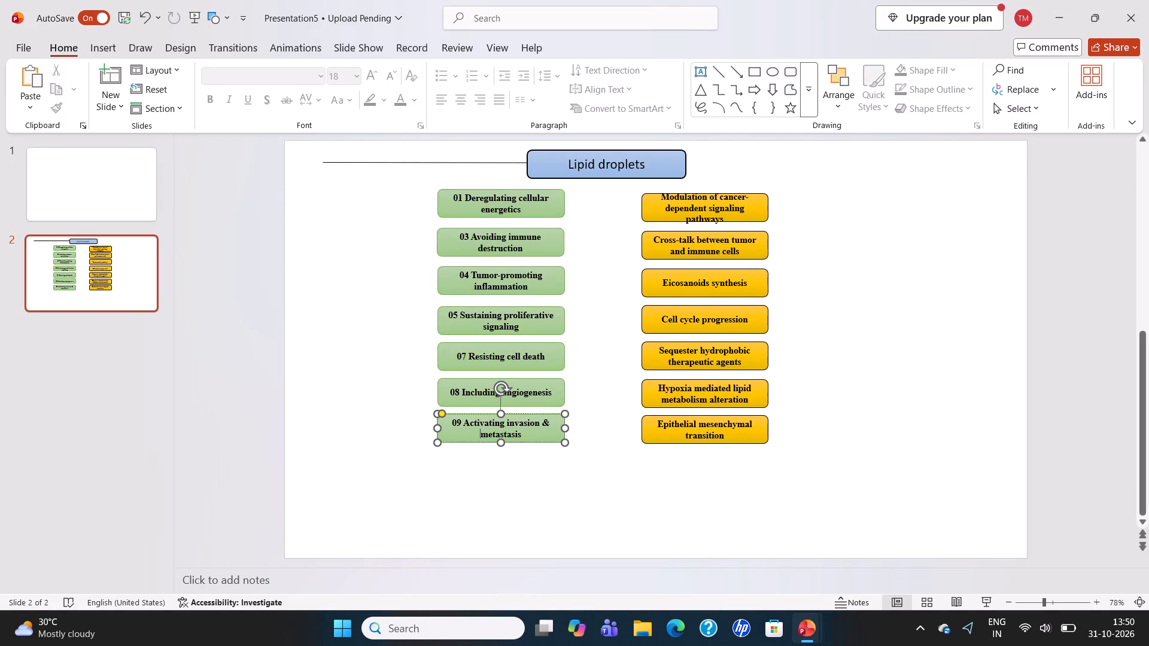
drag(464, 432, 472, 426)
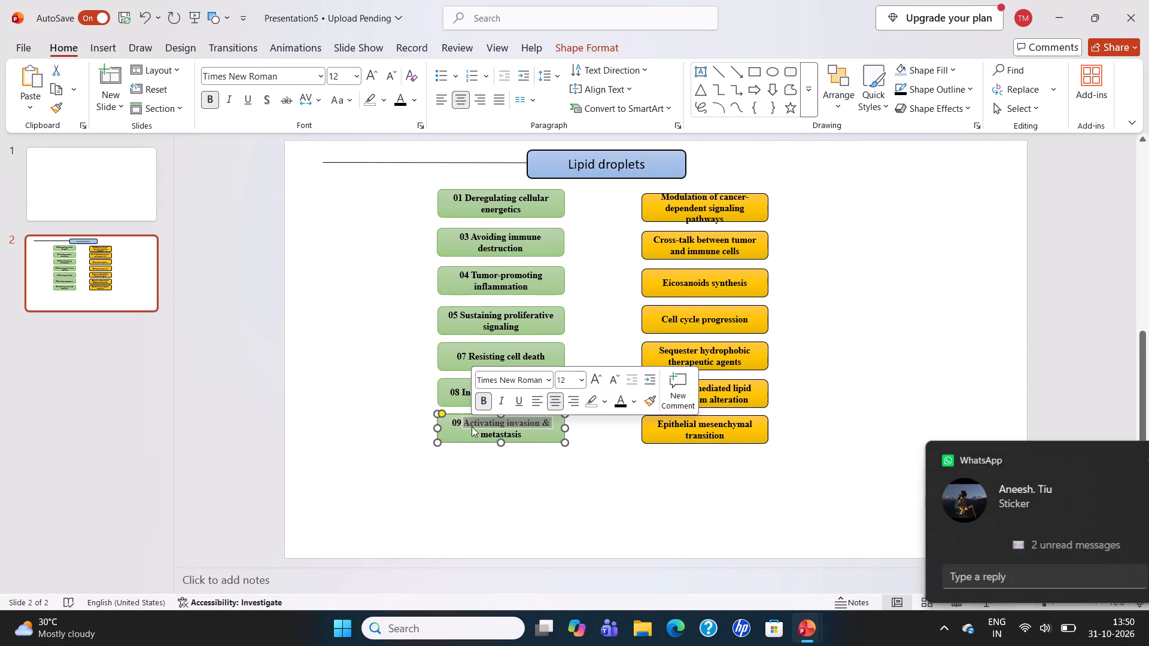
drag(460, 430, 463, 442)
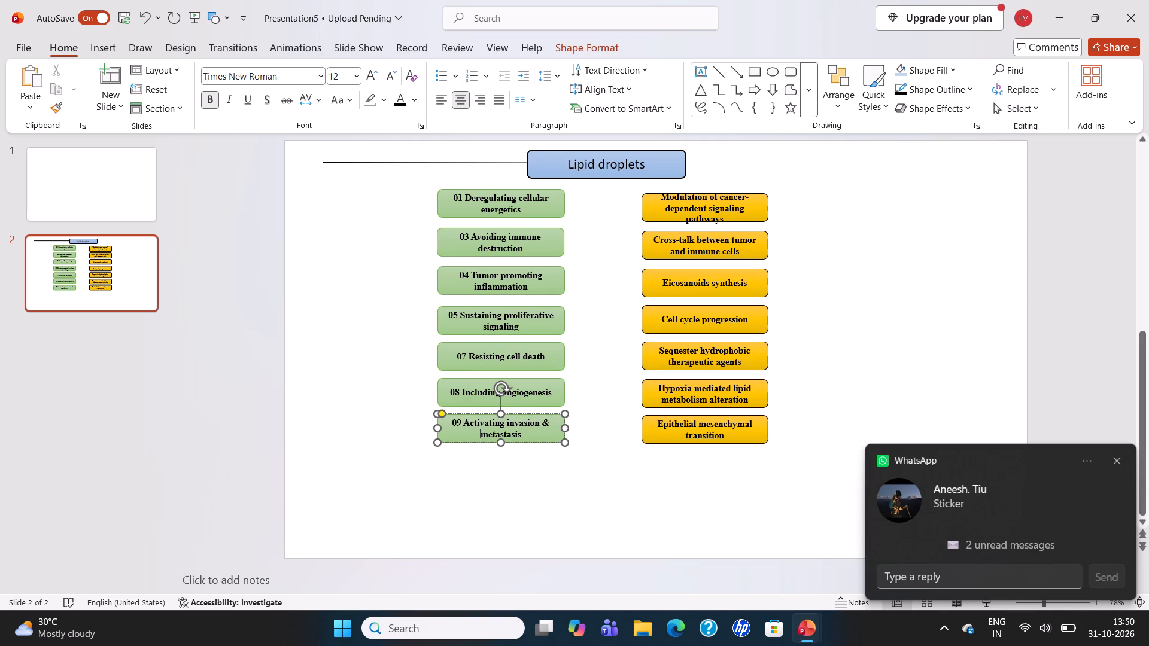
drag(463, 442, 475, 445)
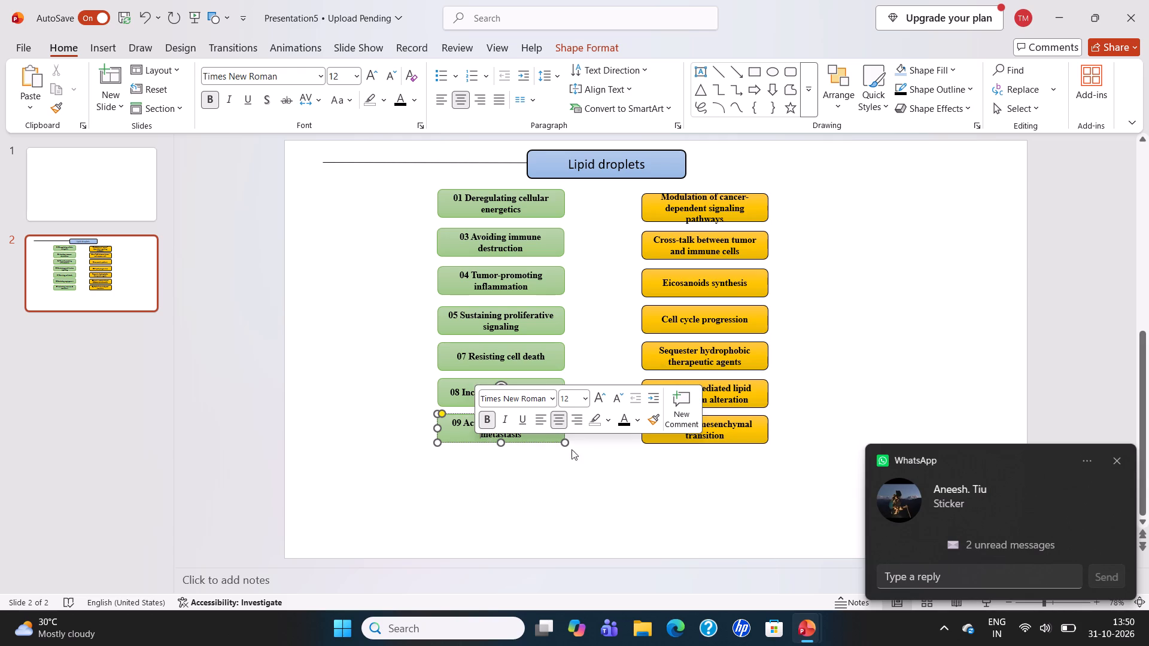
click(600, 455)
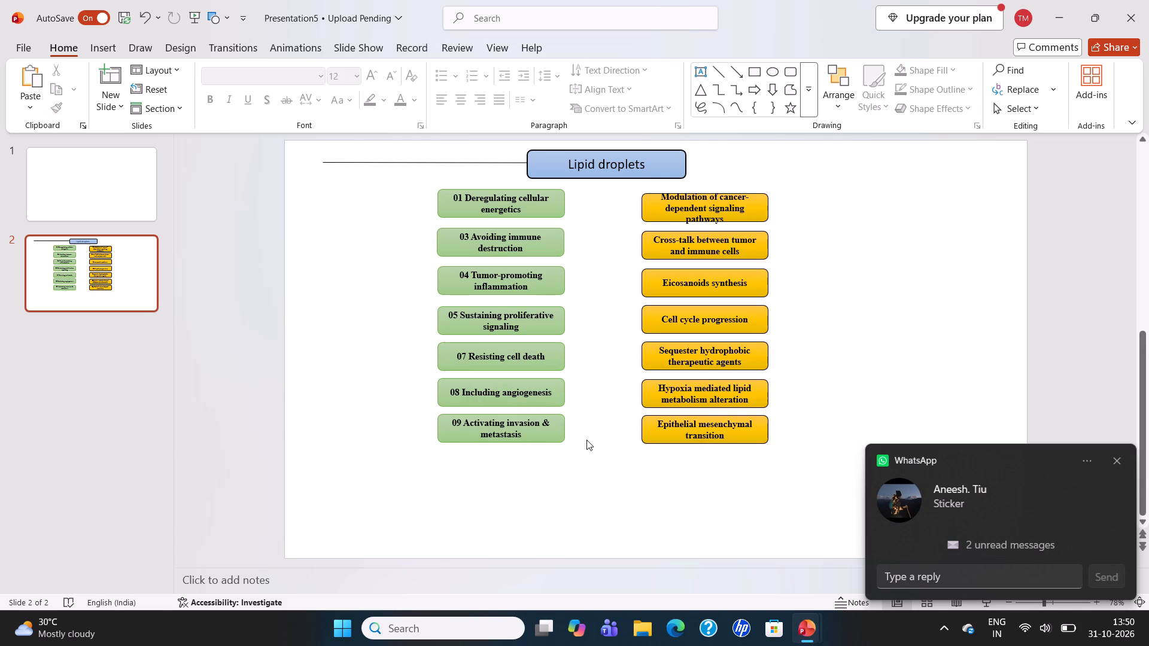
Copy the green "09 Activating invasion & metastasis" box into the empty area below the green column, offset slightly to its left.
right_drag(558, 431, 559, 500)
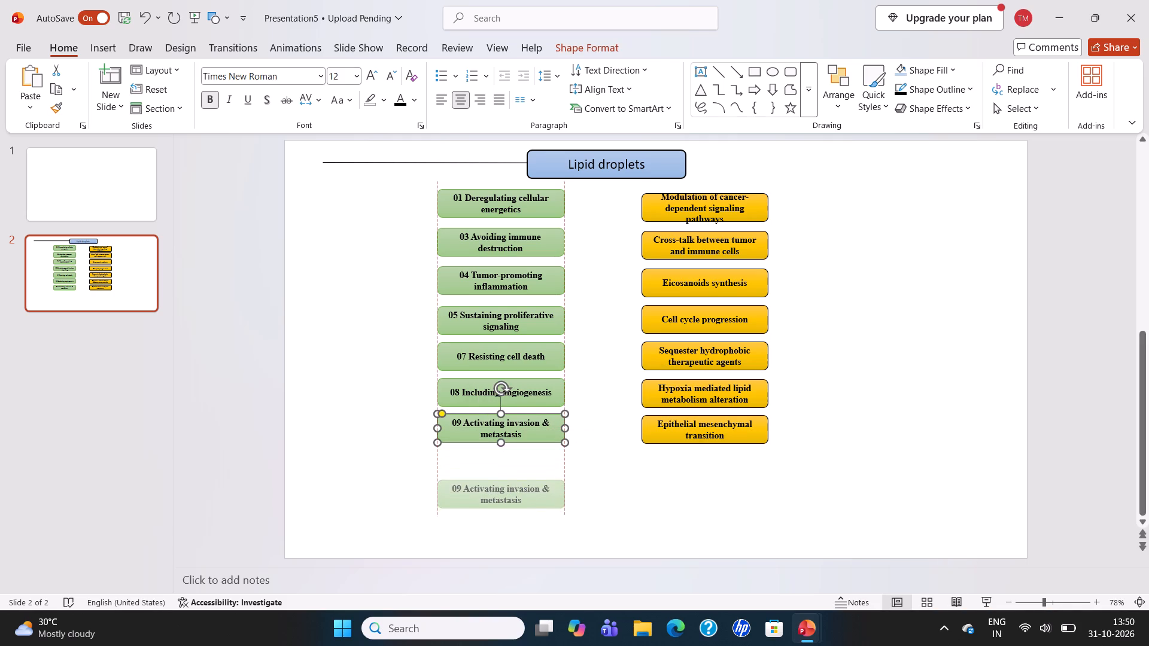
right_drag(559, 500, 547, 502)
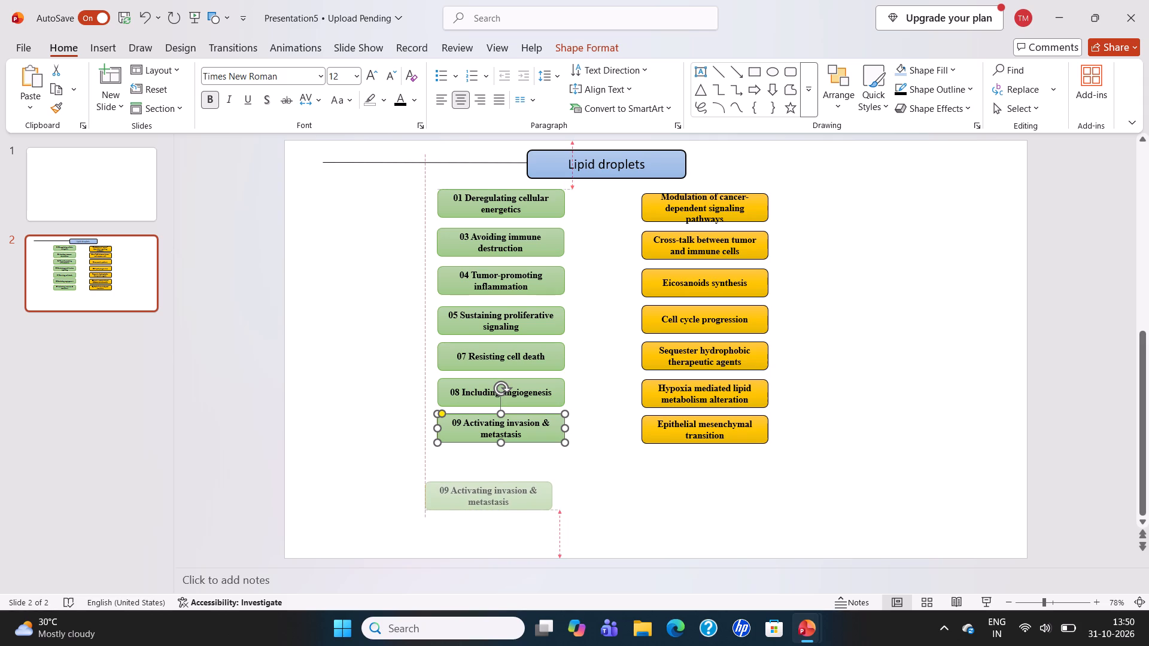
right_drag(547, 502, 523, 501)
click(546, 523)
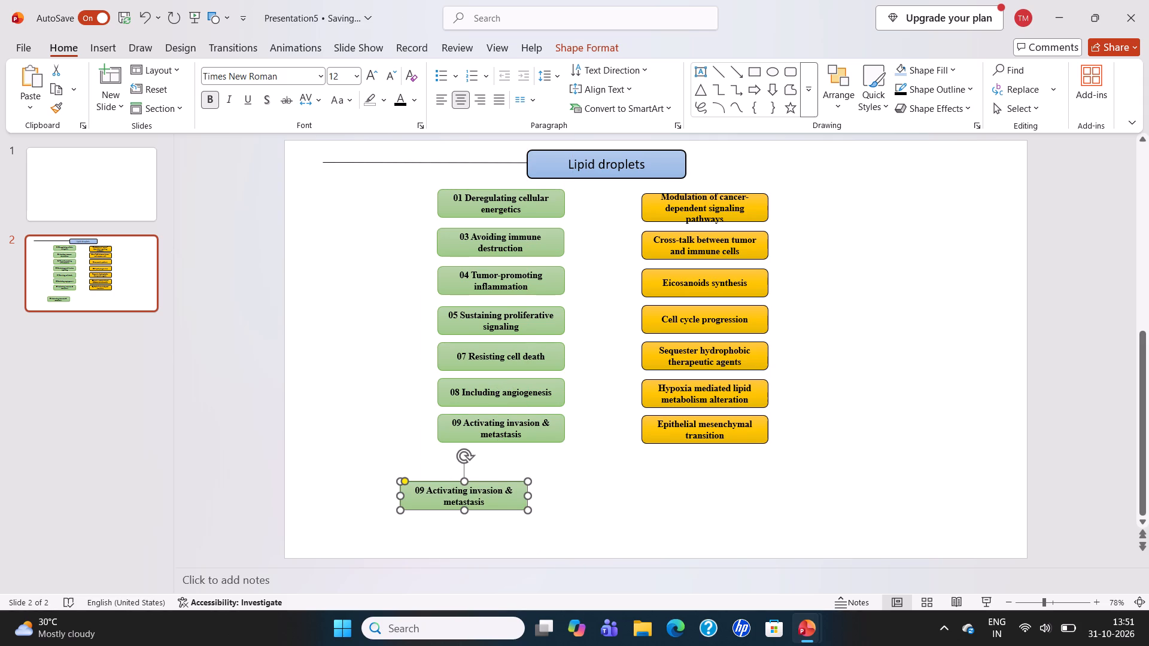
click(414, 490)
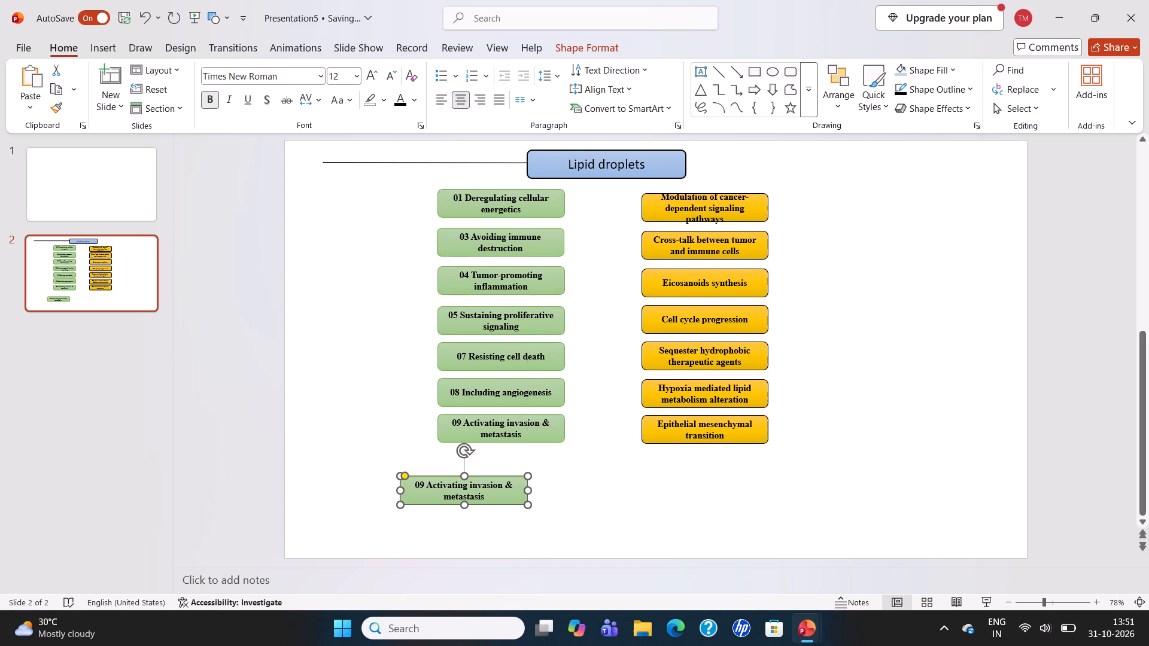
click(440, 522)
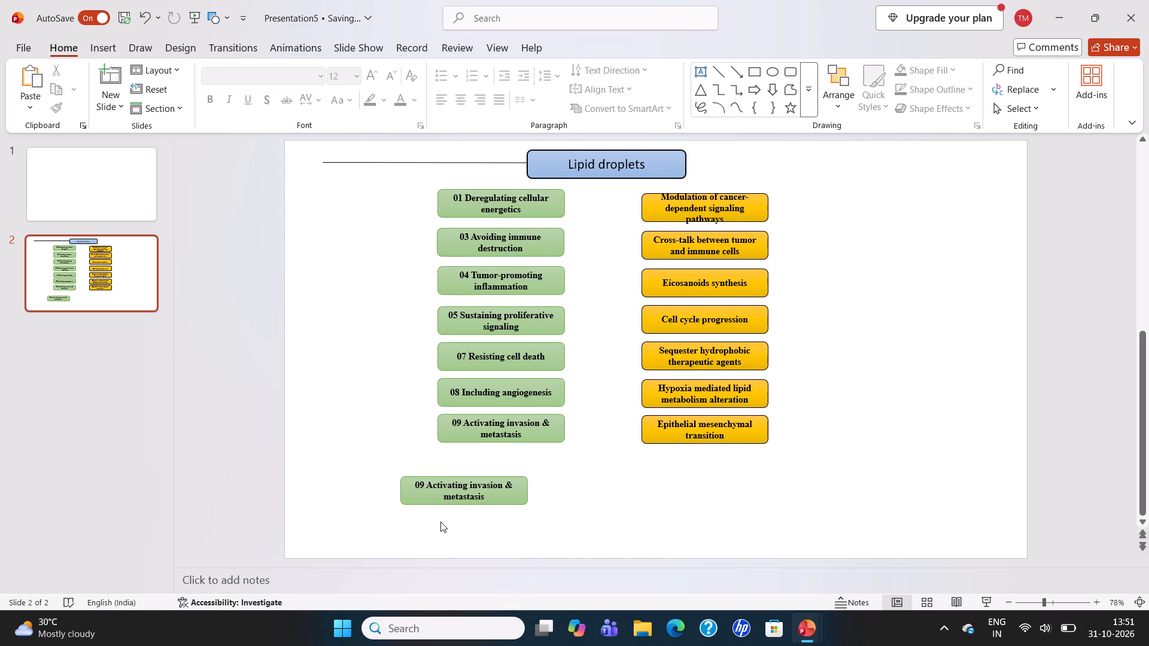
Replace the copied green box's text with "02 Enabling replicative immortality".
drag(416, 483, 420, 484)
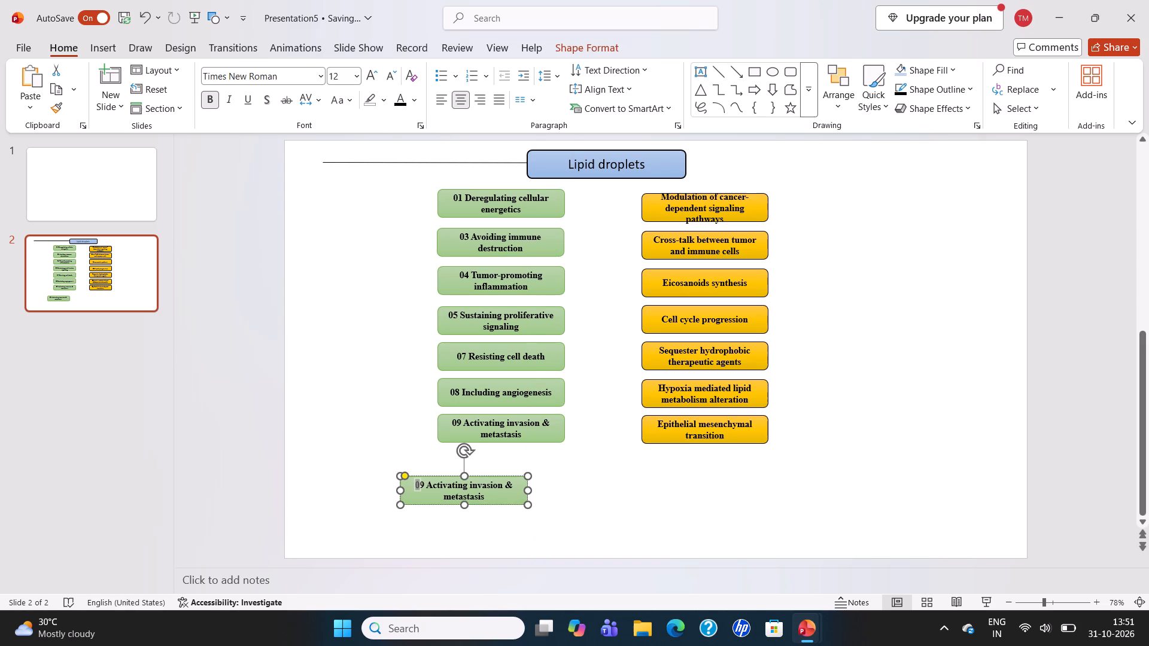
drag(420, 484, 464, 496)
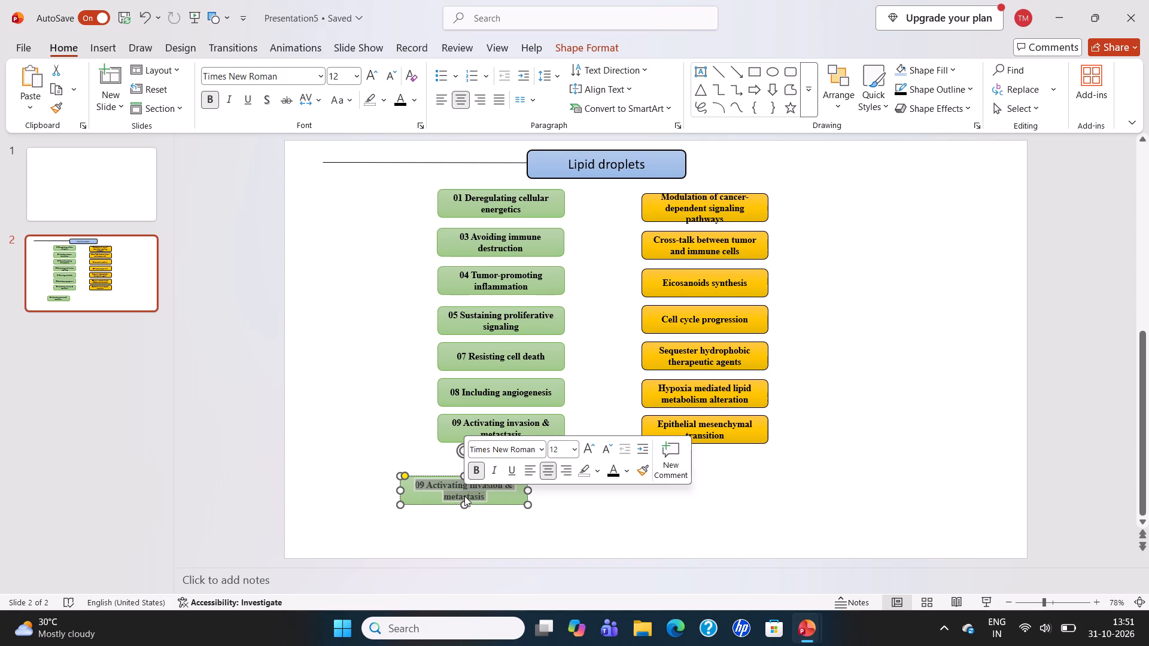
key(BackSpace)
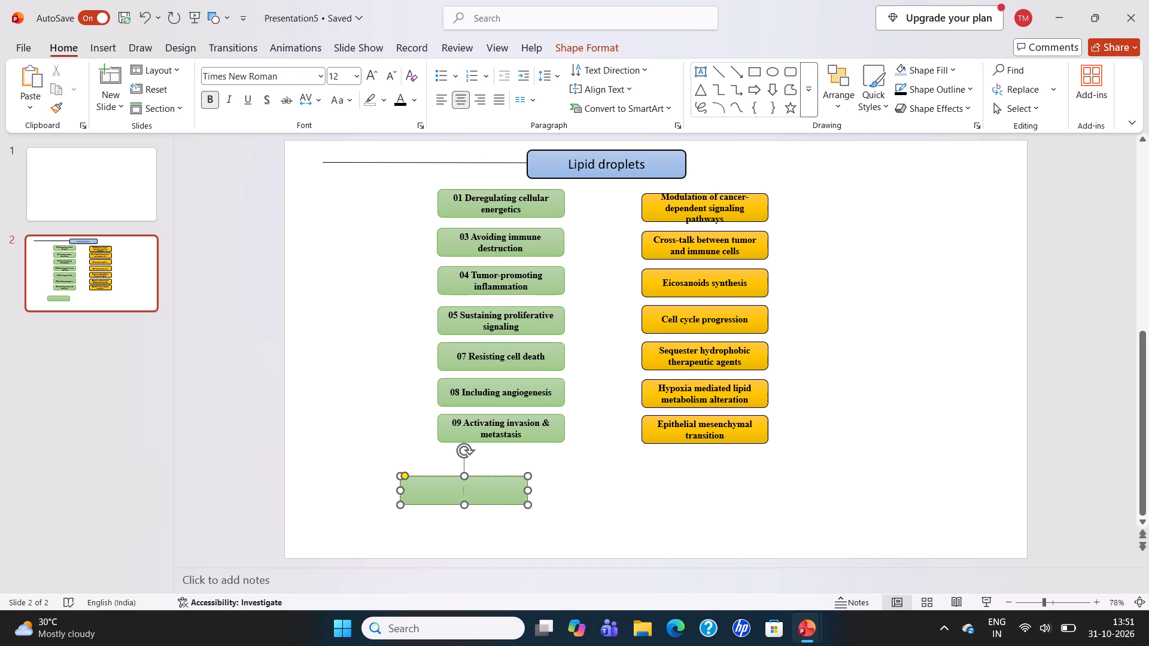
key(0)
key(2)
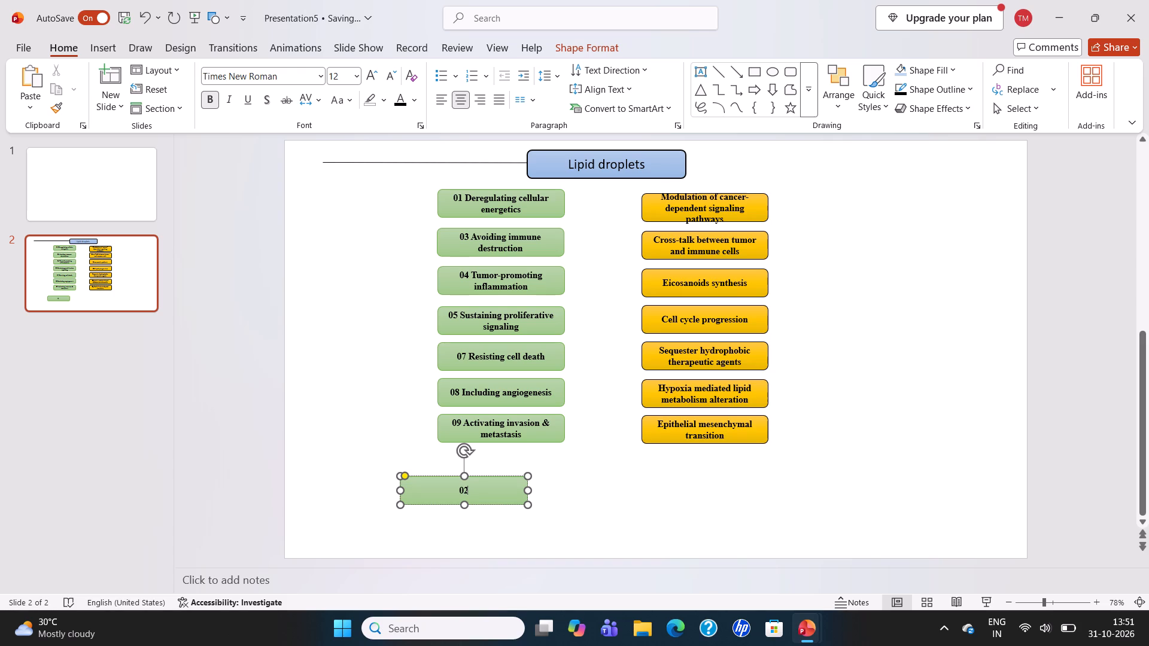
click(424, 484)
key(space)
text(En)
key(a)
key(b)
text(lim)
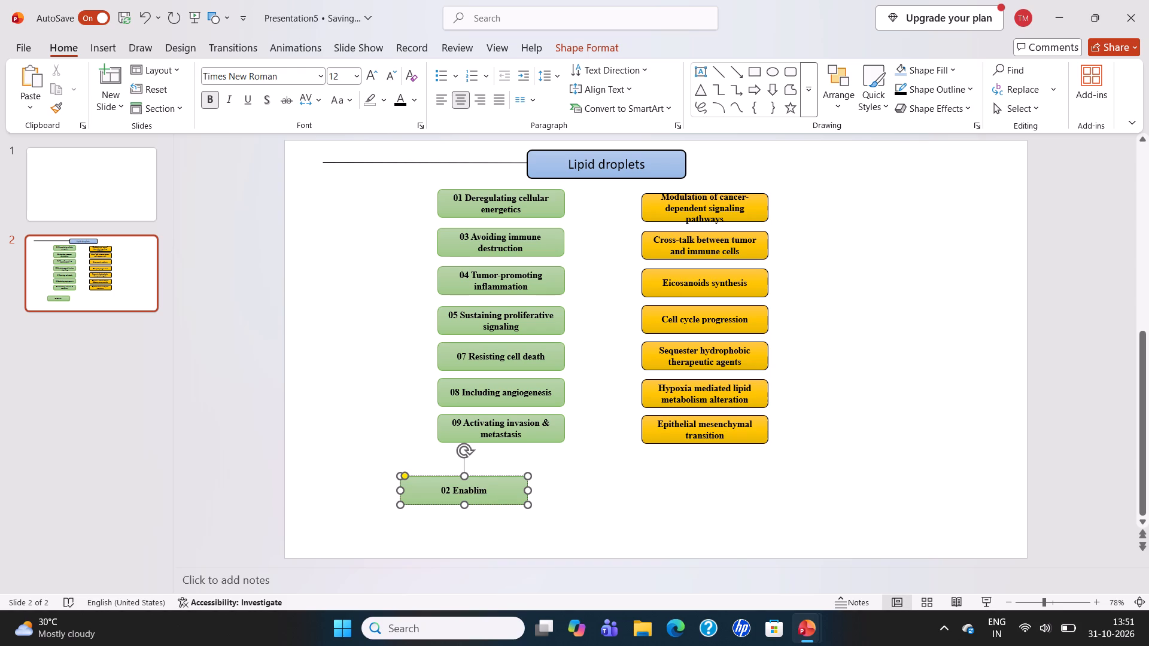
key(BackSpace)
text(ng)
key(space)
key(r)
key(e)
text(plica)
text(tive)
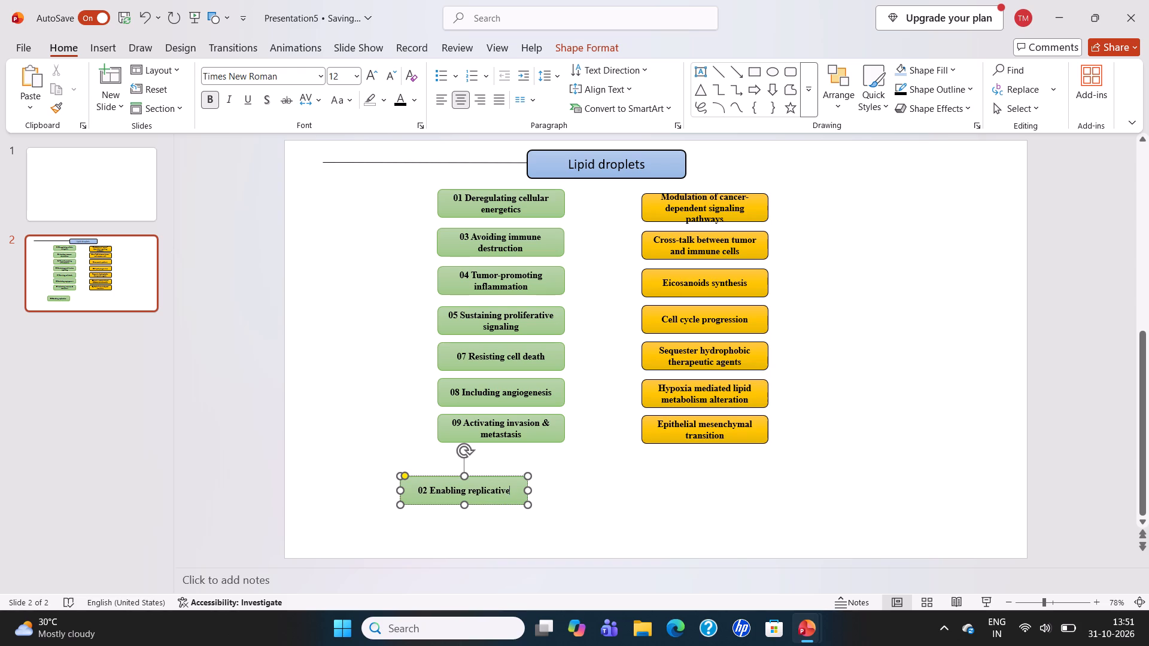
key(space)
text(imm)
key(o)
key(r)
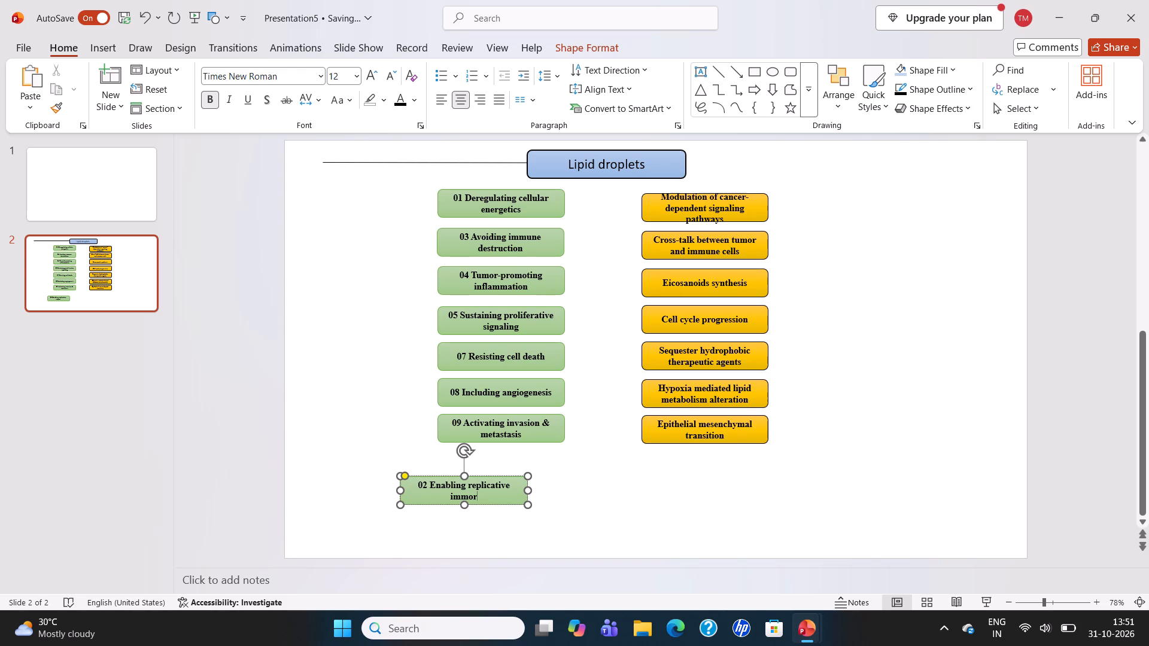
text(ta)
text(lity)
click(561, 495)
Nudge the "02 Enabling replicative immortality" box slightly left and place a copy of it beside it in the same row.
drag(515, 494, 507, 494)
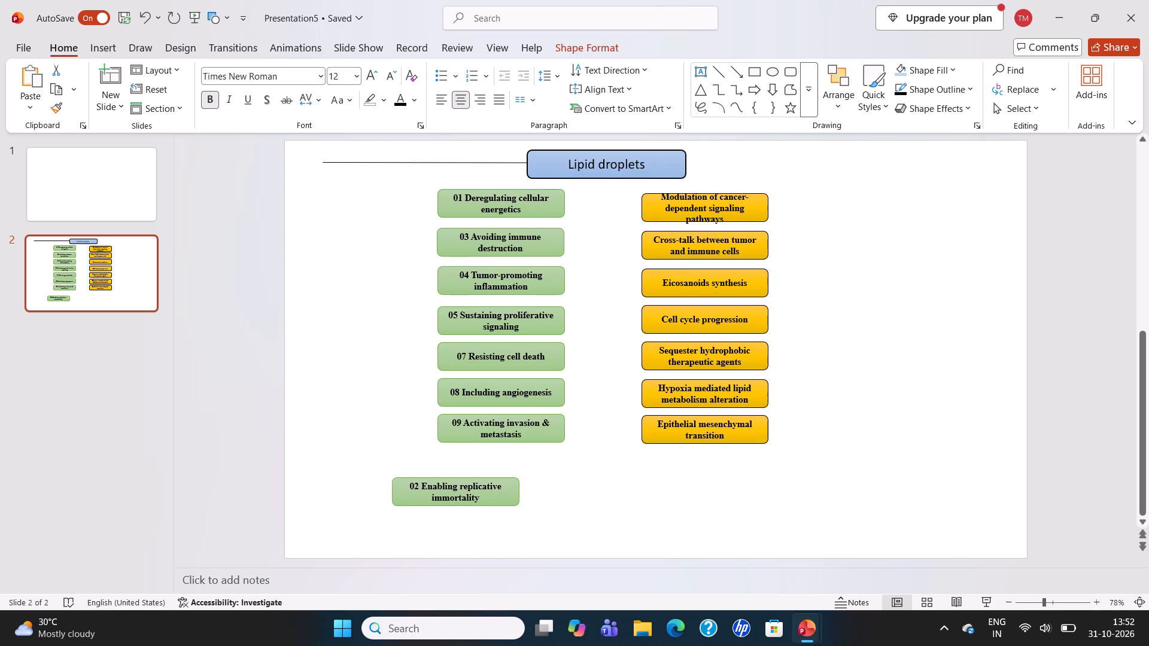
drag(507, 494, 507, 493)
right_drag(505, 500, 632, 499)
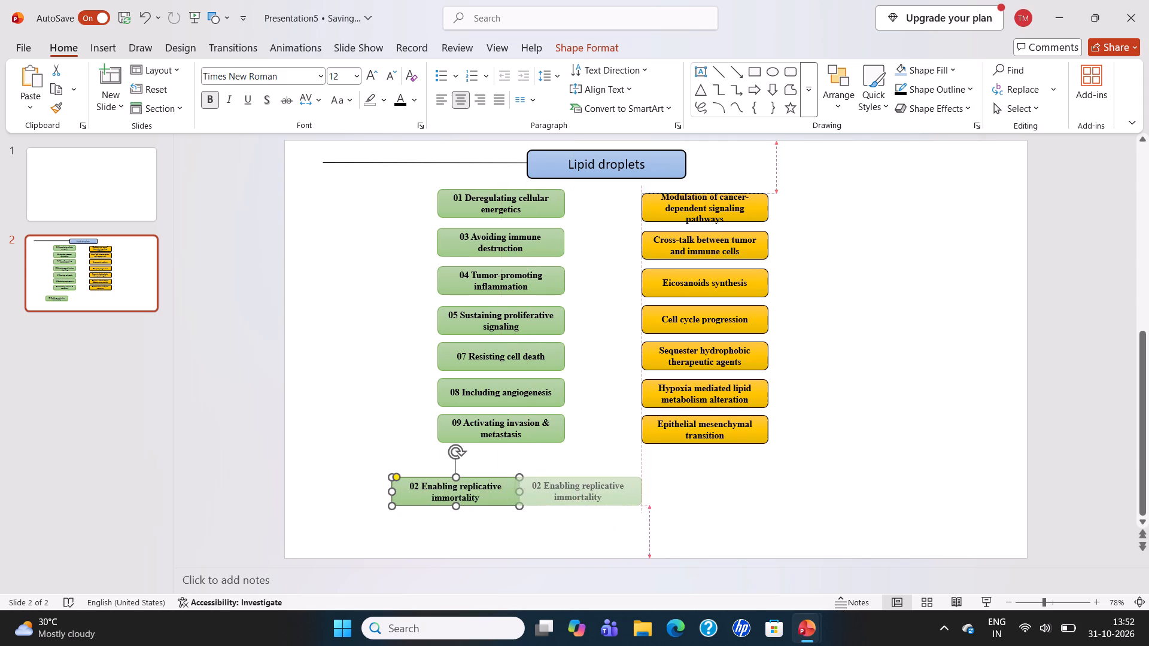
right_drag(632, 499, 651, 501)
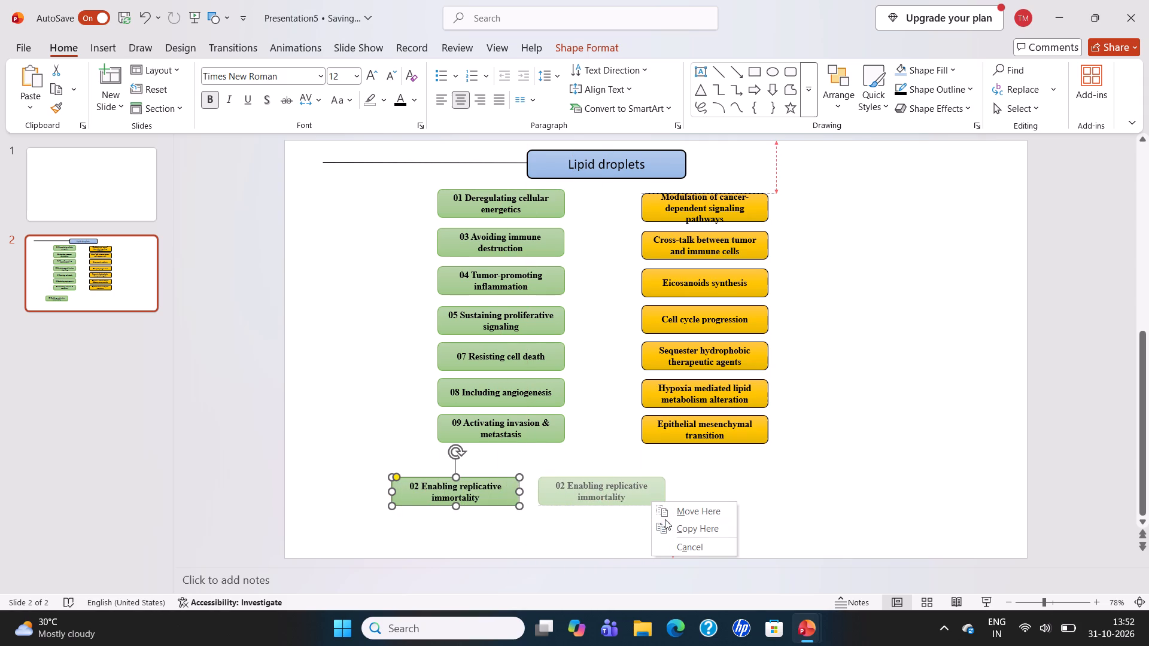
click(665, 522)
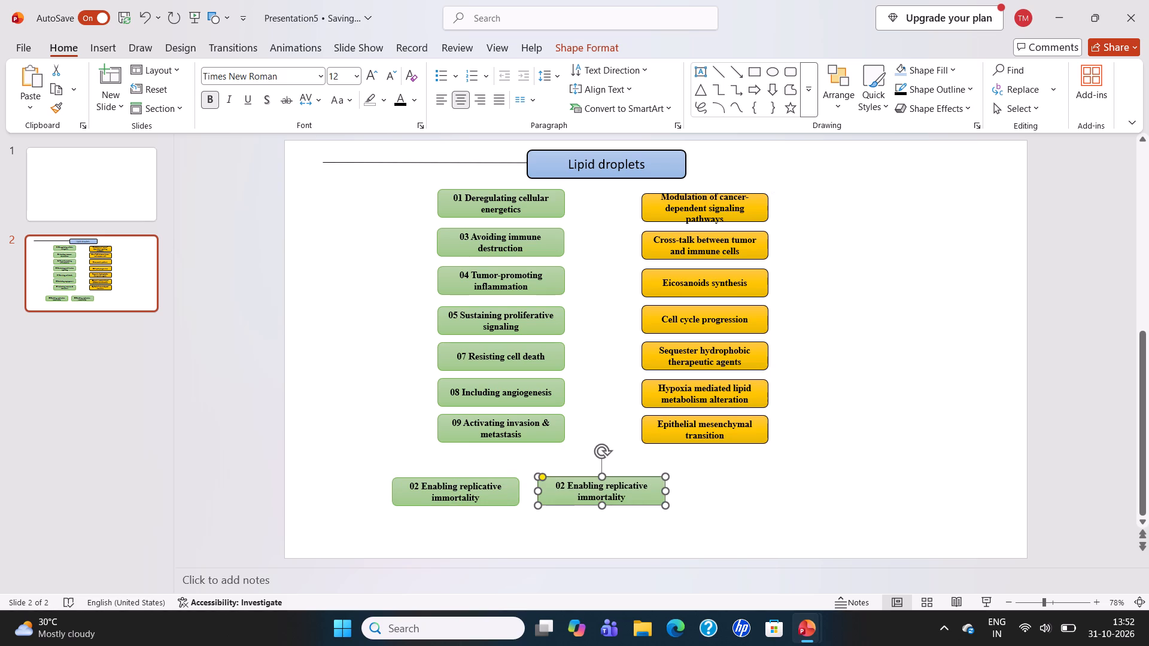
Replace the text of the second bottom-row green box with "06 Genome instability& mutation".
drag(557, 484, 596, 496)
key(BackSpace)
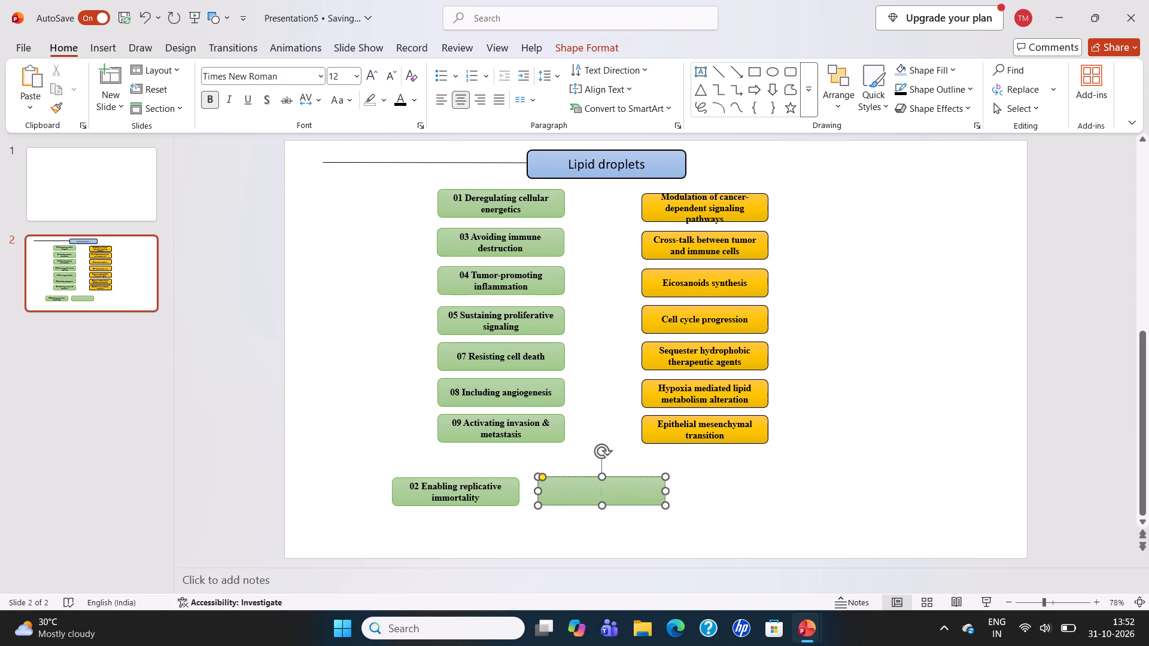
text(06)
key(space)
key(shift+g)
key(e)
text(no)
text(me)
key(space)
text(i)
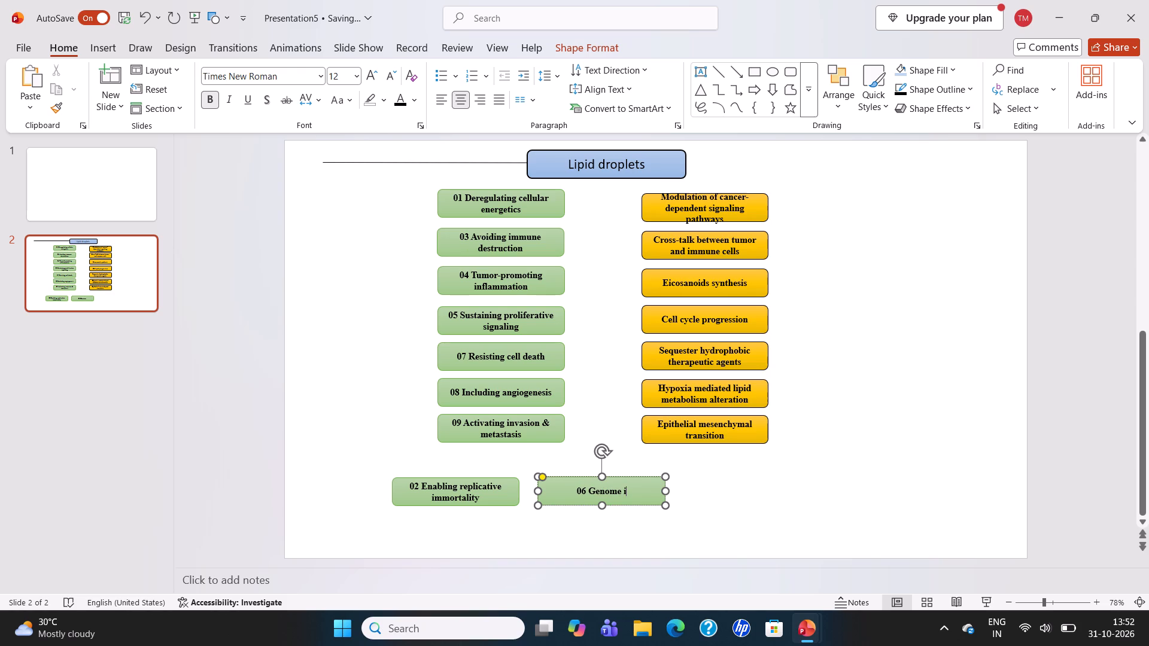
text(nsta)
text(bli)
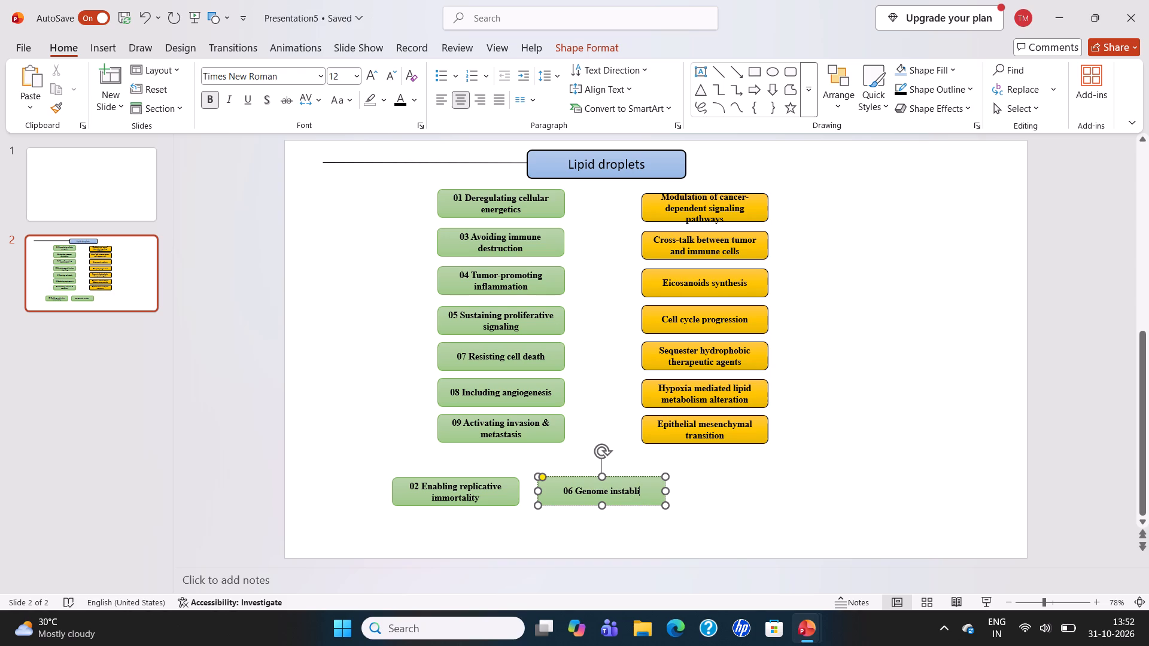
key(BackSpace)
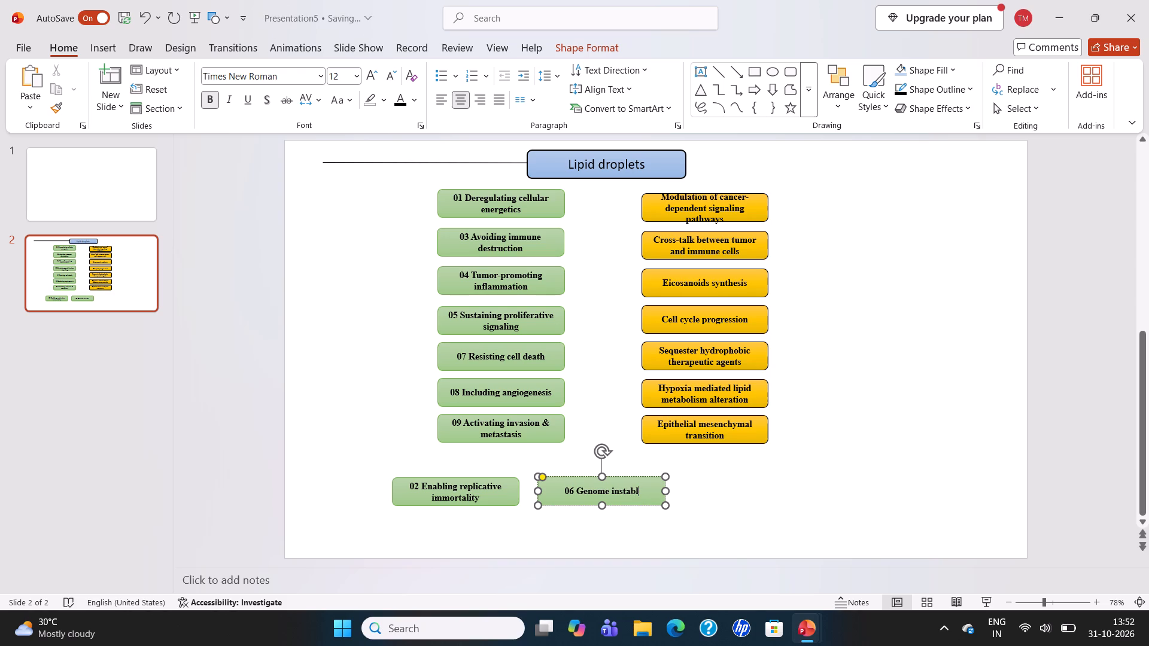
key(BackSpace)
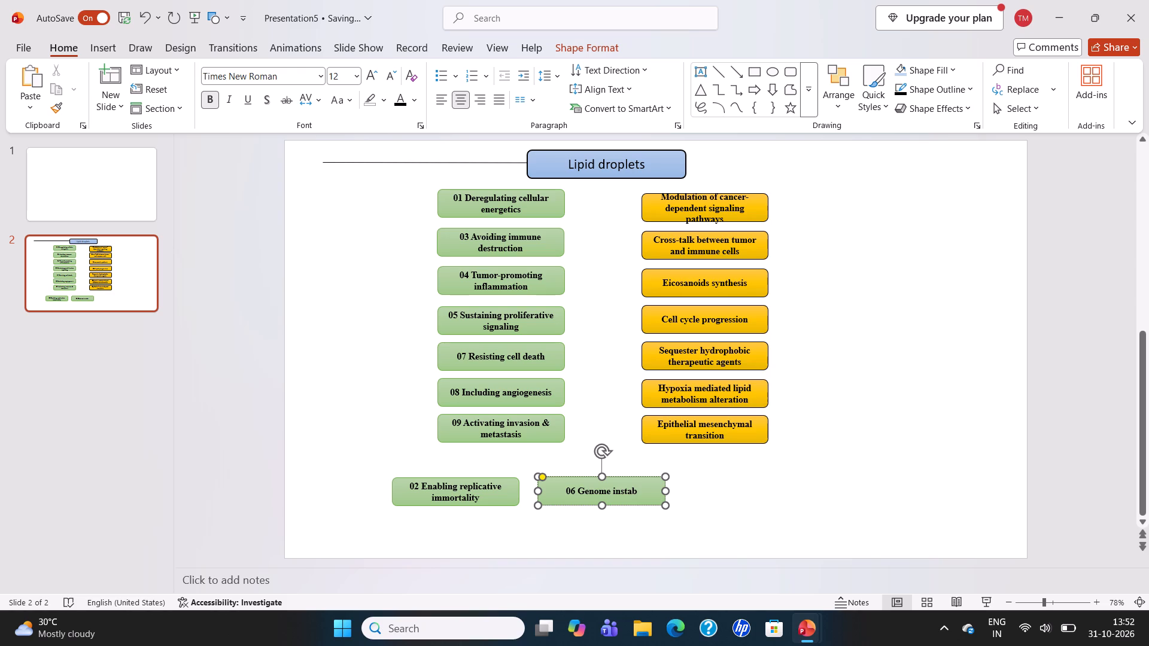
text(ility)
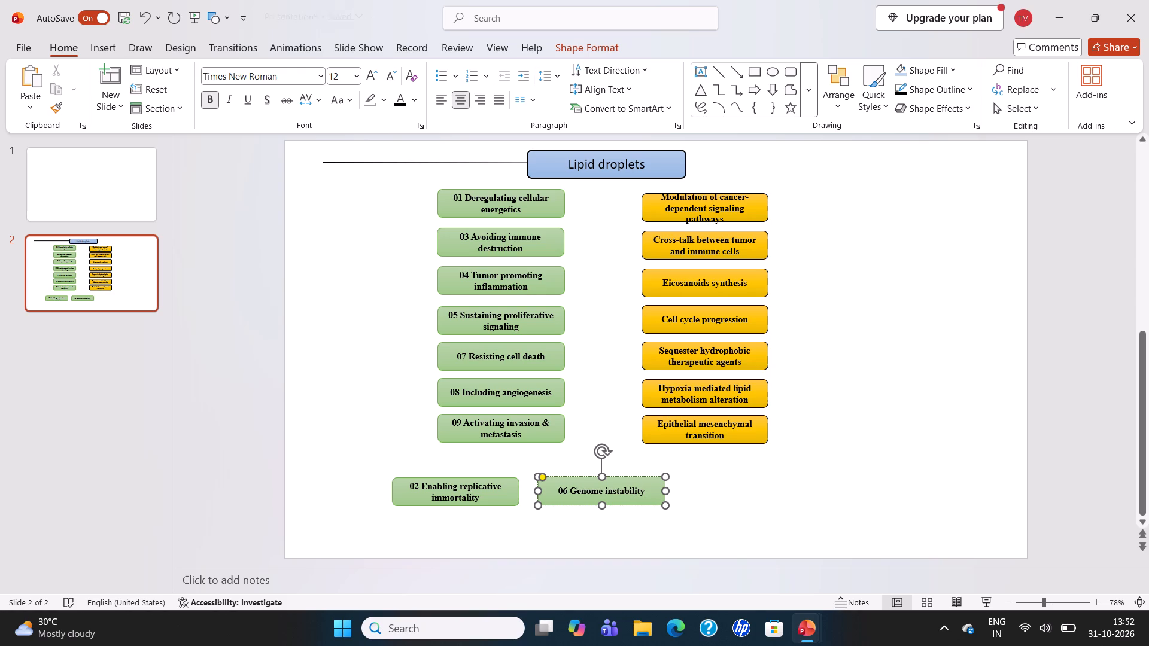
key(shift+ampersand)
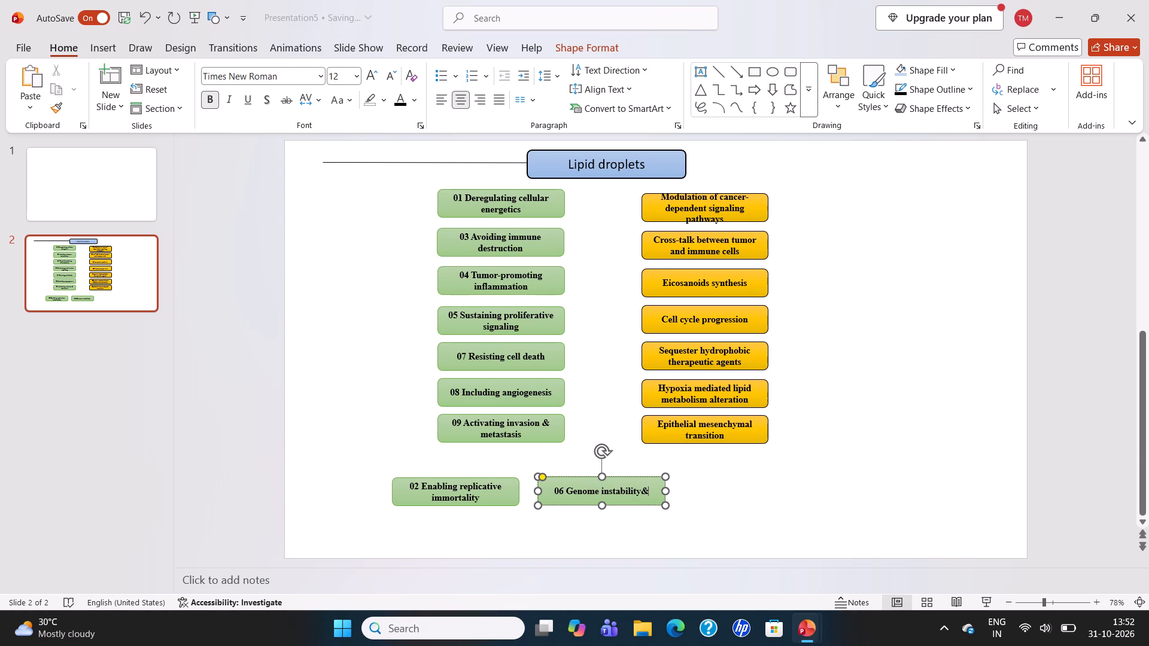
key(space)
text(mut)
text(ation)
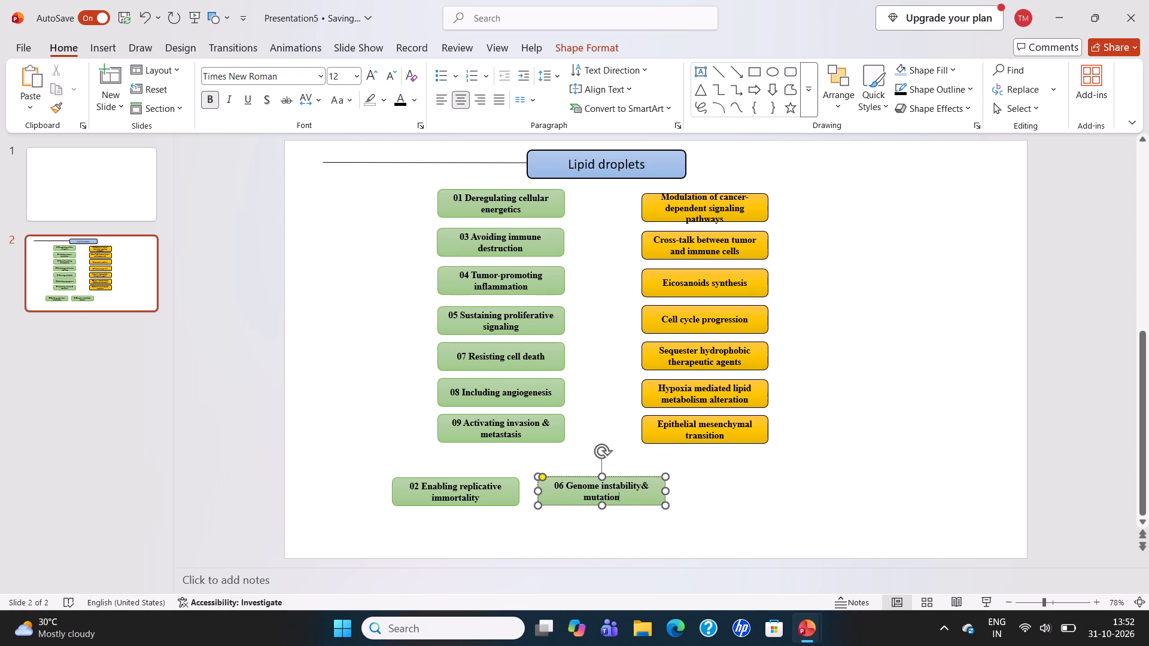
click(707, 504)
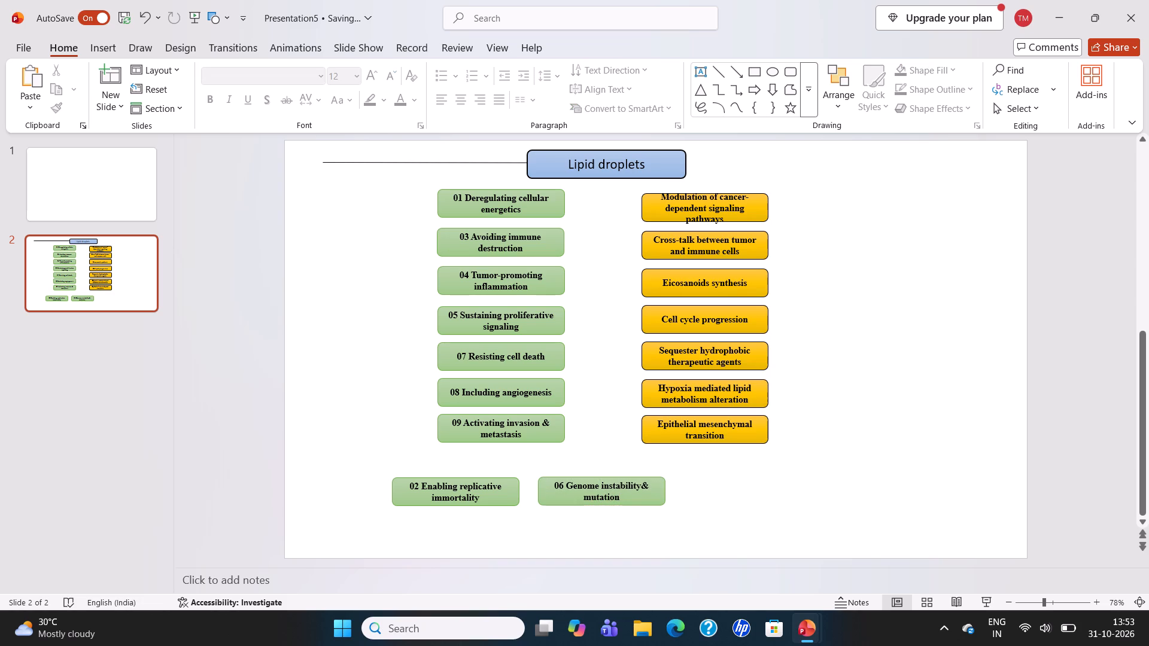
Copy the "06 Genome instability& mutation" box to a third place in the same row, leaving a gap, and fine-tune its position.
right_drag(652, 499, 713, 497)
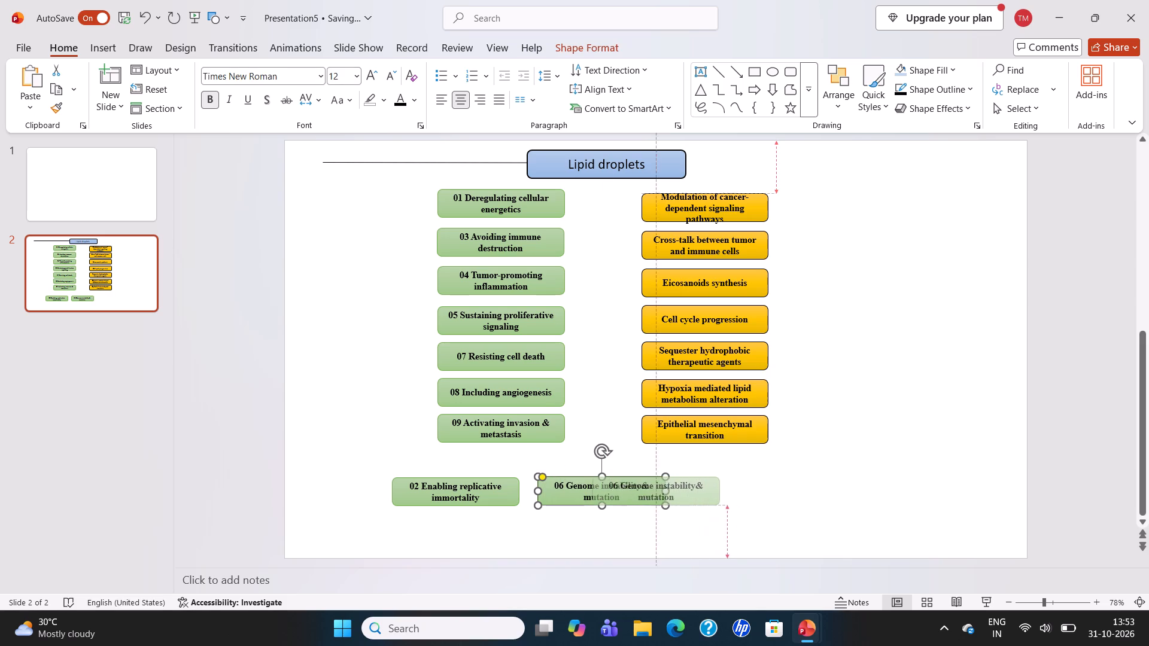
right_drag(713, 497, 814, 498)
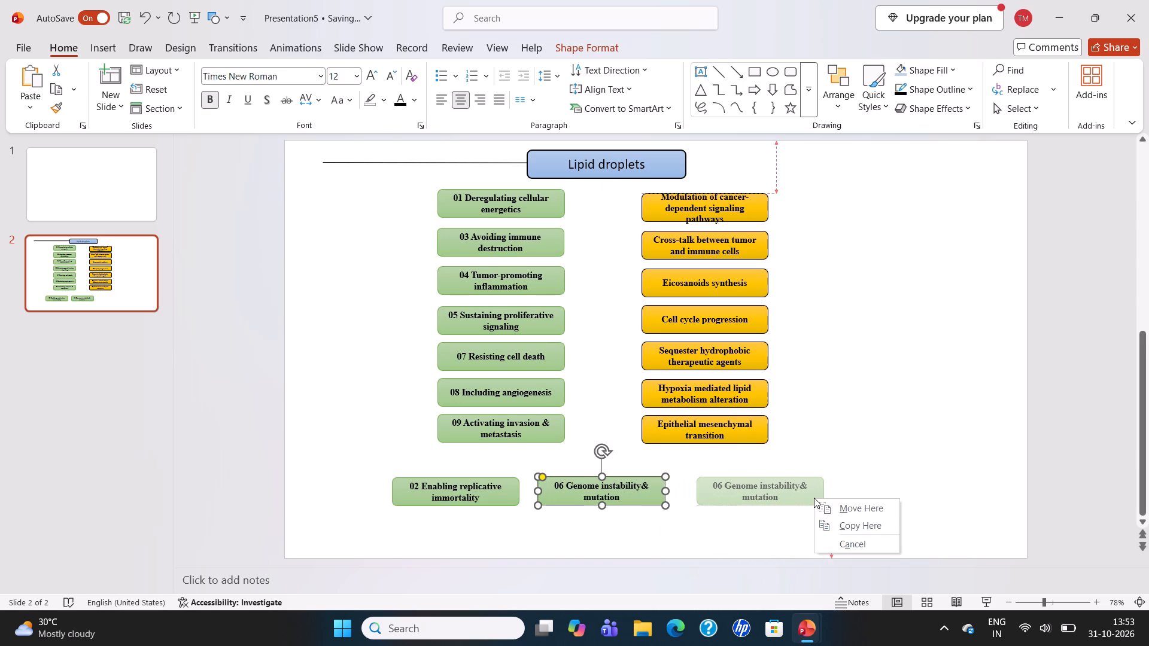
click(831, 519)
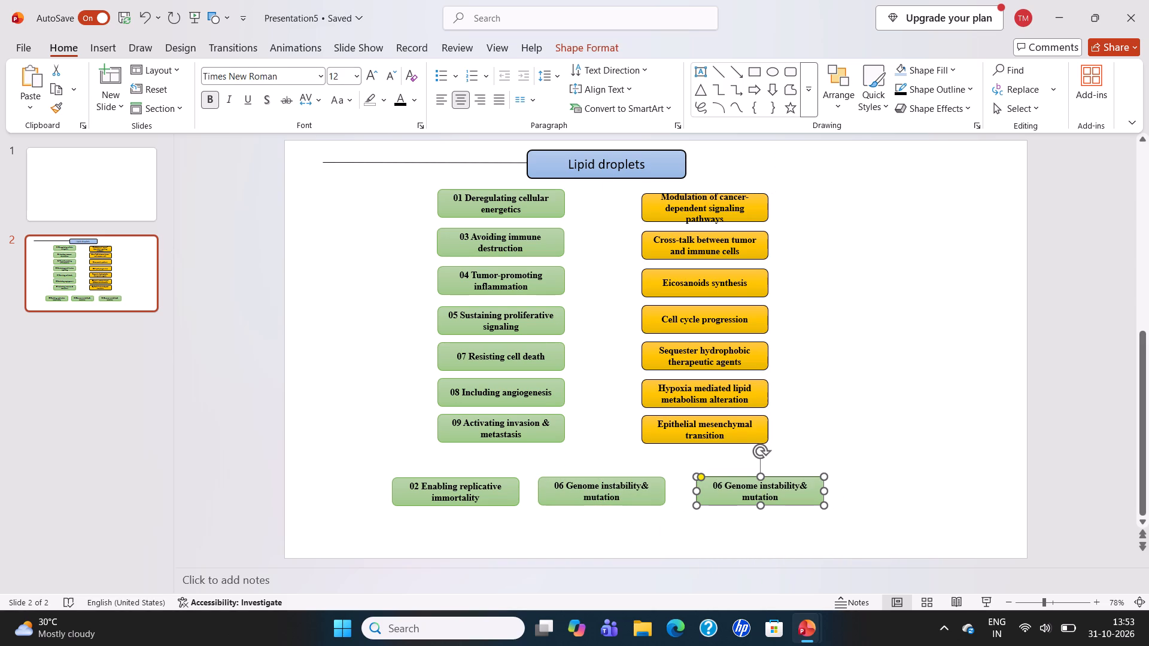
click(768, 494)
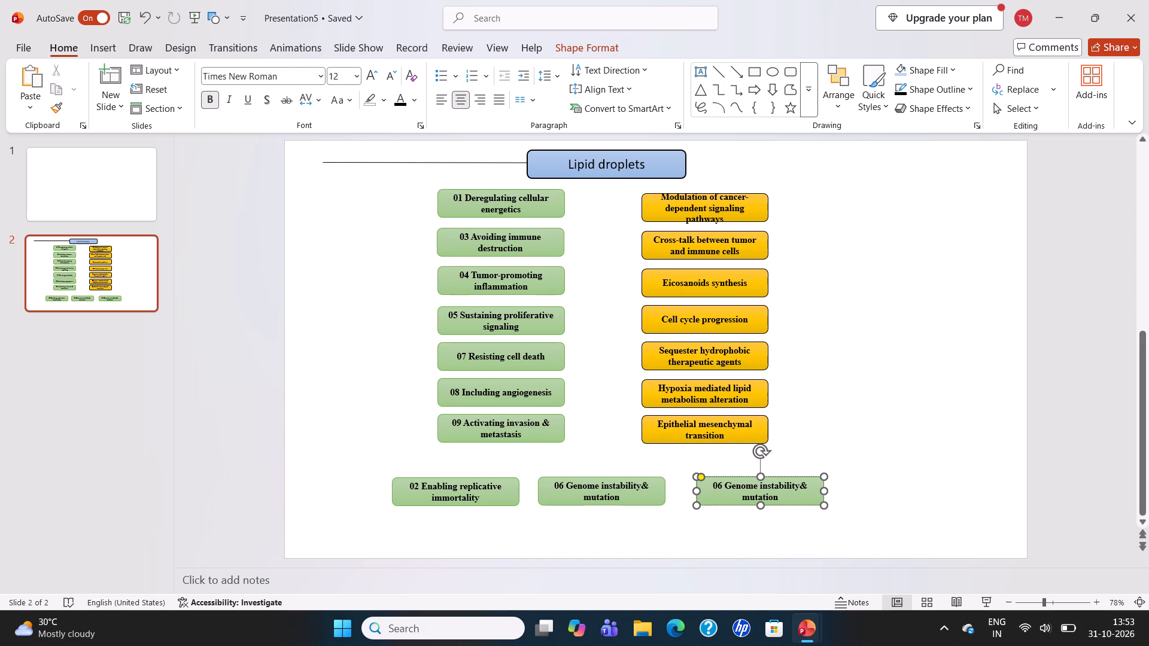
click(709, 486)
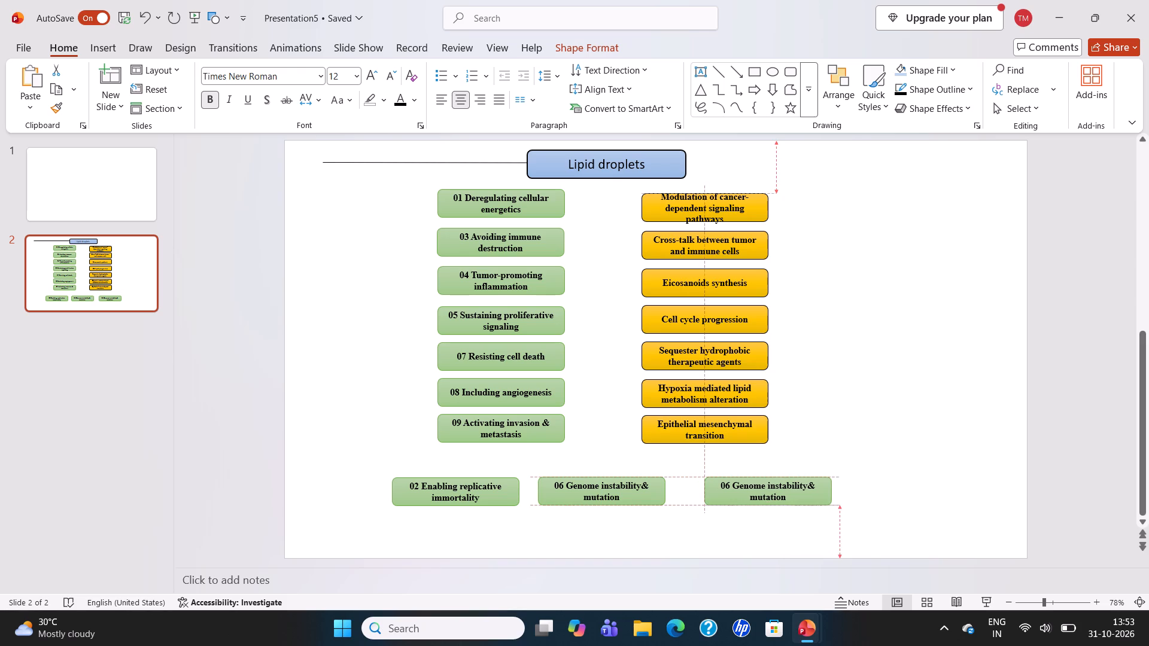
right_click(710, 486)
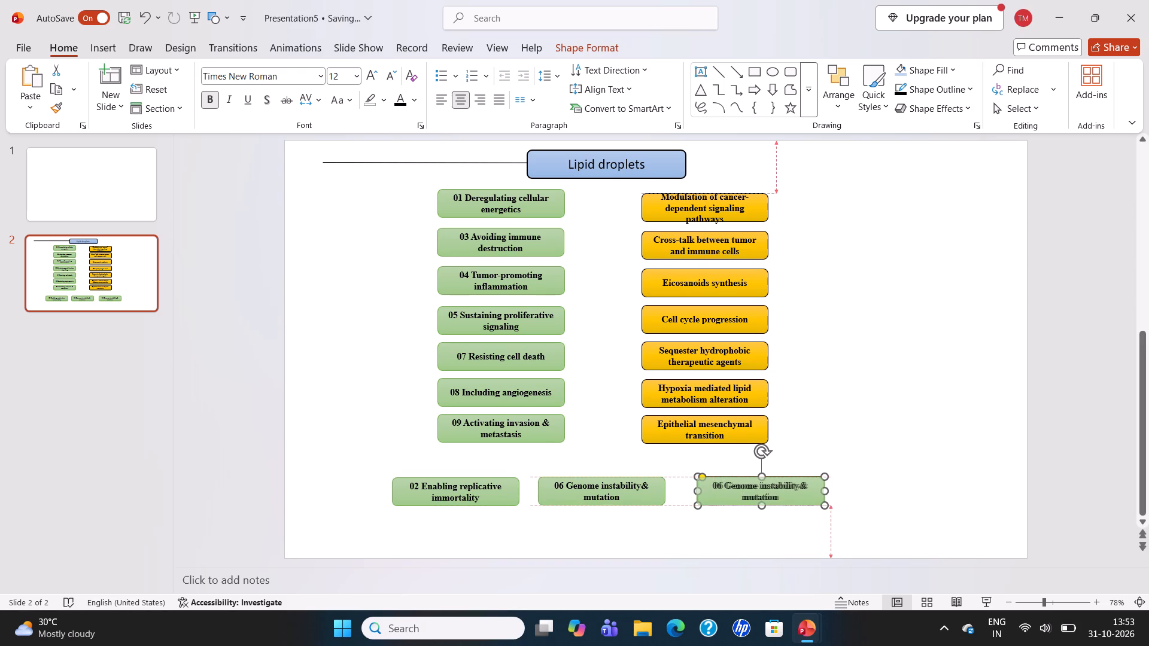
click(825, 466)
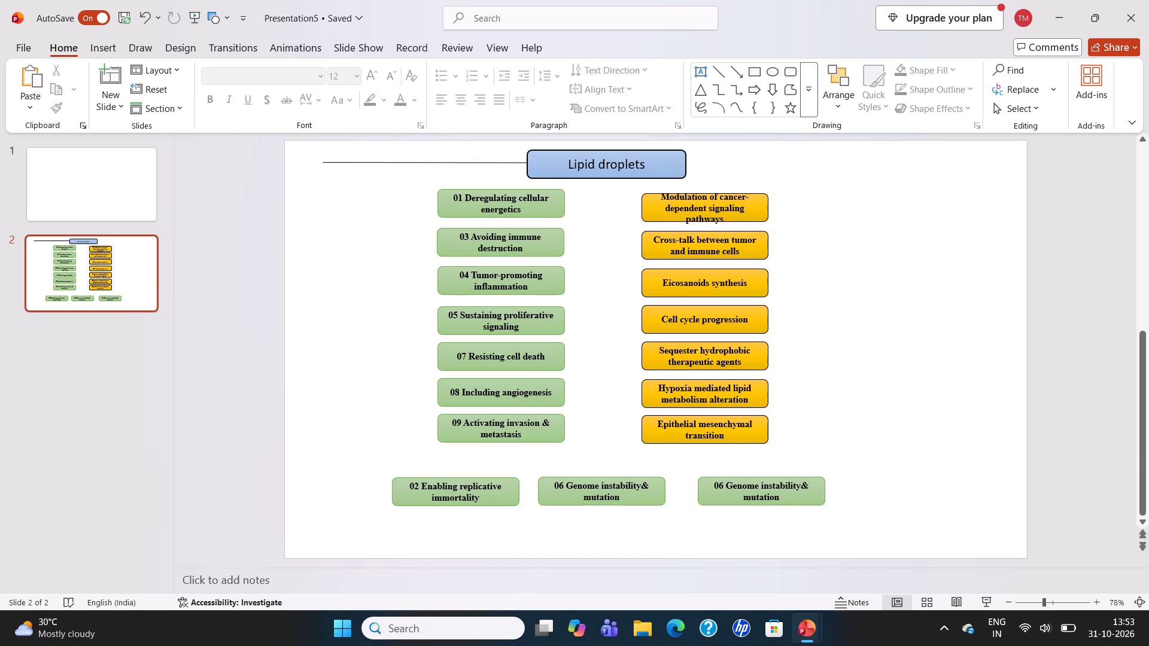
Replace the third bottom-row green box's text with "10 Evading growth supperssors".
drag(718, 485, 749, 498)
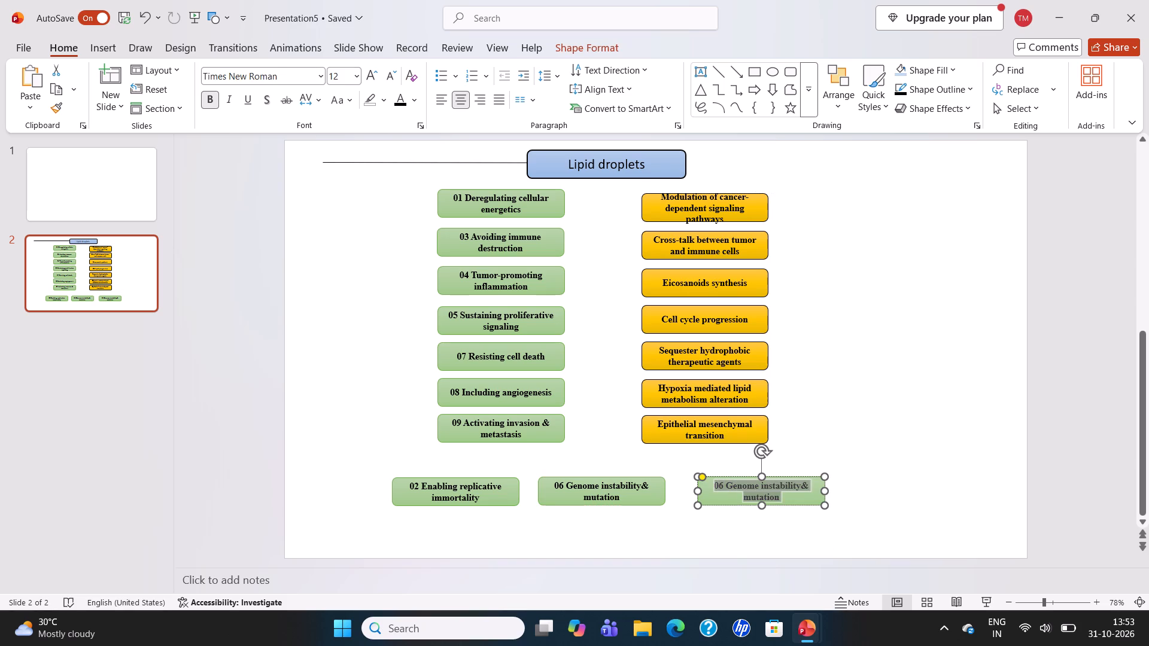
drag(749, 498, 755, 498)
key(BackSpace)
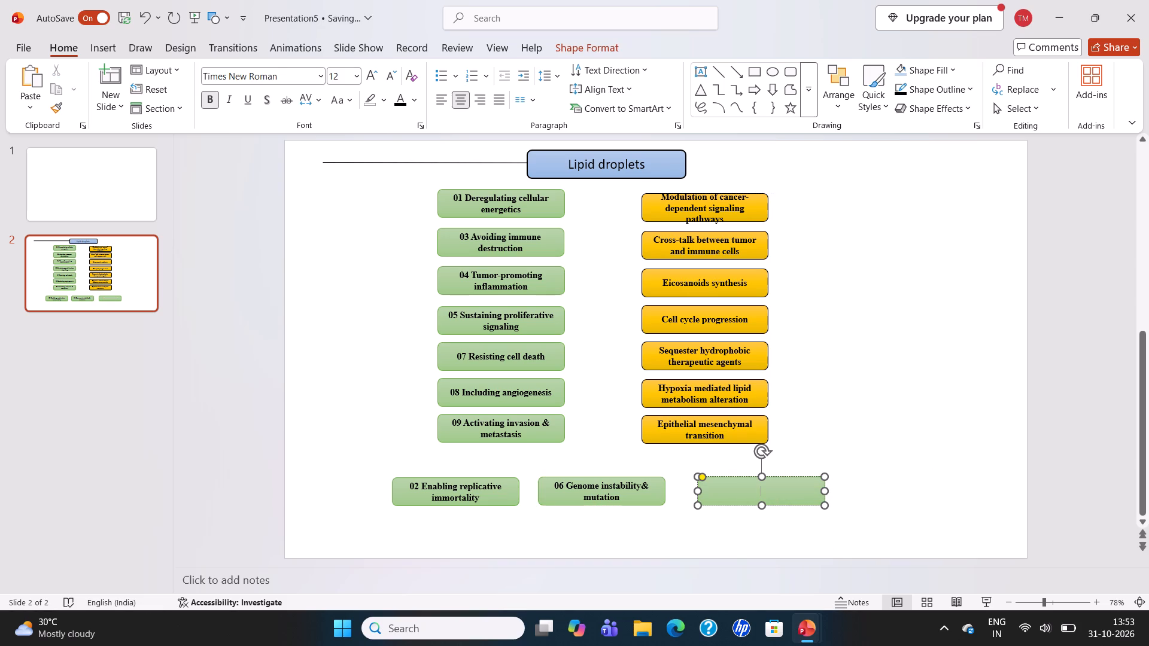
text(10)
key(space)
key(shift+e)
text(va)
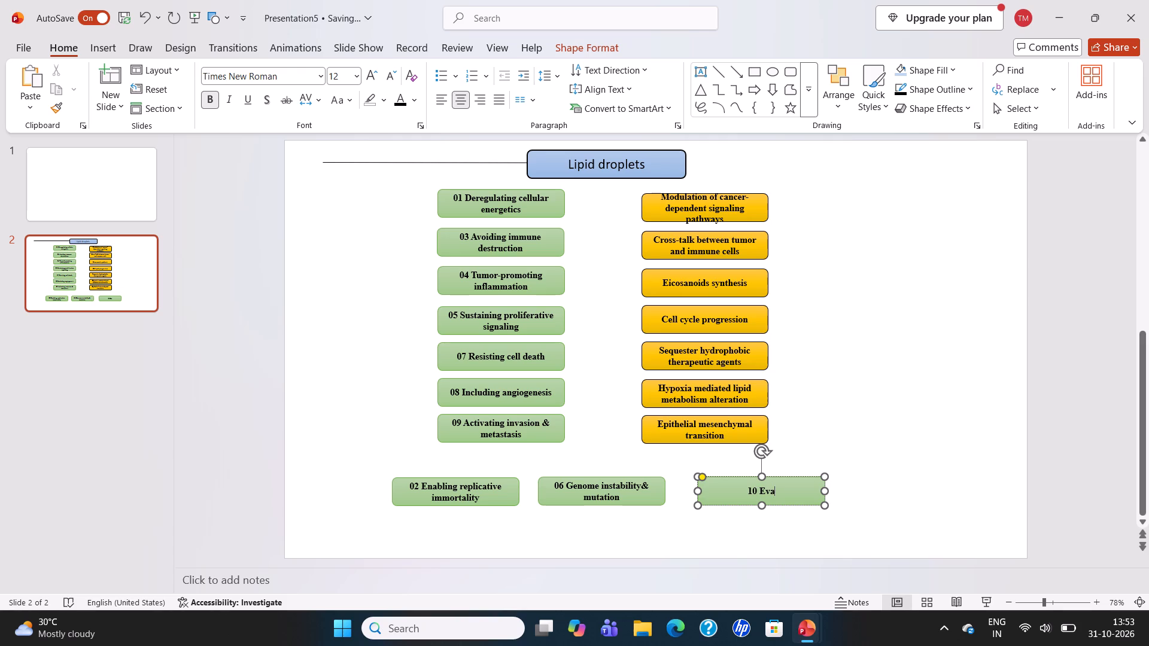
text(ding)
key(space)
text(growth)
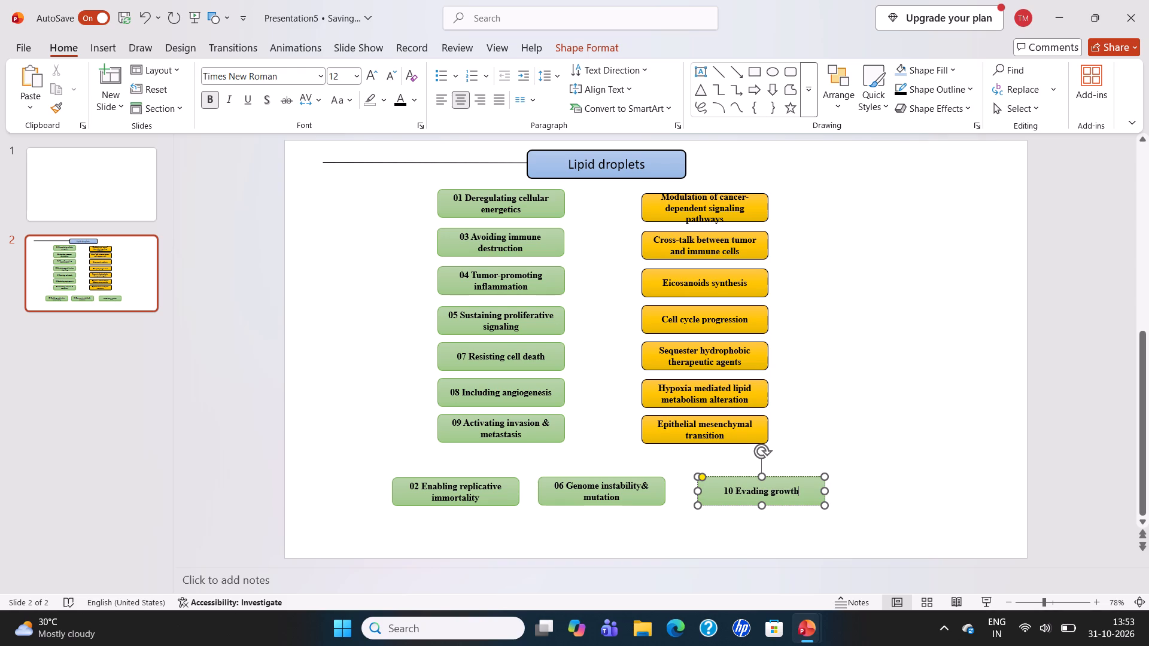
key(space)
text(s)
text(upp)
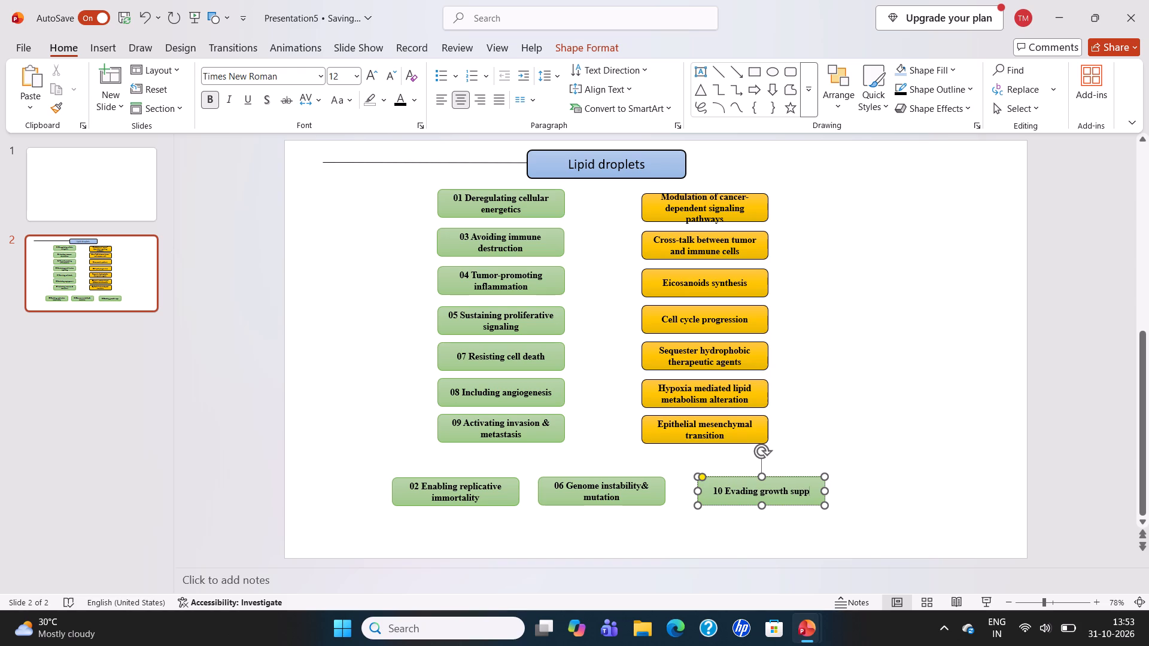
text(er)
key(s)
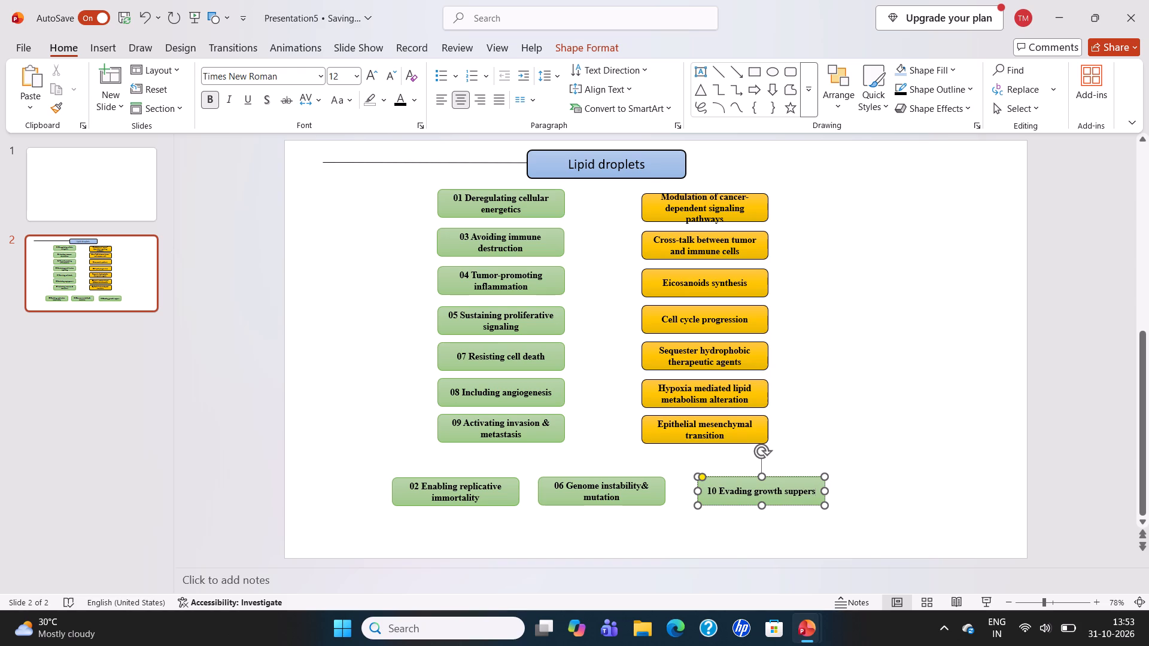
text(sors)
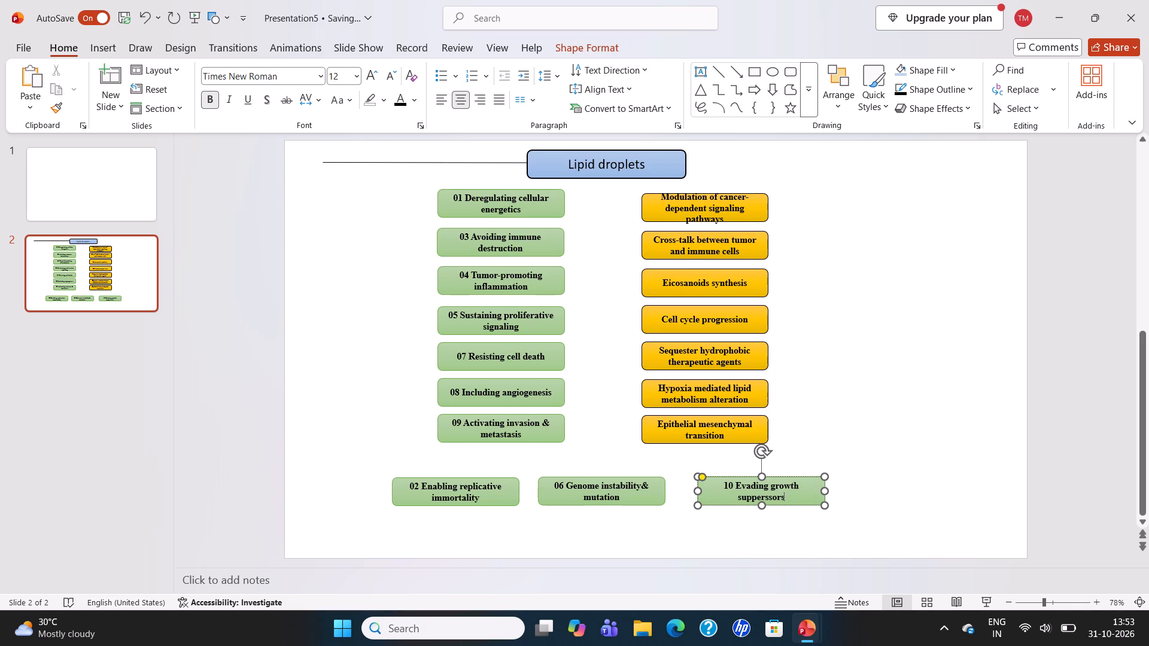
click(892, 480)
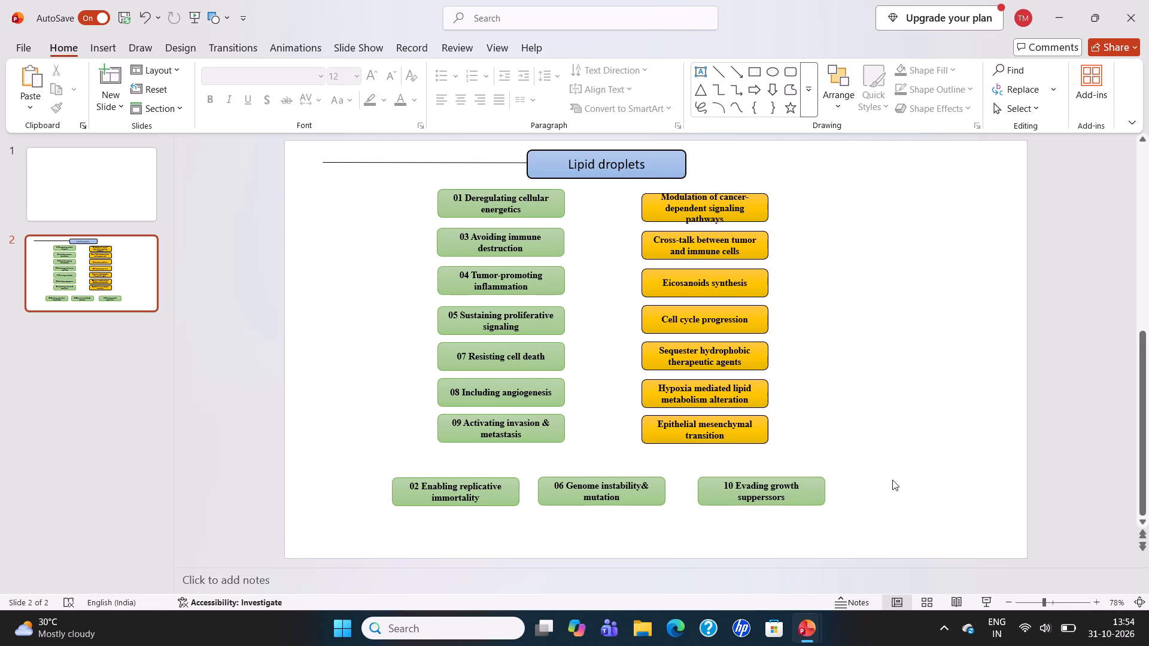
Nudge the "06 Genome instability& mutation" box slightly toward the "10 Evading growth supperssors" box to even out the row's spacing.
click(649, 495)
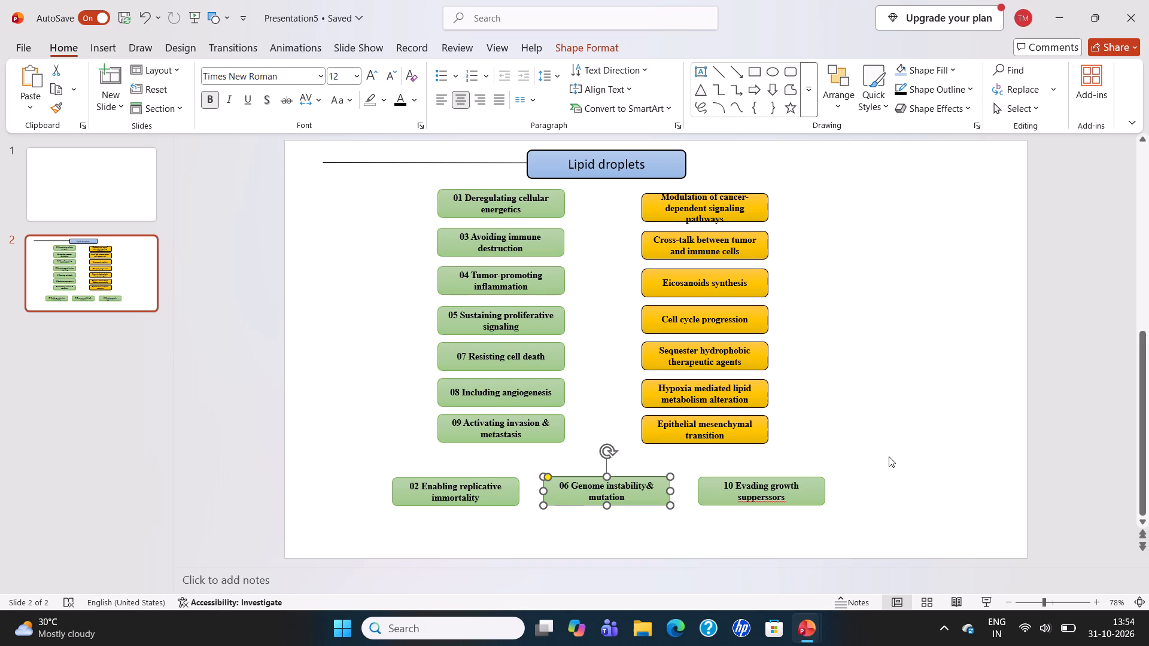
click(1004, 501)
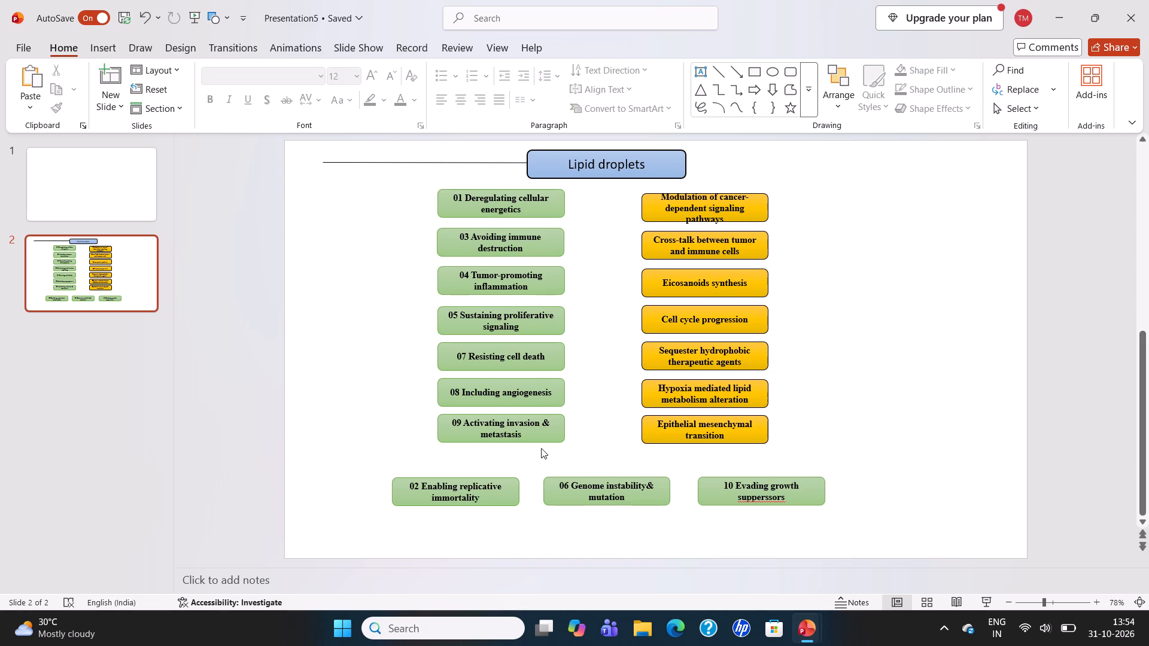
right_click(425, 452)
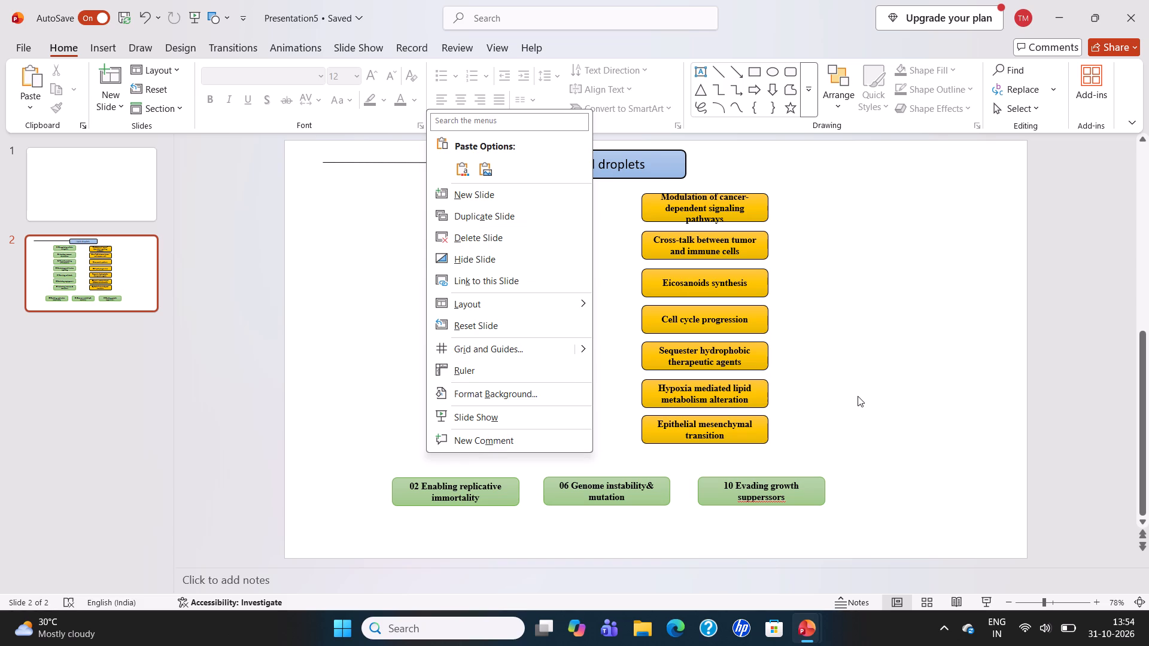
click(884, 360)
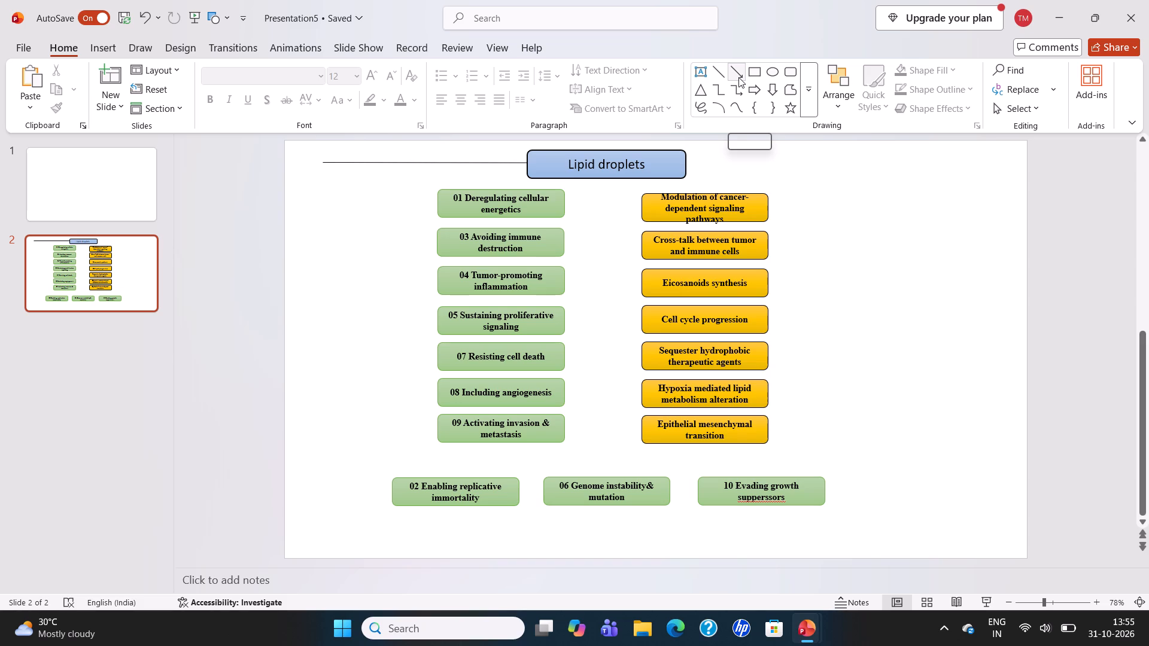
Draw a thin right block arrow, about 3.51 by 0.4 cm, from "01 Deregulating cellular energetics" to the "Modulation of cancer-dependent signaling pathways" box.
click(738, 77)
right_click(738, 77)
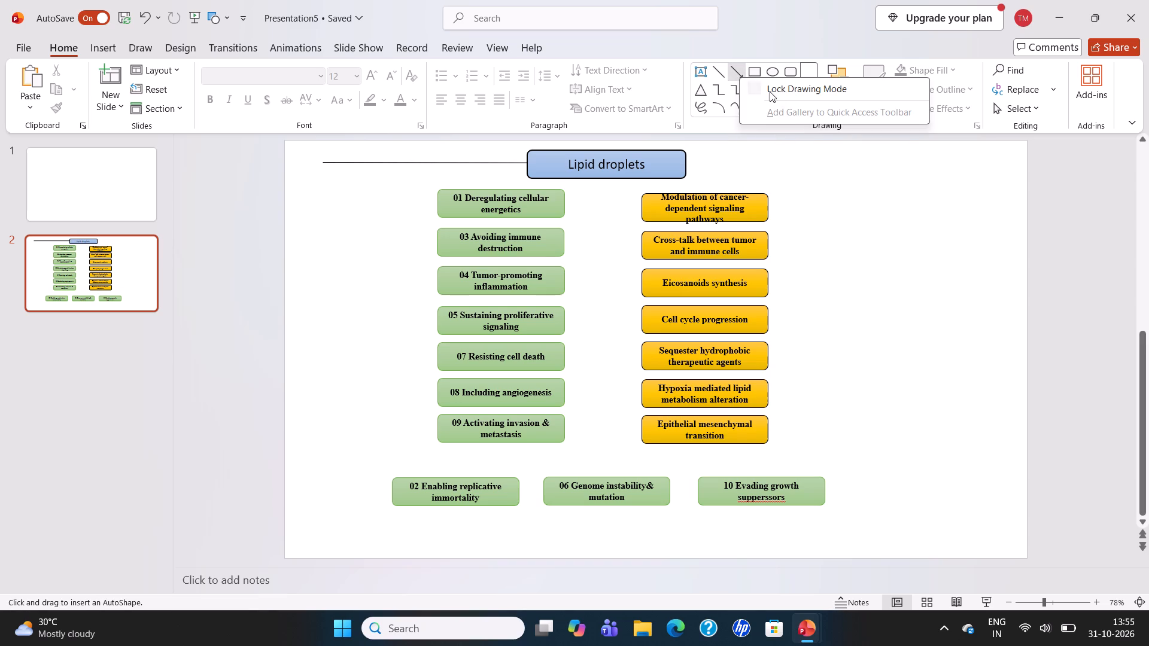
drag(800, 178, 803, 91)
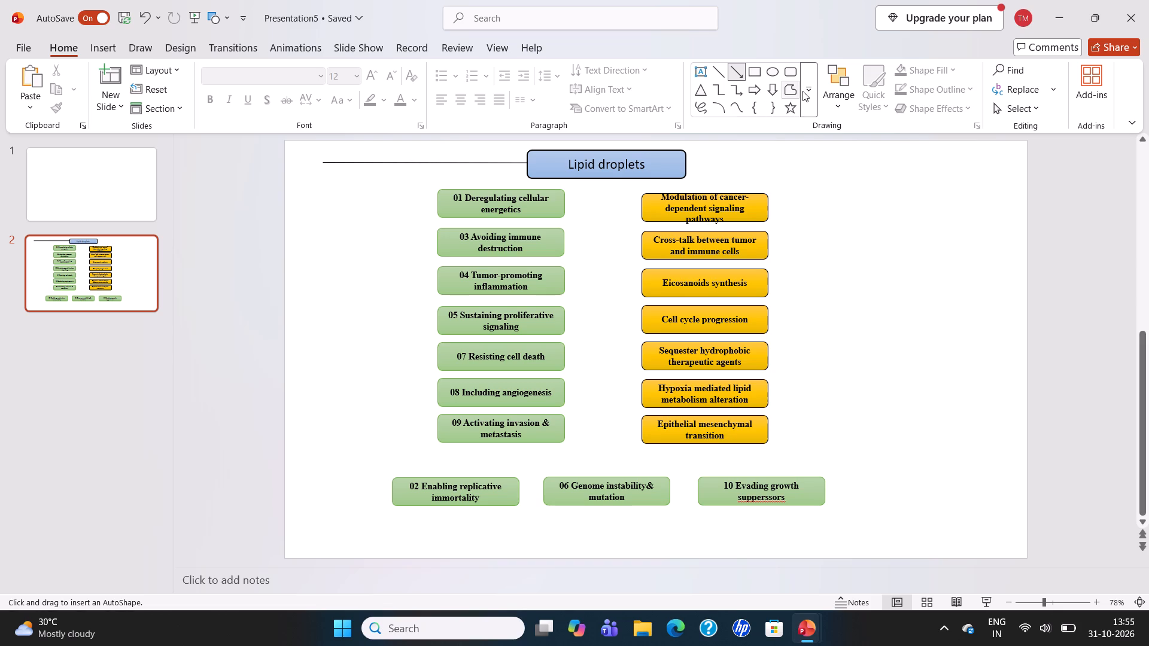
drag(803, 91, 807, 90)
click(807, 90)
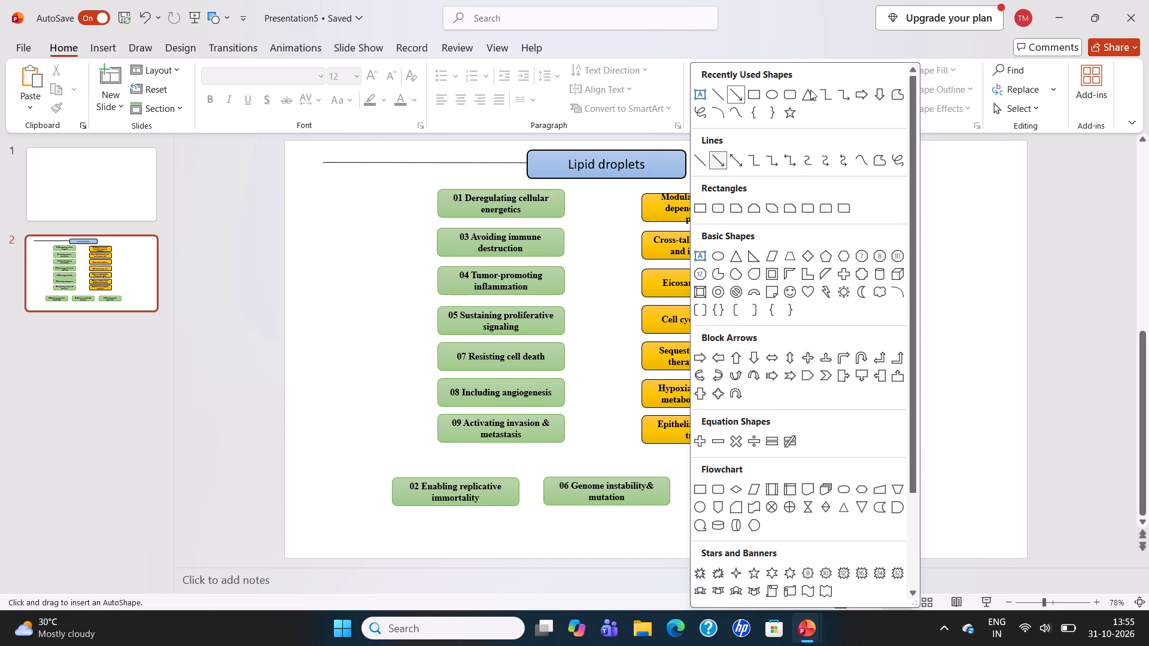
click(864, 103)
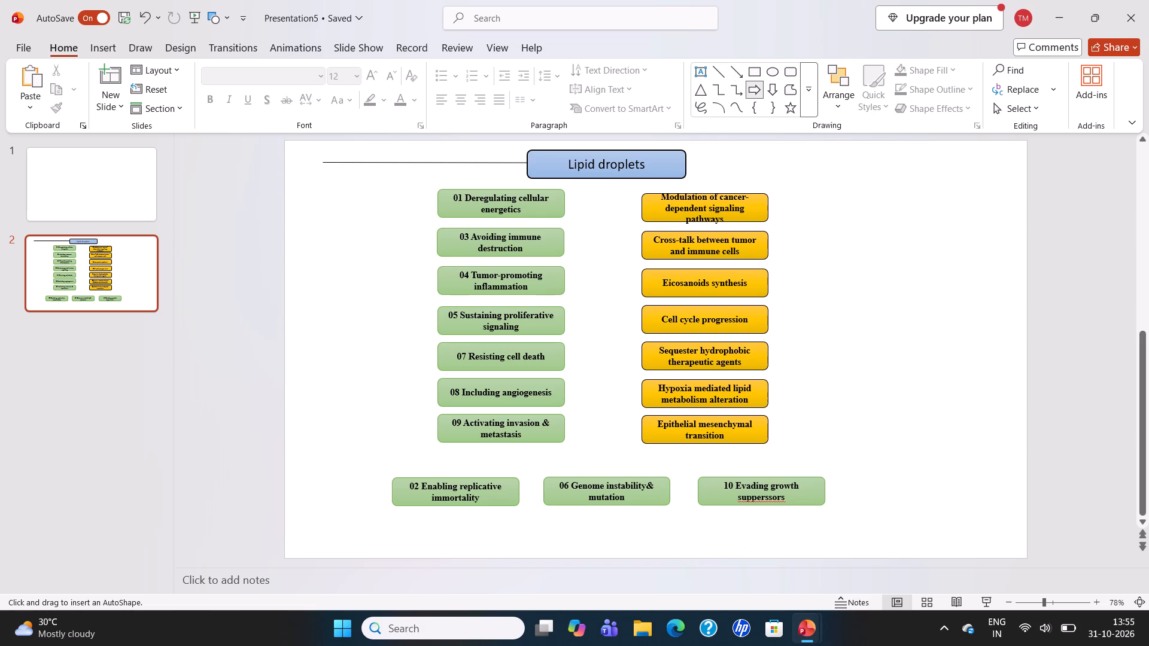
drag(566, 205, 591, 205)
drag(591, 205, 641, 211)
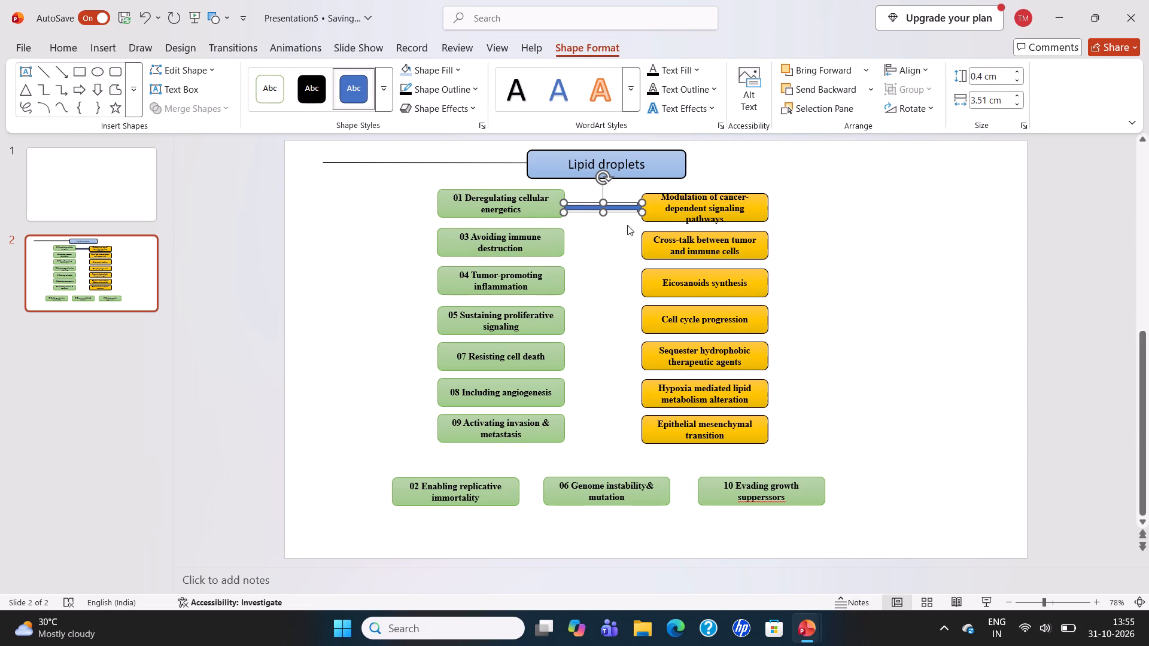
click(615, 236)
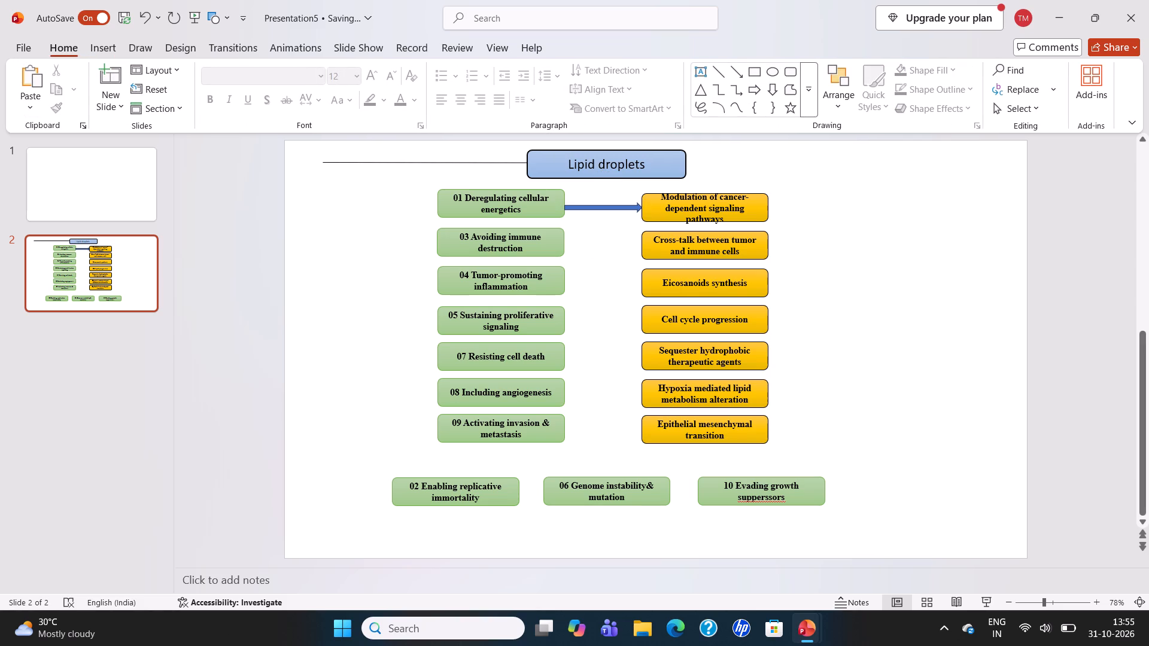
click(563, 242)
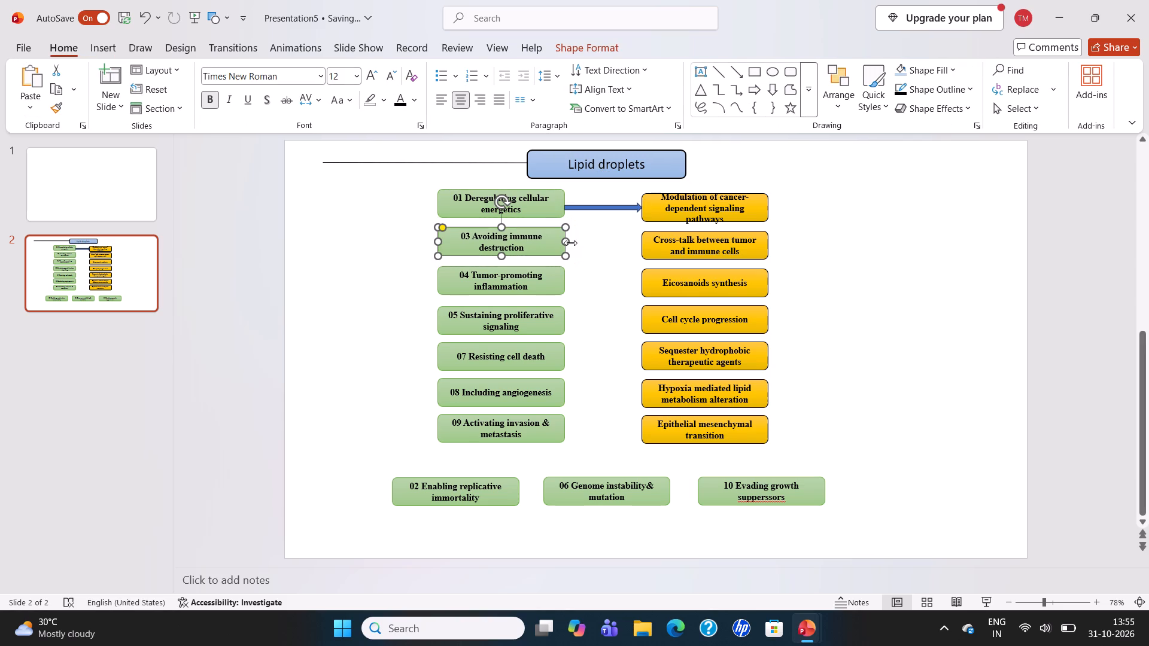
click(597, 205)
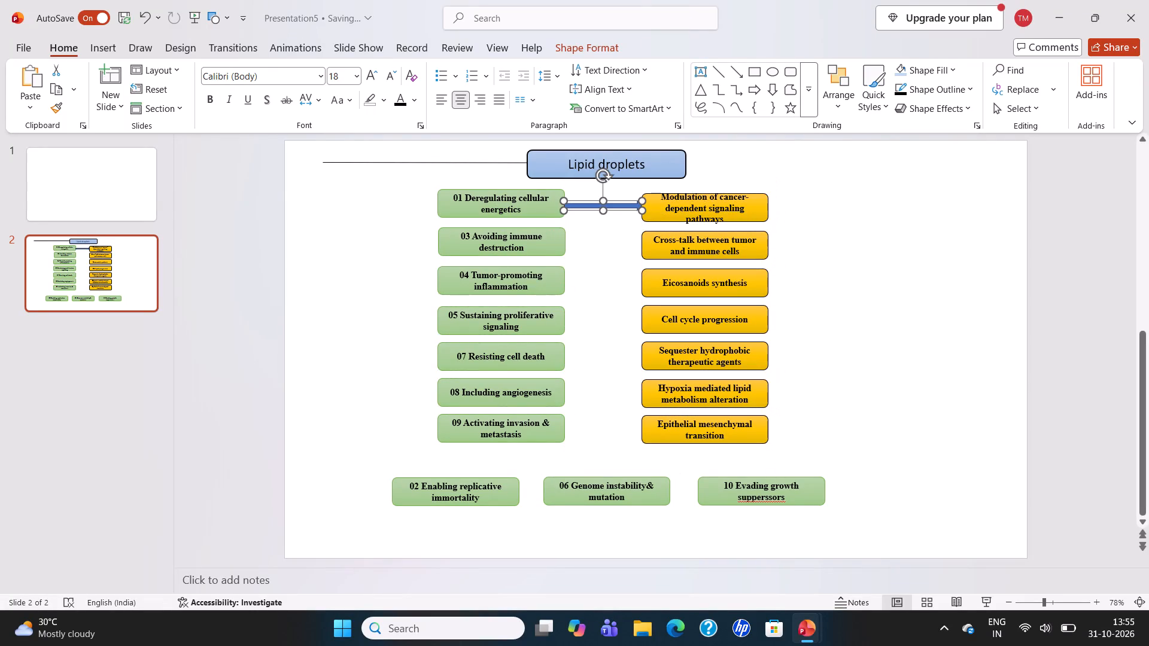
click(616, 258)
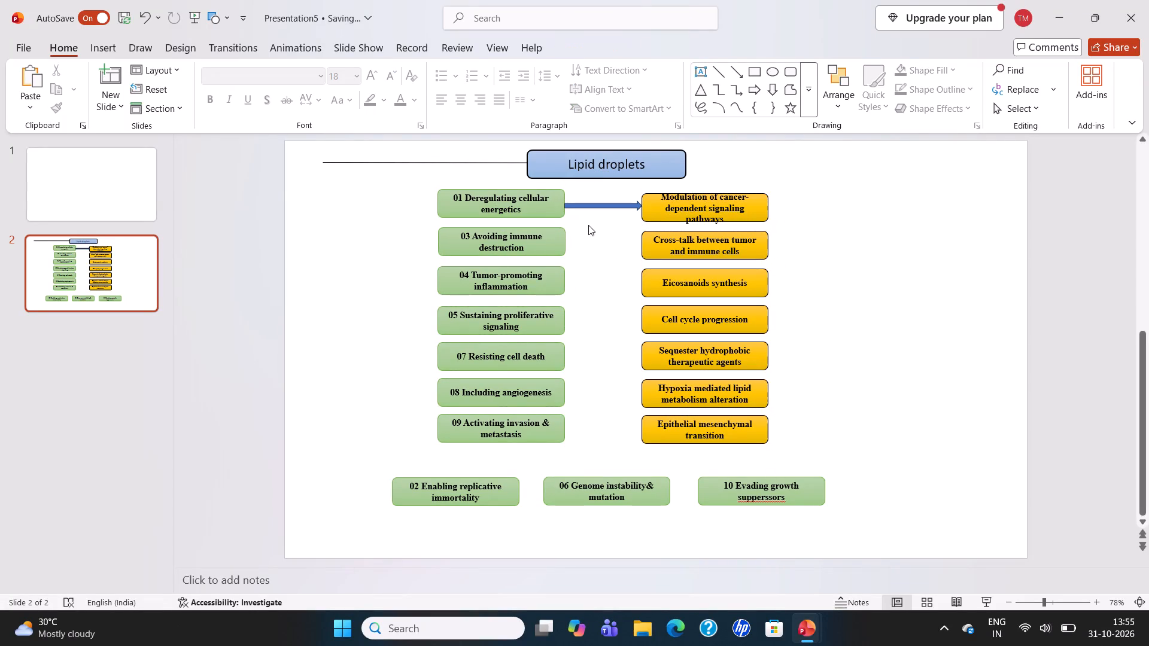
Copy the block arrow and place the copy between "03 Avoiding immune destruction" and "Cross-talk between tumor and immune cells".
click(566, 242)
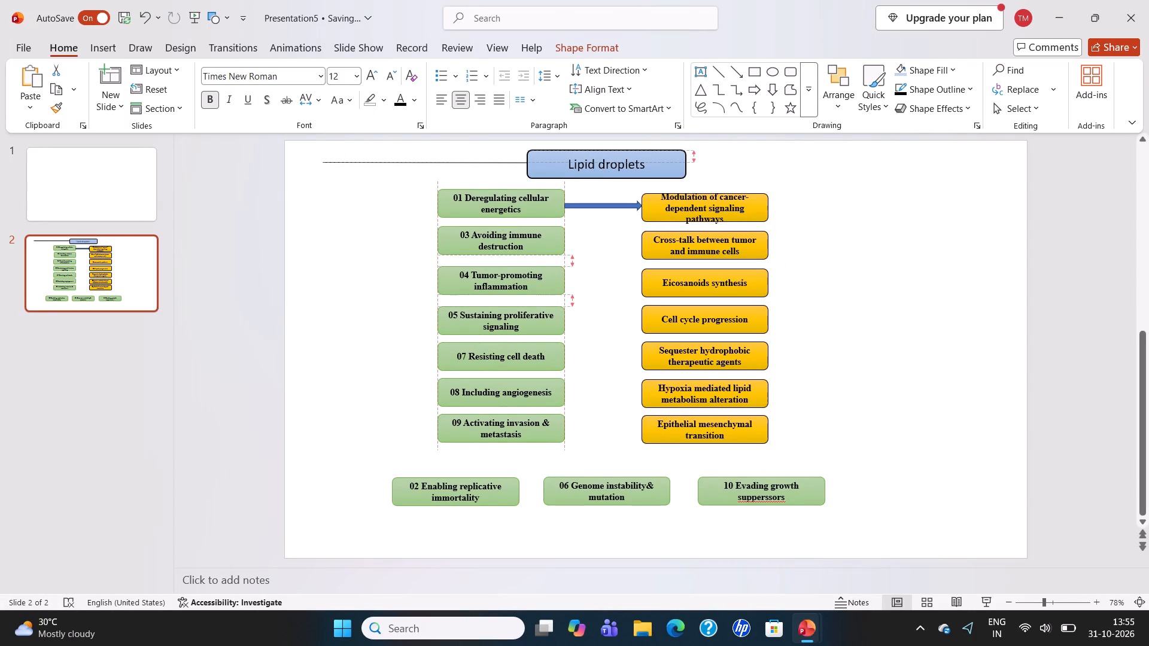
right_click(572, 240)
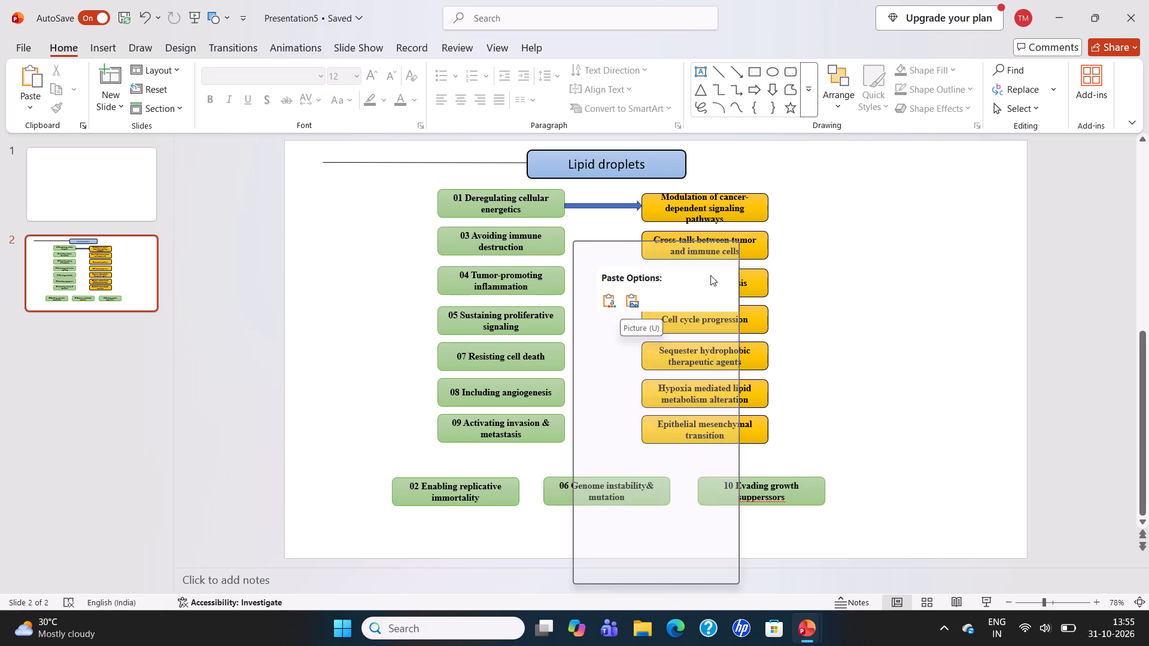
click(895, 255)
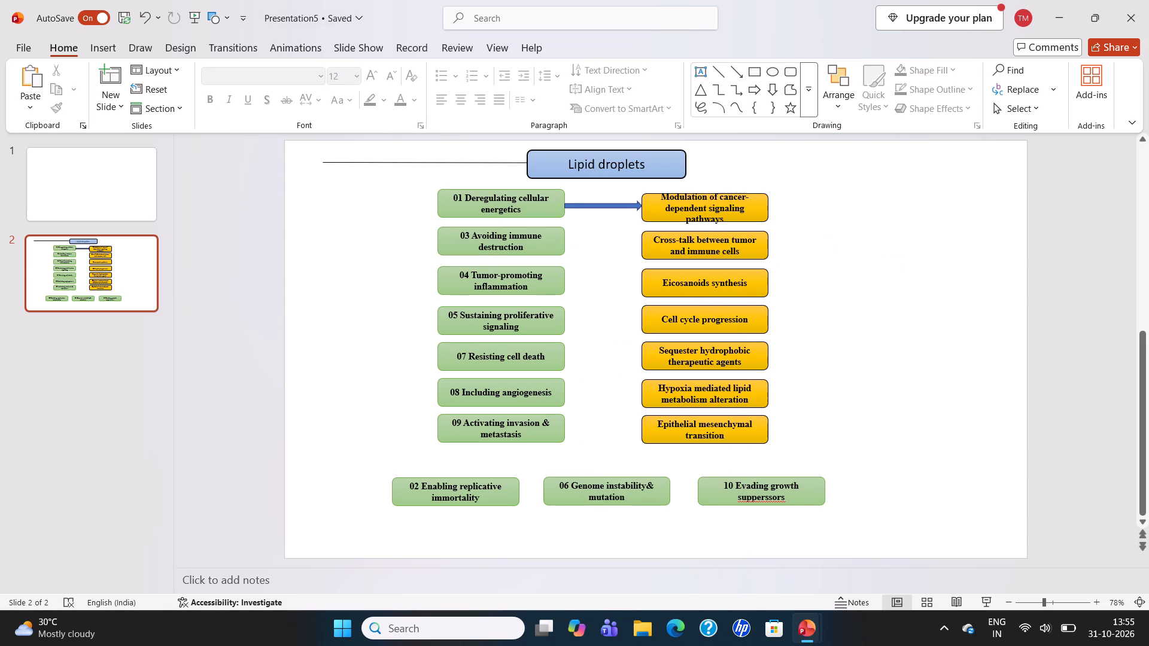
right_click(617, 205)
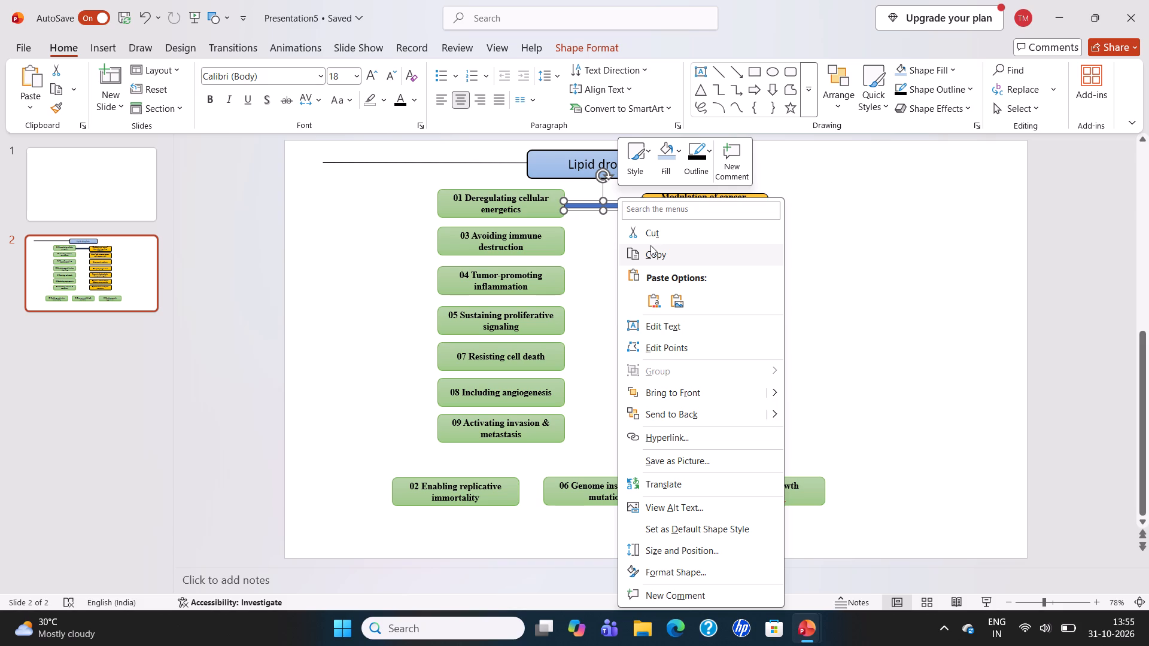
click(652, 251)
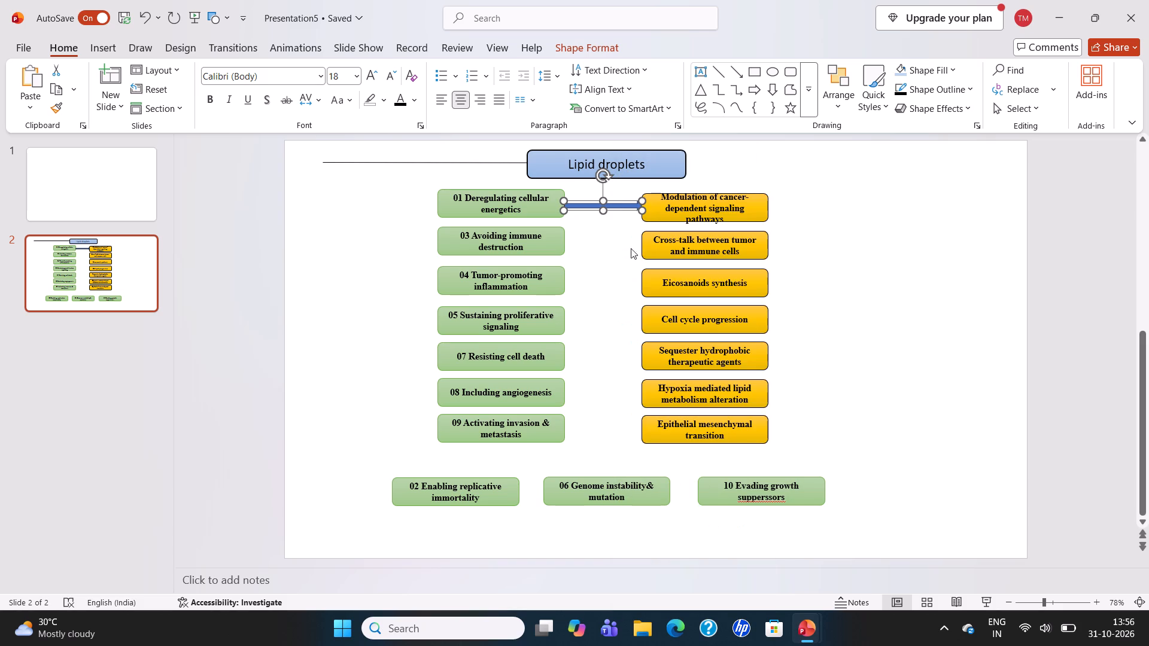
click(567, 236)
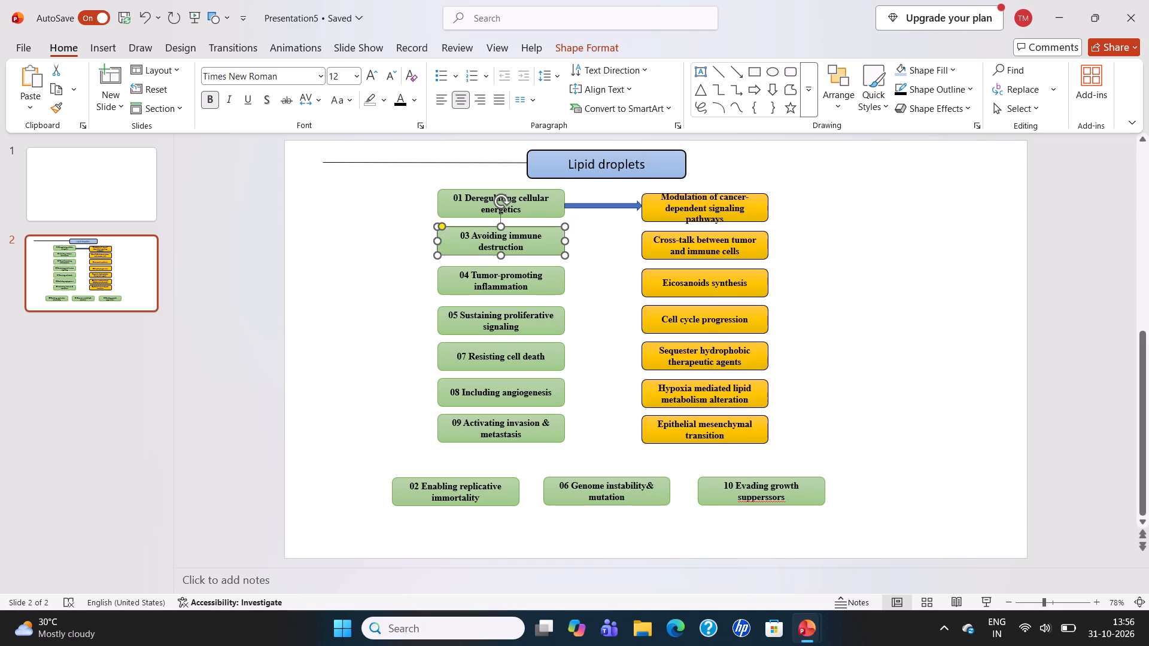
click(566, 238)
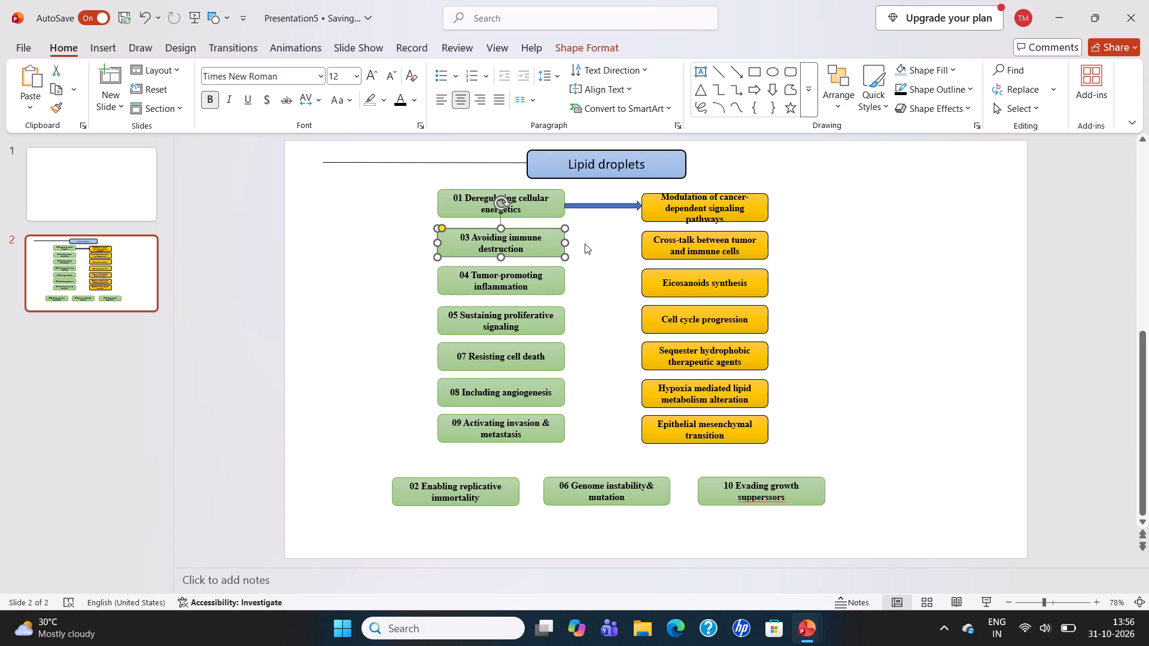
key(ctrl+v)
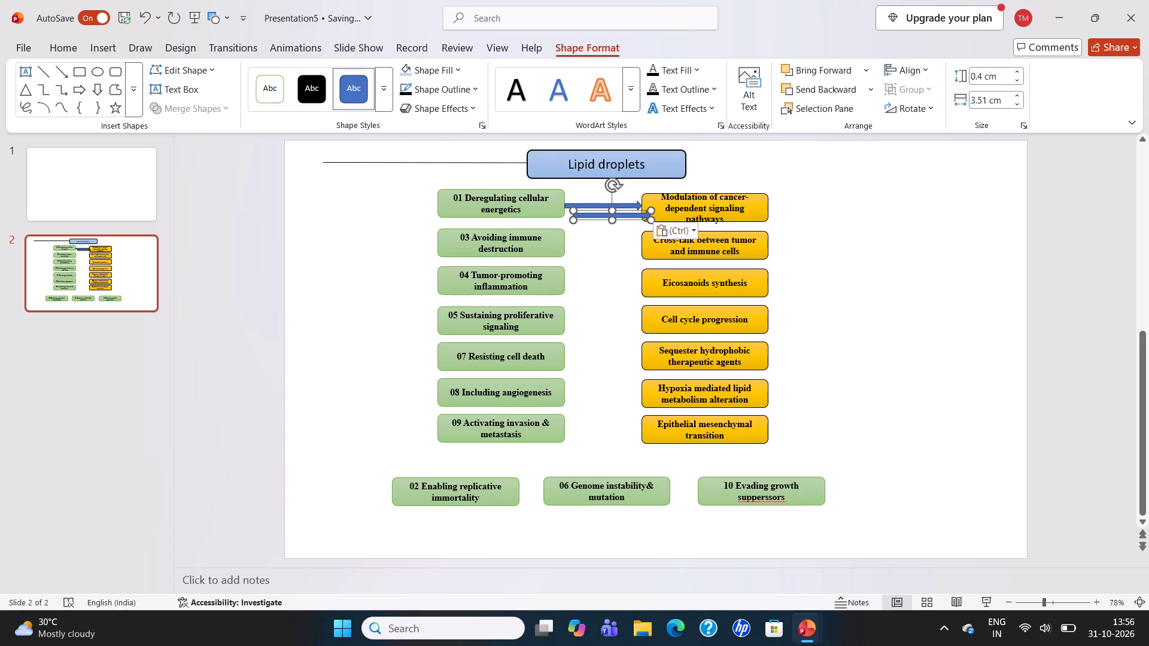
drag(594, 215, 590, 224)
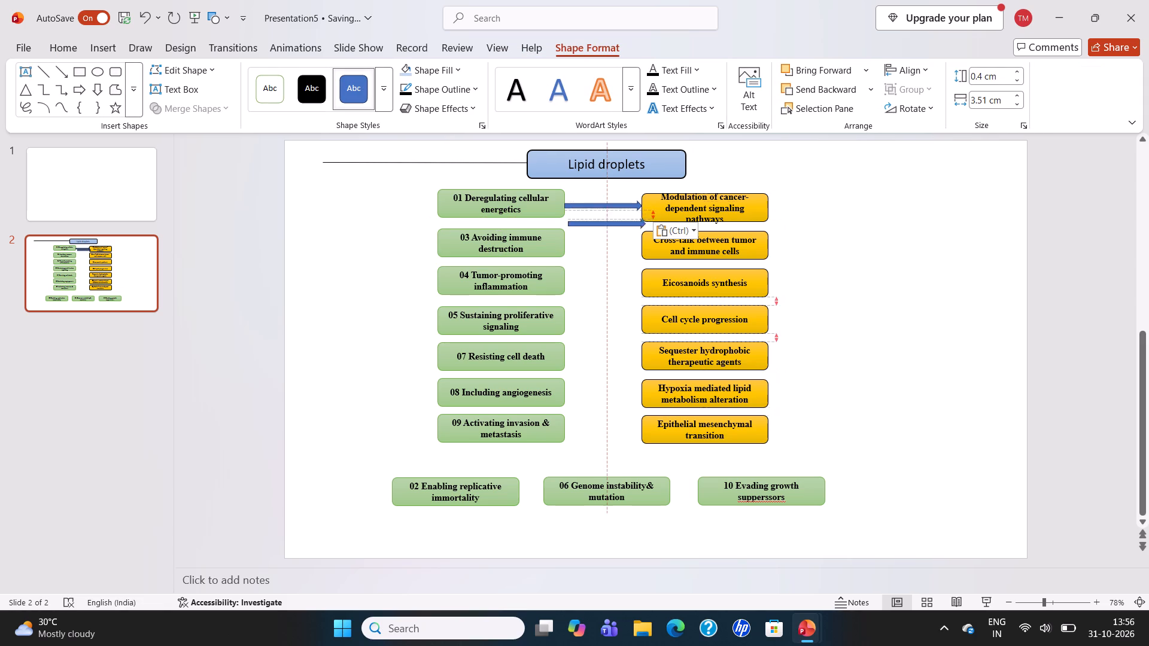
drag(590, 224, 586, 239)
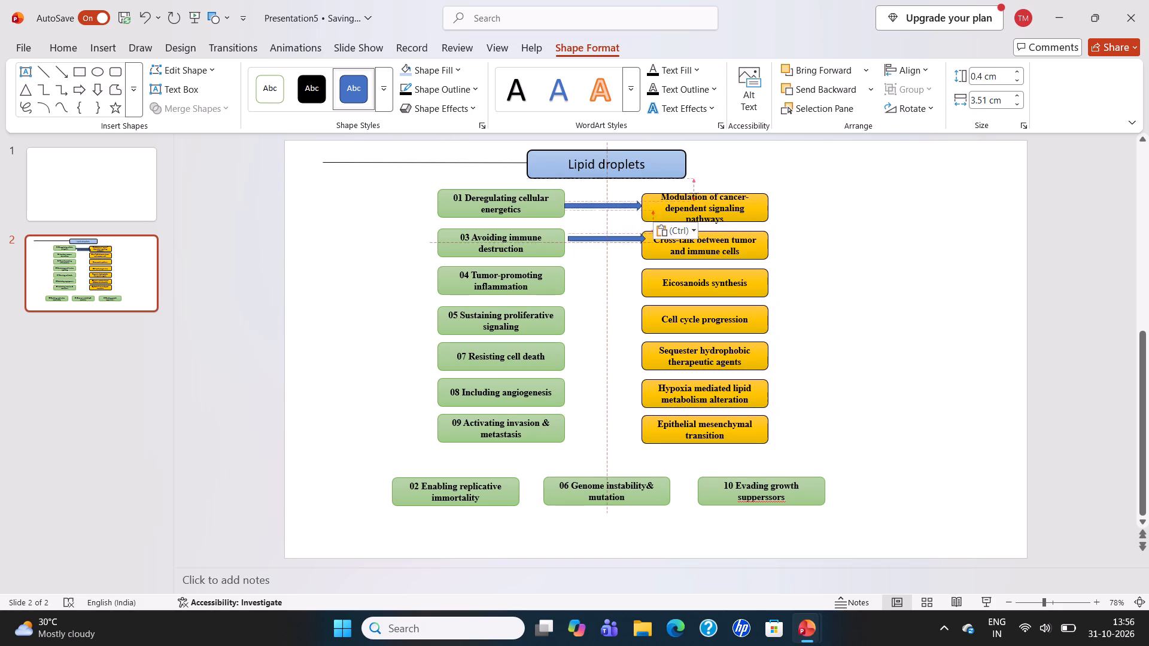
drag(586, 239, 582, 243)
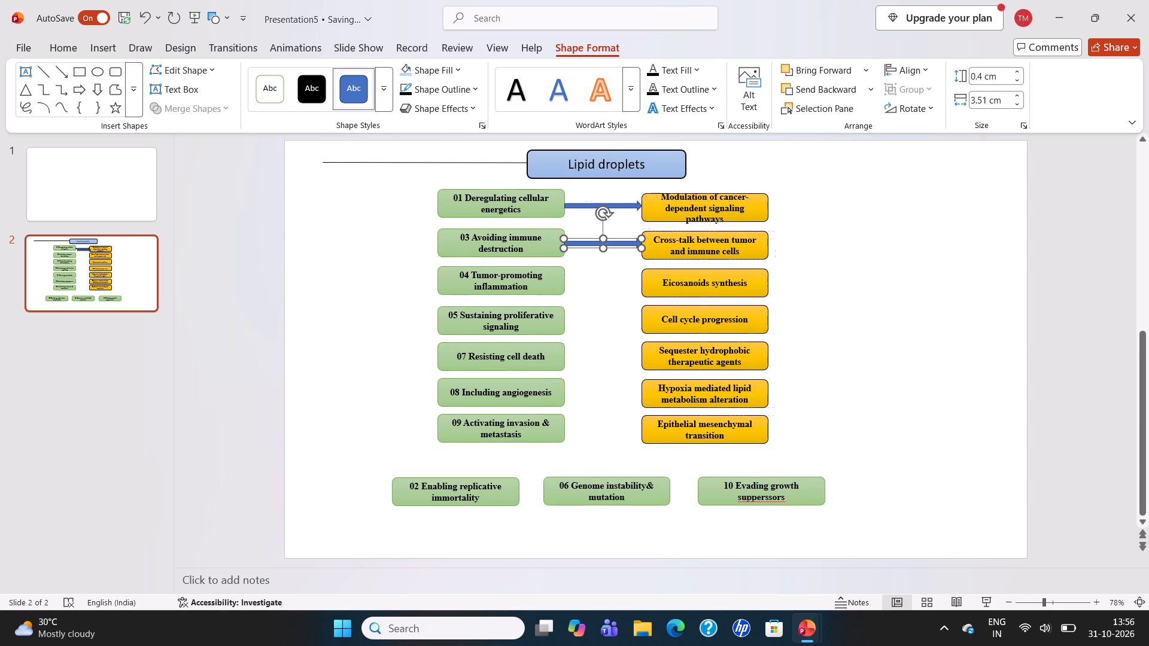
Paste another copy of the arrow and place it between "04 Tumor-promoting inflammation" and "Eicosanoids synthesis".
click(604, 305)
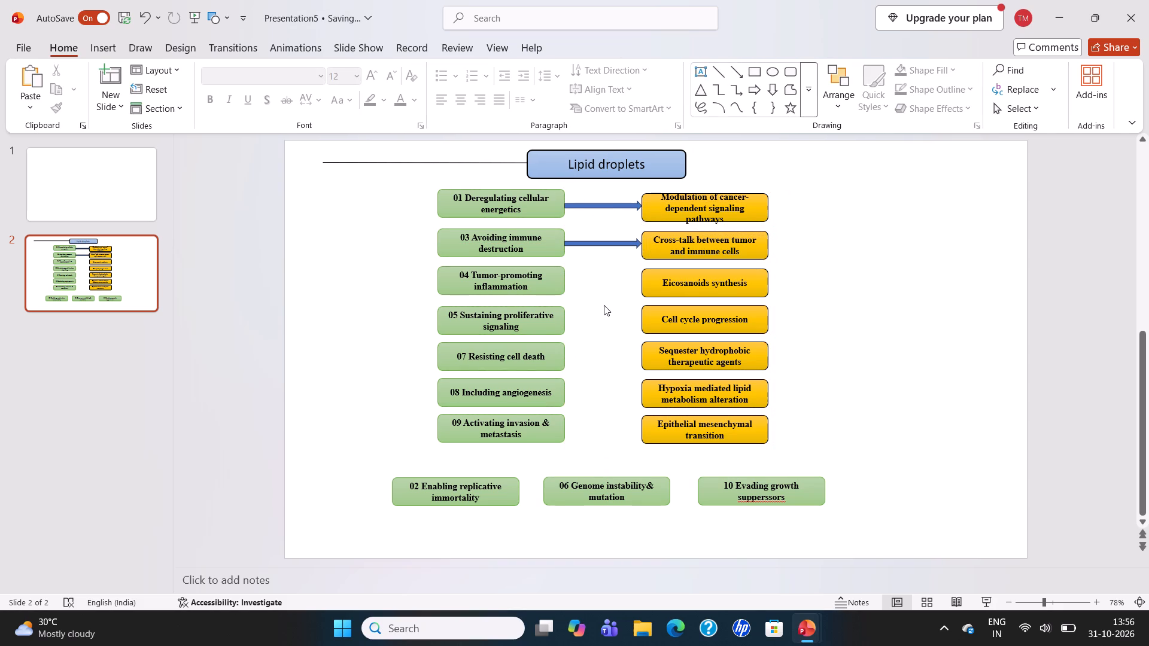
key(ctrl+v)
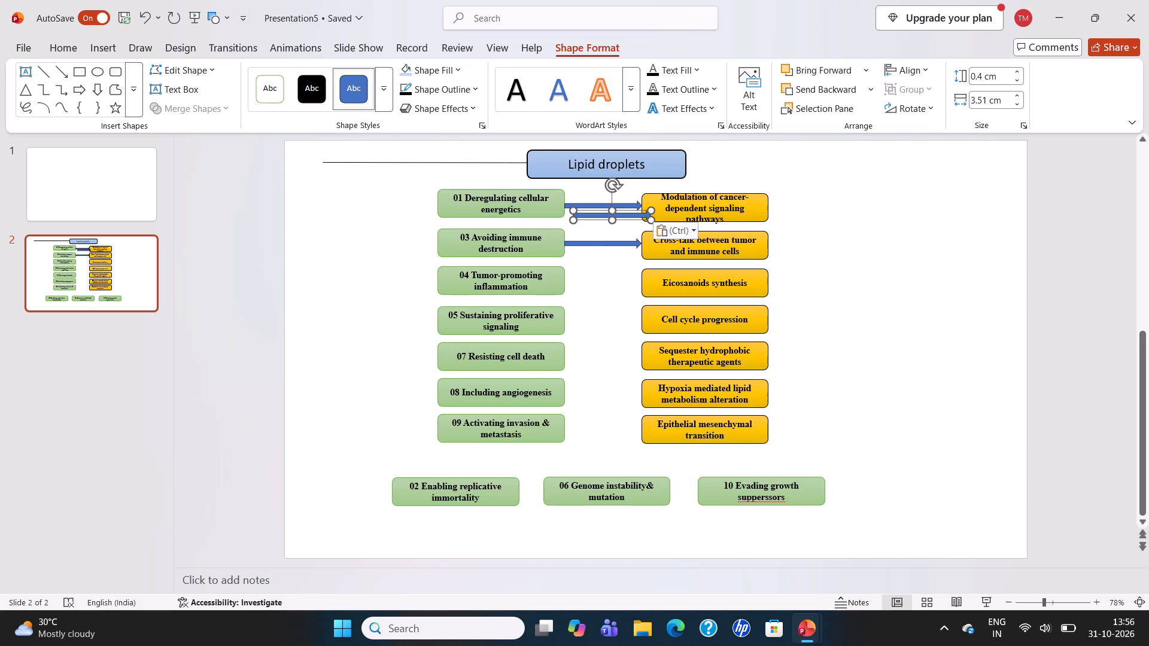
drag(590, 217, 586, 282)
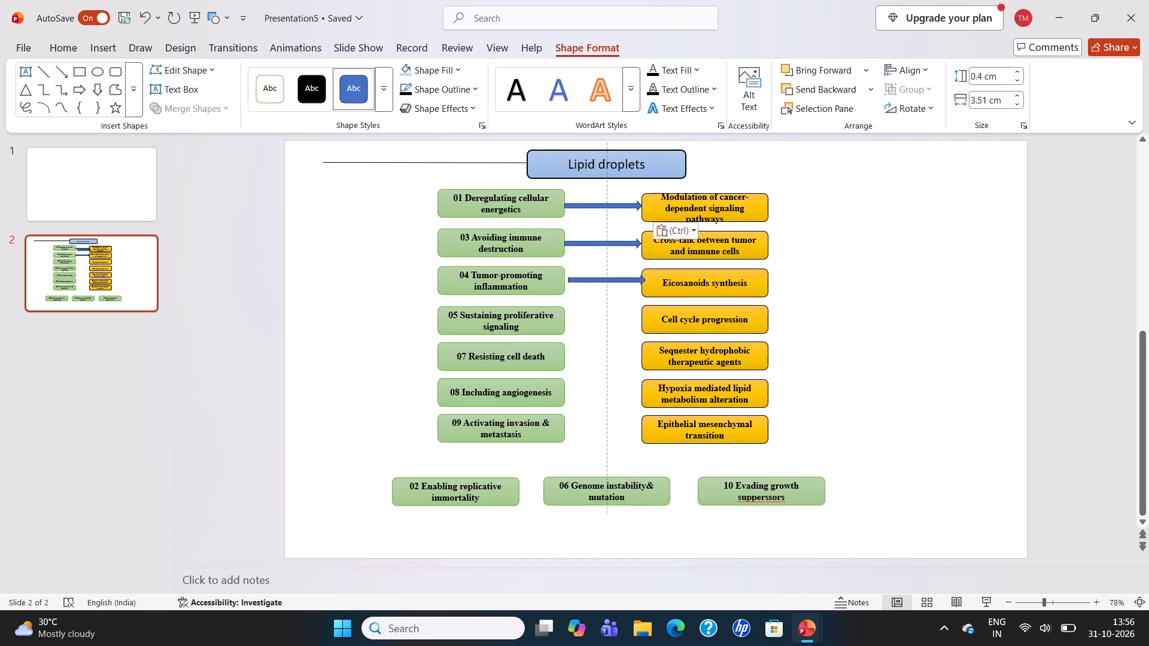
drag(586, 282, 582, 282)
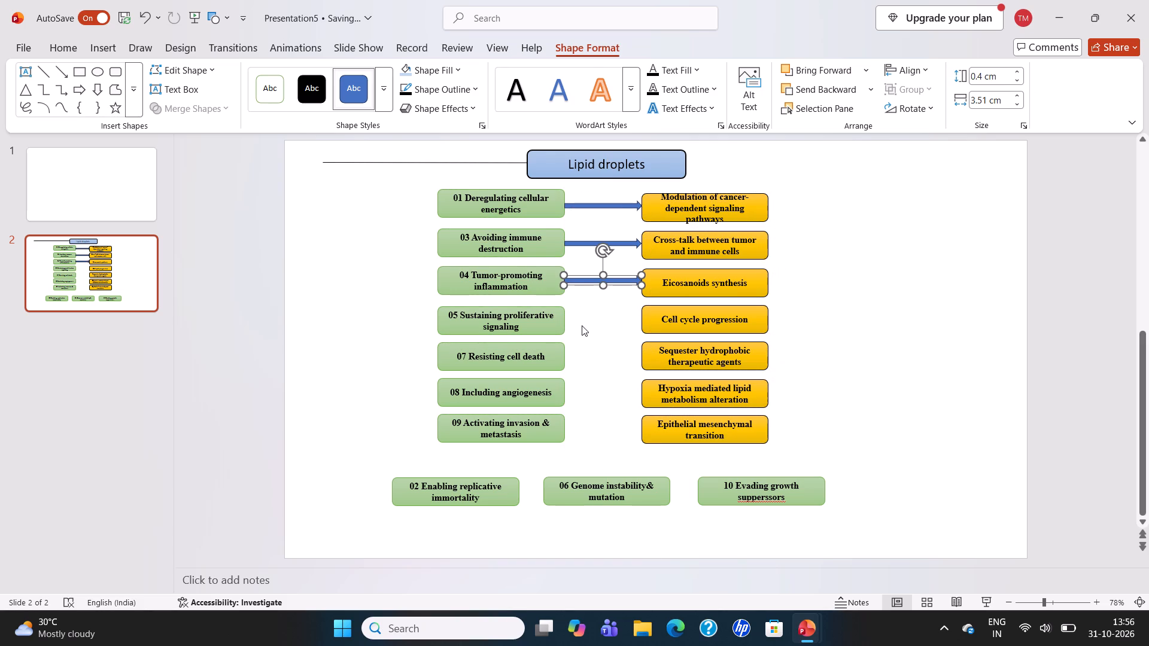
Paste another copy of the arrow and place it between "05 Sustaining proliferative signaling" and "Cell cycle progression".
key(ctrl+v)
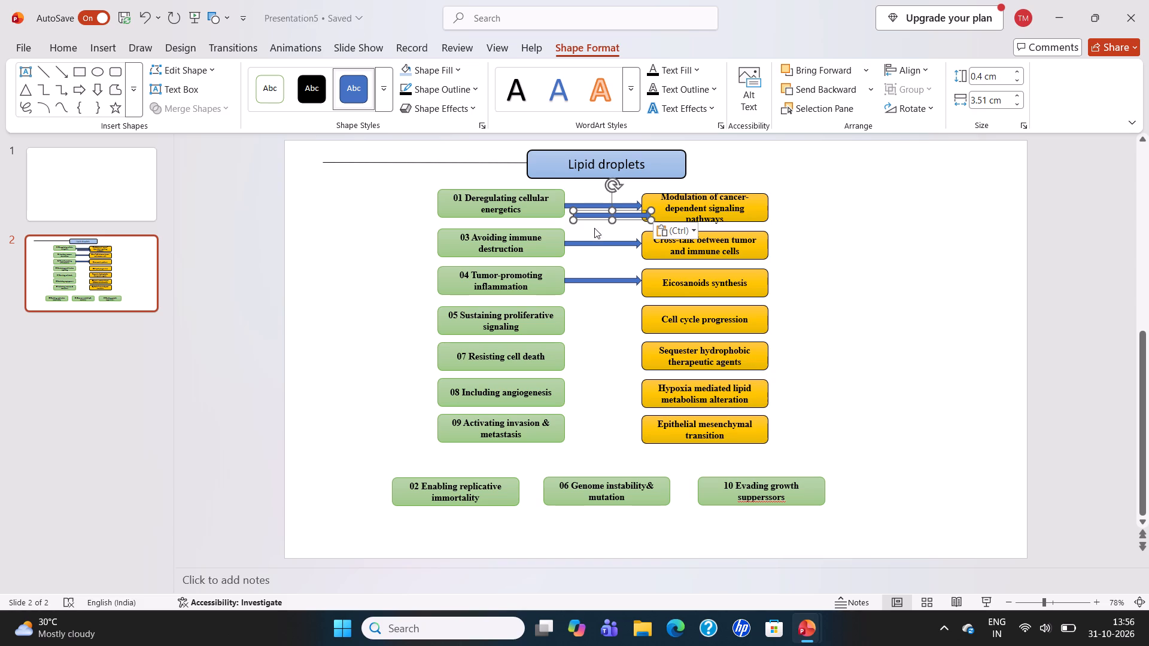
drag(593, 218, 589, 240)
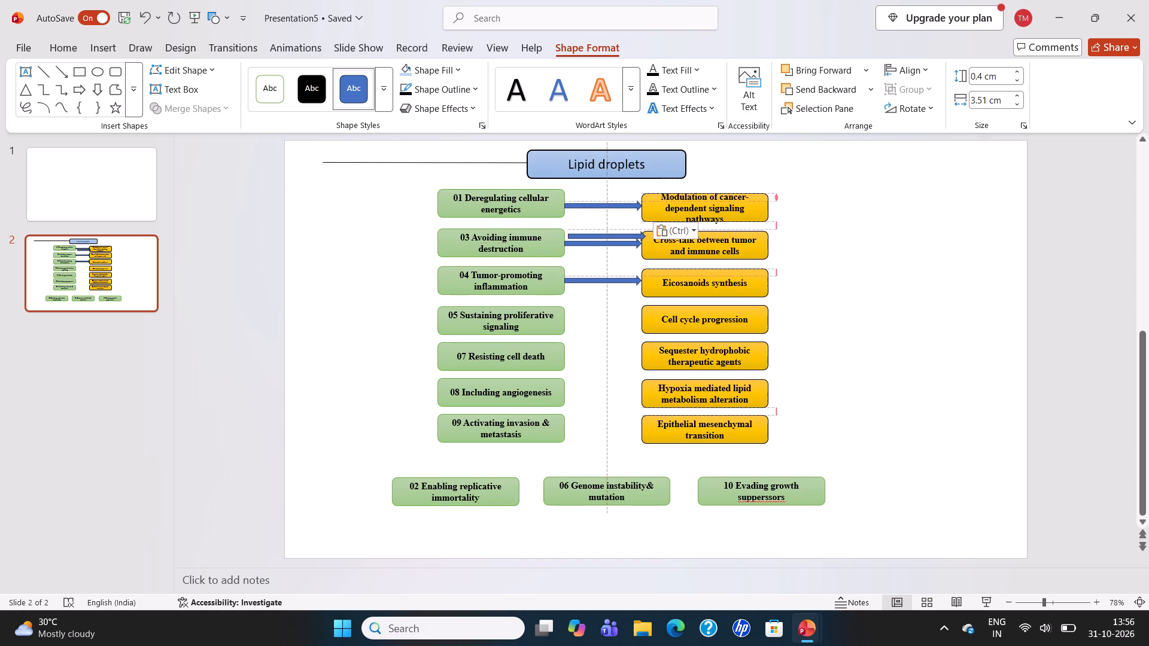
drag(589, 240, 586, 321)
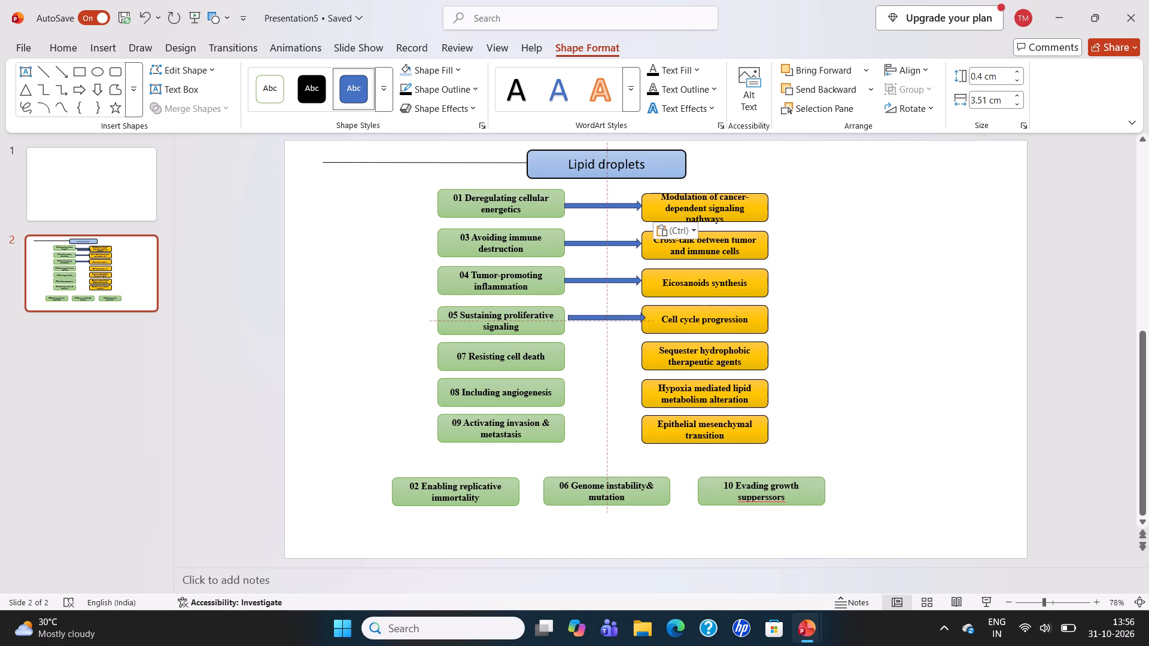
drag(586, 321, 584, 325)
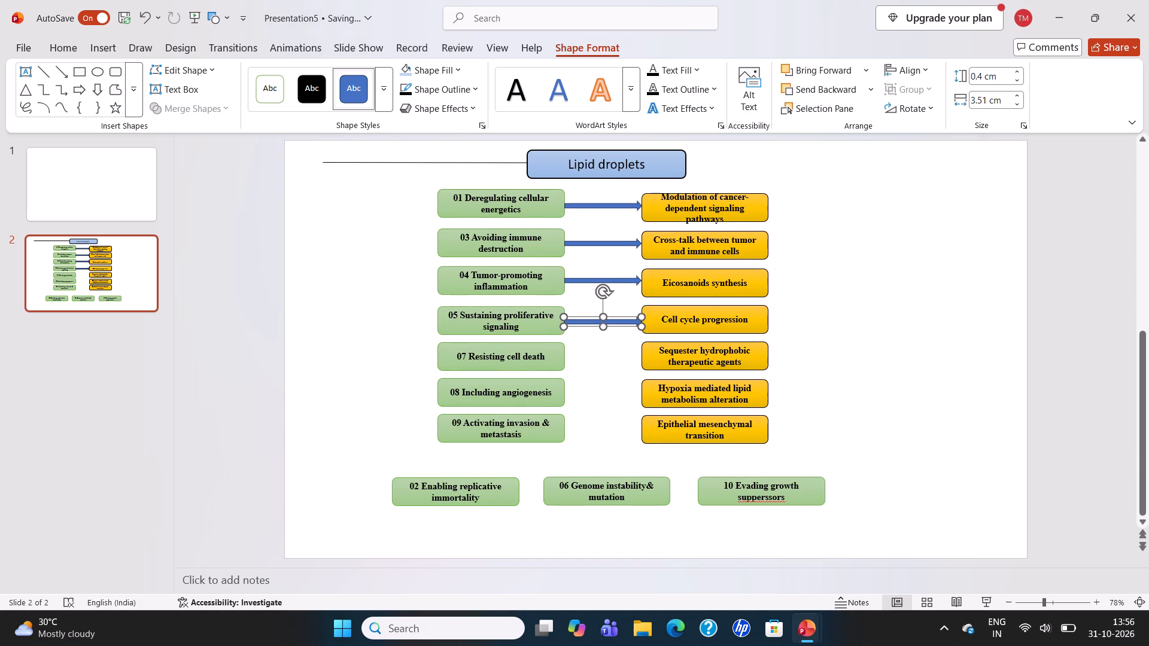
Paste another arrow below the existing ones and duplicate it between "07 Resisting cell death" and "Sequester hydrophobic therapeutic agents".
click(582, 375)
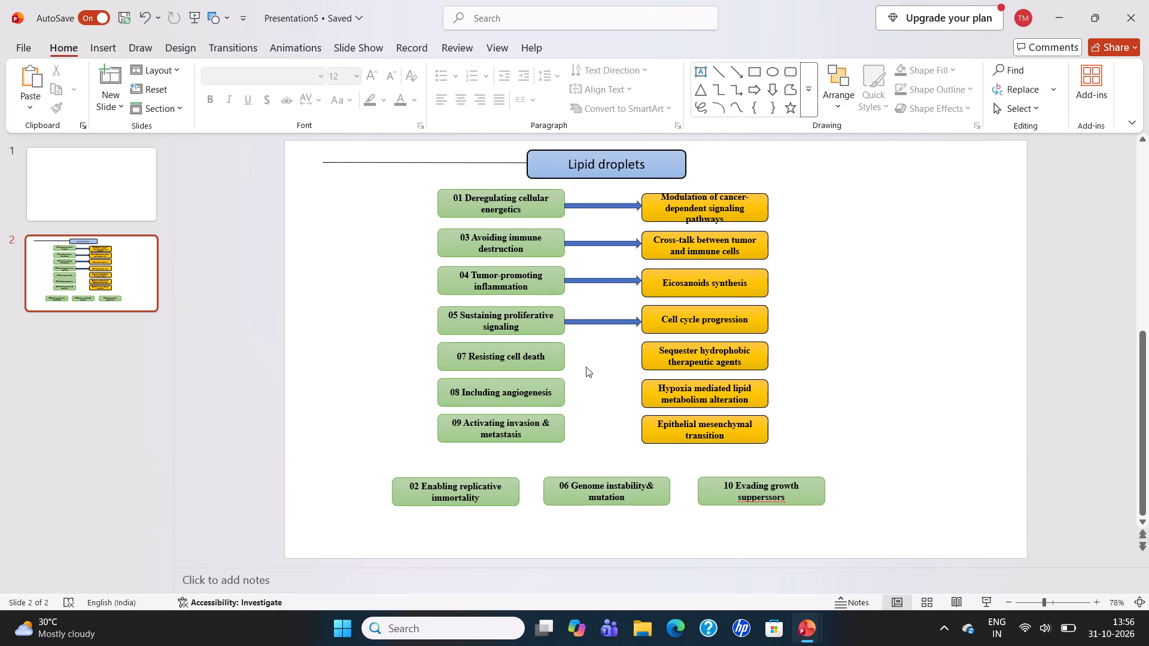
key(ctrl+v)
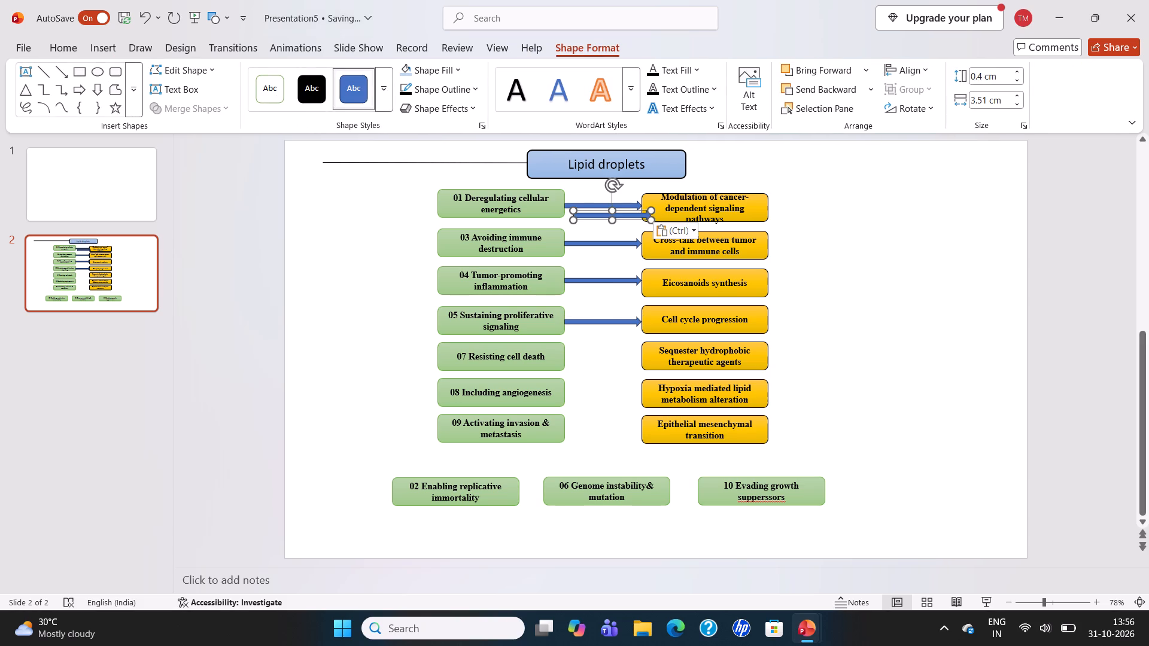
drag(598, 213, 585, 251)
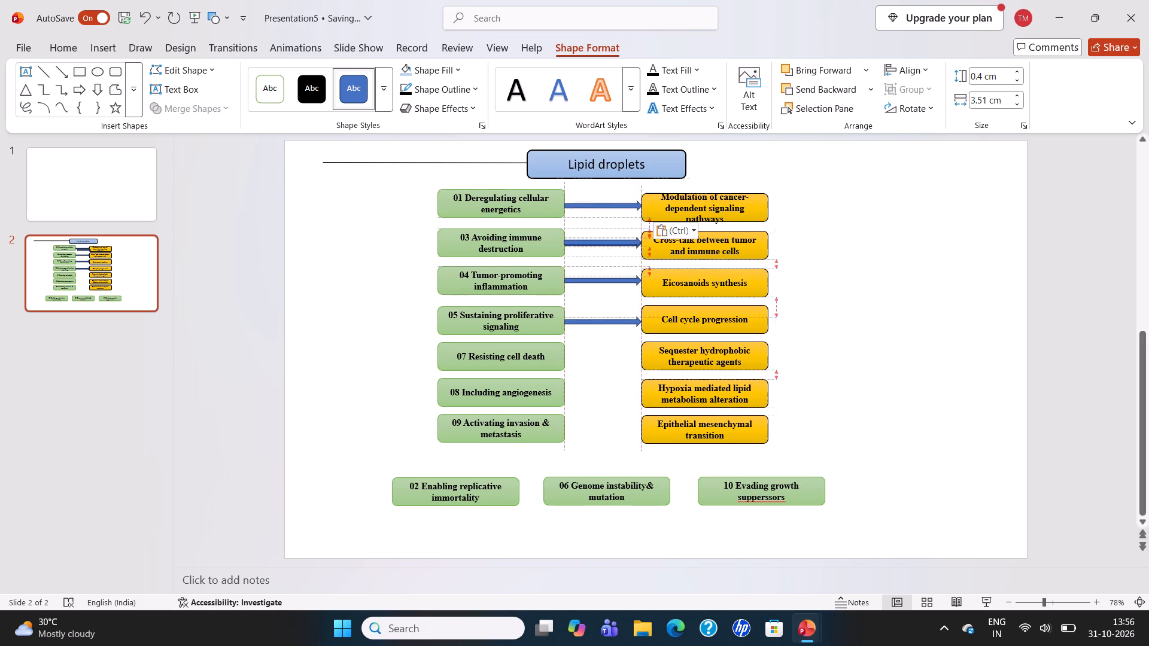
drag(585, 251, 588, 379)
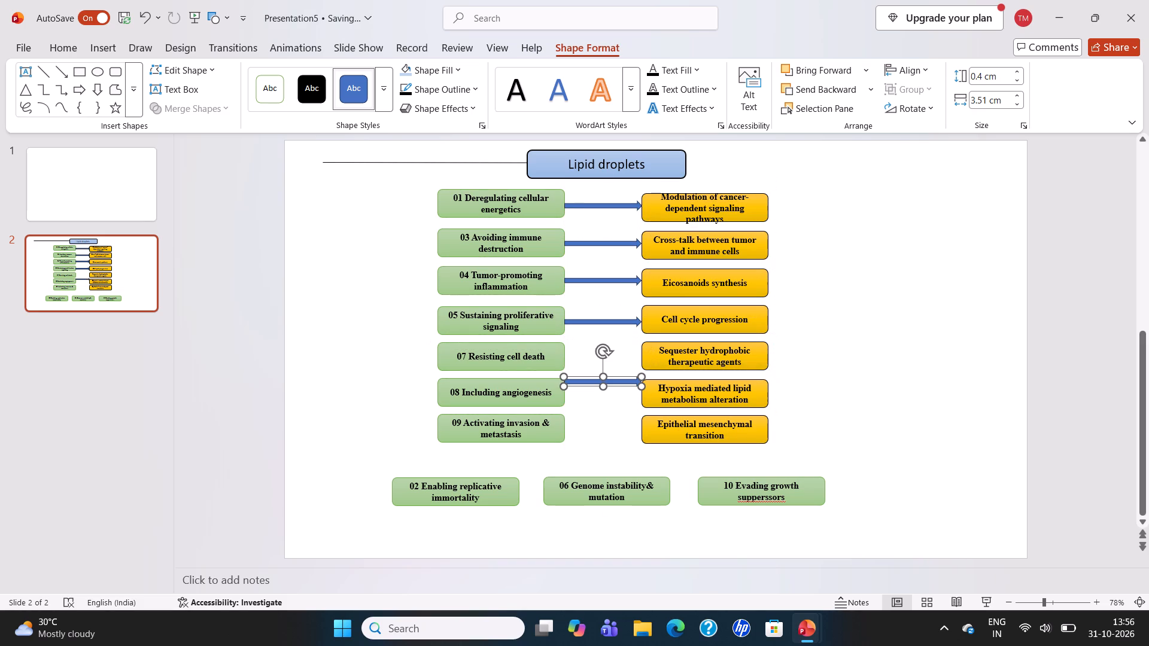
right_drag(588, 377, 586, 367)
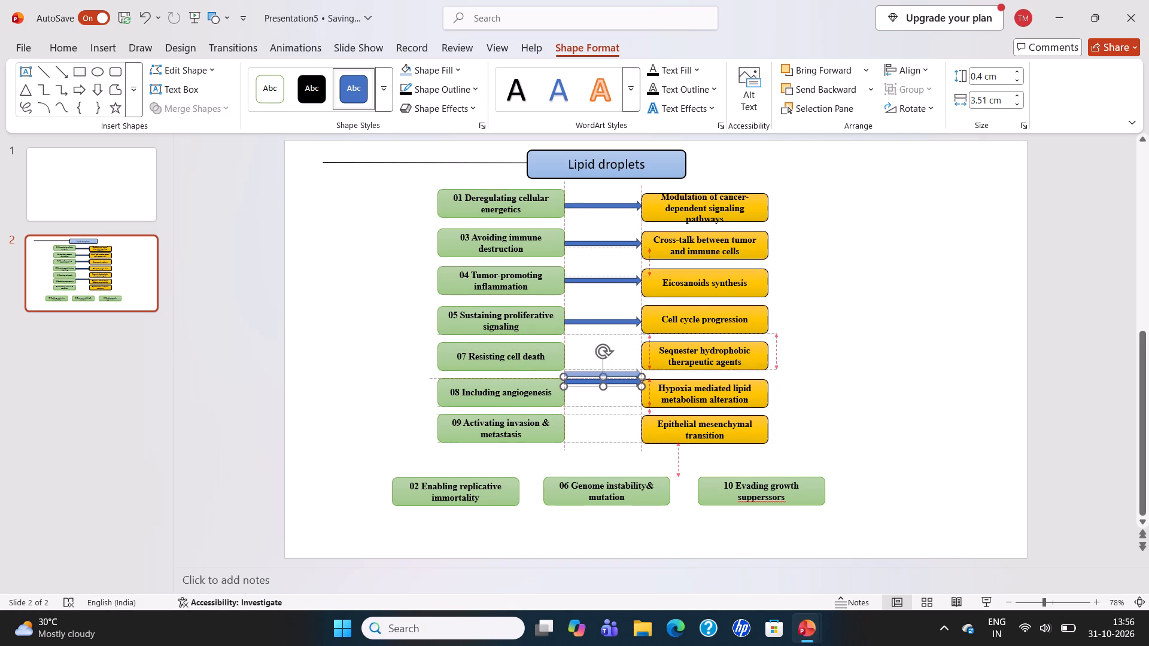
right_drag(586, 367, 585, 355)
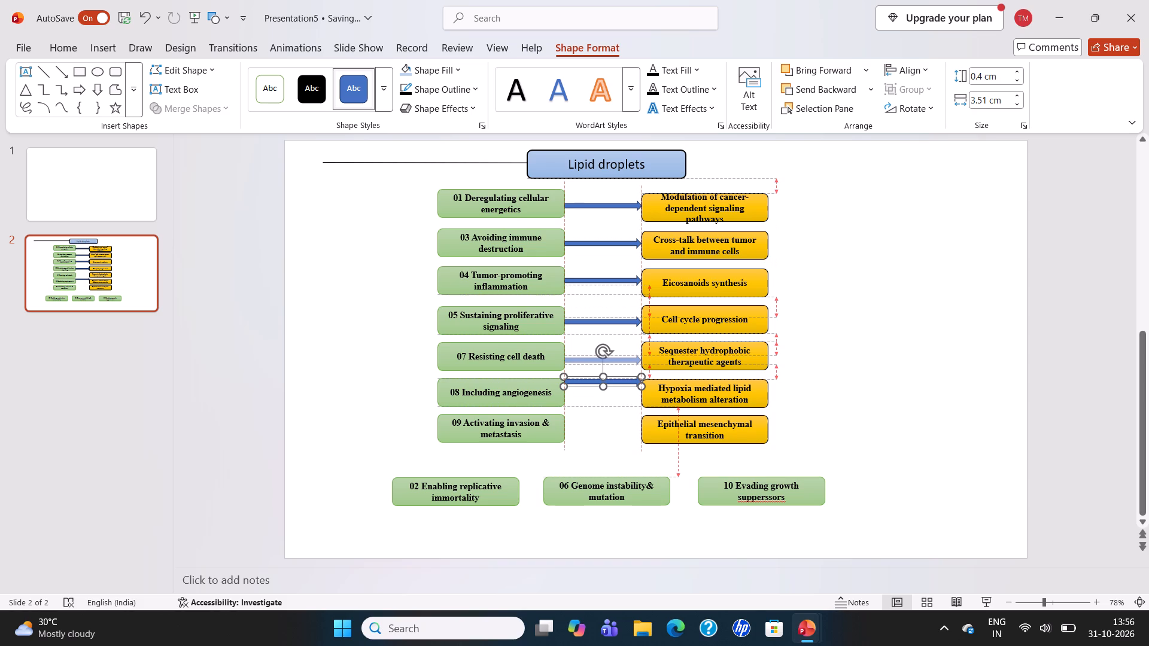
right_drag(585, 355, 587, 353)
click(596, 380)
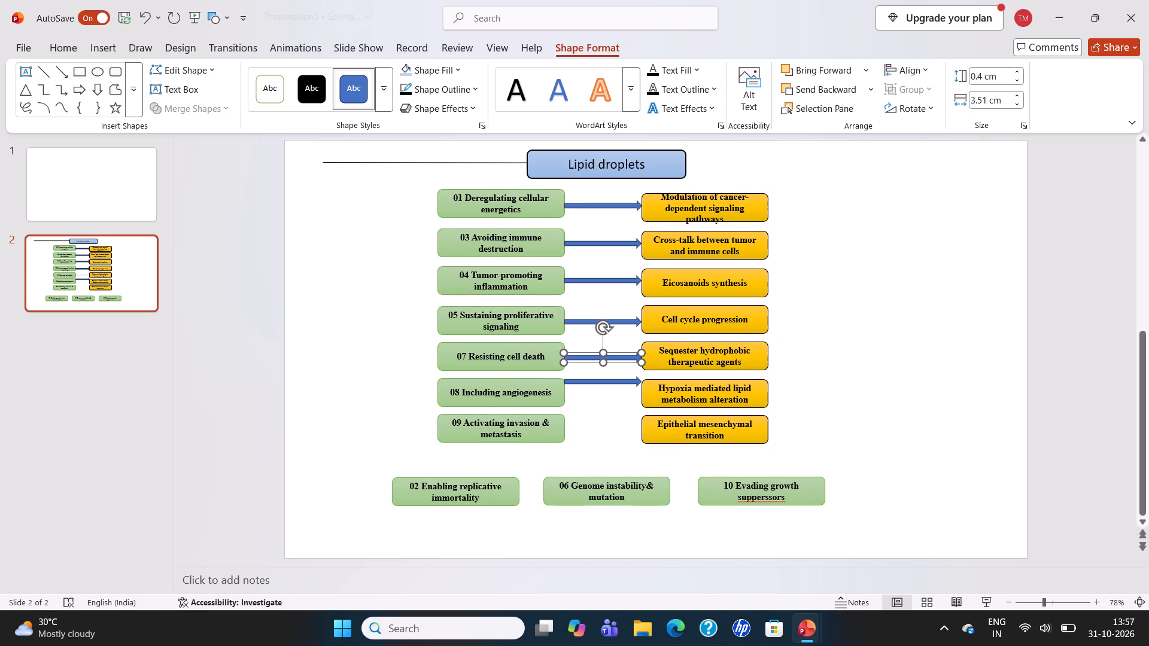
Move the lowest arrow down to sit between "08 Including angiogenesis" and "Hypoxia mediated lipid metabolism alteration".
drag(594, 379, 594, 388)
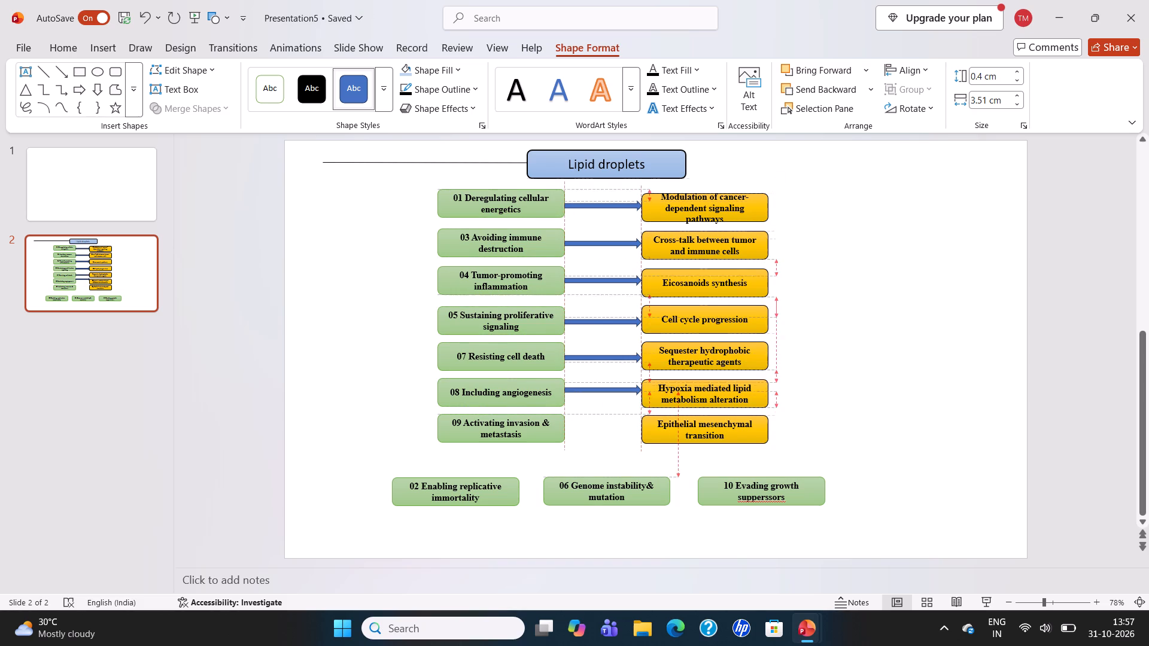
drag(594, 388, 595, 389)
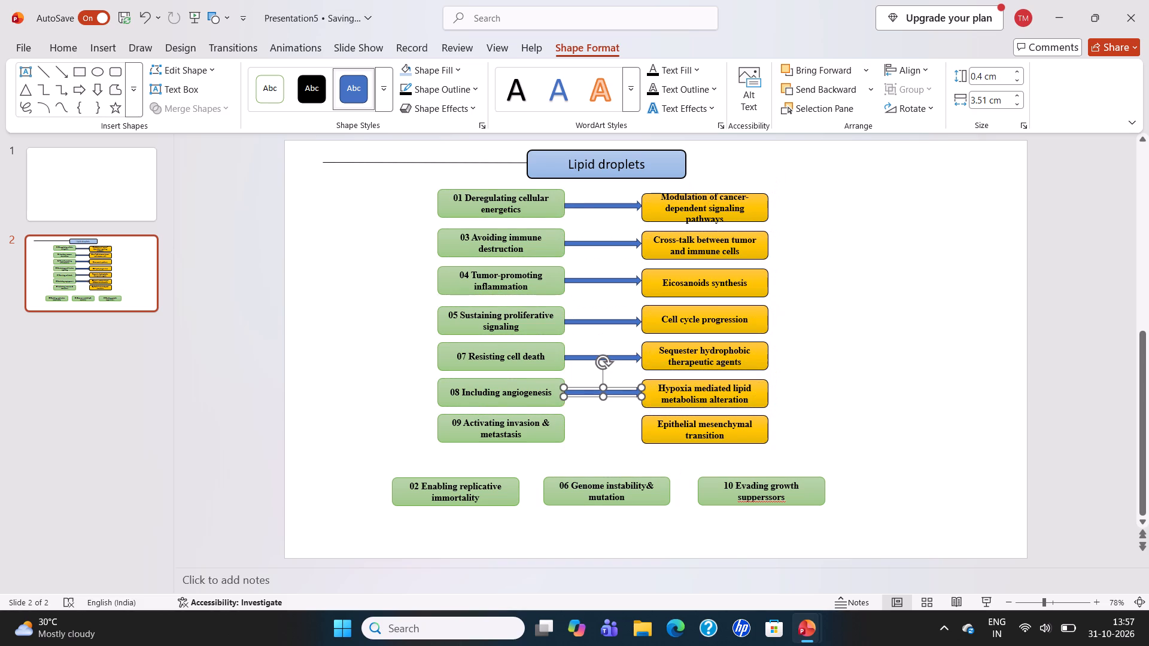
Duplicate the arrow and place the copy between "09 Activating invasion & metastasis" and "Epithelial mesenchymal transition".
right_drag(589, 387, 591, 465)
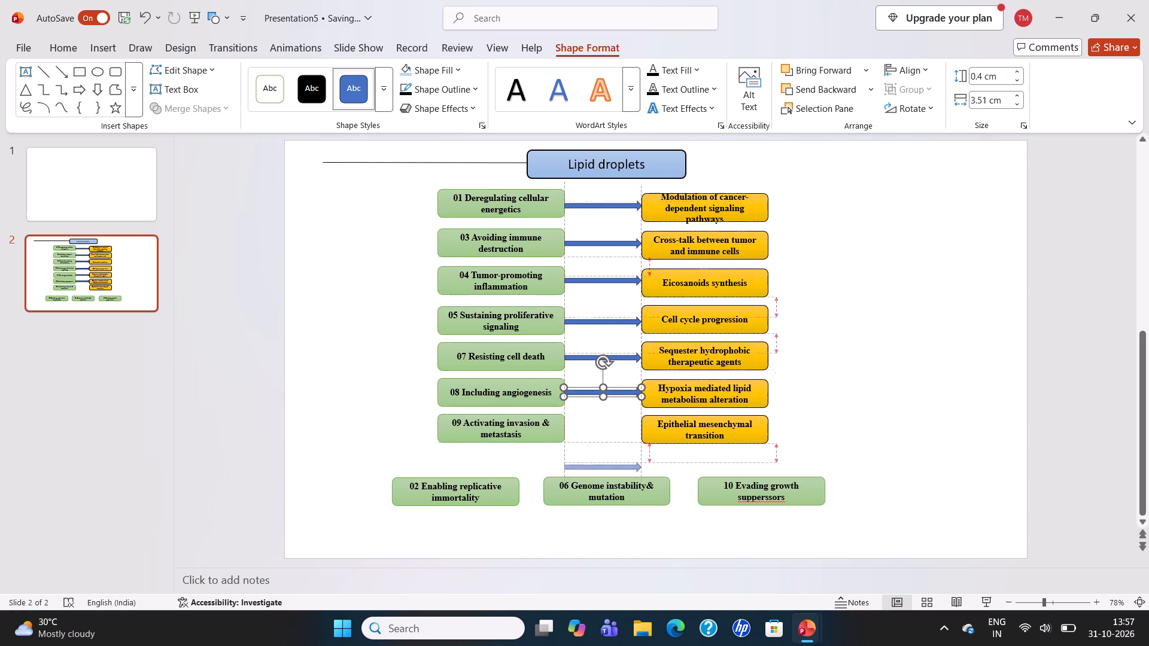
right_drag(591, 465, 589, 428)
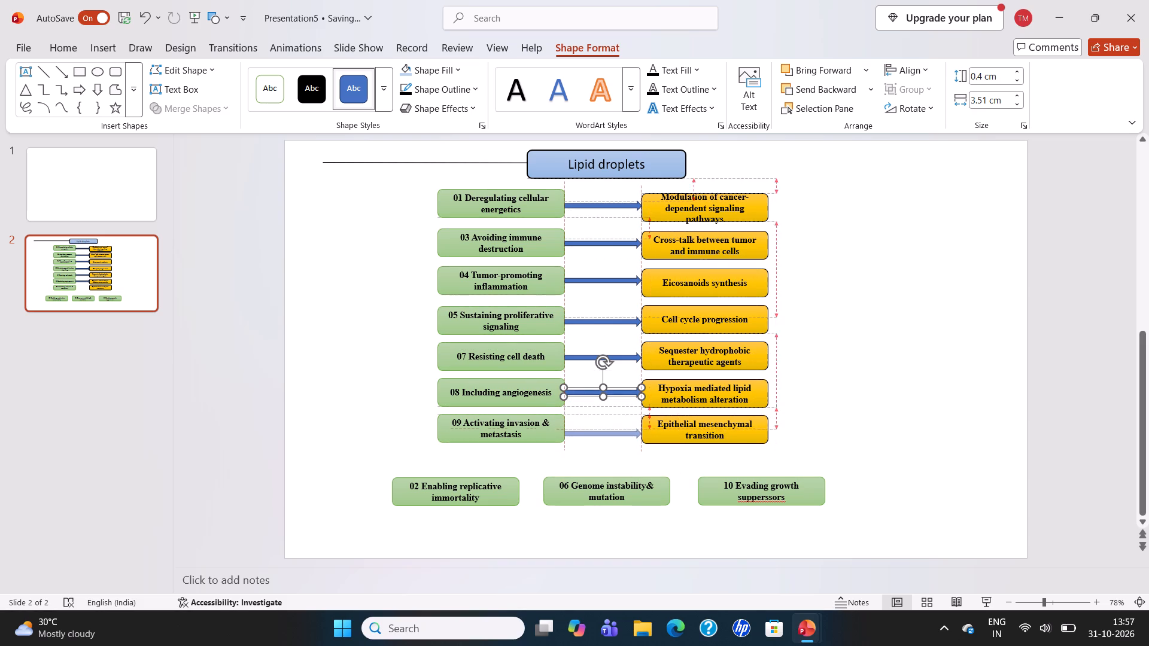
right_drag(589, 428, 588, 425)
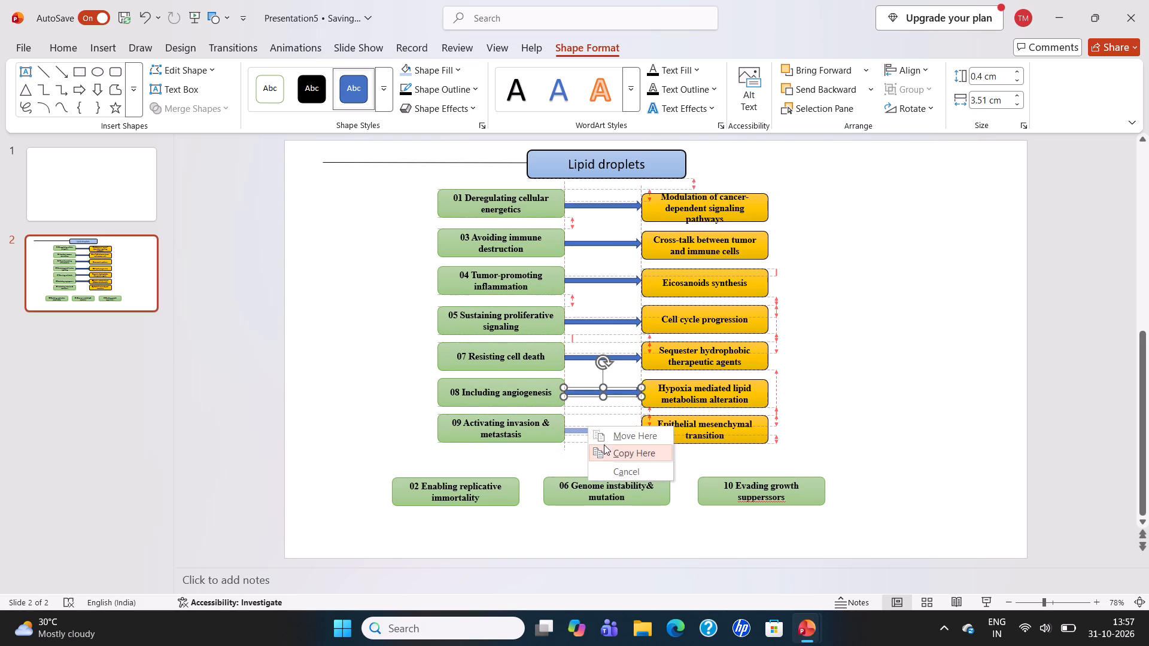
click(614, 450)
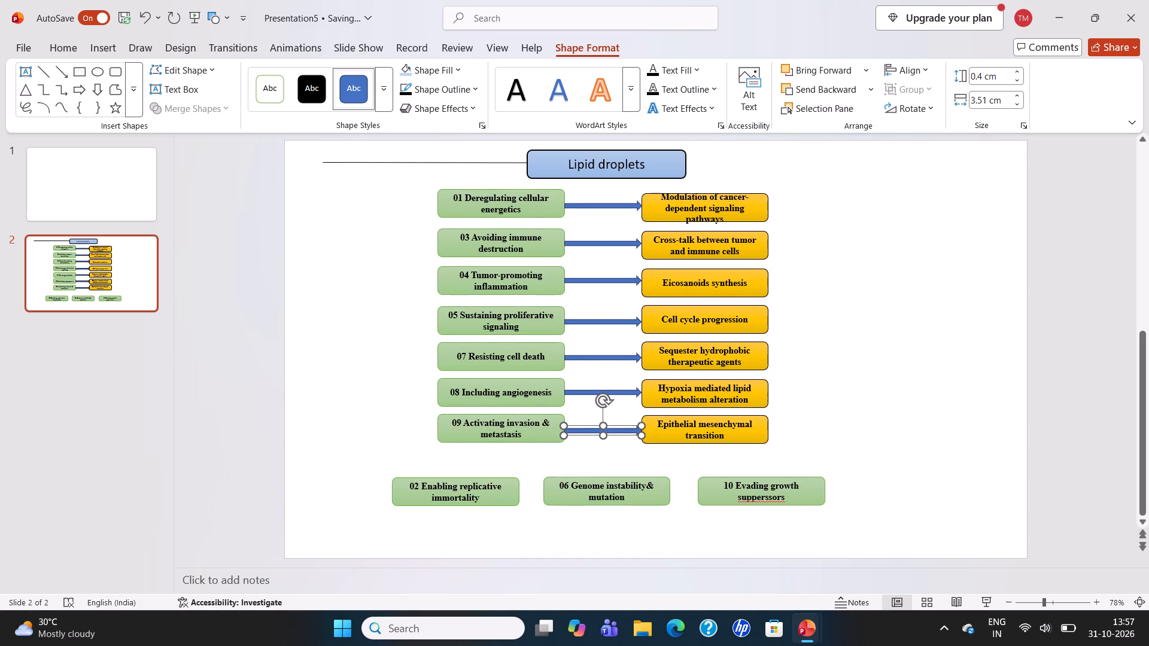
click(856, 392)
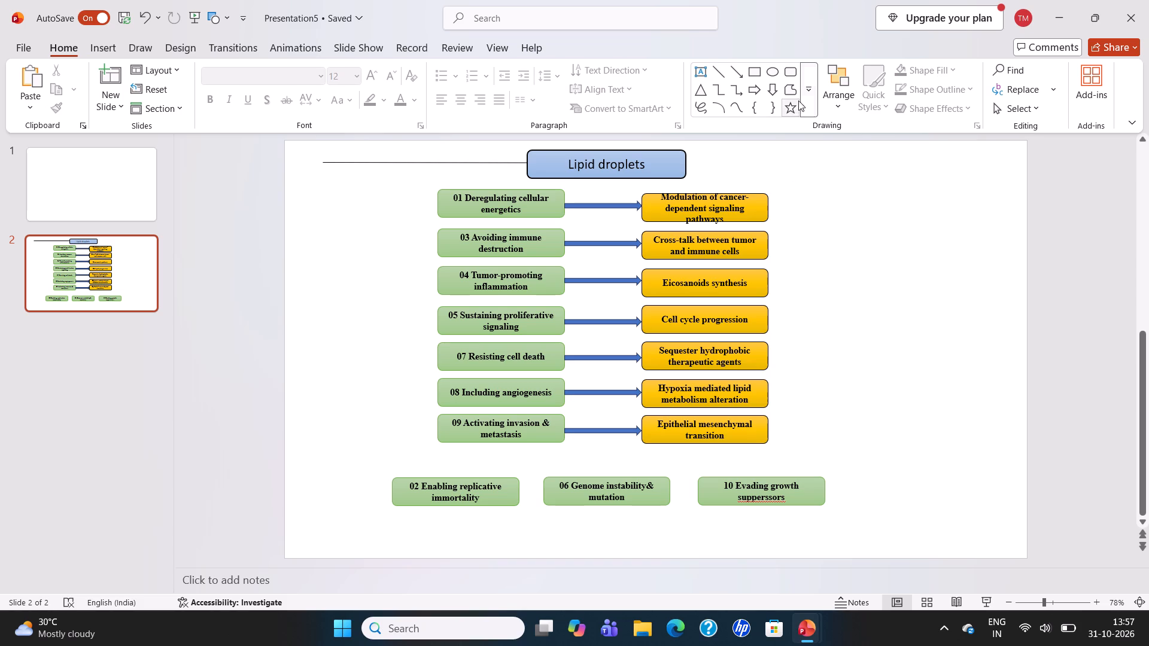
Draw a straight vertical line about 12.74 cm long down from the outer end of the "Lipid droplets" horizontal line.
click(810, 84)
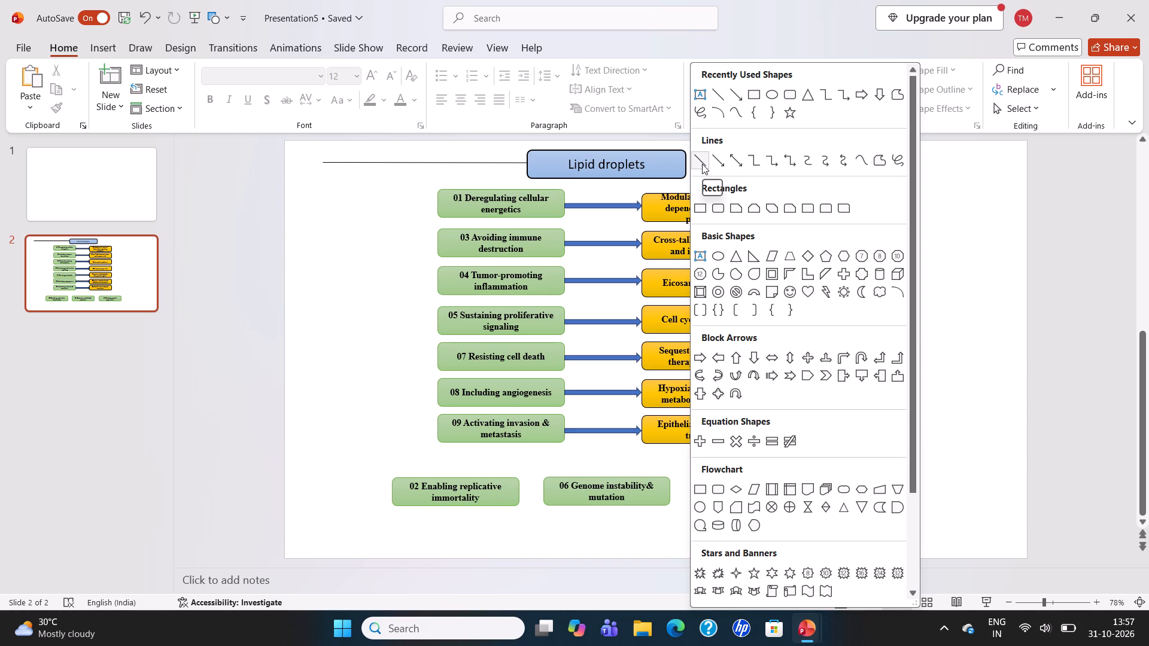
click(702, 164)
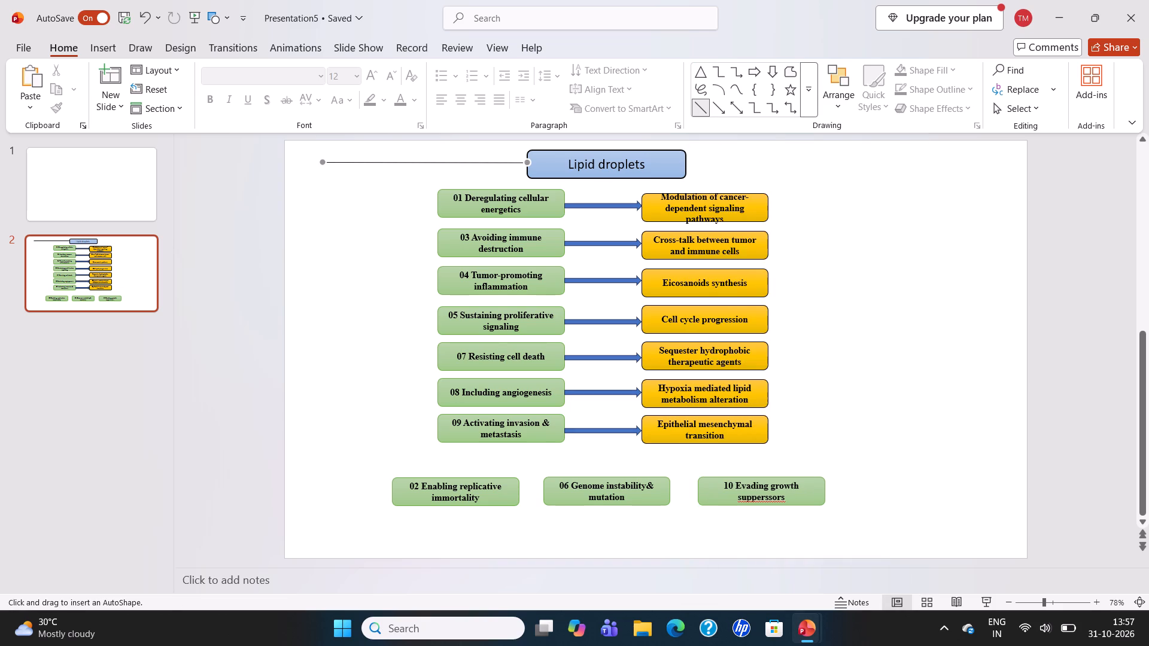
drag(321, 164, 321, 172)
drag(321, 172, 331, 255)
drag(331, 255, 329, 417)
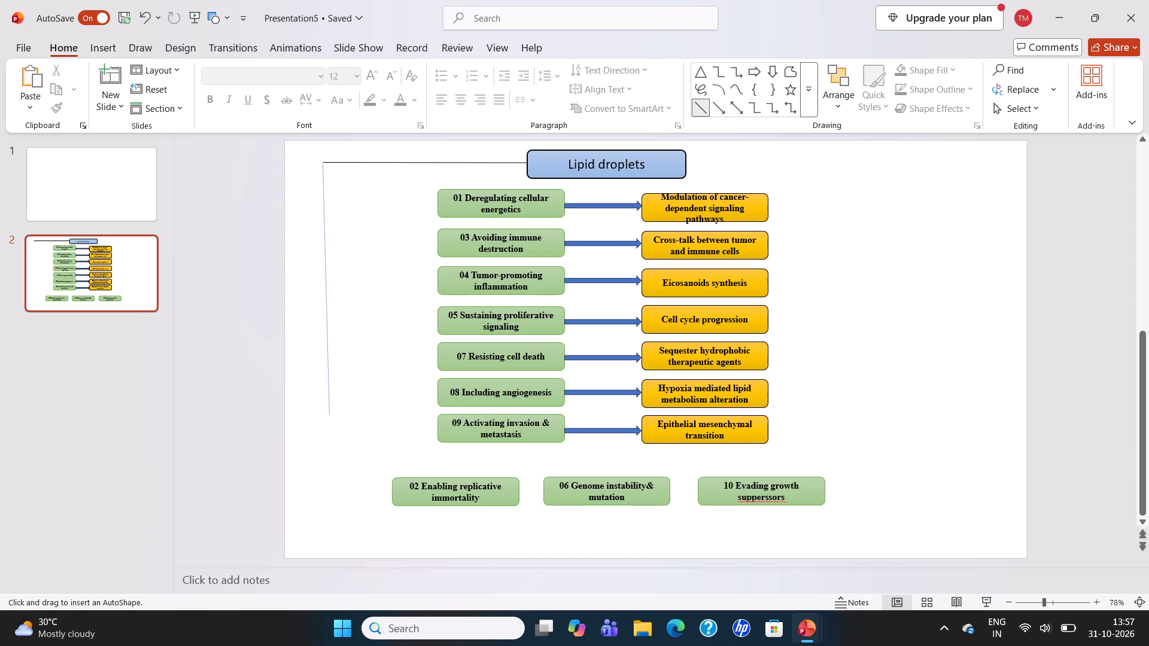
drag(329, 417, 321, 450)
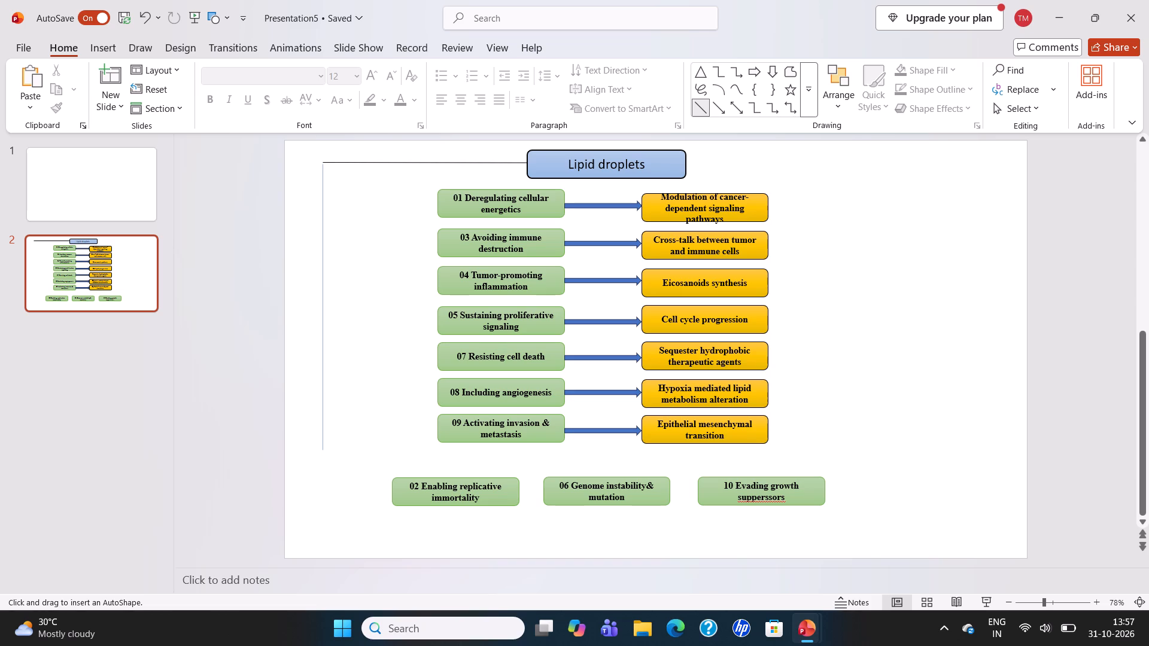
drag(321, 450, 321, 449)
drag(321, 449, 320, 444)
drag(320, 444, 320, 444)
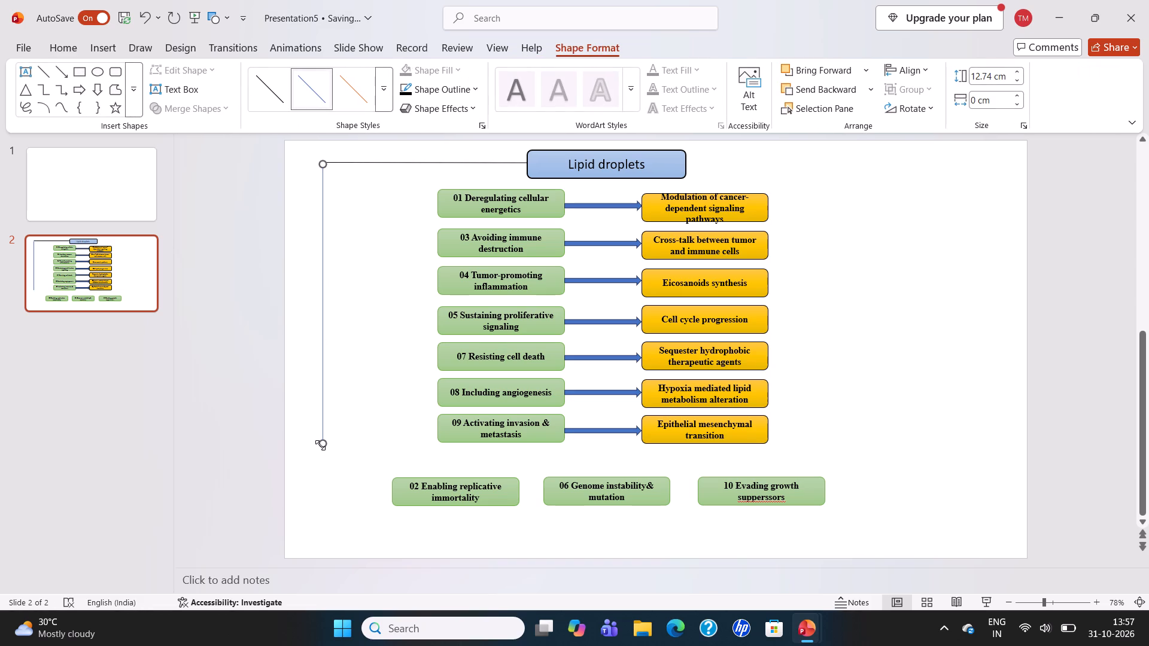
click(401, 264)
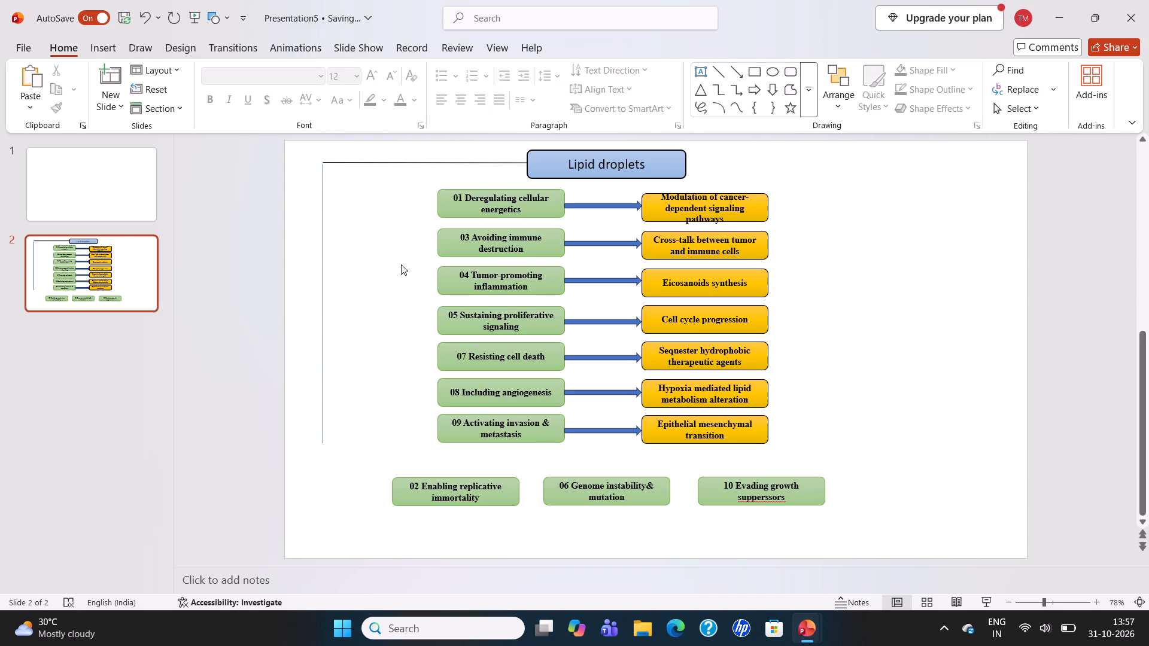
Shift the long vertical line slightly upward.
click(323, 381)
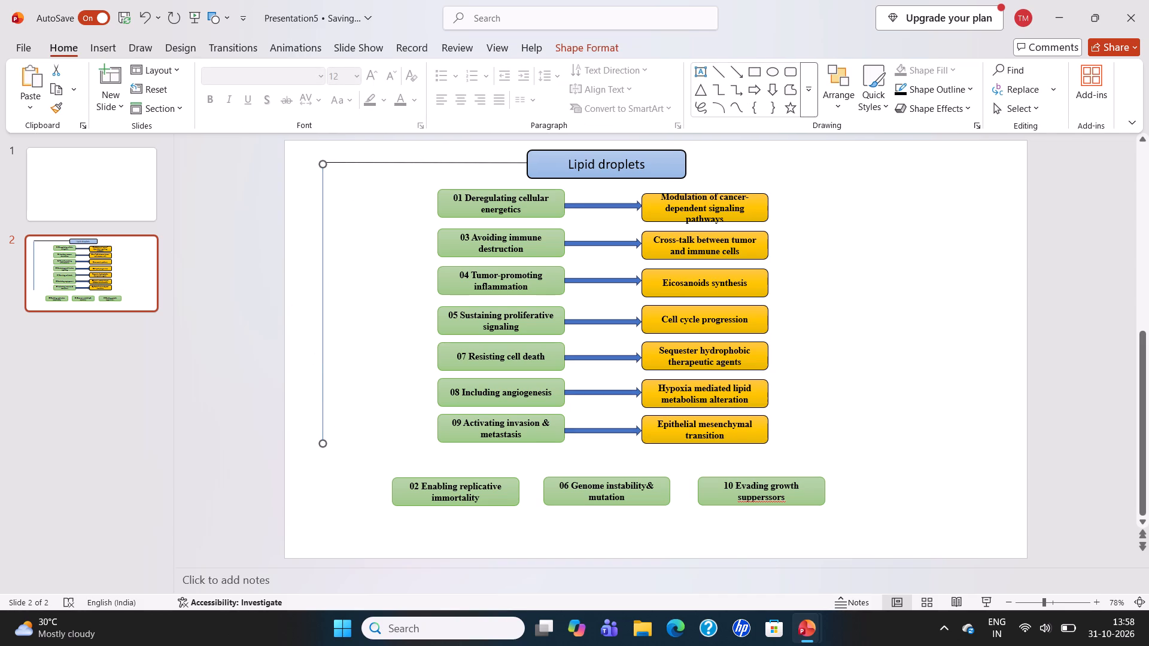
click(321, 437)
Draw a horizontal line about 4.6 cm long from the lower end of the long vertical line toward "09 Activating invasion & metastasis".
click(713, 69)
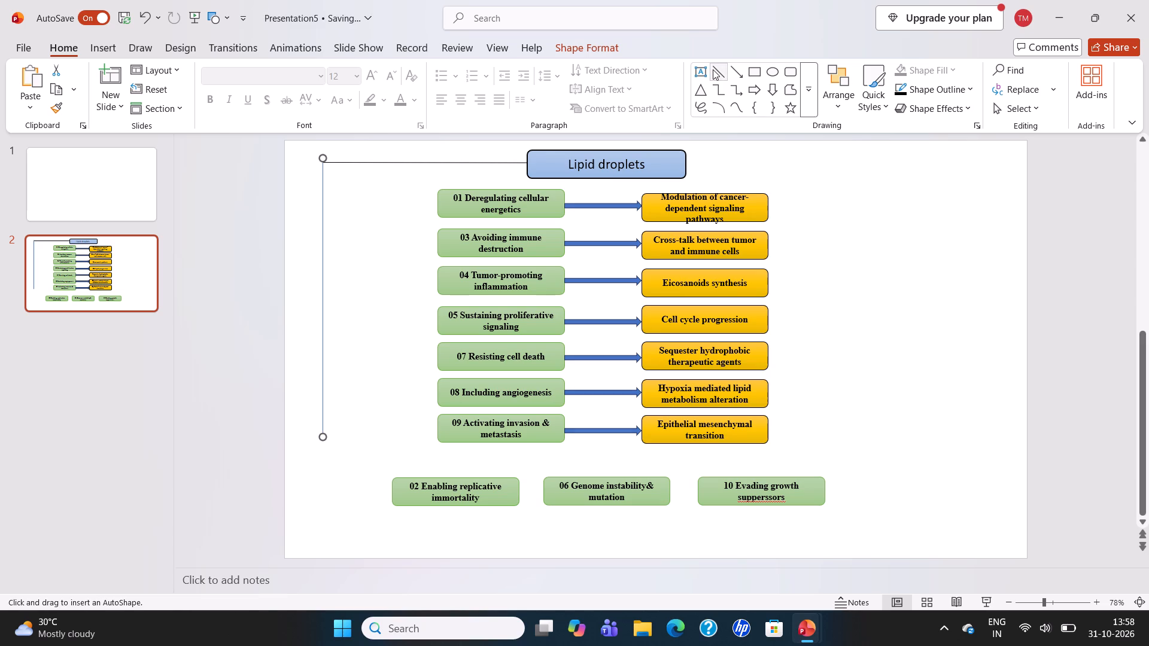
click(721, 69)
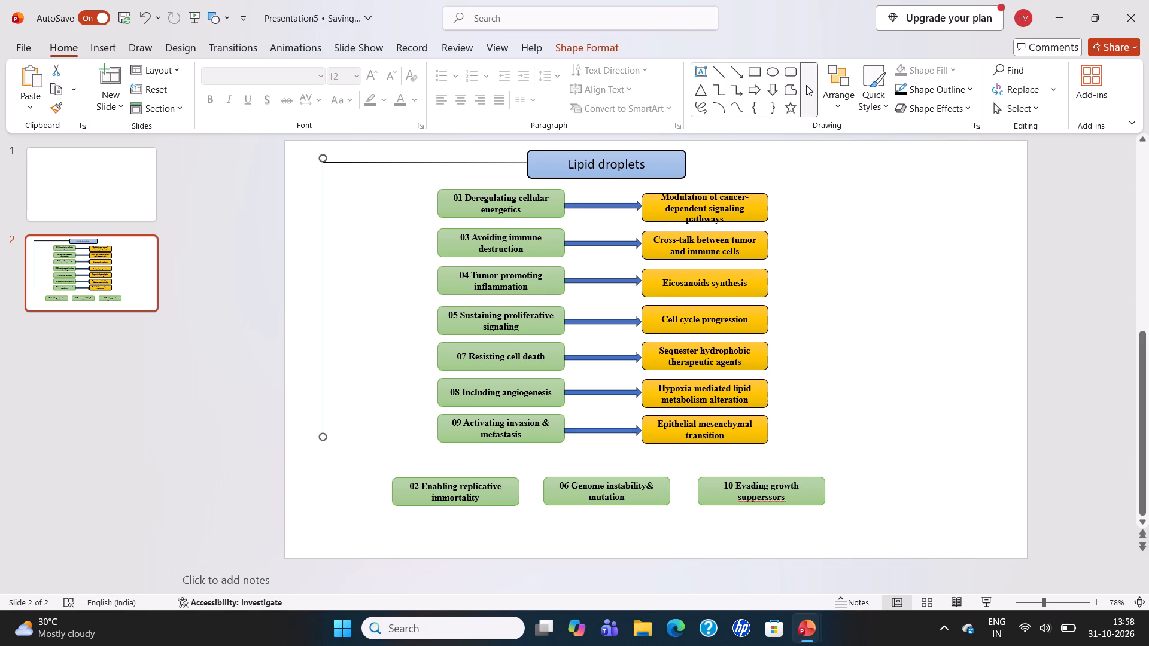
click(806, 85)
click(721, 97)
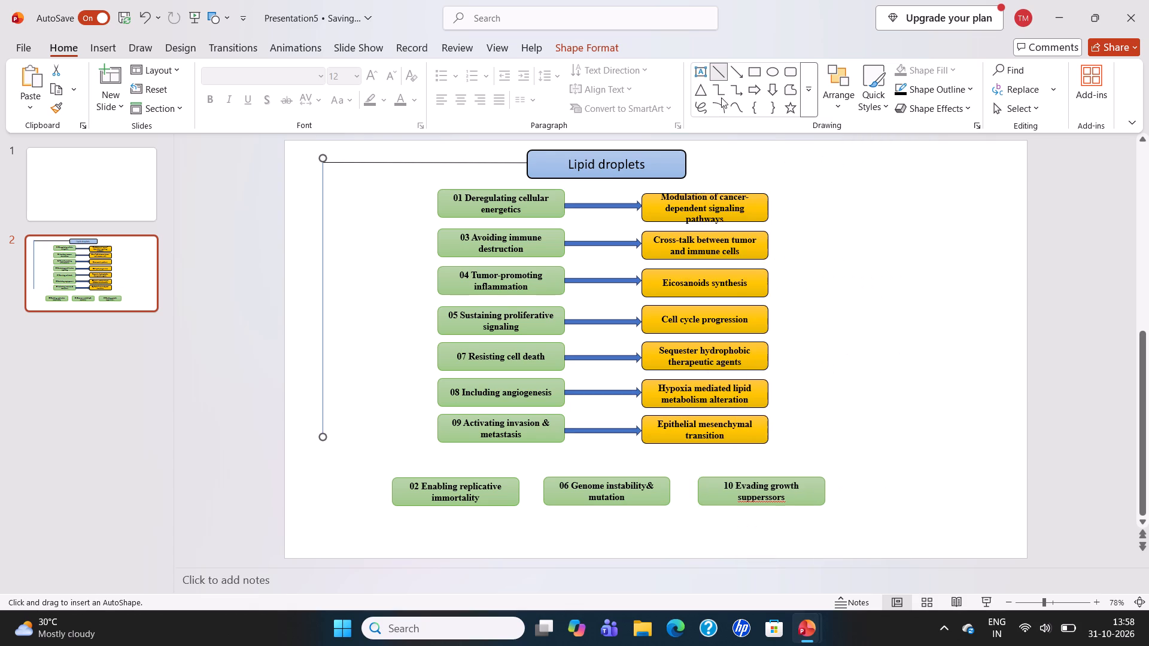
click(437, 428)
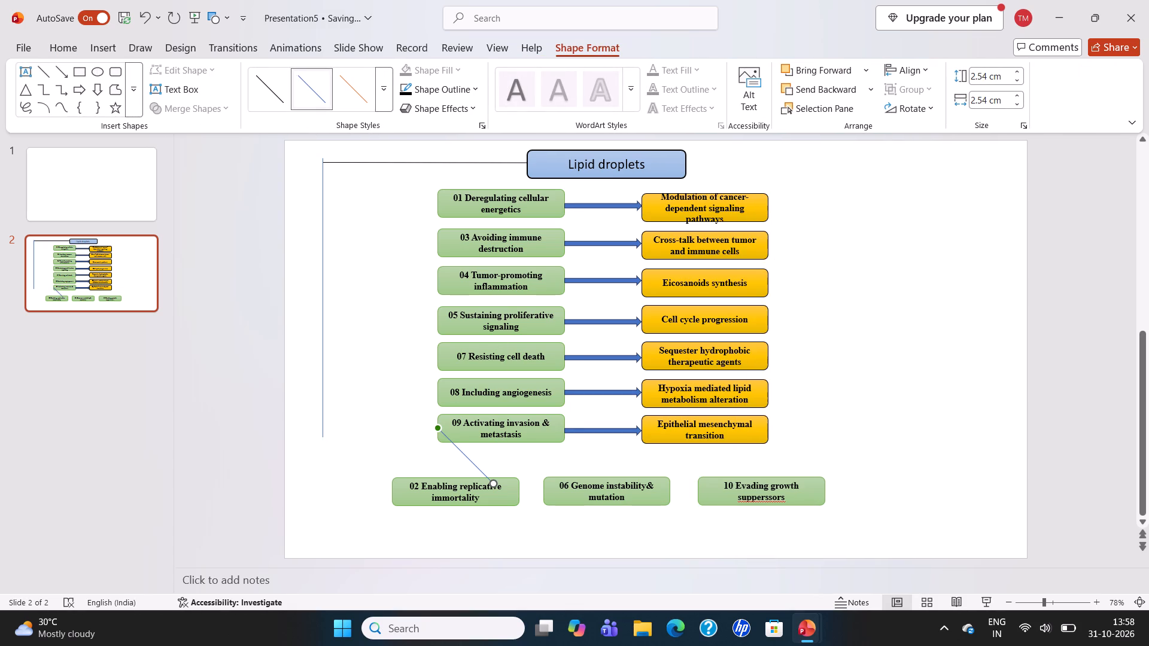
drag(461, 451, 381, 463)
drag(381, 463, 354, 464)
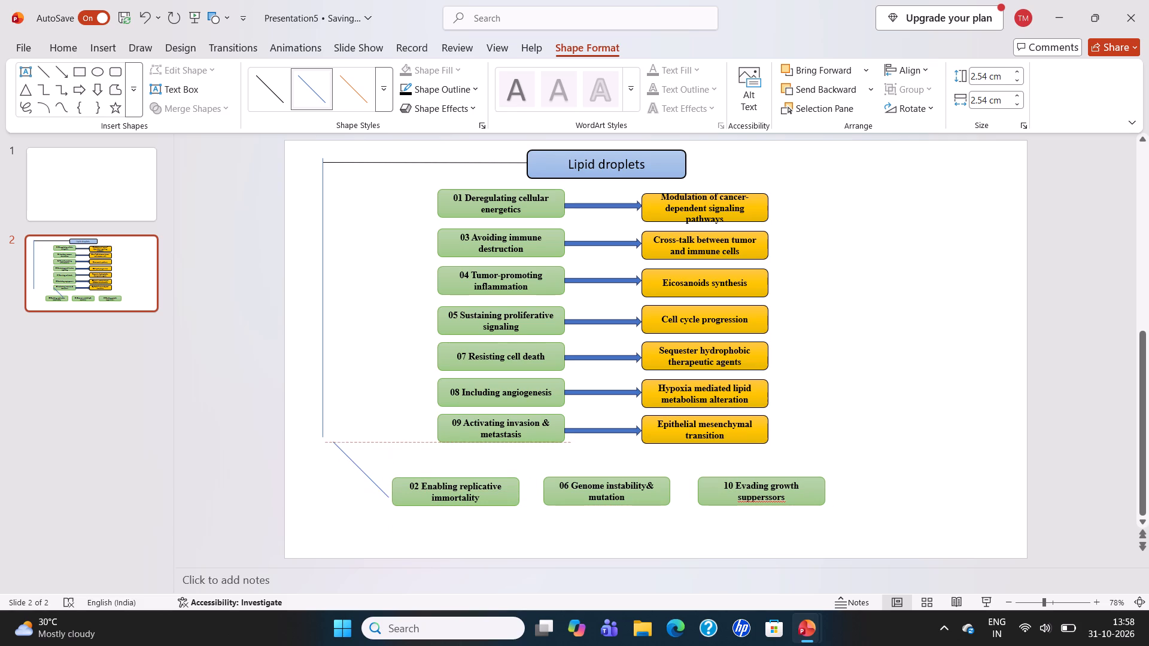
drag(354, 464, 348, 461)
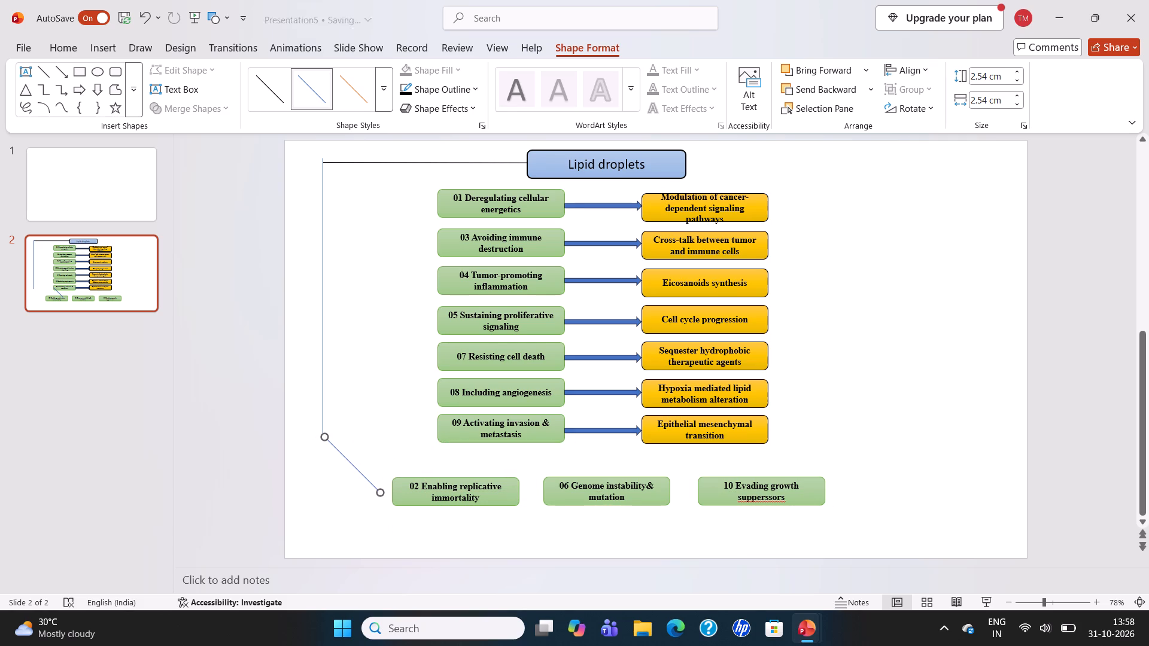
drag(380, 492, 403, 435)
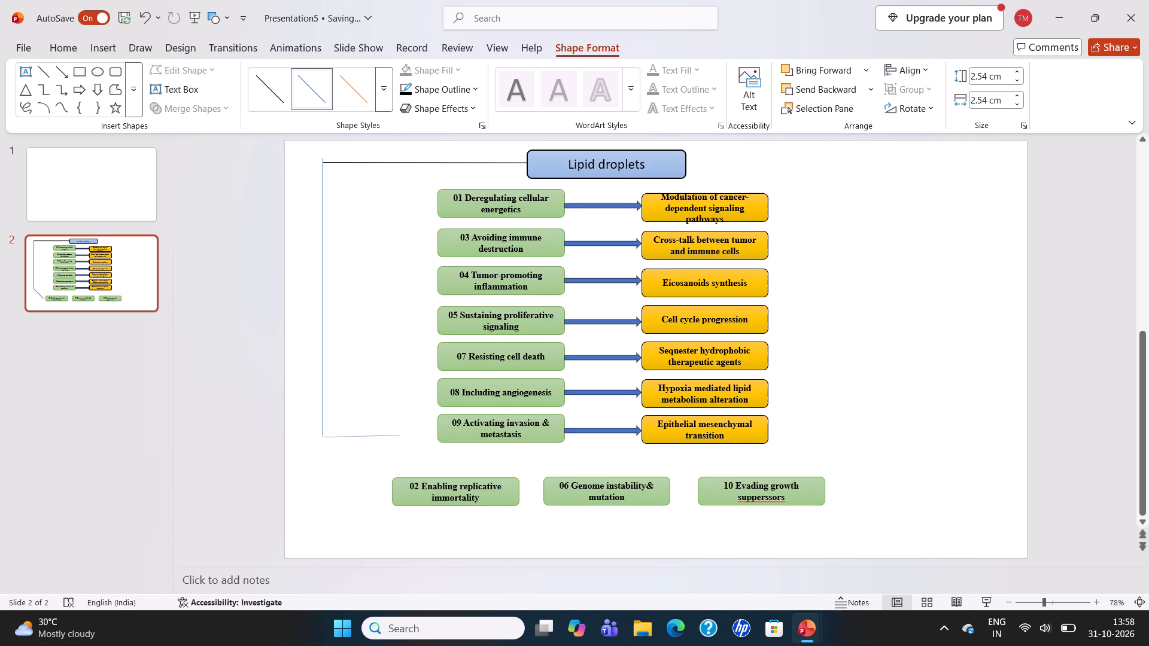
drag(403, 435, 424, 436)
drag(424, 436, 427, 436)
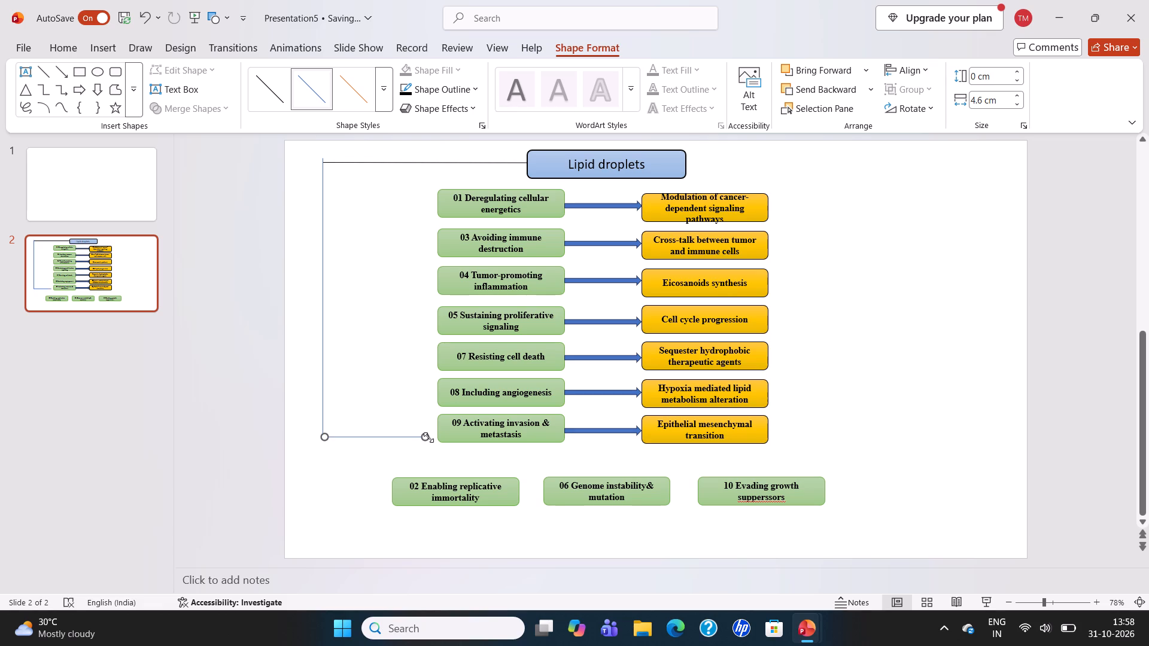
drag(421, 430, 416, 424)
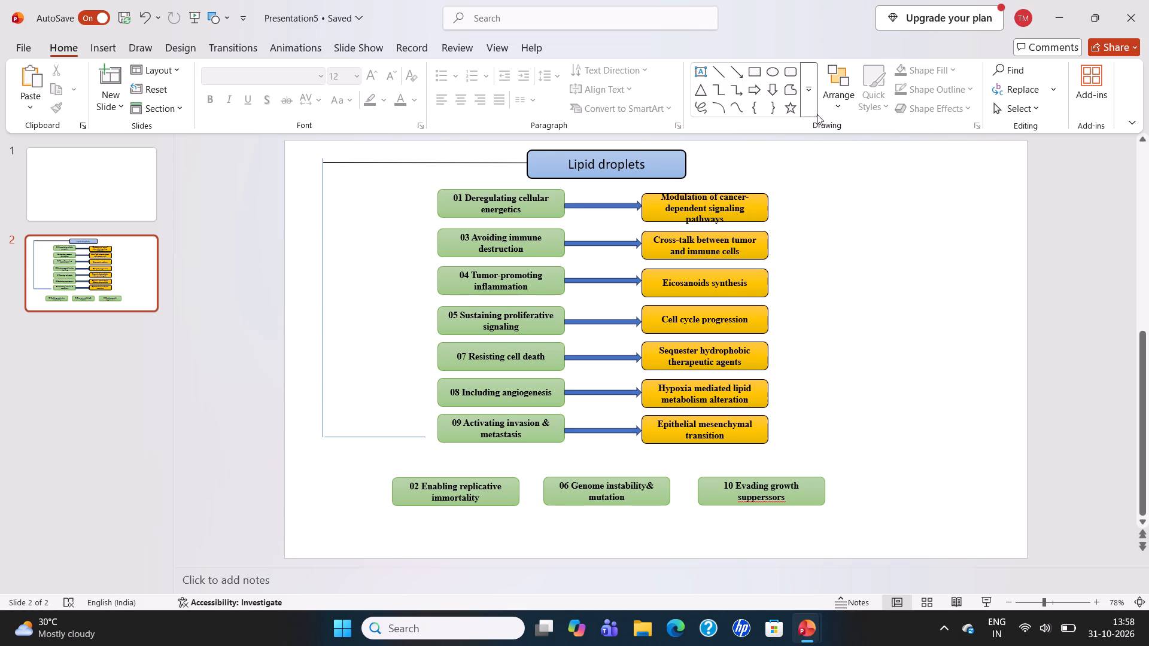
Draw a thin arrow about 5.24 cm long from the long vertical line to the "08 Including angiogenesis" box.
click(811, 89)
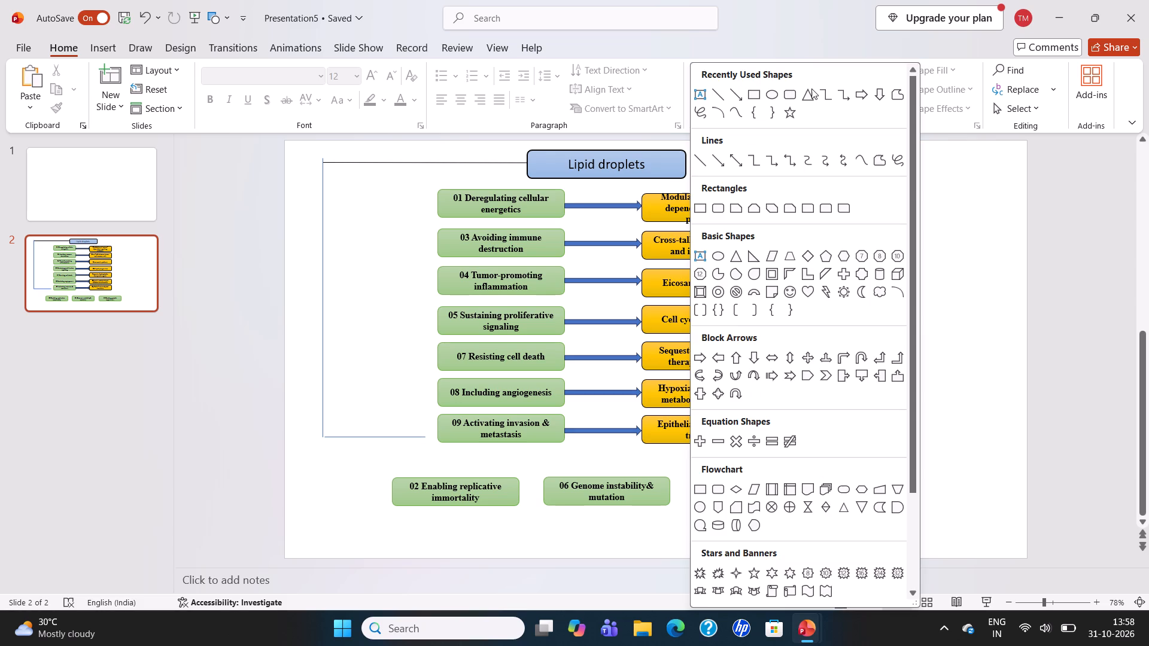
click(739, 102)
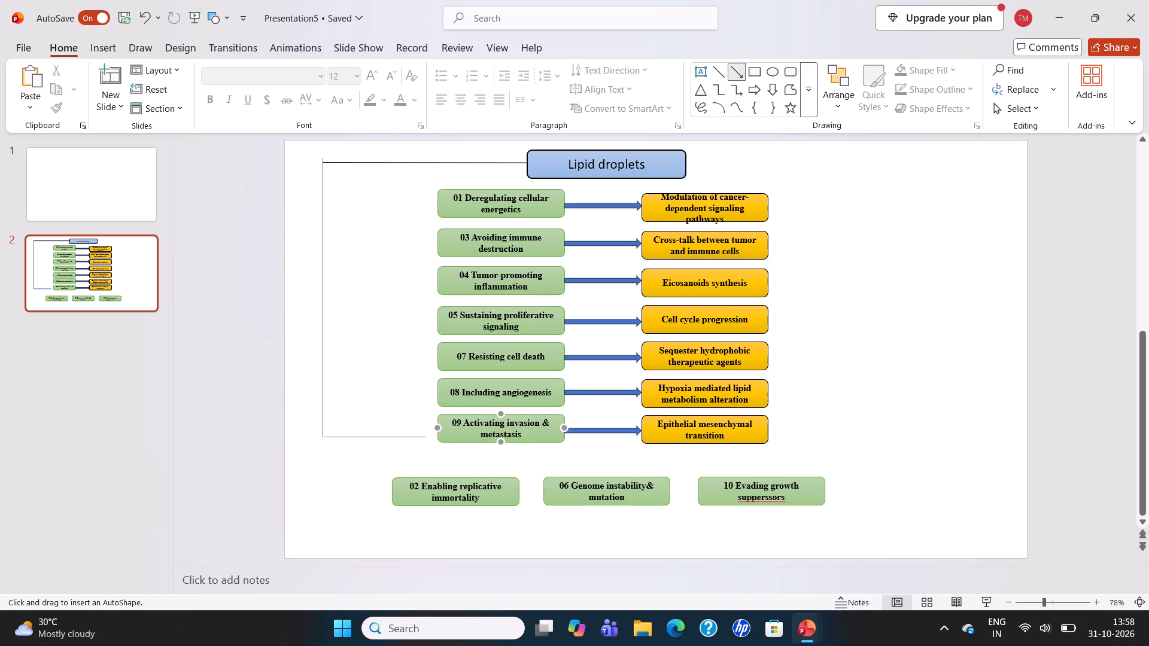
drag(323, 397, 340, 394)
drag(340, 394, 401, 392)
drag(402, 392, 414, 396)
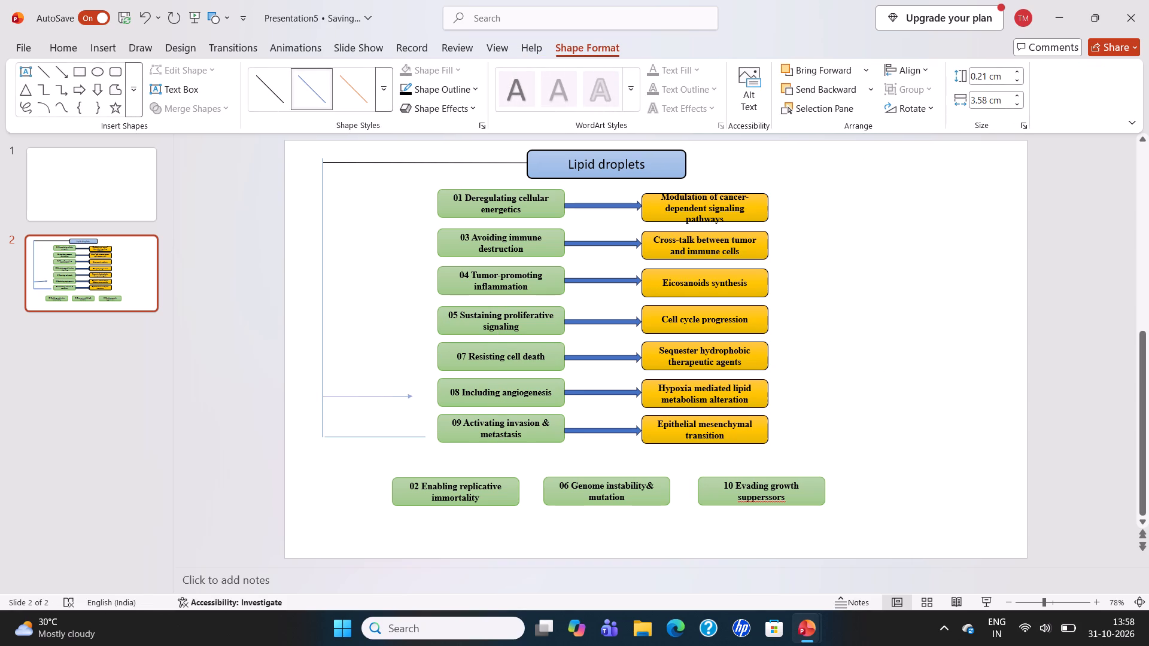
drag(414, 396, 435, 398)
drag(435, 398, 435, 395)
drag(435, 395, 434, 399)
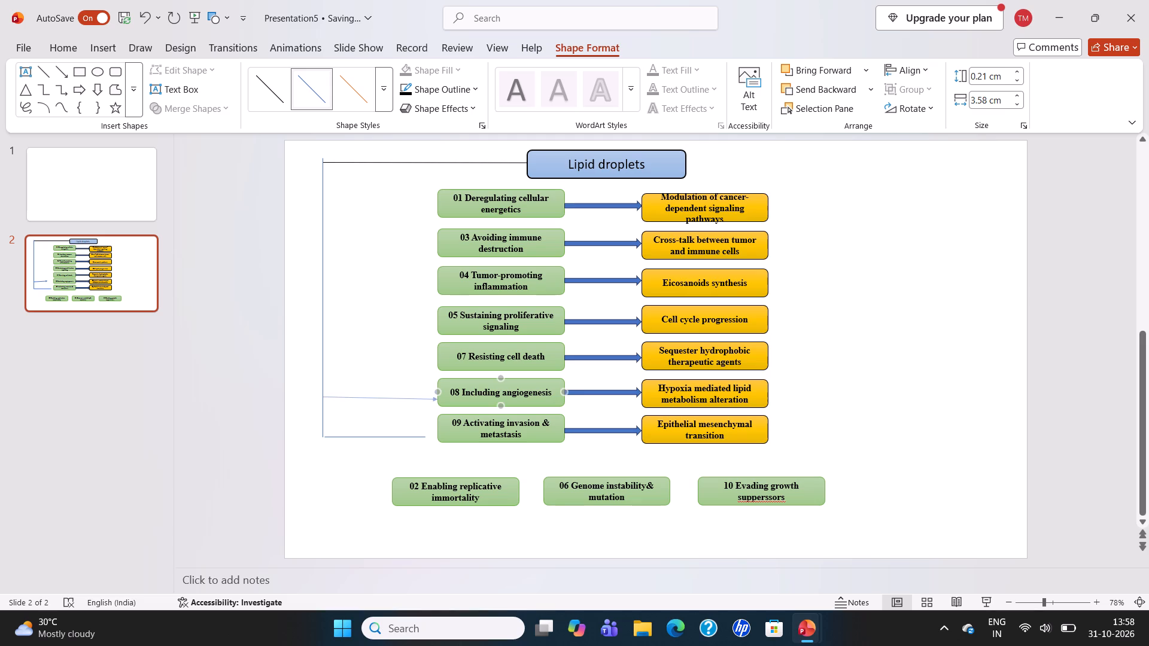
drag(434, 399, 434, 398)
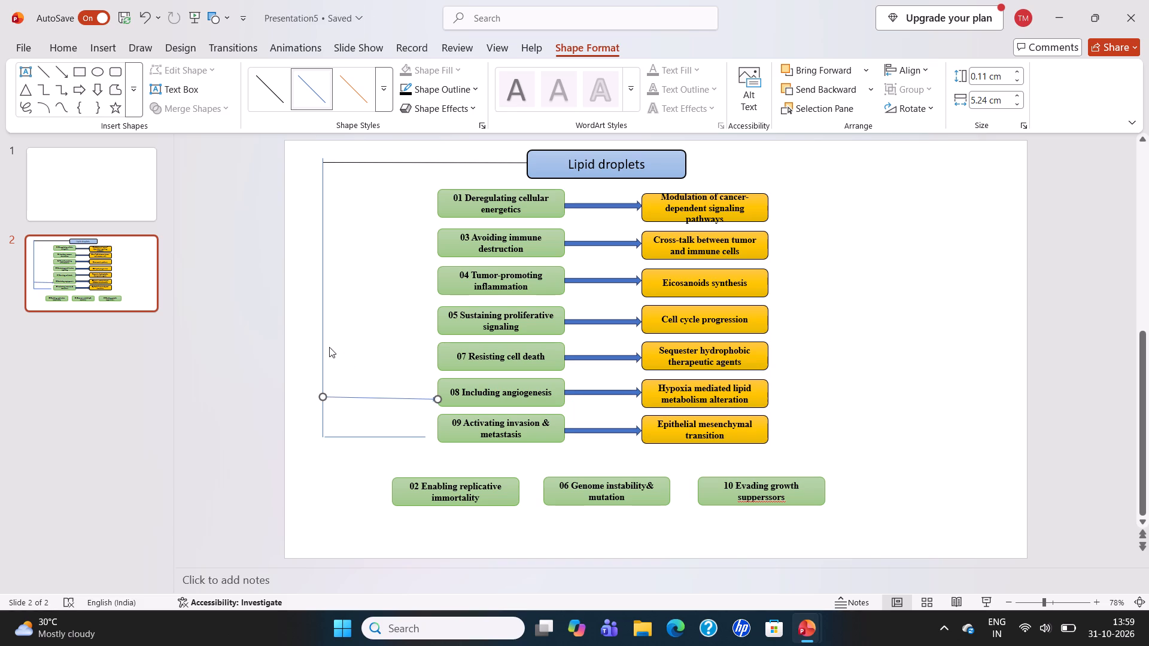
Move the long vertical line closer to the column of green hallmark boxes.
drag(322, 358, 357, 353)
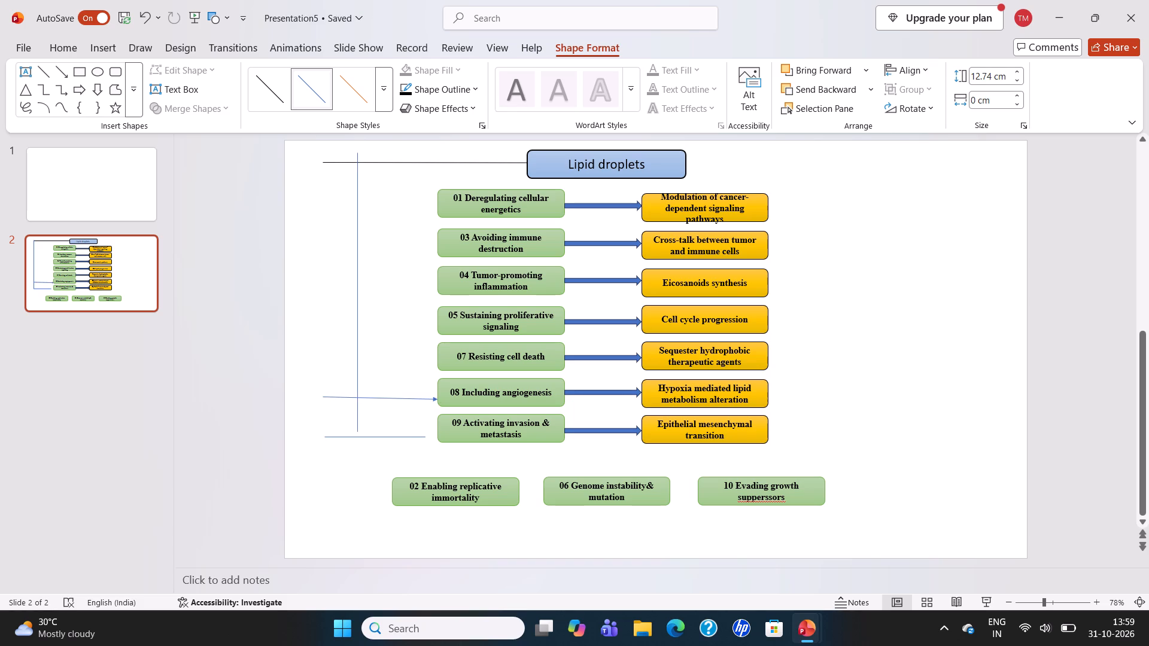
drag(357, 353, 393, 365)
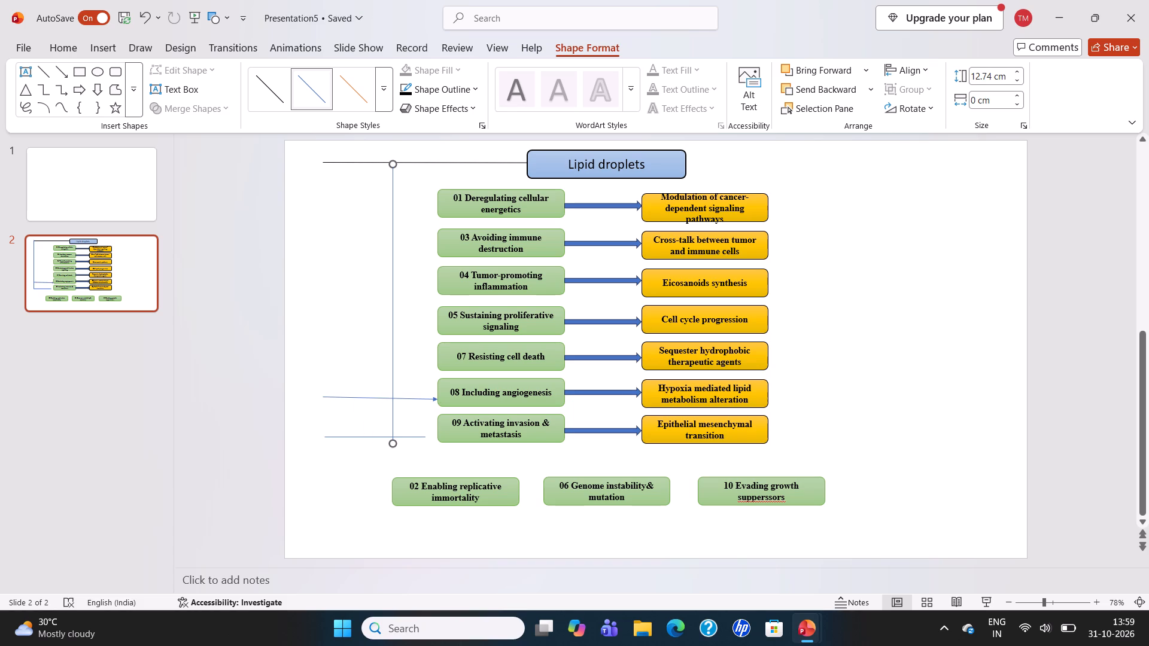
click(392, 367)
click(403, 367)
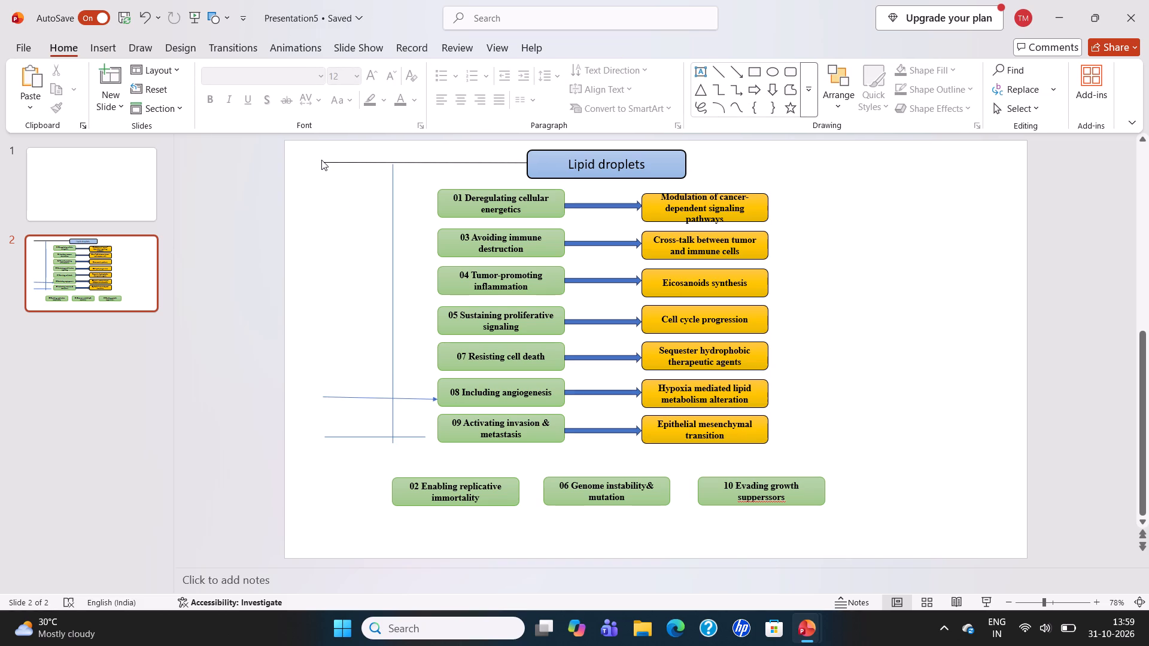
Shift the "Lipid droplets" horizontal line so its outer end meets the top of the vertical line.
drag(323, 162, 362, 165)
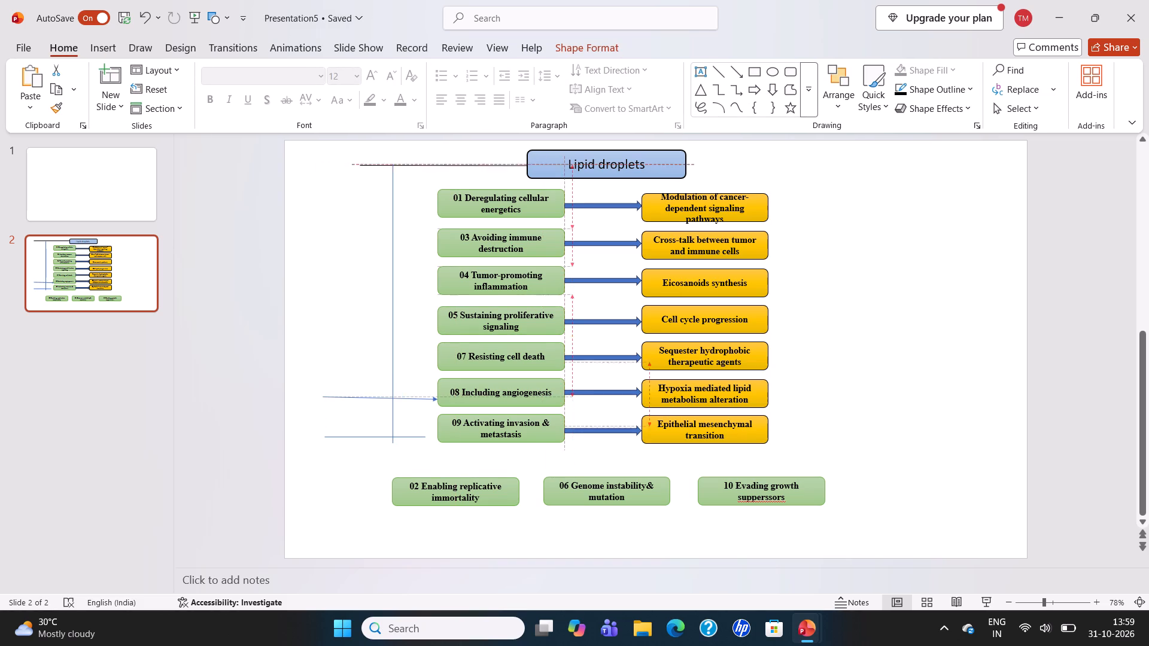
drag(362, 165, 393, 164)
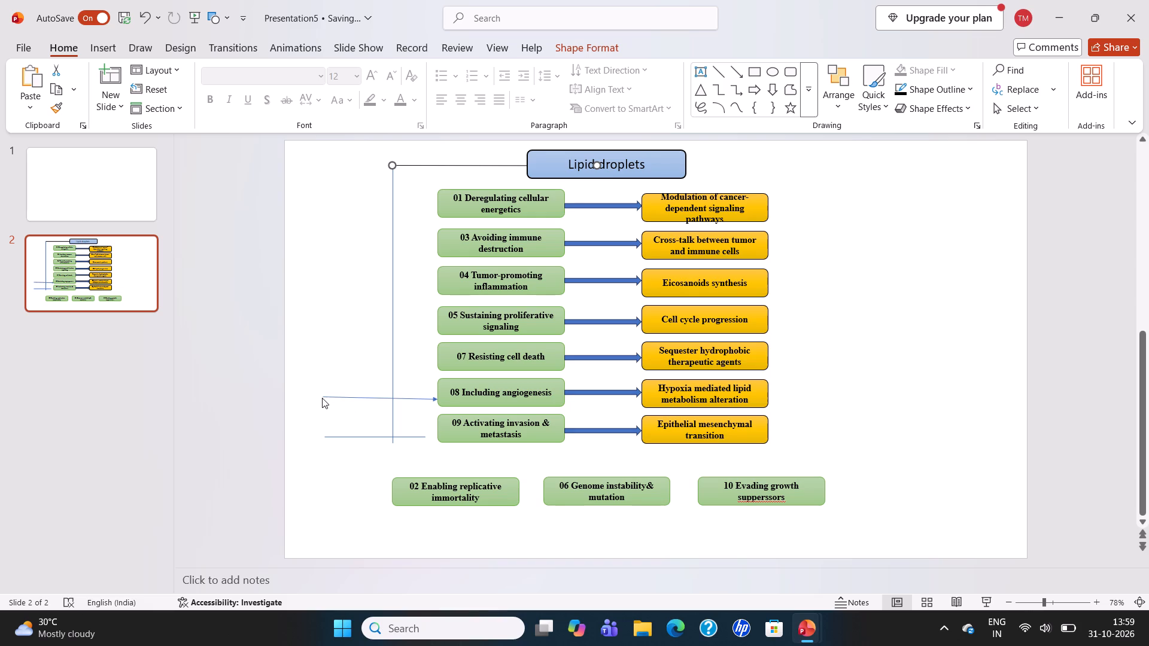
Align the thin arrow with the middle of "08 Including angiogenesis" and shorten it to start level at the vertical line.
drag(324, 394, 336, 395)
drag(336, 395, 325, 391)
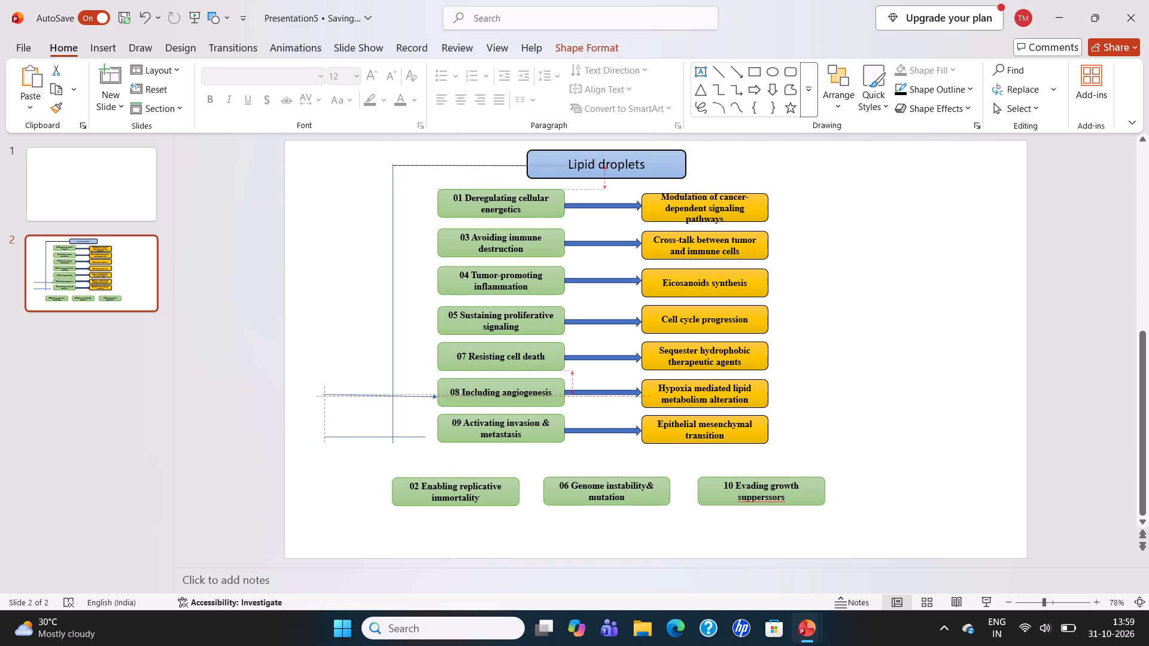
drag(325, 391, 324, 387)
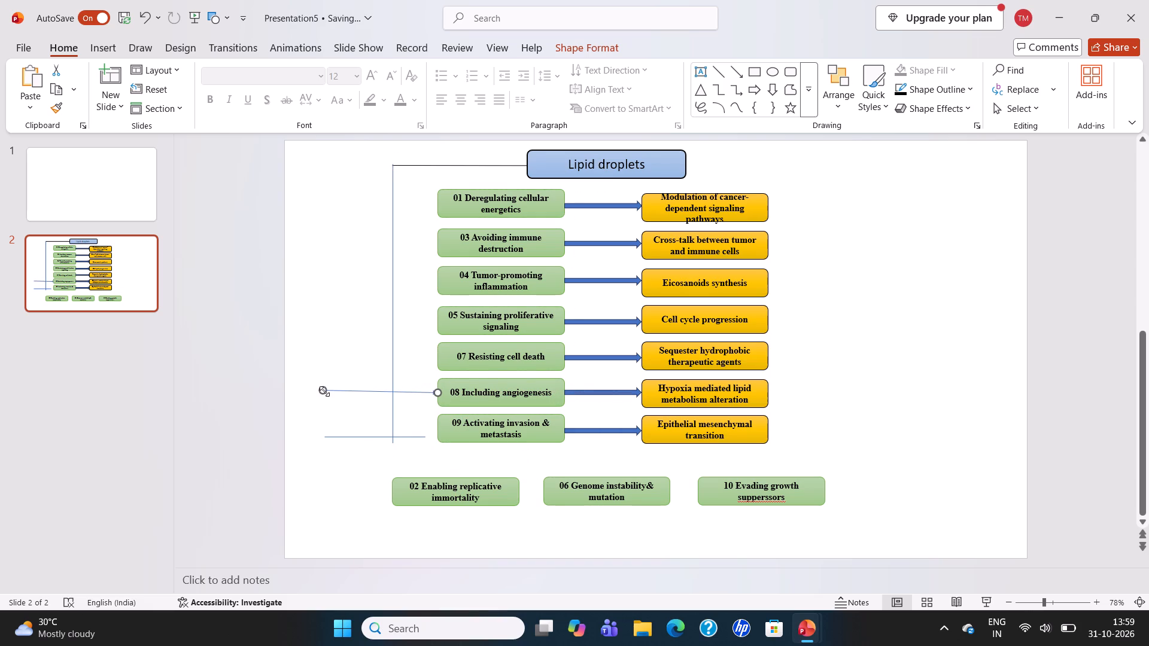
drag(323, 391, 376, 392)
drag(376, 392, 391, 393)
drag(391, 393, 391, 392)
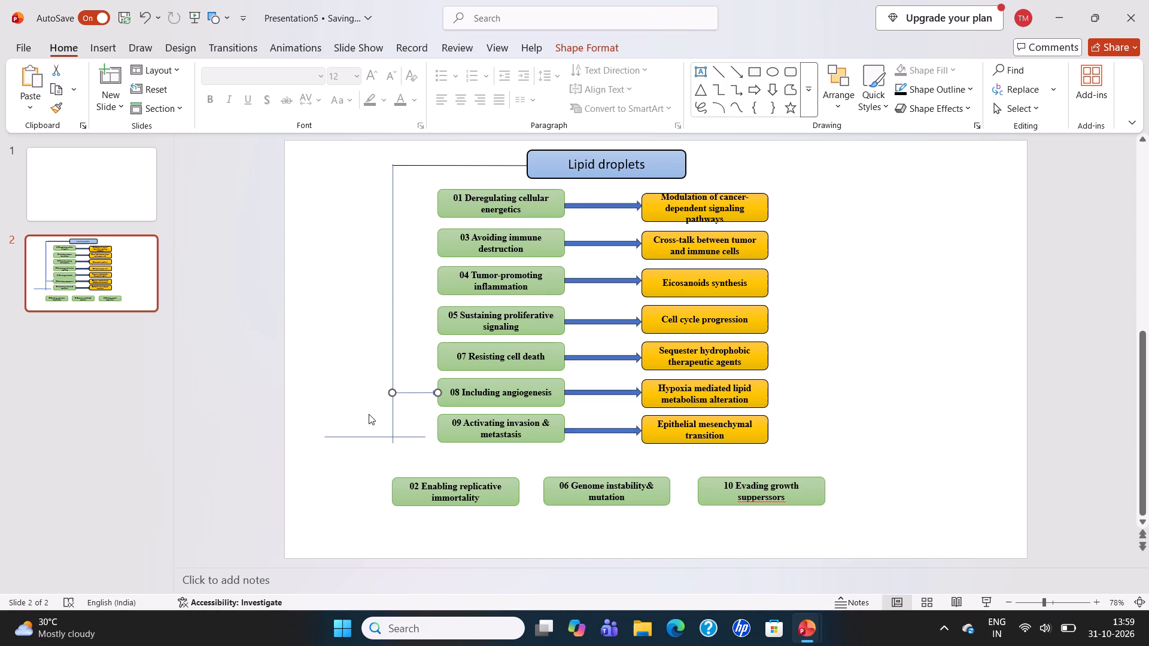
click(369, 414)
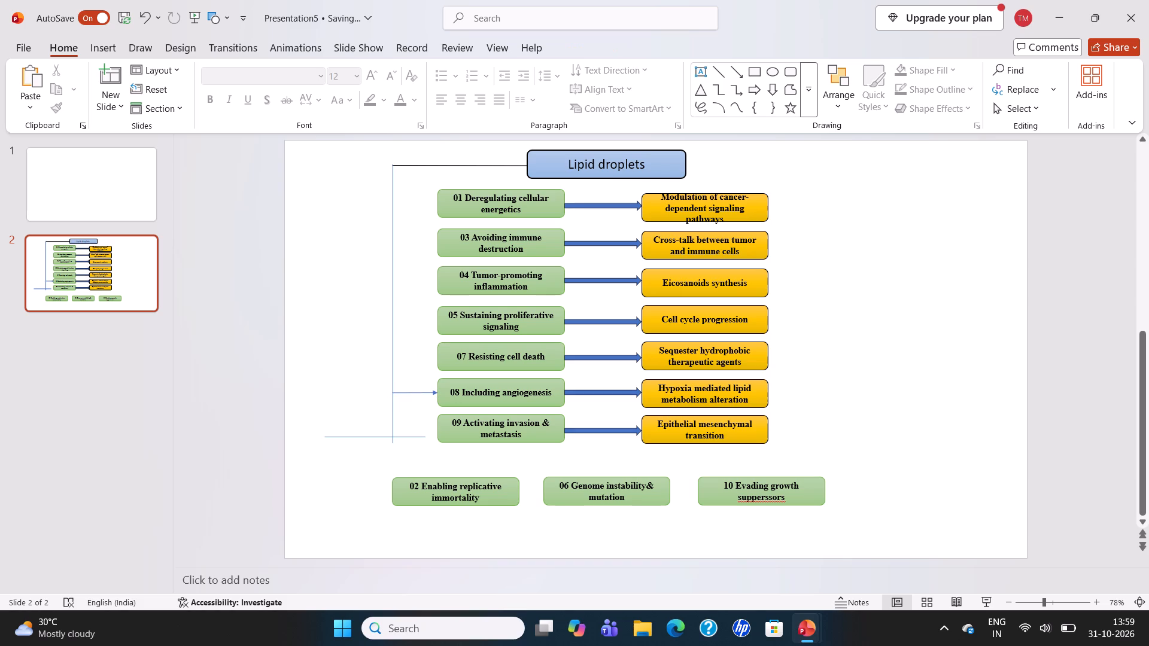
Copy the thin arrow at "08 Including angiogenesis" and place the duplicate between the vertical line and the "07 Resisting cell death" box.
right_click(412, 394)
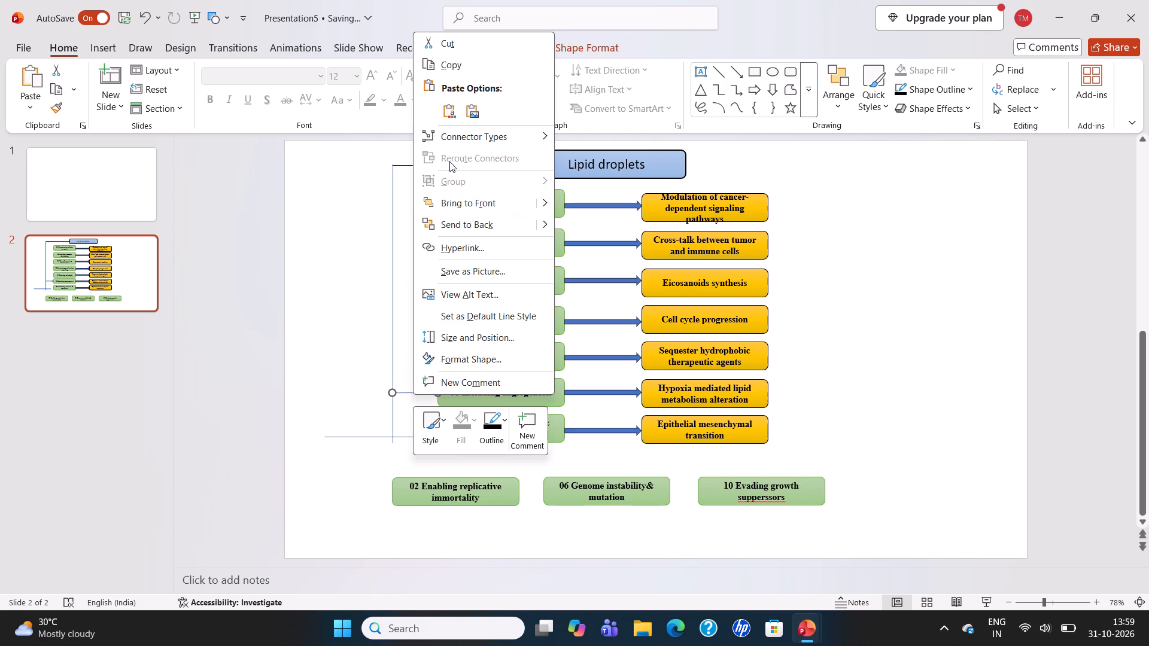
click(445, 59)
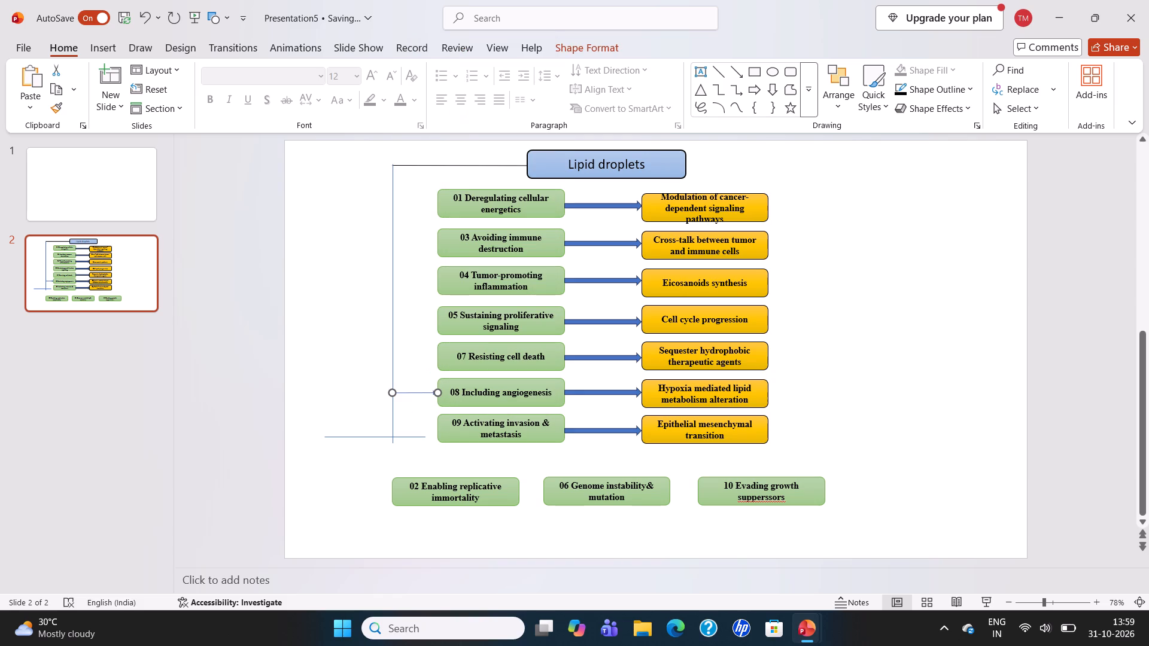
key(ctrl+v)
click(409, 368)
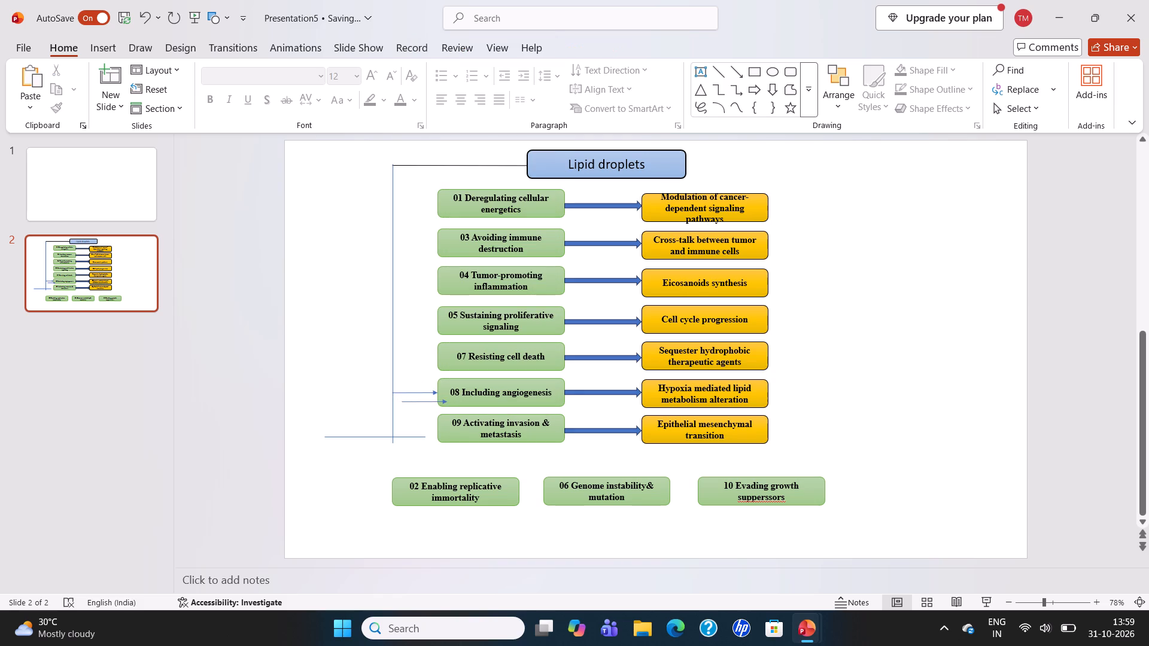
drag(423, 400, 415, 371)
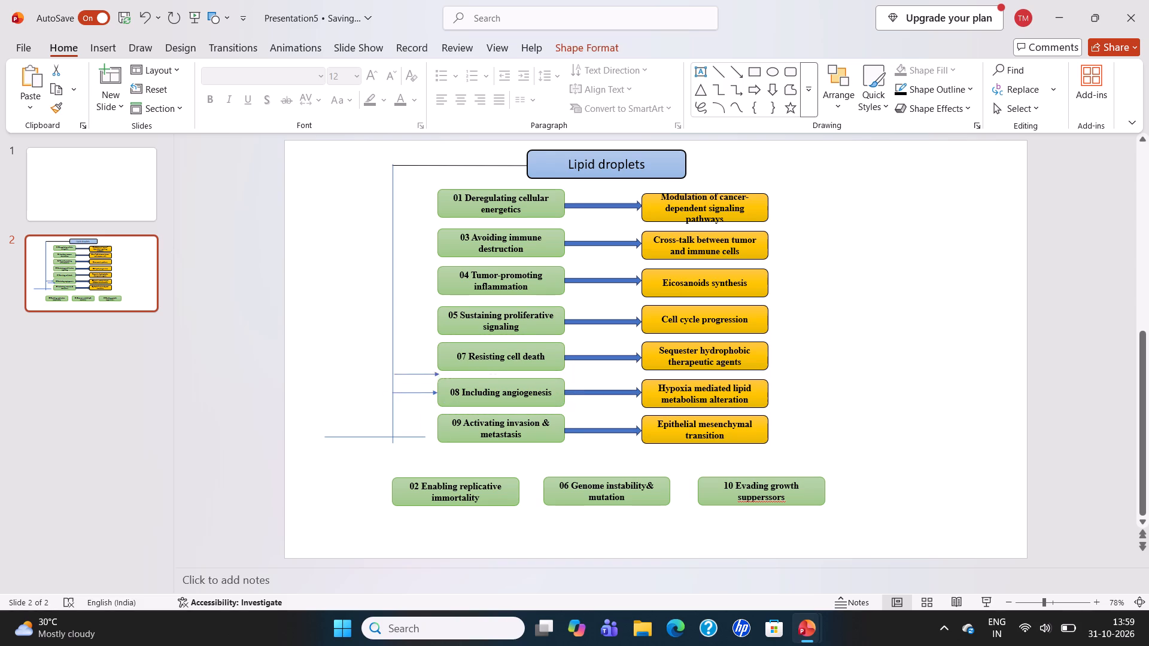
drag(415, 371, 409, 356)
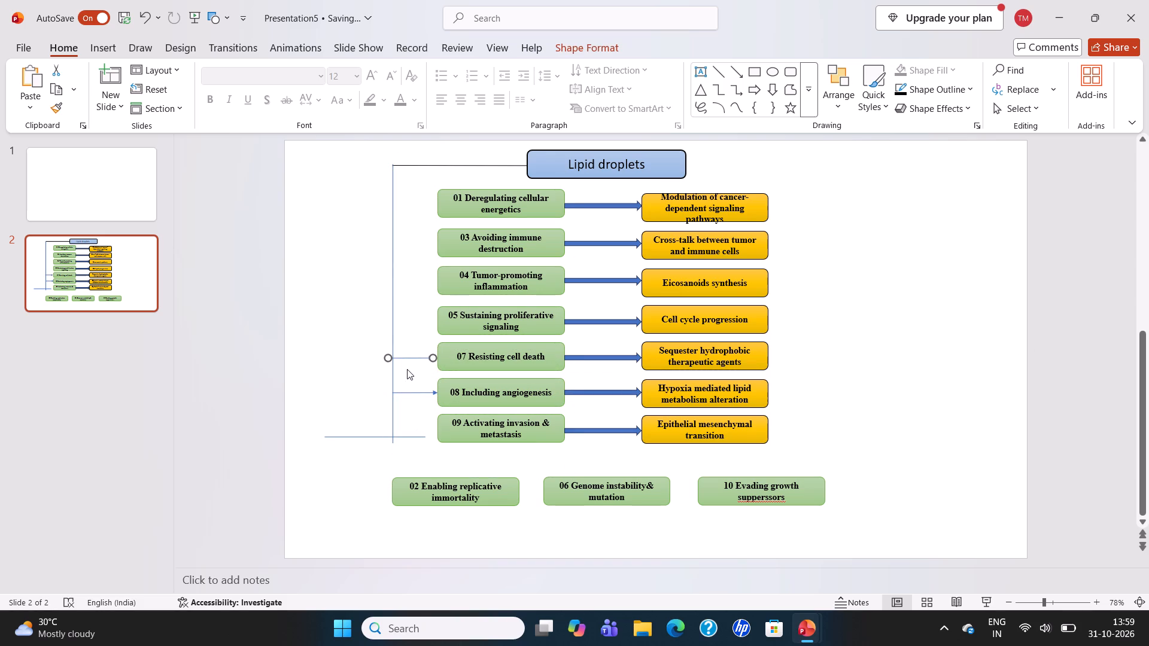
click(409, 358)
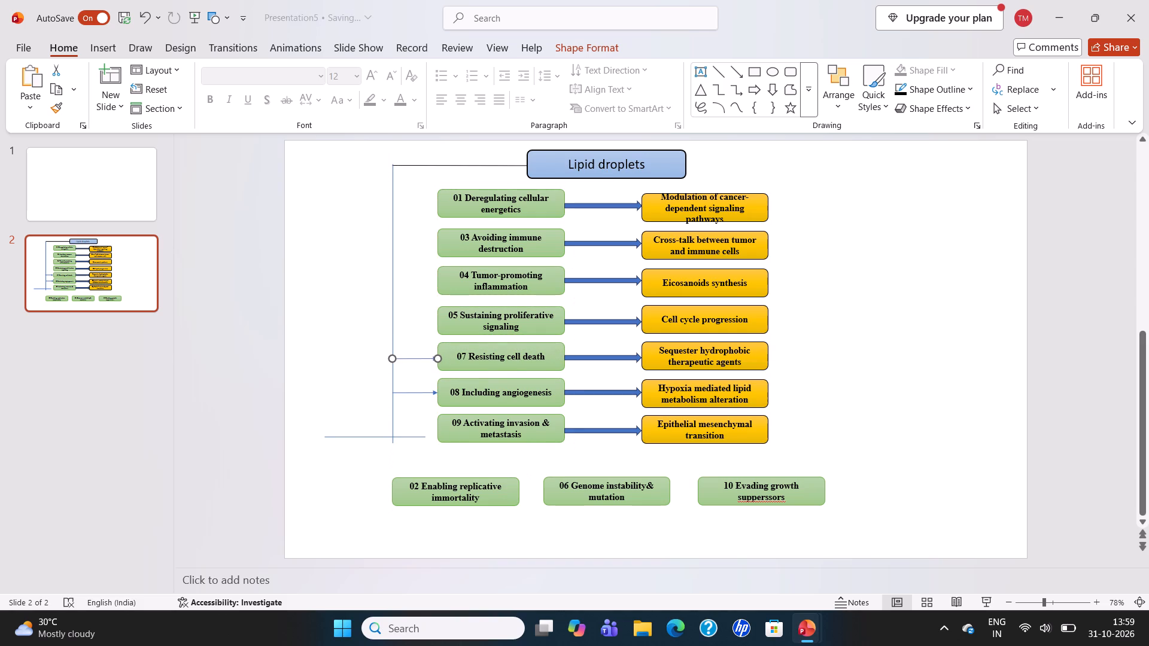
click(378, 386)
Paste another copy of the thin arrow and place it from the vertical line to the "05 Sustaining proliferative signaling" box.
key(ctrl+v)
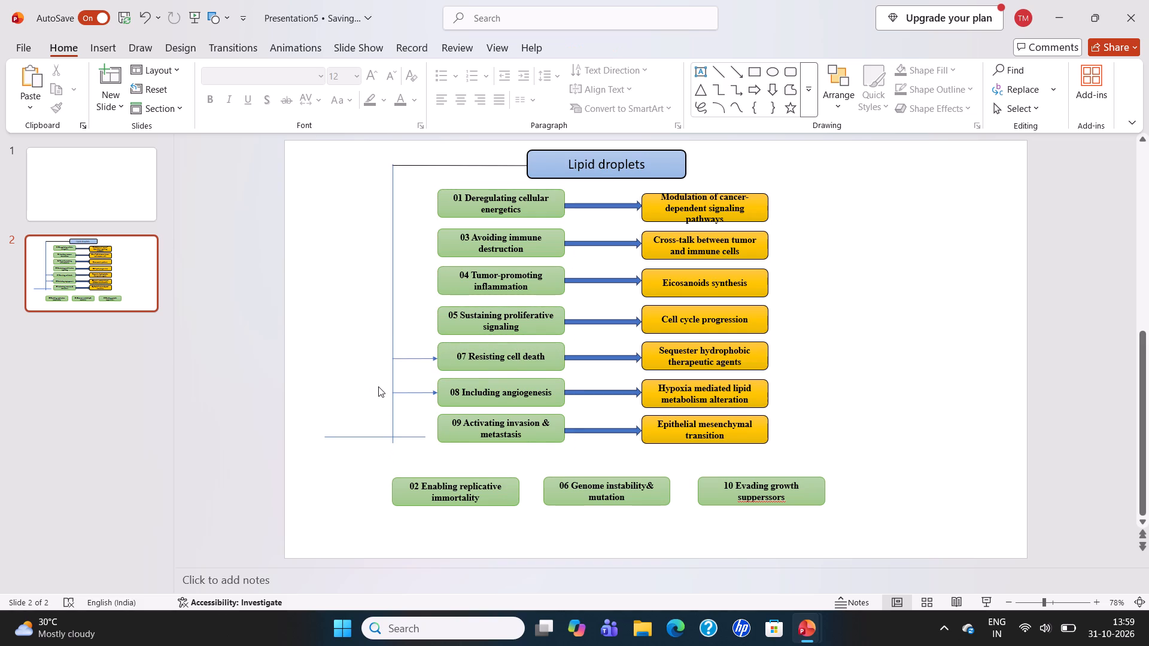
drag(419, 401, 418, 348)
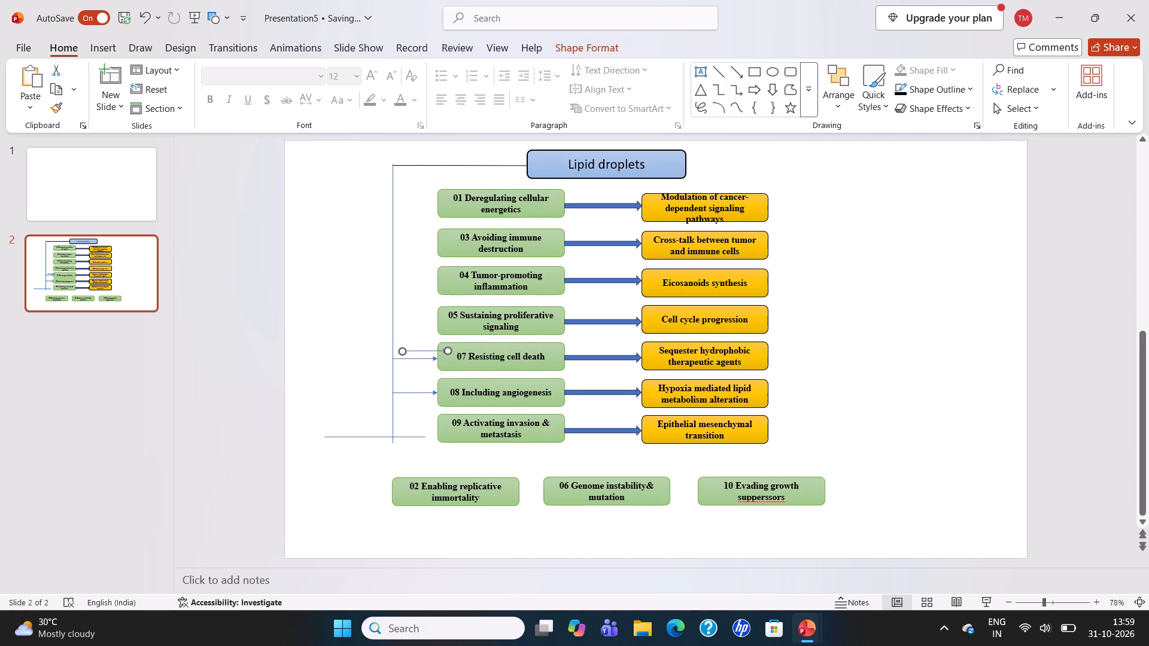
drag(421, 348, 411, 314)
drag(411, 314, 411, 317)
click(358, 360)
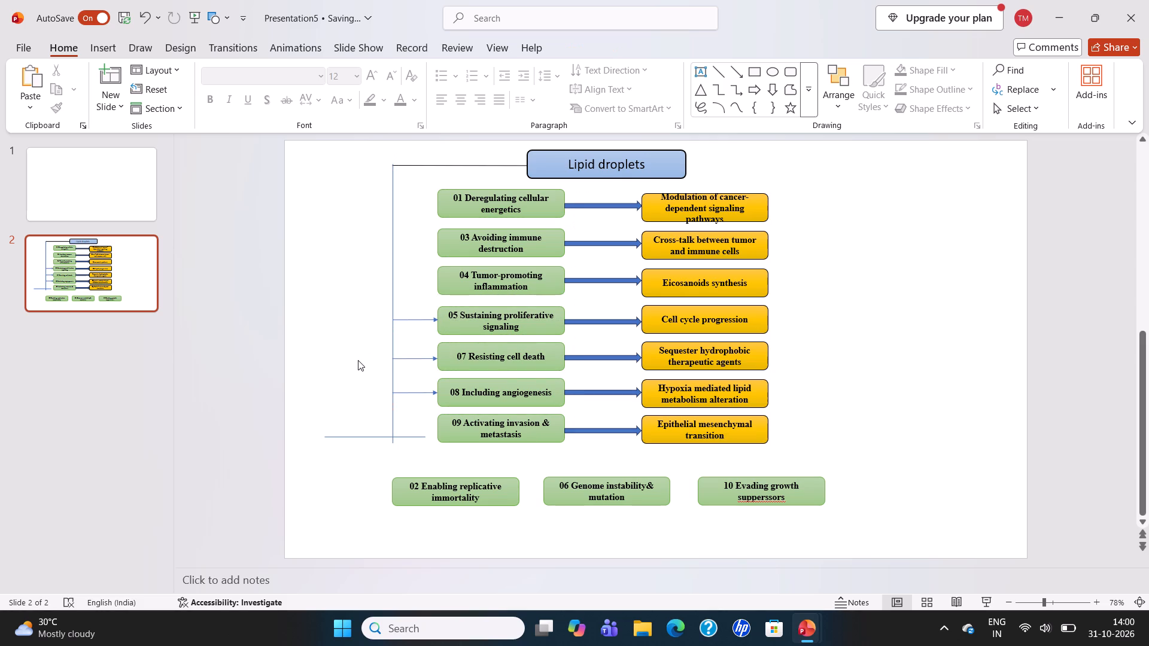
Paste another thin arrow and position it from the vertical line to the "04 Tumor-promoting inflammation" box.
key(ctrl+v)
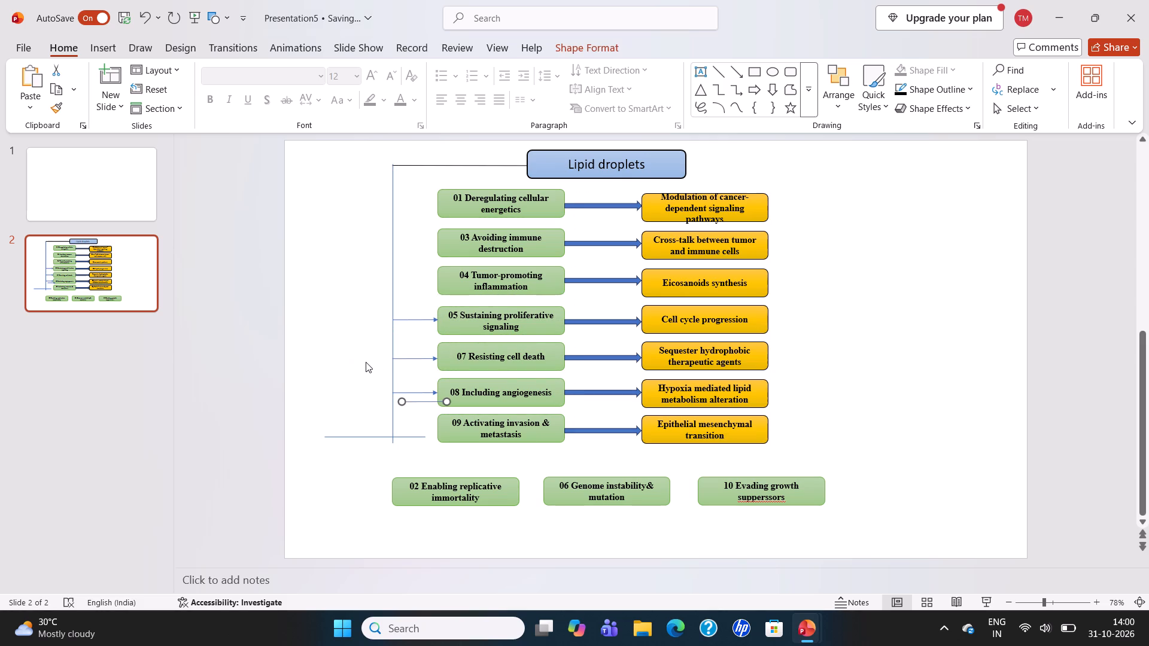
drag(429, 403, 417, 286)
double_click(417, 286)
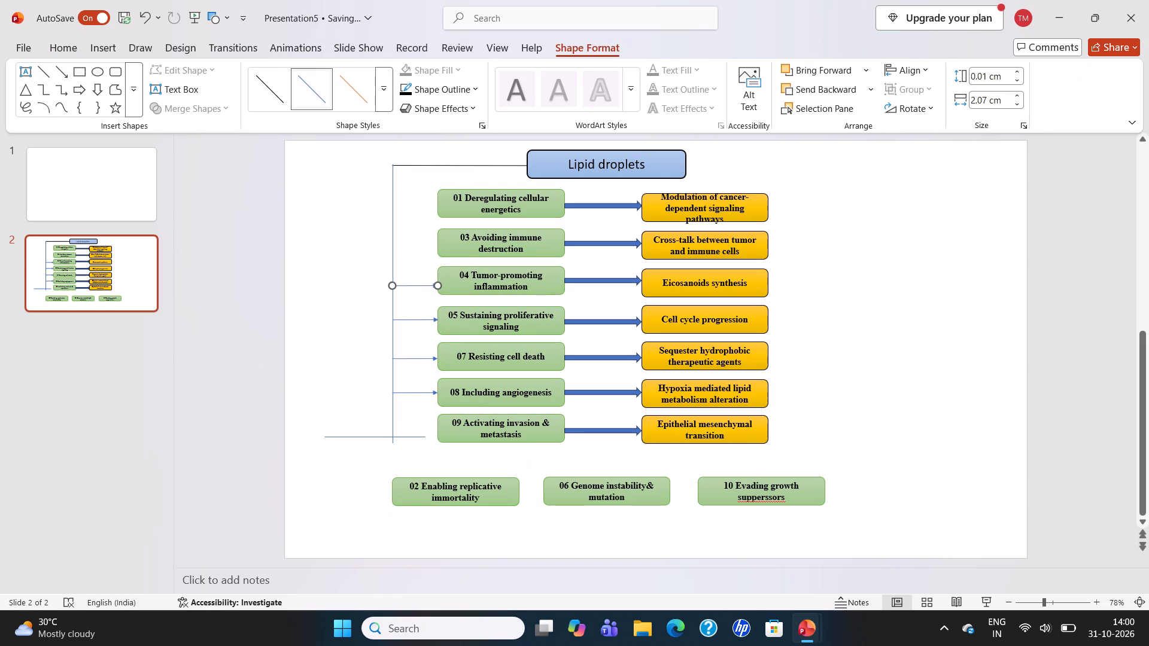
click(417, 286)
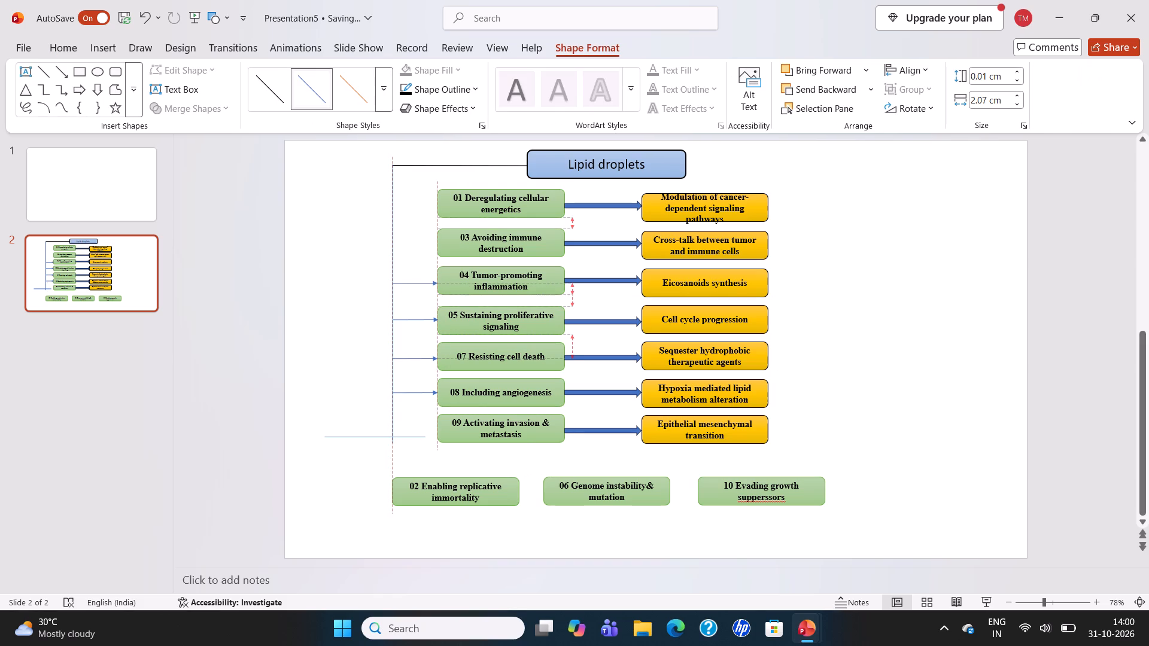
click(360, 336)
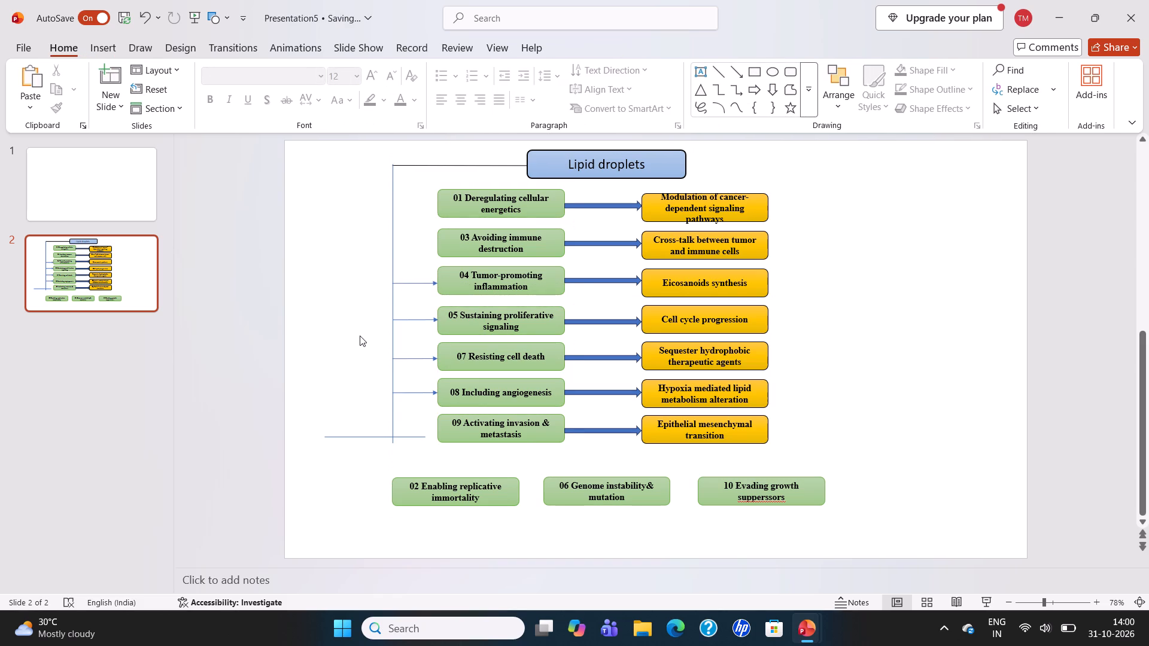
Paste another thin arrow and align it between the vertical line and the "03 Avoiding immune destruction" box.
key(ctrl+v)
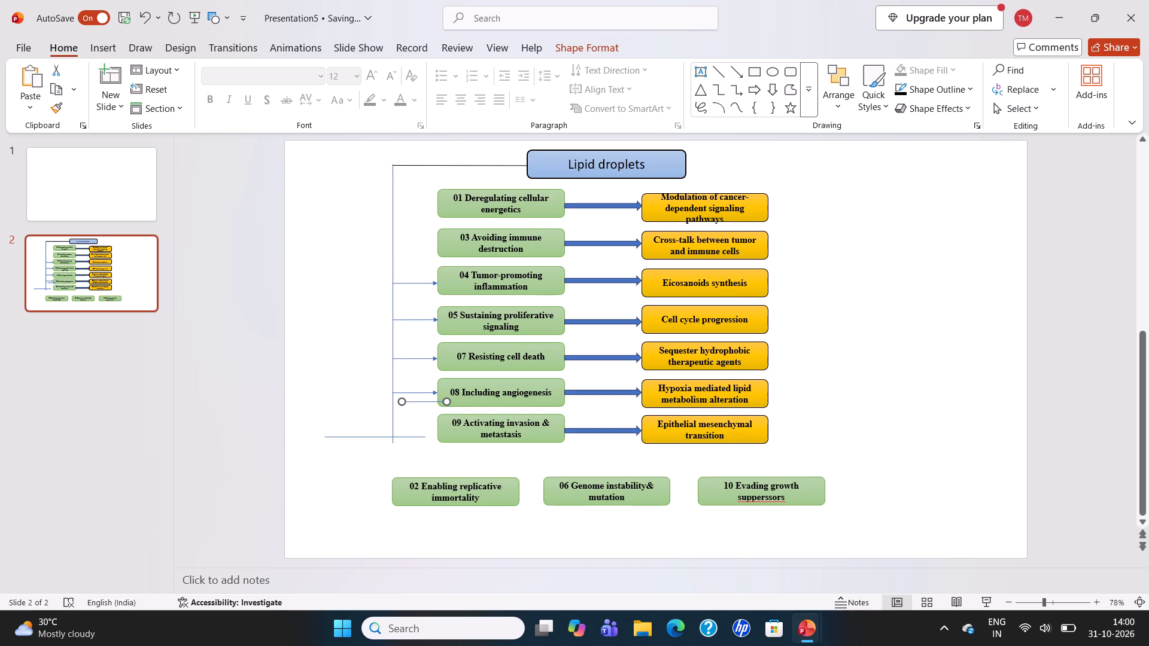
drag(425, 401, 402, 262)
drag(402, 263, 409, 248)
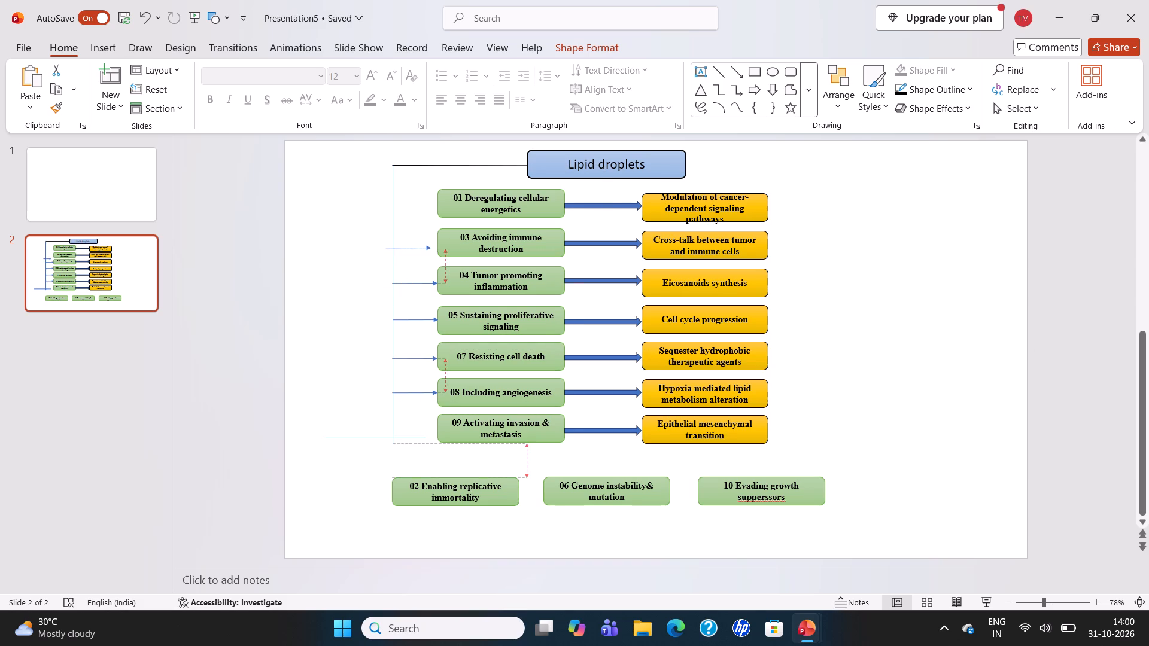
drag(409, 248, 411, 246)
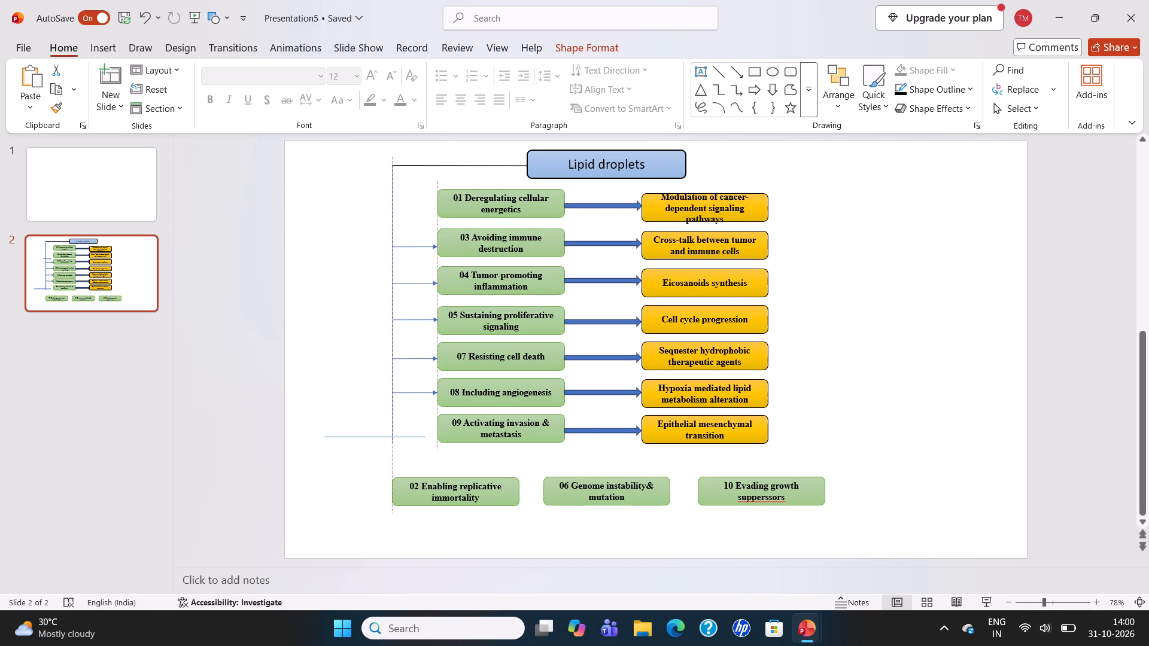
drag(411, 246, 411, 246)
click(382, 309)
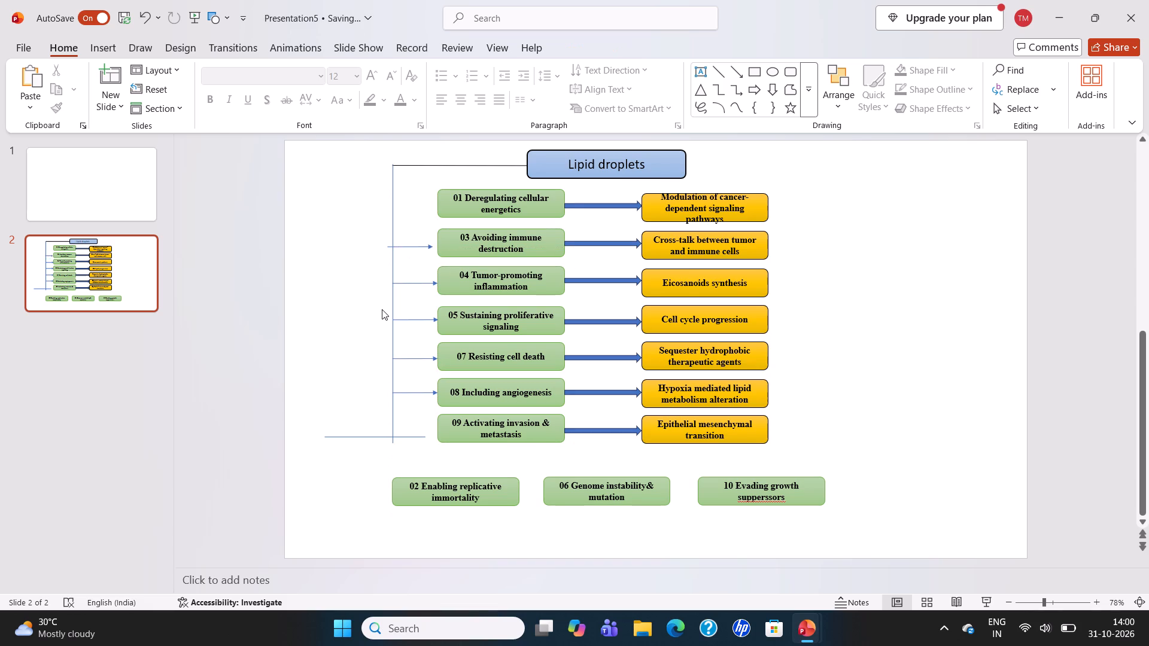
click(403, 247)
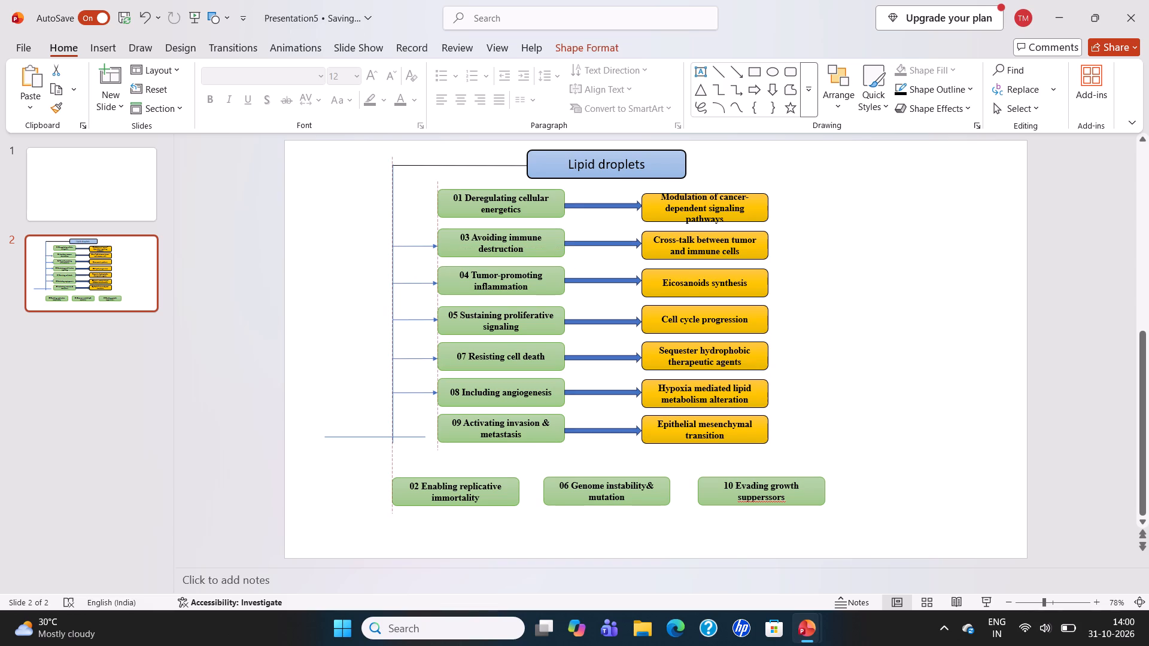
click(365, 285)
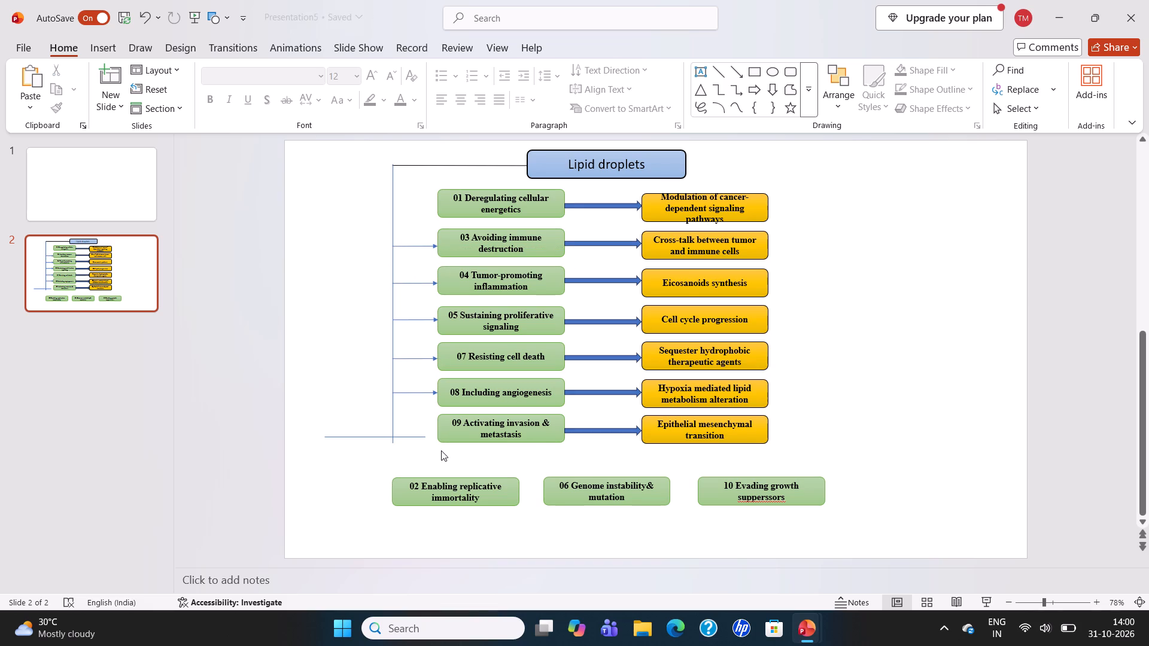
Paste another thin arrow and move it up along the vertical line toward the "01 Deregulating cellular energetics" box.
key(ctrl+v)
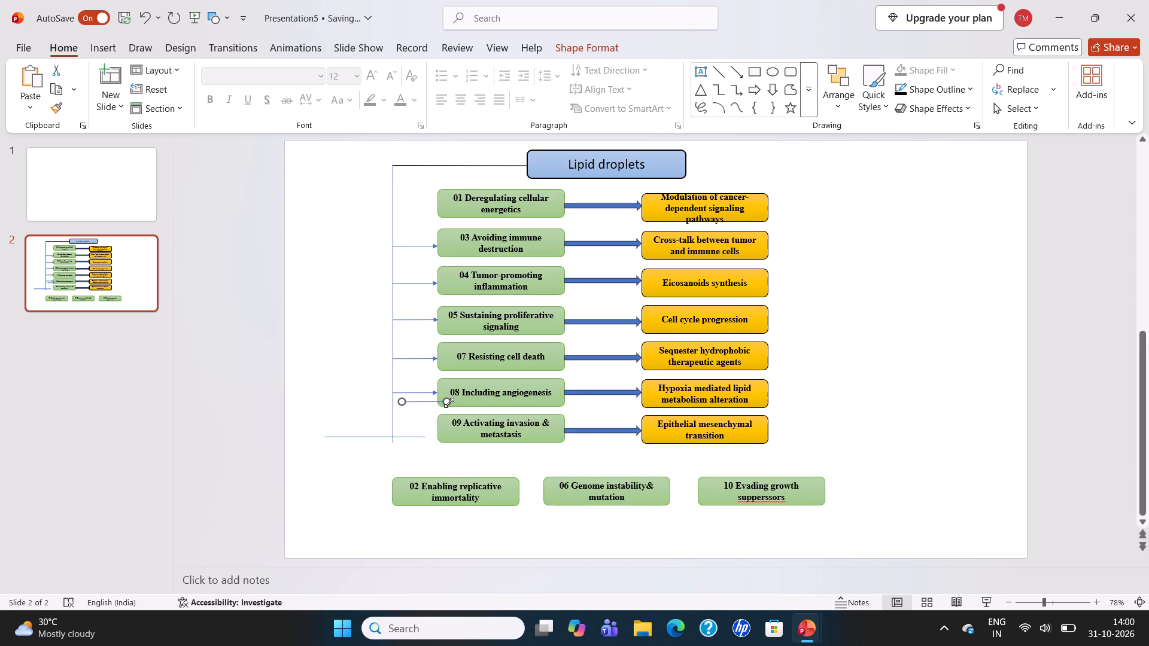
drag(430, 403, 424, 327)
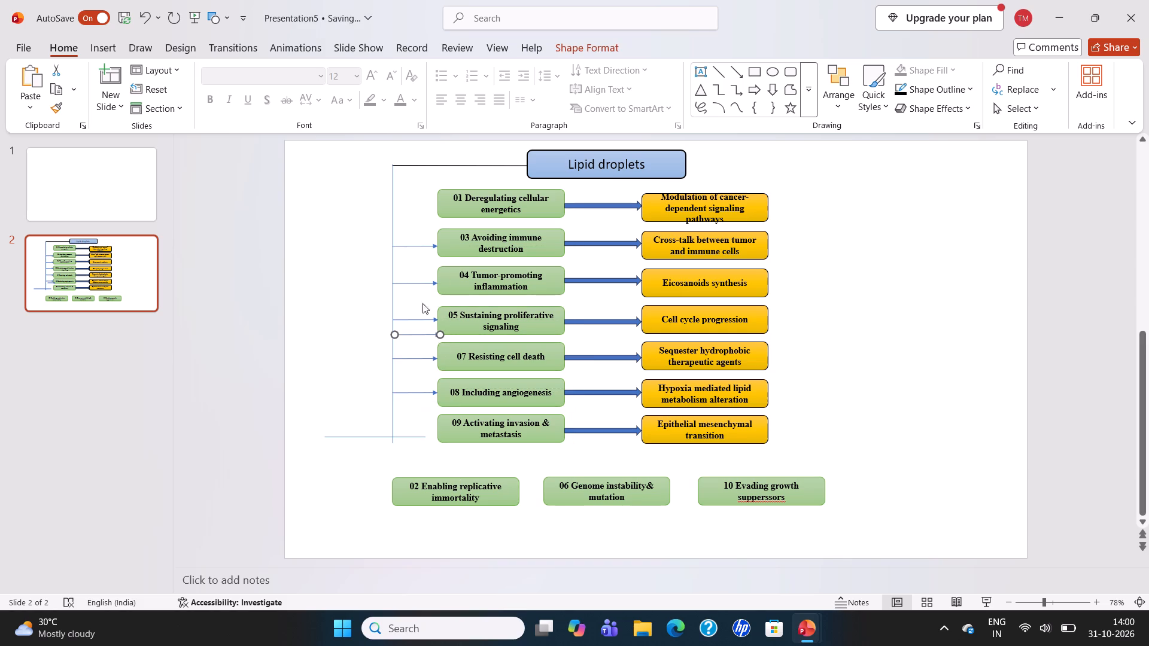
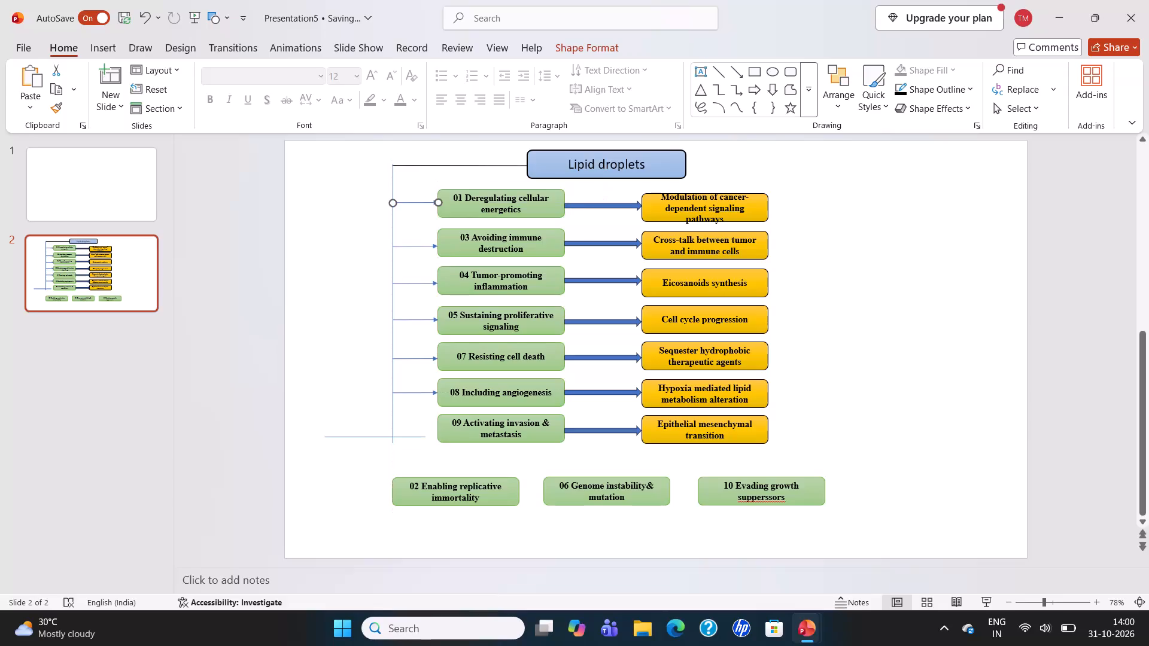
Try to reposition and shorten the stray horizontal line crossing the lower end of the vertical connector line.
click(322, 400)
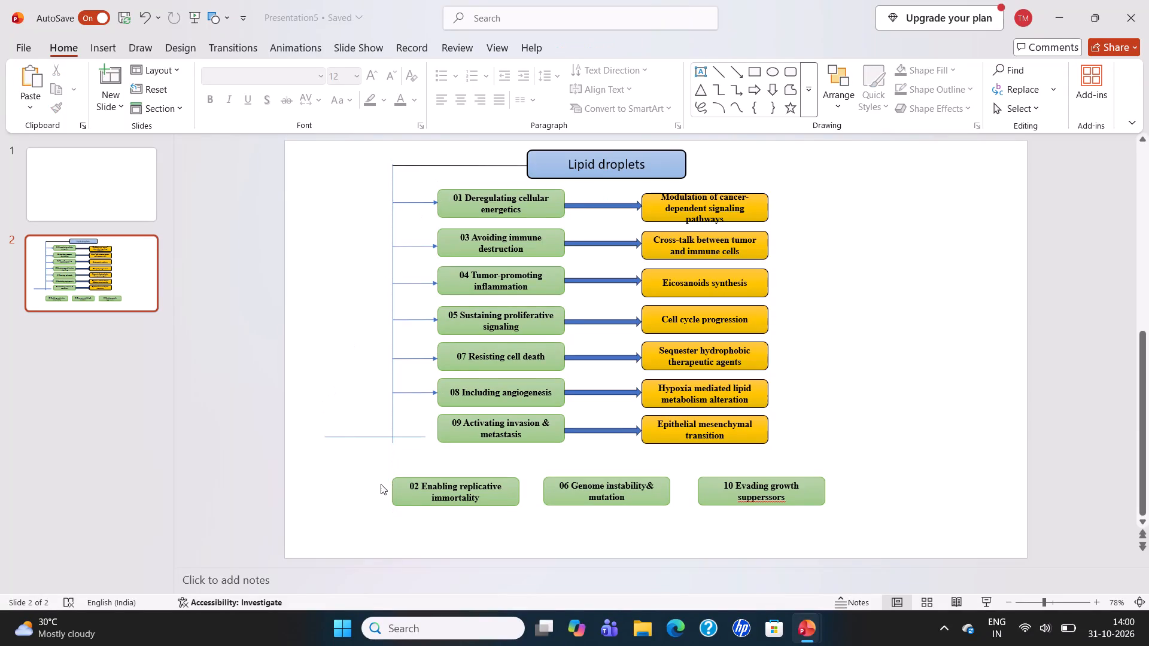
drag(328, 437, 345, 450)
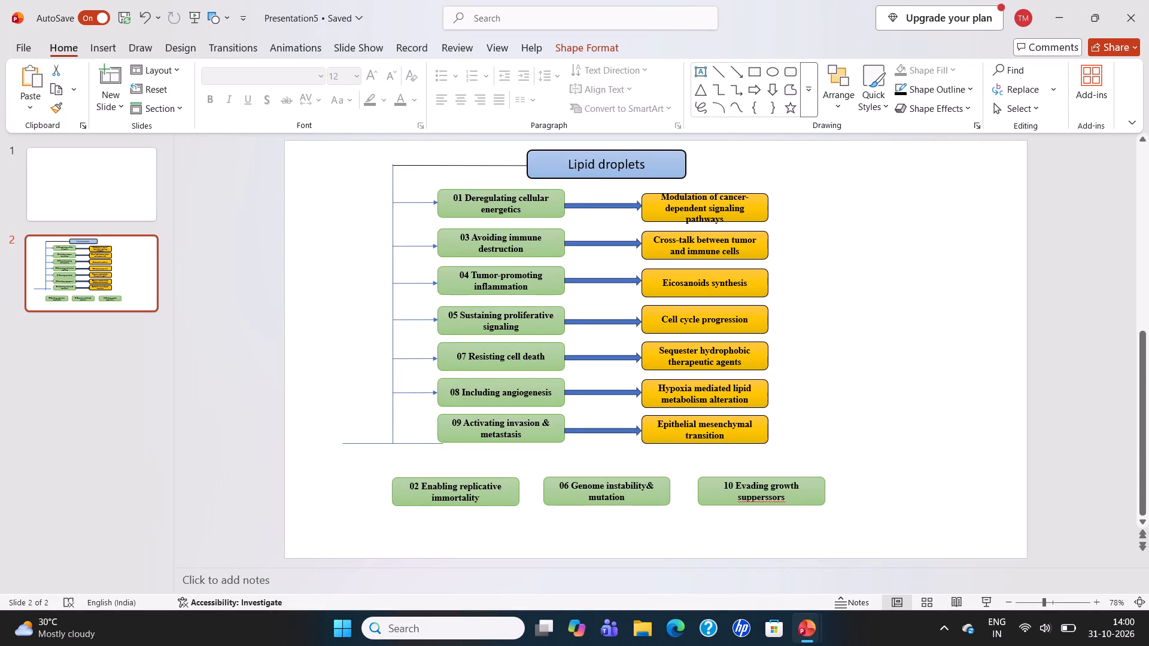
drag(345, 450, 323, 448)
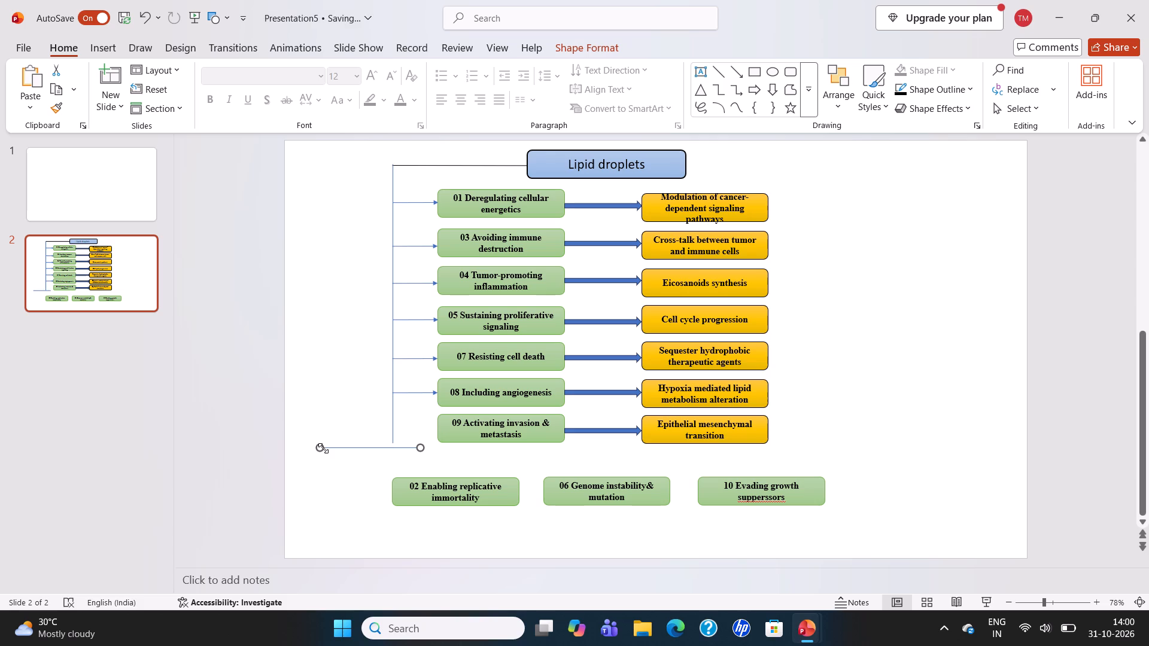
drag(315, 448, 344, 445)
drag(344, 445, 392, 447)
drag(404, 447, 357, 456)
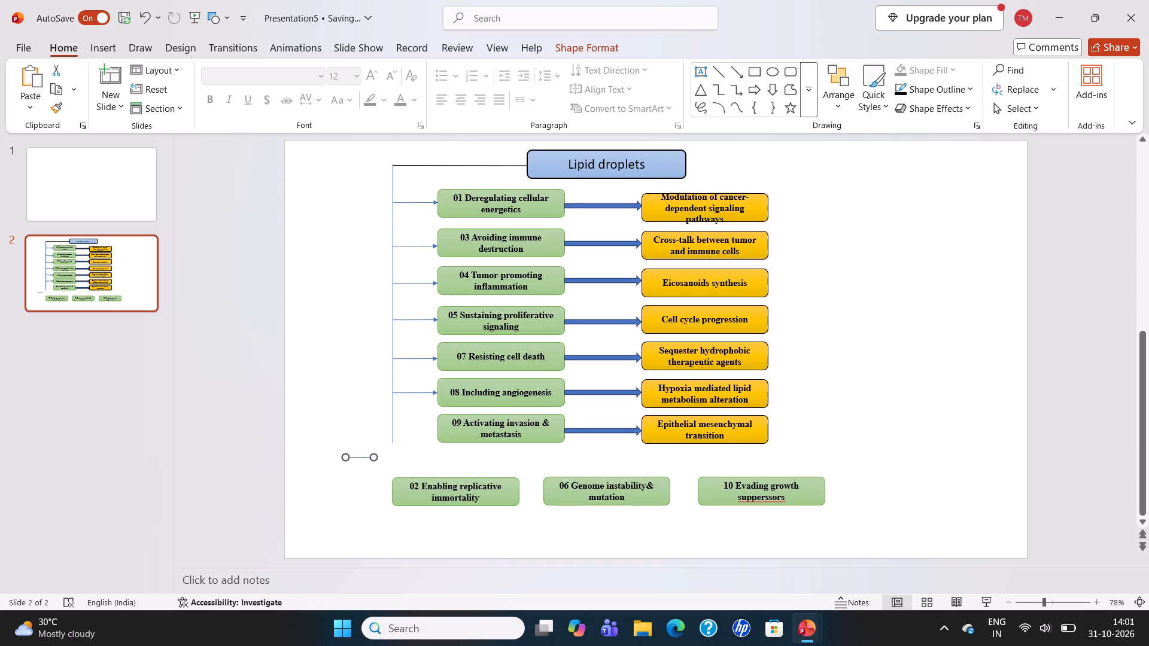
Cut the short stray horizontal line near the lower end of the vertical connector off the slide.
click(357, 456)
right_click(357, 456)
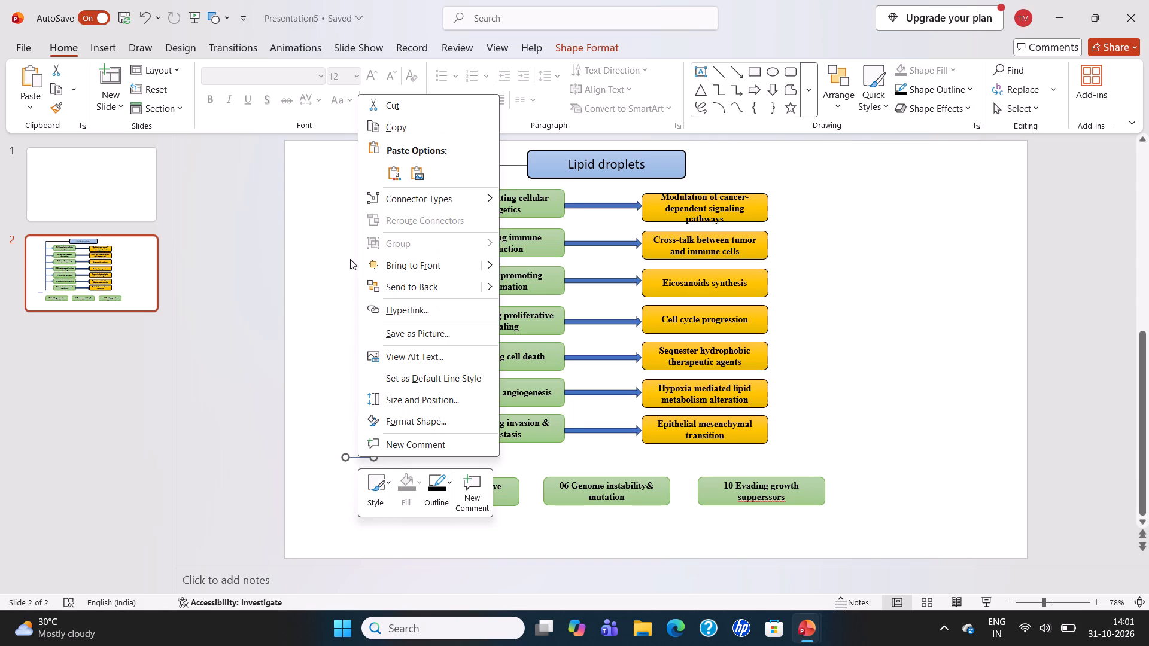
click(382, 103)
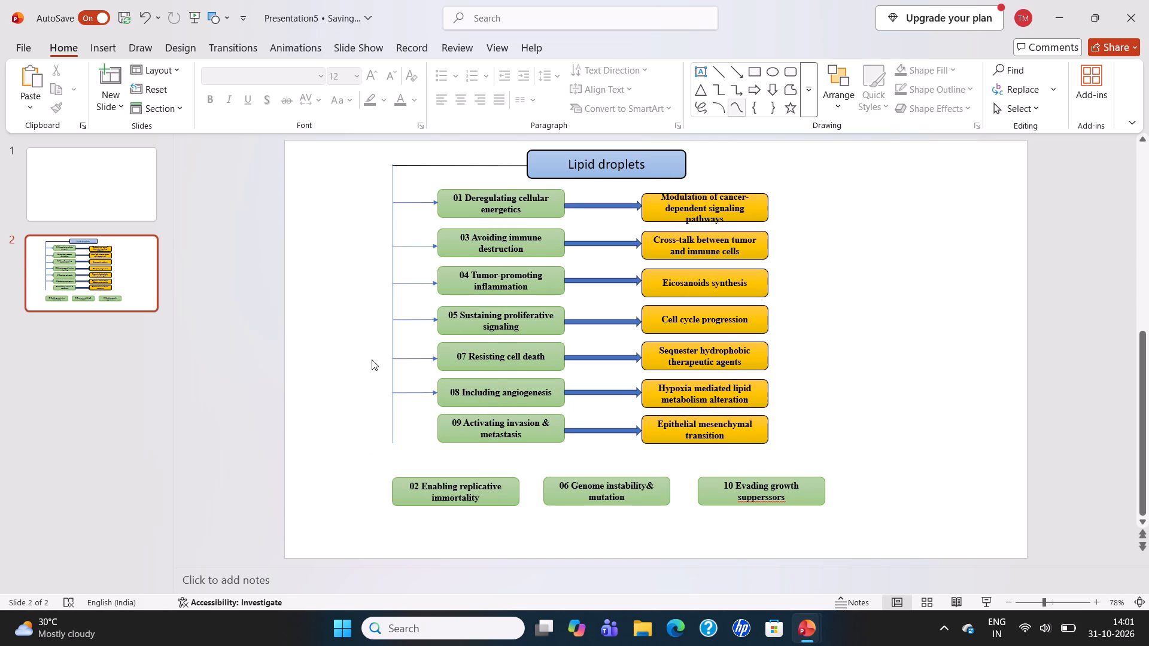
key(ctrl+v)
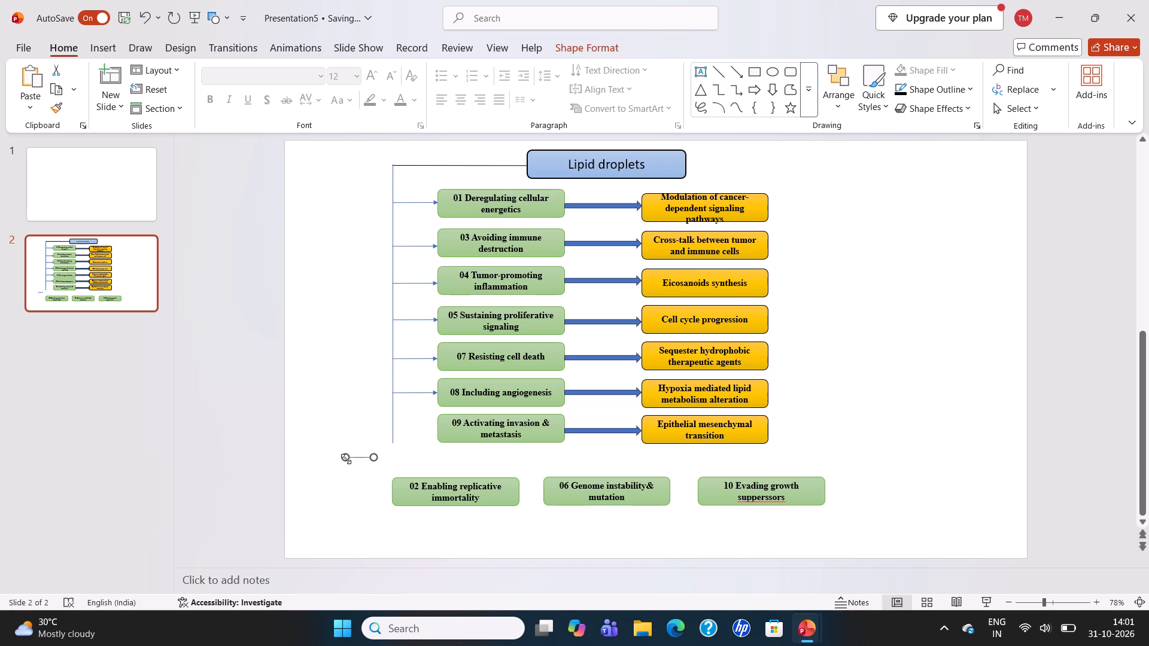
right_drag(348, 459, 350, 465)
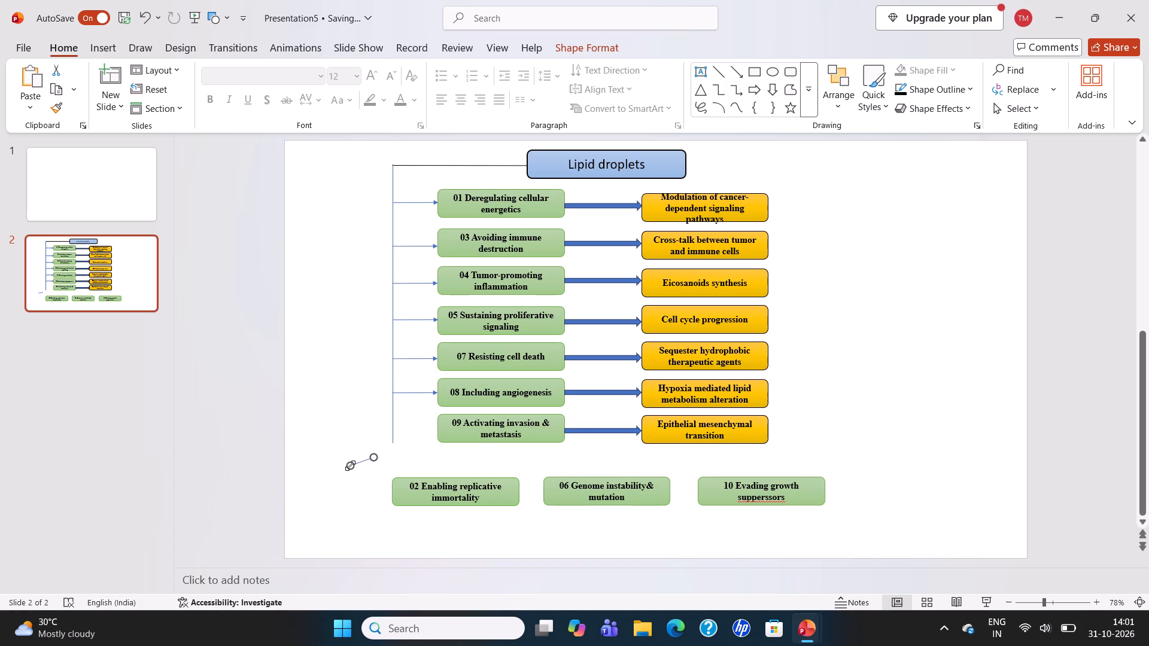
right_click(350, 465)
click(373, 116)
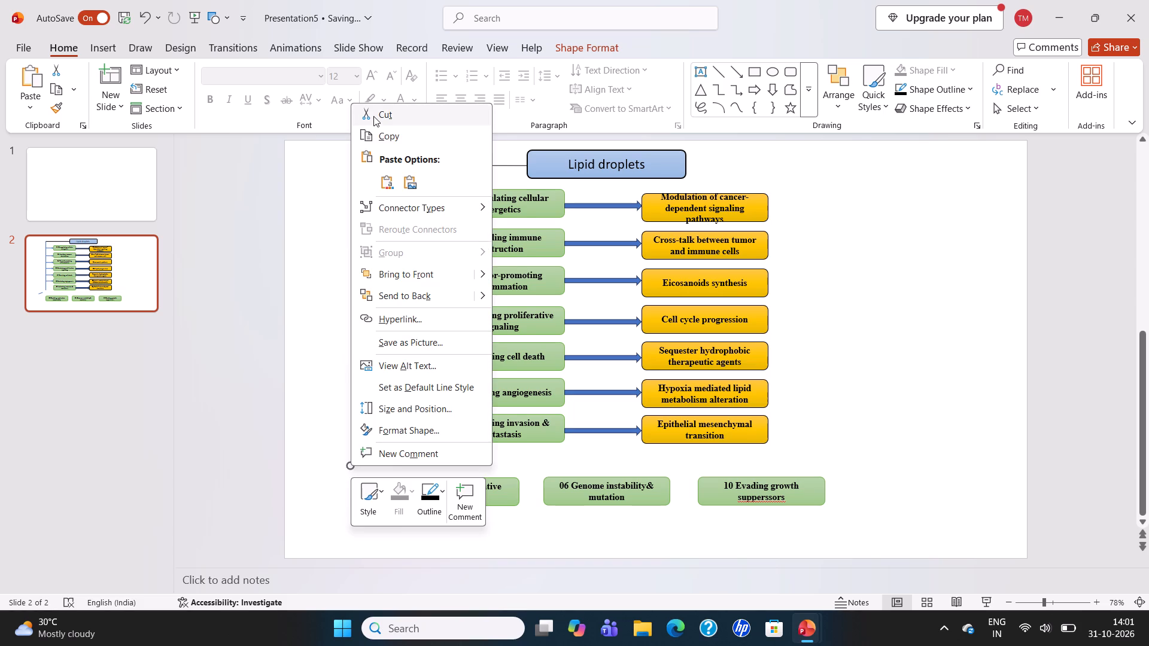
Draw a level thin arrow about 2.02 cm long from the vertical line to the "09 Activating invasion & metastasis" box.
click(806, 87)
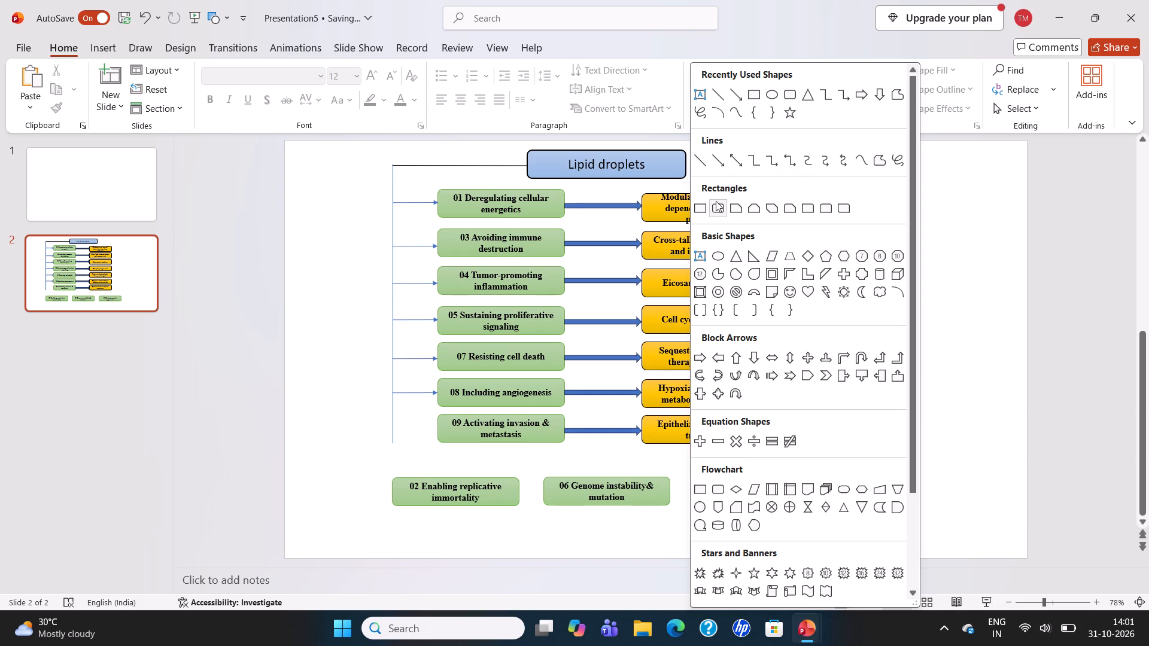
click(721, 166)
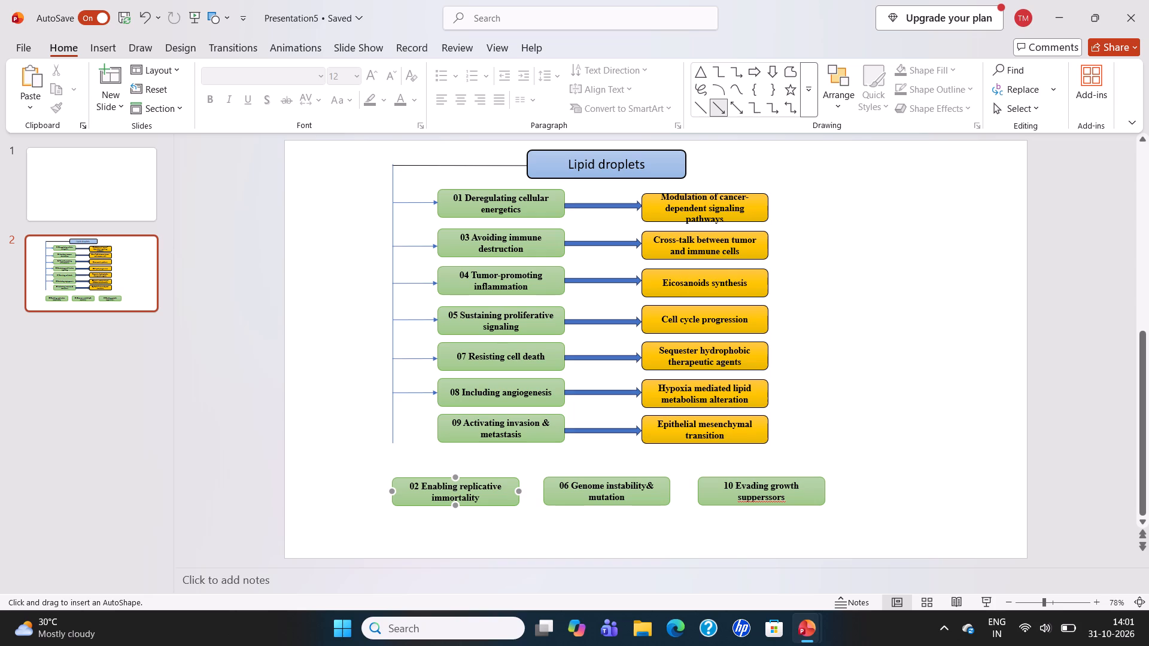
drag(393, 439, 406, 439)
drag(406, 439, 432, 439)
drag(432, 439, 435, 437)
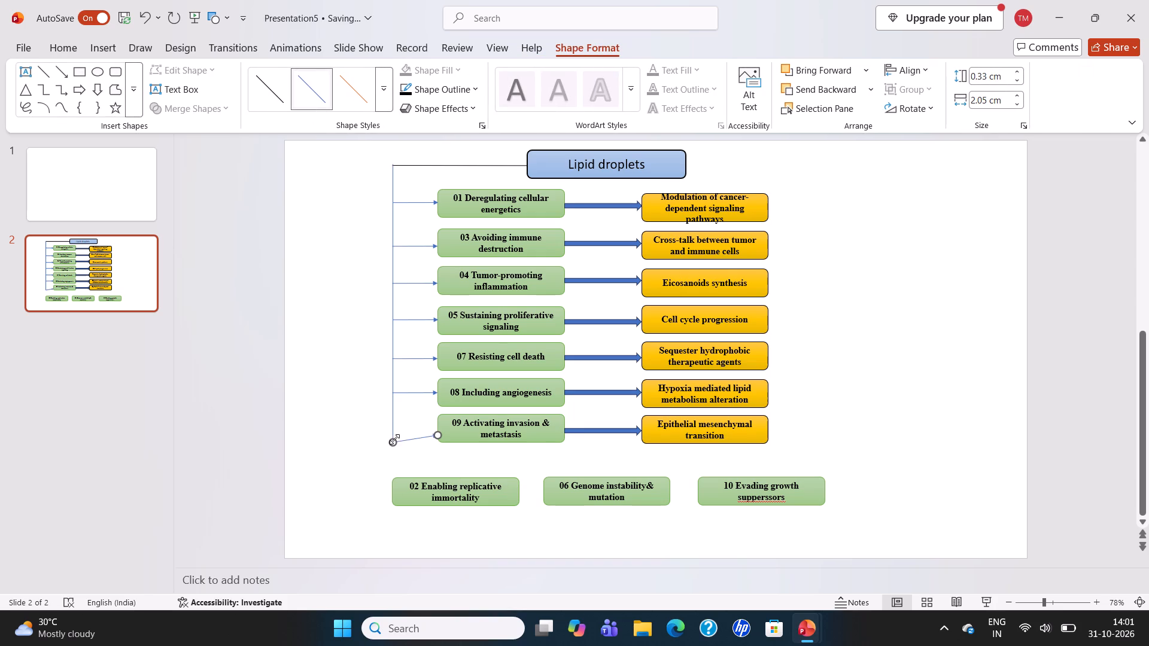
drag(394, 440, 394, 434)
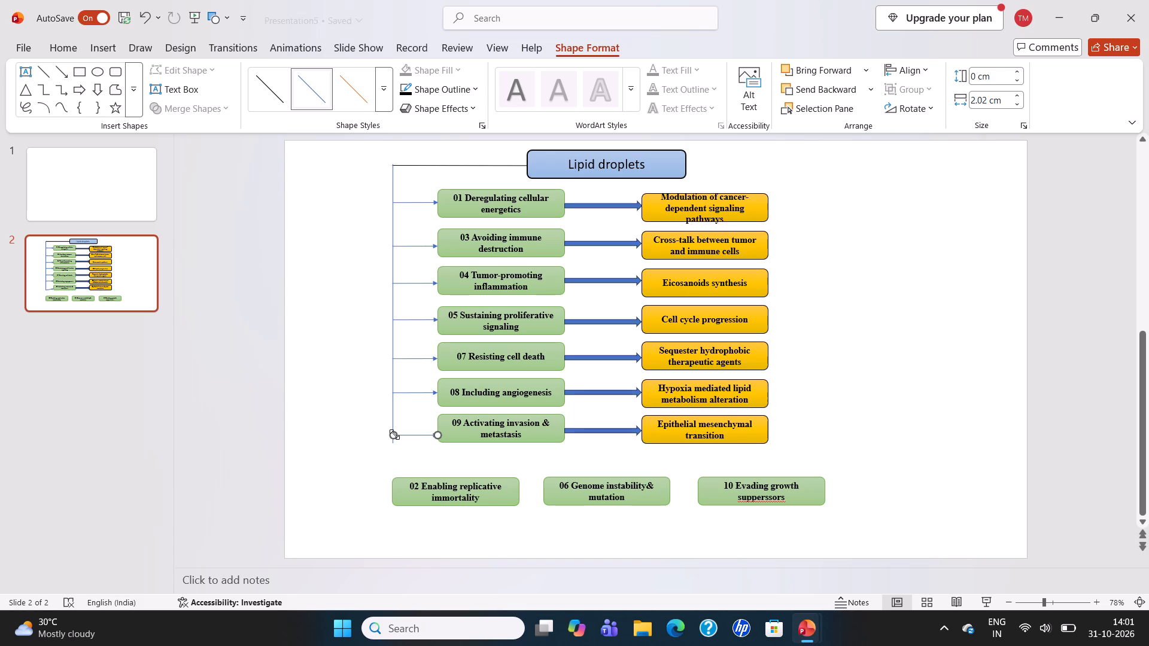
click(360, 453)
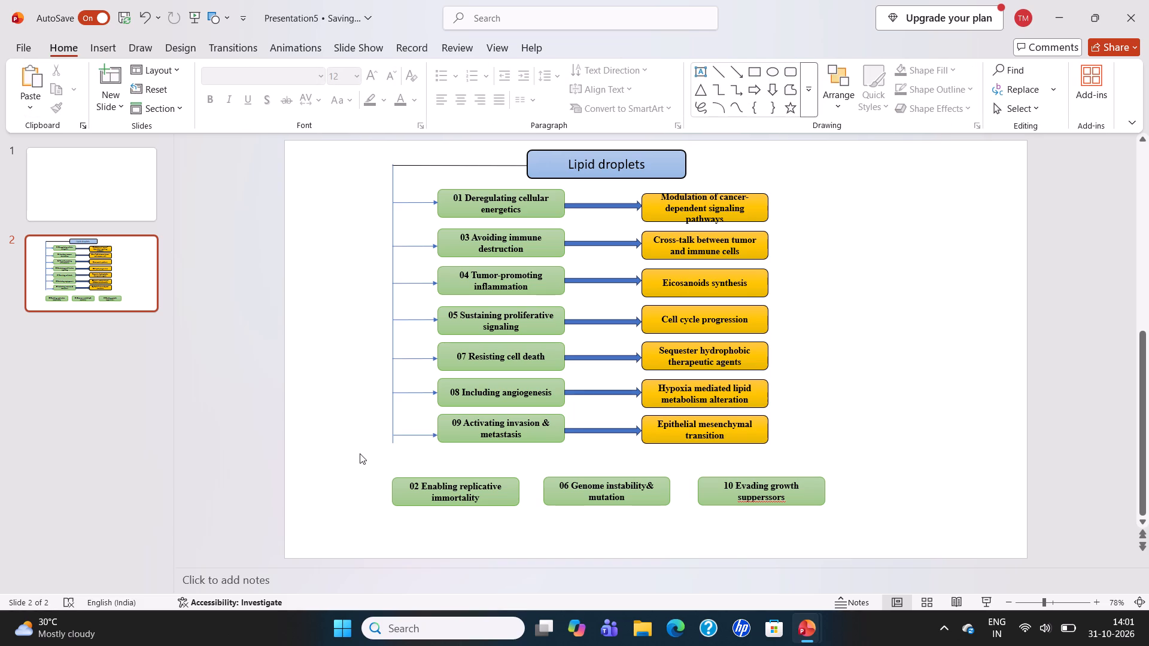
Adjust the lower end of the vertical connector line near the "09 Activating invasion & metastasis" arrow, keeping the line upright.
click(391, 441)
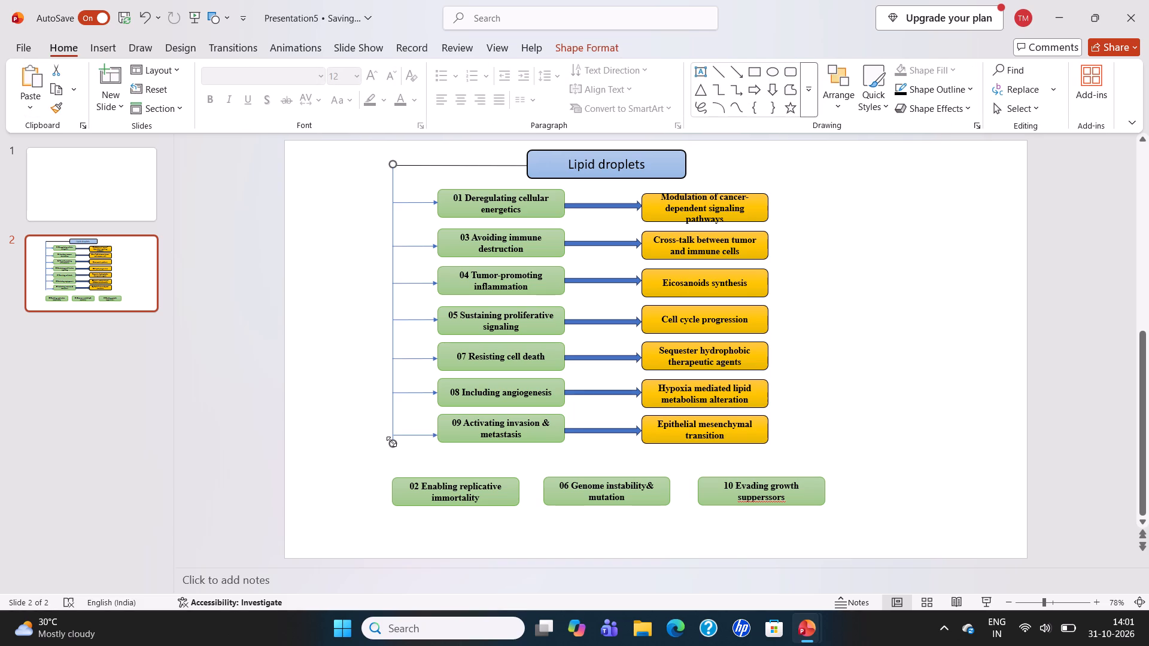
right_click(391, 441)
drag(391, 437, 377, 447)
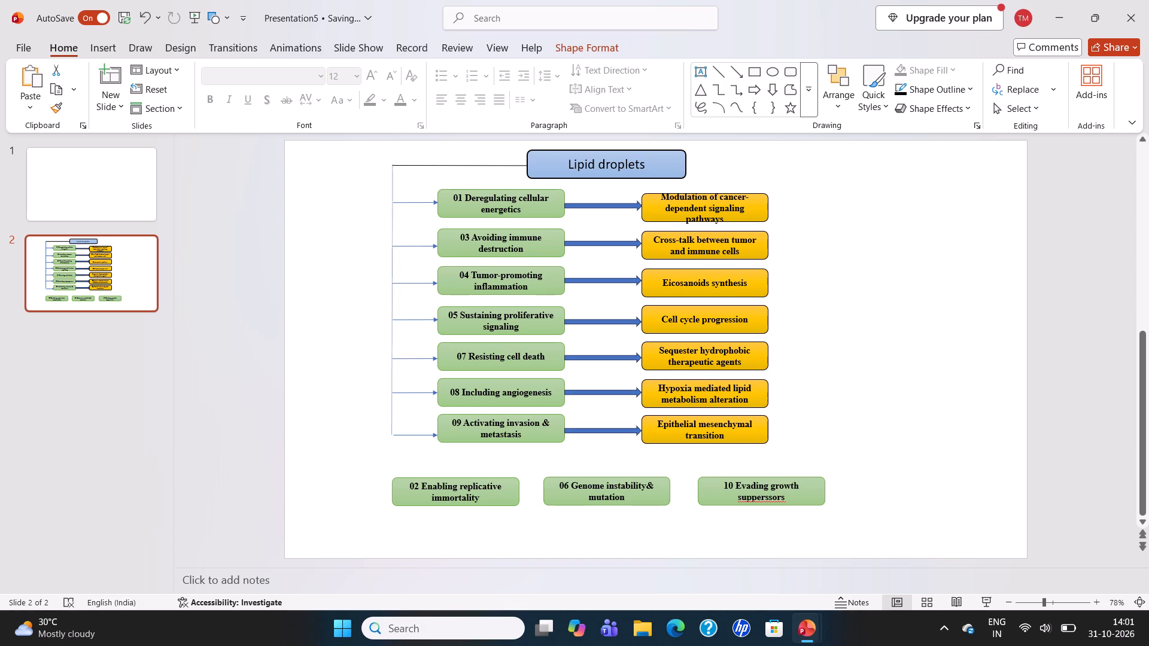
drag(377, 447, 371, 452)
click(371, 452)
right_drag(371, 452, 376, 438)
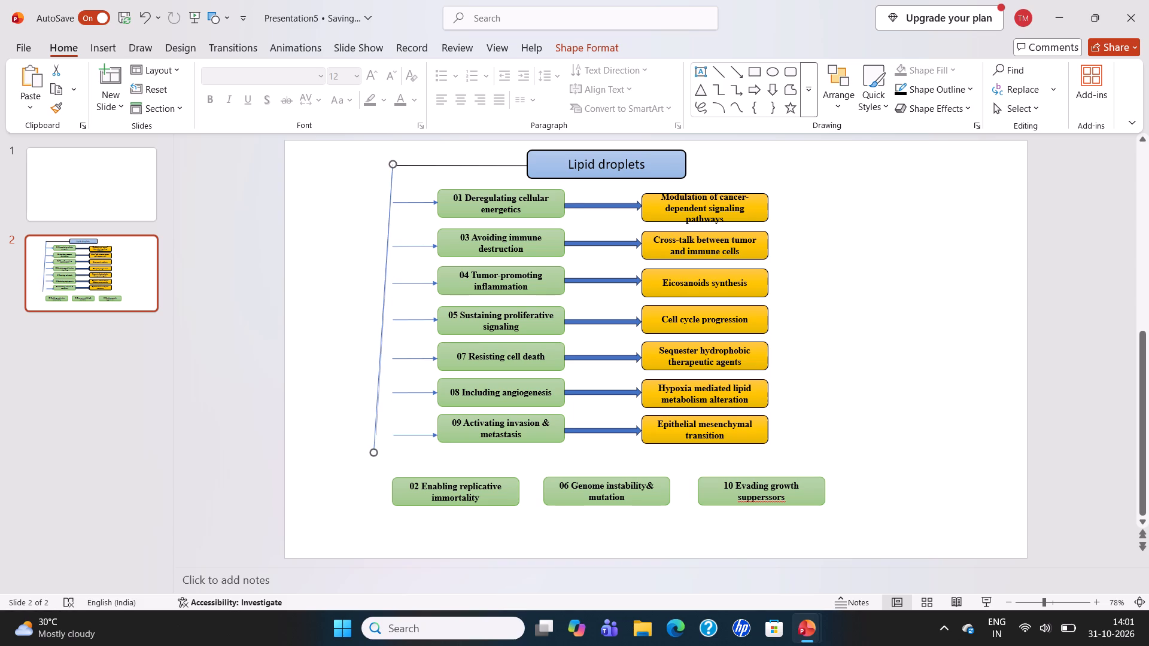
right_drag(376, 438, 388, 438)
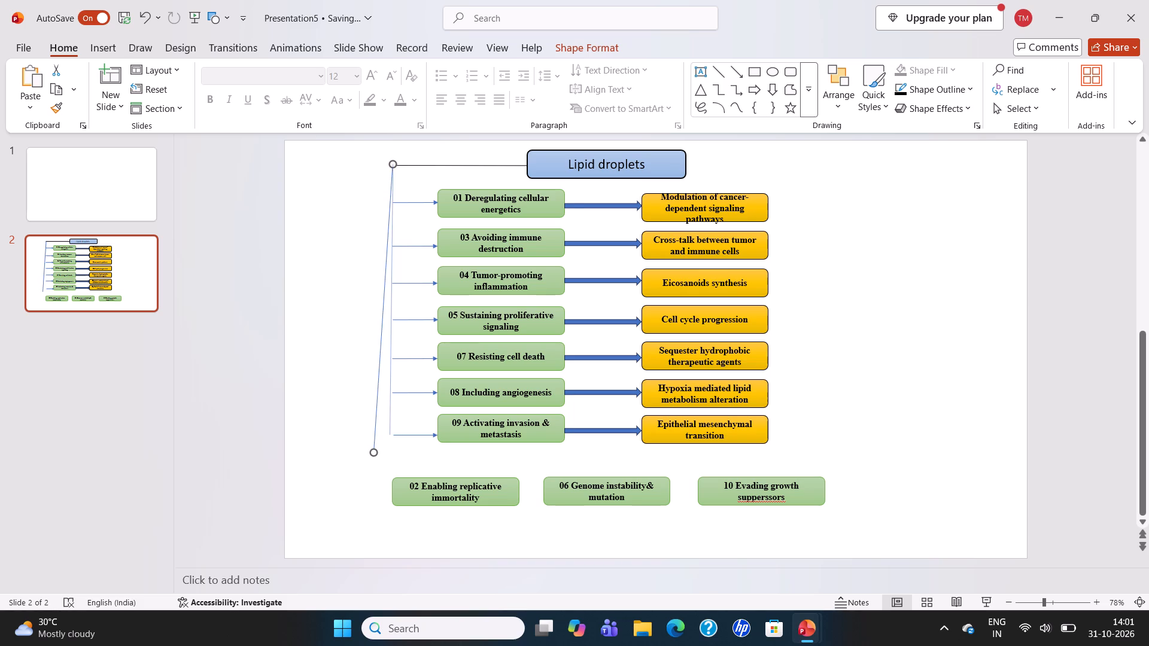
right_drag(388, 438, 393, 438)
click(336, 455)
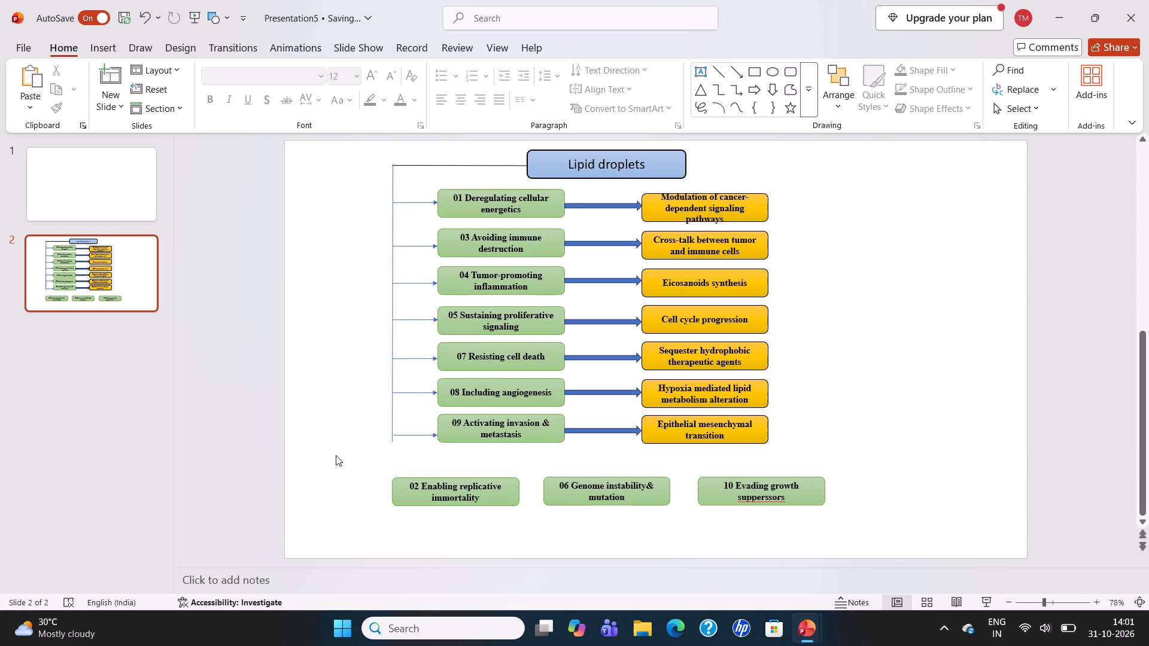
Nudge the vertical connector line so its top meets the horizontal line from the "Lipid droplets" box.
click(390, 441)
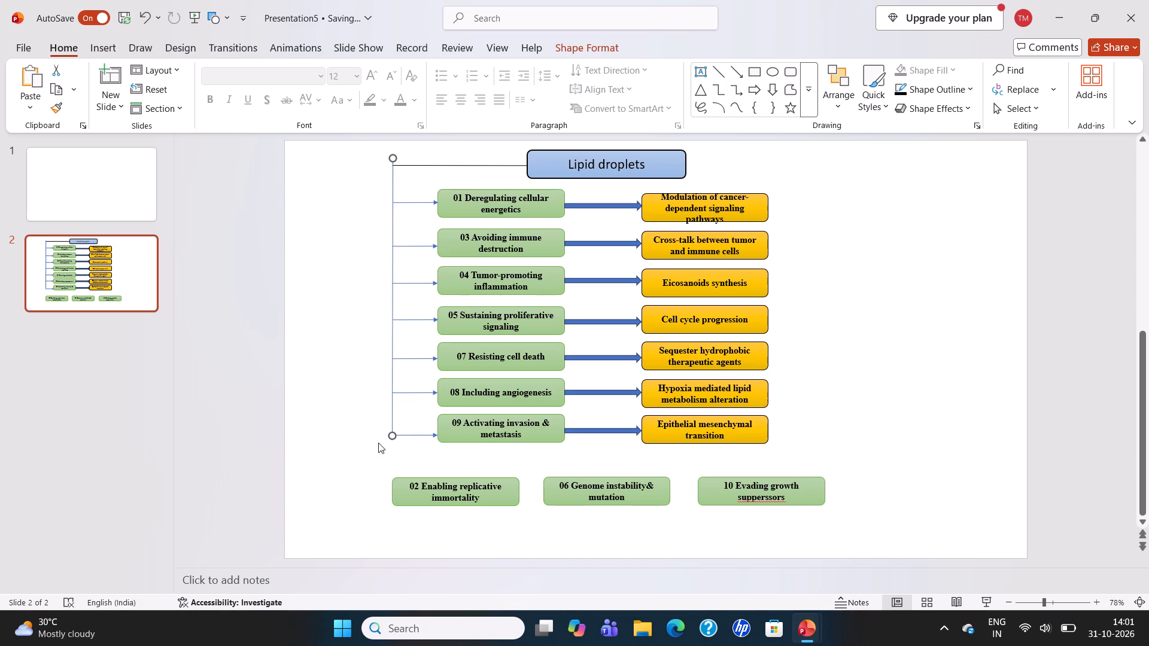
click(366, 449)
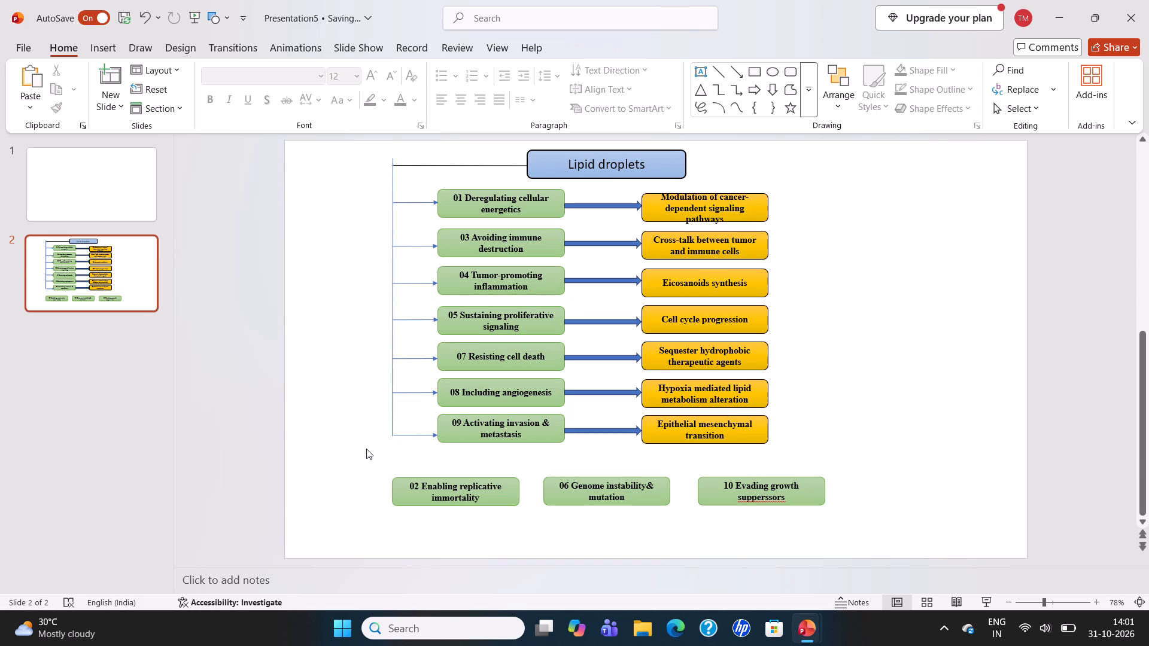
click(391, 156)
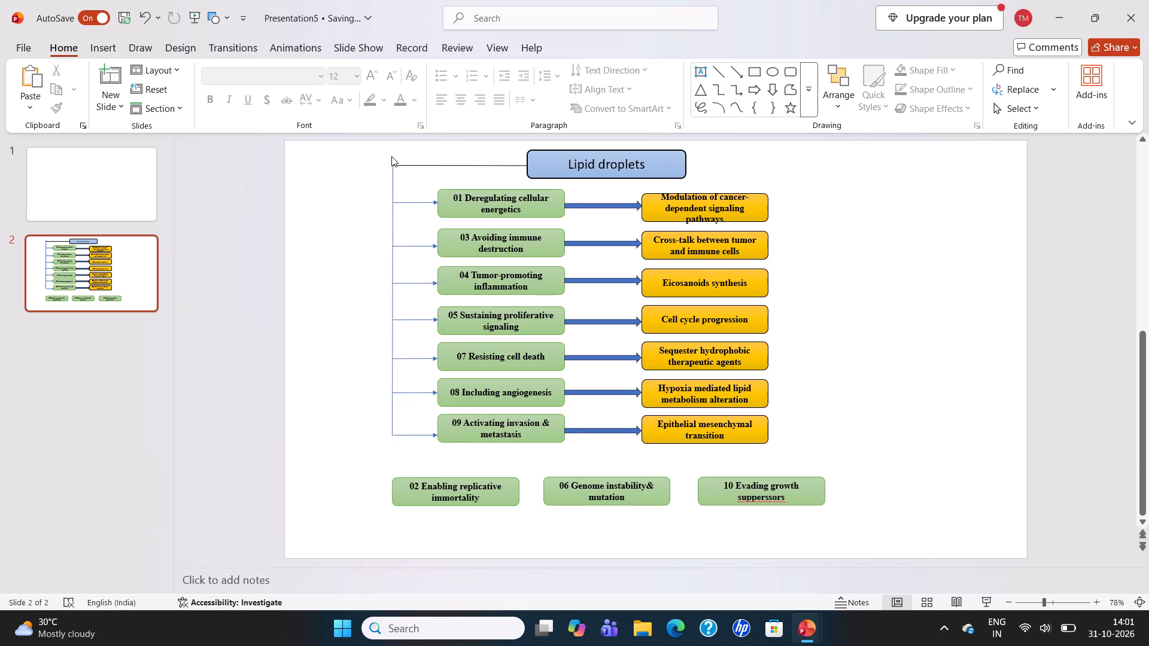
right_click(393, 157)
click(382, 163)
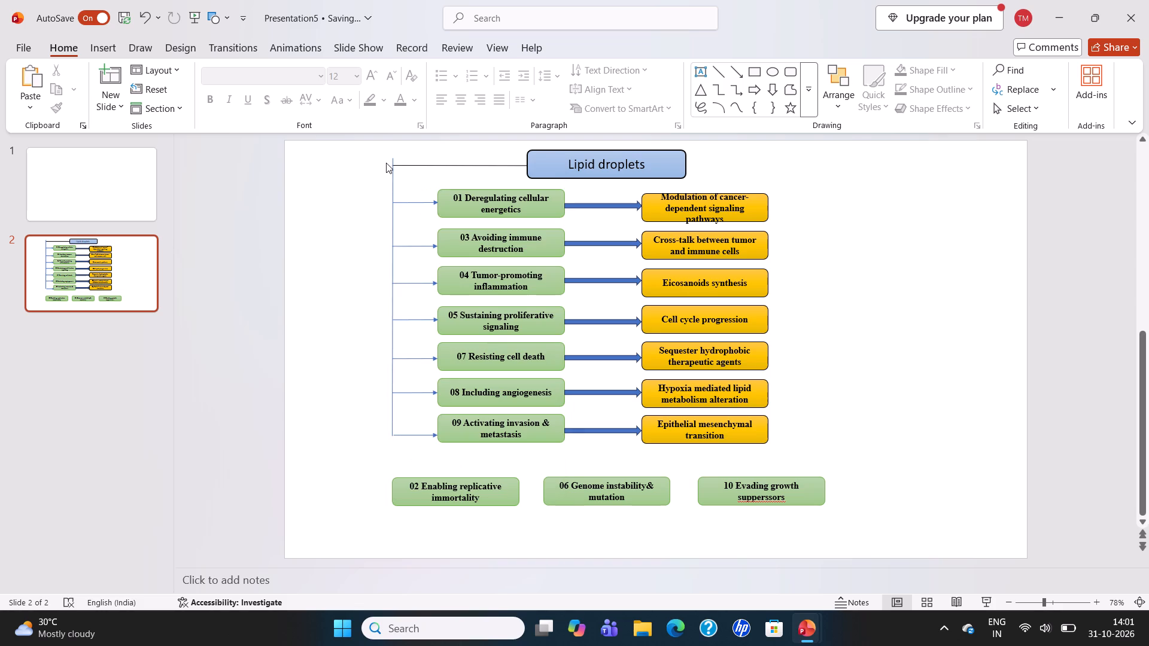
click(393, 159)
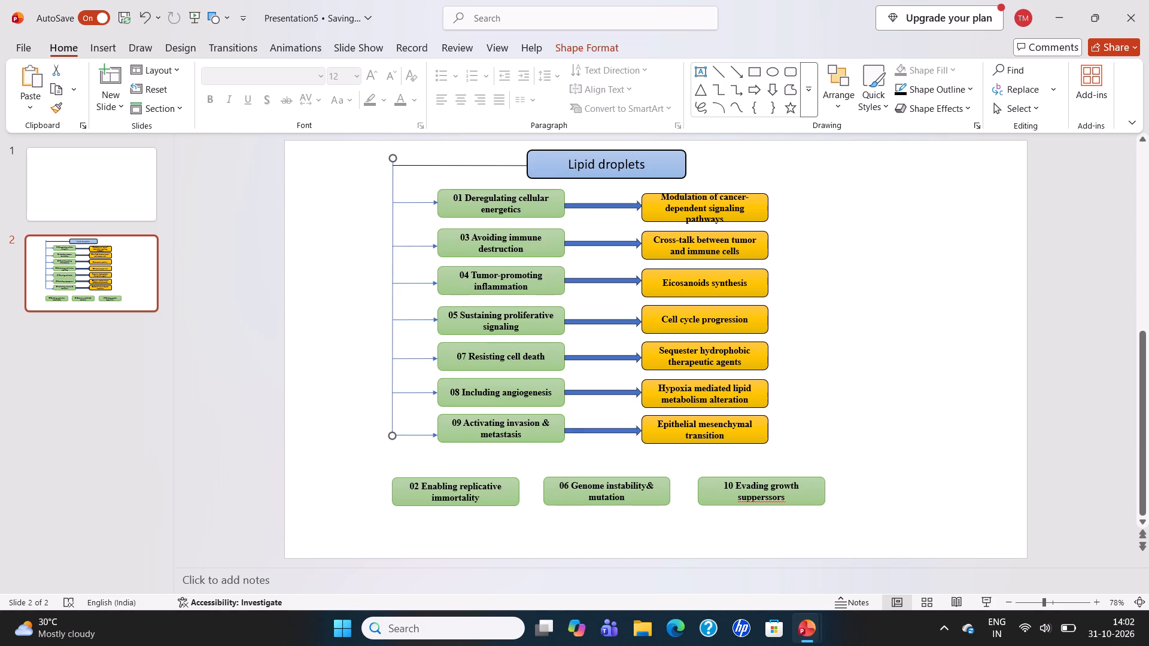
click(365, 179)
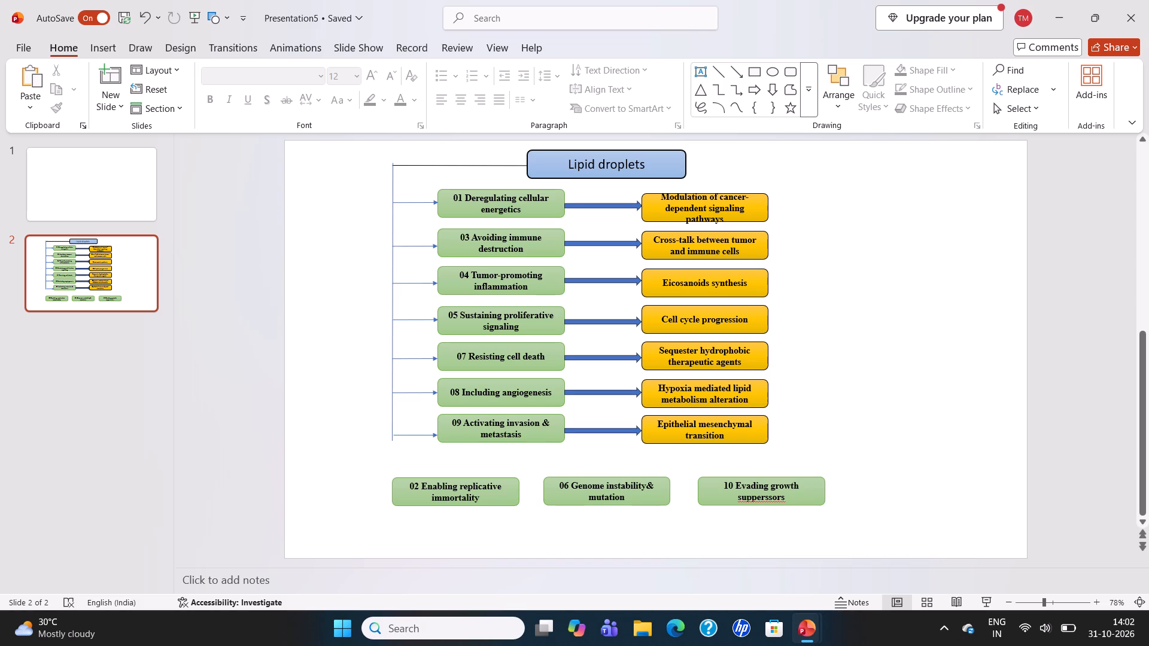
Set the outline weight of the arrow to "01 Deregulating cellular energetics" to 4½ pt.
right_click(401, 202)
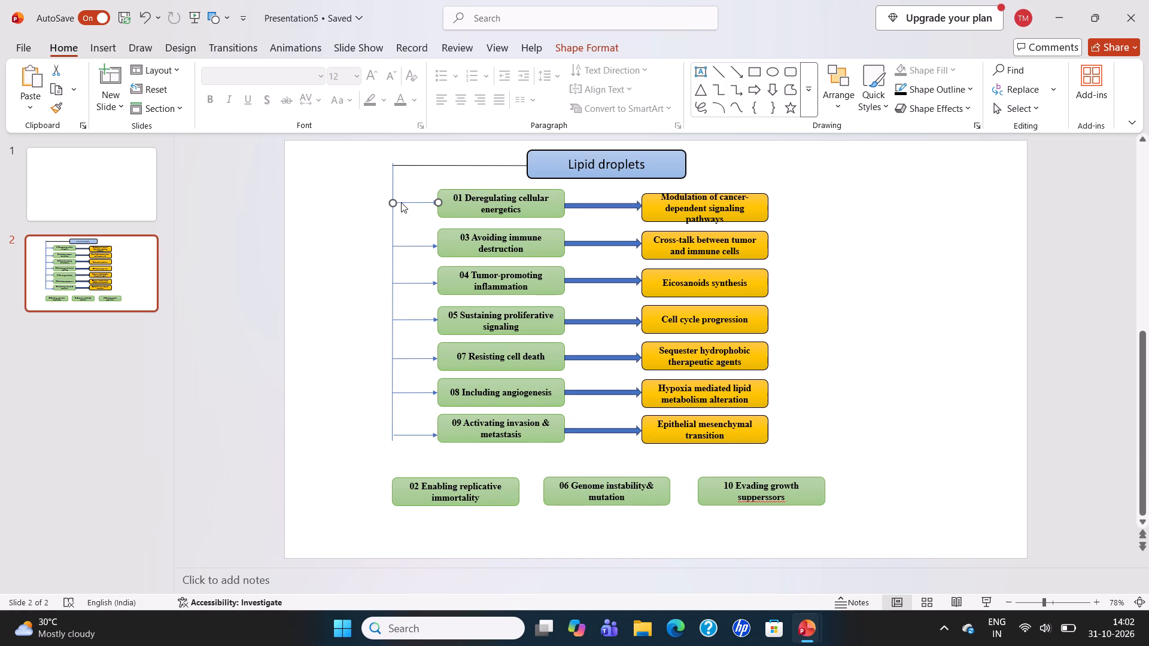
click(488, 161)
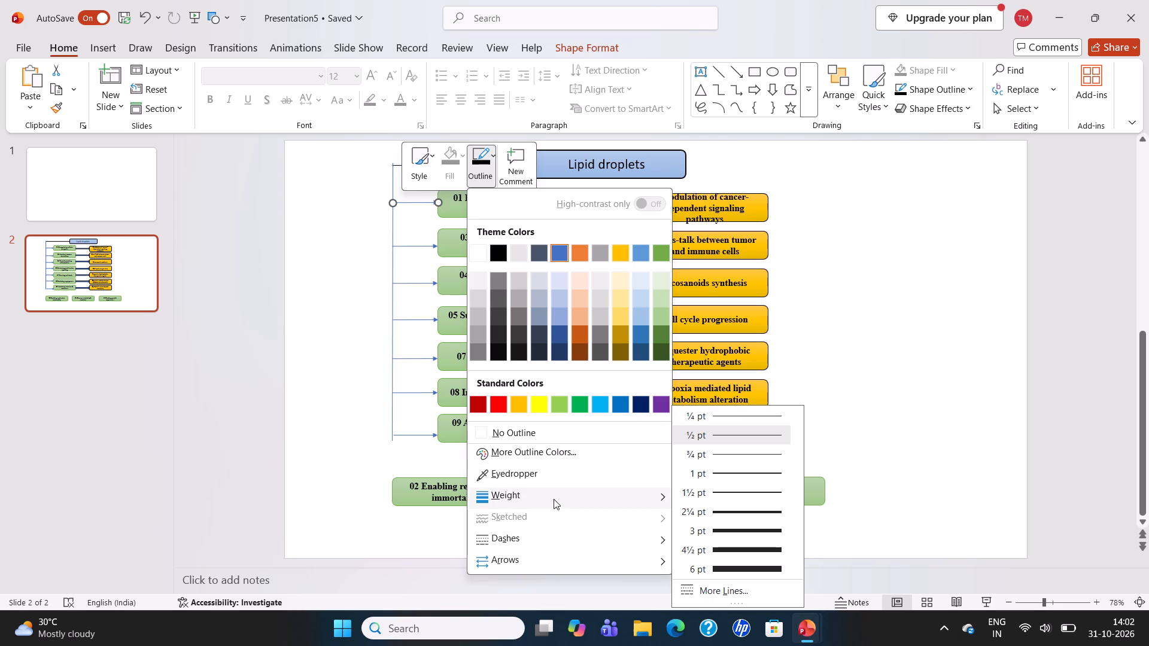
click(726, 545)
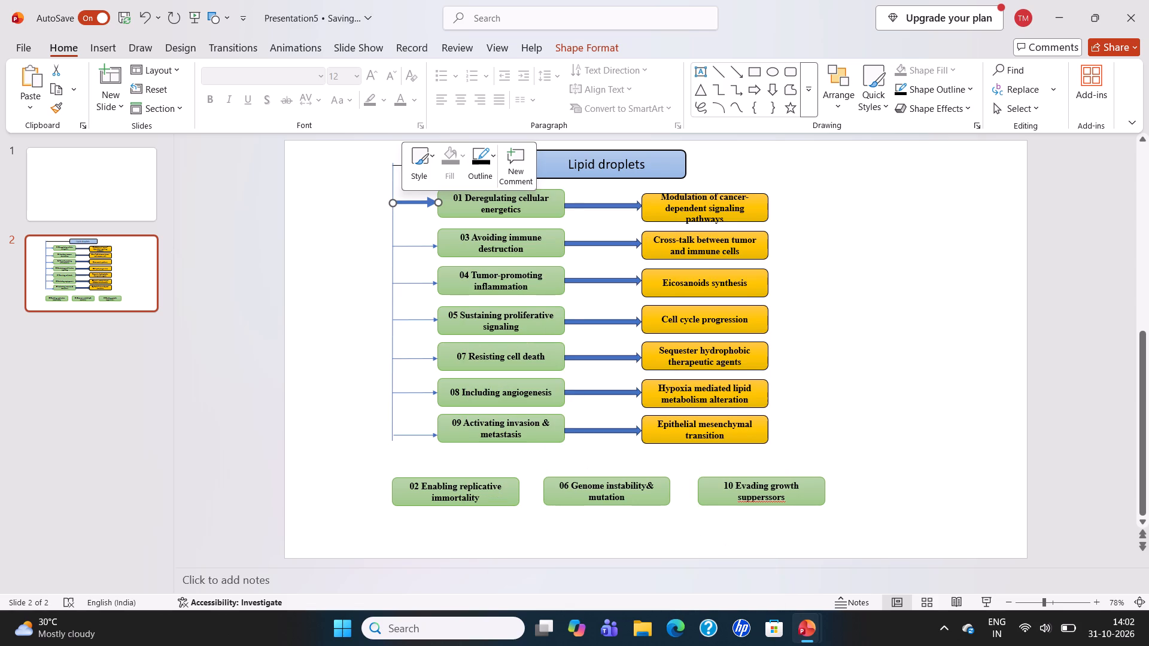
Set the outline weight of the arrow to the "03 Avoiding immune destruction" box to 4½ pt.
click(400, 248)
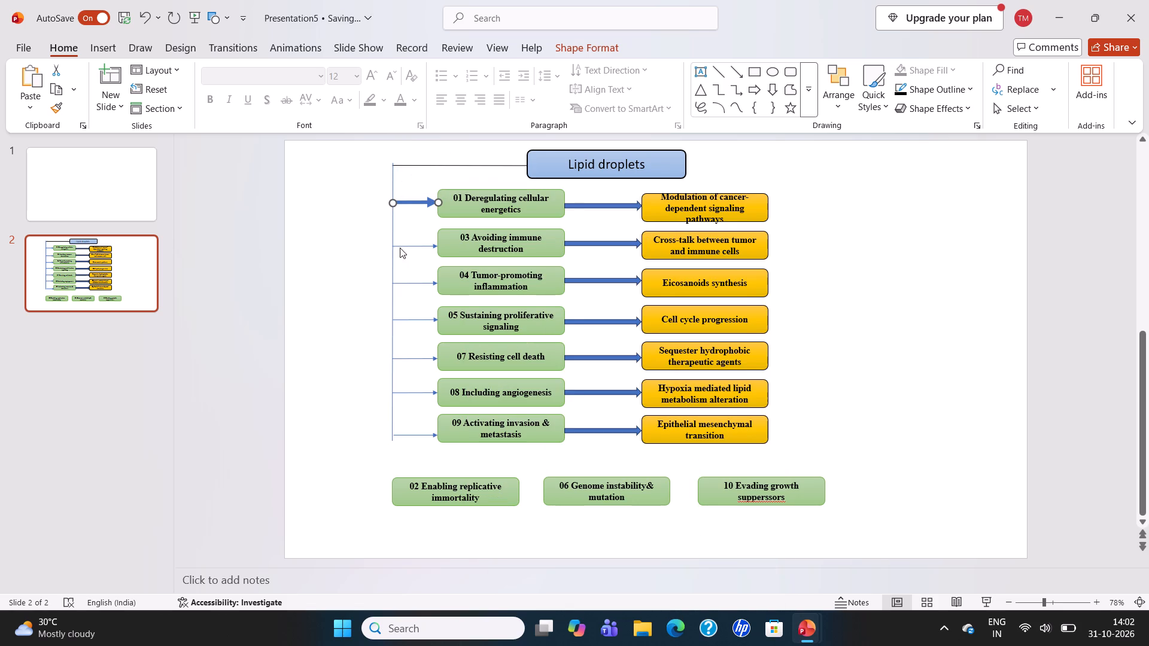
right_click(400, 248)
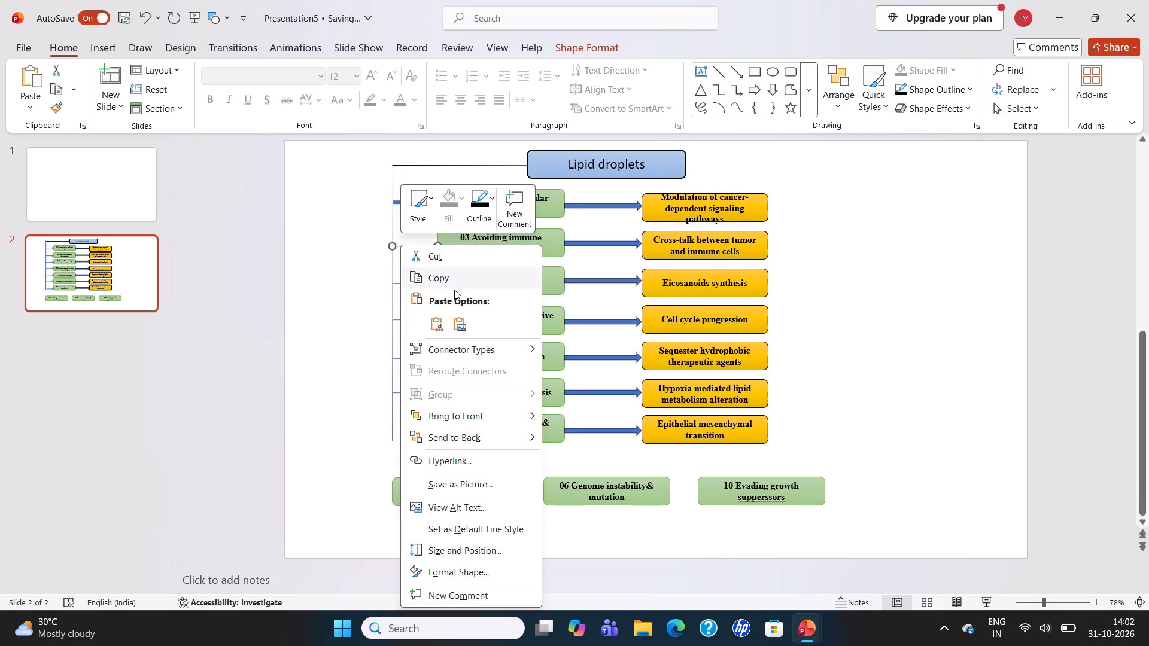
click(484, 202)
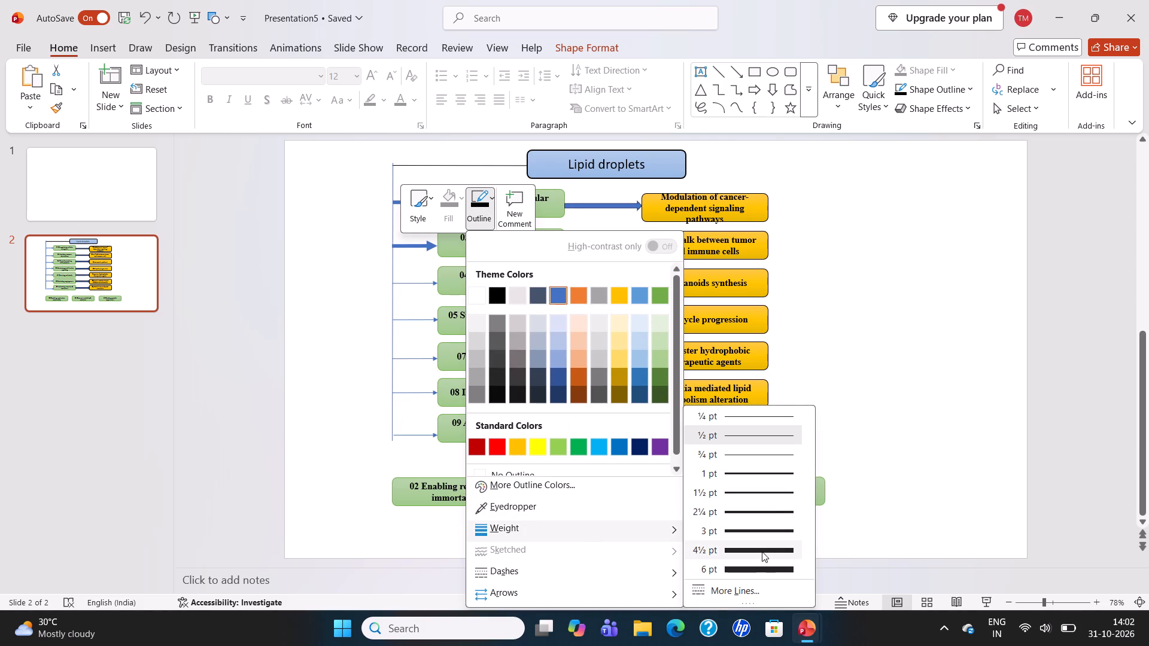
click(762, 552)
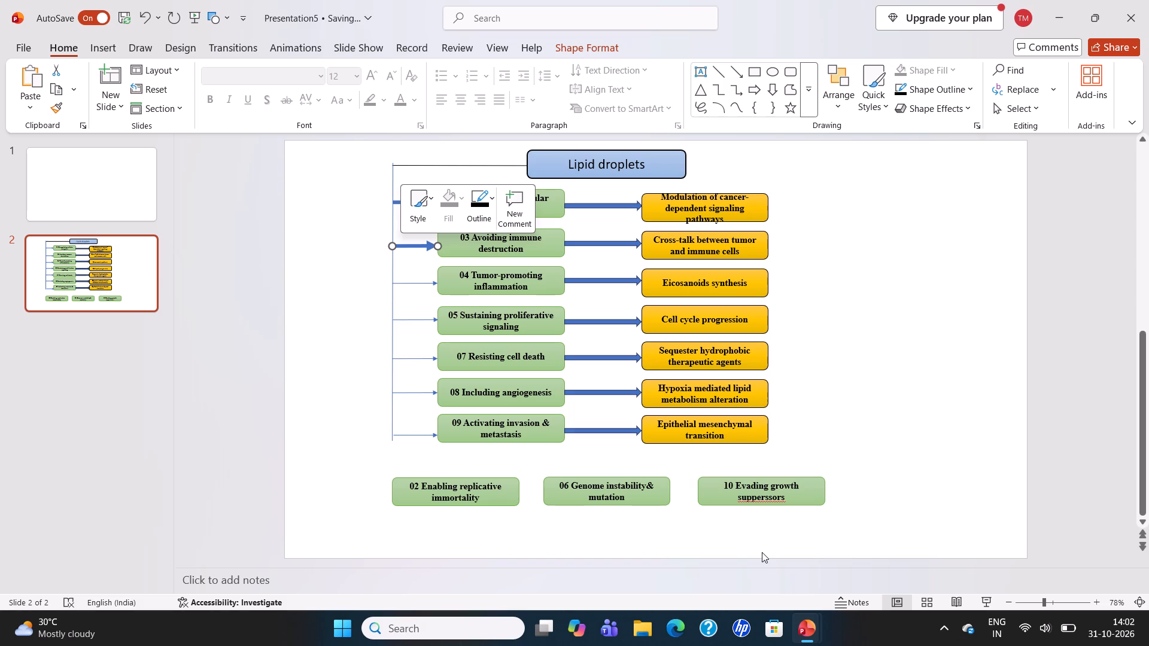
Set the outline weight of the arrow to the "04 Tumor-promoting inflammation" box to 4½ pt.
click(418, 287)
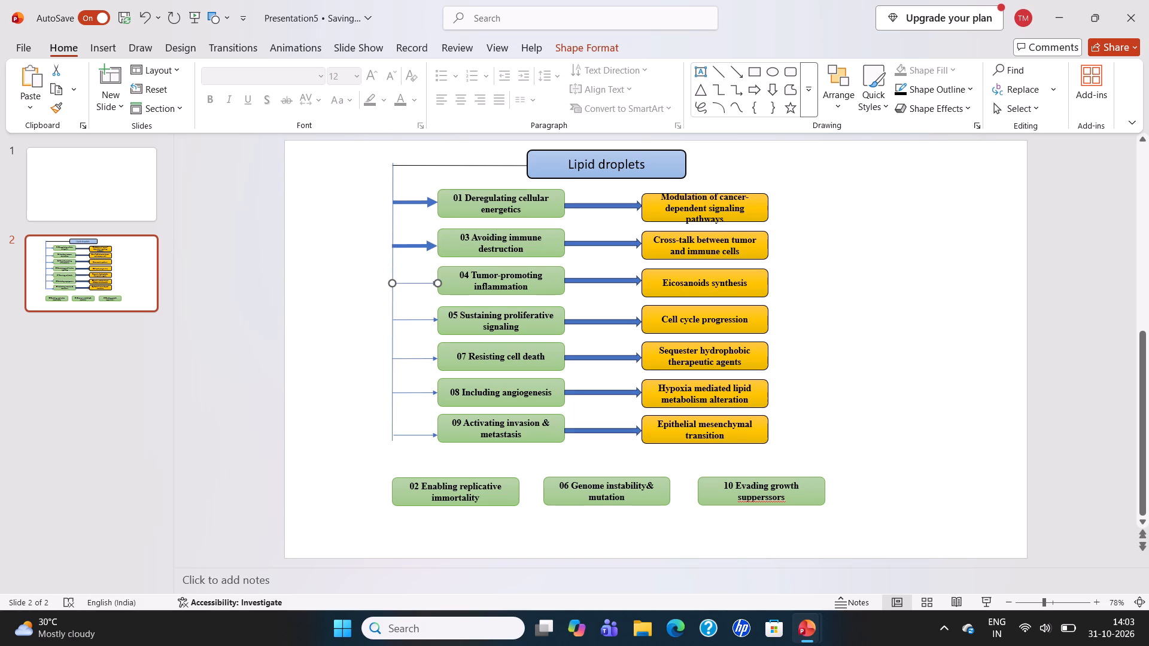
right_click(419, 286)
click(499, 199)
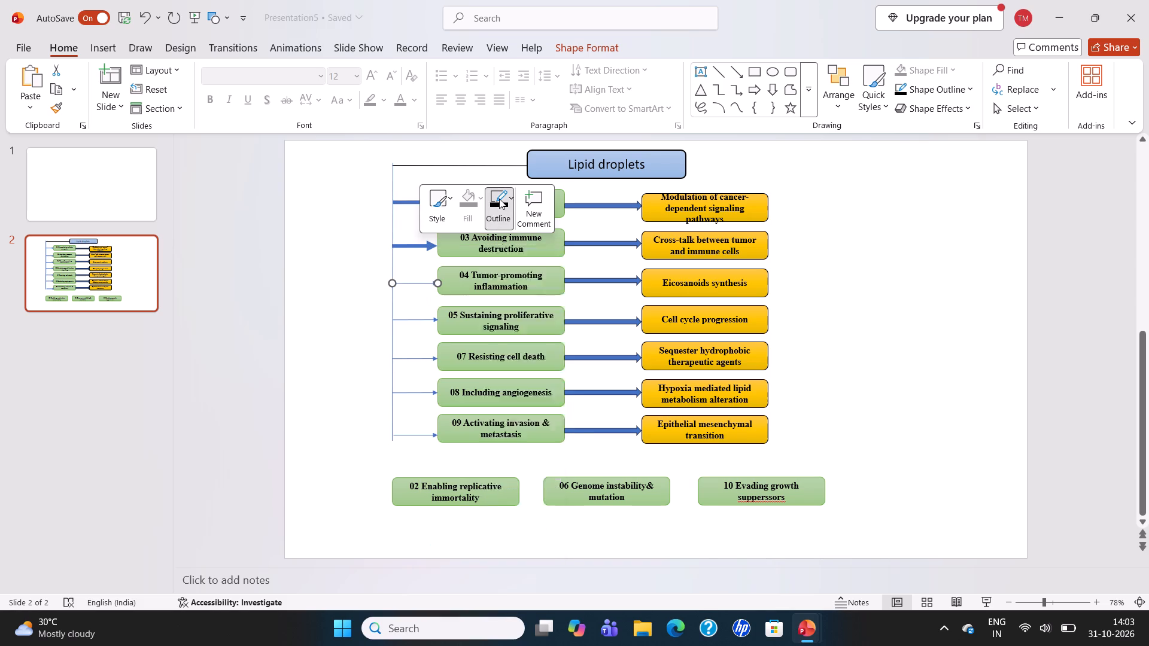
click(585, 524)
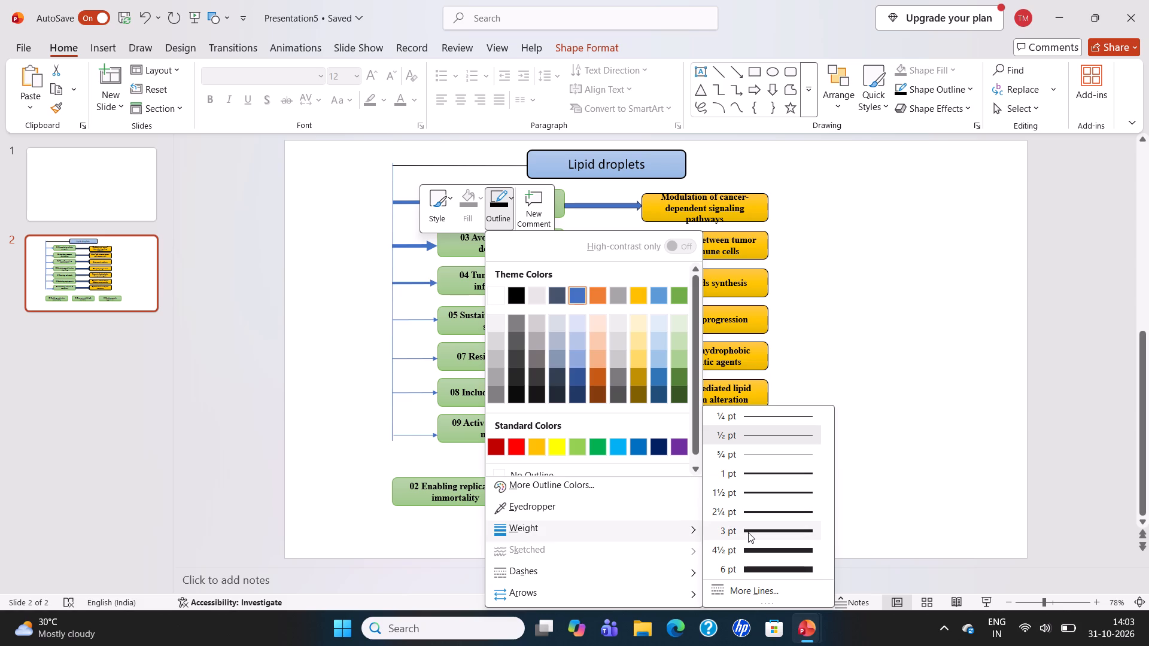
click(754, 553)
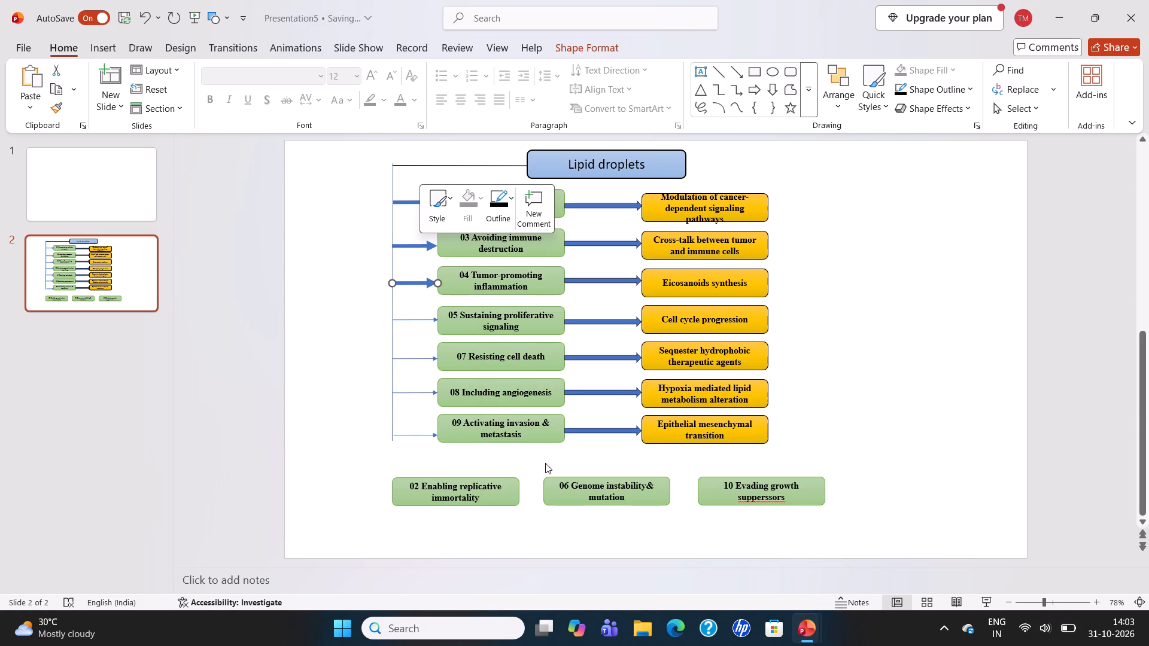
Set the outline weight of the arrow to the "05 Sustaining proliferative signaling" box to 4½ pt.
click(406, 321)
right_click(406, 321)
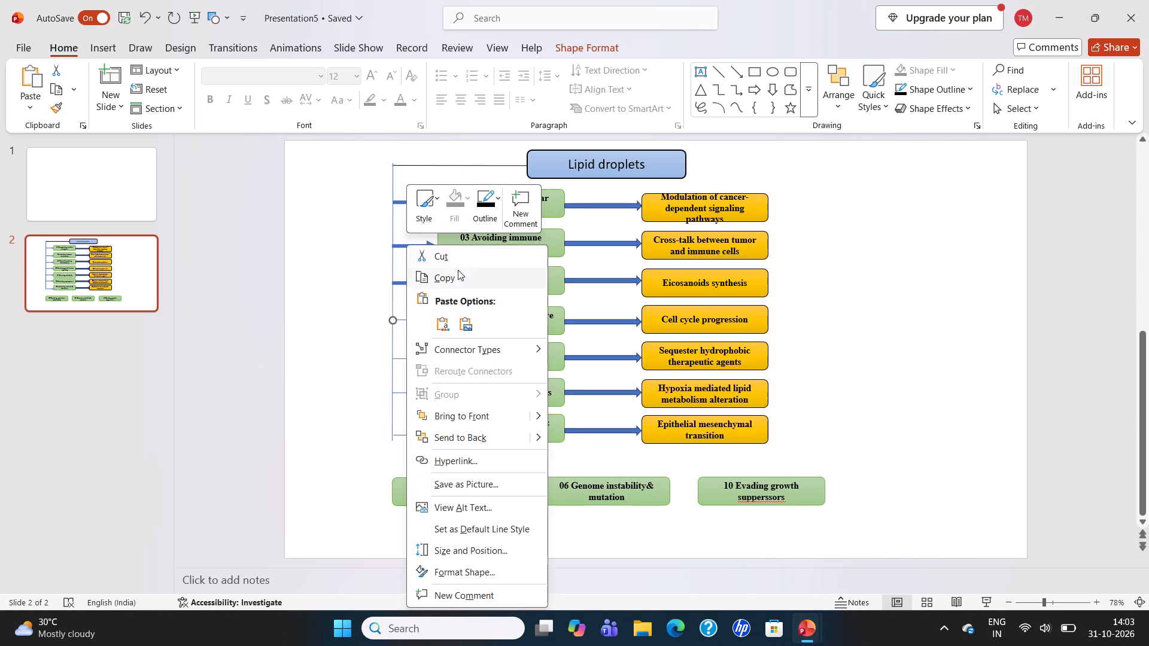
click(485, 208)
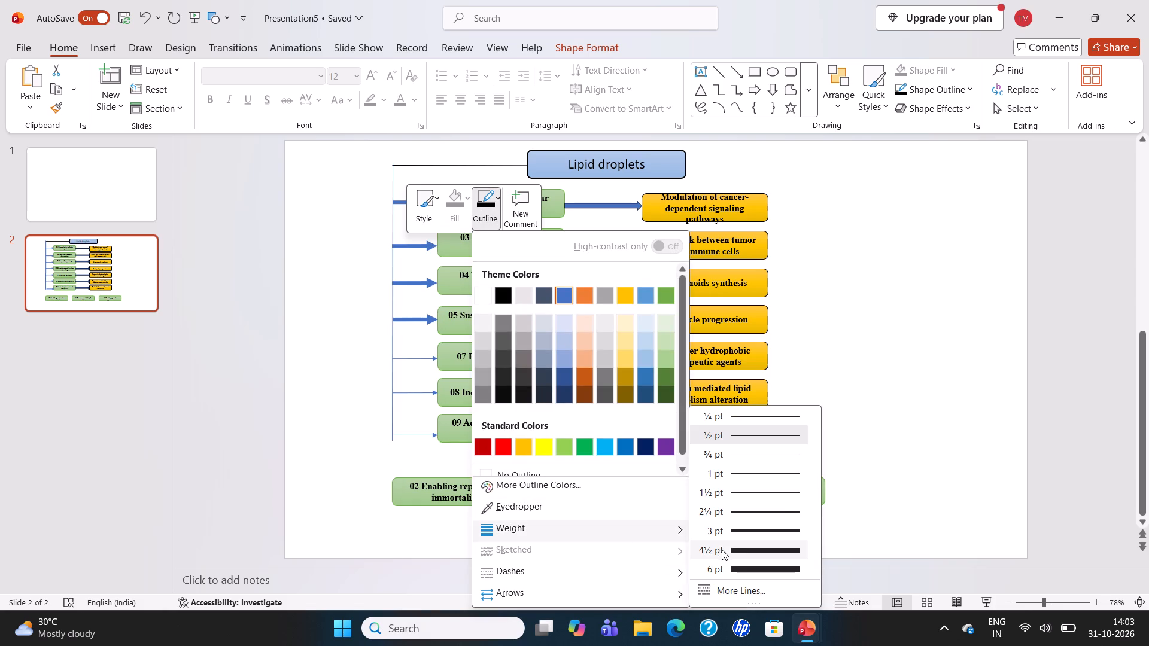
click(746, 547)
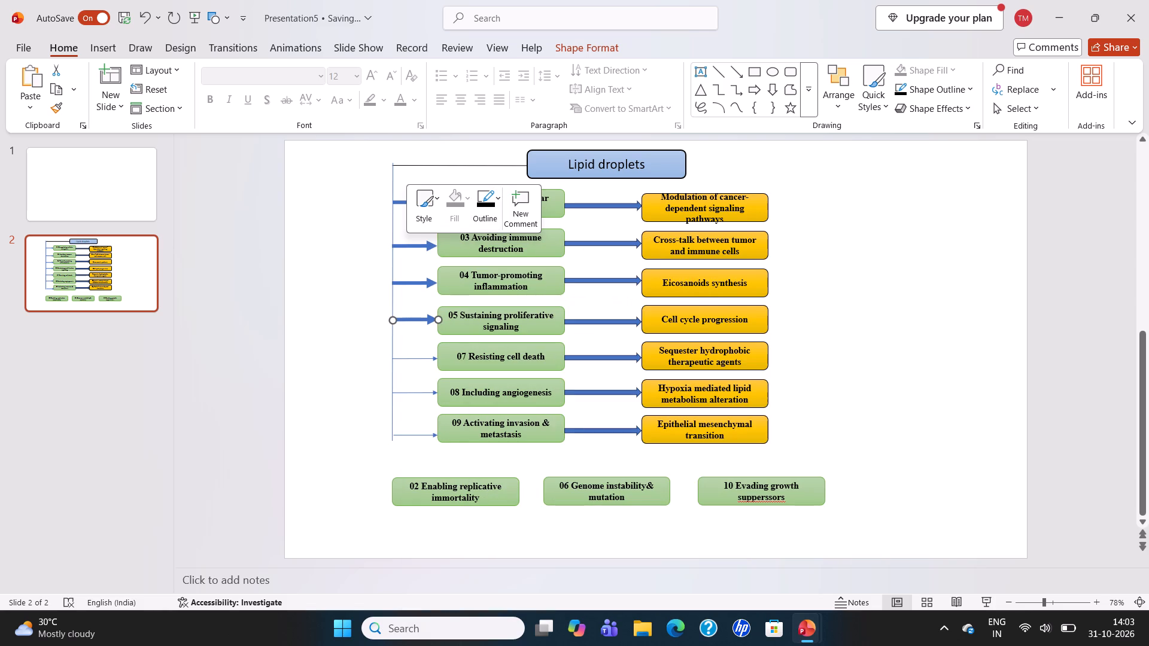
Set the outline weight of the arrow to the "09 Activating invasion & metastasis" box to 4½ pt.
click(417, 437)
right_click(417, 437)
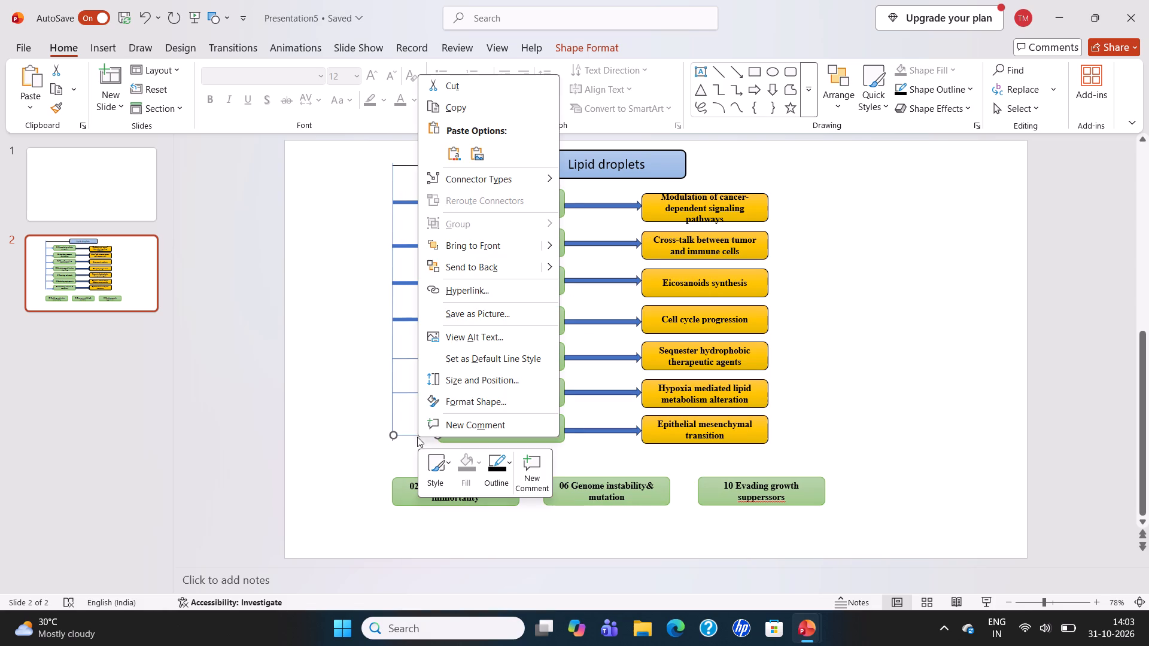
click(511, 476)
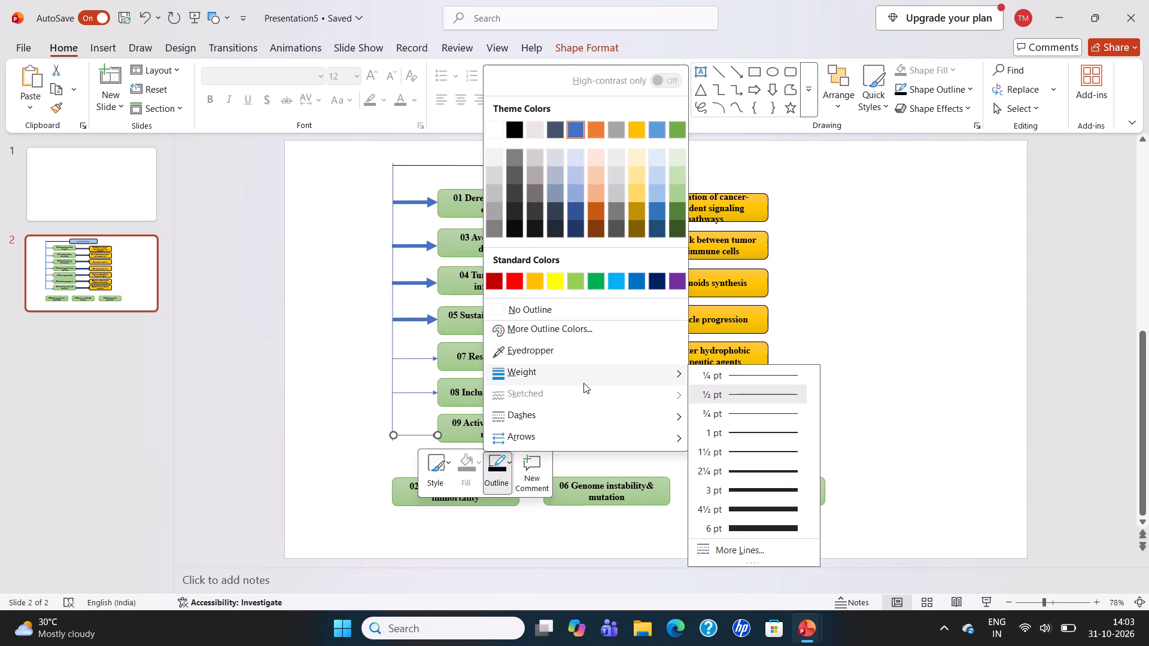
click(588, 377)
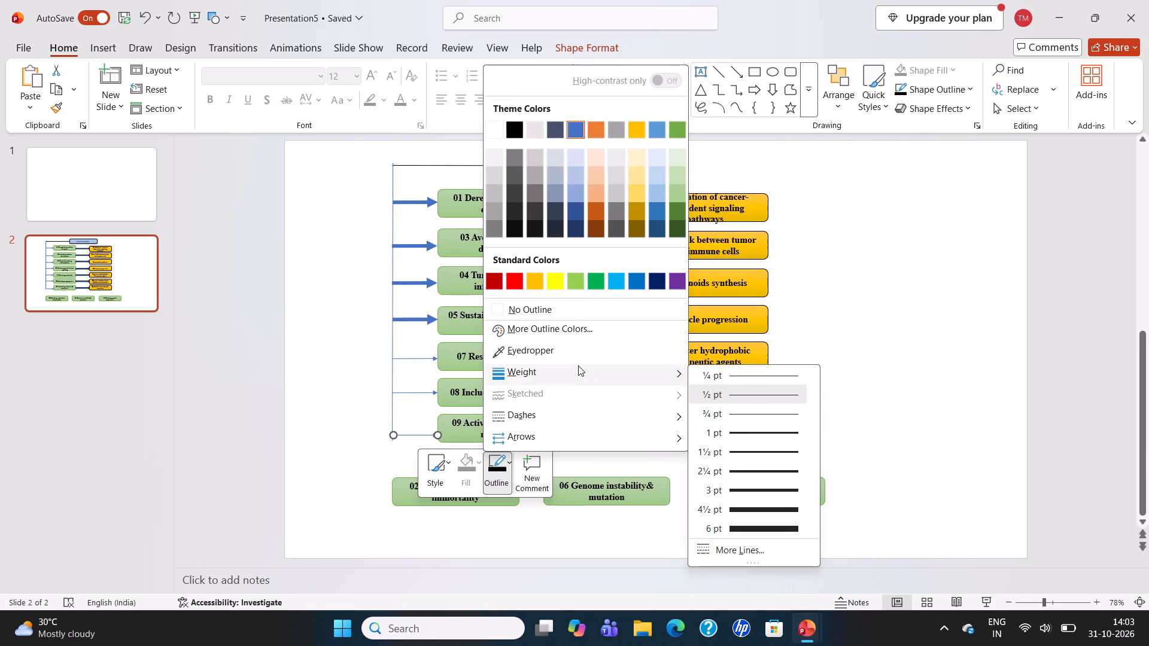
click(767, 507)
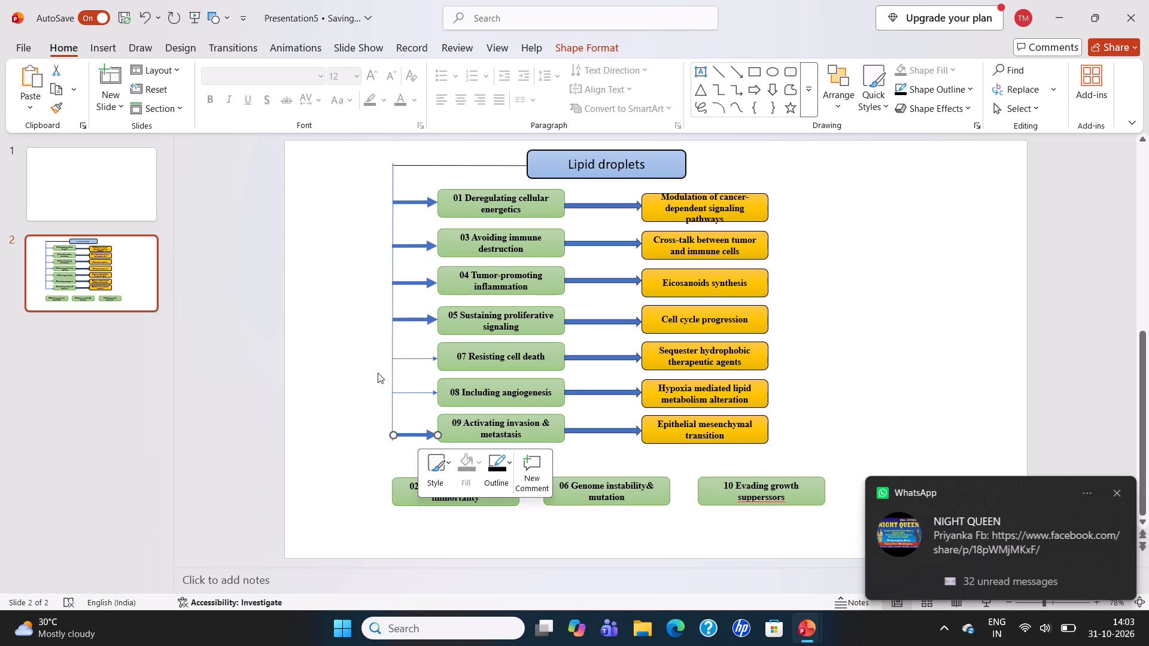
Set the outline weight of the arrow to the "08 Including angiogenesis" box to 4½ pt.
click(400, 391)
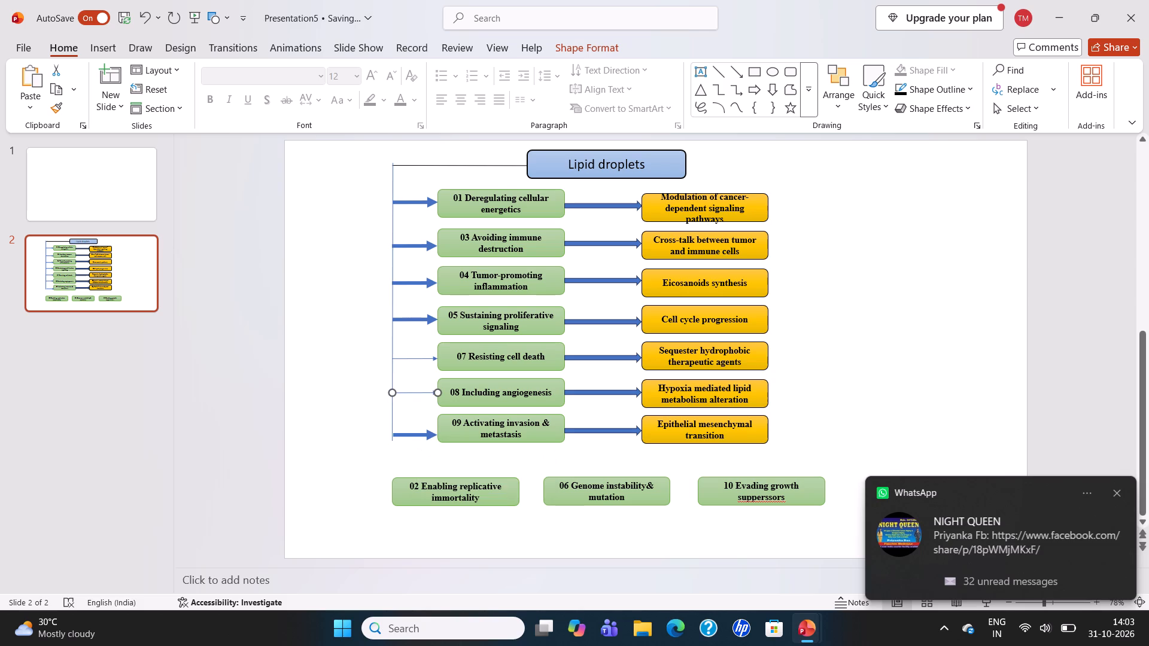
right_click(400, 391)
click(470, 416)
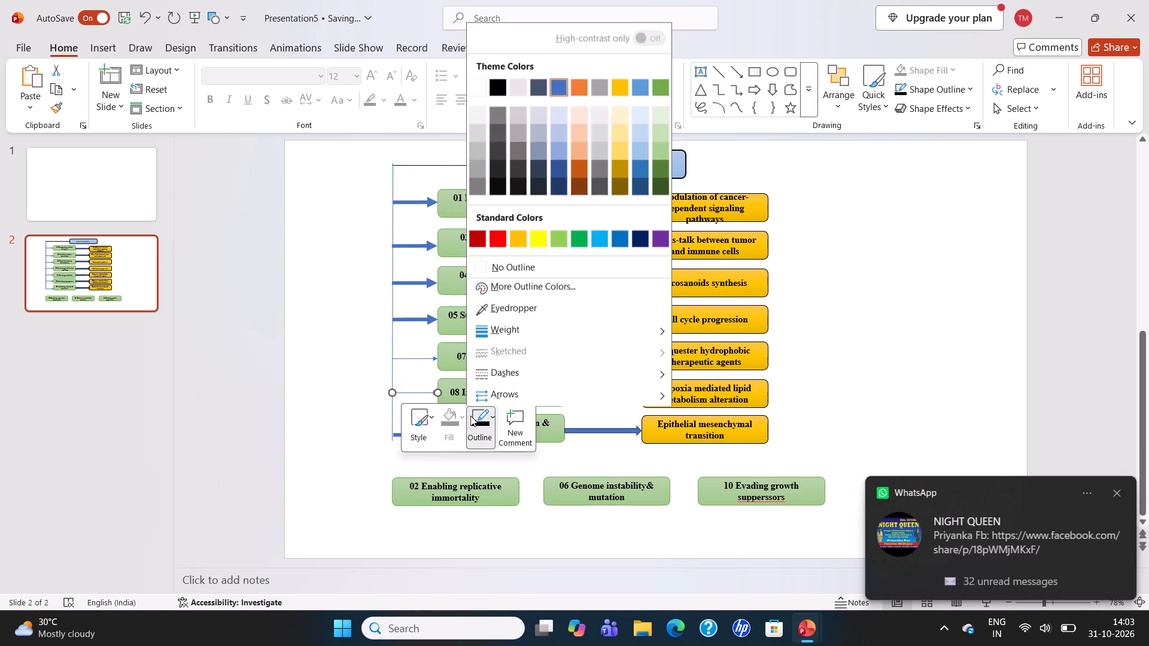
click(504, 331)
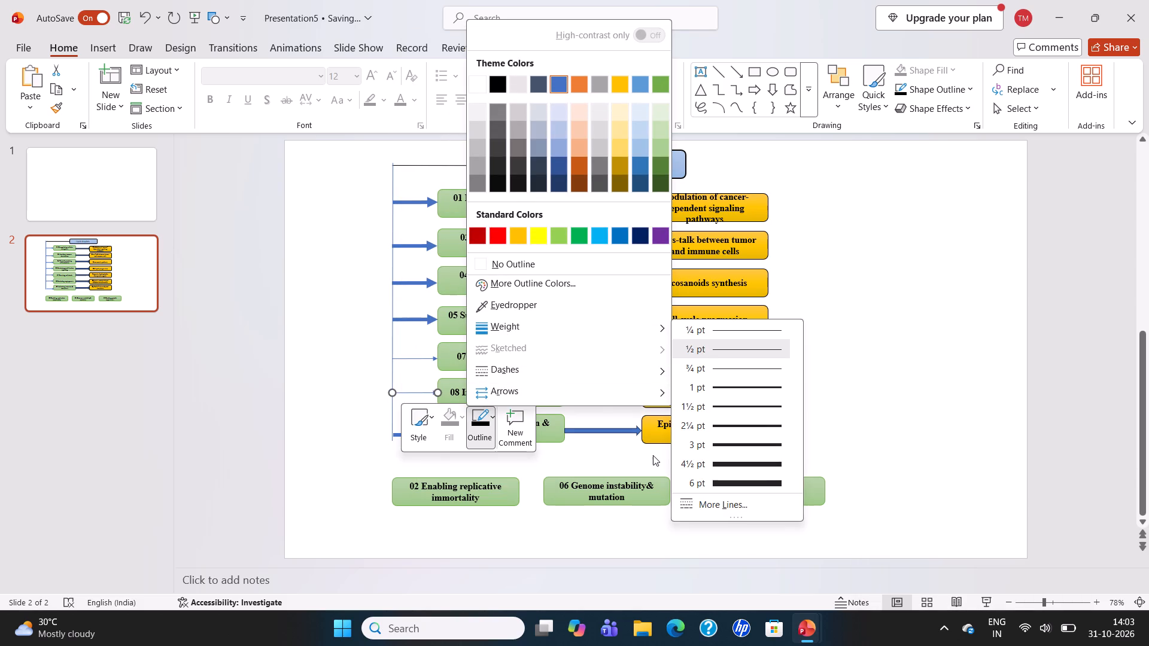
click(560, 328)
click(724, 465)
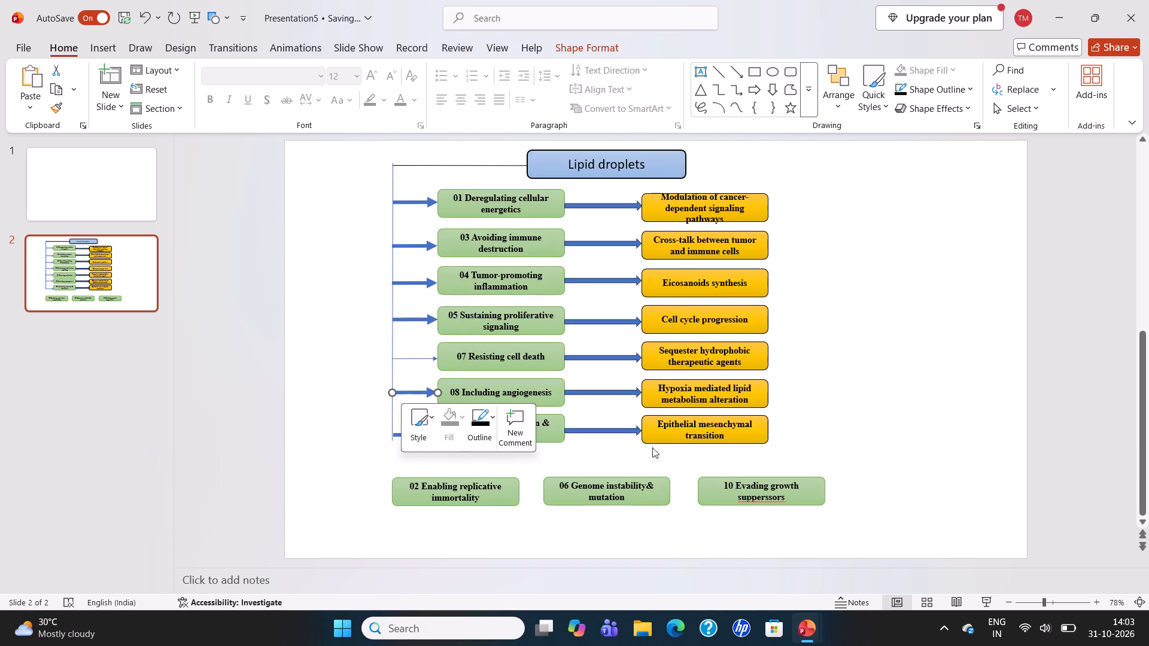
Set the outline weight of the arrow to the "07 Resisting cell death" box to 4½ pt.
click(421, 359)
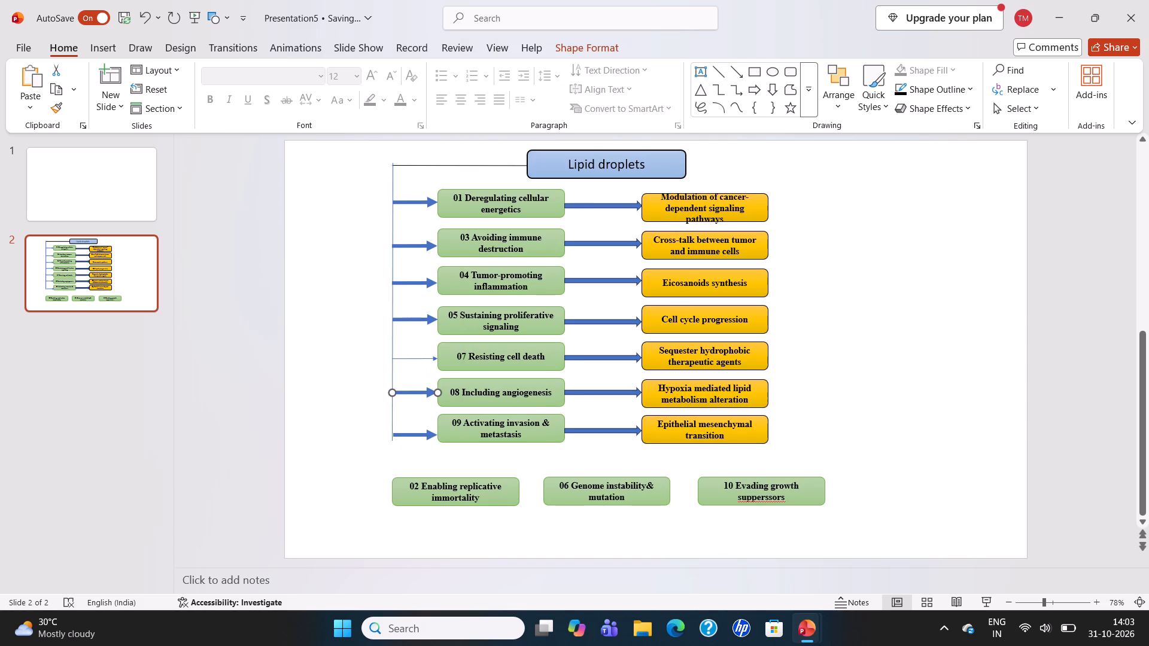
right_click(421, 359)
click(498, 222)
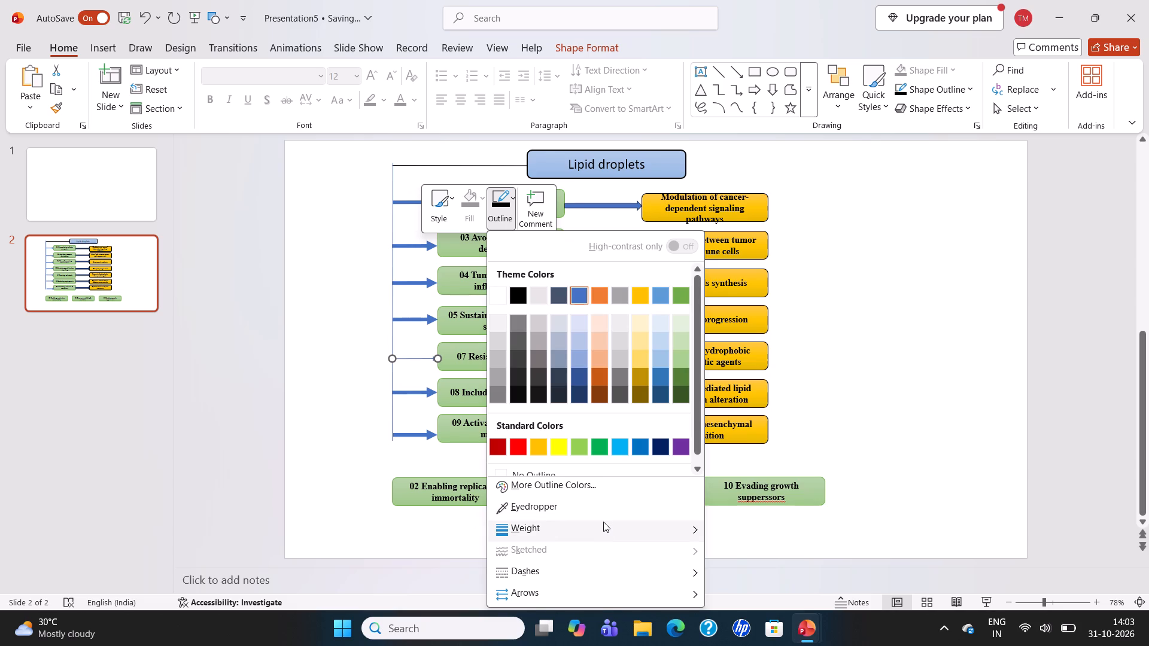
click(603, 522)
click(796, 541)
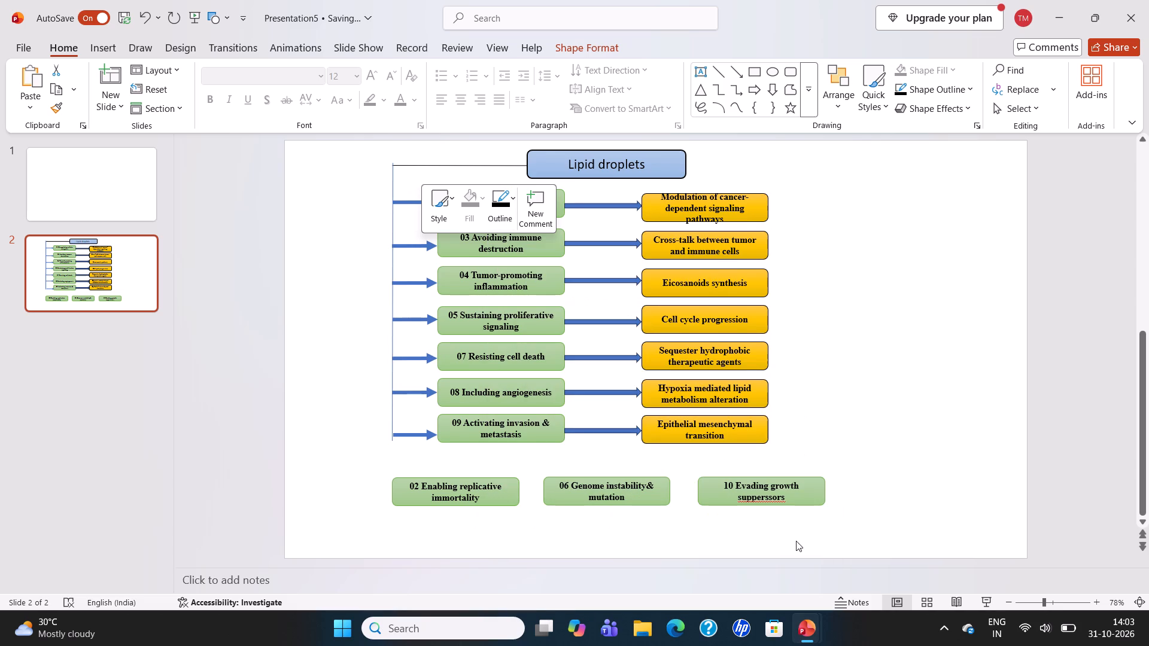
Set the outline weight of the vertical connector line beside the green boxes to 3 pt.
right_click(390, 331)
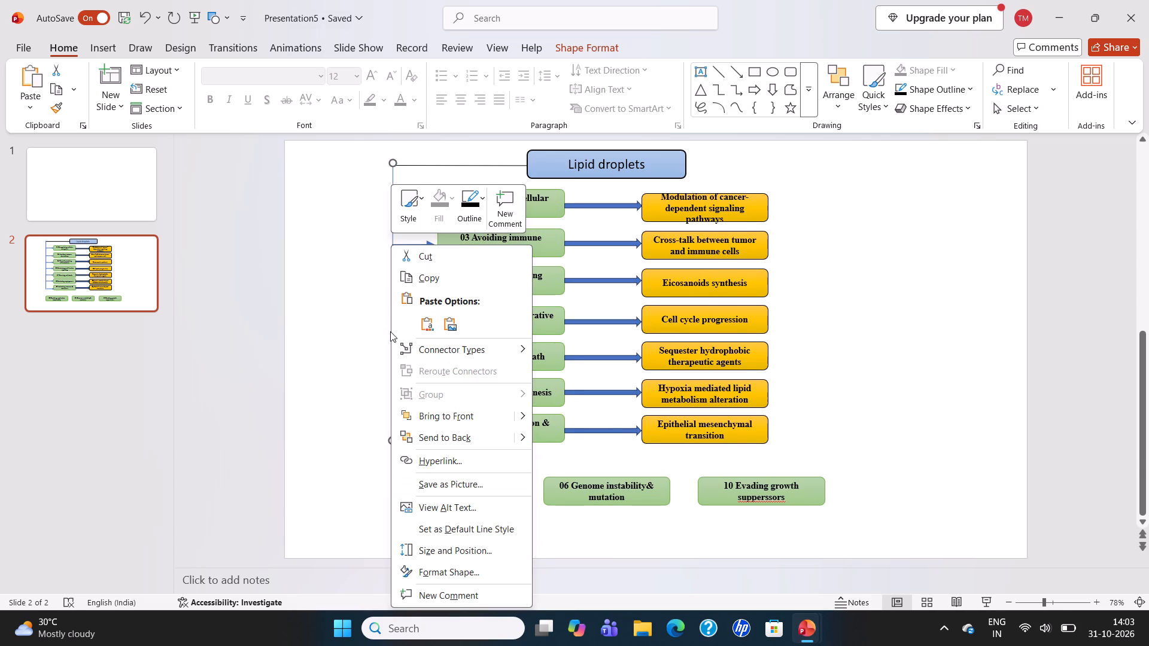
click(472, 208)
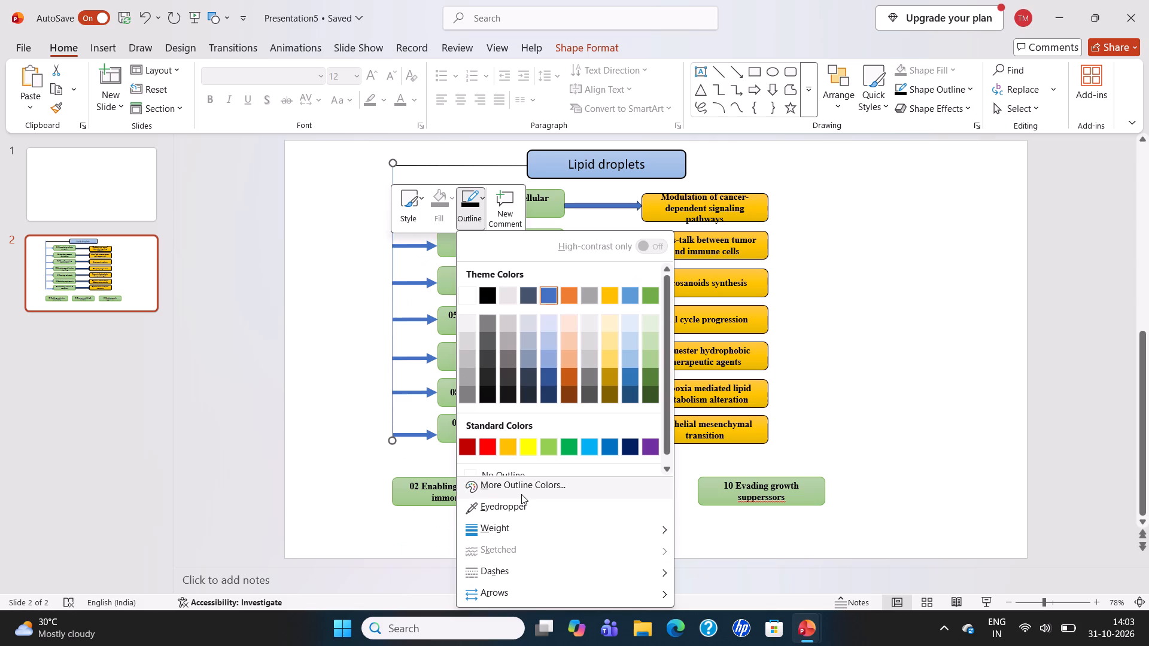
click(511, 532)
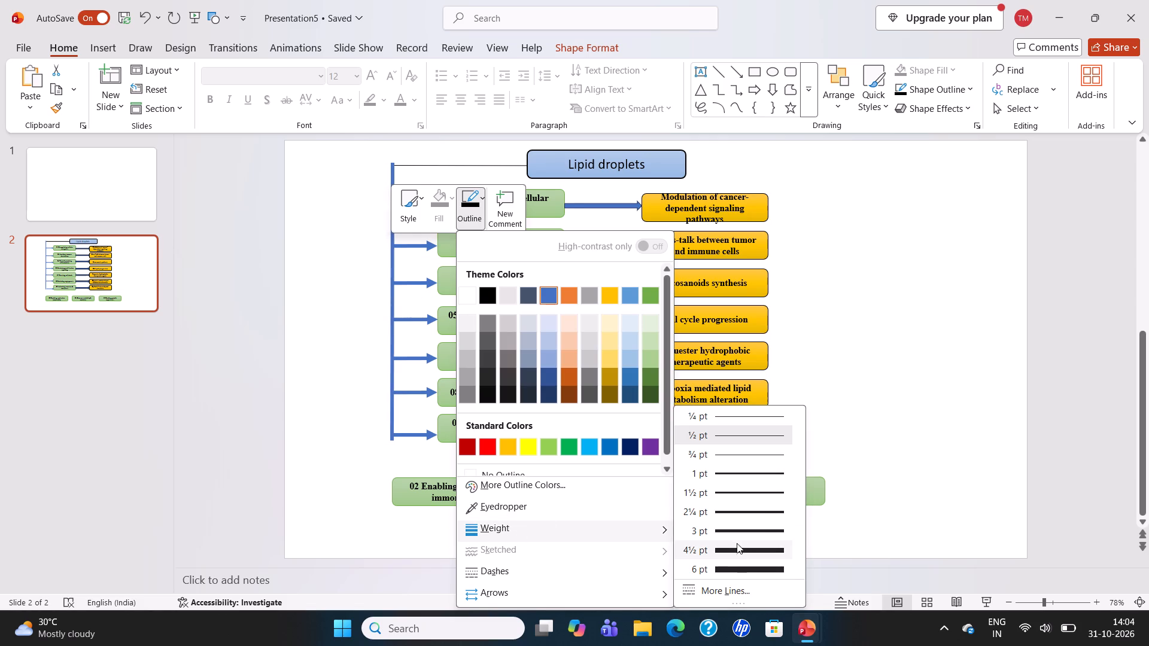
click(738, 523)
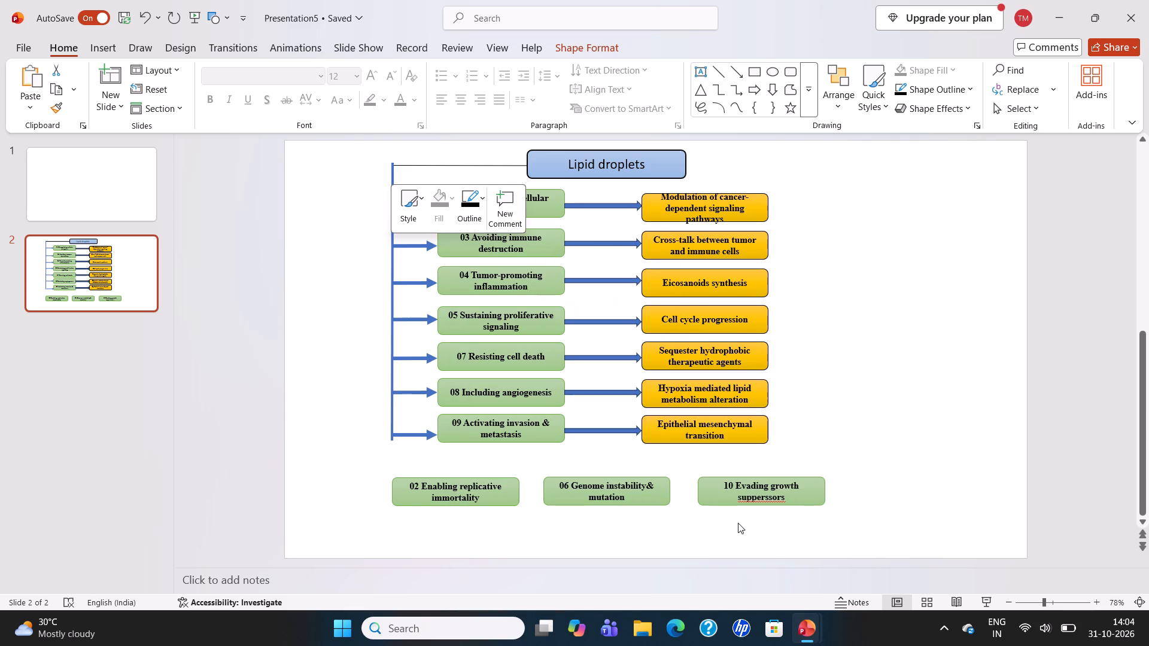
Set the outline weight of the horizontal line from the "Lipid droplets" box to 2¼ pt.
click(490, 166)
right_click(490, 166)
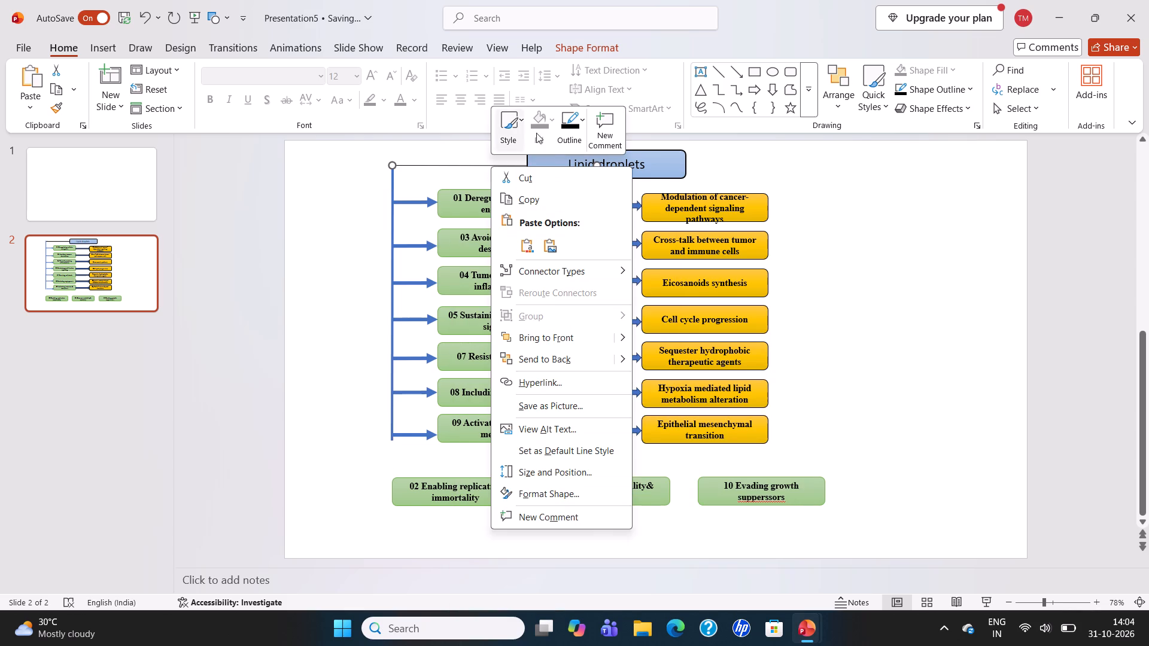
click(574, 120)
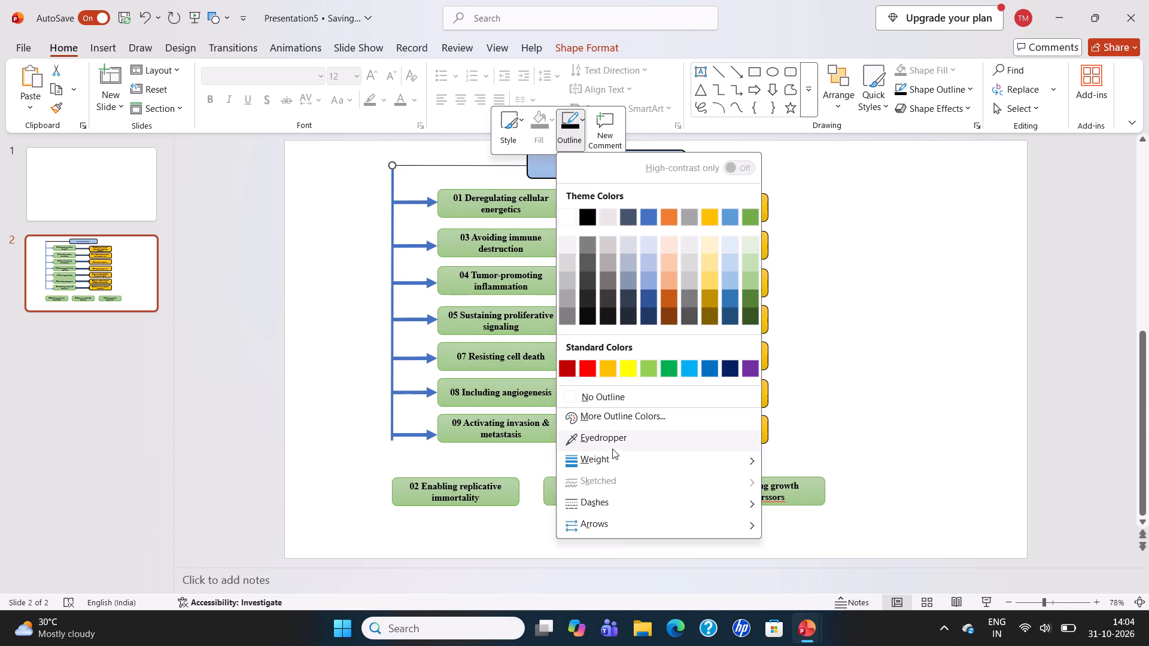
click(612, 453)
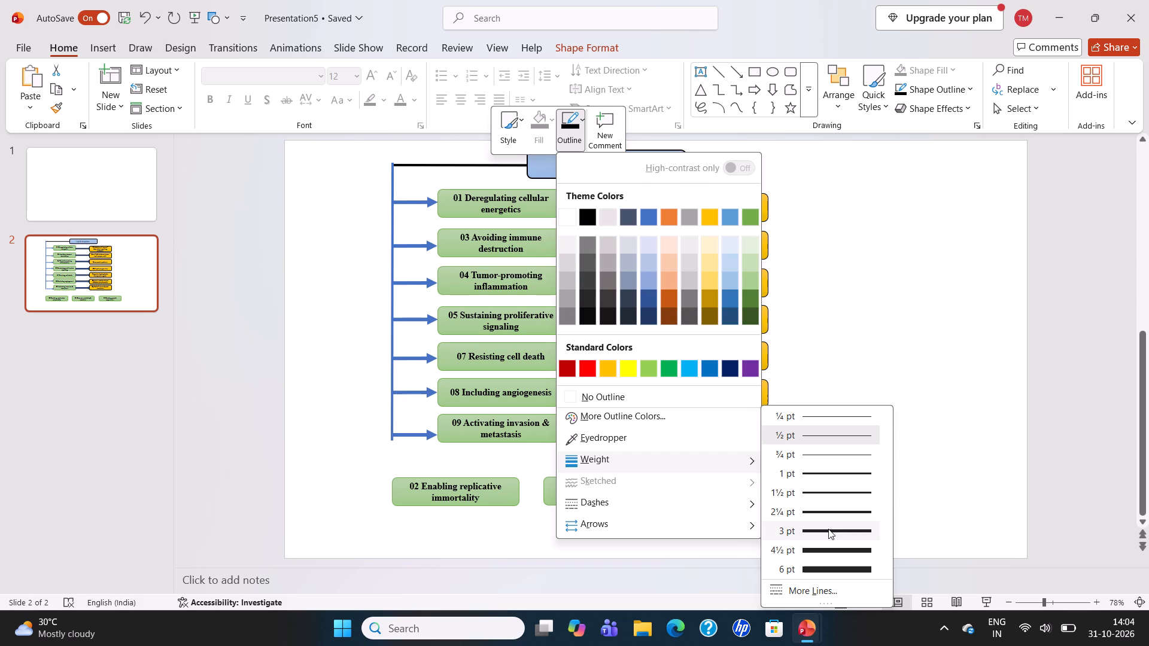
click(835, 507)
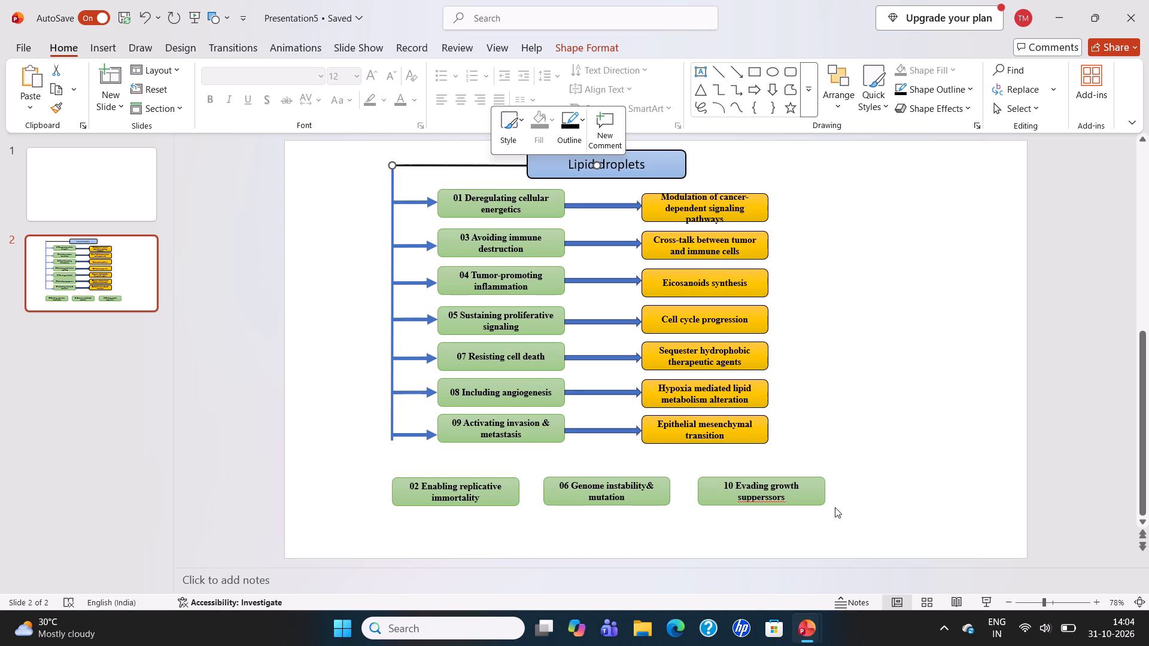
click(938, 436)
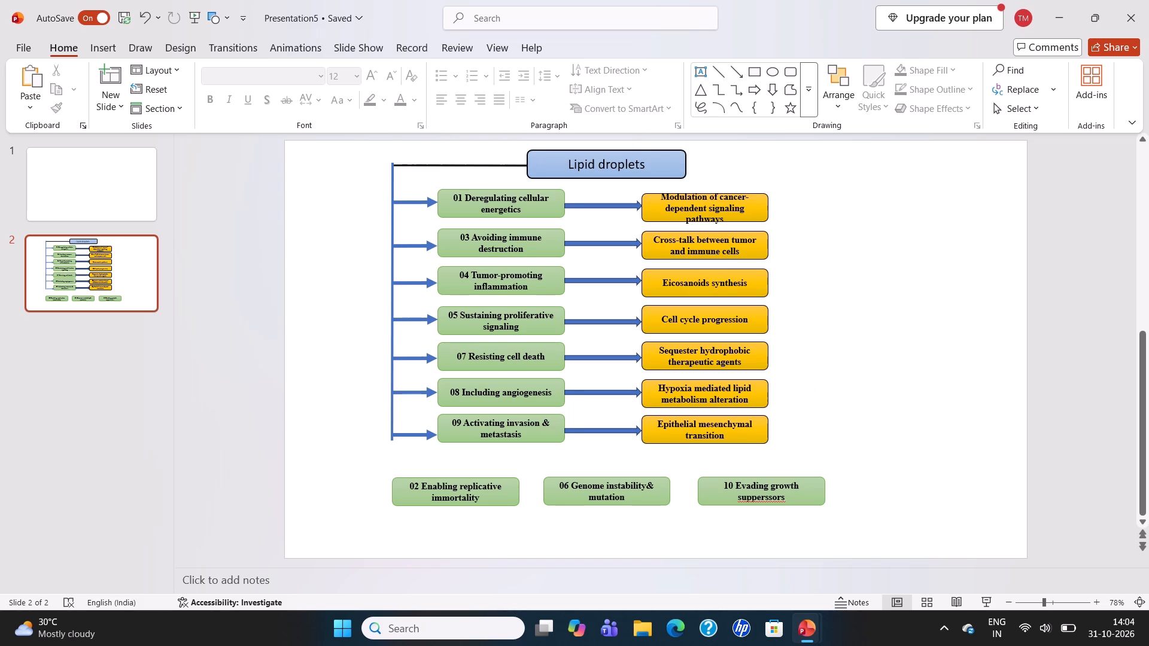
Nudge the vertical connector line to align its top with the "Lipid droplets" horizontal line and its lower end near the "09" arrow.
right_click(394, 163)
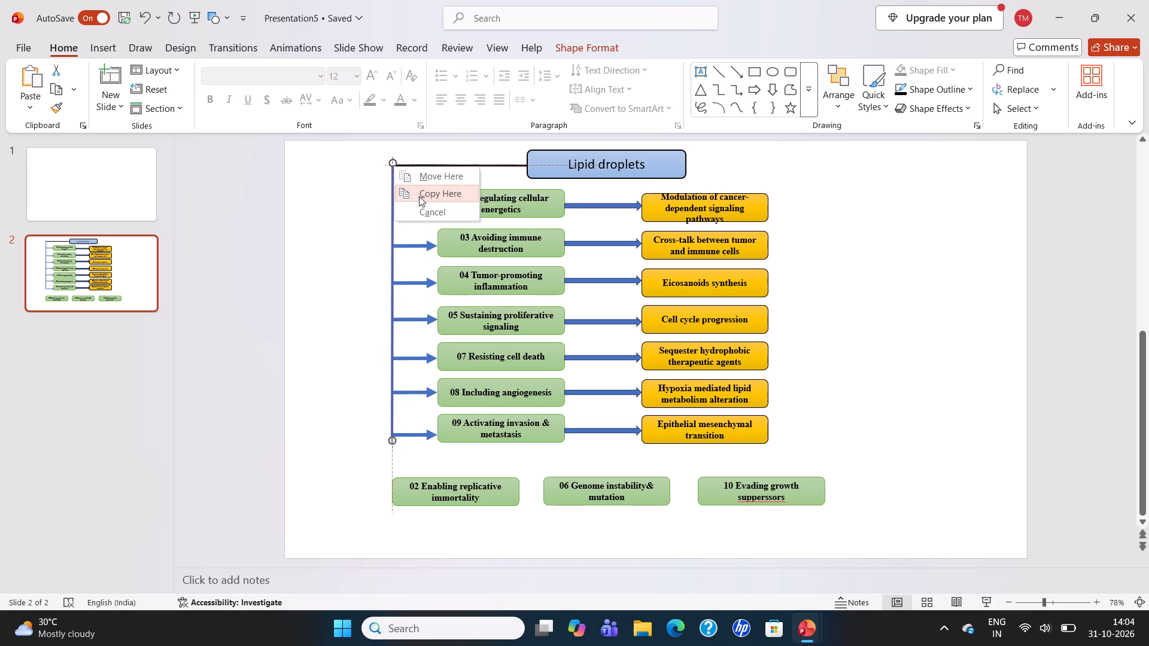
click(424, 175)
click(354, 196)
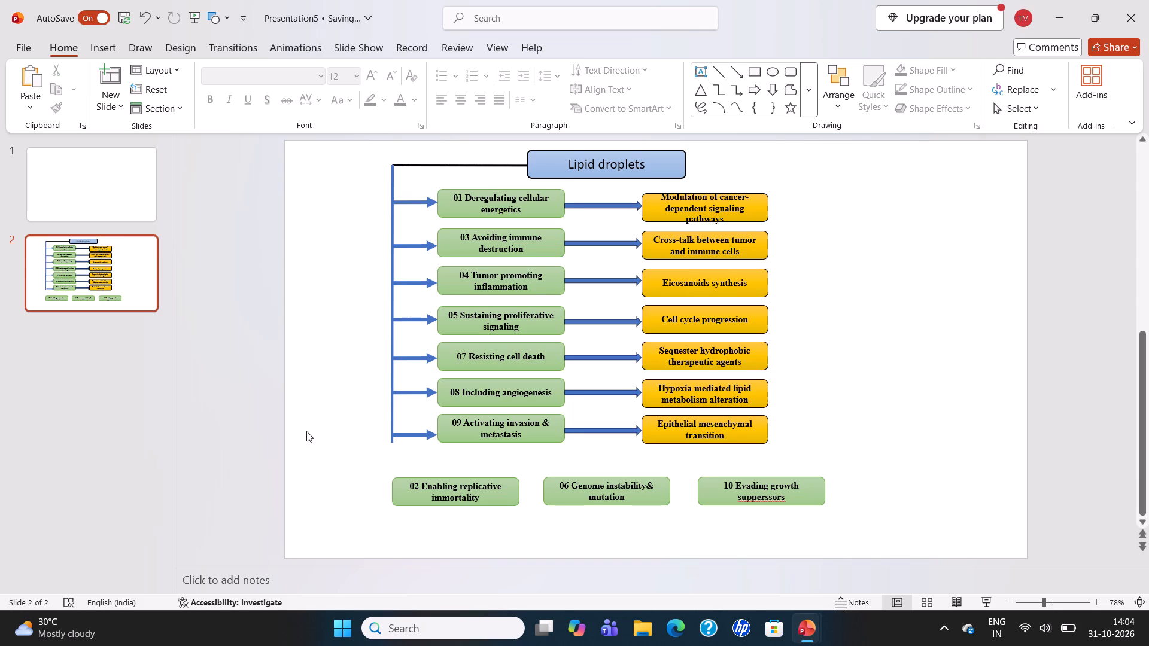
right_drag(390, 440, 391, 434)
click(403, 444)
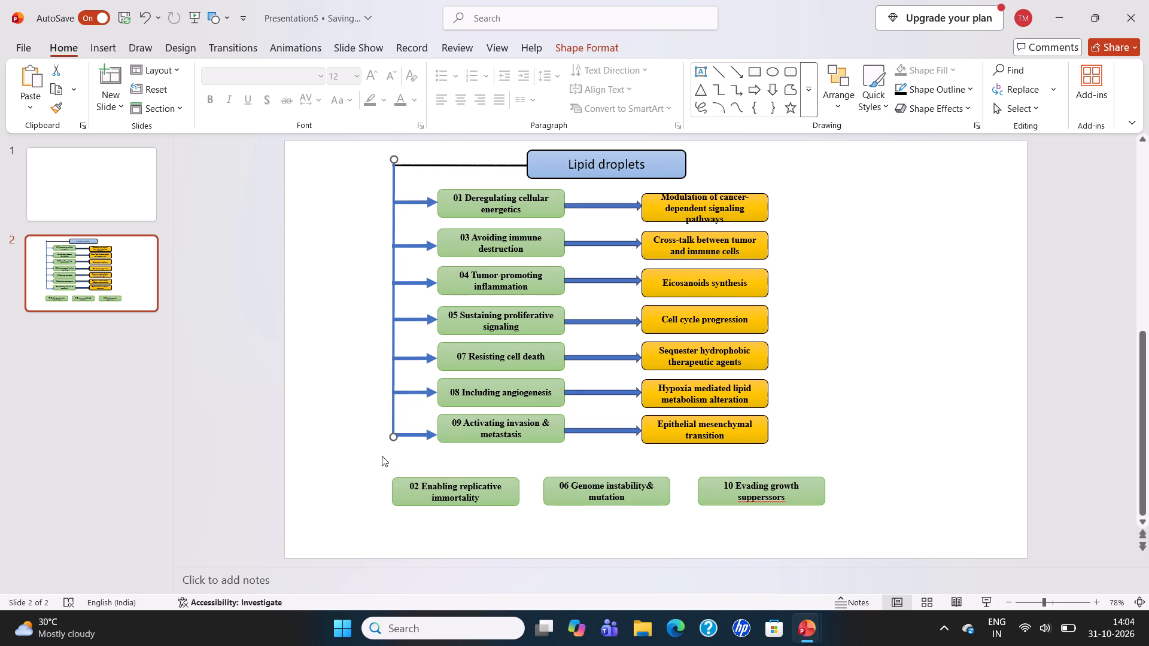
click(382, 456)
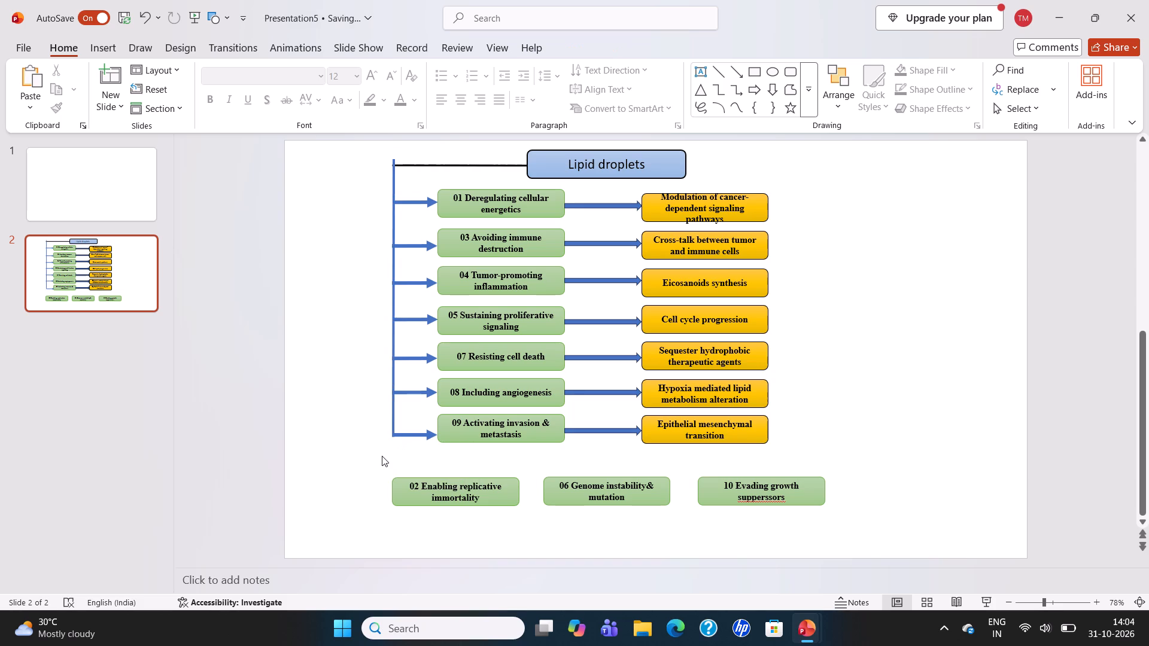
click(393, 161)
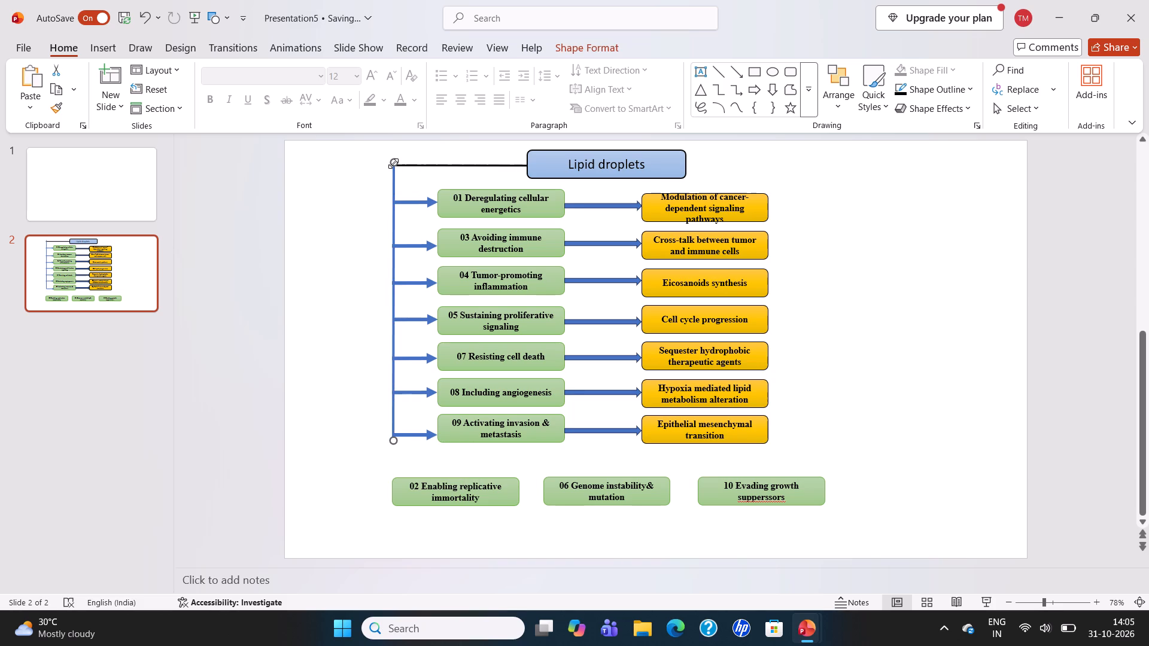
click(383, 175)
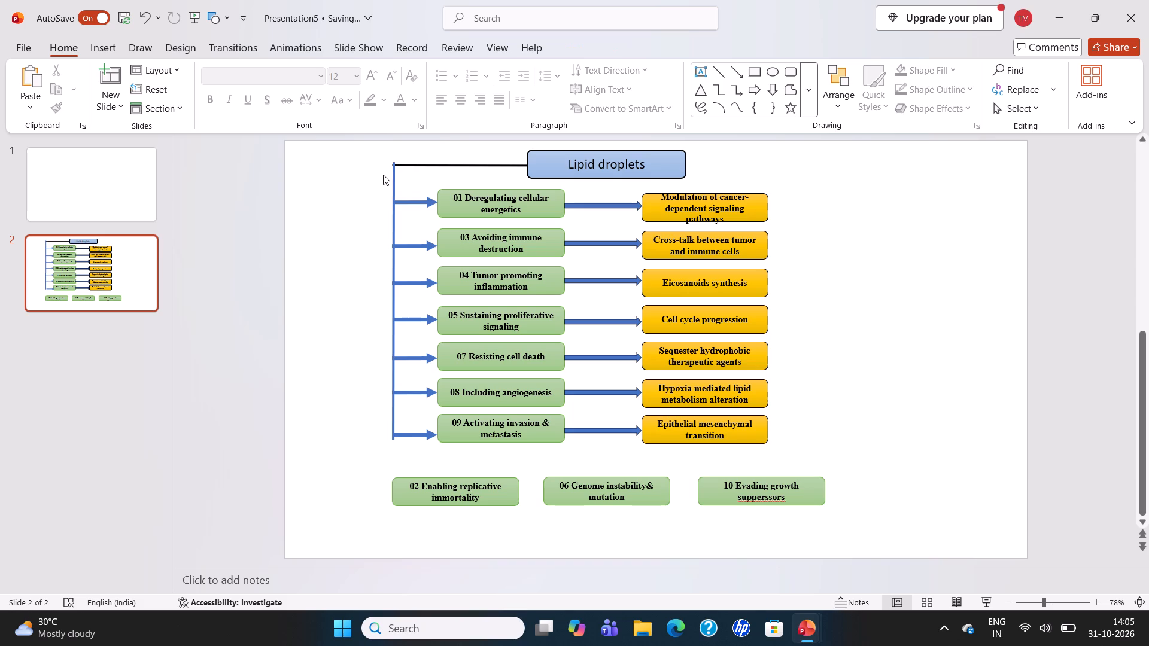
click(395, 163)
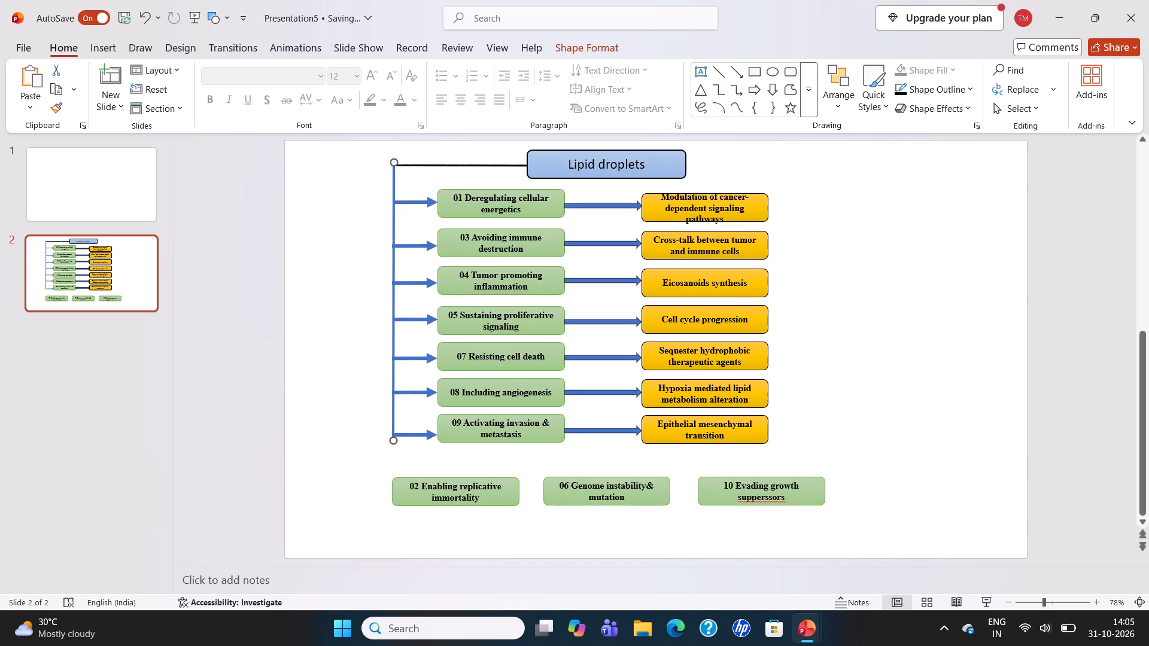
click(381, 176)
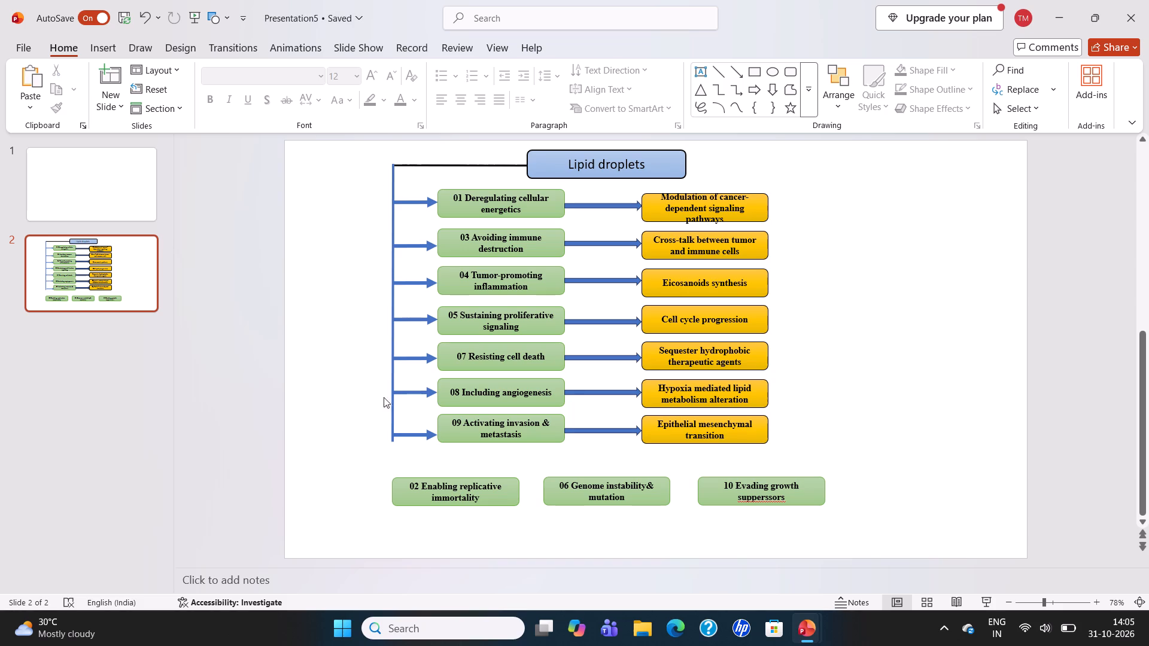
click(399, 457)
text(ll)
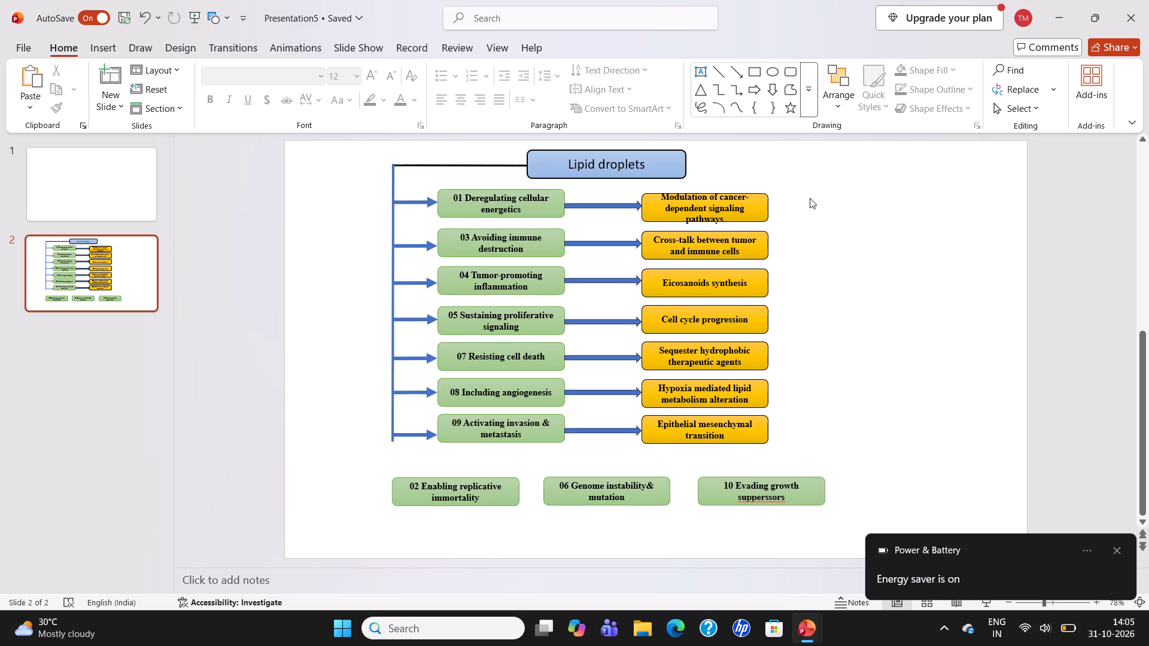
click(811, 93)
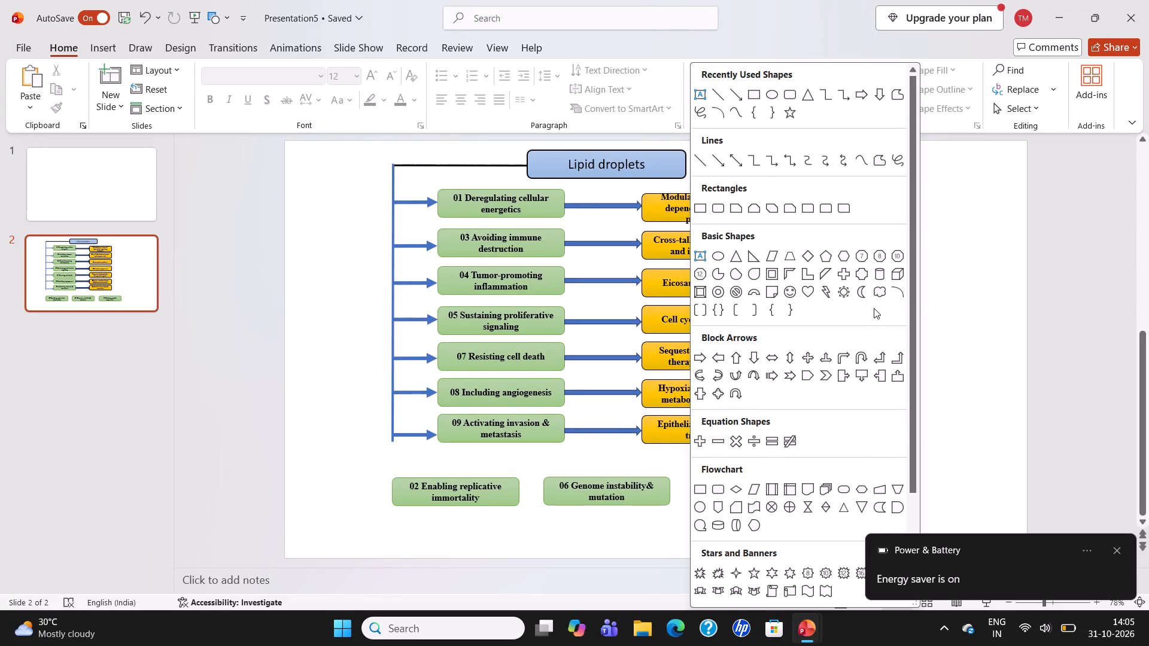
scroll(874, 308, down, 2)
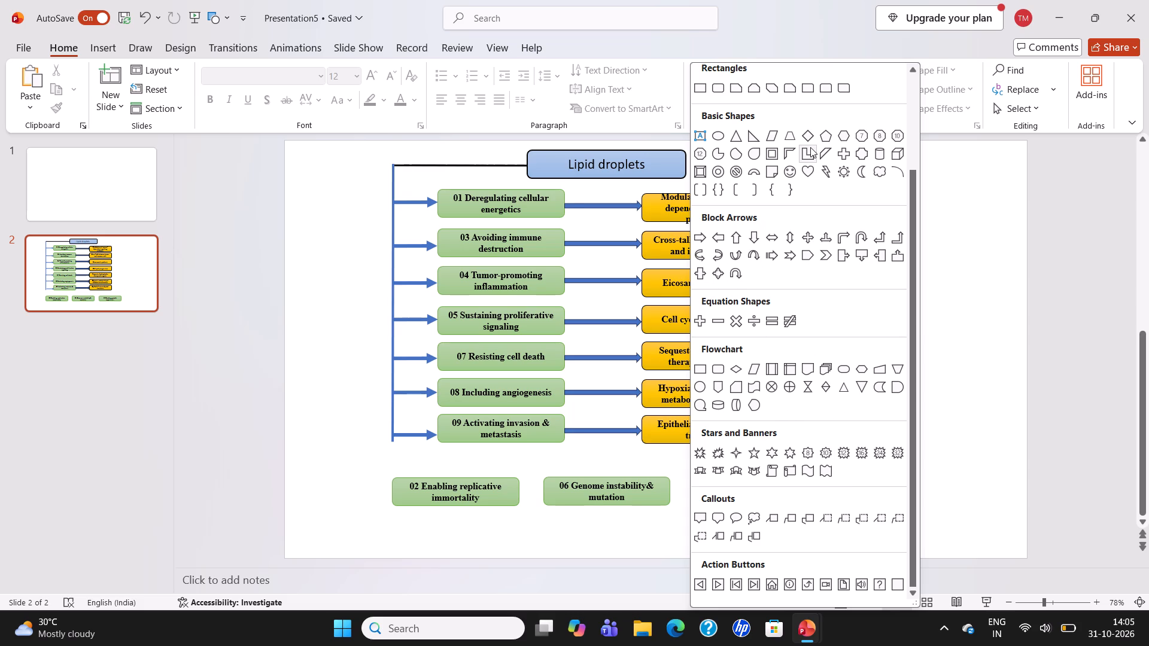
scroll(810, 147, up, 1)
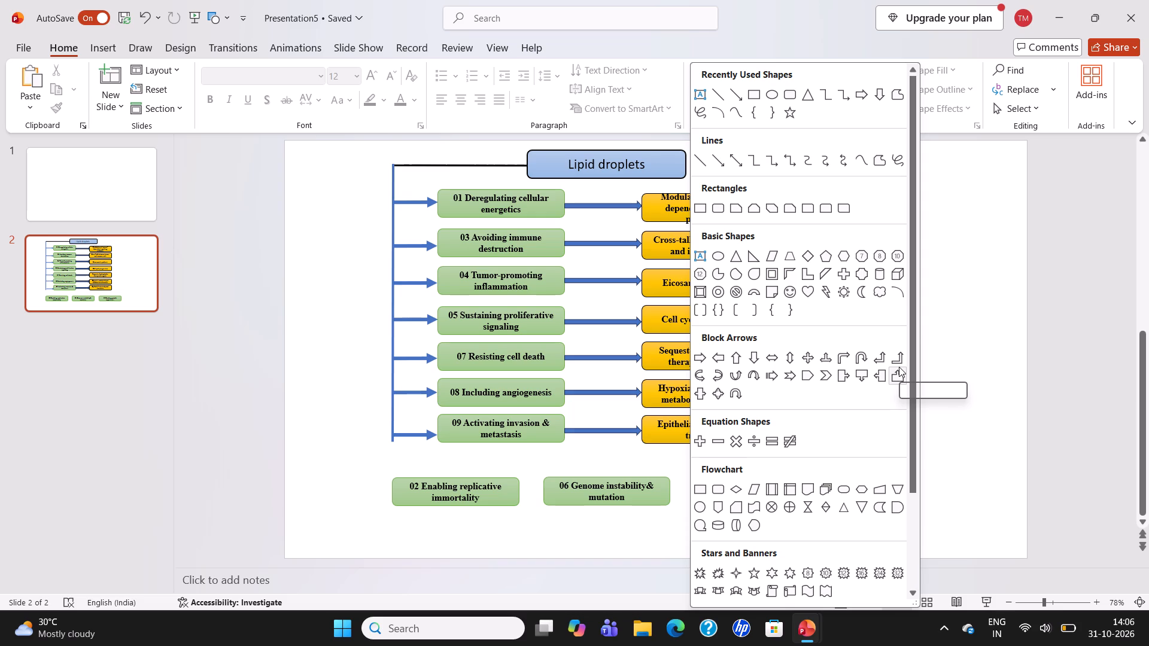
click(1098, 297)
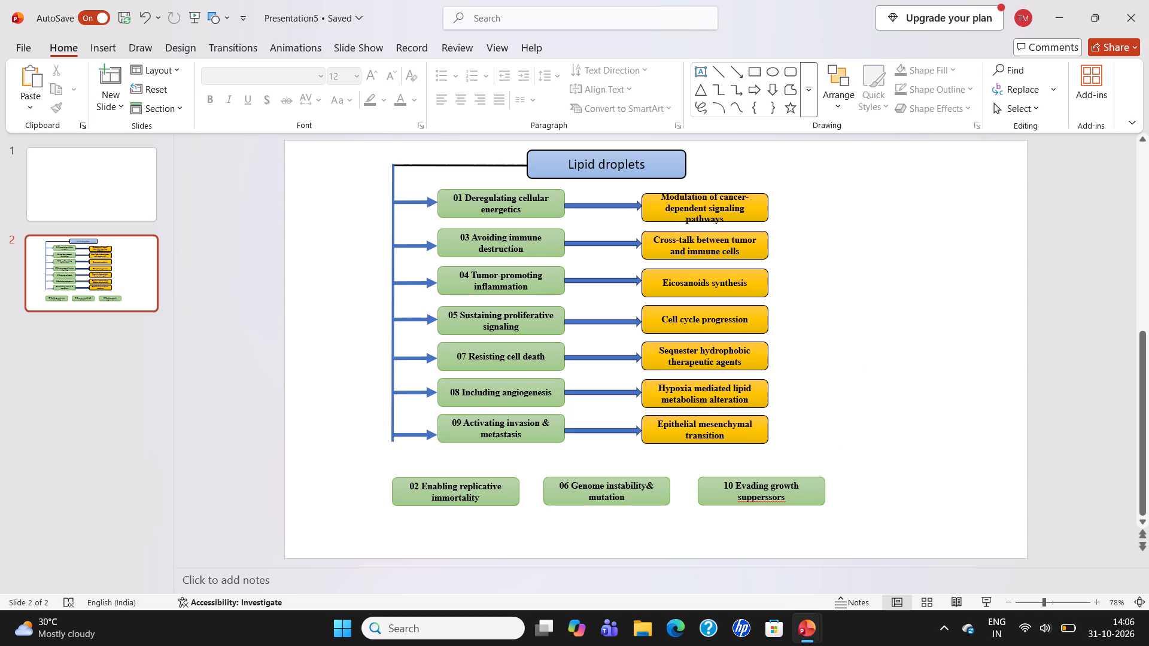
Correct the last word in the green "10 Evading growth" box to "suppressors".
click(789, 499)
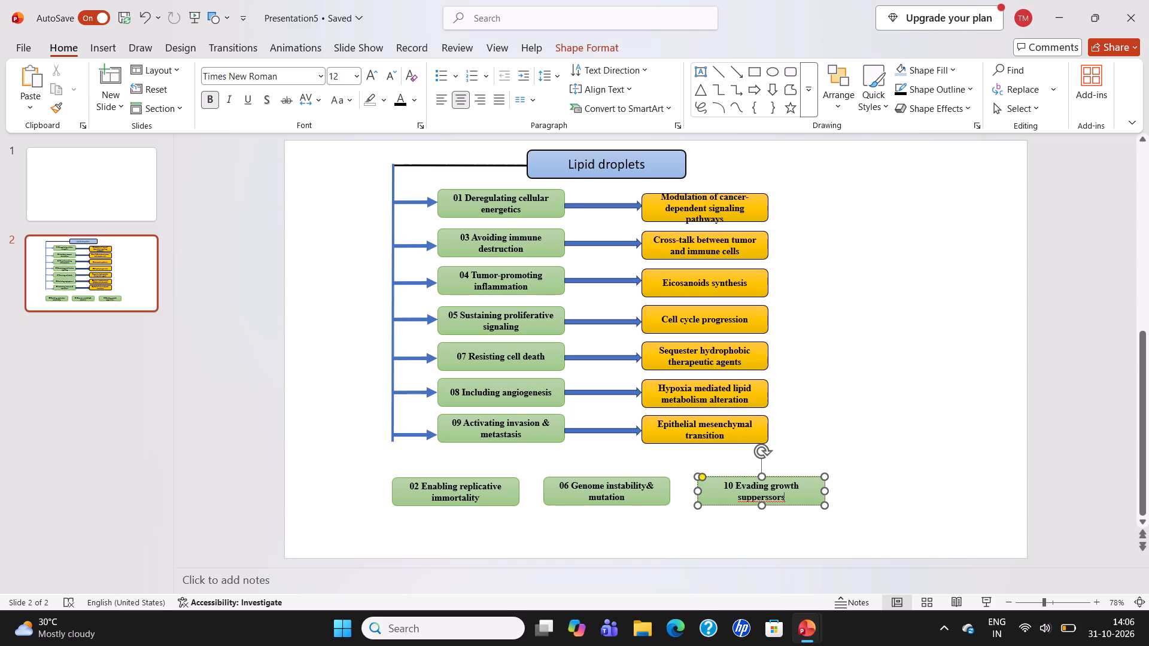
key(BackSpace)
key(BackSpace)
key(BackSpace)
key(BackSpace)
key(BackSpace)
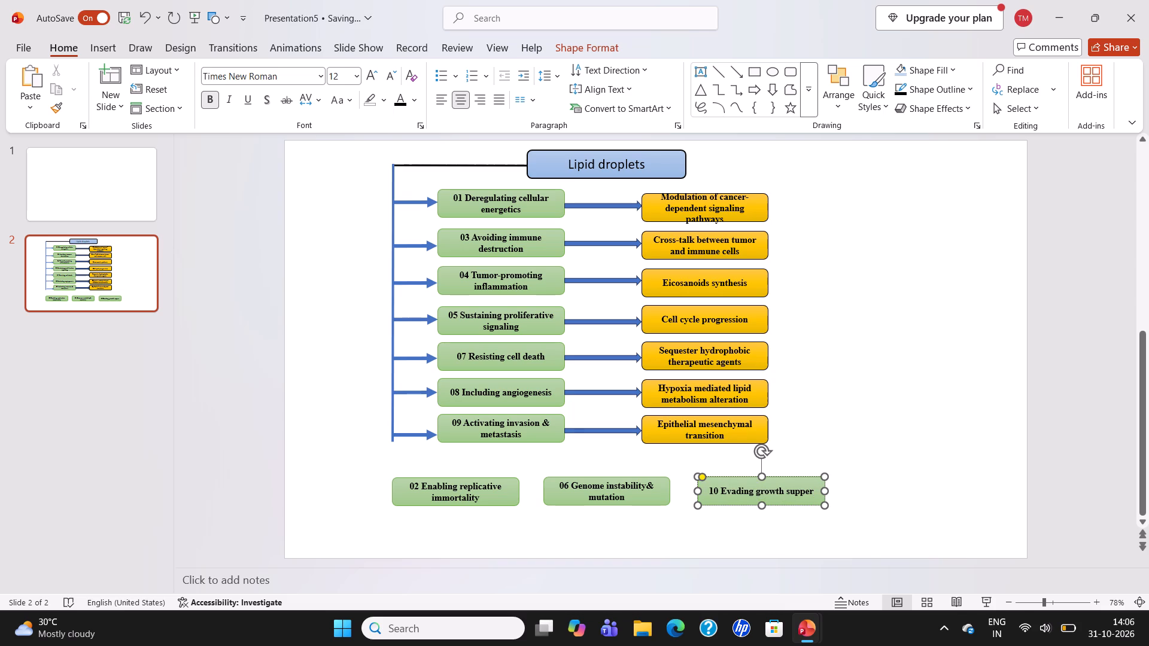
key(BackSpace)
key(BackSpace)
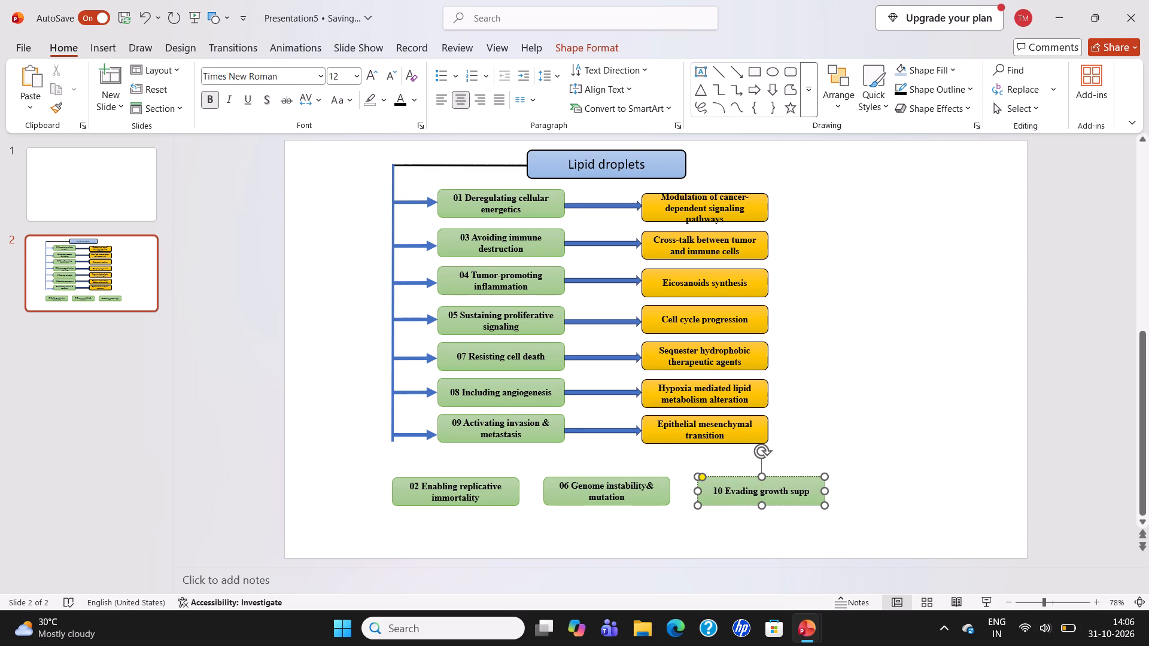
key(r)
key(e)
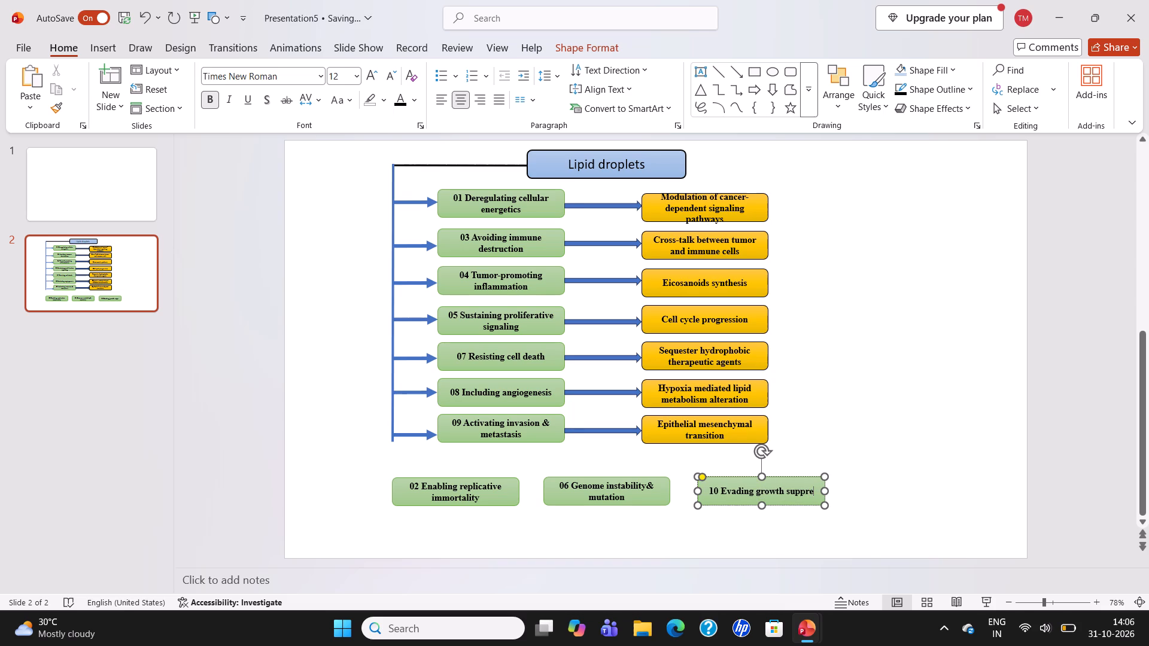
text(ssors)
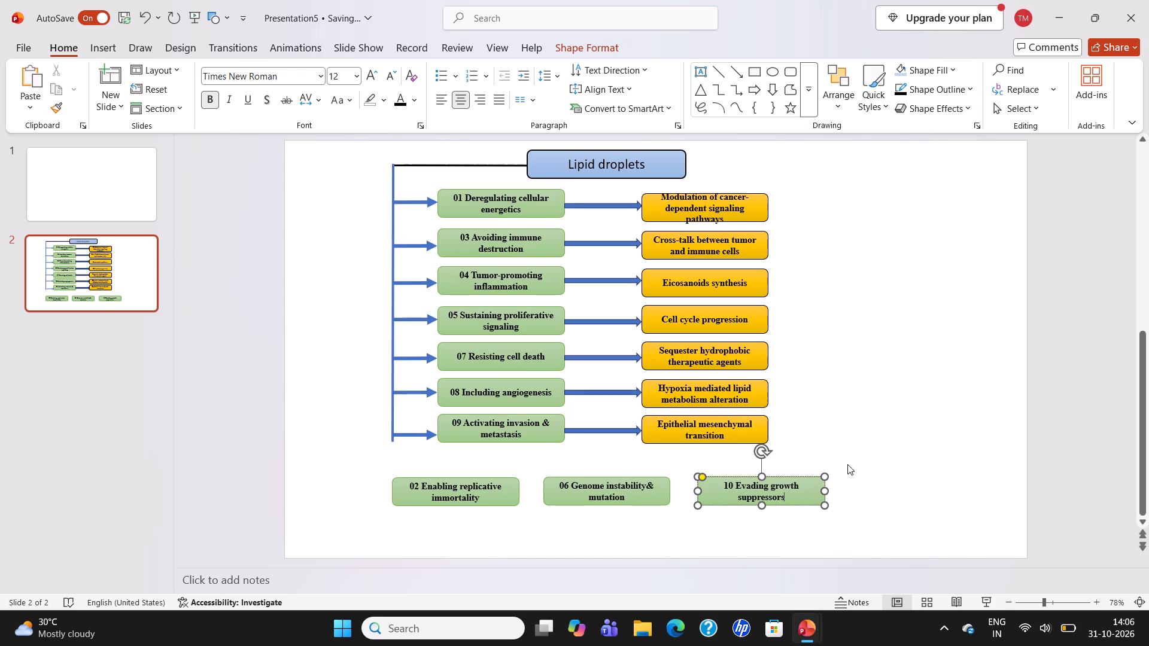
click(883, 449)
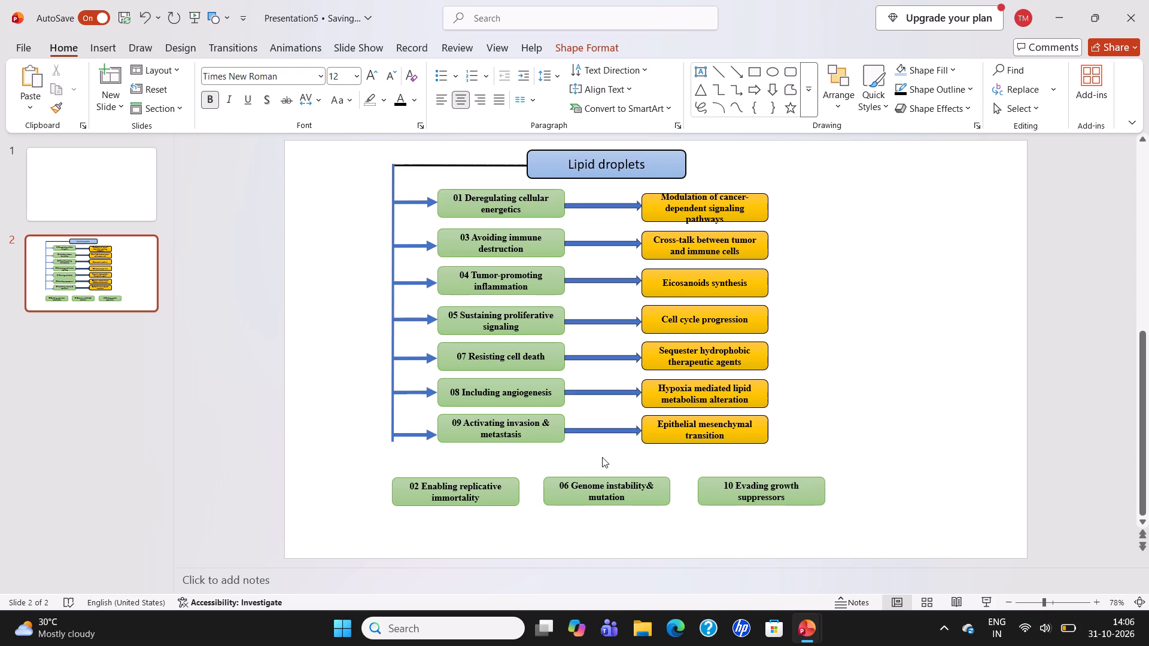
Shorten the lower end of the vertical connector line so it meets the arrow to the "09" box.
click(393, 439)
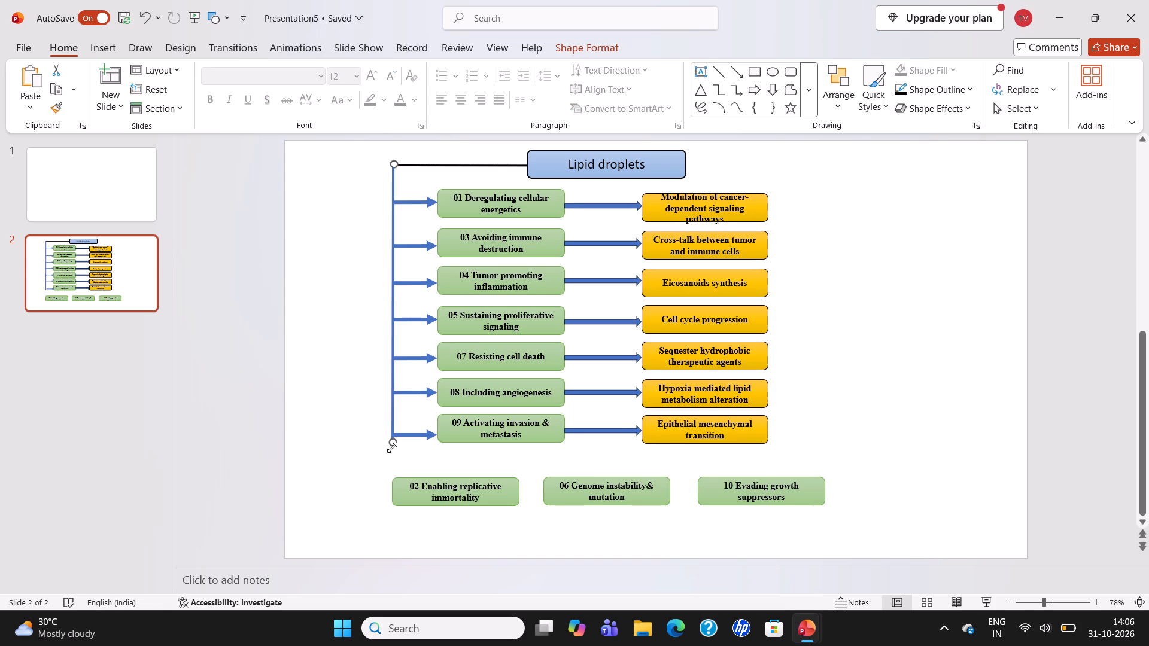
click(394, 440)
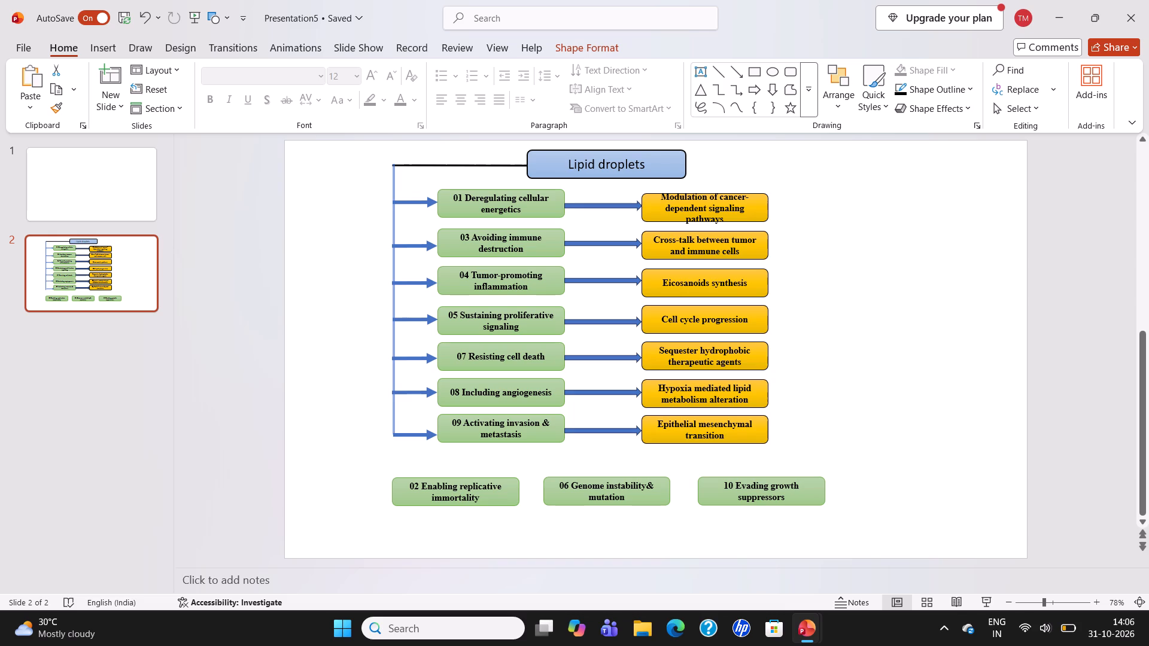
click(355, 449)
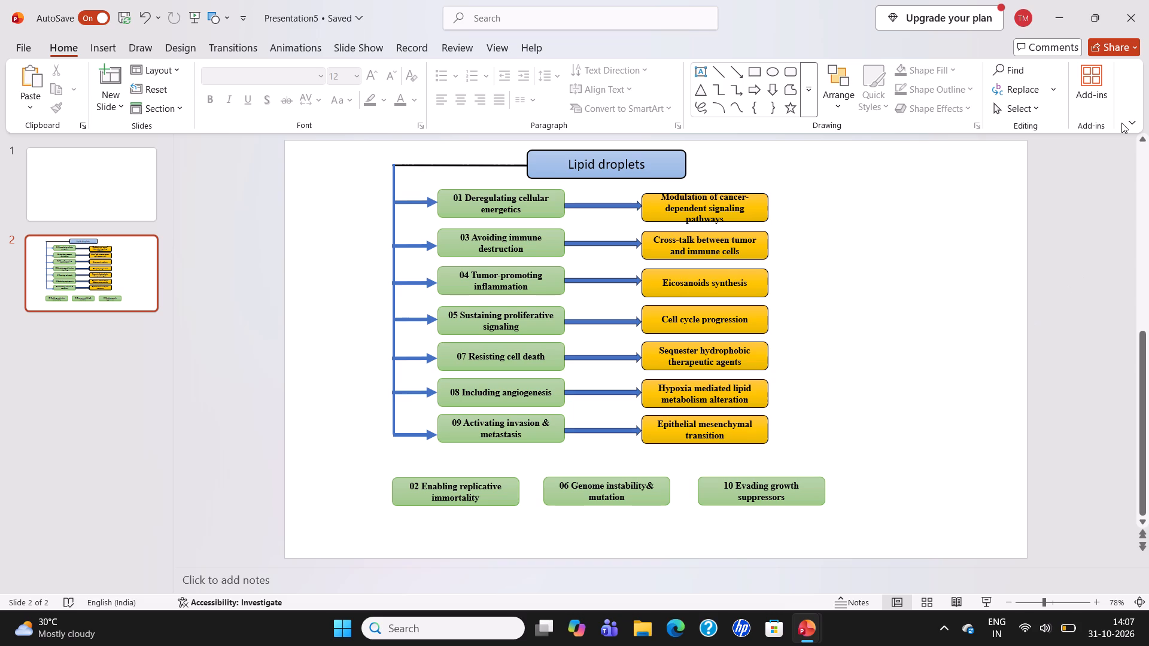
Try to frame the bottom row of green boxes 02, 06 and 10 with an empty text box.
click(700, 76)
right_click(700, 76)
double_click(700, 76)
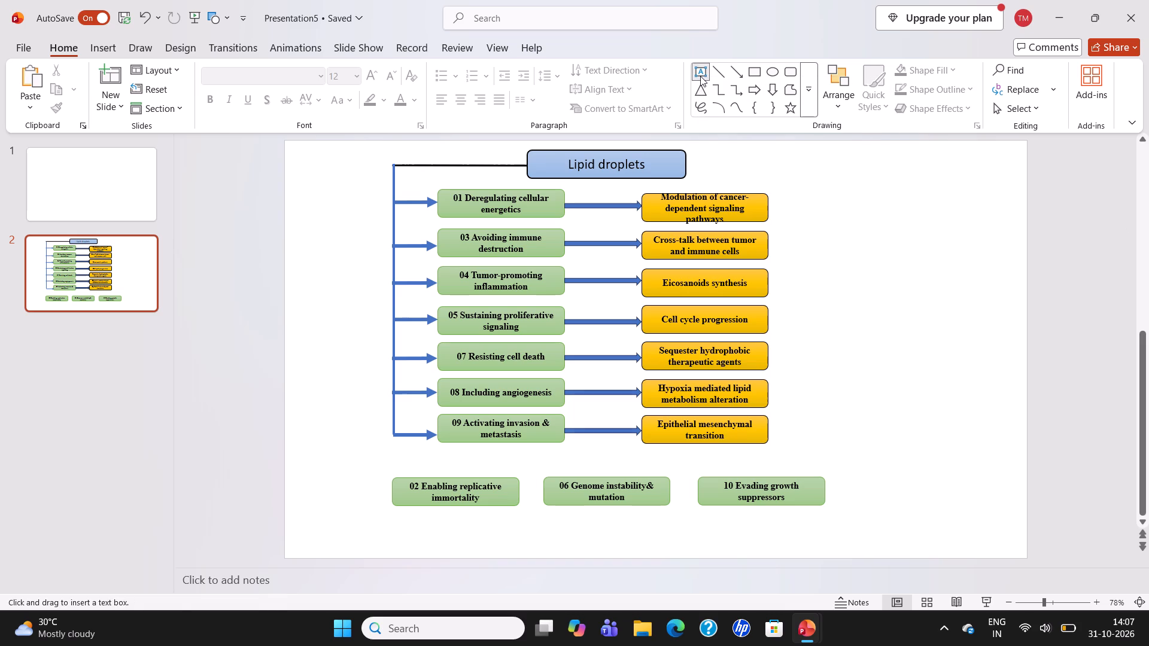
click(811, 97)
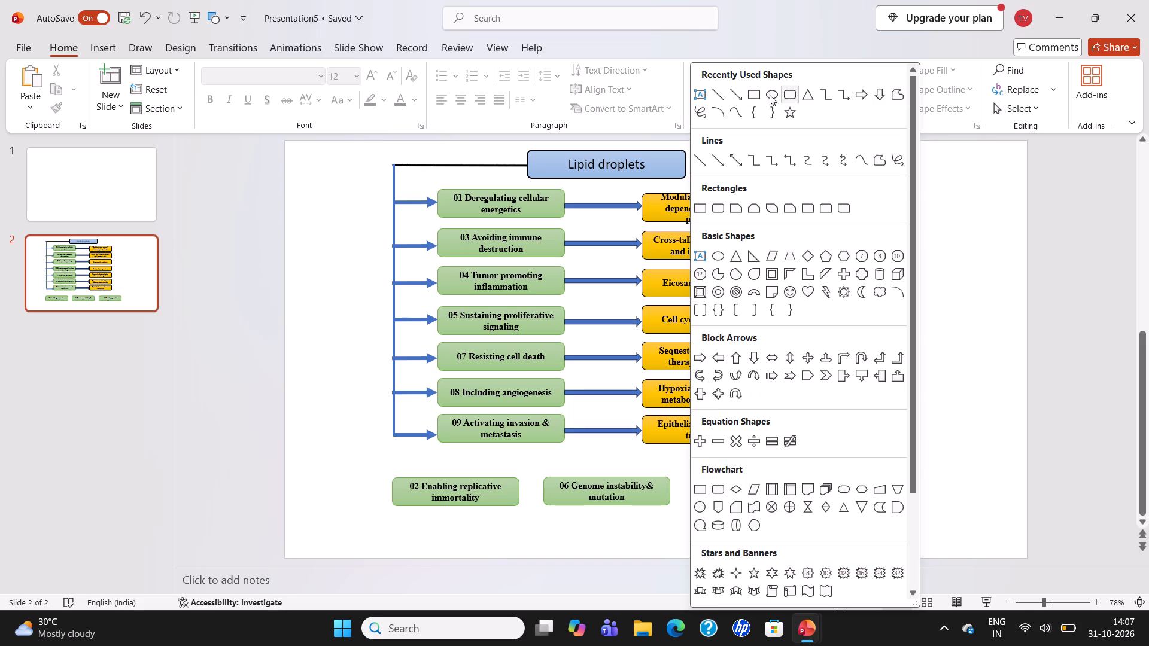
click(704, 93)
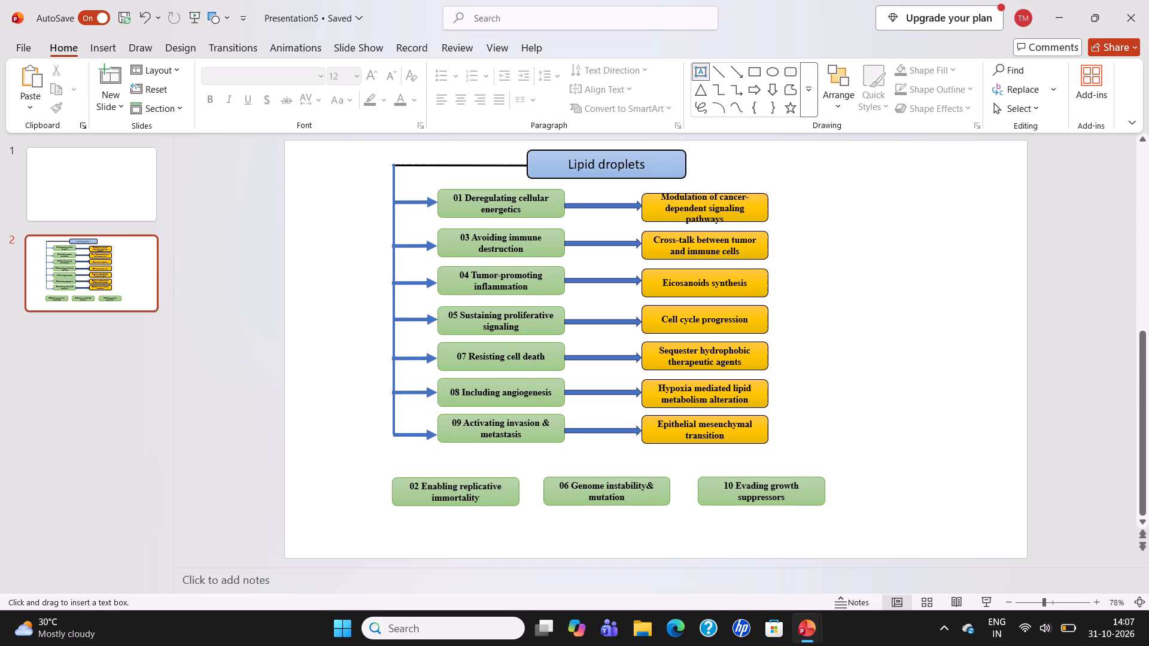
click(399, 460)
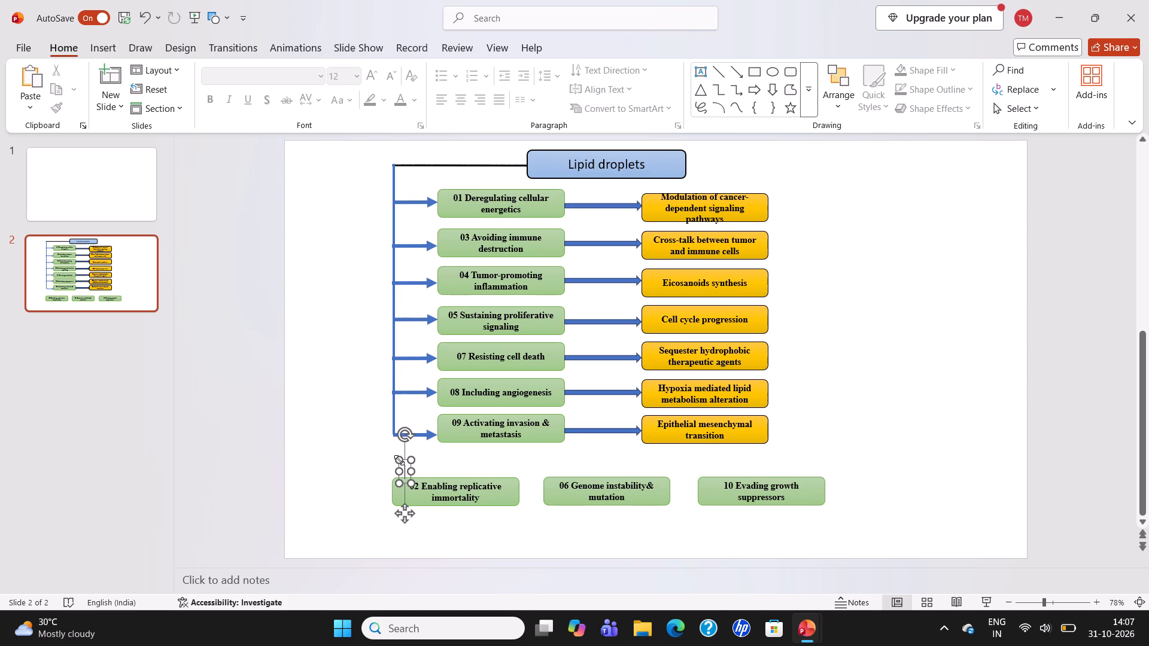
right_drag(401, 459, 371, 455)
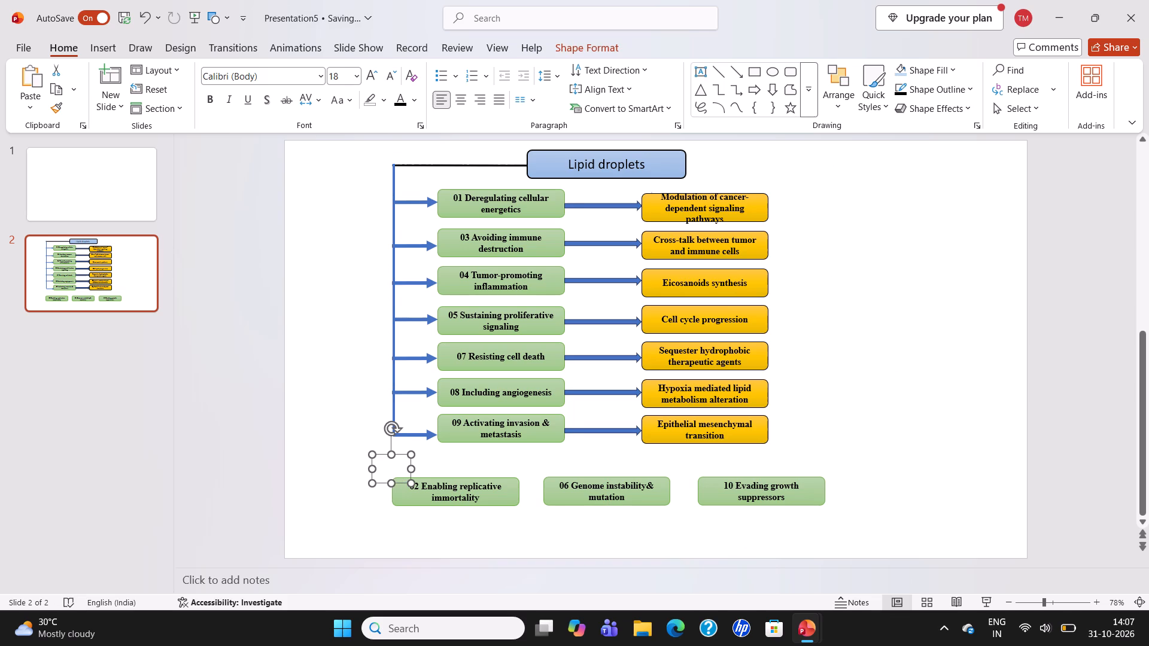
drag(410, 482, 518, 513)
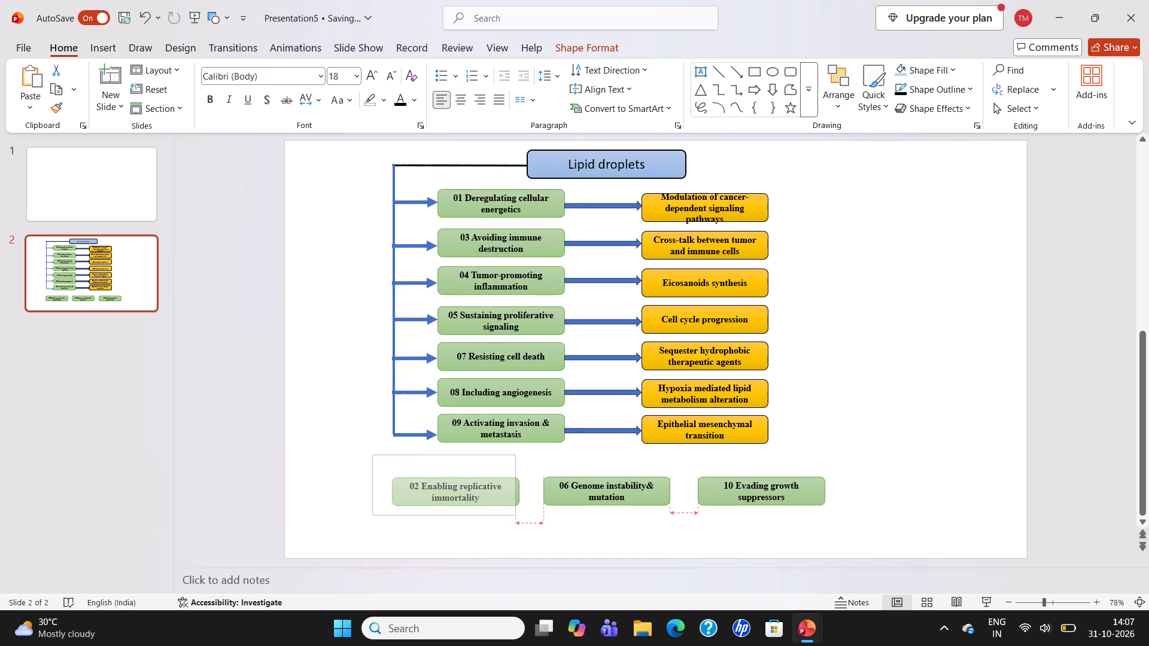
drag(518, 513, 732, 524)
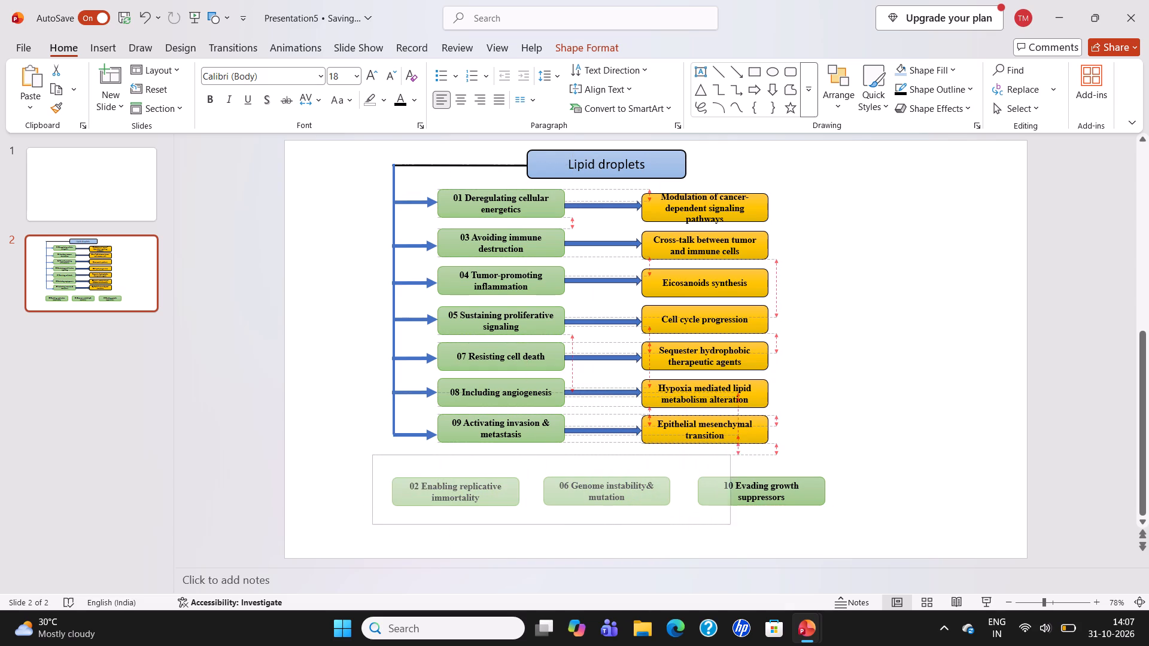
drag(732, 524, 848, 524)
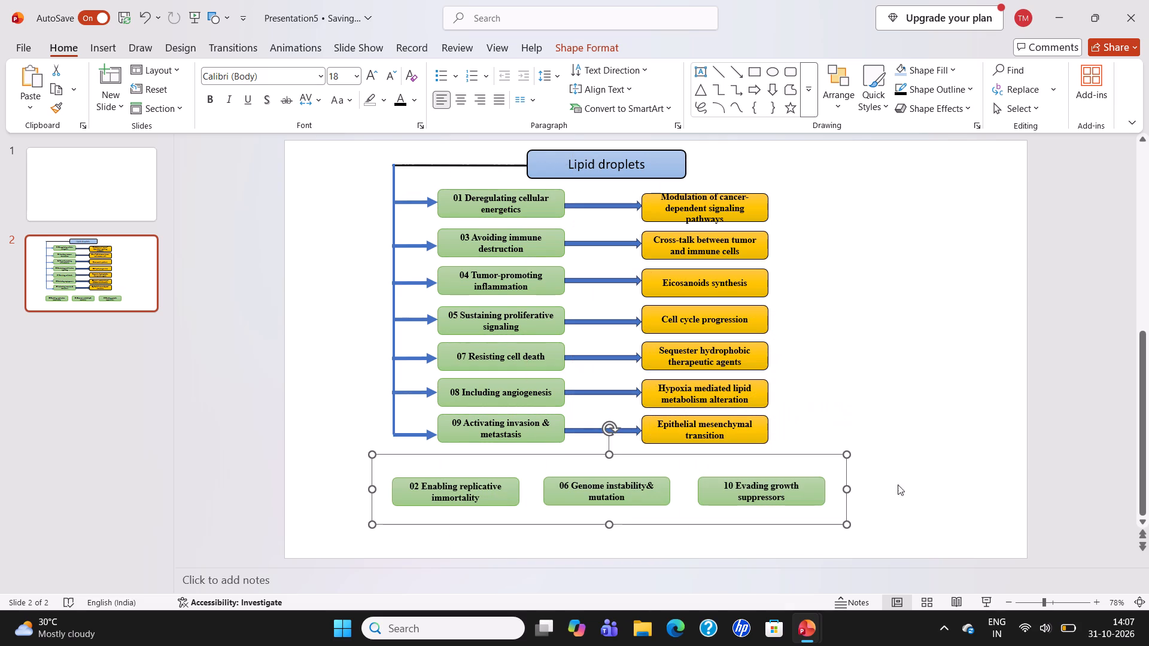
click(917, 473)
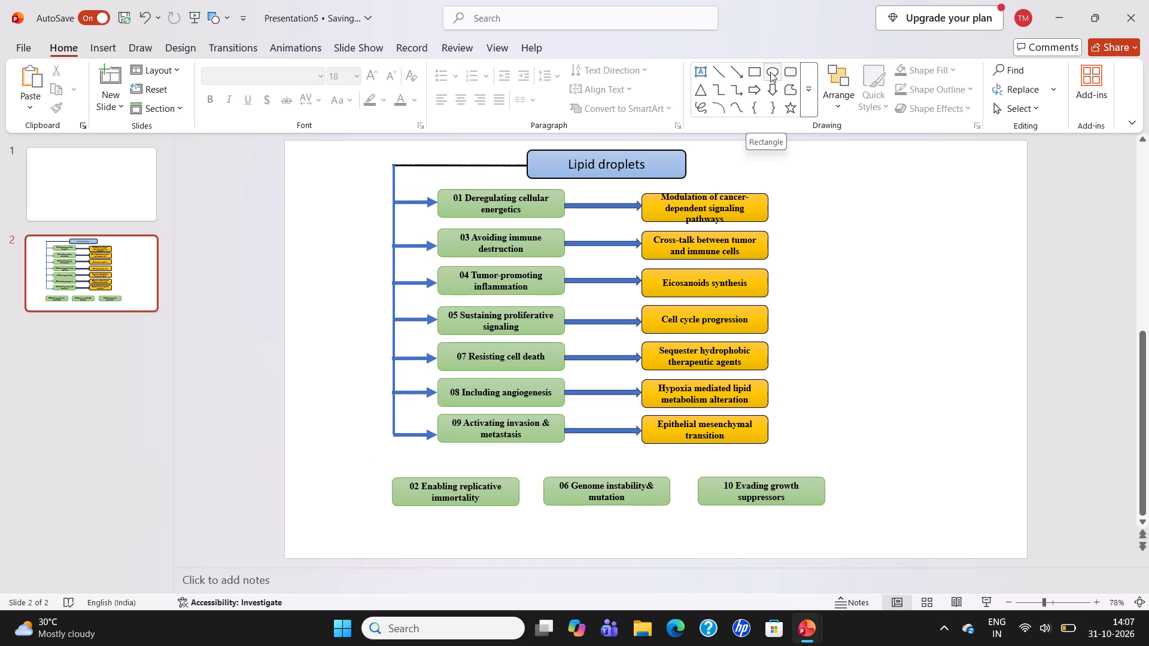
Draw a rectangle about 2.76 cm high and 20.57 cm wide over the bottom row of three green boxes.
click(809, 85)
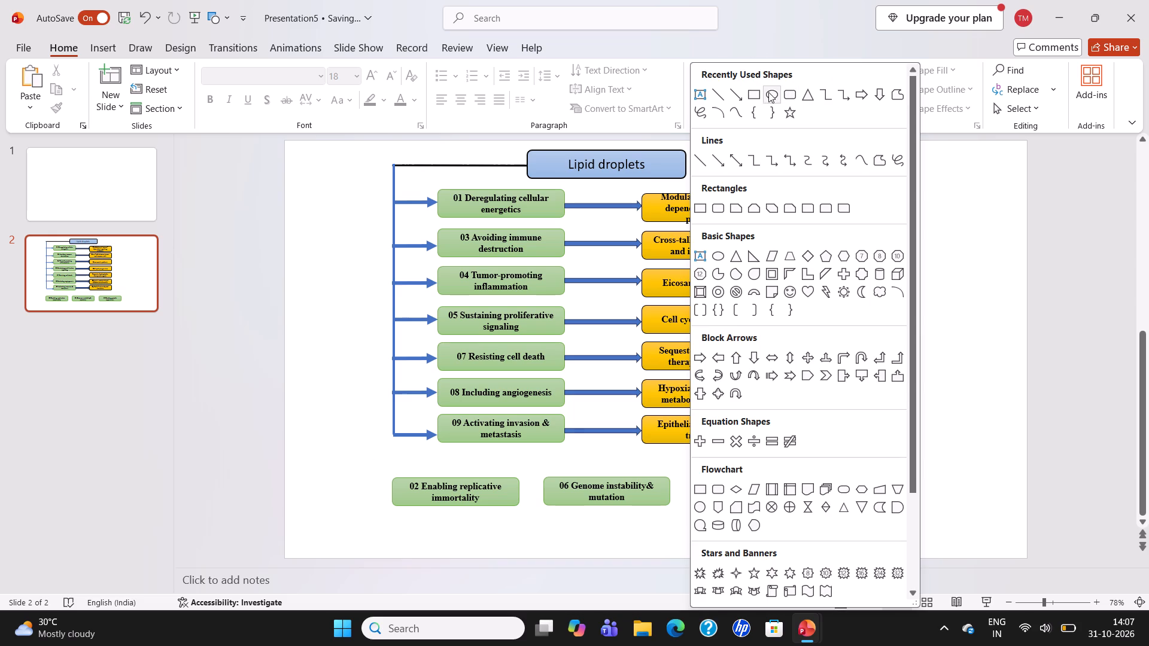
click(762, 92)
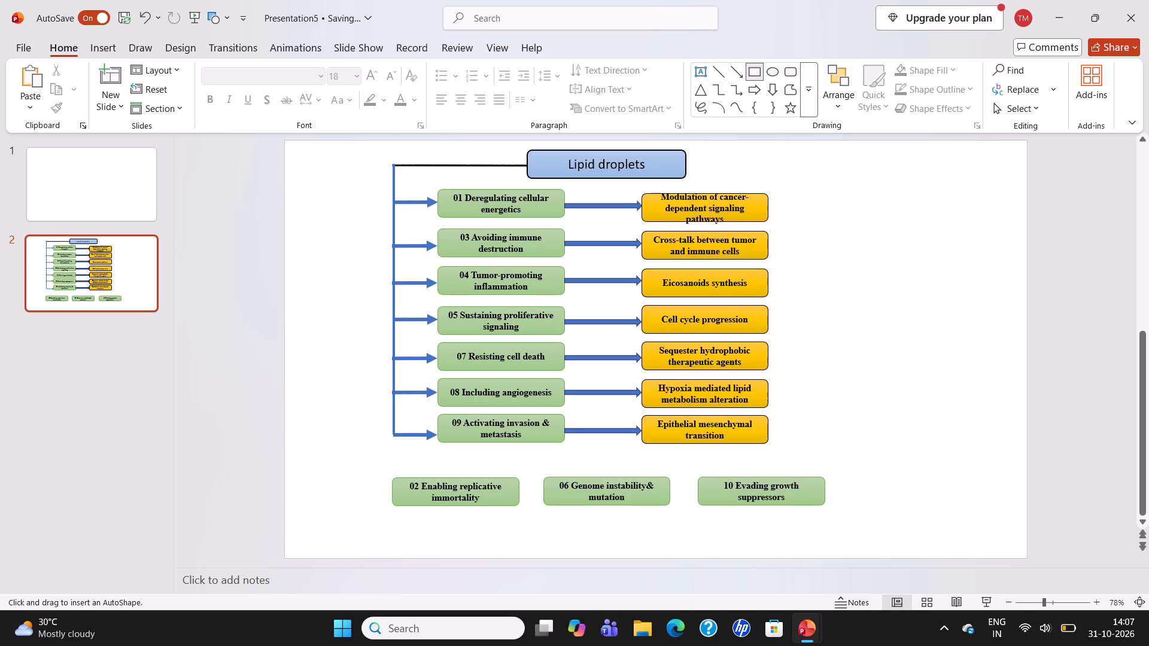
drag(388, 461, 418, 484)
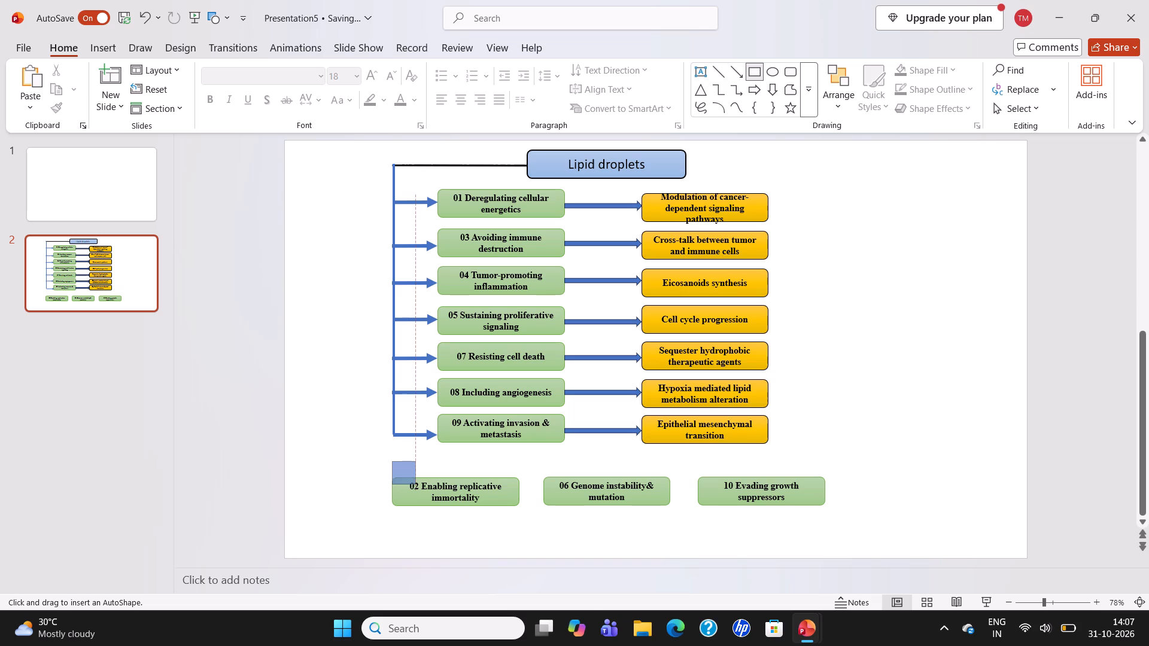
drag(418, 484, 587, 522)
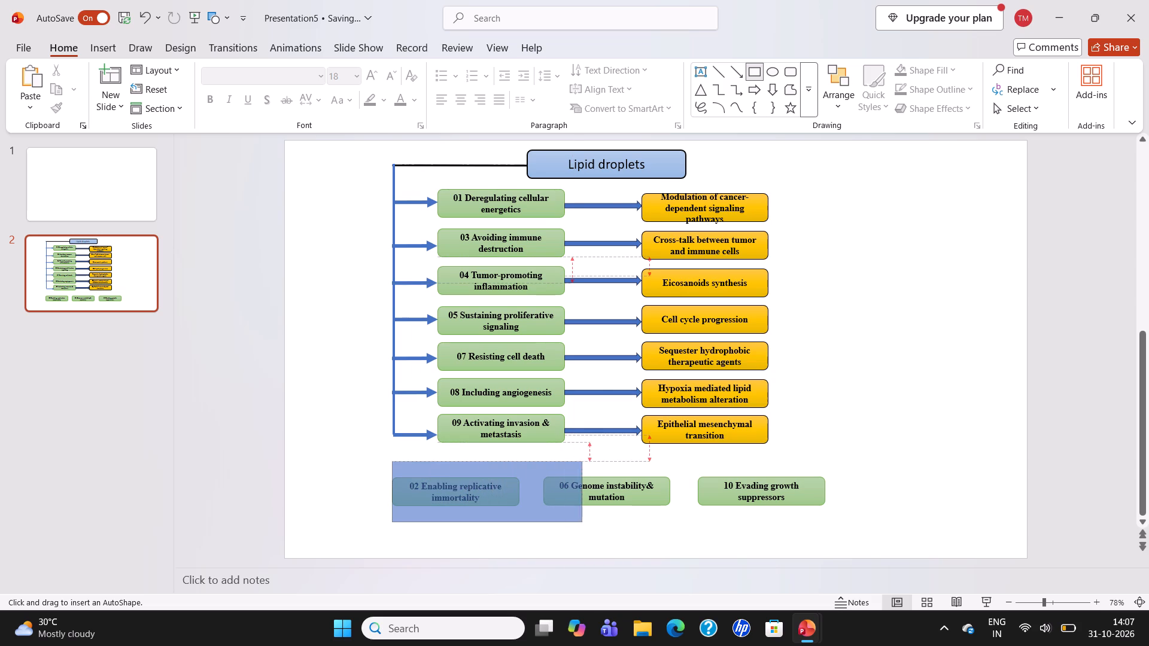
drag(587, 522, 786, 522)
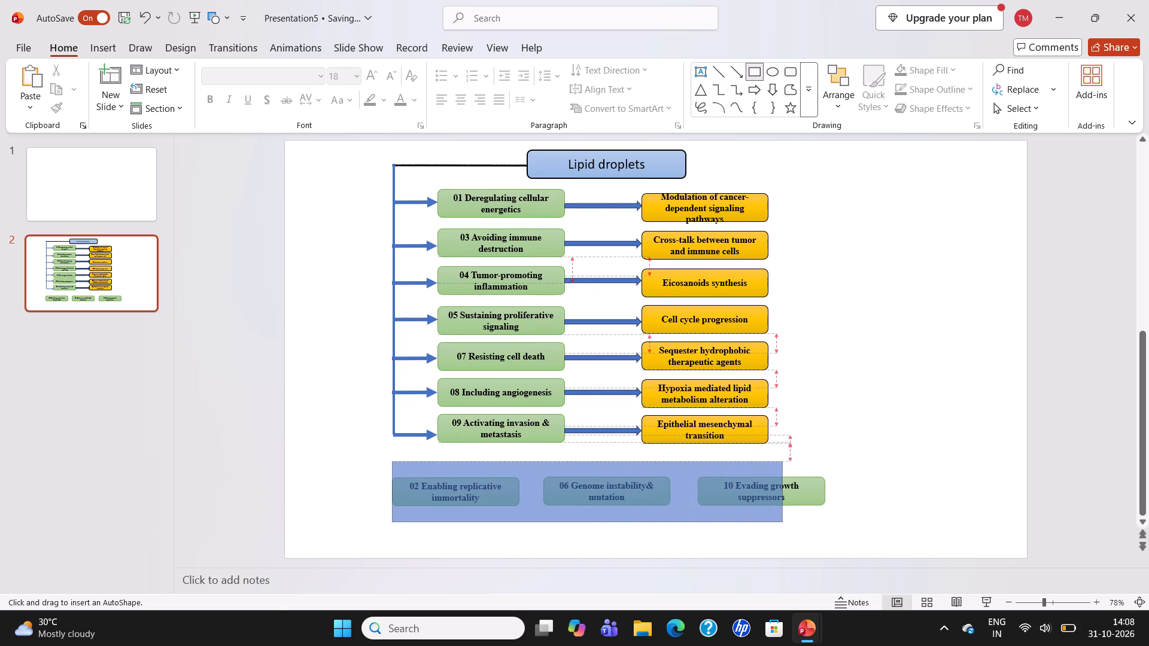
drag(786, 522, 843, 522)
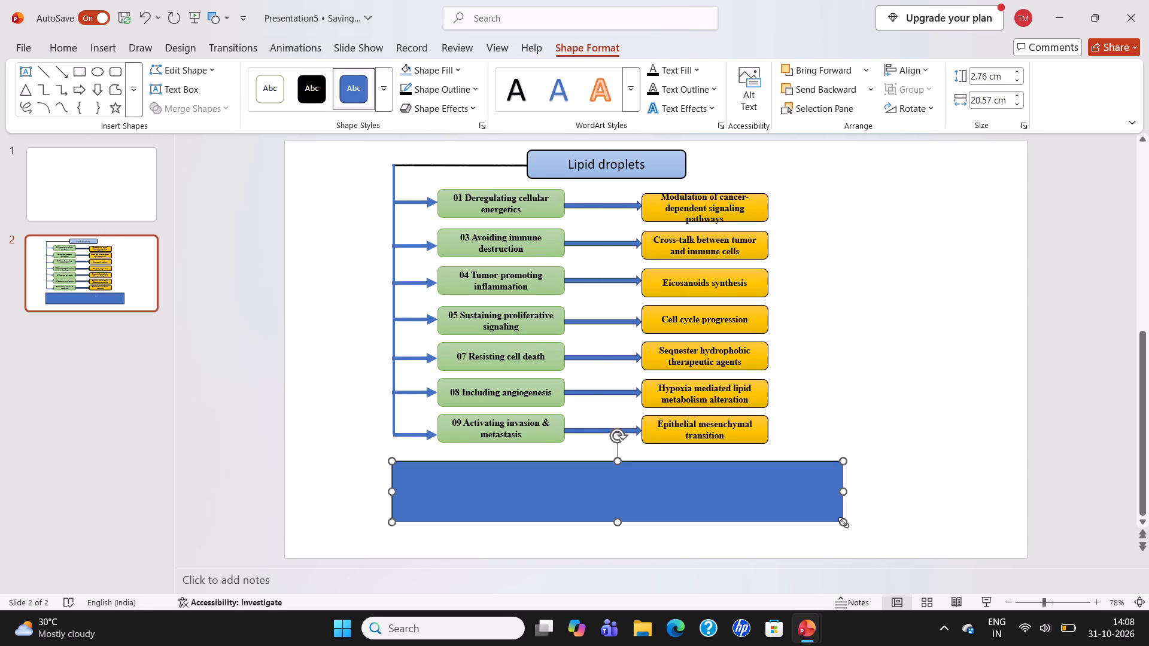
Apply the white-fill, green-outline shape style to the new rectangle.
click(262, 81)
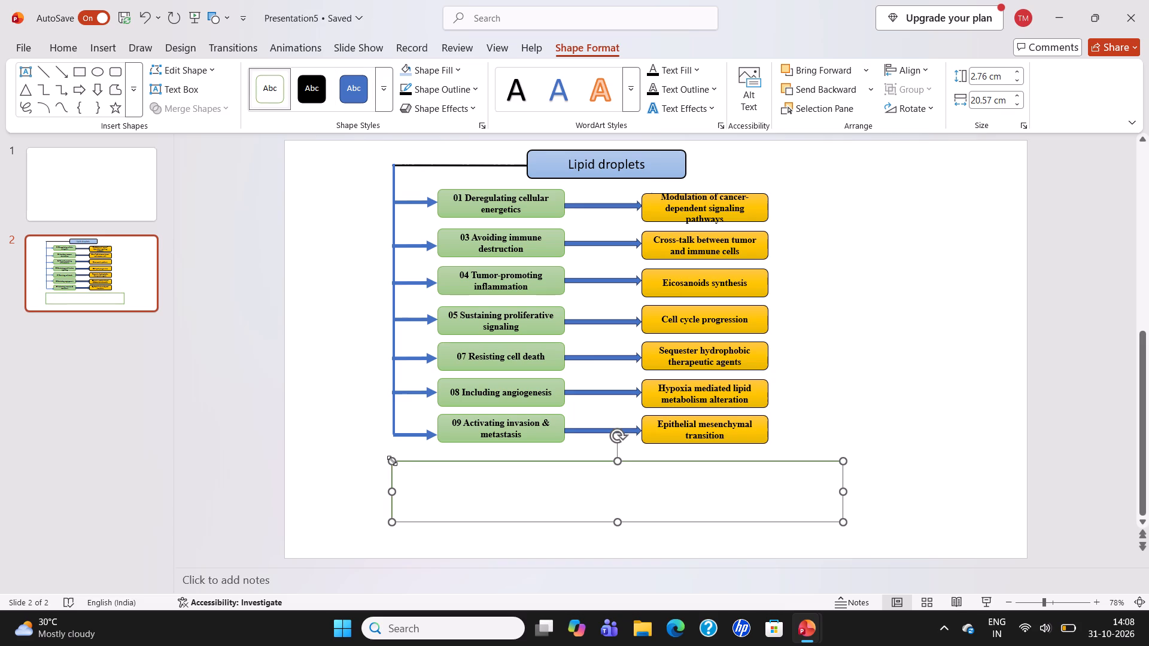
Enlarge the rectangle from its upper-left corner to about 3.14 cm high and 21 cm wide.
drag(392, 463, 407, 467)
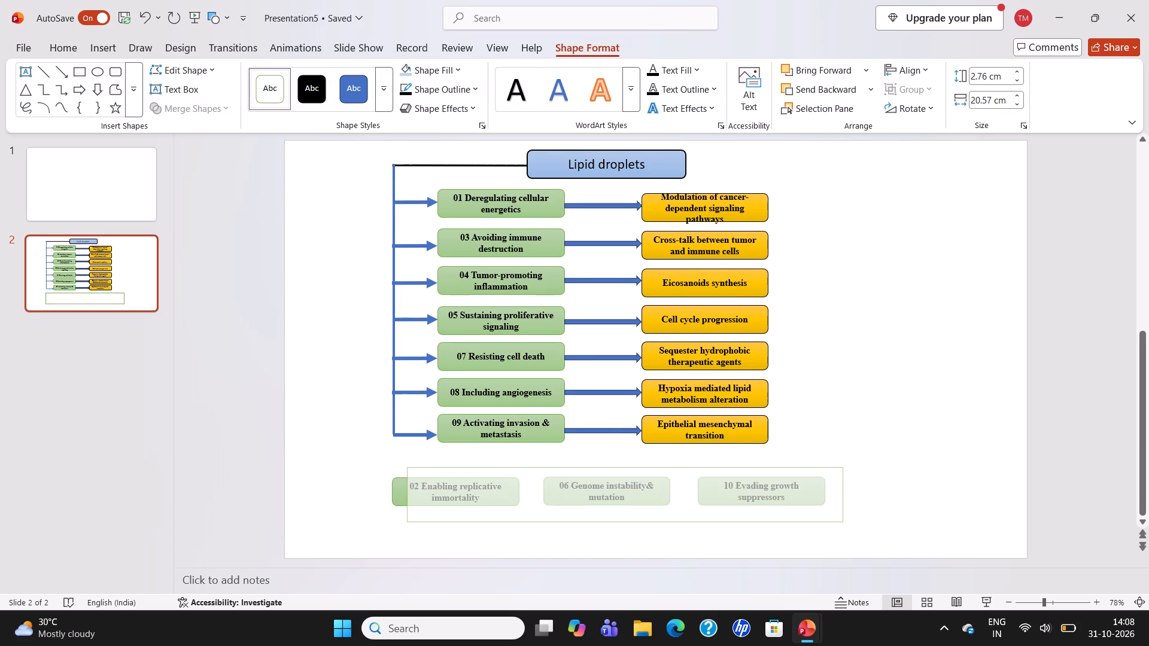
drag(407, 467, 382, 453)
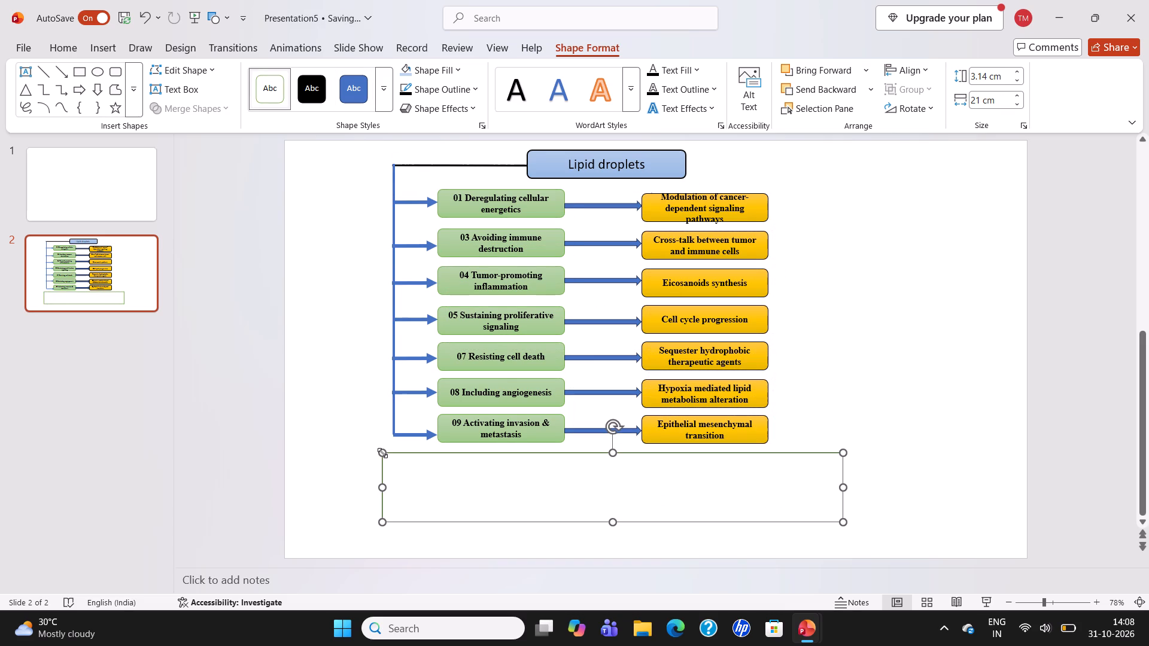
Apply the transparent gray preset style without an outline to the rectangle around the bottom three green boxes.
click(390, 84)
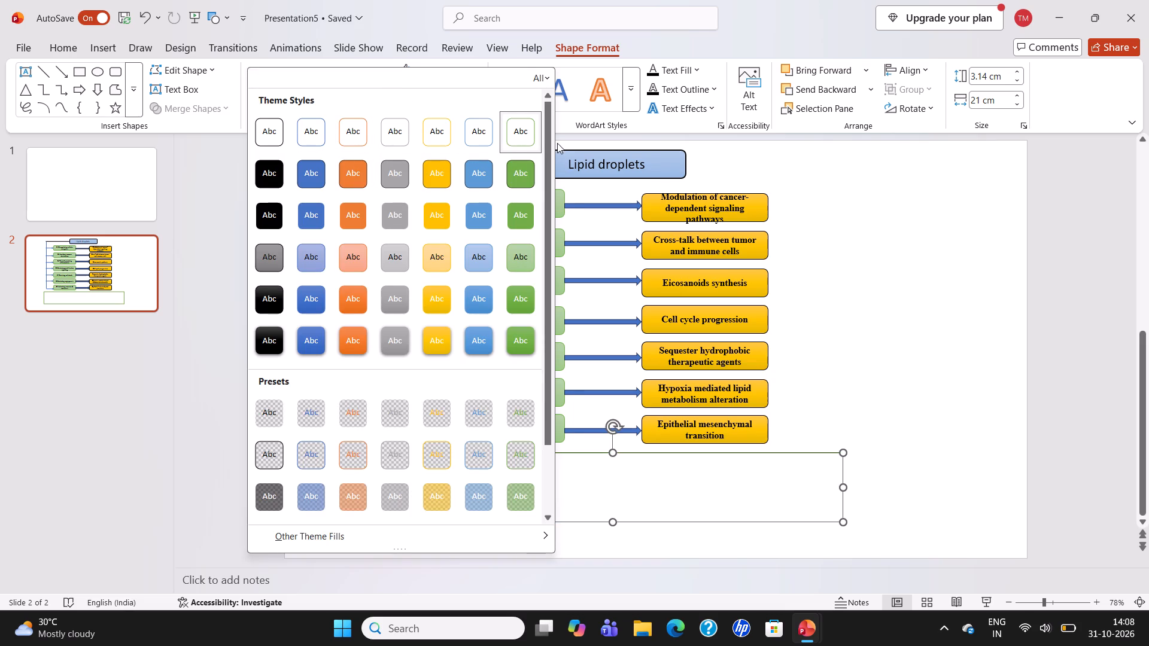
click(391, 418)
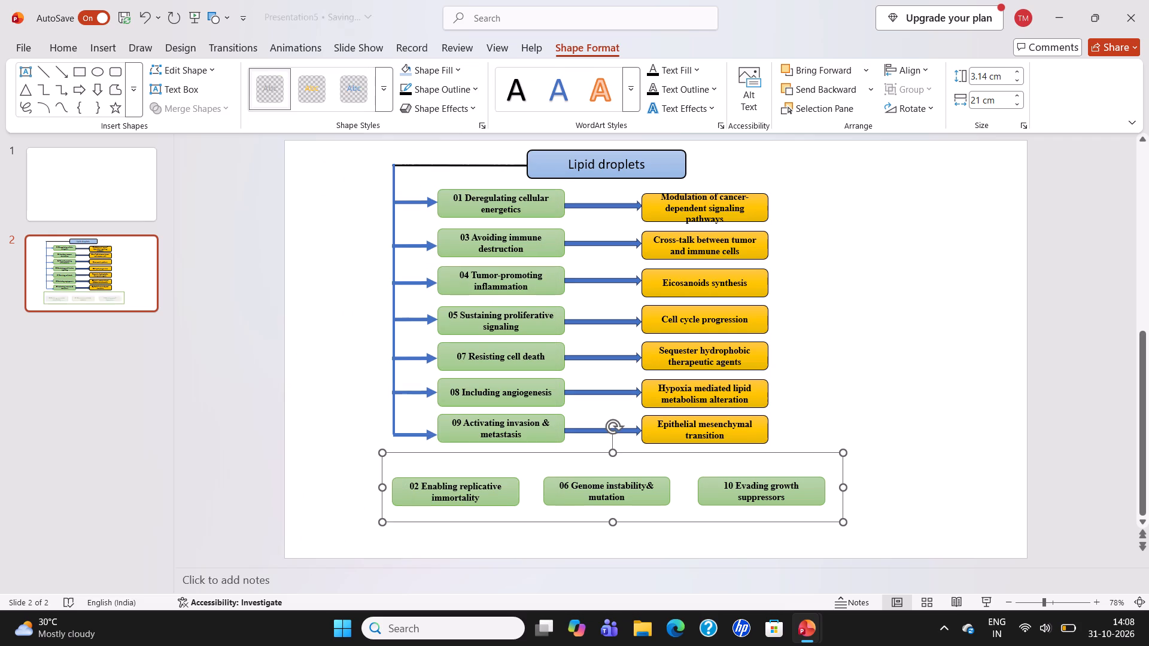
click(407, 461)
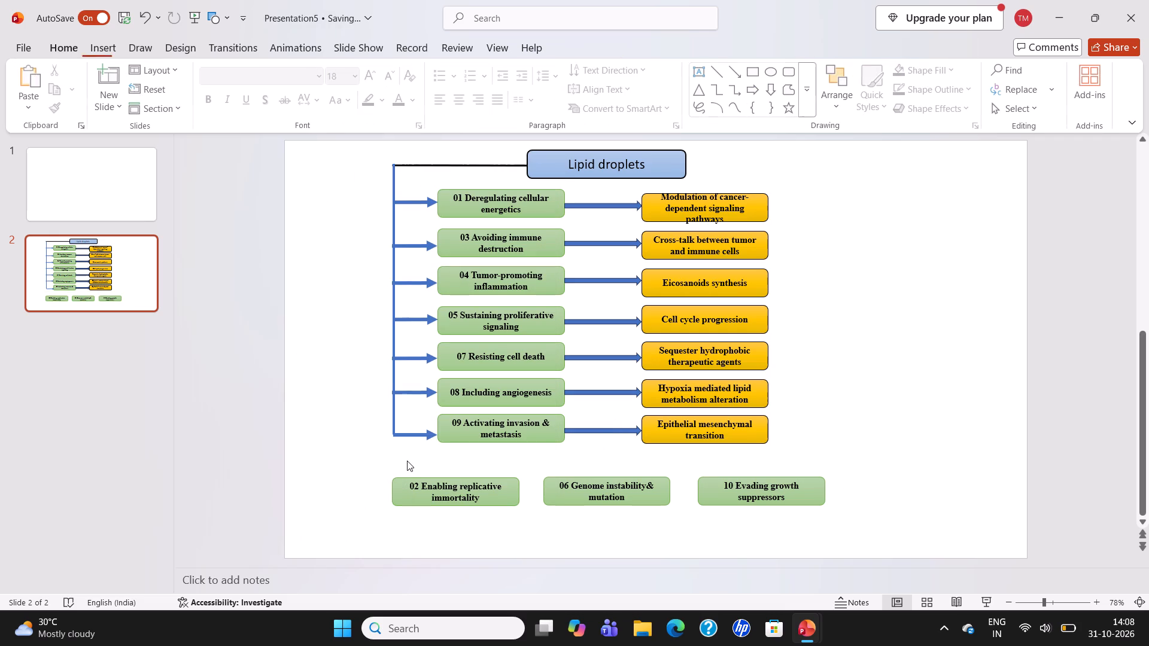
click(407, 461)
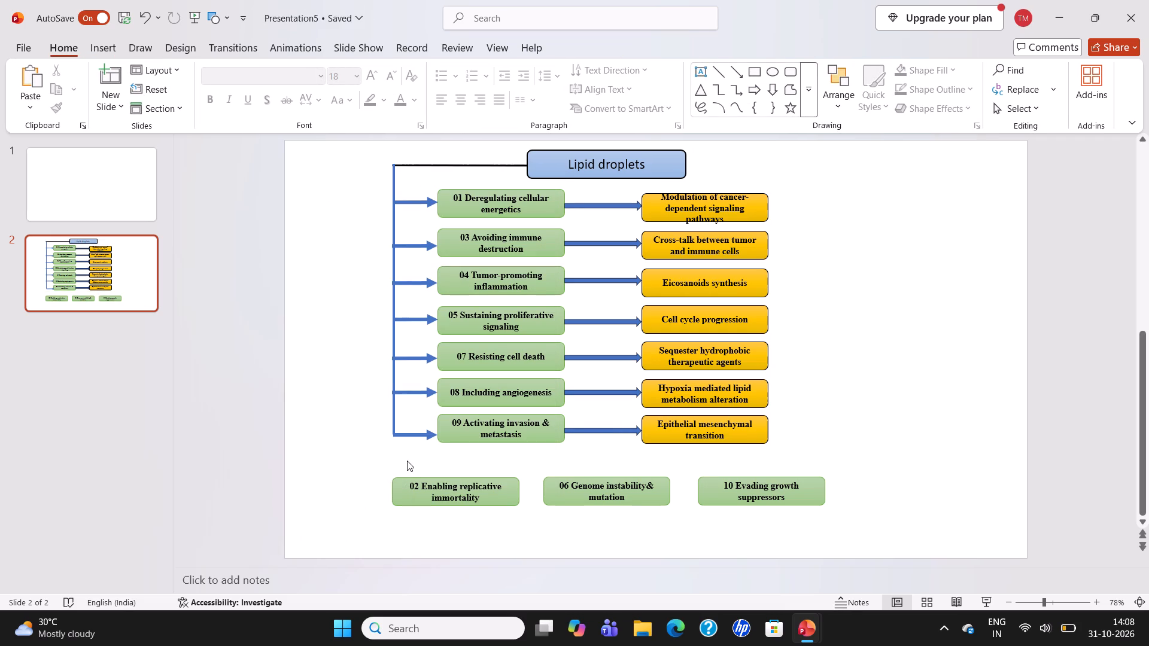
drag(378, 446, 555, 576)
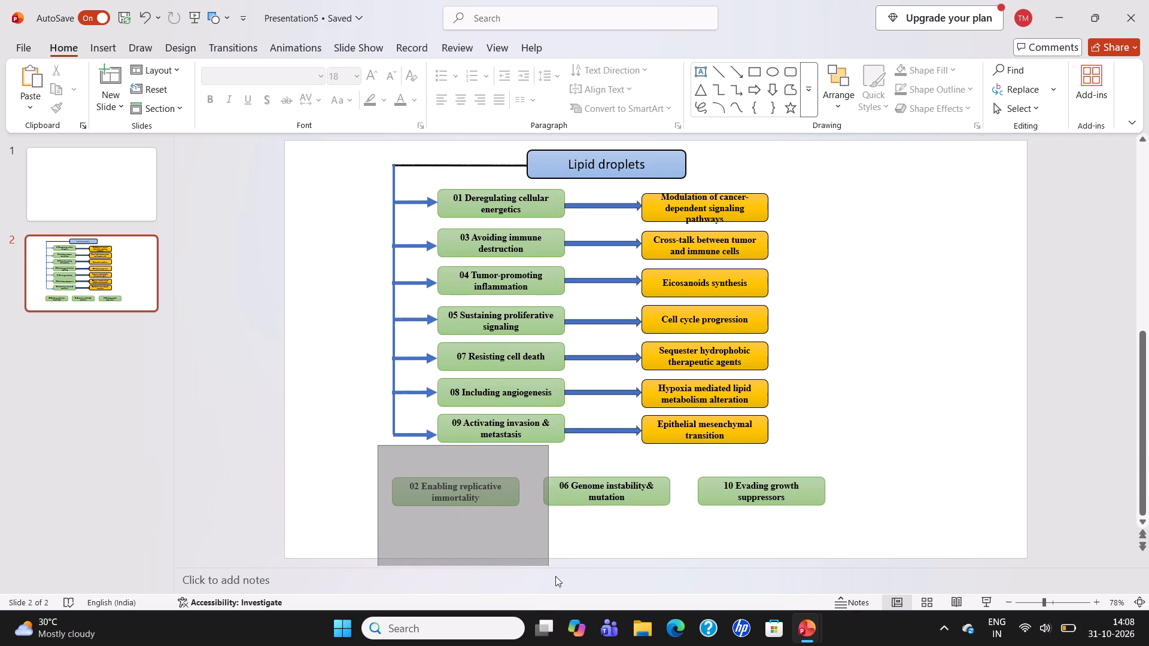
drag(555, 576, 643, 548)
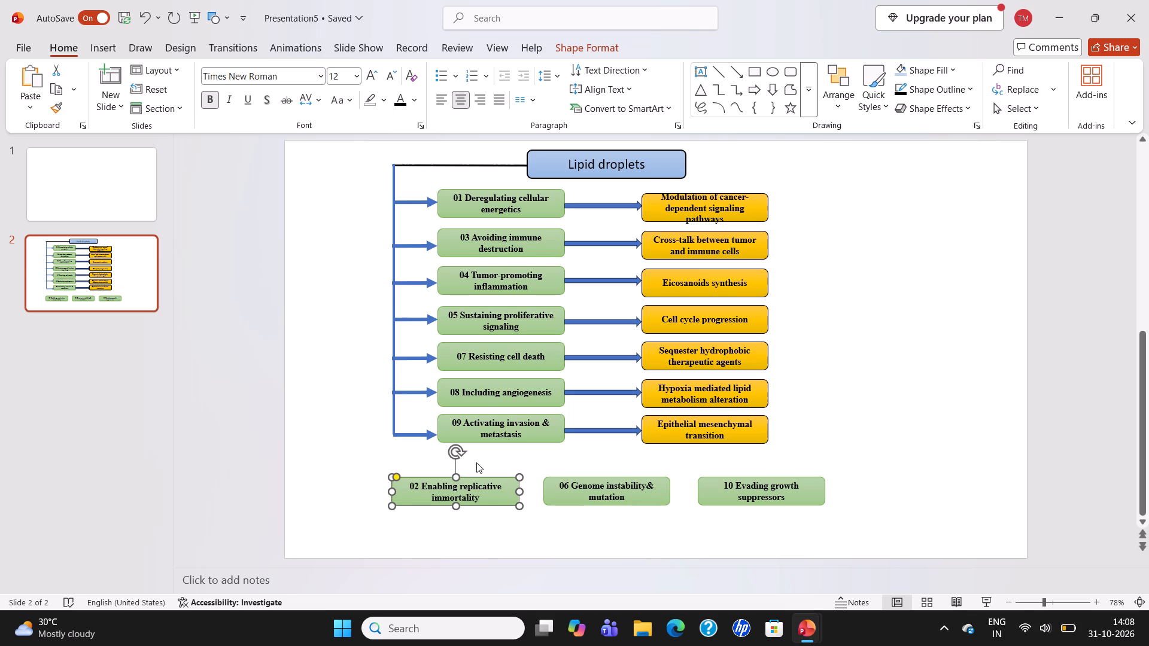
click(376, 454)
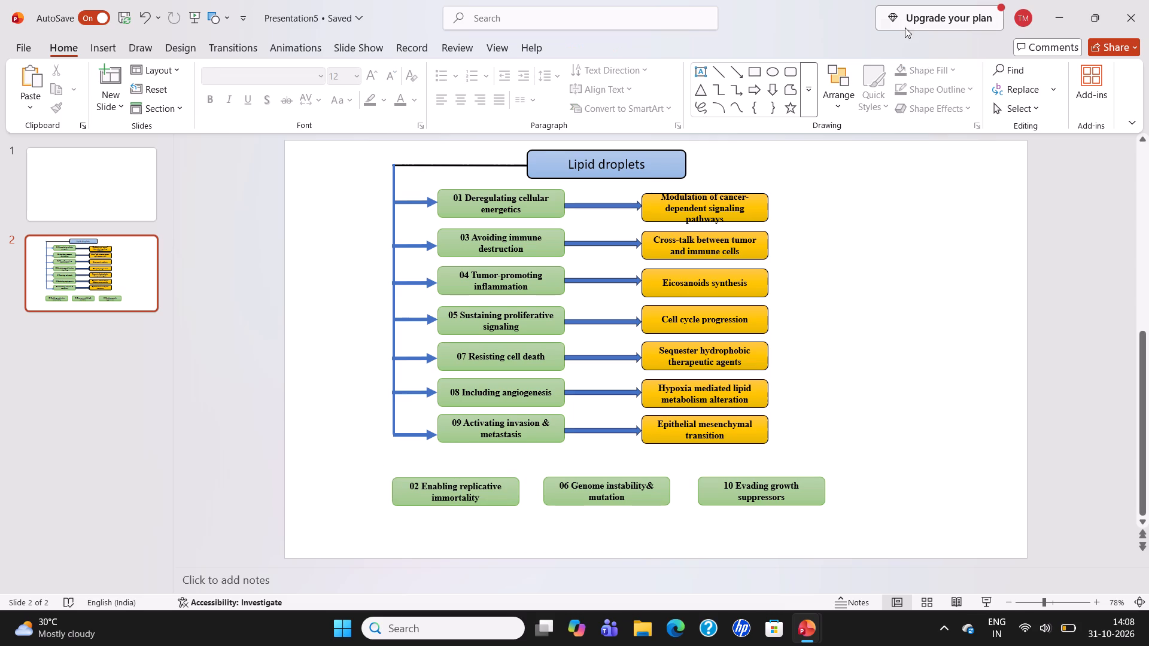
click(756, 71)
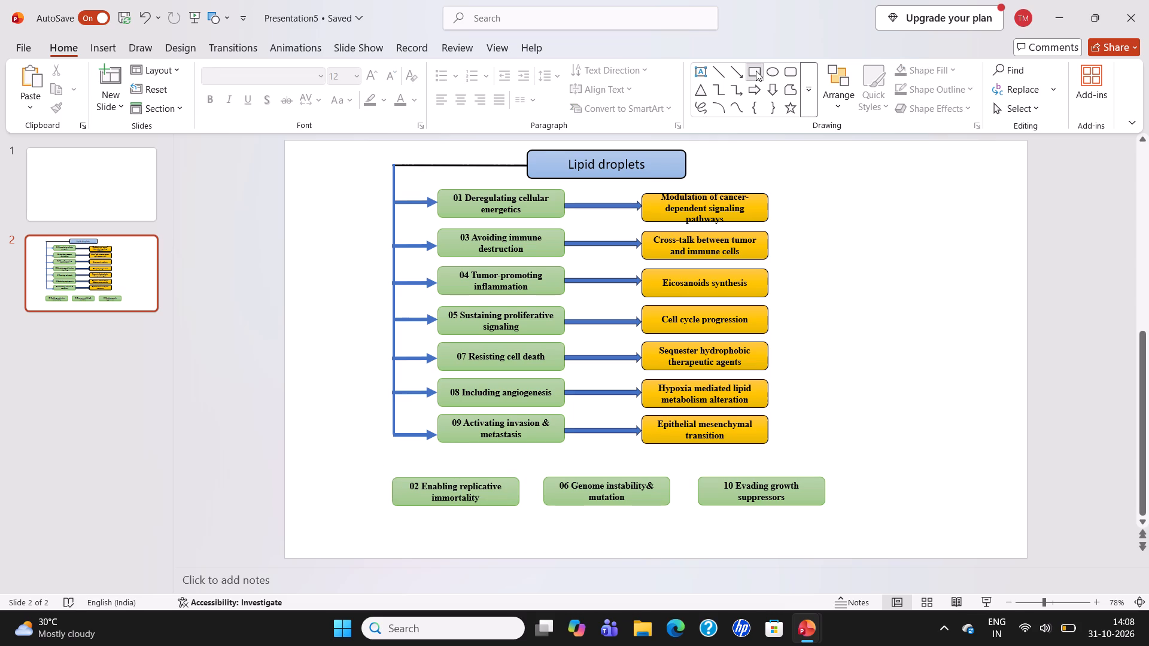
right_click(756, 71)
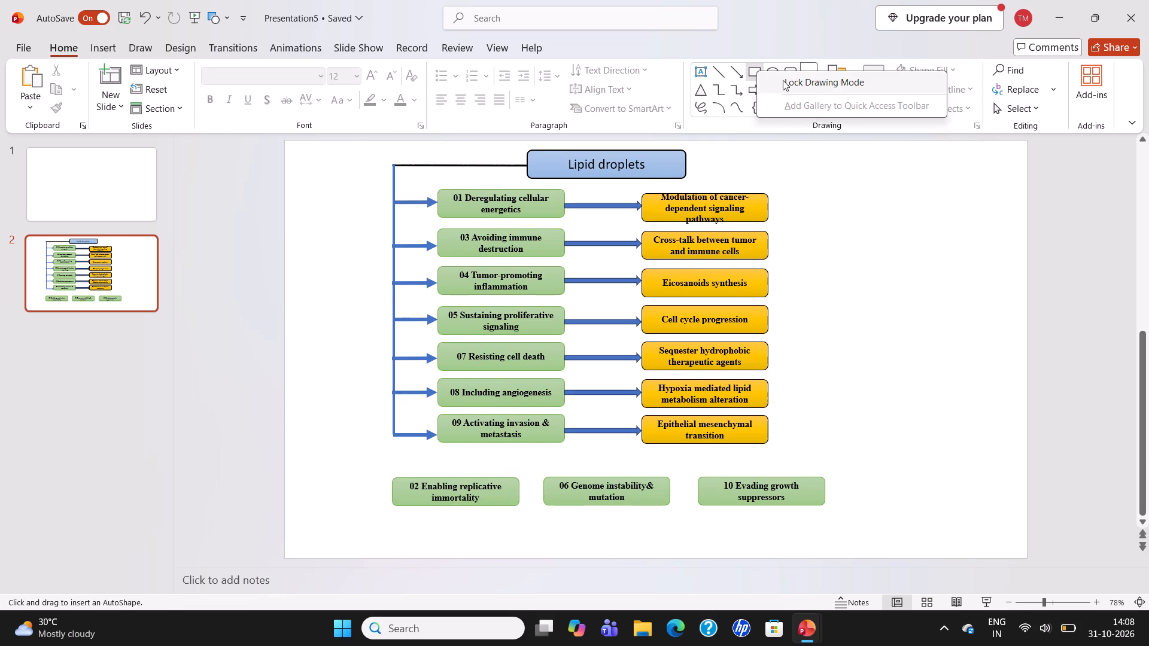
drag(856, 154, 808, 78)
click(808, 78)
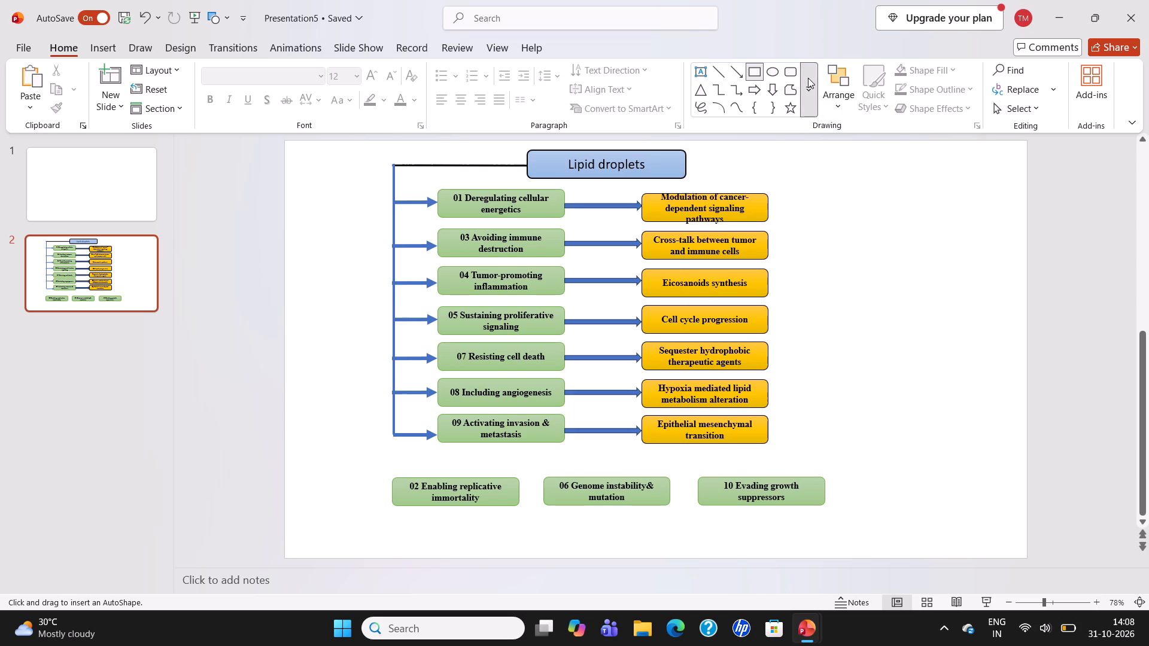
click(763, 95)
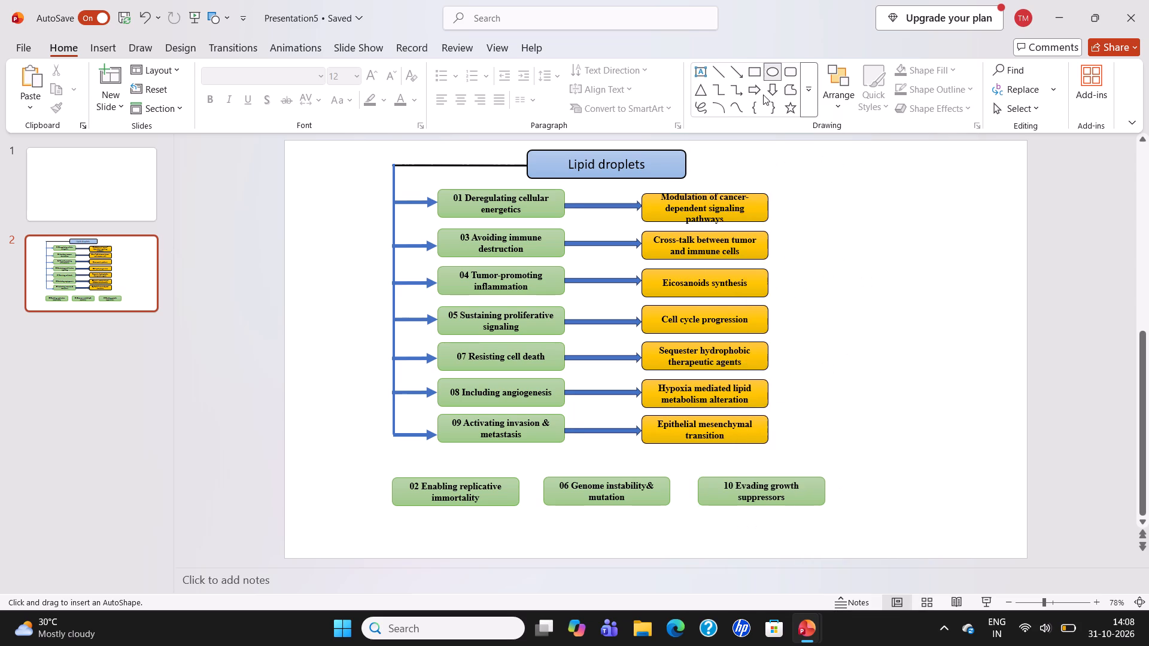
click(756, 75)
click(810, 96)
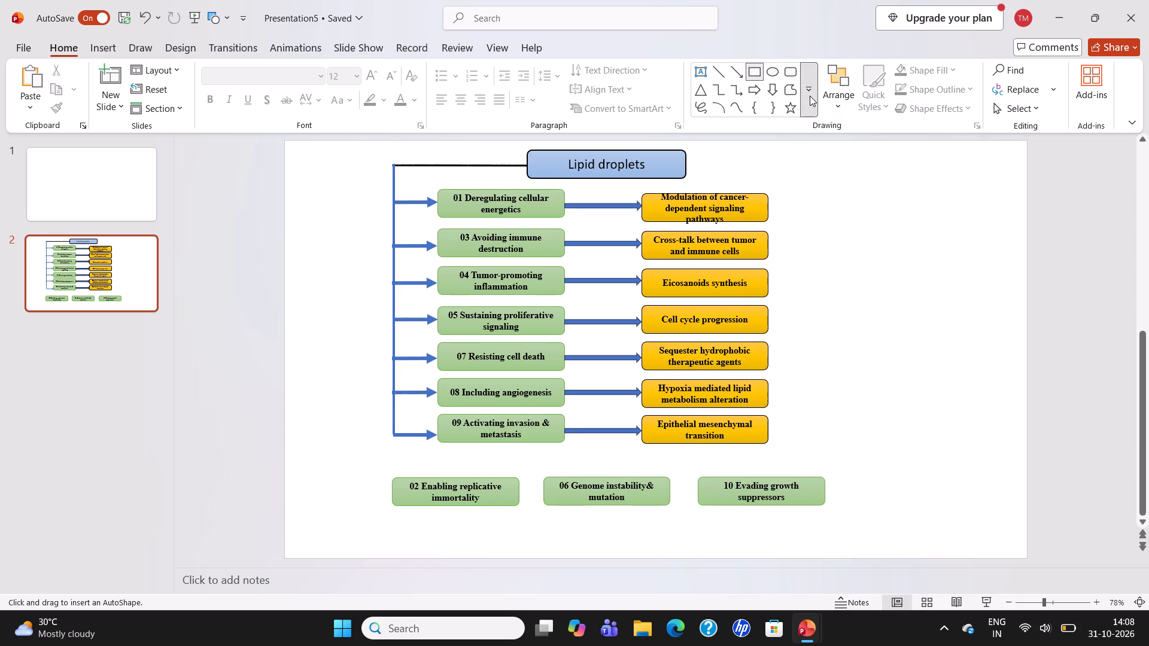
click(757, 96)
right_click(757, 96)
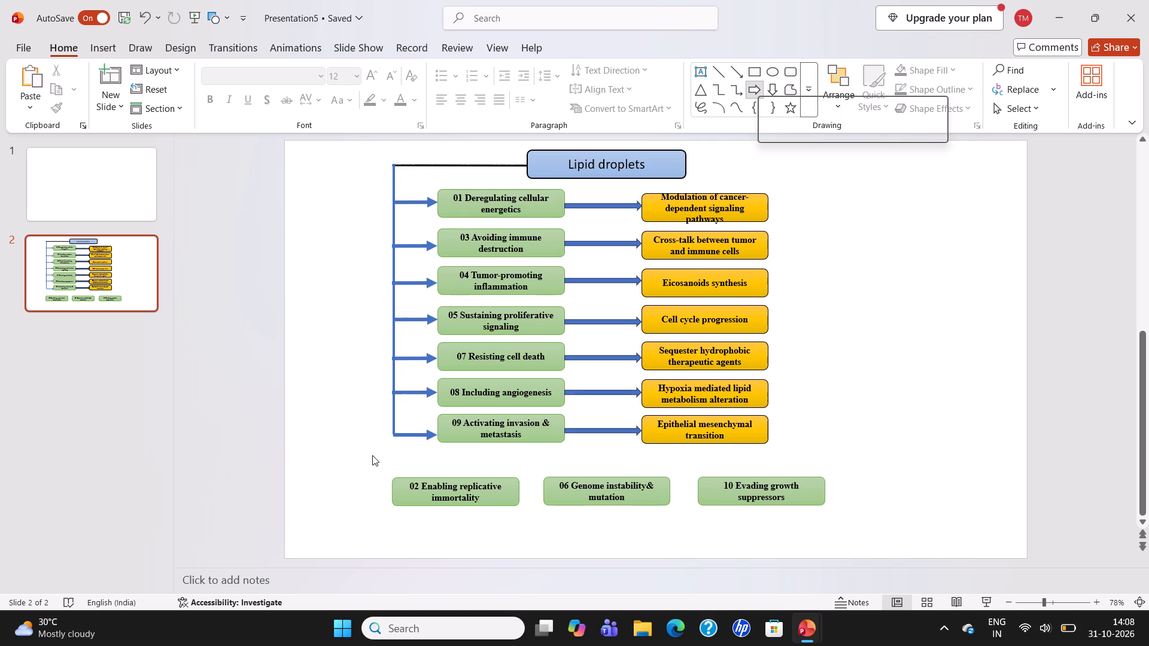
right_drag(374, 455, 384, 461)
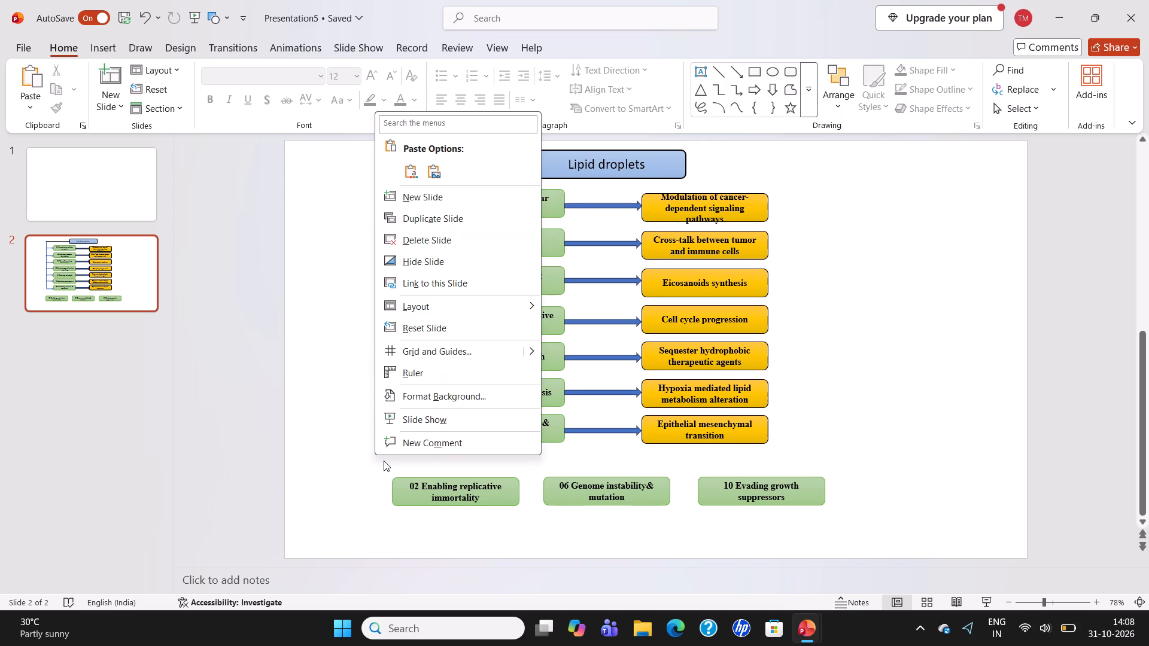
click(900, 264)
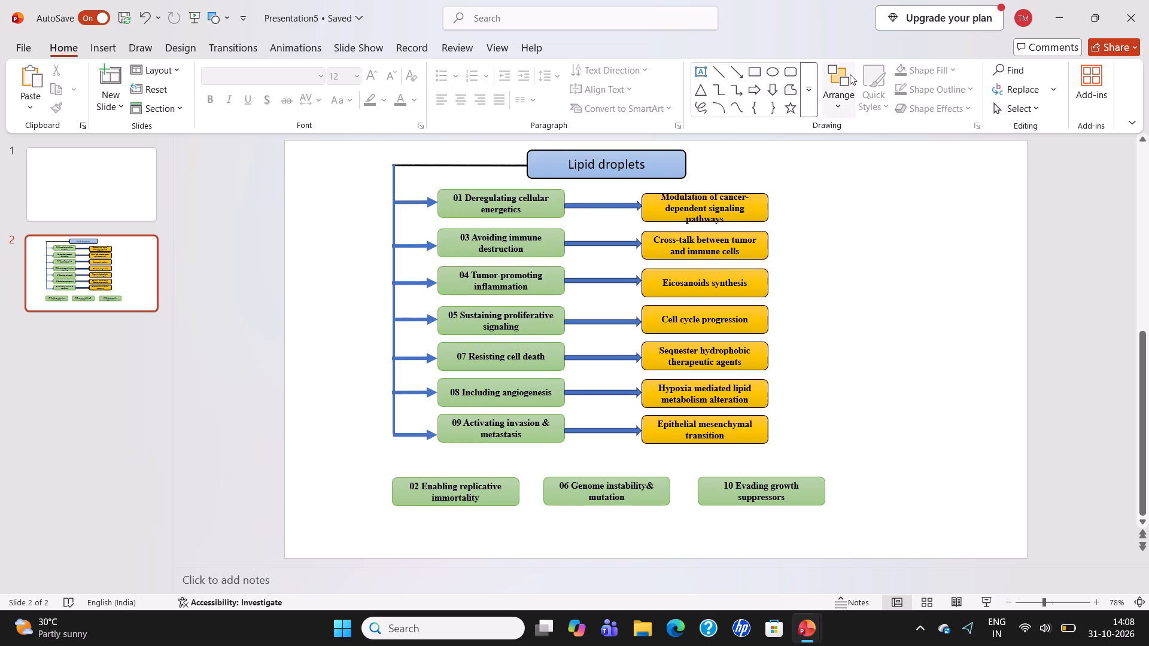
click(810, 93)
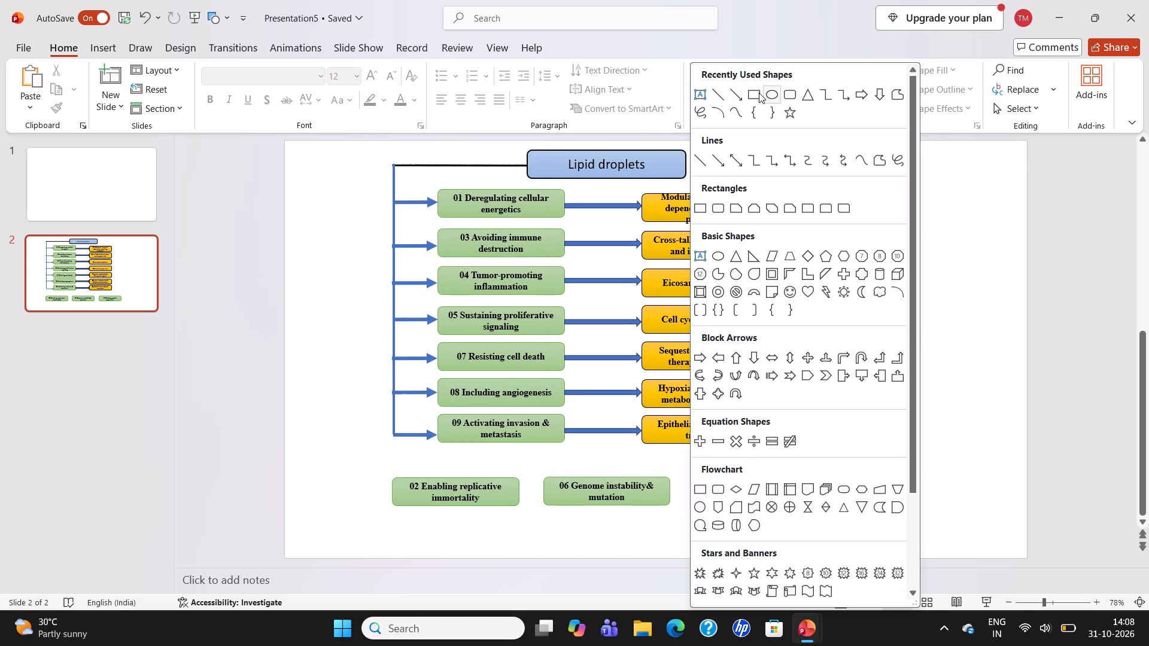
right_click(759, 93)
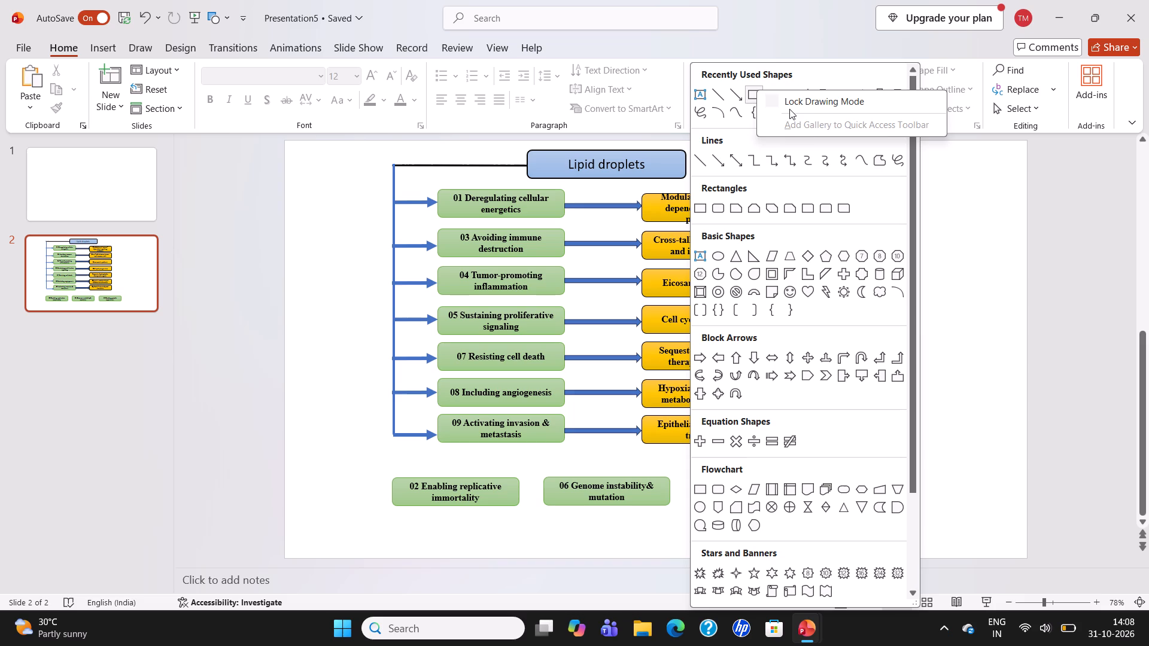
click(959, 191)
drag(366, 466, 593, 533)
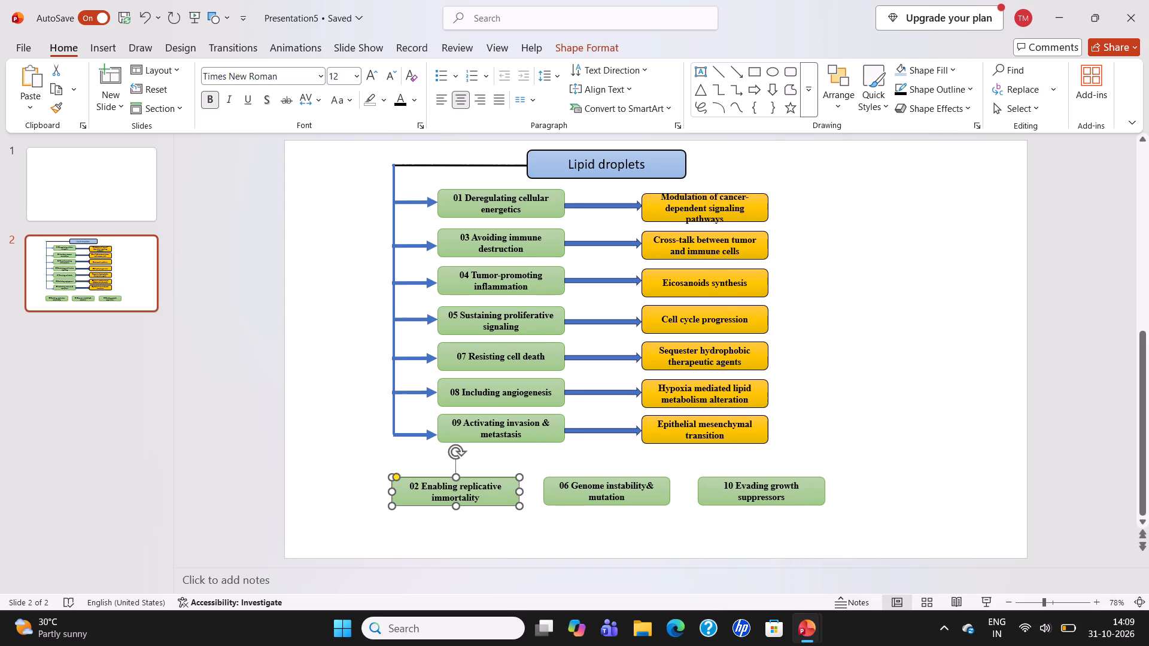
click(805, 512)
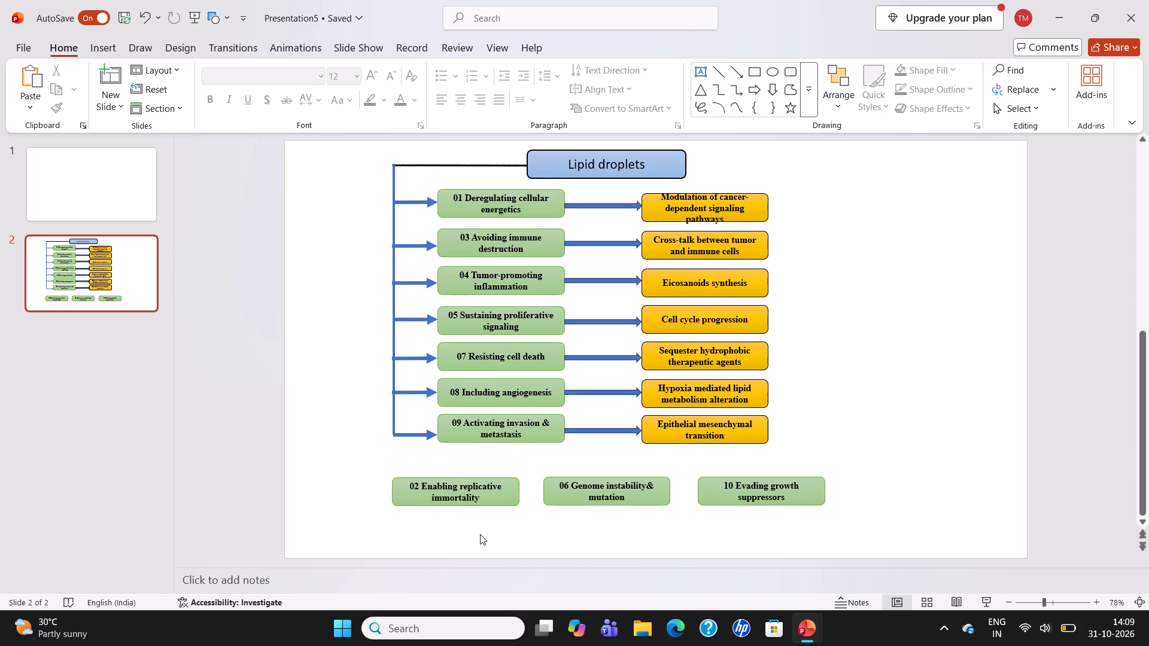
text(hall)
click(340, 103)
Search the presentation for "text box" and close the search.
click(1020, 71)
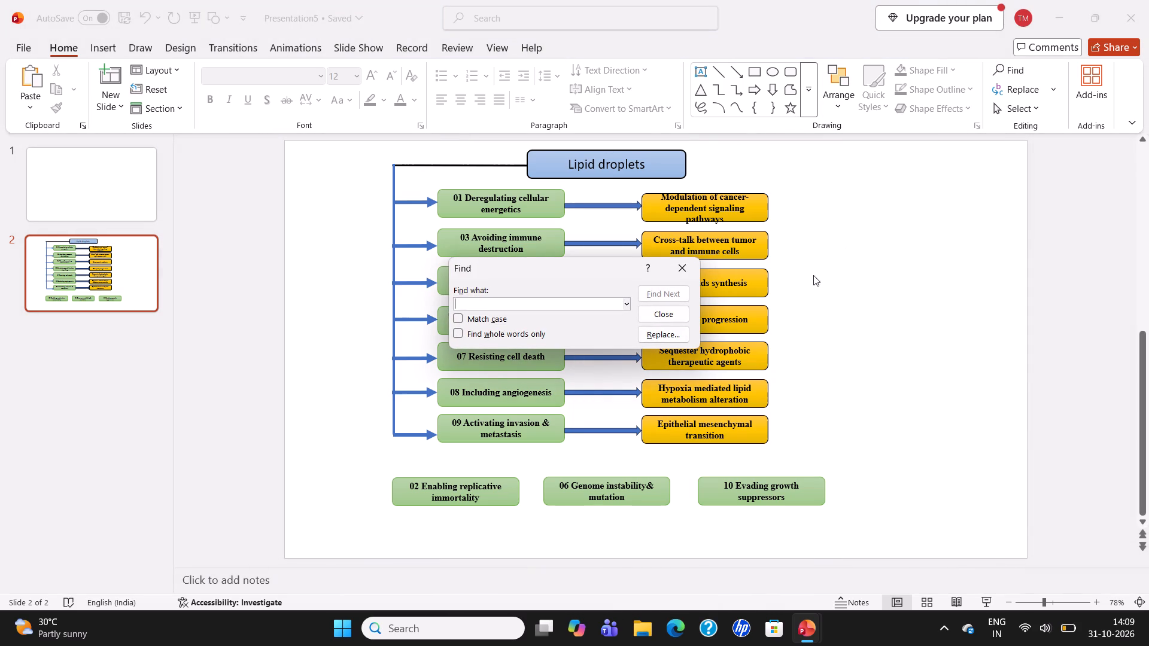
text(te)
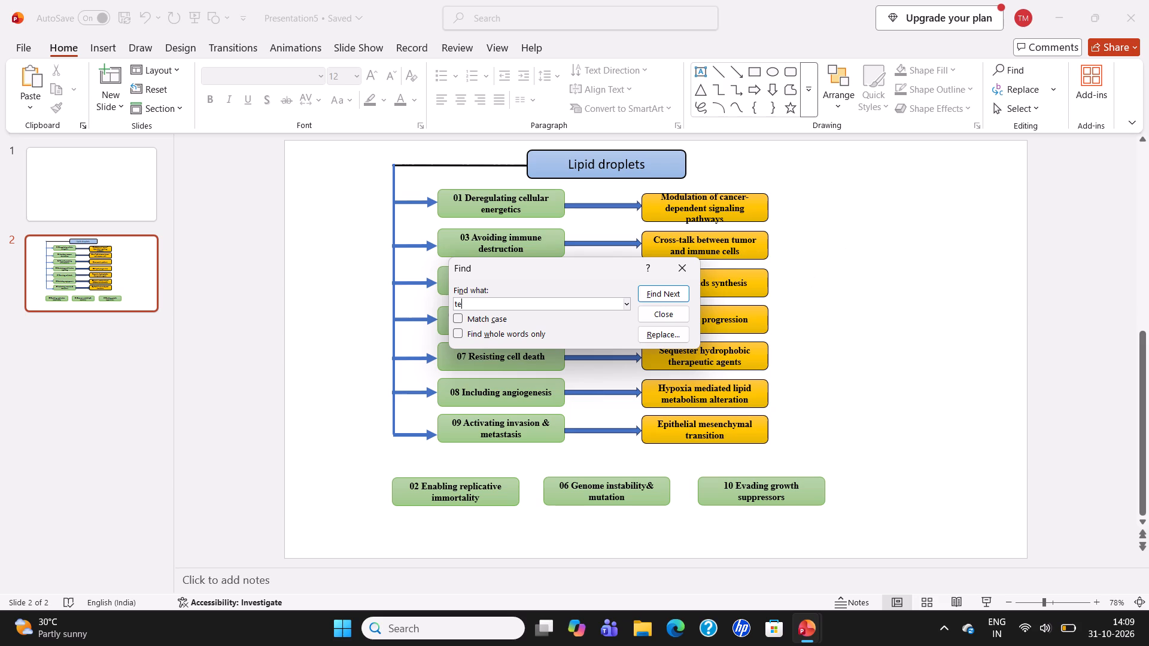
text(xt)
key(space)
text(box)
key(Return)
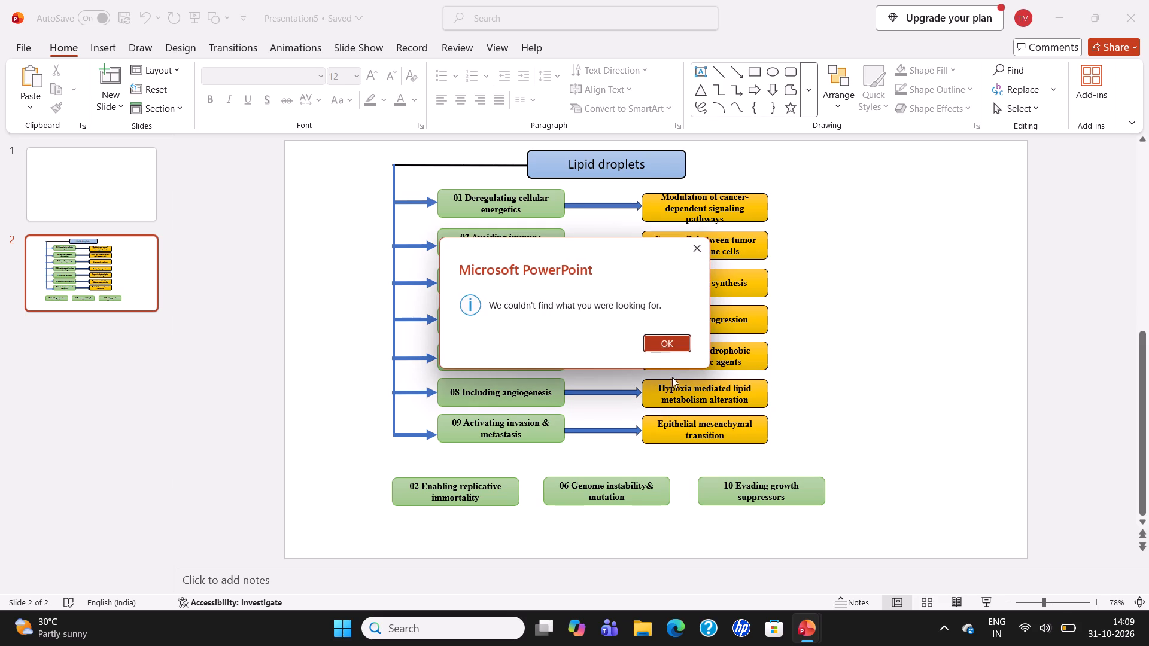
click(659, 333)
click(660, 346)
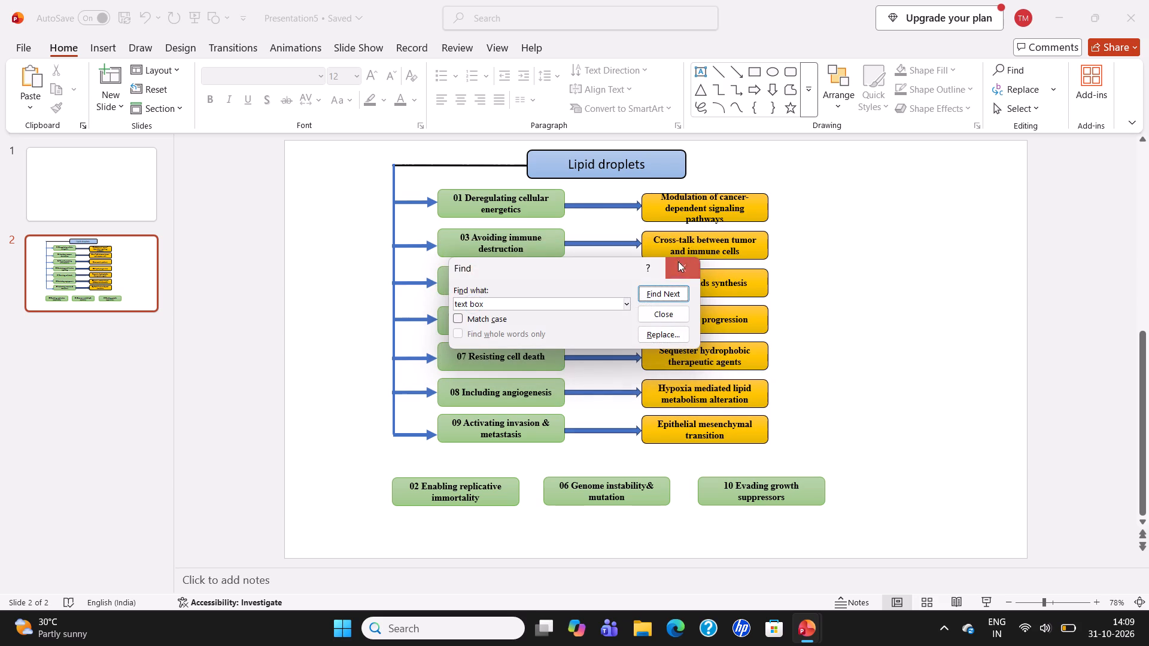
click(679, 266)
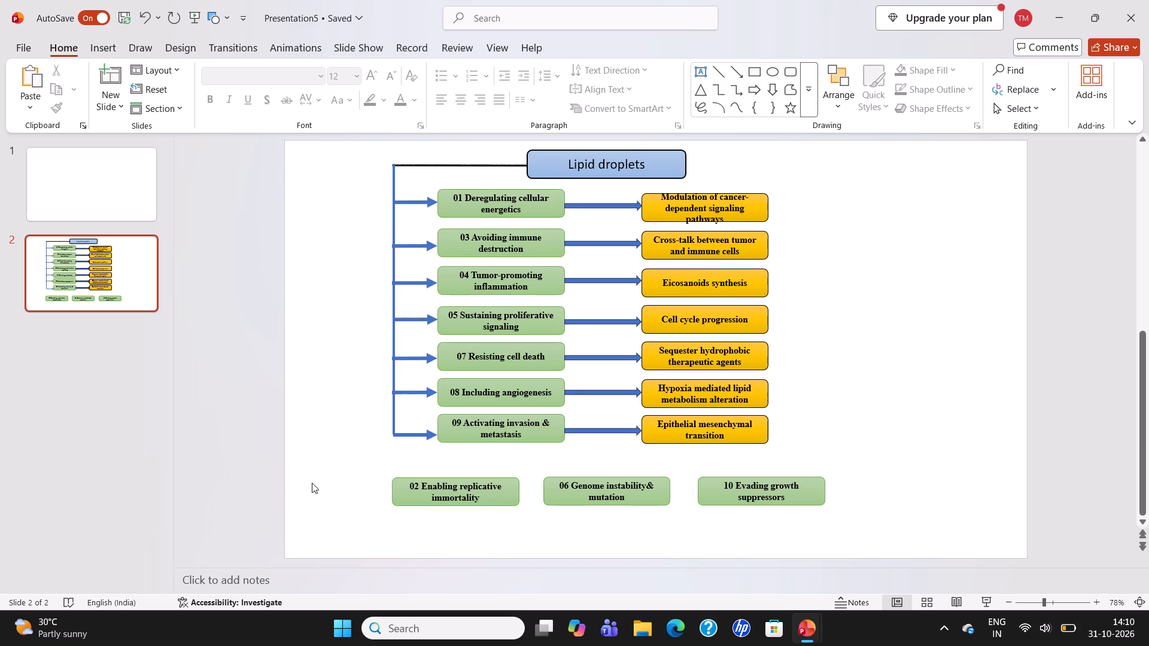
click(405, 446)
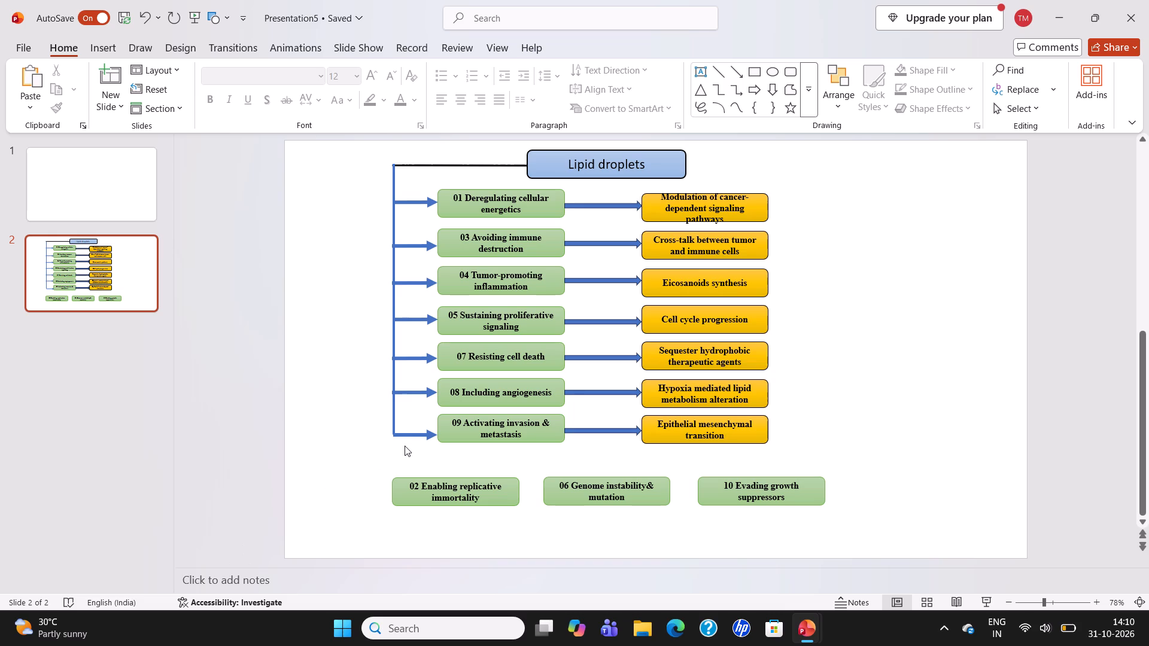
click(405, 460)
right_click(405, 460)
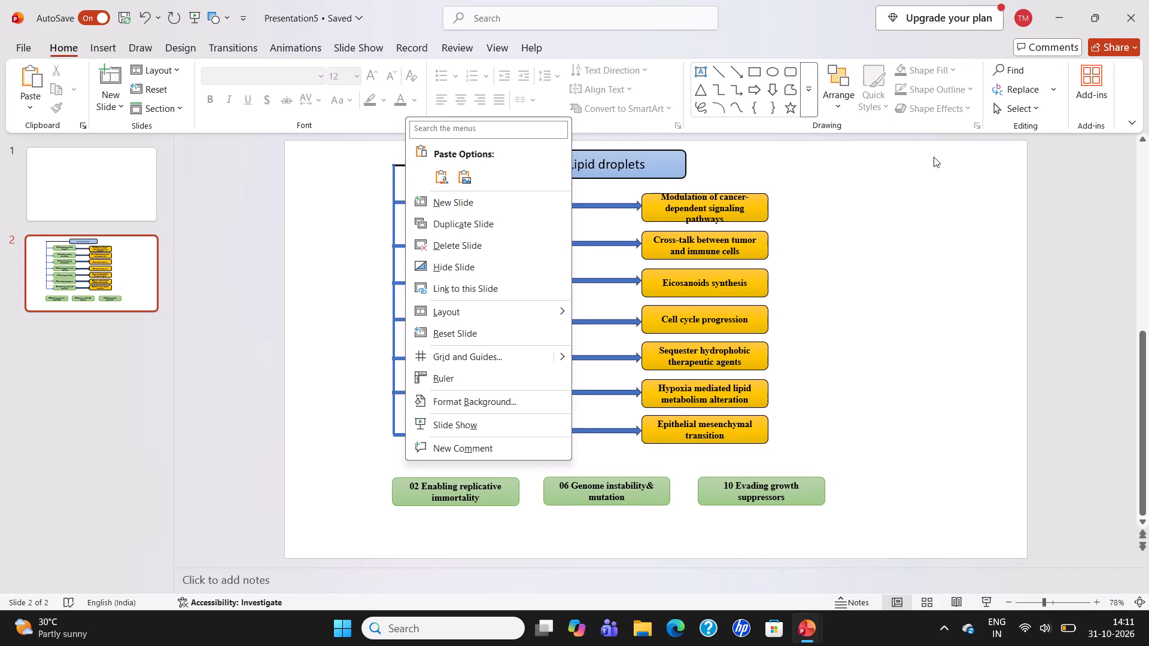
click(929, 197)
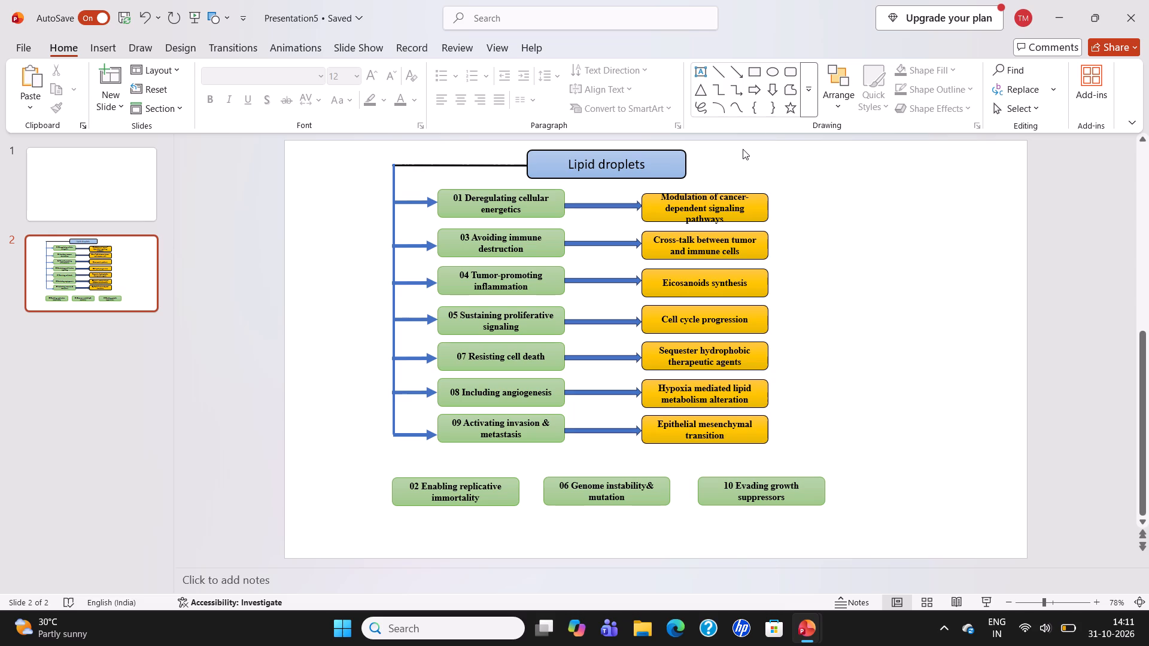
Add a text box beside the upper gold boxes reading "Hallmarks with no lipid droplet role labelled".
click(698, 74)
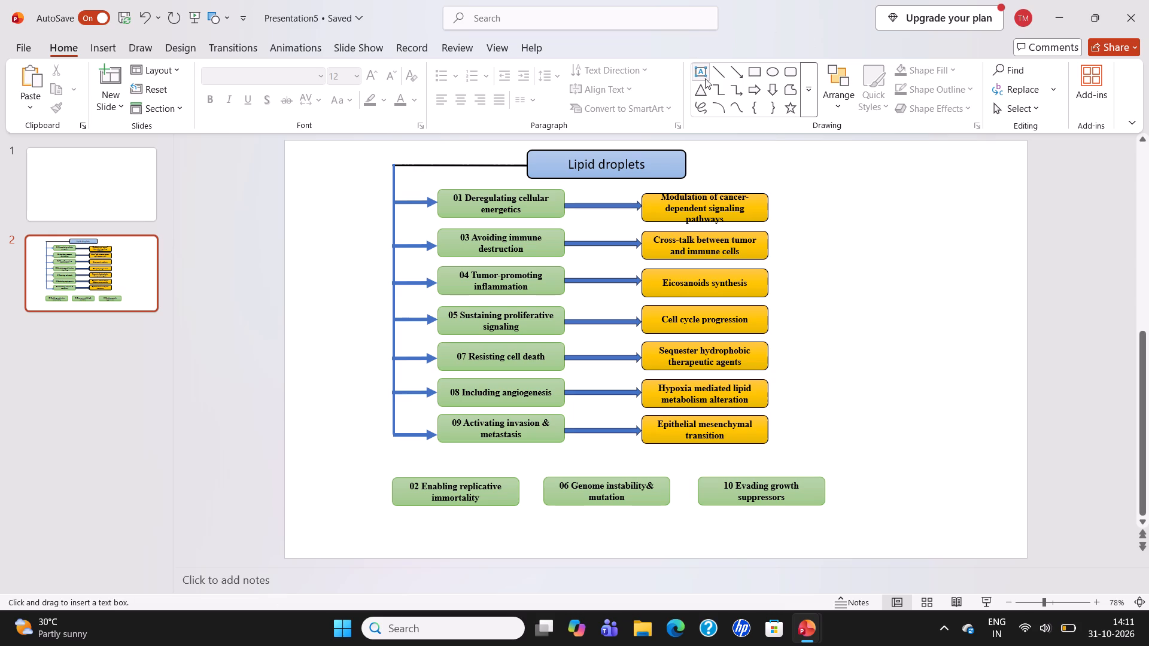
drag(791, 176, 987, 334)
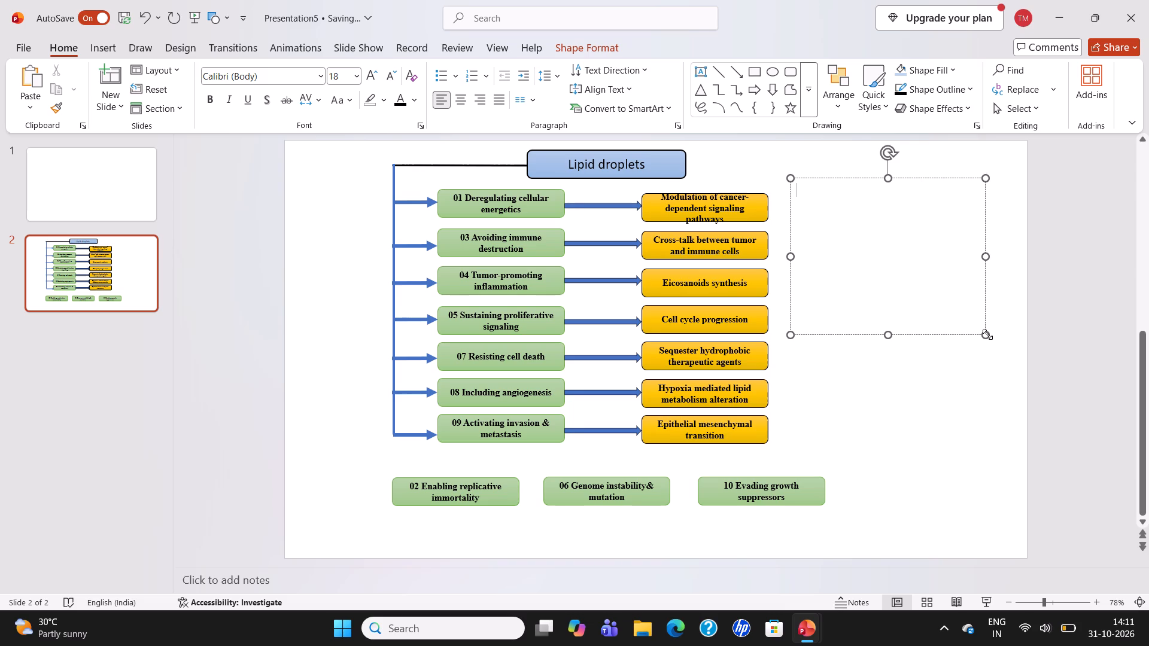
key(shift+h)
text(allmarks)
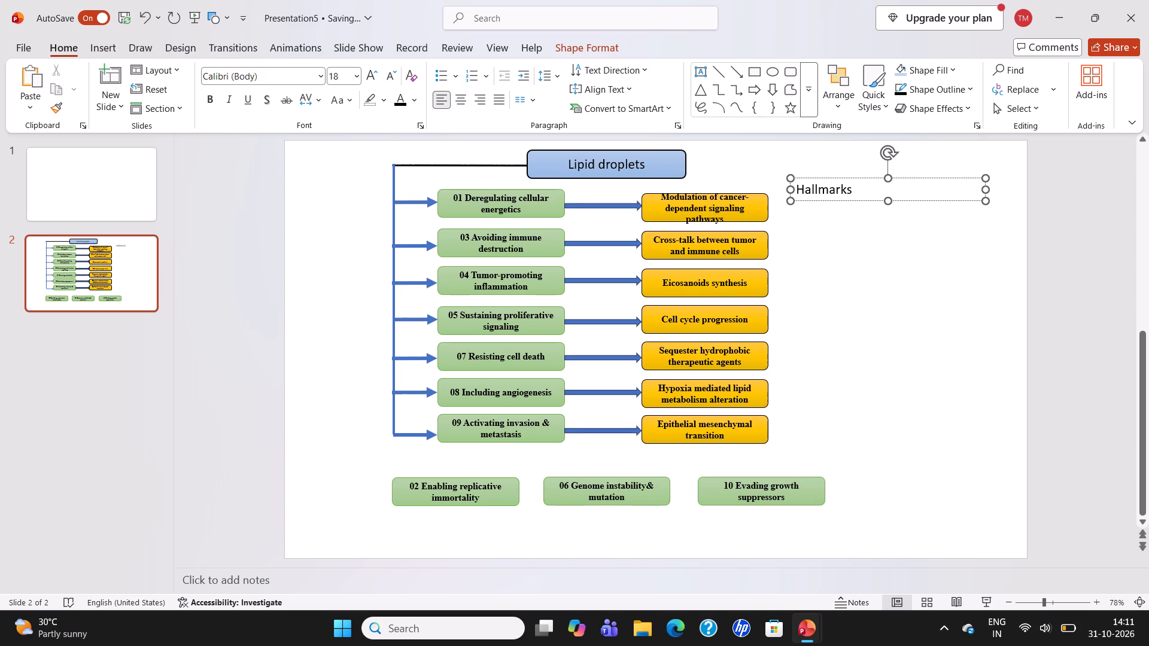
key(space)
text(with)
key(space)
text(no)
key(space)
text(lipid)
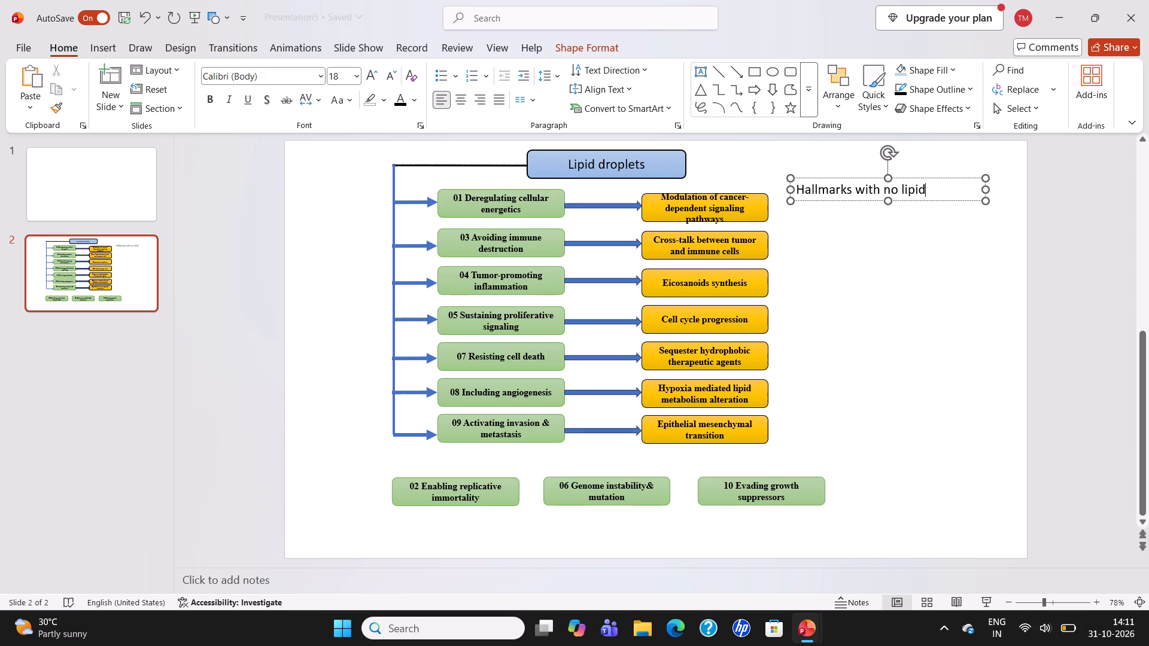
key(space)
text(dropt)
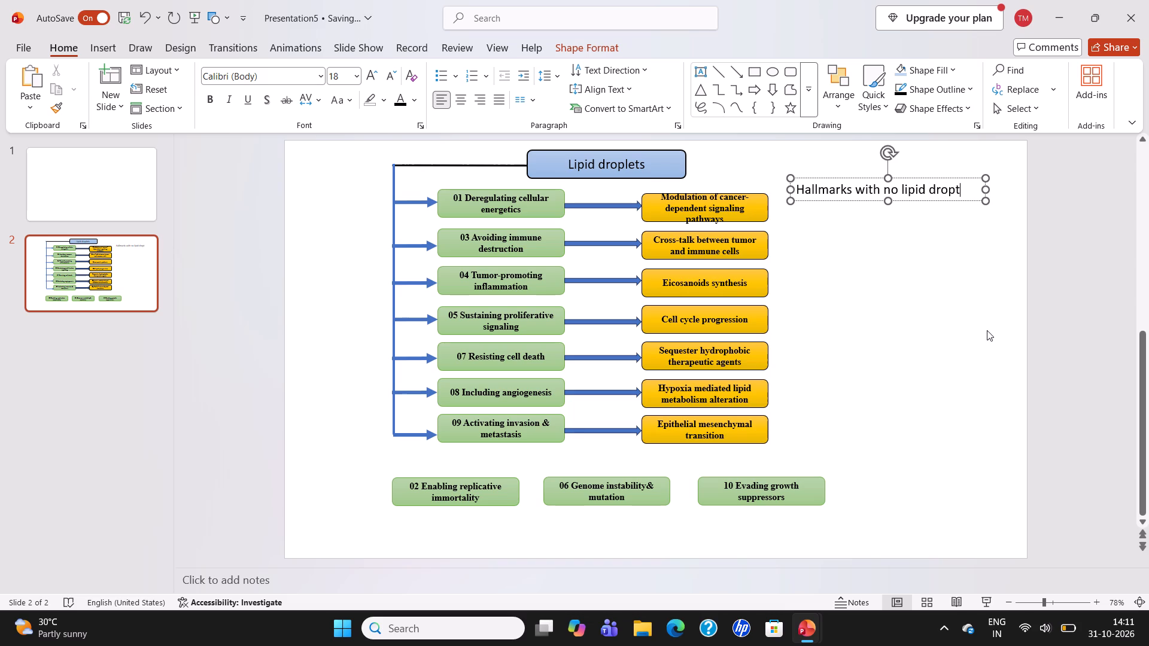
key(BackSpace)
text(let)
key(space)
text(role)
key(space)
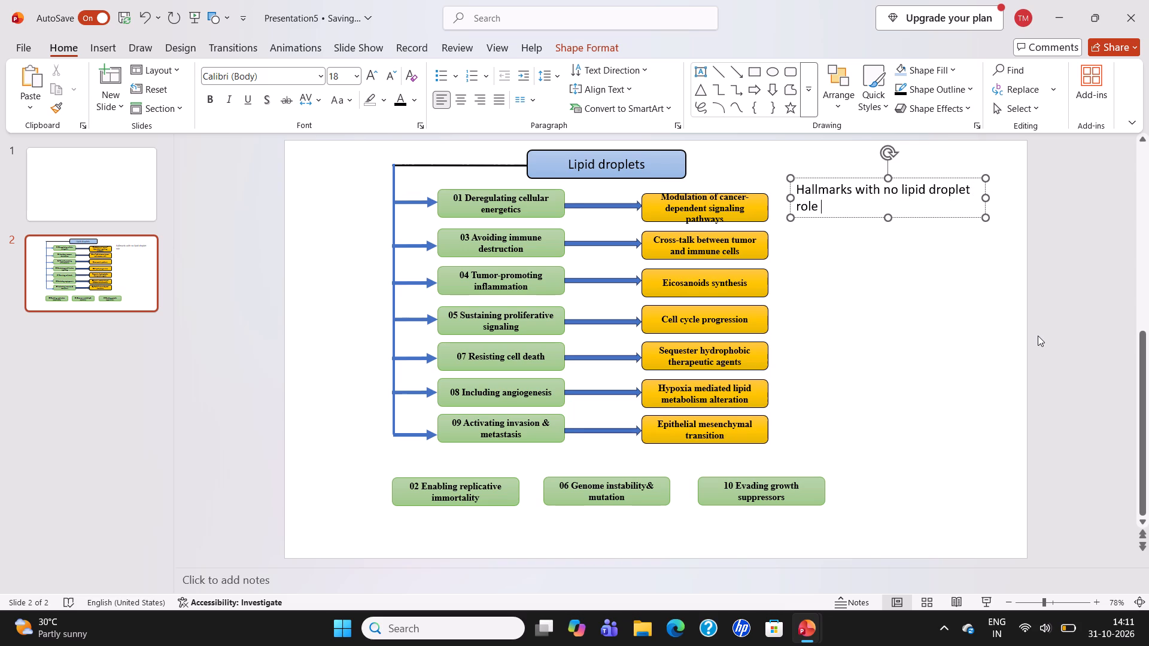
text(lab)
text(elled)
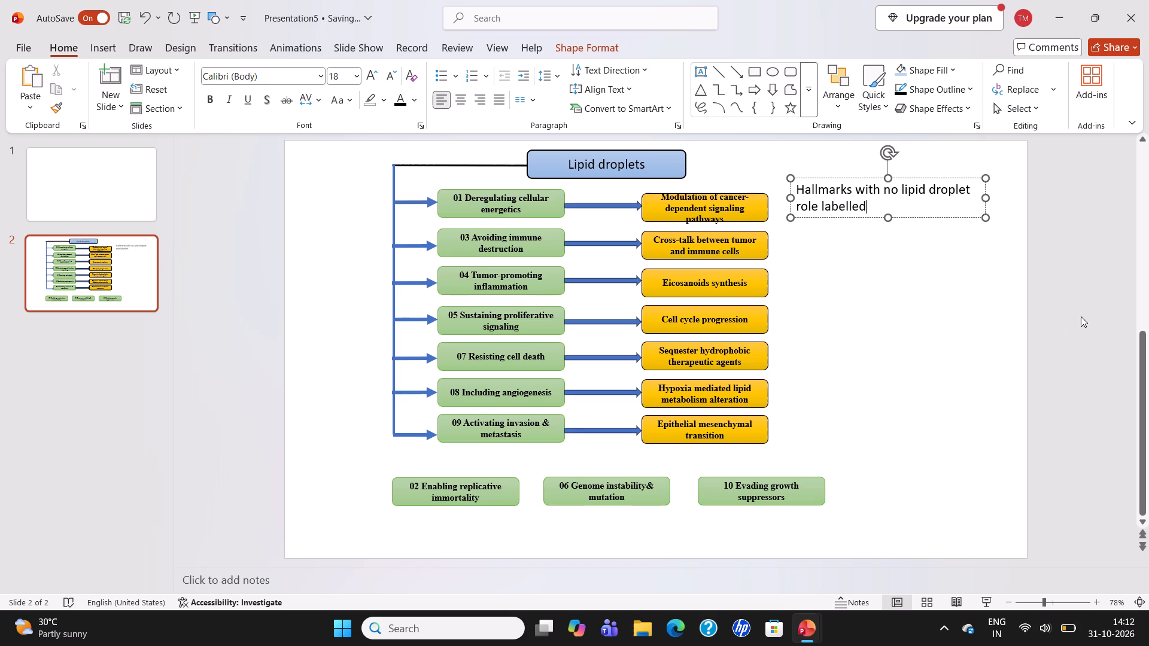
drag(917, 202, 913, 209)
drag(913, 209, 908, 215)
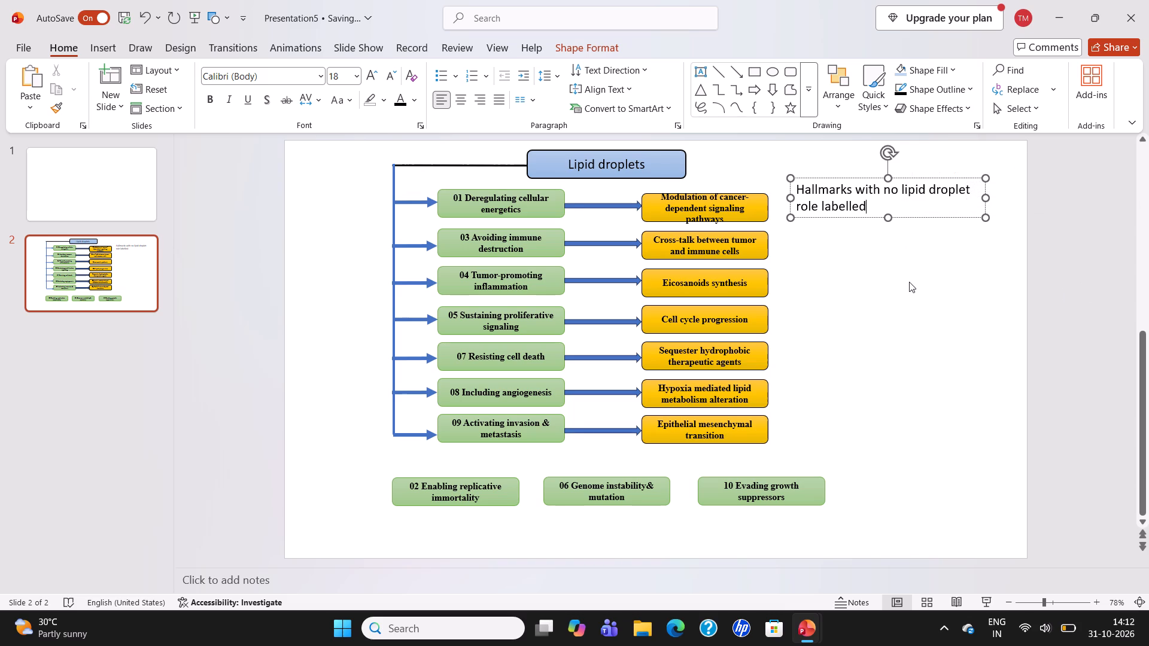
click(909, 282)
Set the font size of the "Hallmarks with no lipid droplet role labelled" text to 12.
drag(835, 192, 865, 215)
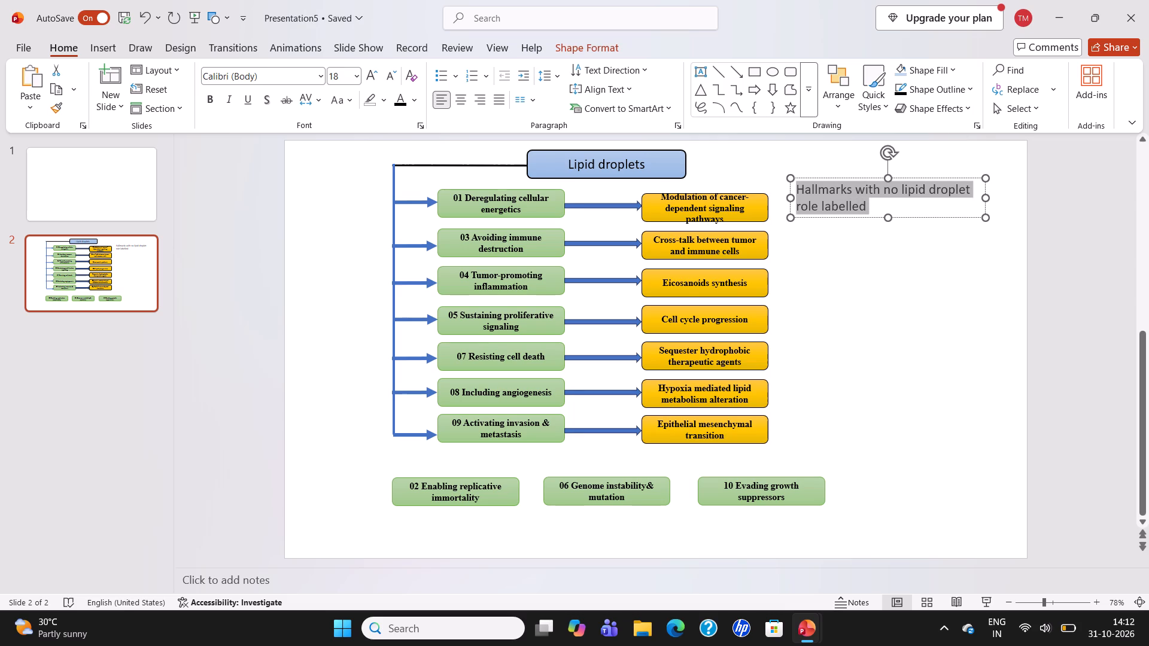
right_click(904, 185)
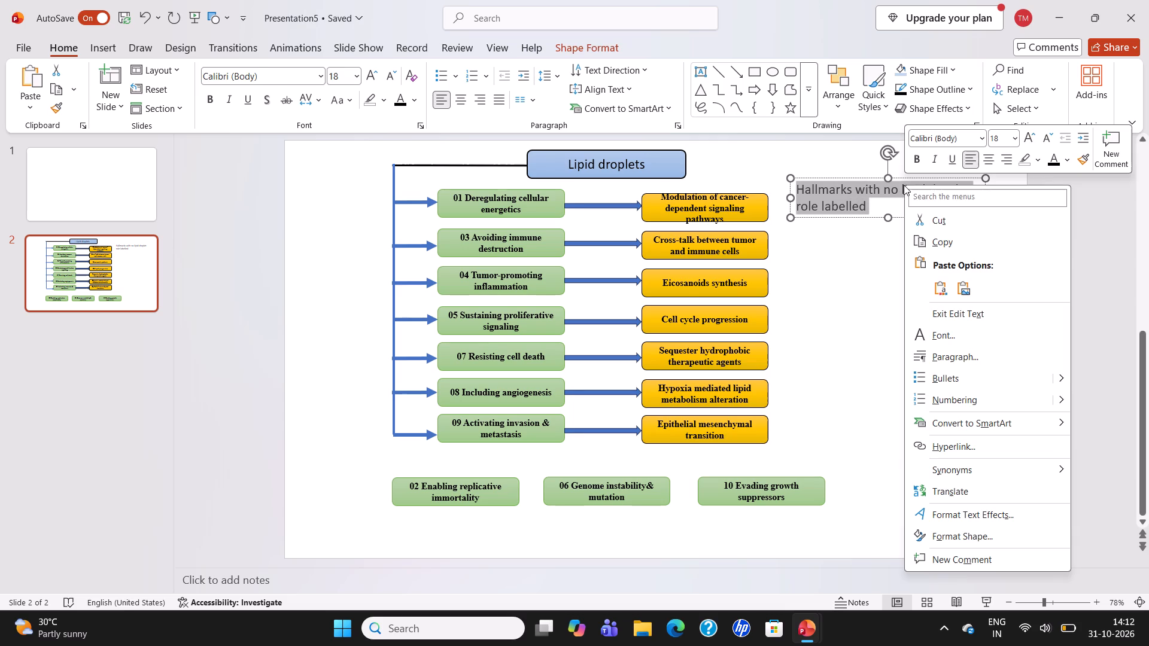
click(1013, 136)
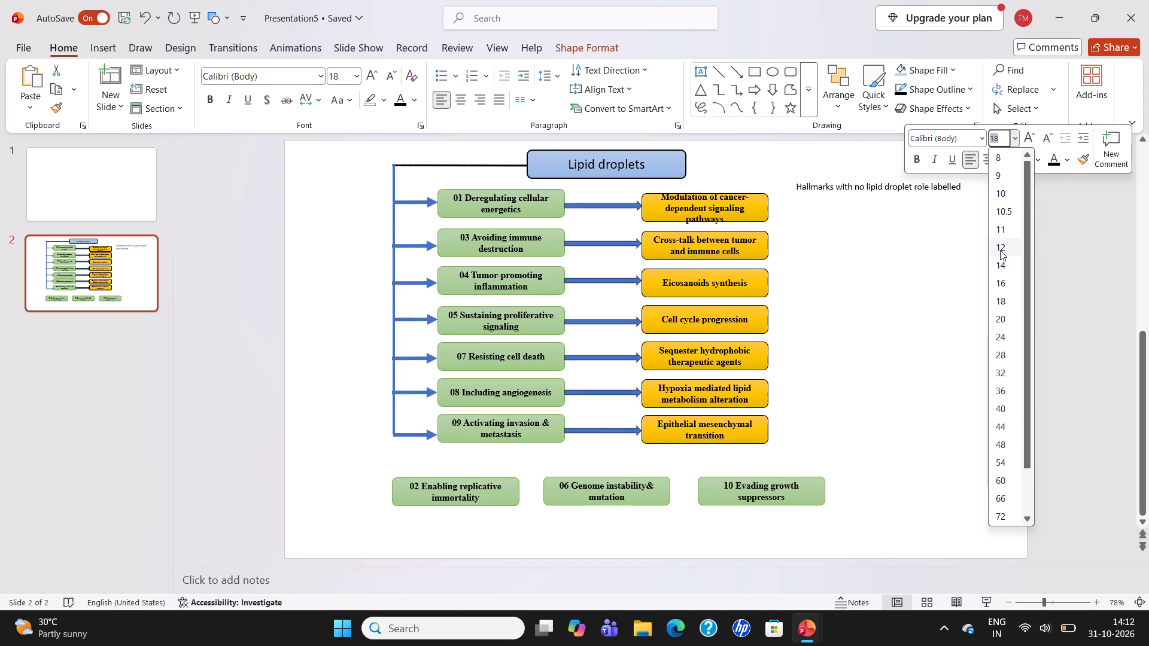
click(1000, 250)
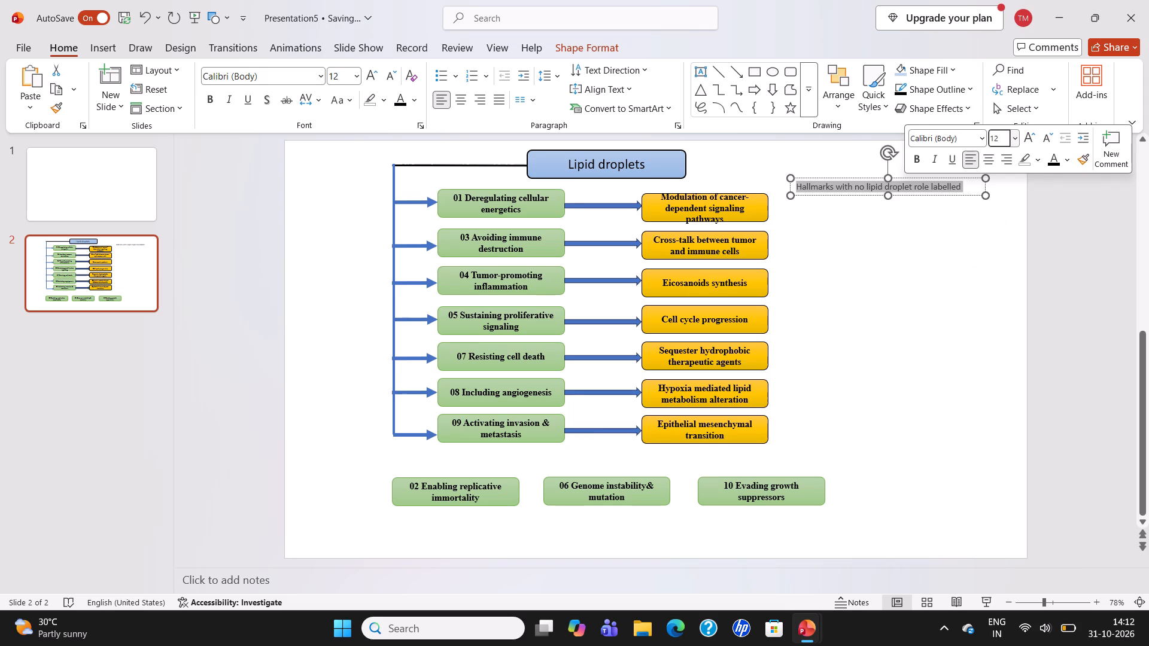
Move the text box just above the bottom green boxes, aligned with the left edge of "02 Enabling replicative immortality".
drag(975, 188, 949, 260)
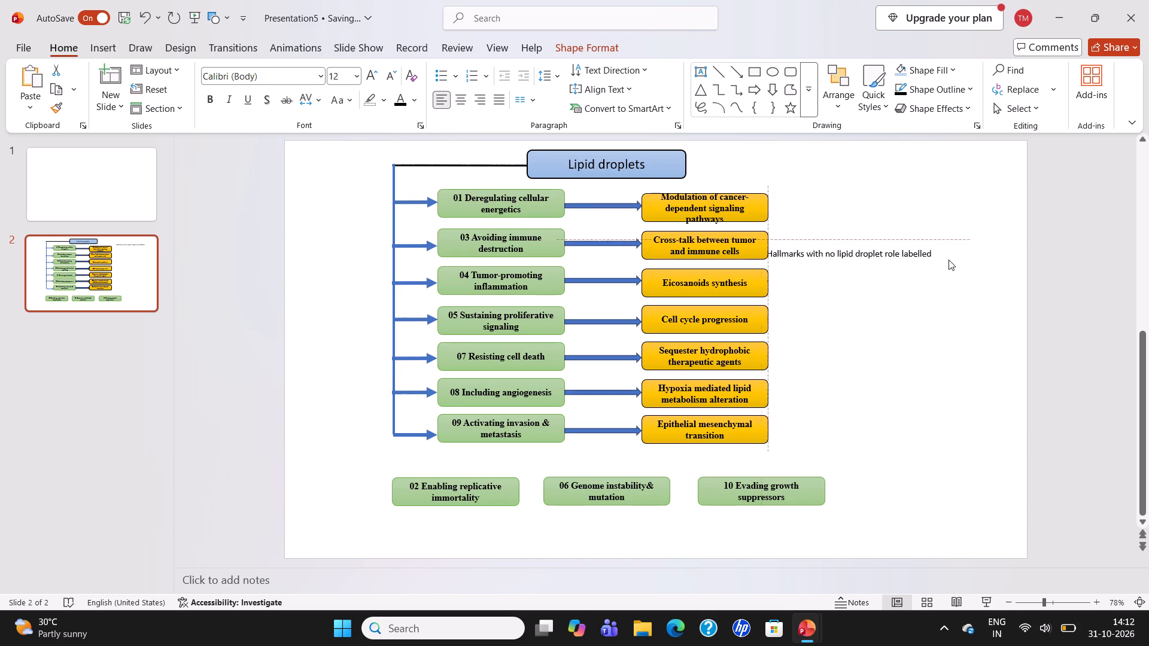
drag(949, 260, 582, 487)
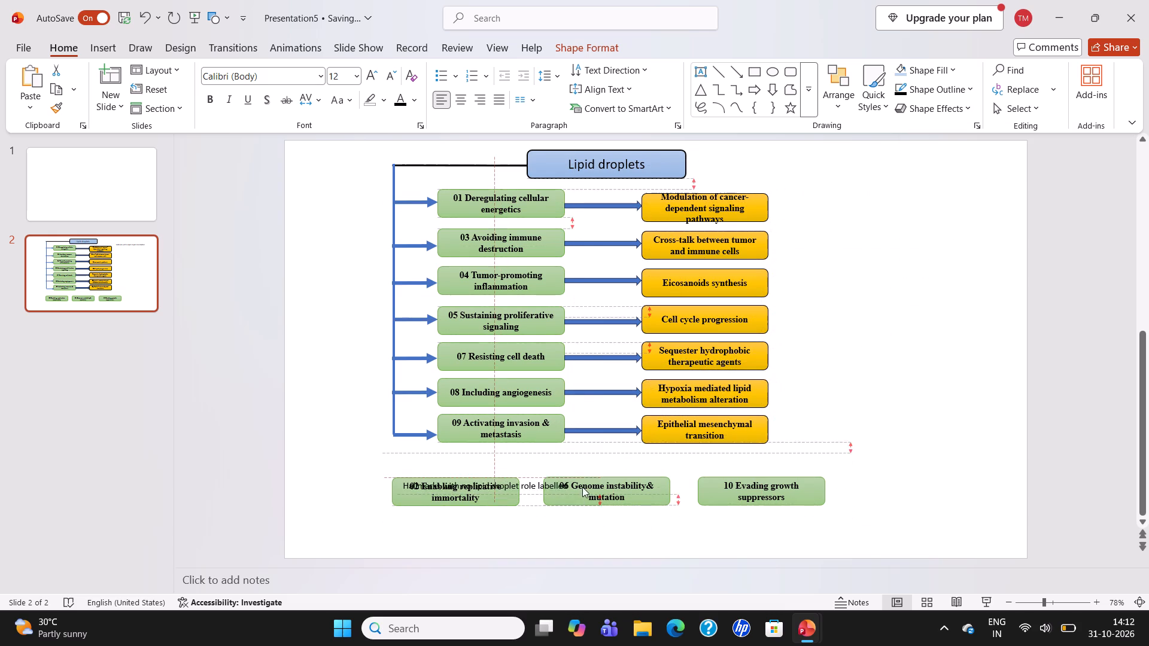
drag(582, 487, 570, 464)
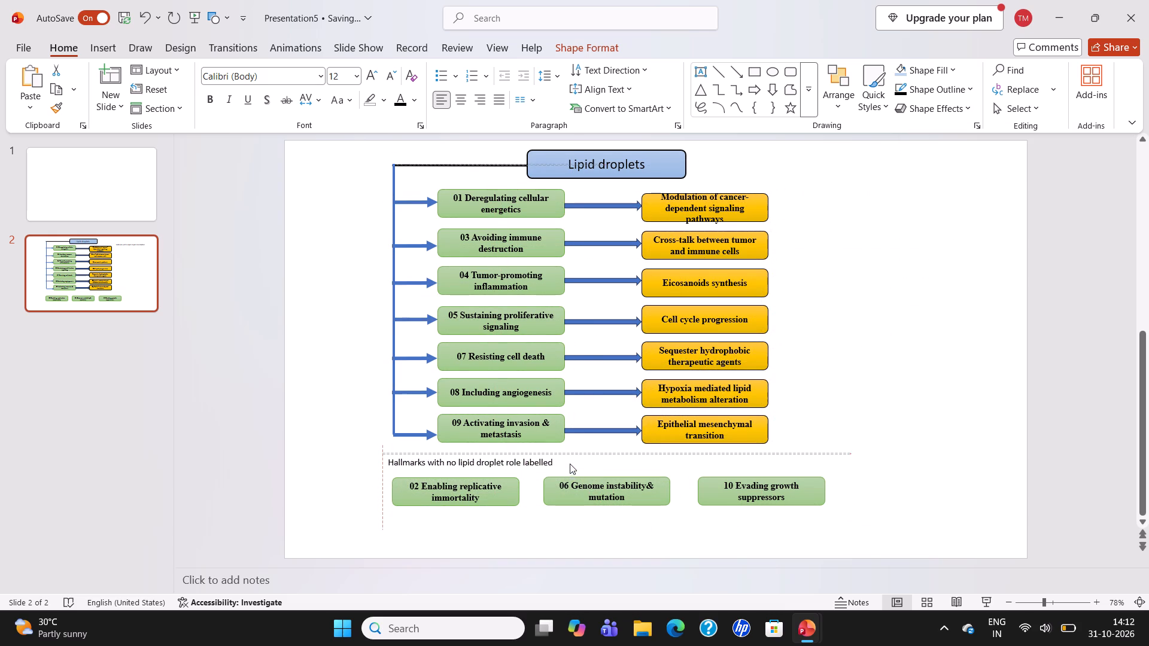
drag(570, 464, 577, 463)
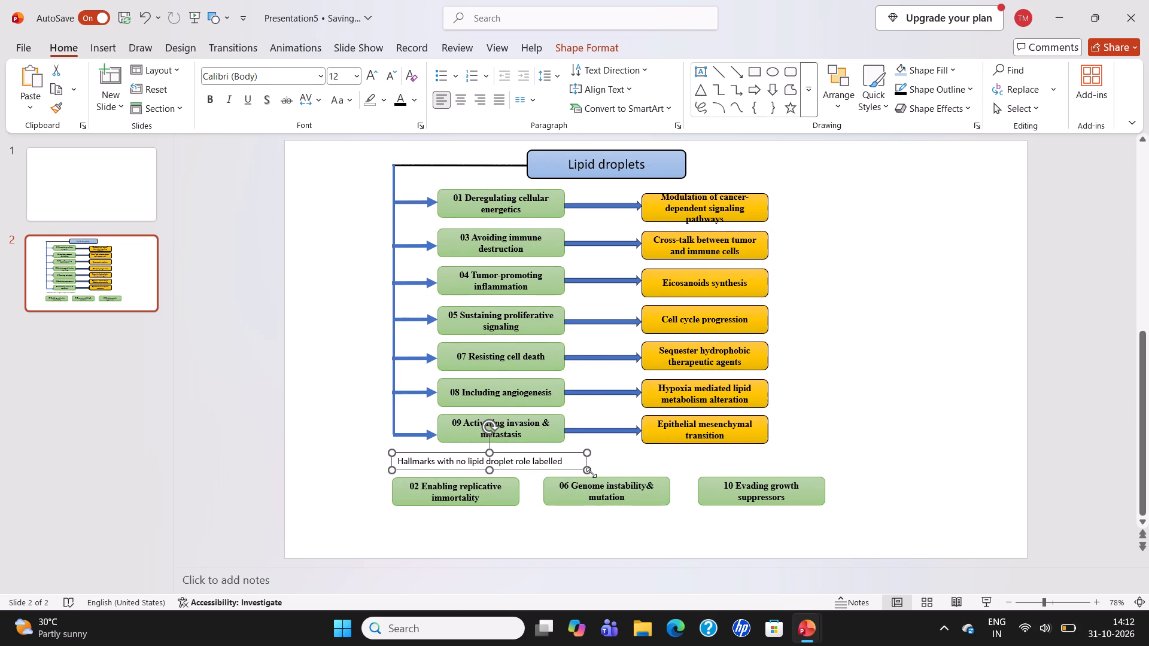
Widen the text box from its lower-right corner until it extends just past the "10 Evading growth suppressors" box.
drag(588, 473, 653, 537)
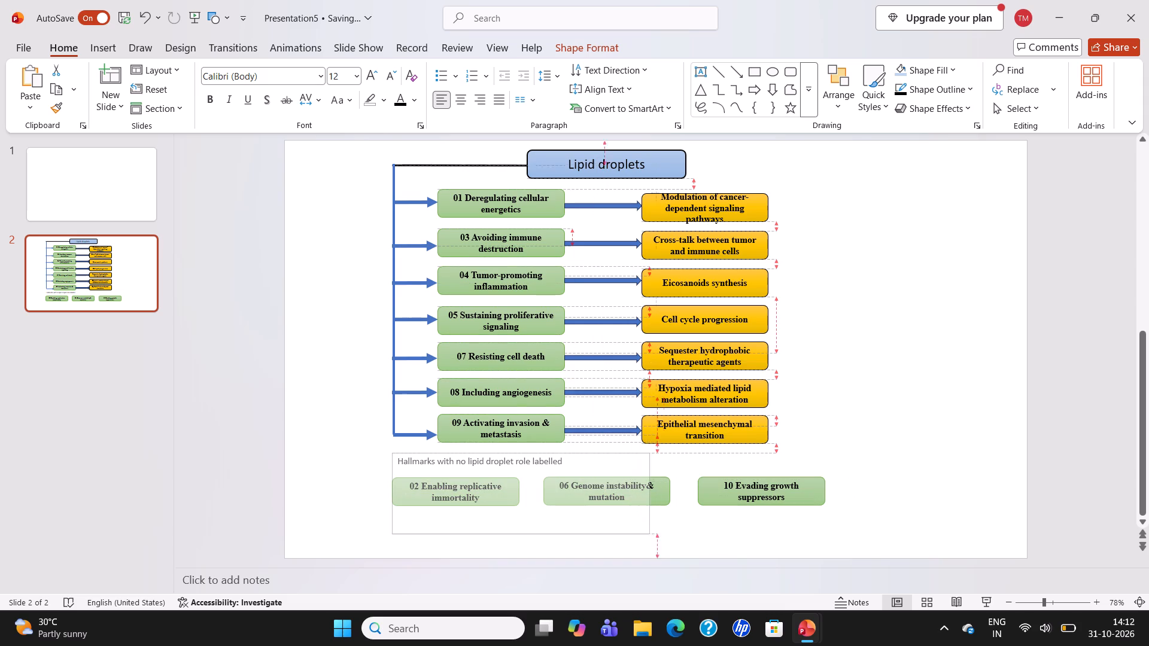
drag(653, 537, 808, 534)
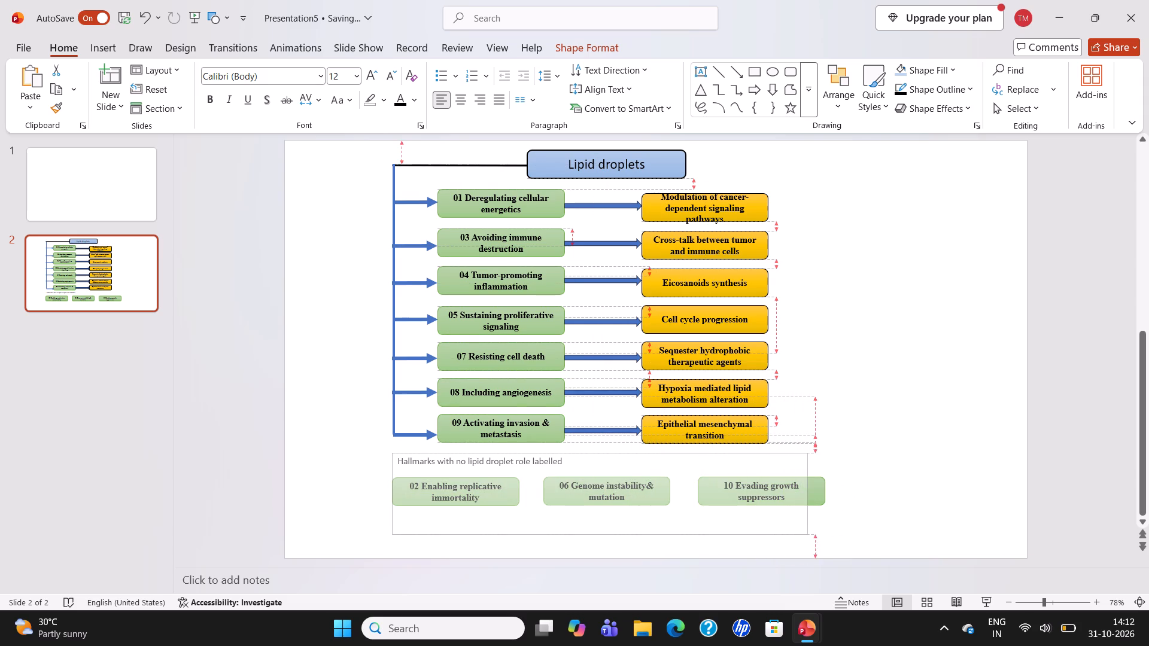
drag(808, 534, 871, 534)
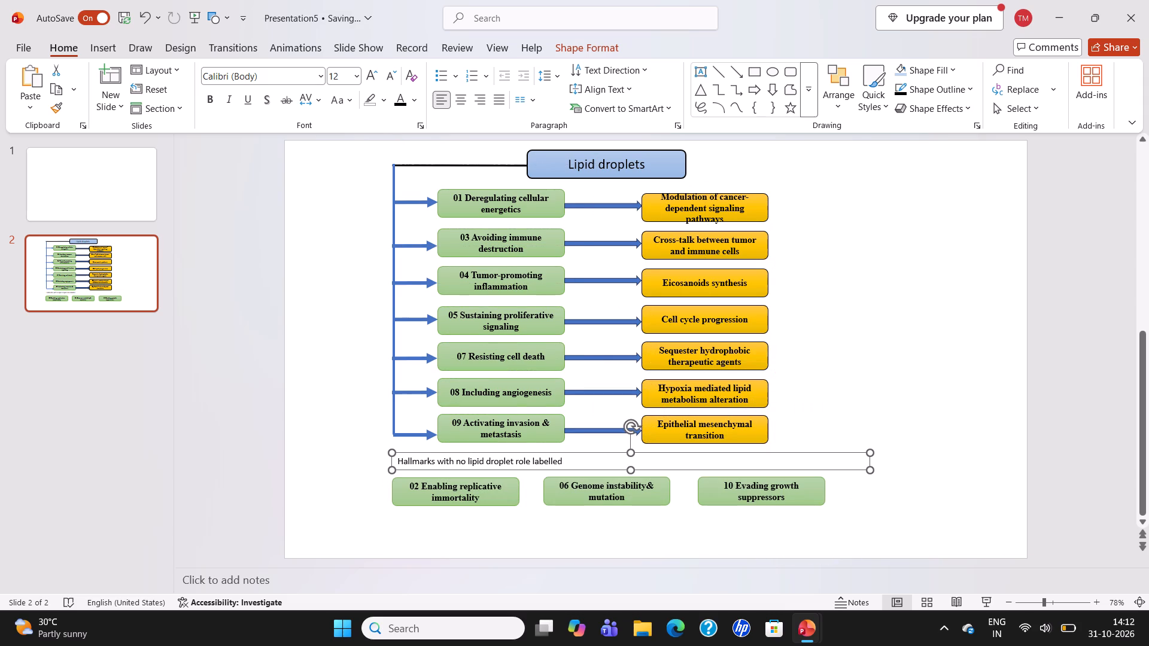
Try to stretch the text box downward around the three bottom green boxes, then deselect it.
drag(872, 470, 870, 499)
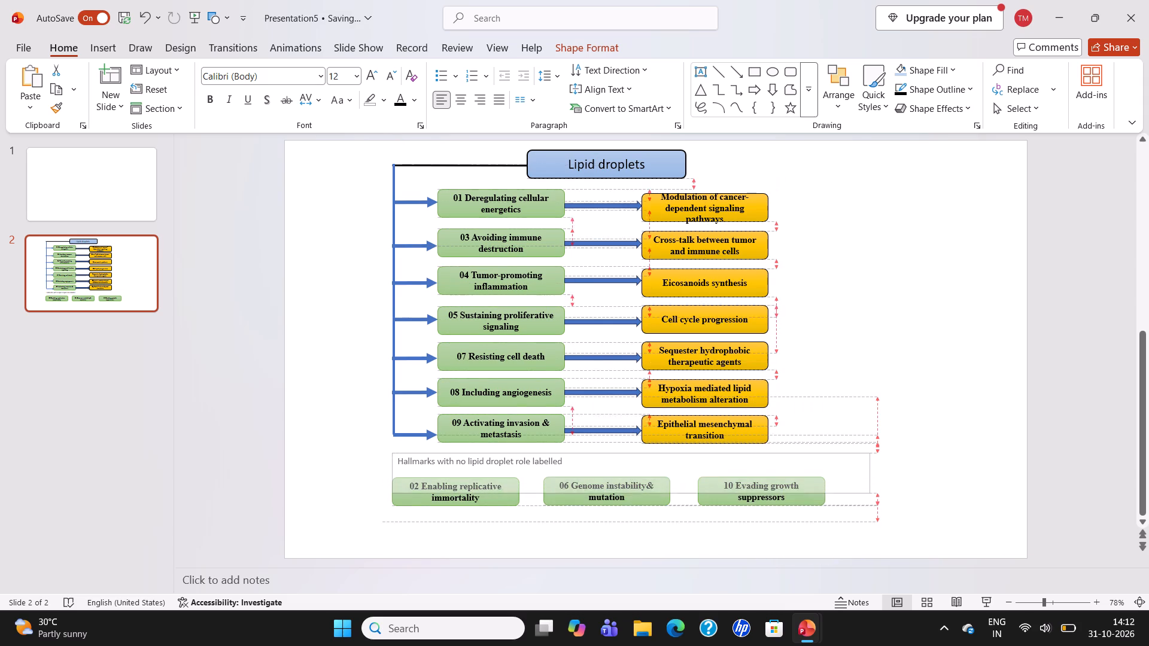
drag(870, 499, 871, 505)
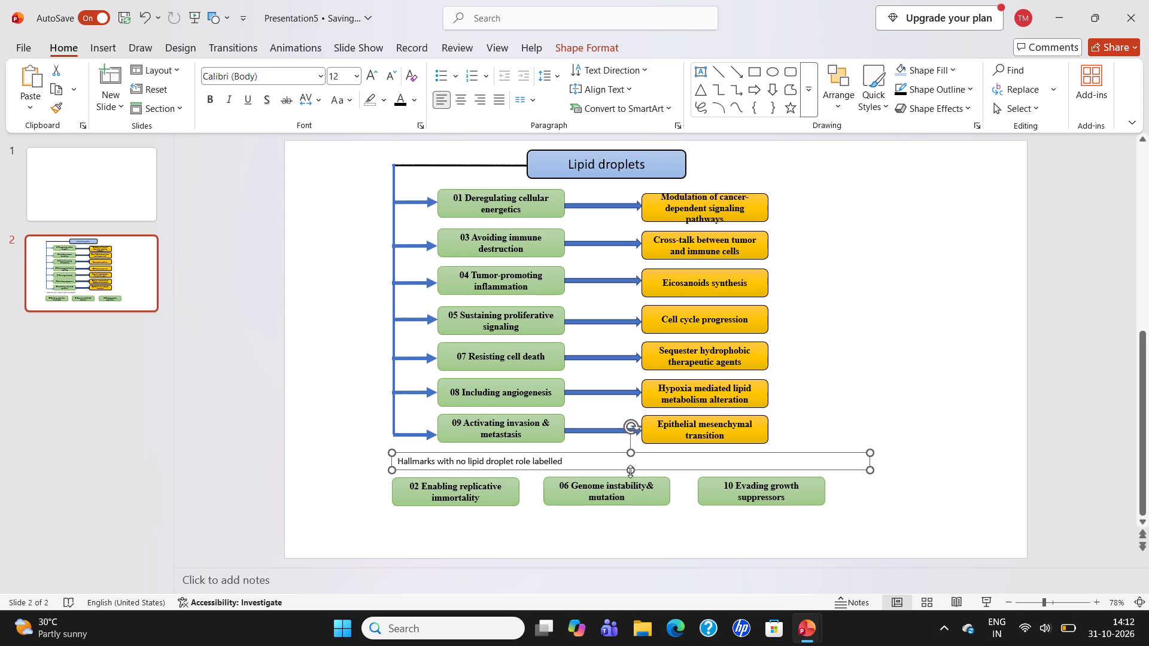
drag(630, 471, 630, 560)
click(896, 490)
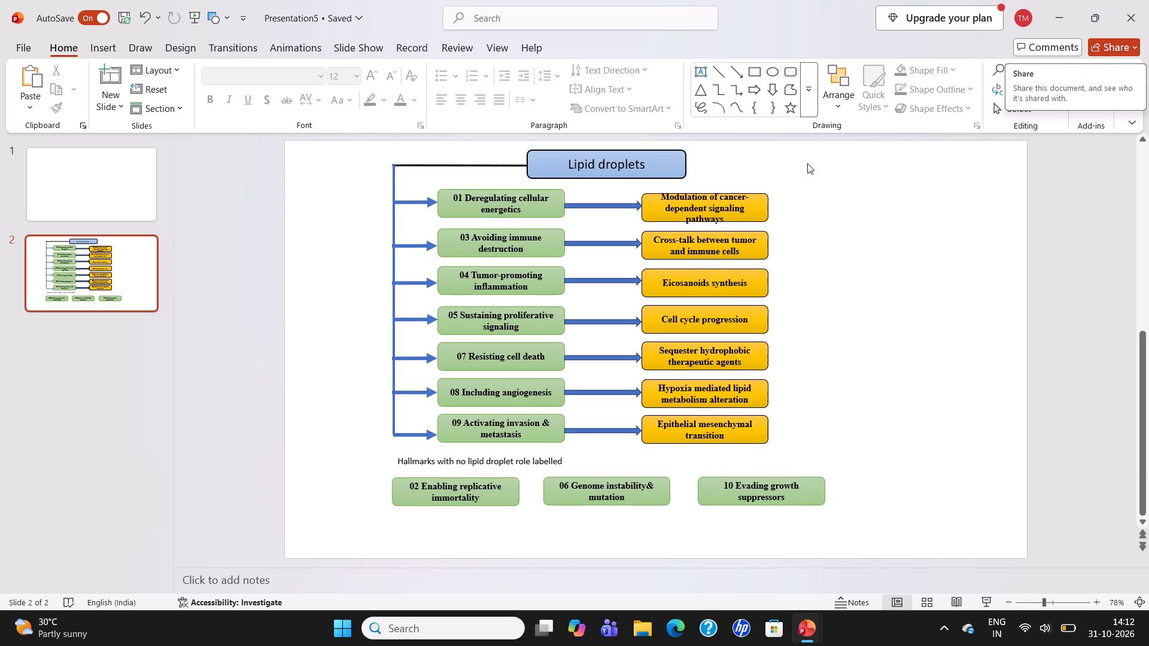
Cut the blank title slide from the presentation.
right_click(99, 169)
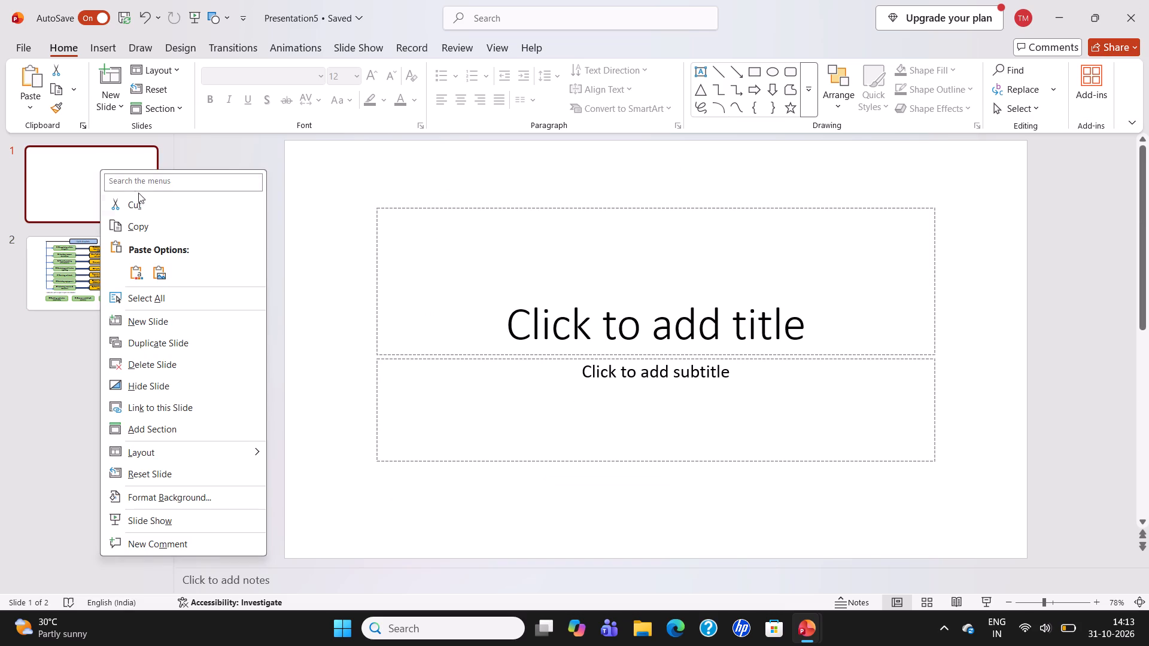
click(145, 204)
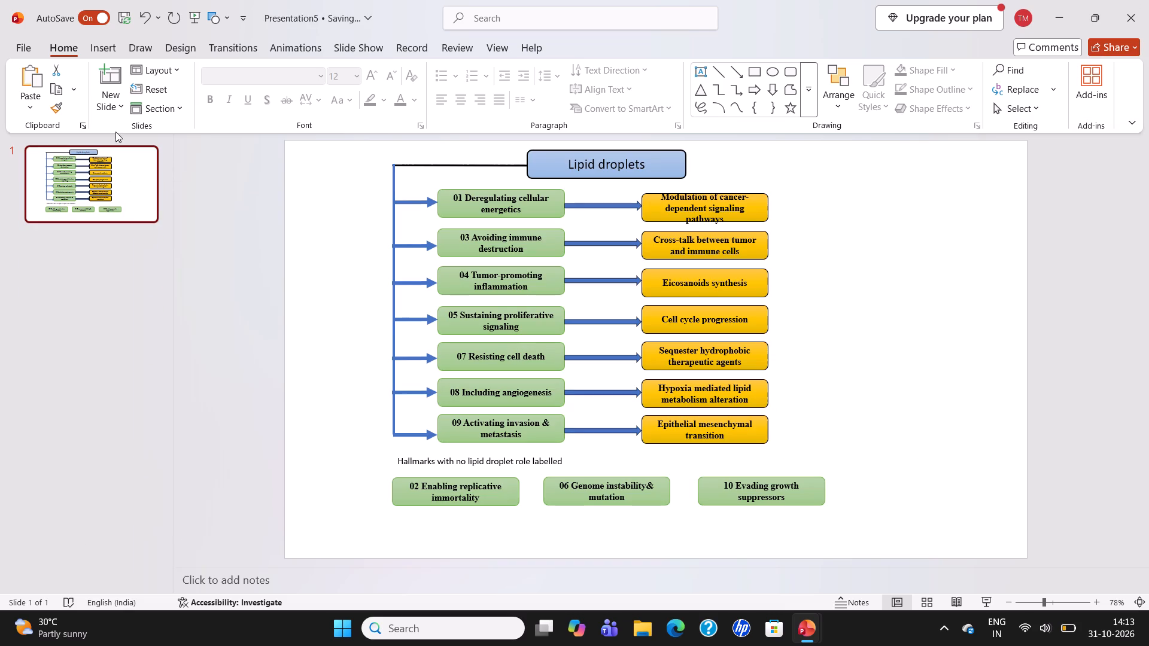
Save the presentation.
click(117, 19)
click(841, 291)
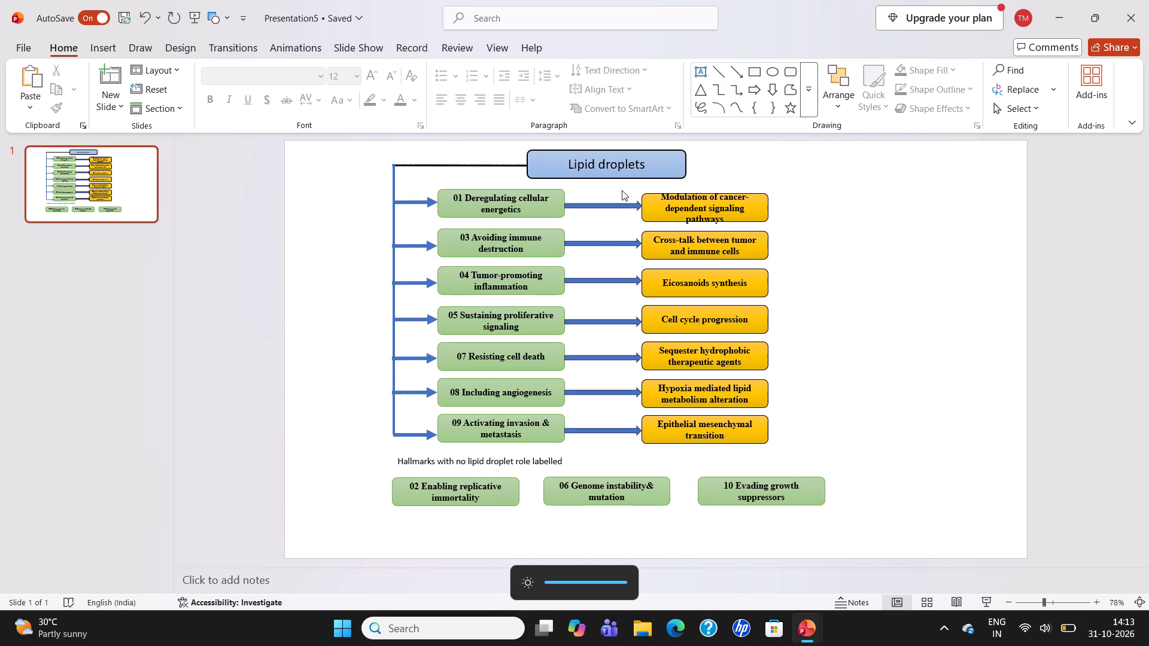
Apply the heaviest solid blue theme line style to the black horizontal line leading from the "Lipid droplets" box.
click(467, 166)
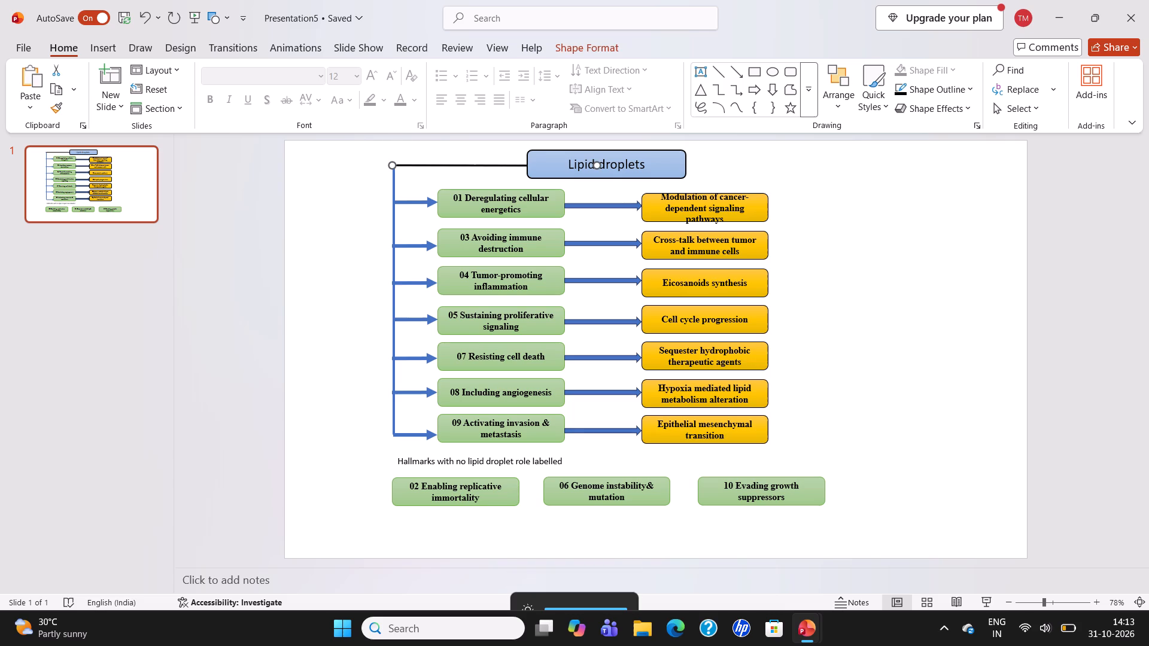
click(591, 51)
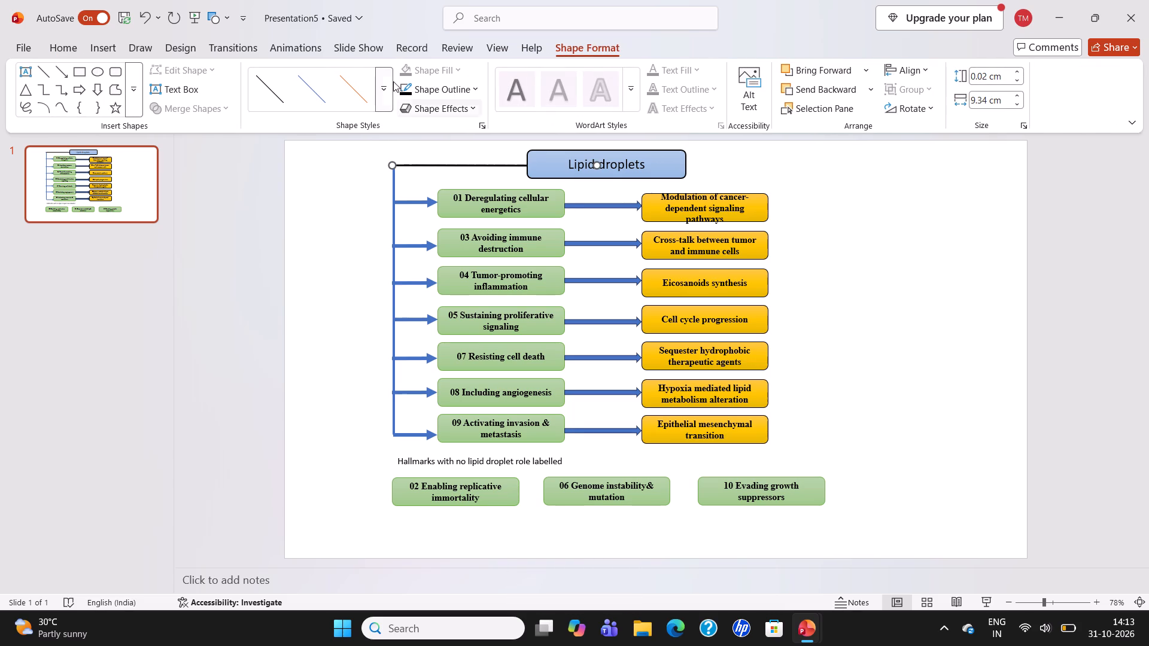
click(433, 92)
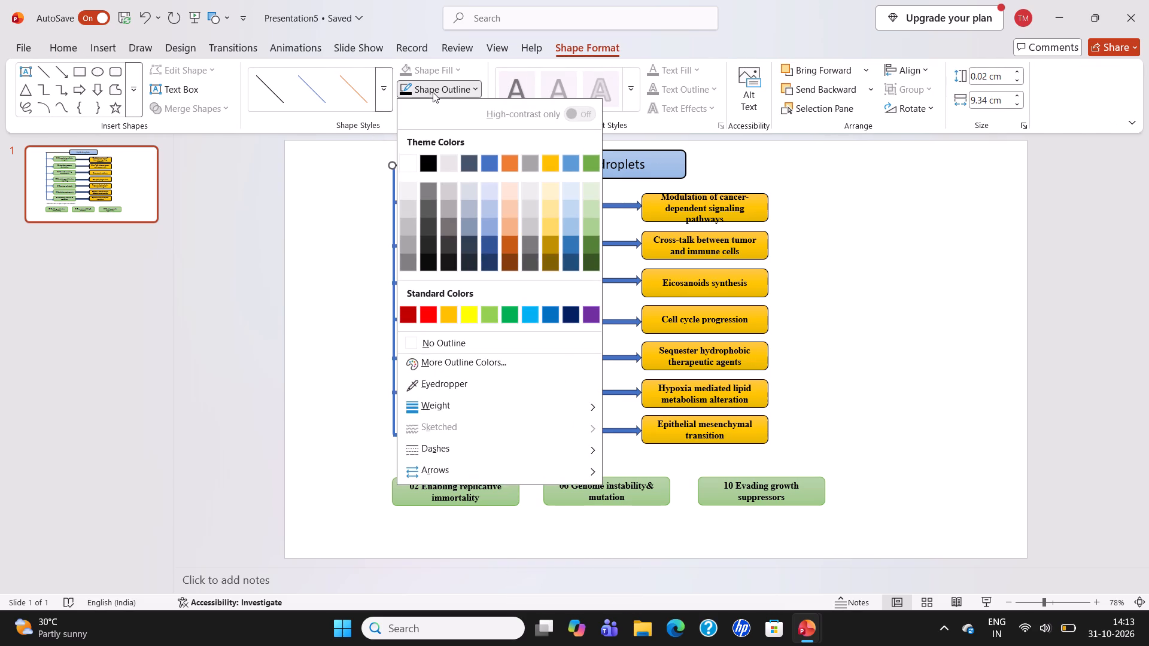
click(386, 98)
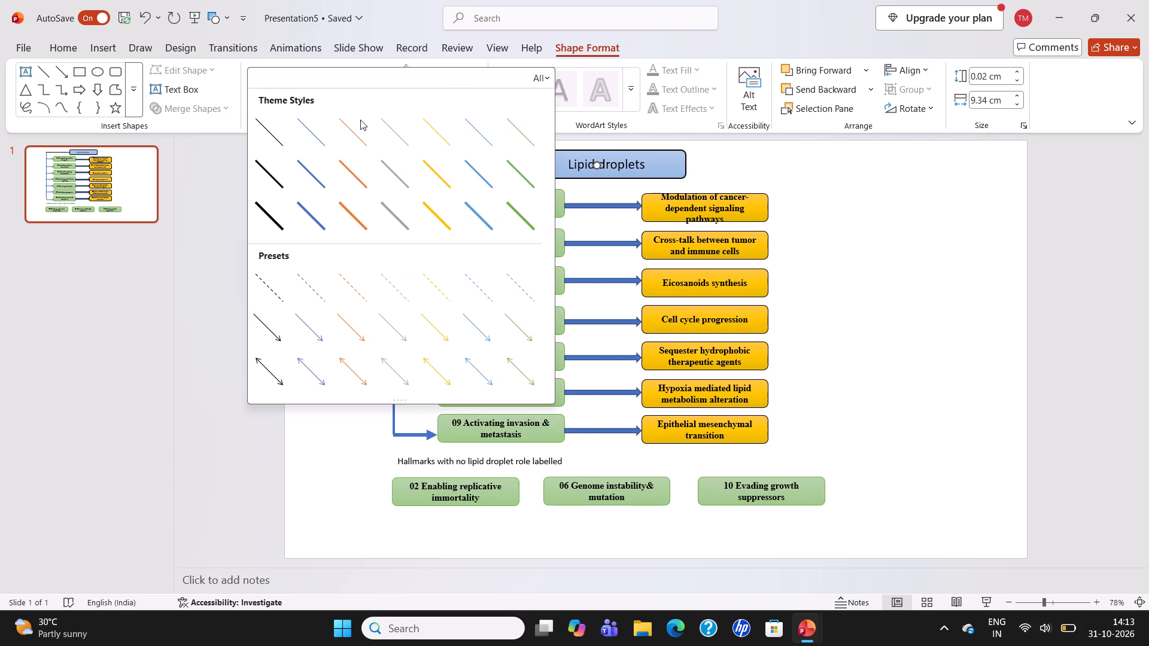
click(313, 212)
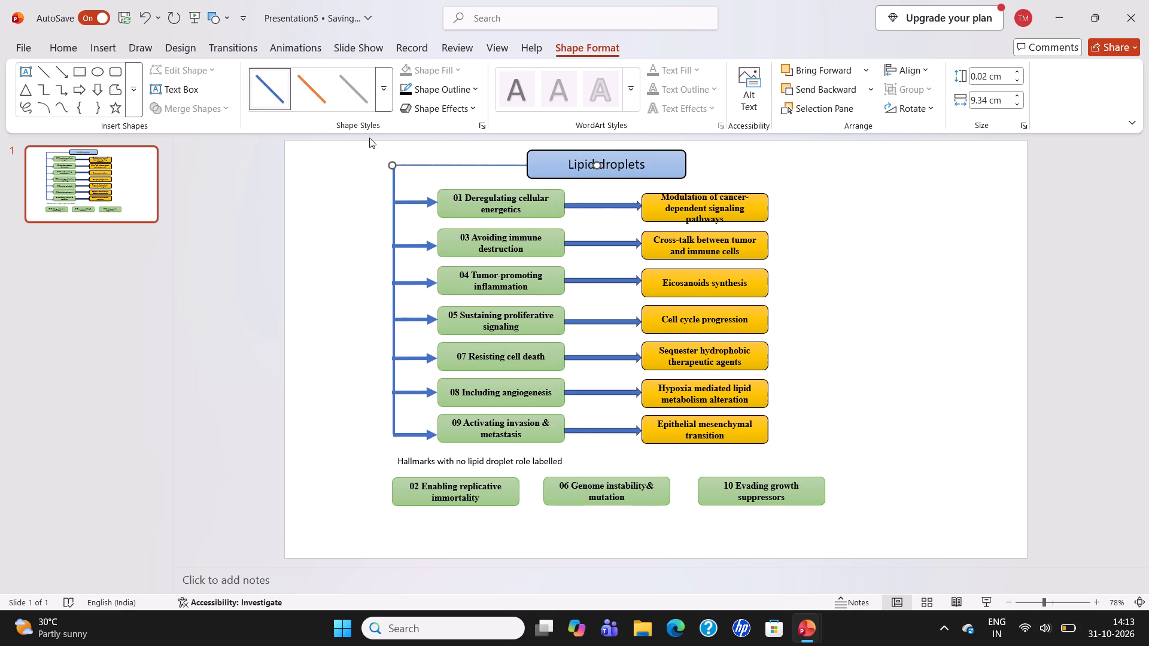
Set the weight of the horizontal line beside the "Lipid droplets" box to 3 pt, trying 1½ pt first, and deselect it.
click(470, 94)
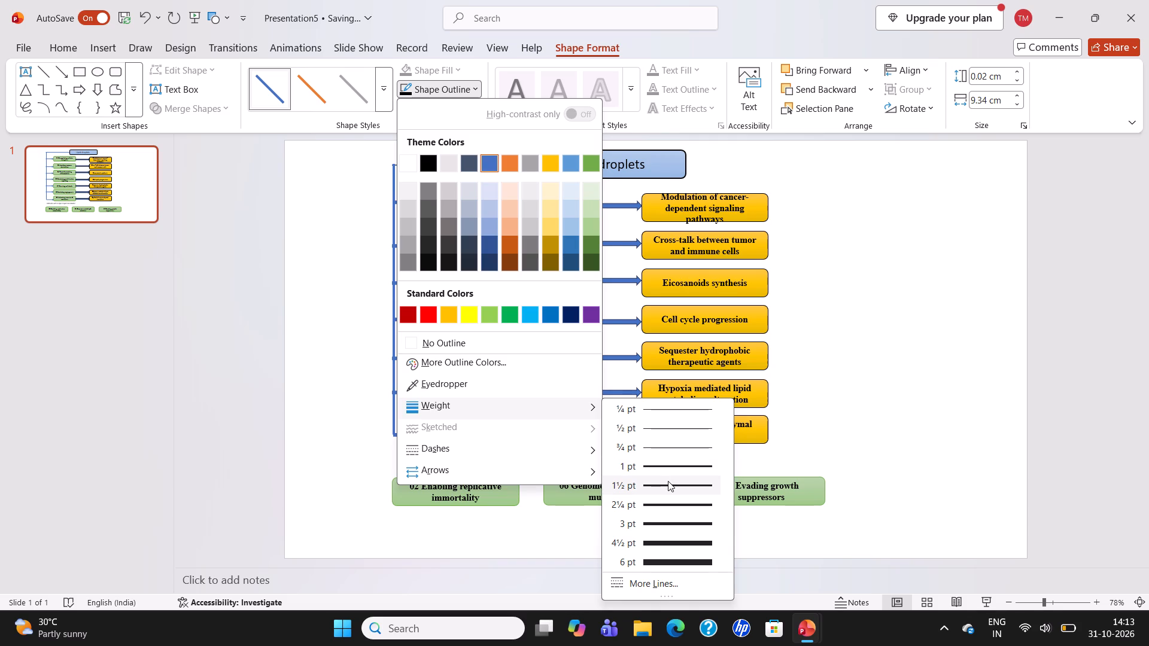
click(668, 481)
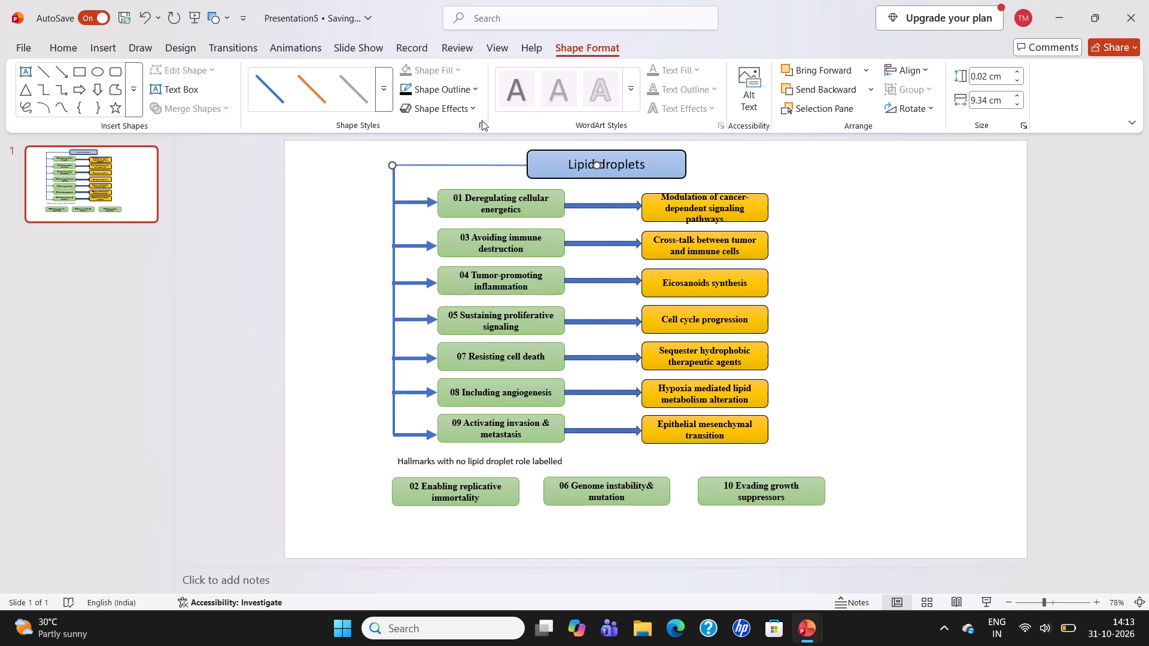
click(470, 90)
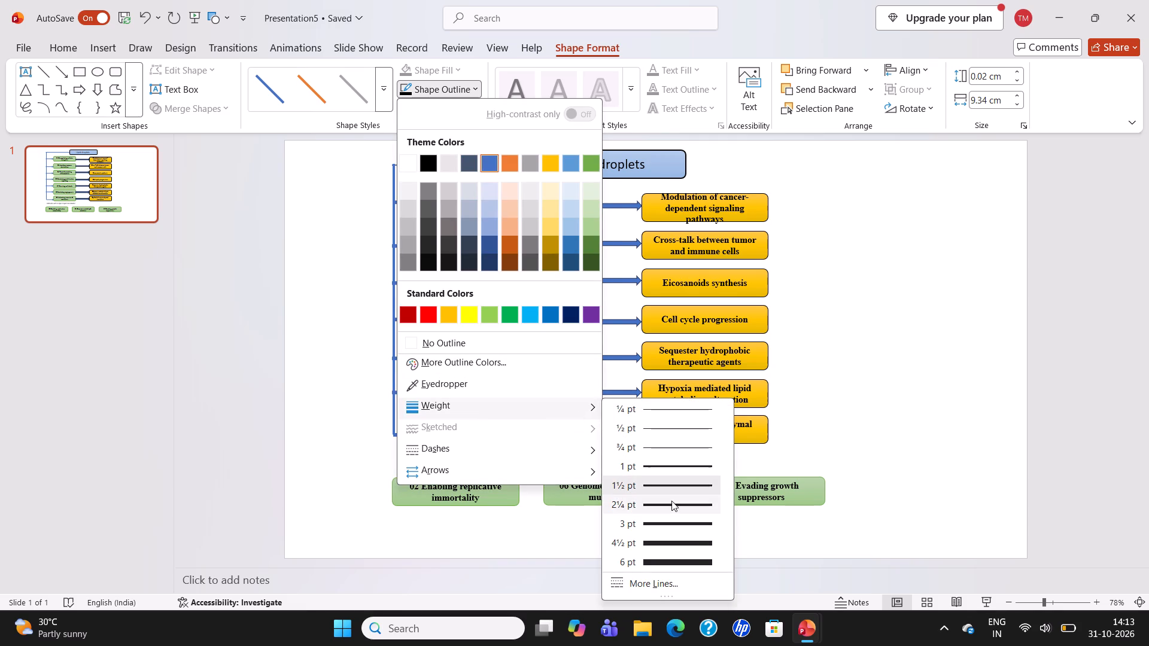
click(670, 520)
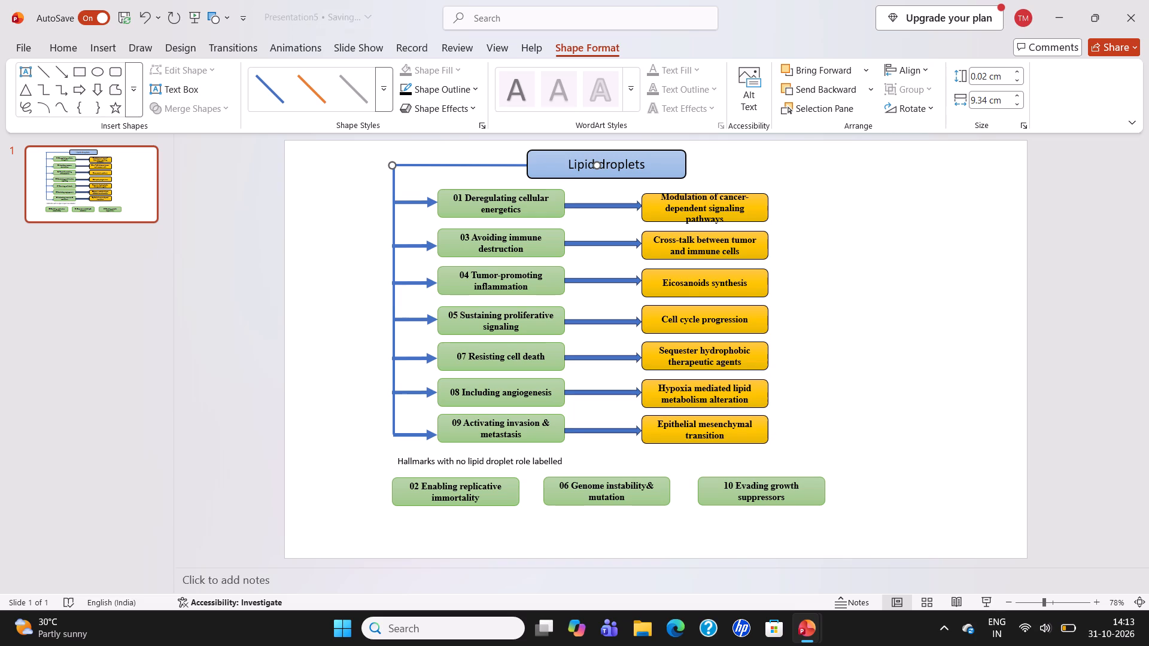
click(348, 304)
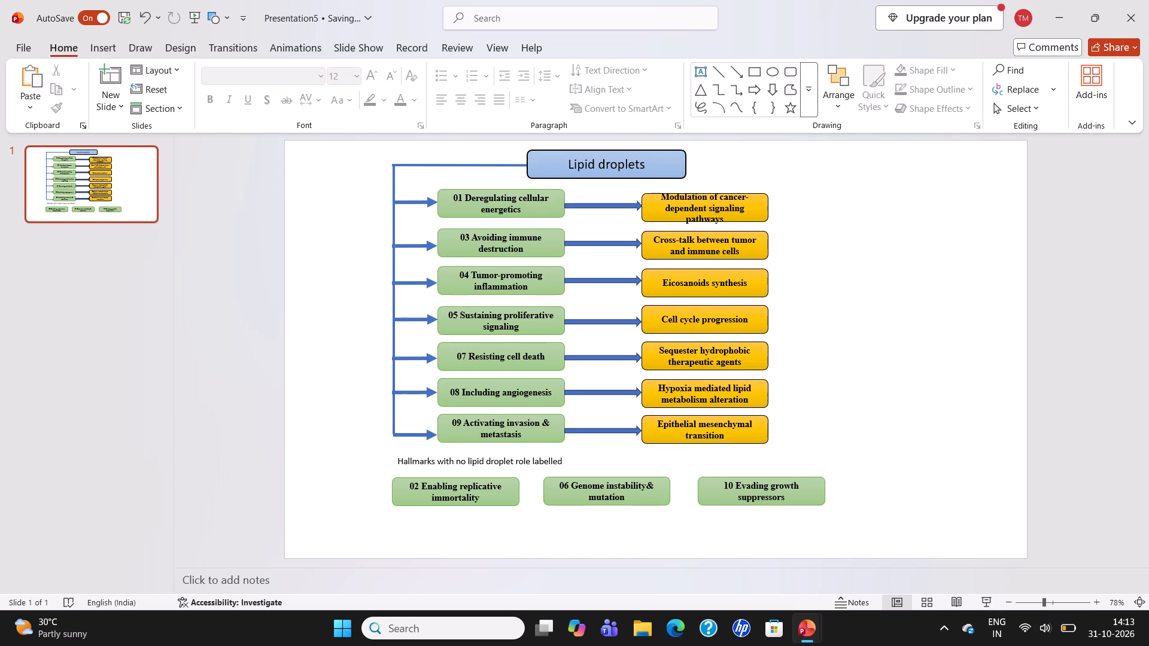
Select the block arrow linking "01 Deregulating cellular energetics" to "Modulation of cancer-dependent signaling pathways".
click(618, 209)
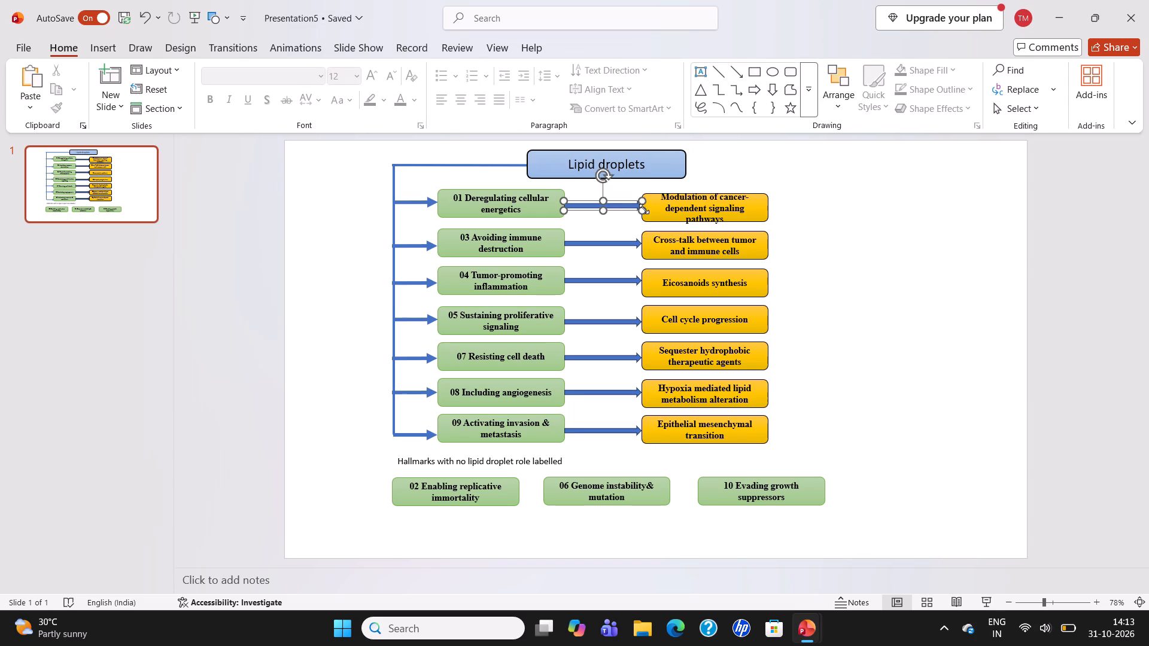
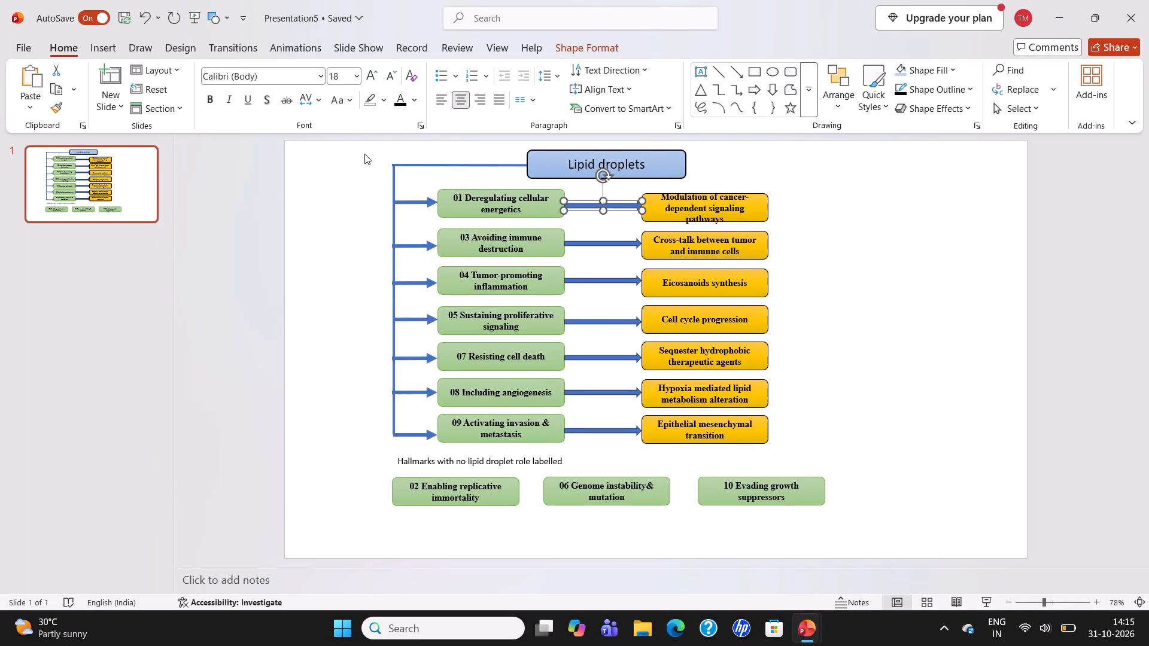
Save the finished "Lipid droplets" presentation and minimize its window to show the desktop.
click(127, 20)
click(1066, 17)
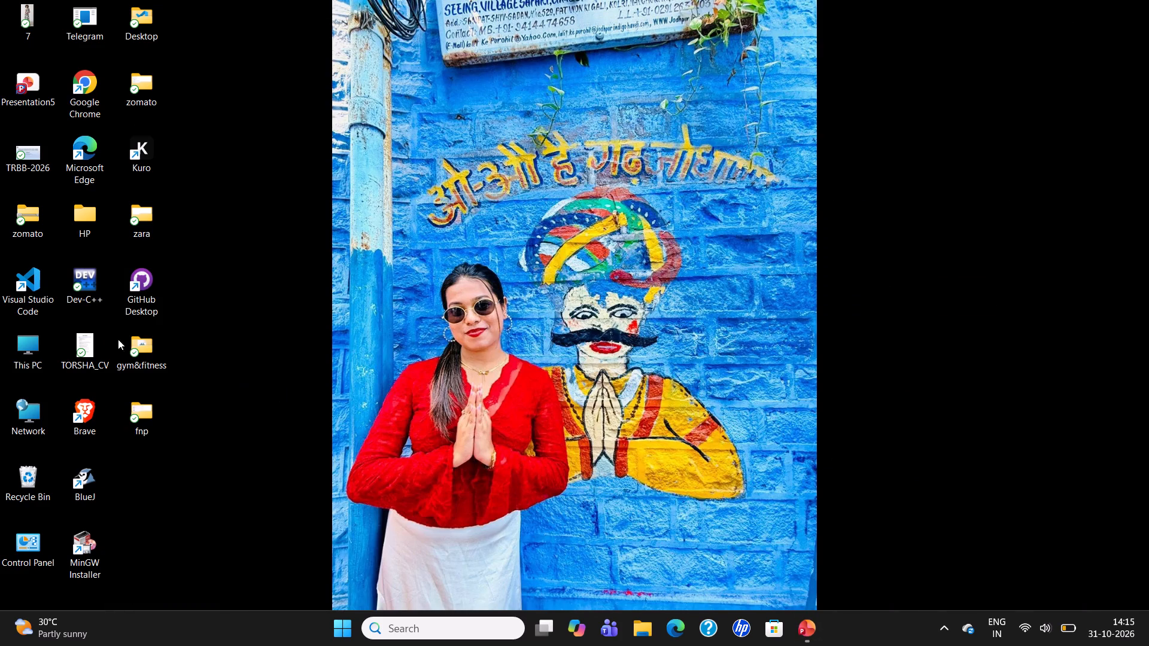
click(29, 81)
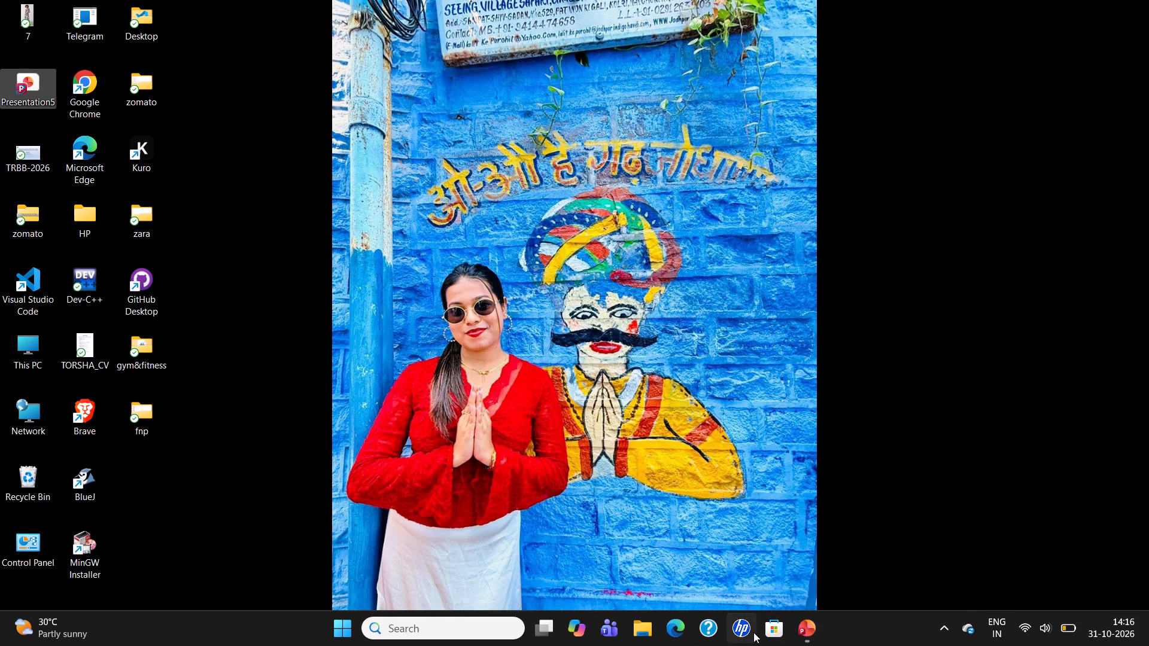
Find WhatsApp among the recent apps in Windows search and pin it to Start.
click(427, 619)
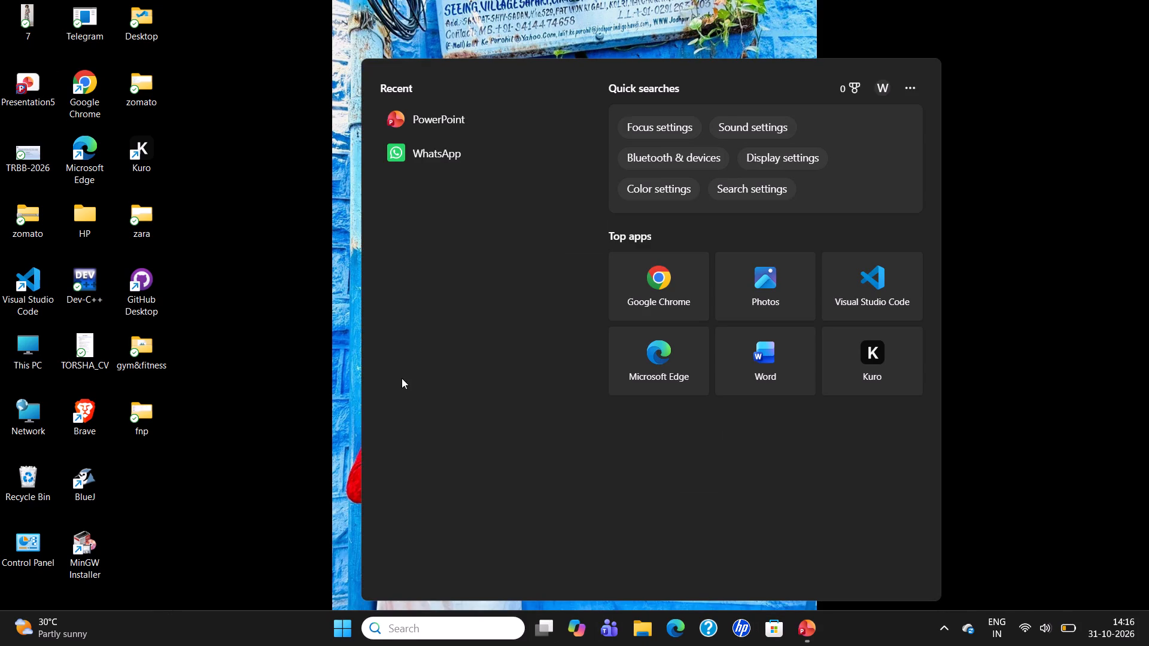
drag(509, 139, 548, 167)
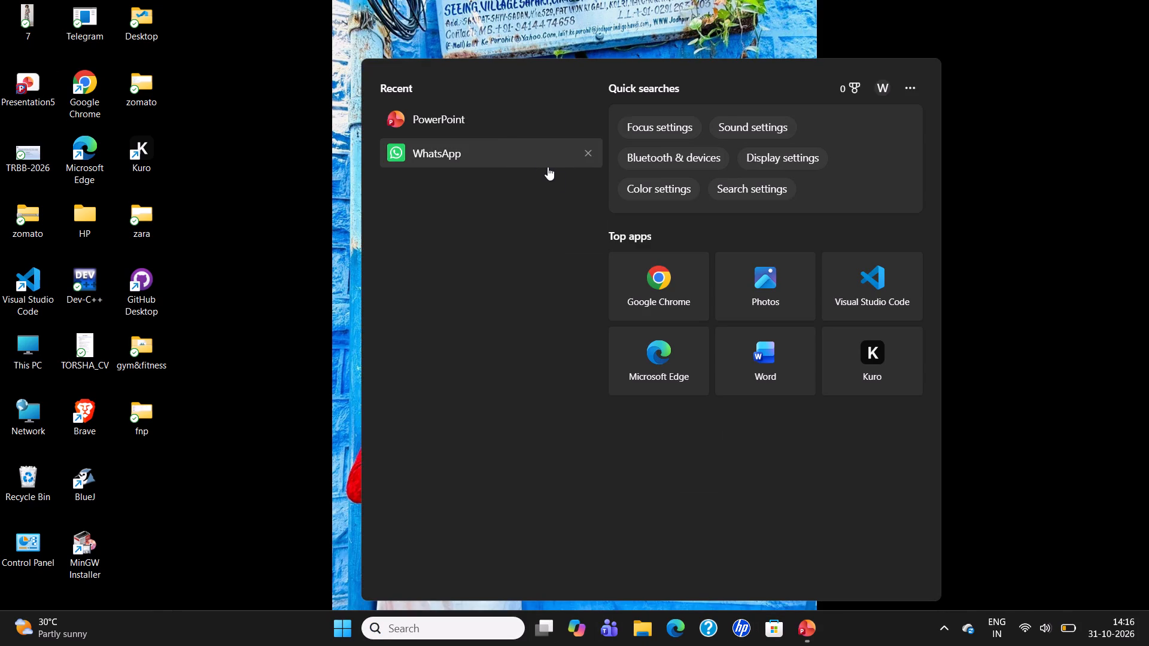
drag(548, 167, 546, 154)
right_click(546, 154)
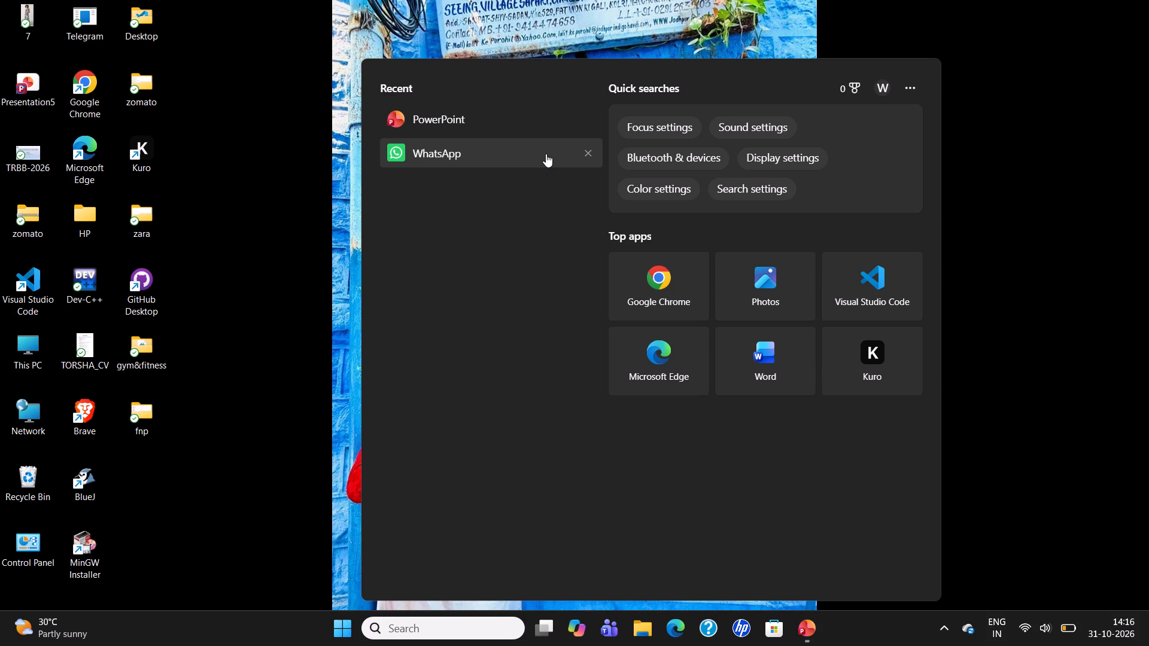
right_click(546, 154)
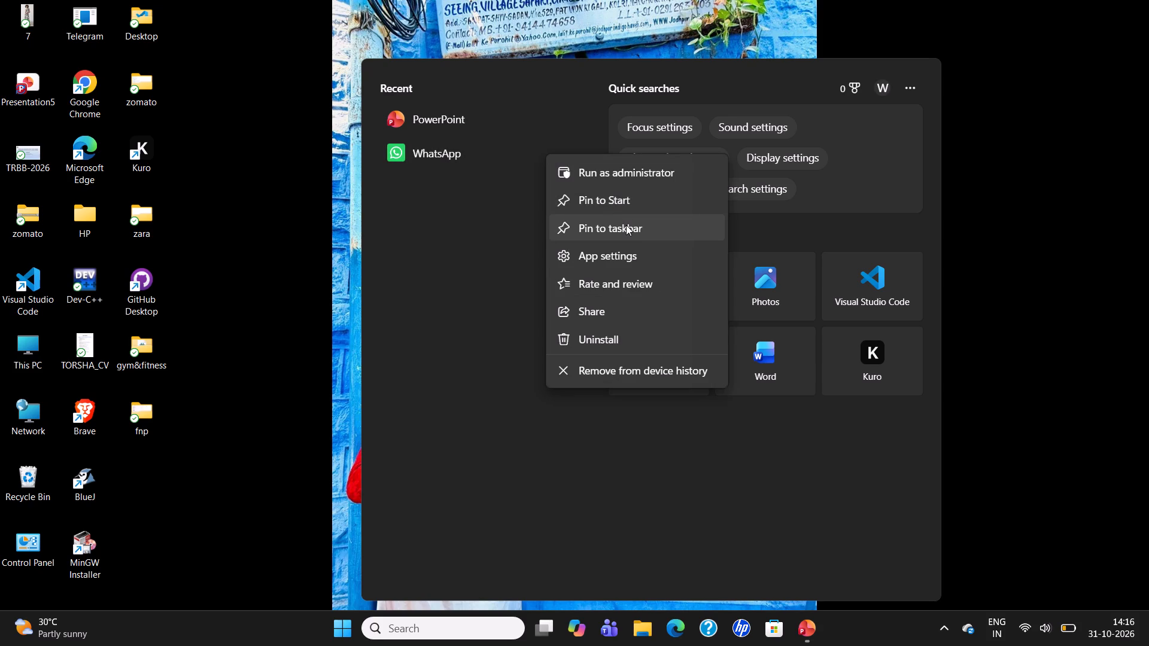